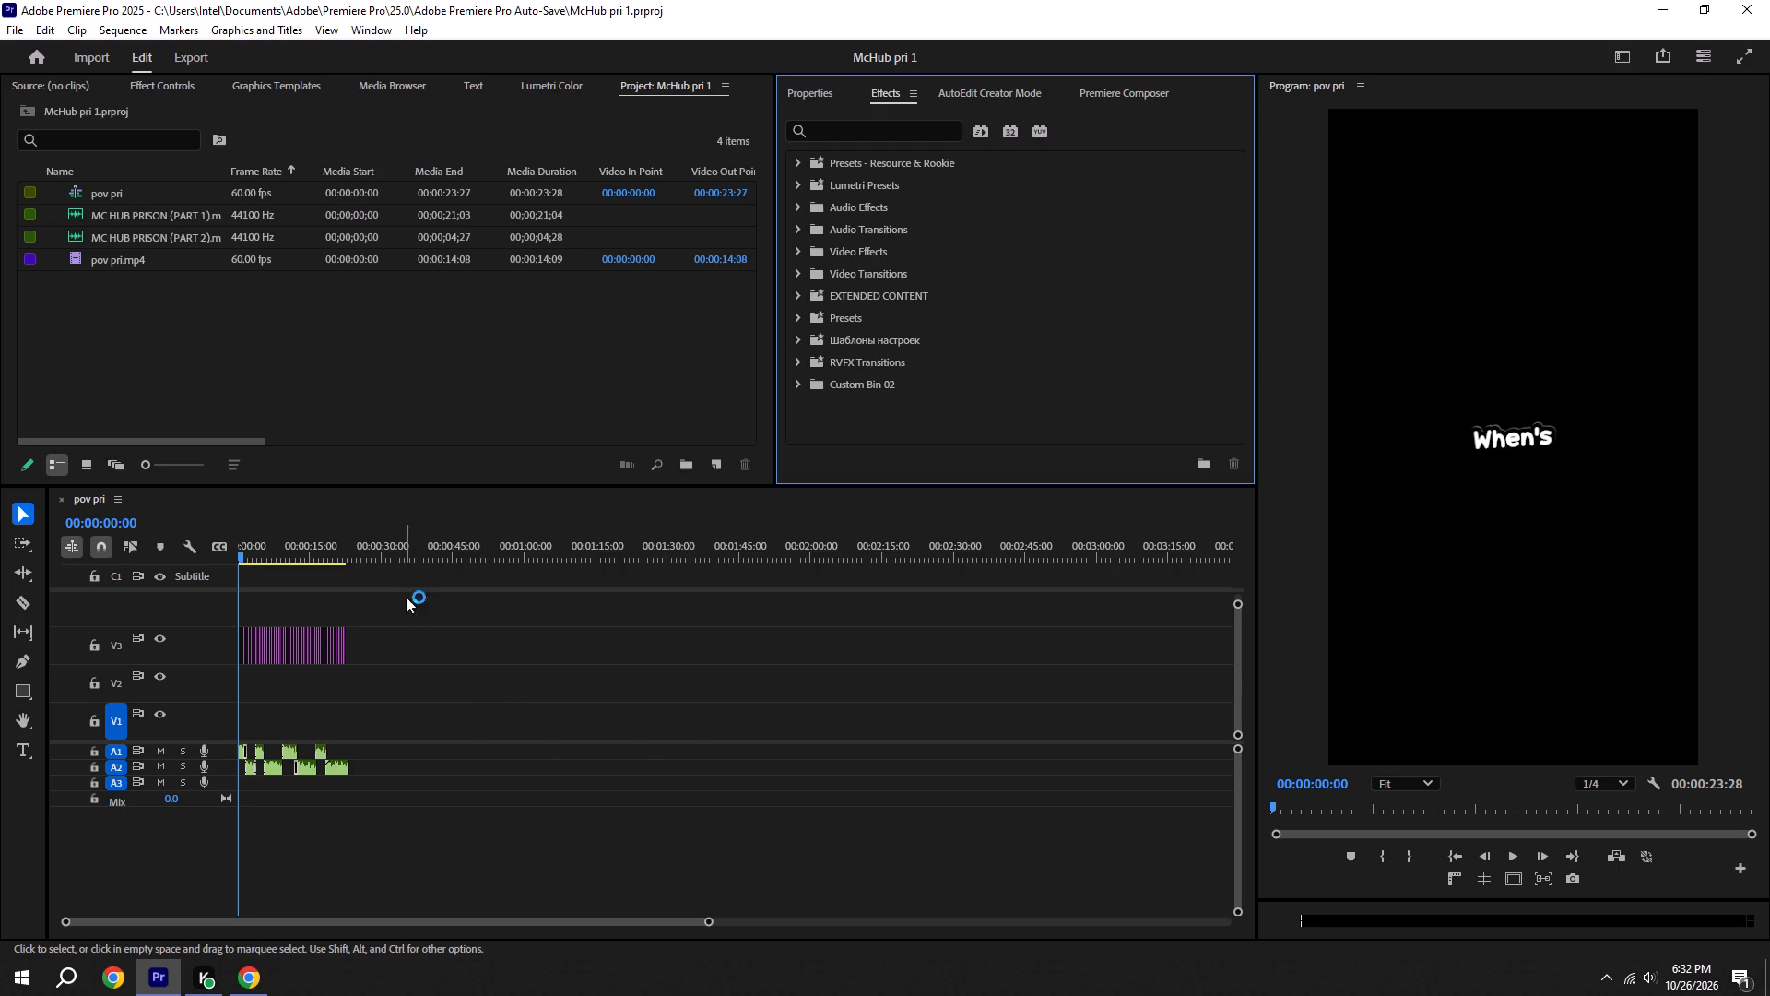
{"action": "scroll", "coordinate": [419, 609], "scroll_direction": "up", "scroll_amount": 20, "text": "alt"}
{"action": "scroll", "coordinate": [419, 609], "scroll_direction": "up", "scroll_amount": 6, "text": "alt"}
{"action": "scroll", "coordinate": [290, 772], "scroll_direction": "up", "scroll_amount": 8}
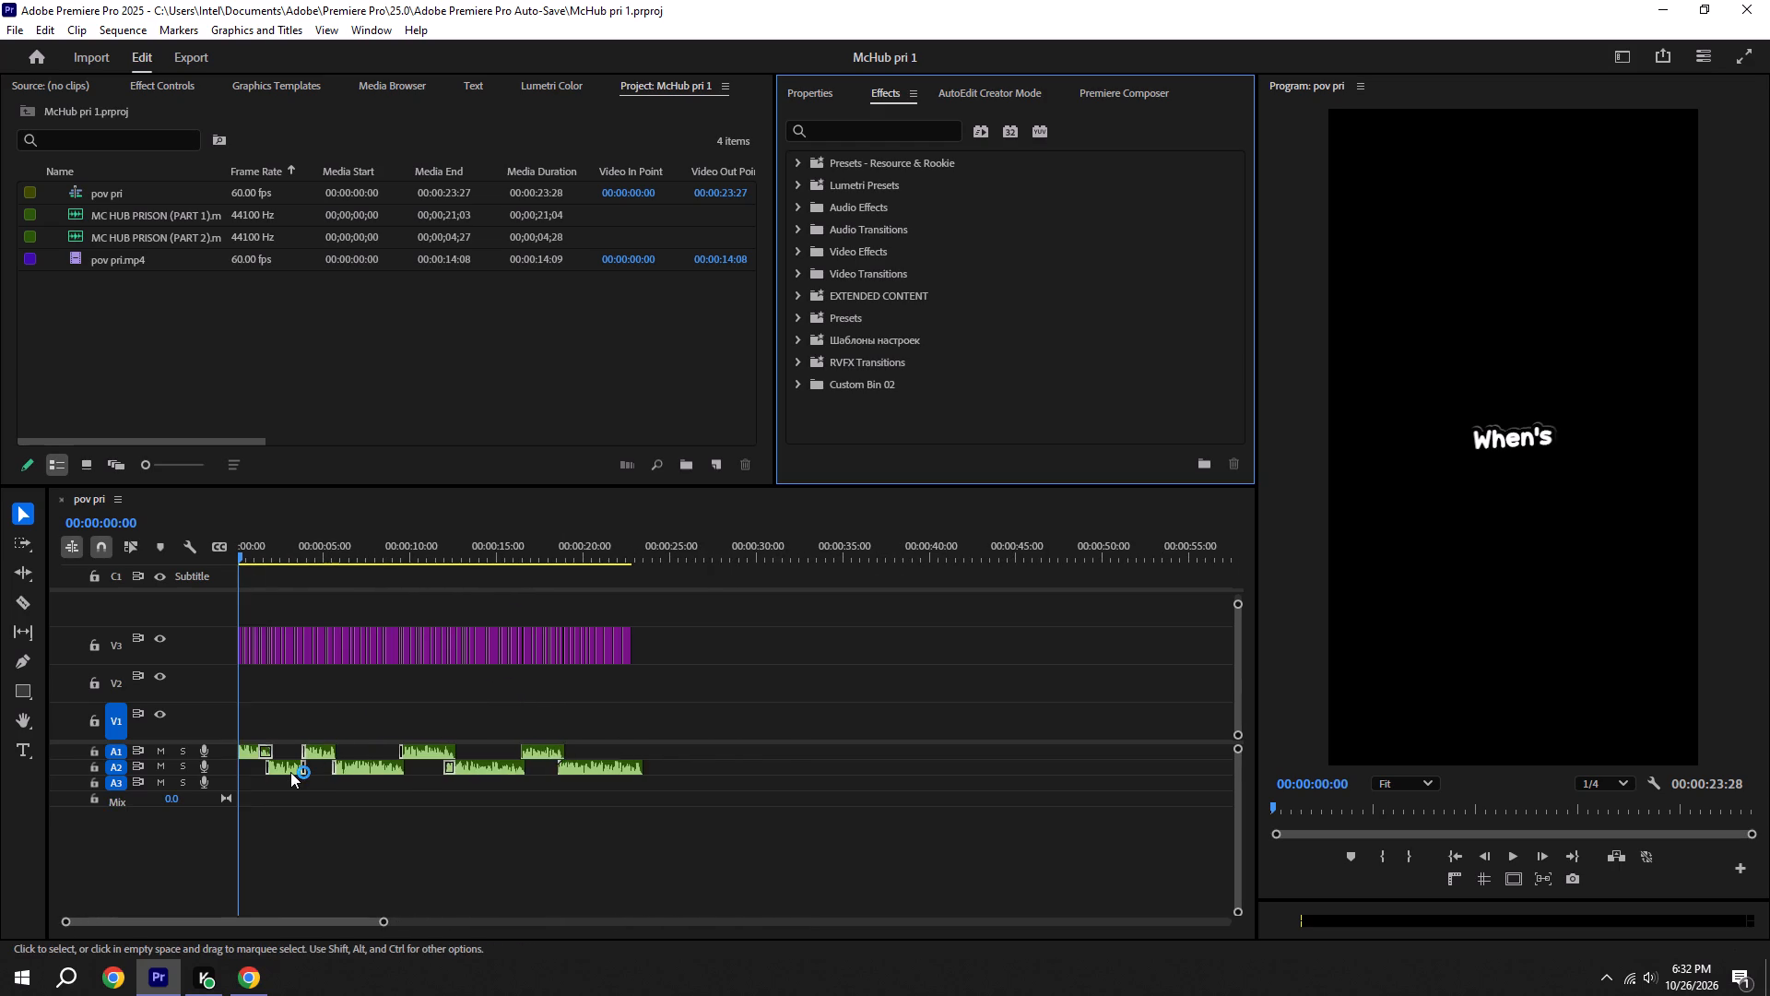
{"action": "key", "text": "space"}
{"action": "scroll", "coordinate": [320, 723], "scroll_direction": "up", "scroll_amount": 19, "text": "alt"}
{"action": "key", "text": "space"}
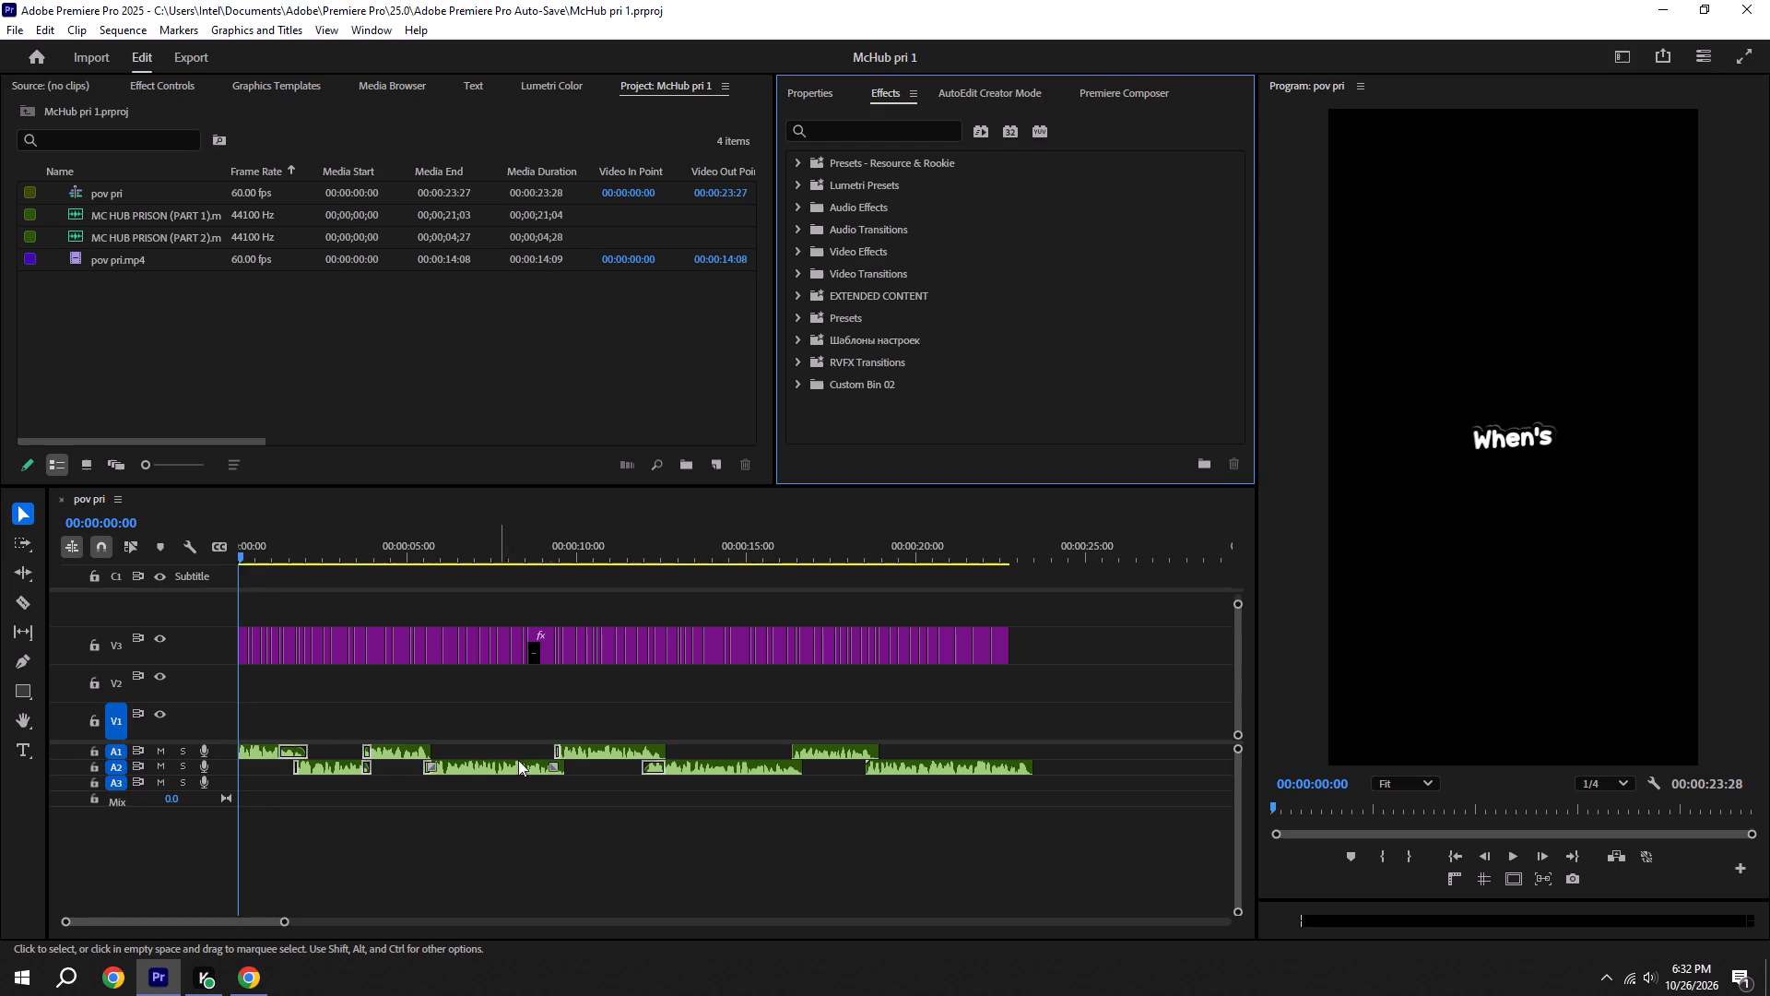
Save the McHub pri 1 project and open the recent project Mchub 9 alongside it.
{"action": "key", "text": "ctrl+s"}
{"action": "left_click", "coordinate": [14, 64]}
{"action": "left_click", "coordinate": [29, 63]}
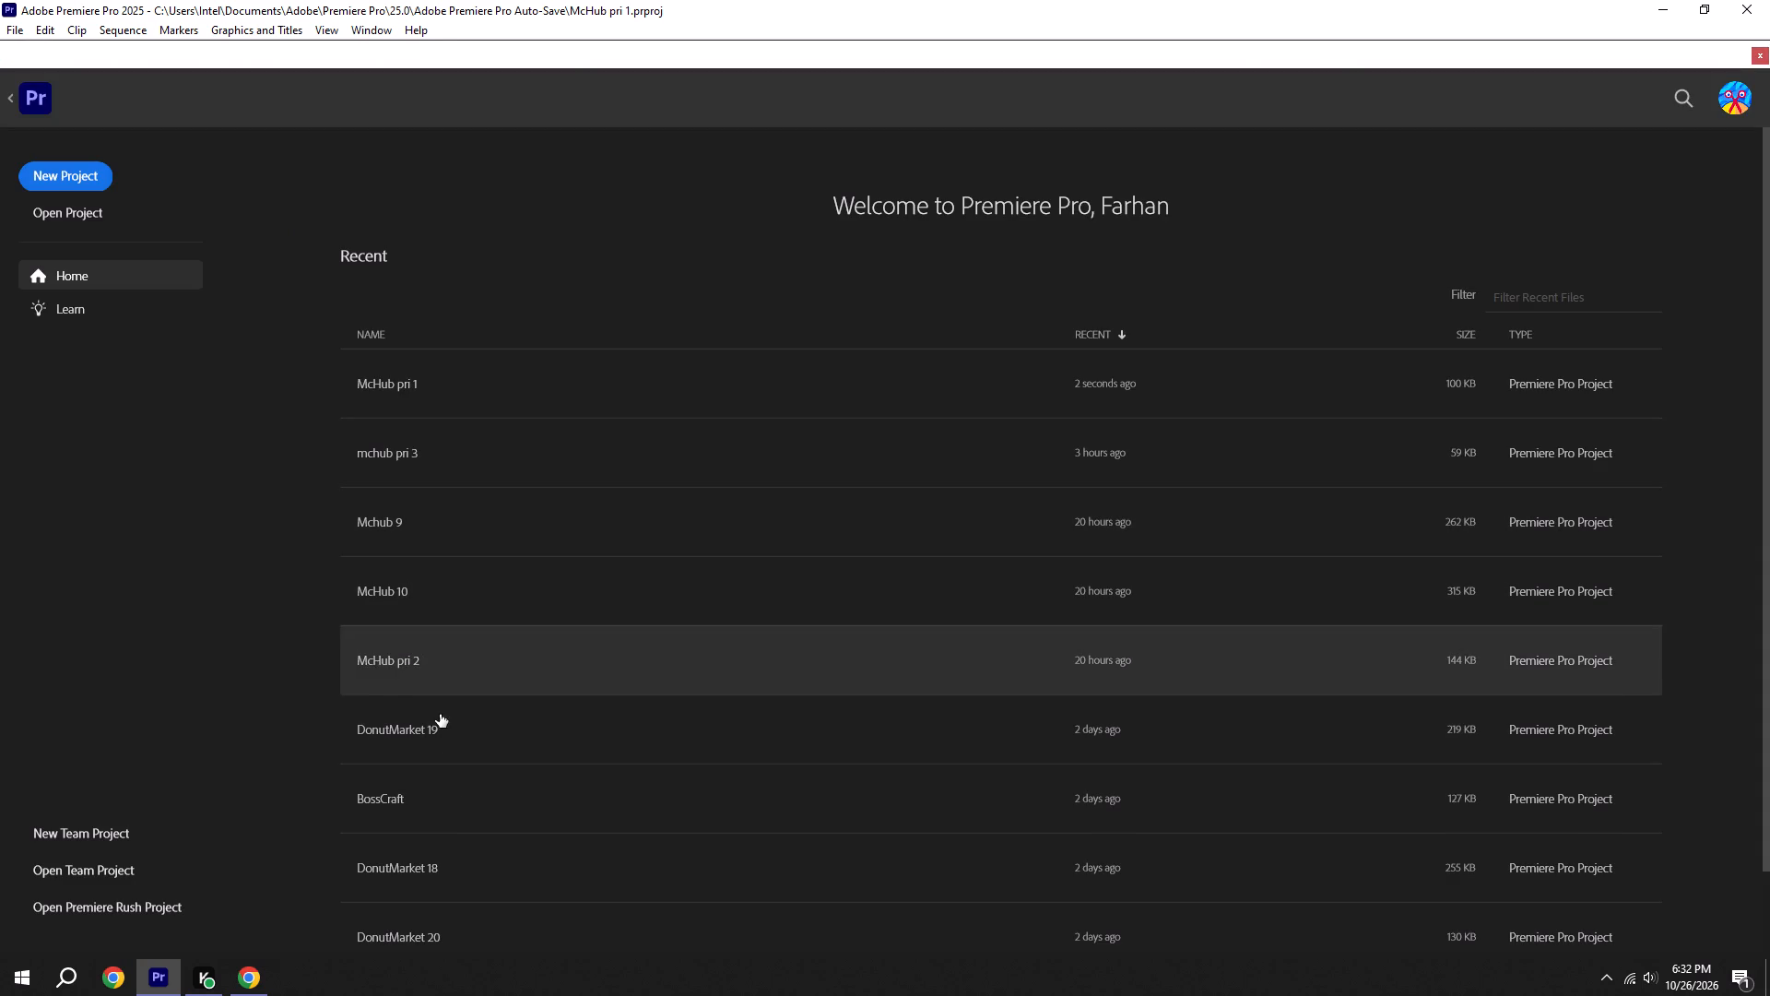
{"action": "left_click", "coordinate": [465, 530]}
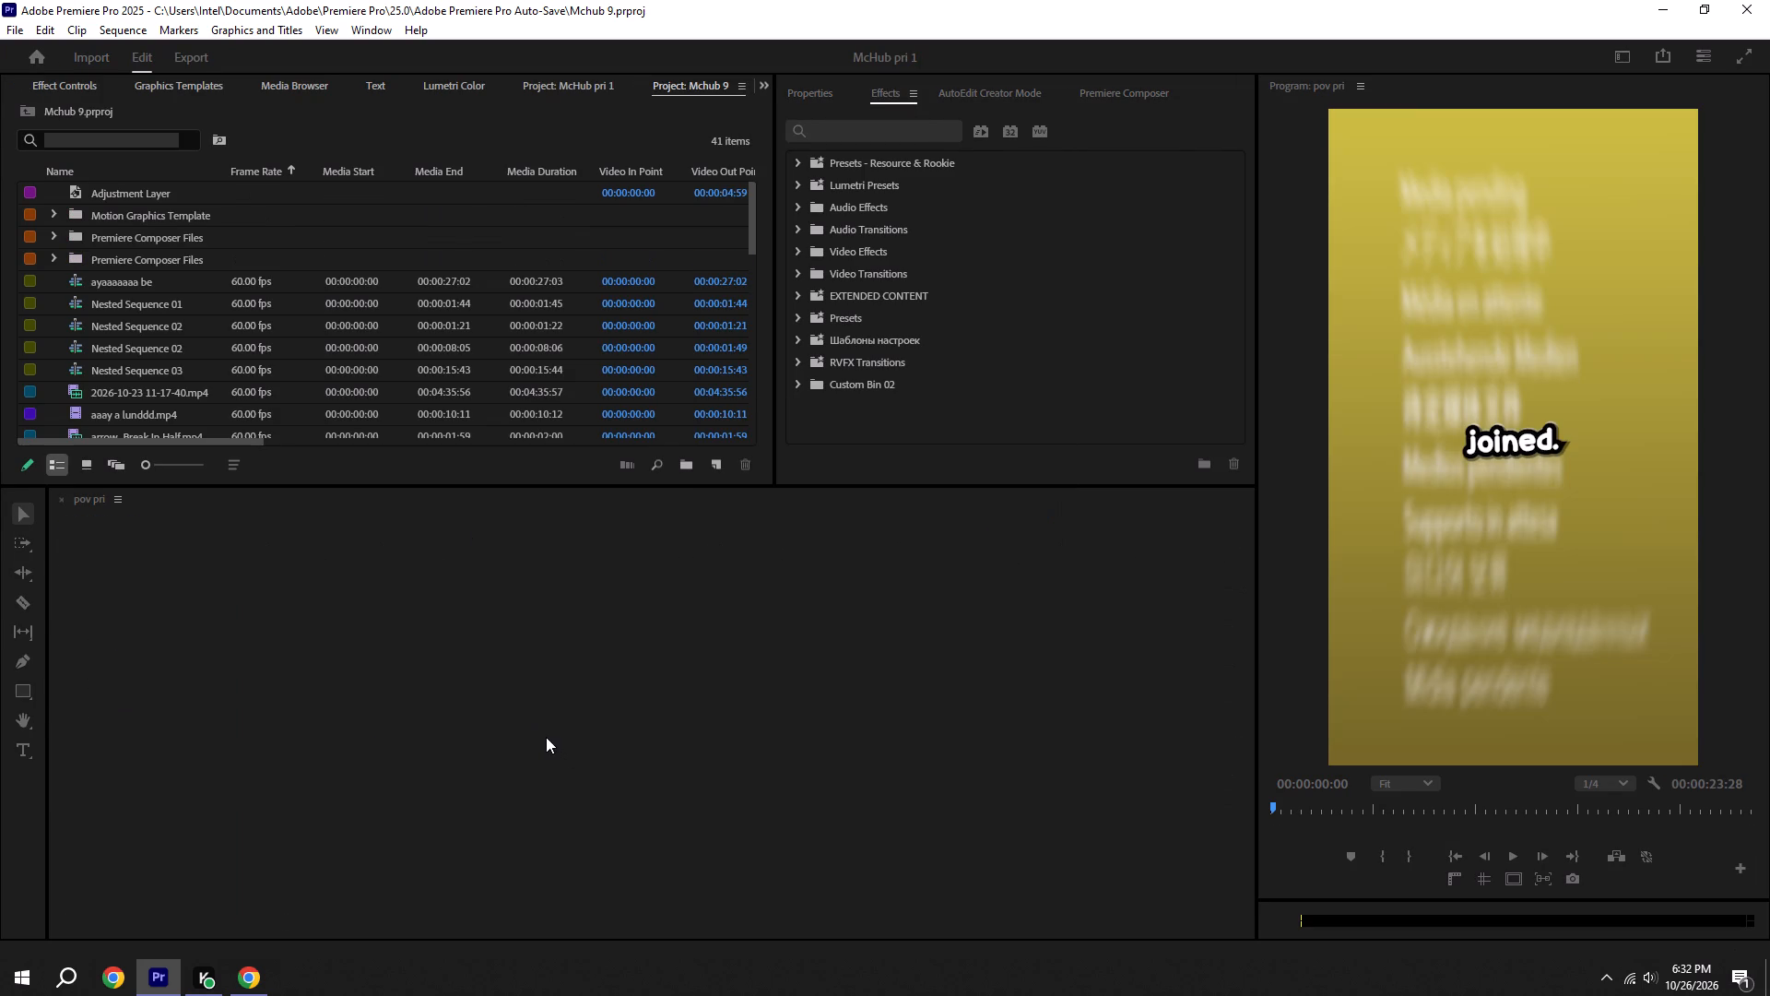
Copy the long music clip on A7 of the ayaaaaaaa be sequence and paste it at the start of pov pri.
{"action": "scroll", "coordinate": [544, 731], "scroll_direction": "down", "scroll_amount": 11, "text": "alt"}
{"action": "left_click", "coordinate": [476, 869]}
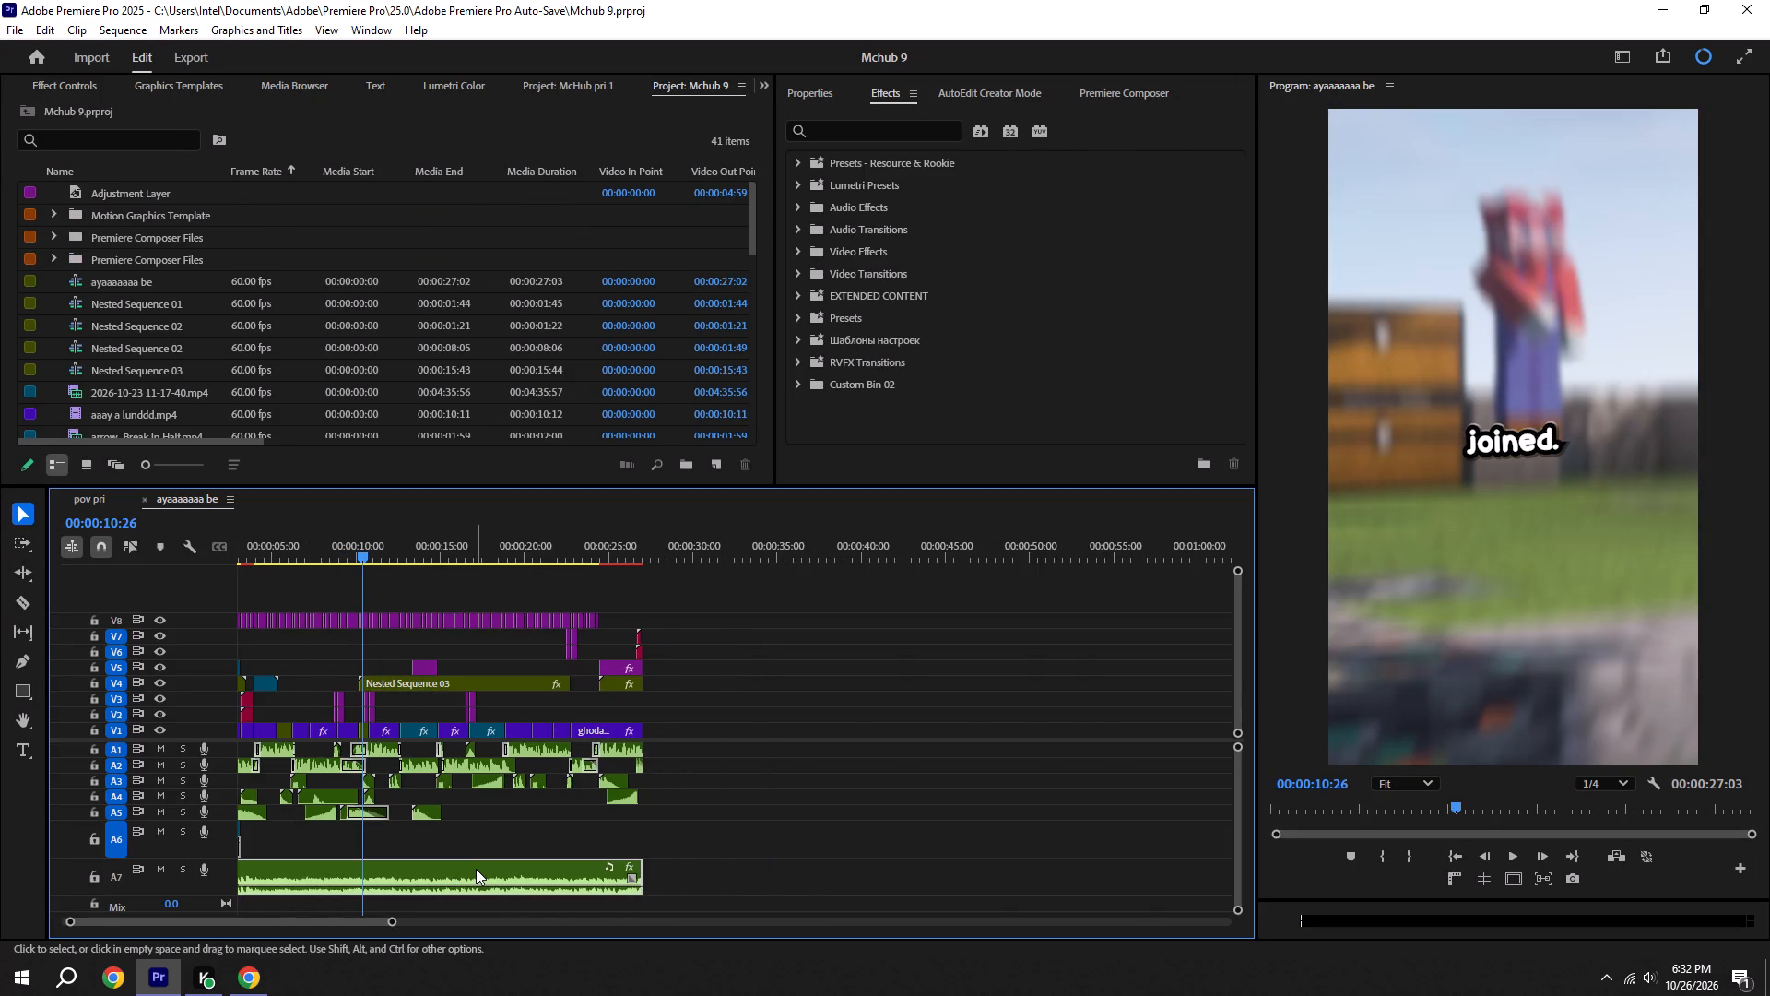
{"action": "key", "text": "space"}
{"action": "left_click", "coordinate": [1466, 856]}
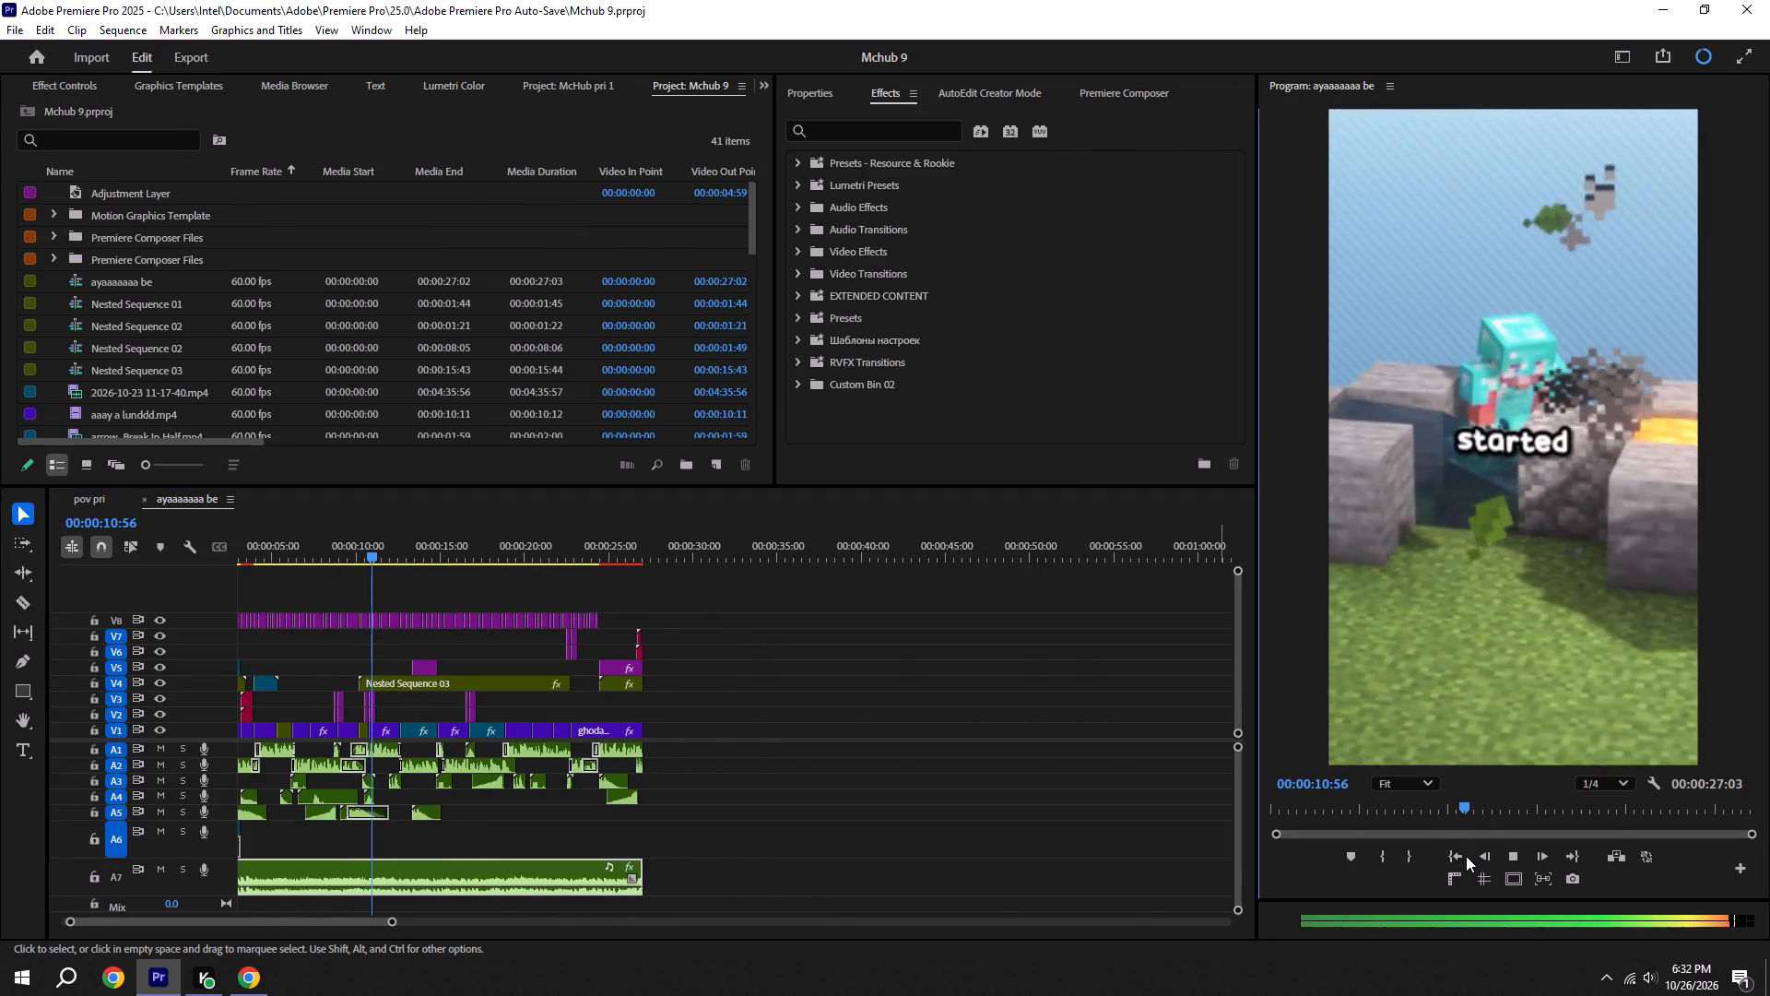
{"action": "left_click", "coordinate": [1460, 858]}
{"action": "scroll", "coordinate": [824, 802], "scroll_direction": "down", "scroll_amount": 6, "text": "alt"}
{"action": "key", "text": "ctrl+s"}
{"action": "scroll", "coordinate": [473, 872], "scroll_direction": "up", "scroll_amount": 6}
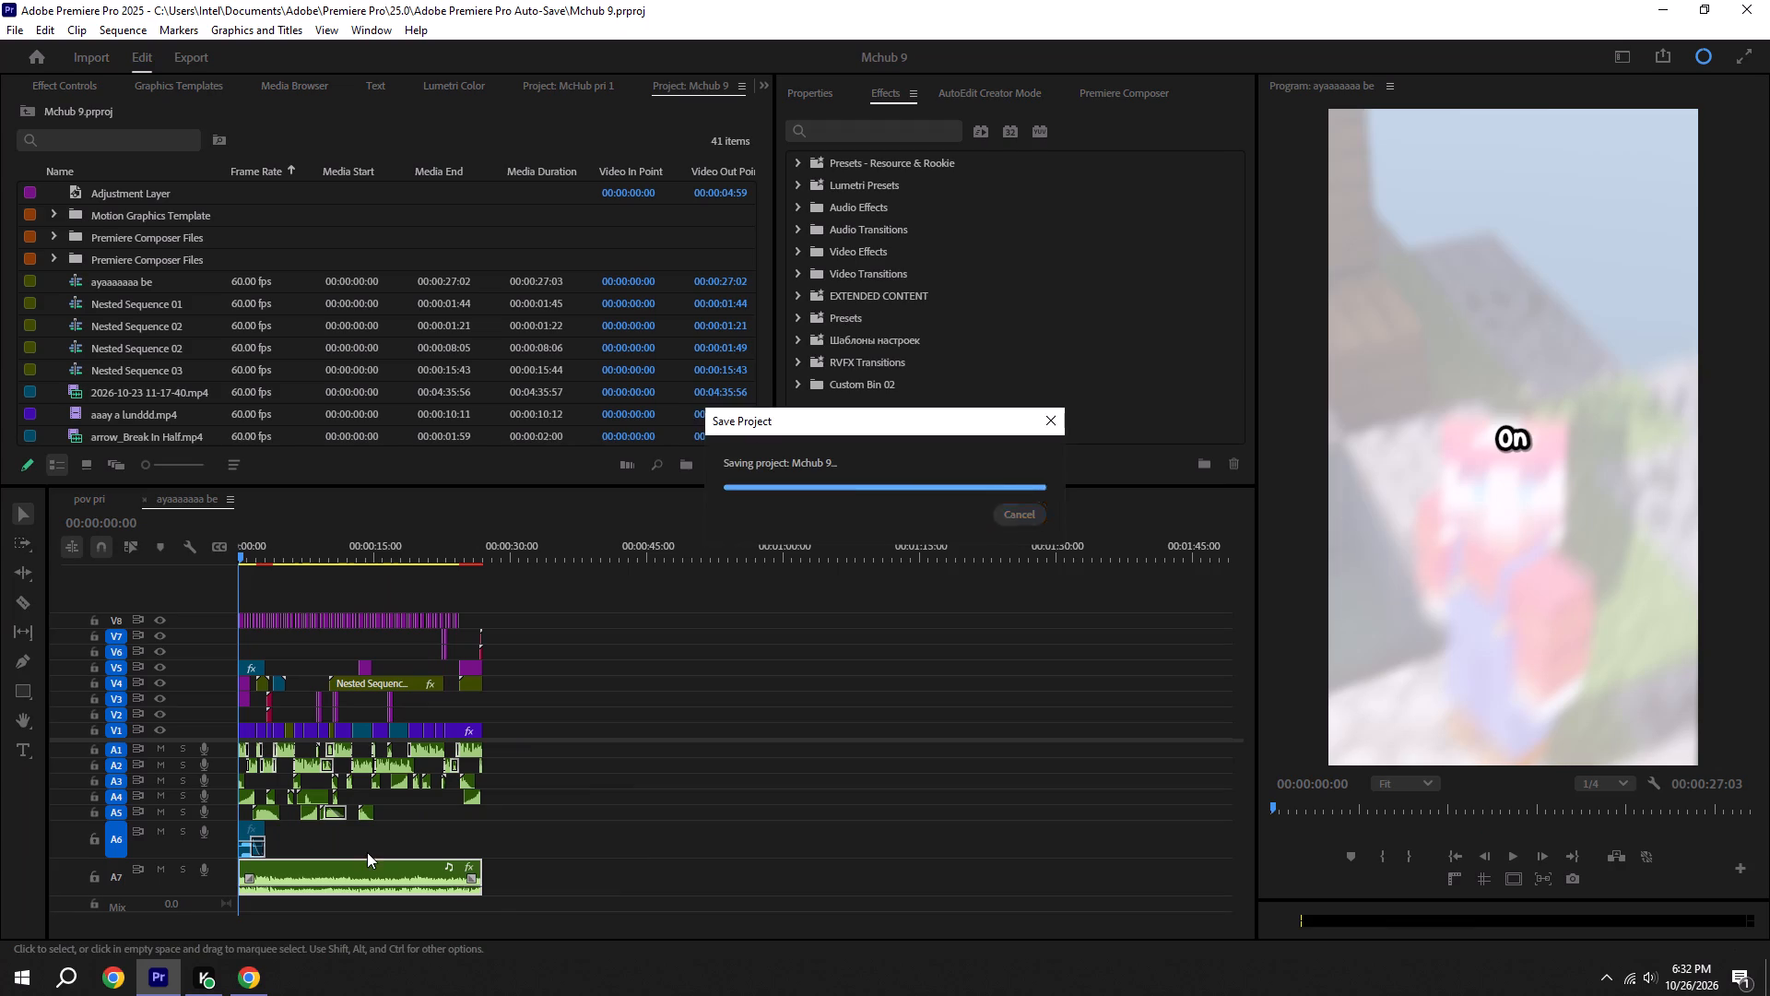
{"action": "left_click", "coordinate": [372, 869]}
{"action": "key", "text": "ctrl+c"}
{"action": "left_click", "coordinate": [103, 501]}
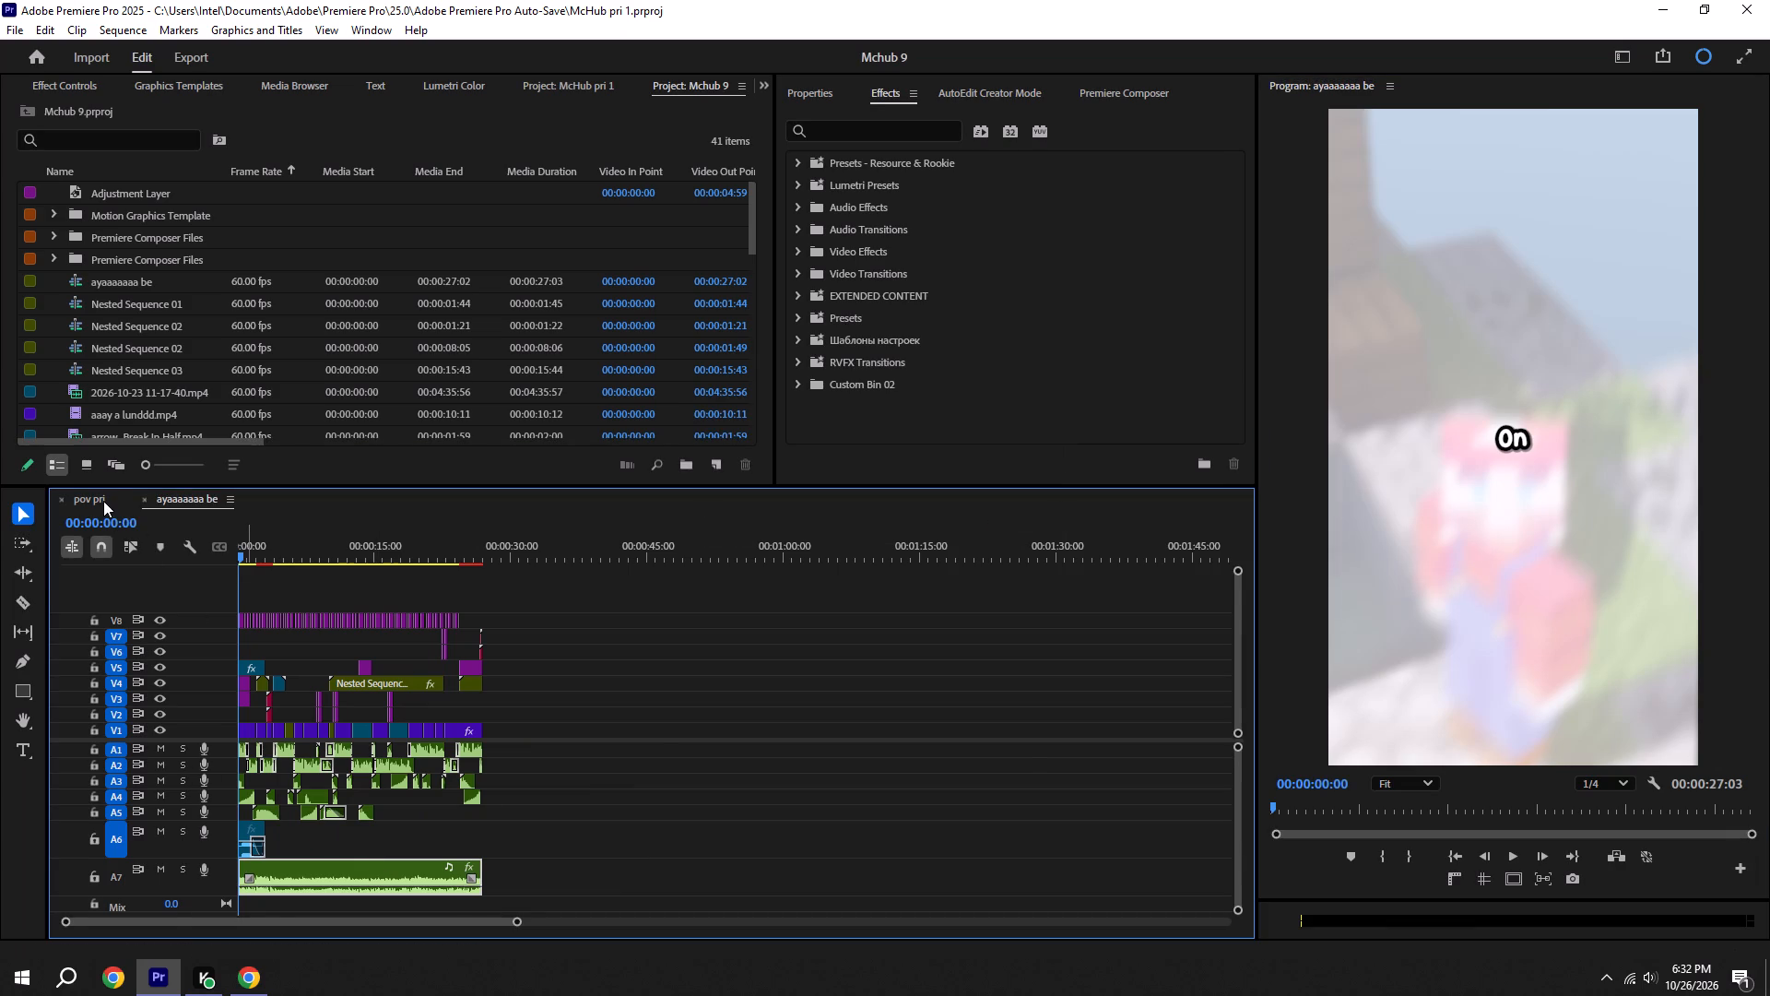
{"action": "left_click_drag", "start_coordinate": [285, 547], "coordinate": [0, 556]}
{"action": "key", "text": "ctrl+v"}
{"action": "scroll", "coordinate": [476, 663], "scroll_direction": "down", "scroll_amount": 6, "text": "alt"}
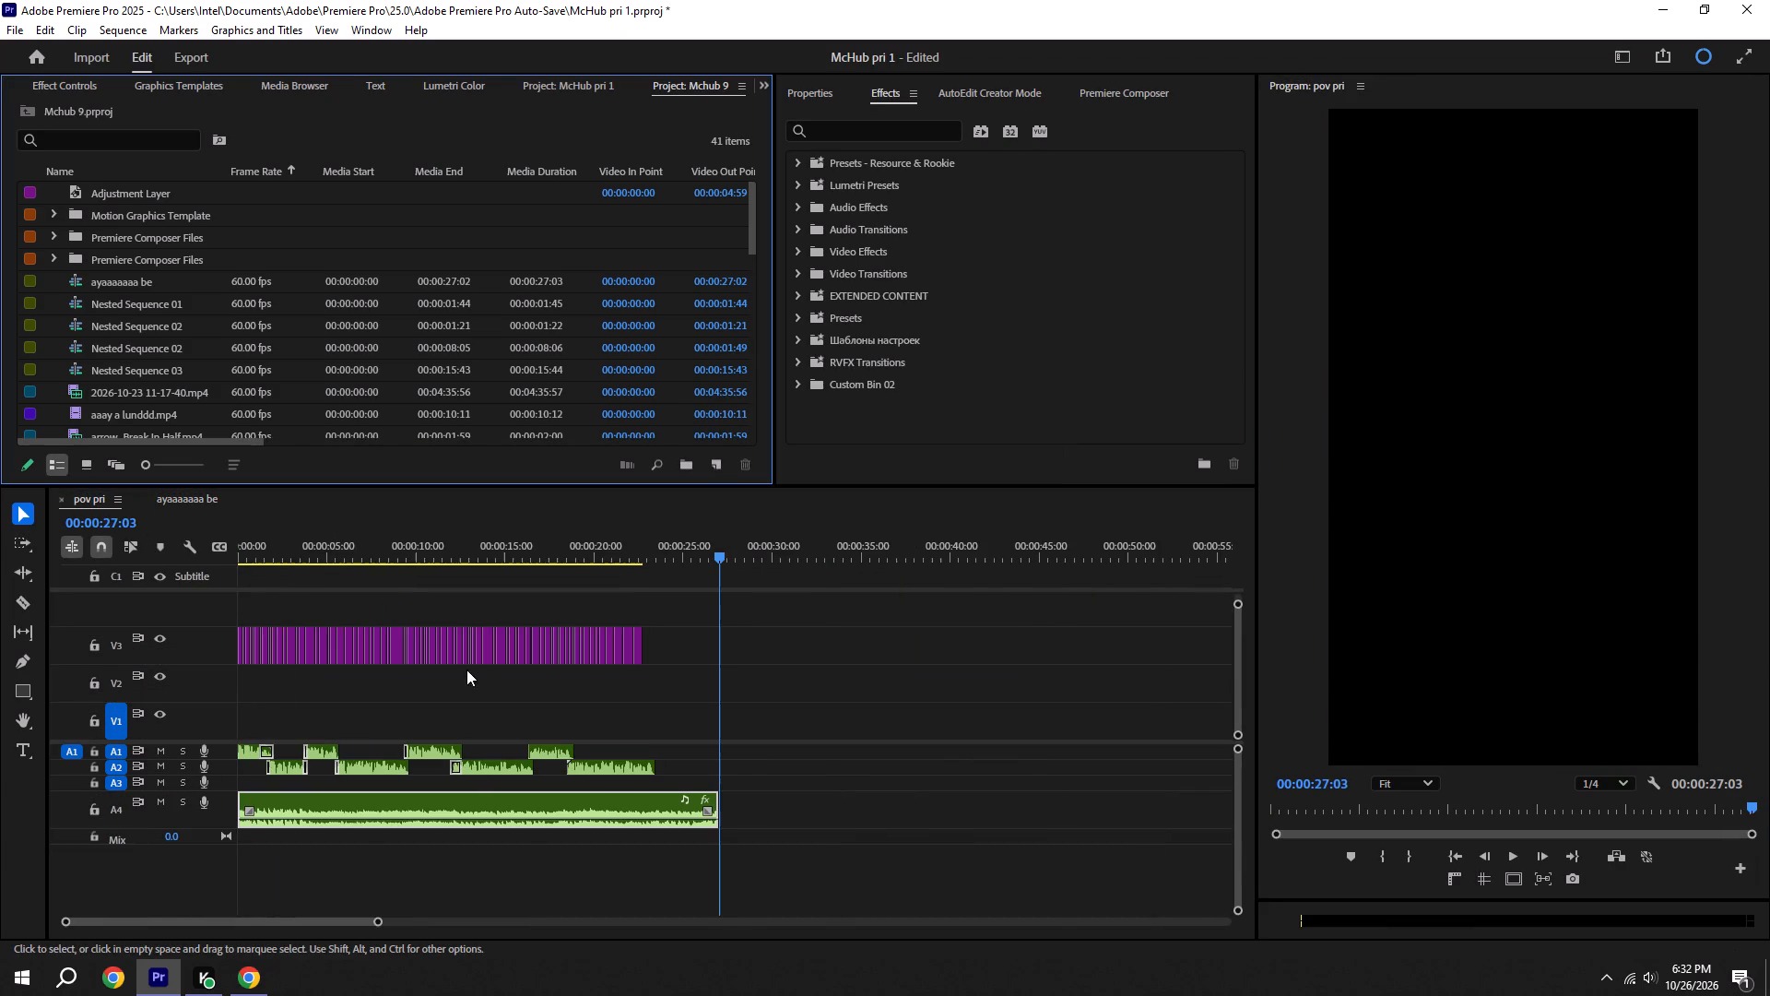
Move the pasted music clip down from A4 to track A6 and save the project.
{"action": "key", "text": "ctrl+s"}
{"action": "left_click_drag", "start_coordinate": [354, 803], "coordinate": [332, 901]}
{"action": "key", "text": "ctrl+s"}
{"action": "left_click_drag", "start_coordinate": [356, 835], "coordinate": [335, 894]}
{"action": "key", "text": "ctrl+s"}
Shrink the audio tracks in pov pri to minimum height while playing the opening, return to the start and save.
{"action": "left_click_drag", "start_coordinate": [300, 555], "coordinate": [18, 544]}
{"action": "key", "text": "space"}
{"action": "scroll", "coordinate": [475, 692], "scroll_direction": "down", "scroll_amount": 6, "text": "alt"}
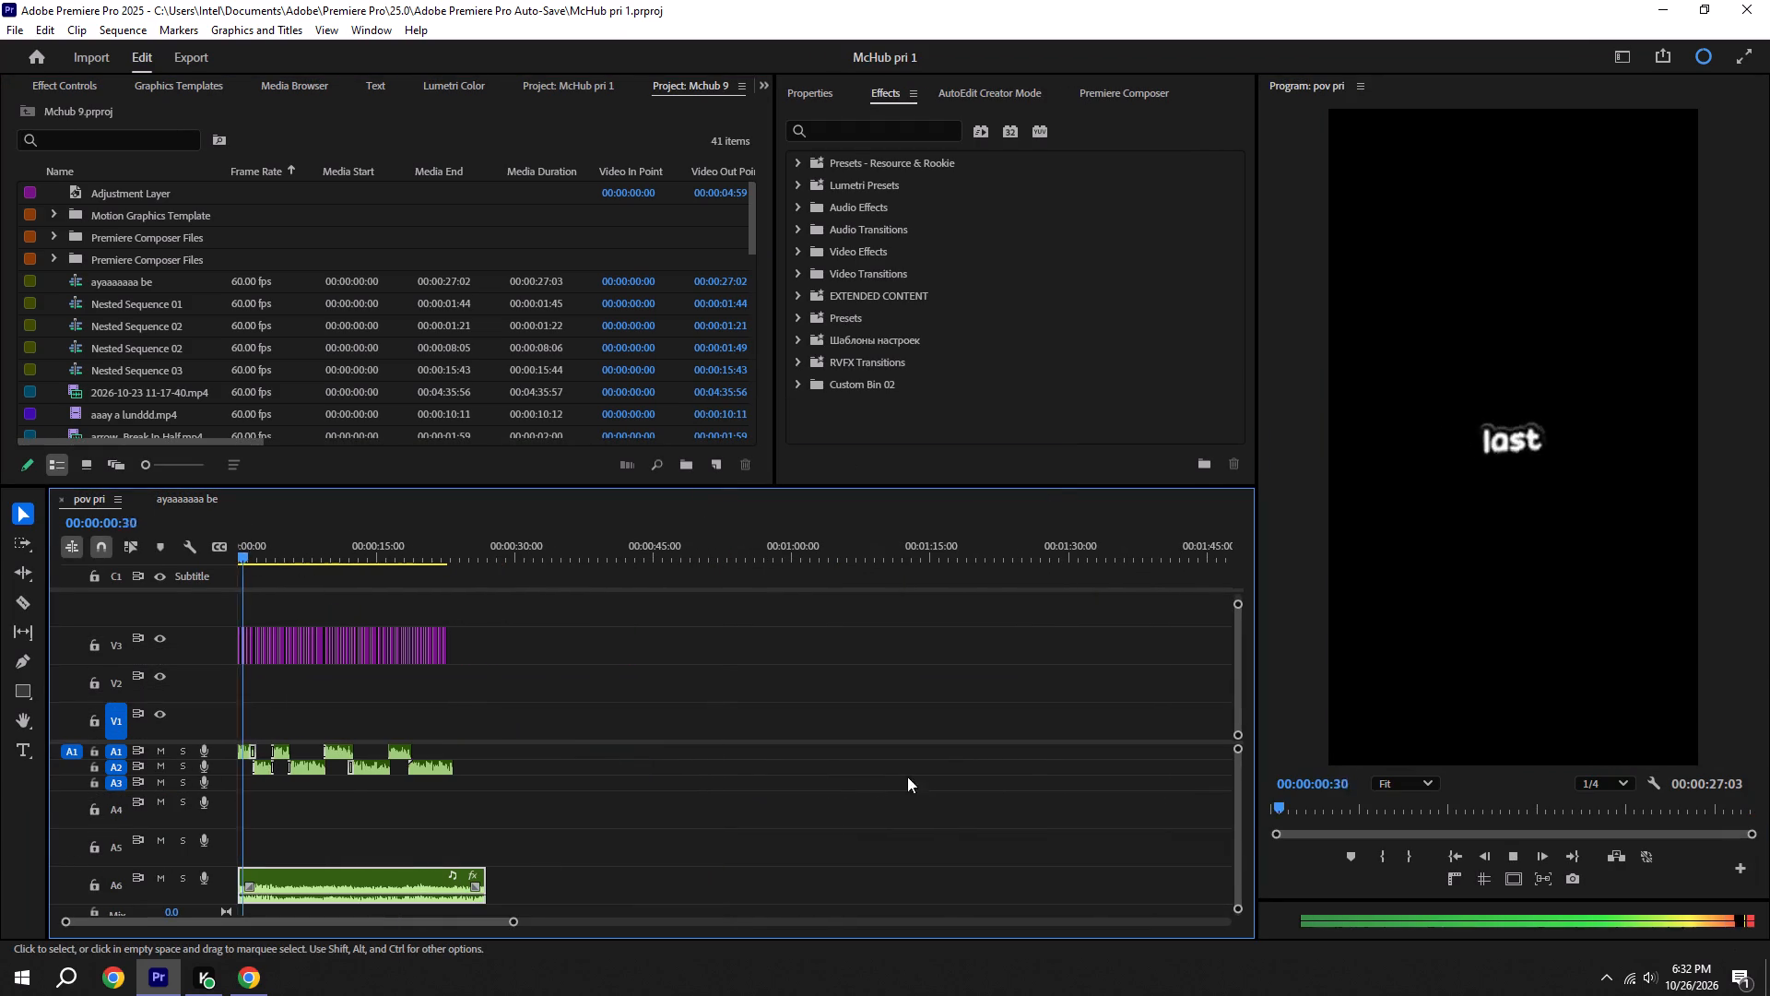
{"action": "left_click_drag", "start_coordinate": [1238, 745], "coordinate": [1232, 466]}
{"action": "key", "text": "ctrl+s"}
{"action": "left_click", "coordinate": [670, 742]}
{"action": "key", "text": "space"}
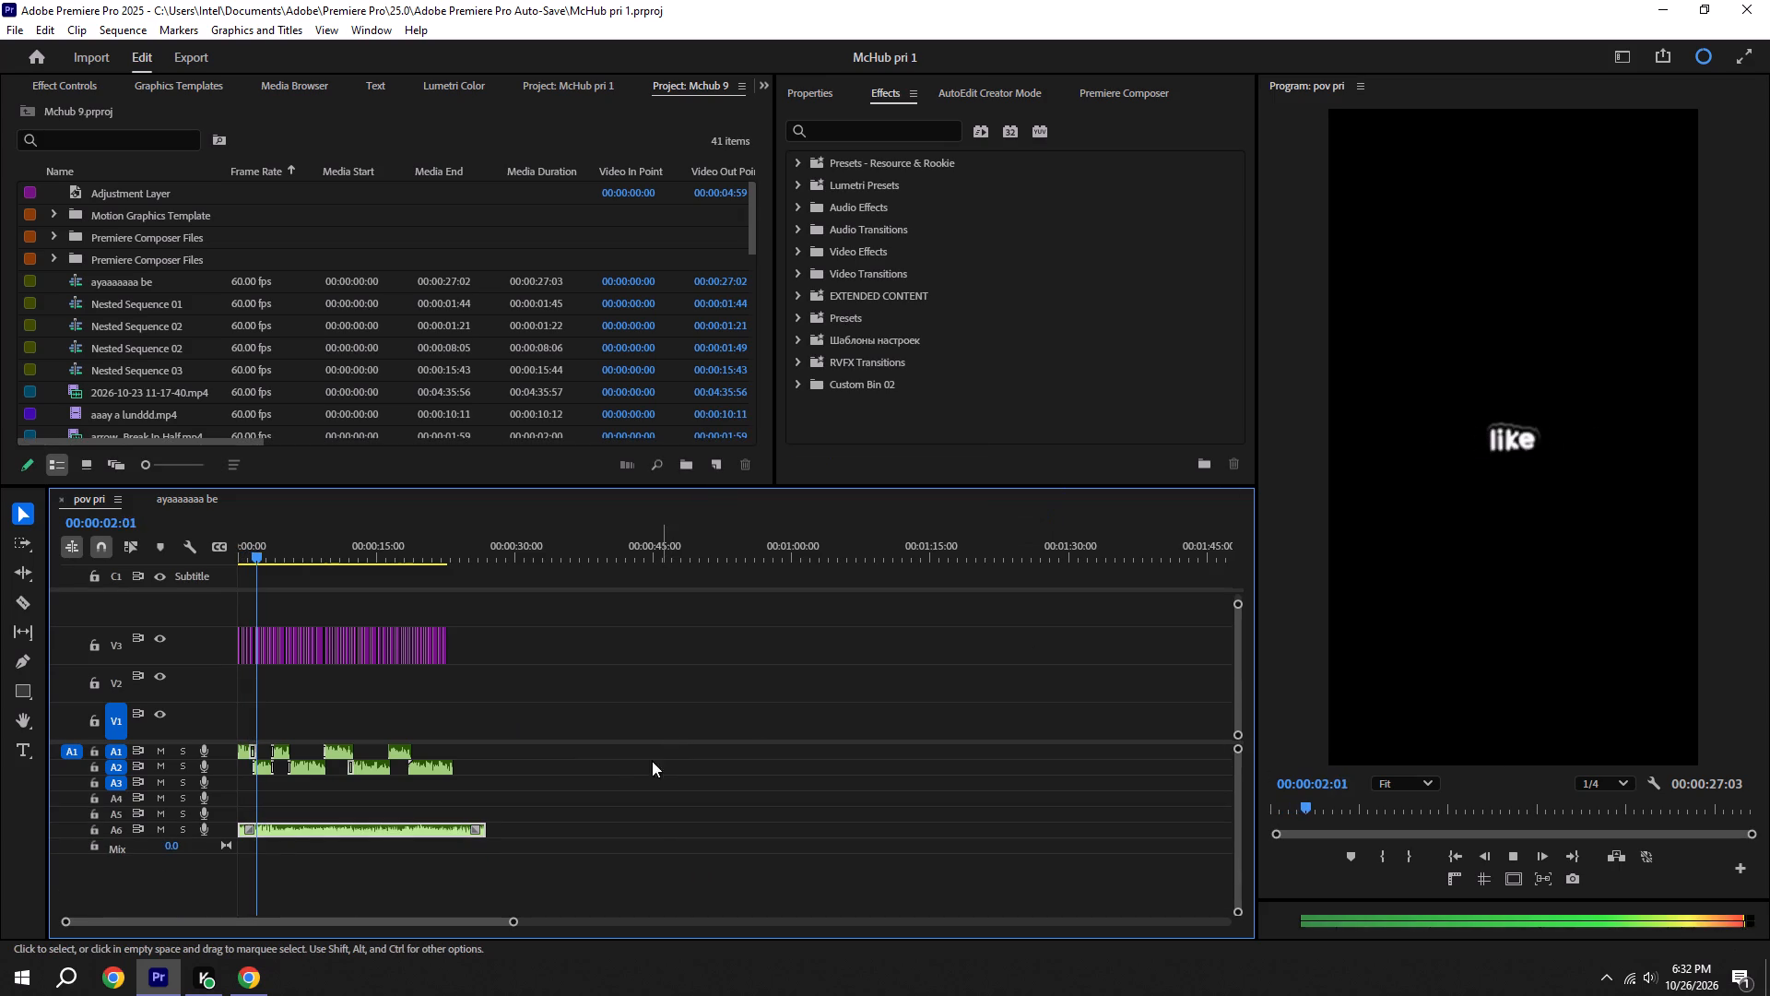
{"action": "left_click", "coordinate": [686, 770]}
{"action": "key", "text": "ctrl+s"}
{"action": "left_click_drag", "start_coordinate": [264, 557], "coordinate": [81, 542]}
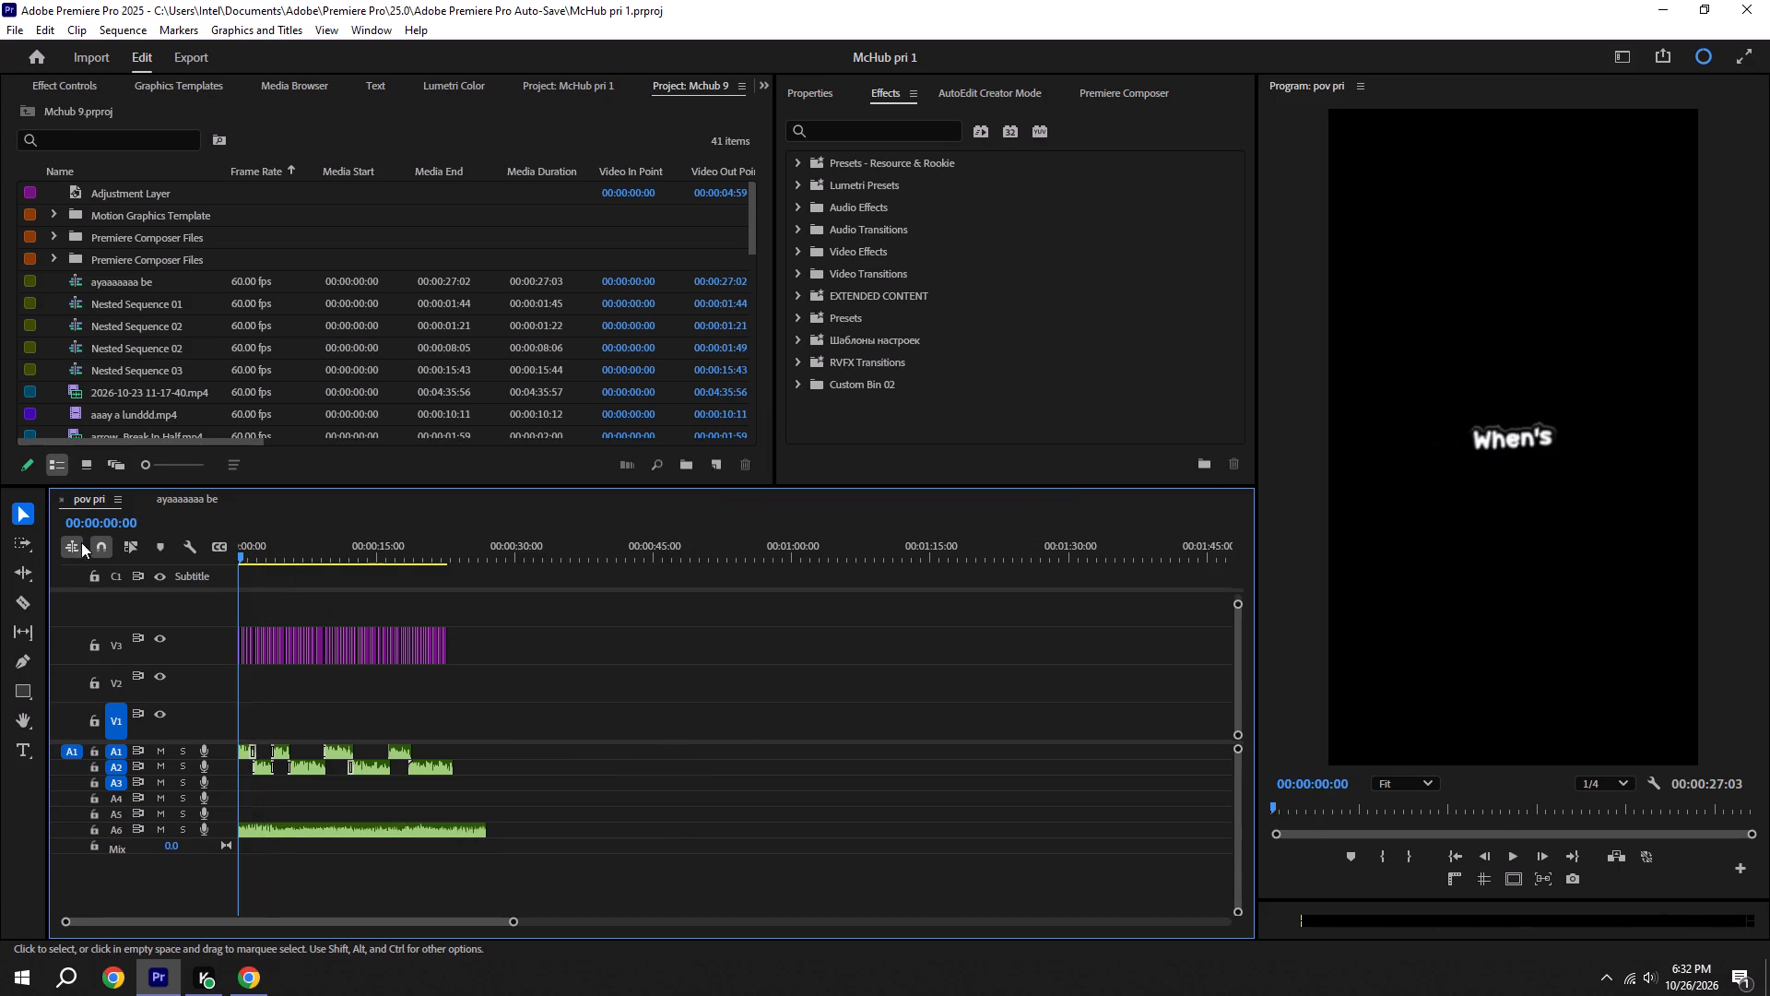
{"action": "left_click_drag", "start_coordinate": [81, 542], "coordinate": [20, 545]}
{"action": "key", "text": "ctrl+s"}
Copy the two short clips at the start of V3 and V4 in the ayaaaaaaa be sequence and return to pov pri.
{"action": "left_click", "coordinate": [208, 492]}
{"action": "scroll", "coordinate": [262, 761], "scroll_direction": "up", "scroll_amount": 13}
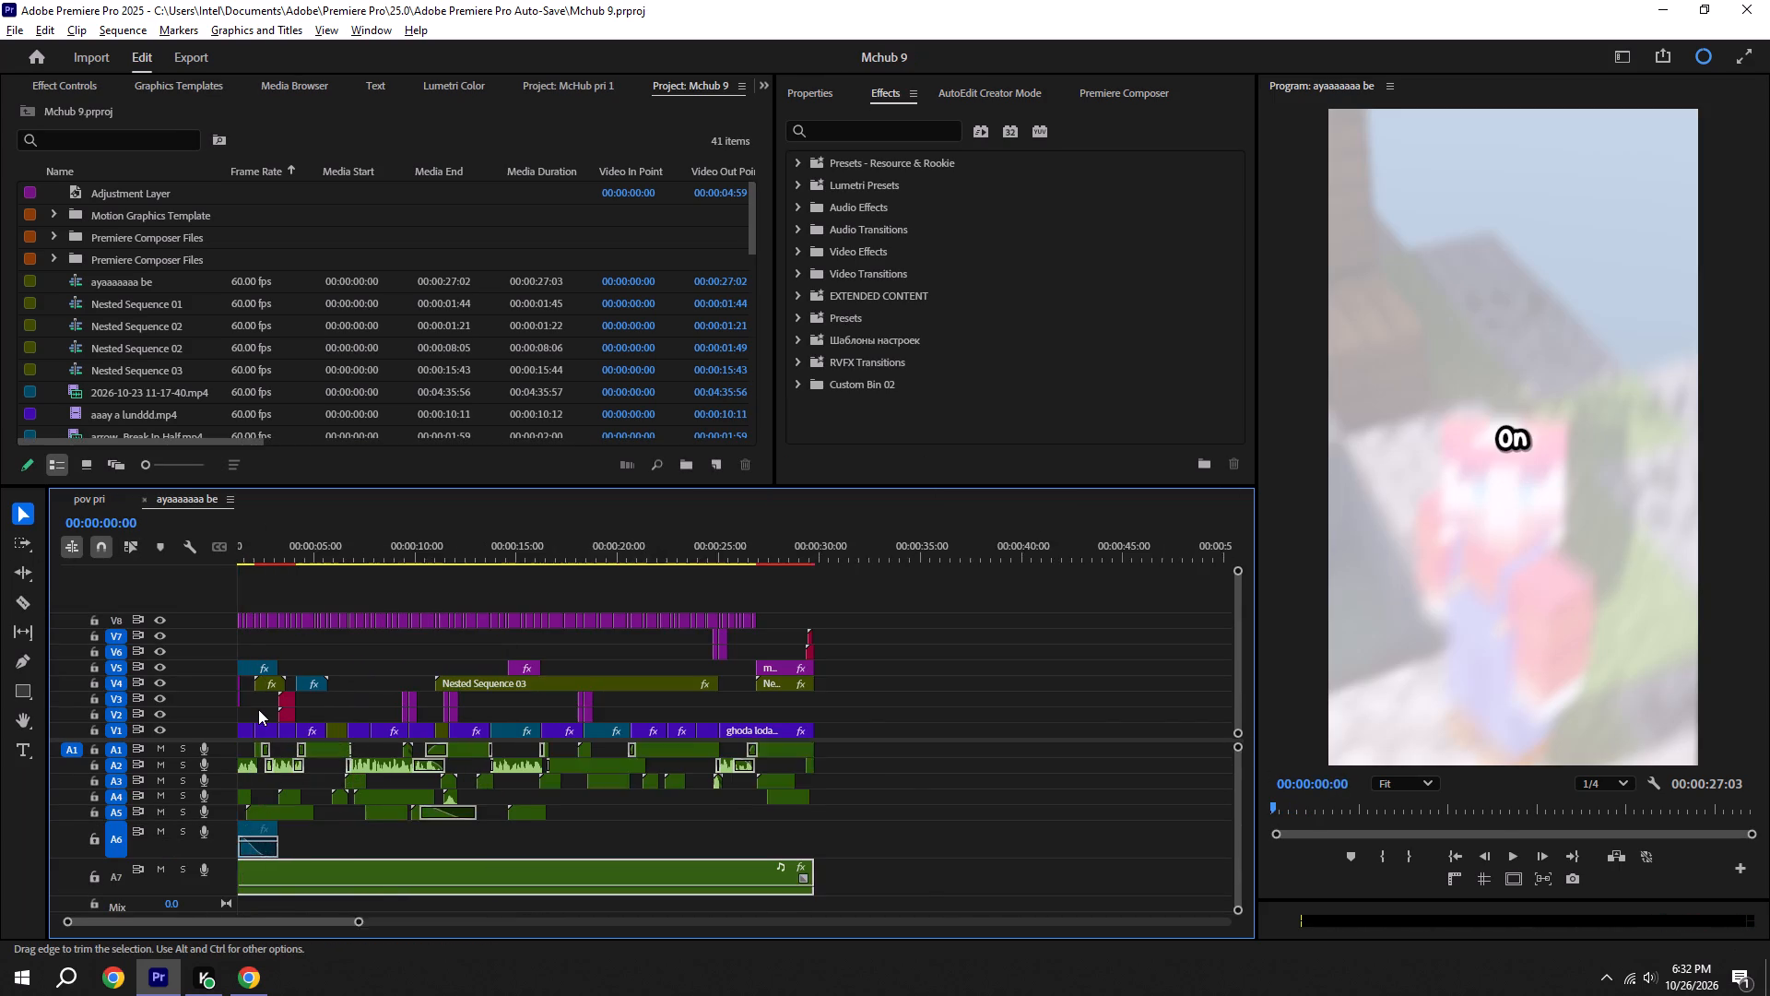
{"action": "scroll", "coordinate": [258, 709], "scroll_direction": "up", "scroll_amount": 12}
{"action": "left_click_drag", "start_coordinate": [256, 712], "coordinate": [242, 684]}
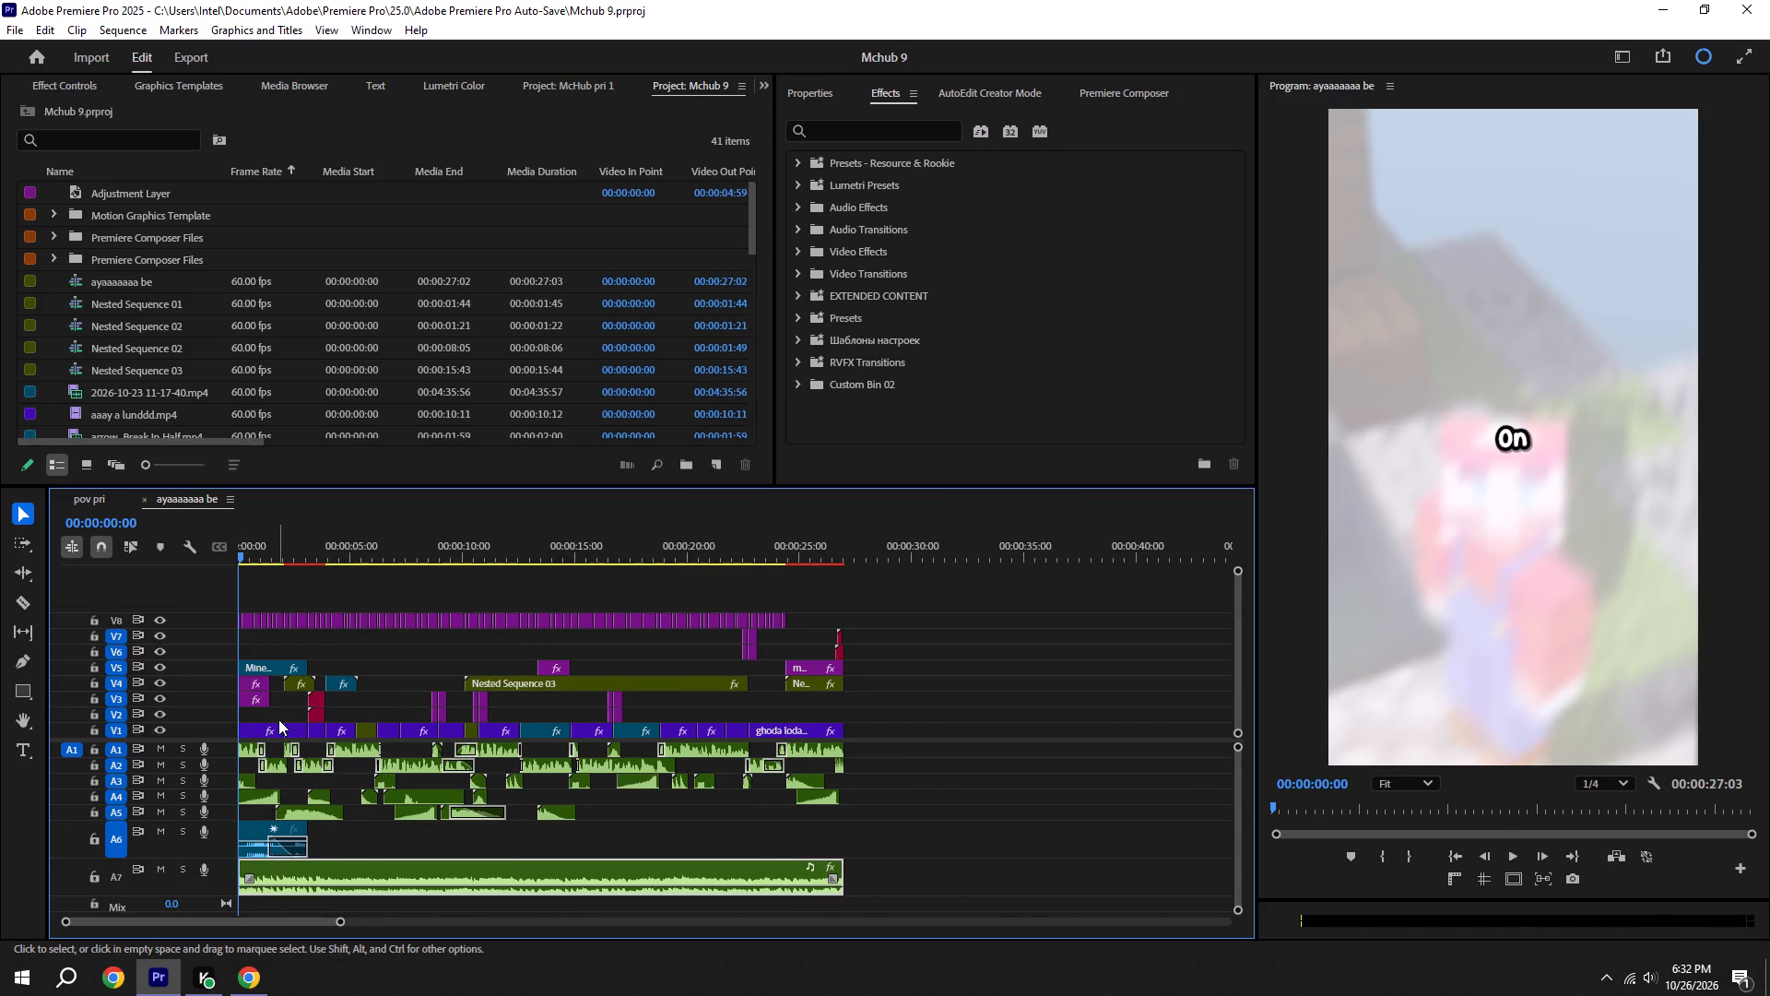
{"action": "left_click_drag", "start_coordinate": [278, 717], "coordinate": [242, 688]}
{"action": "key", "text": "ctrl+c"}
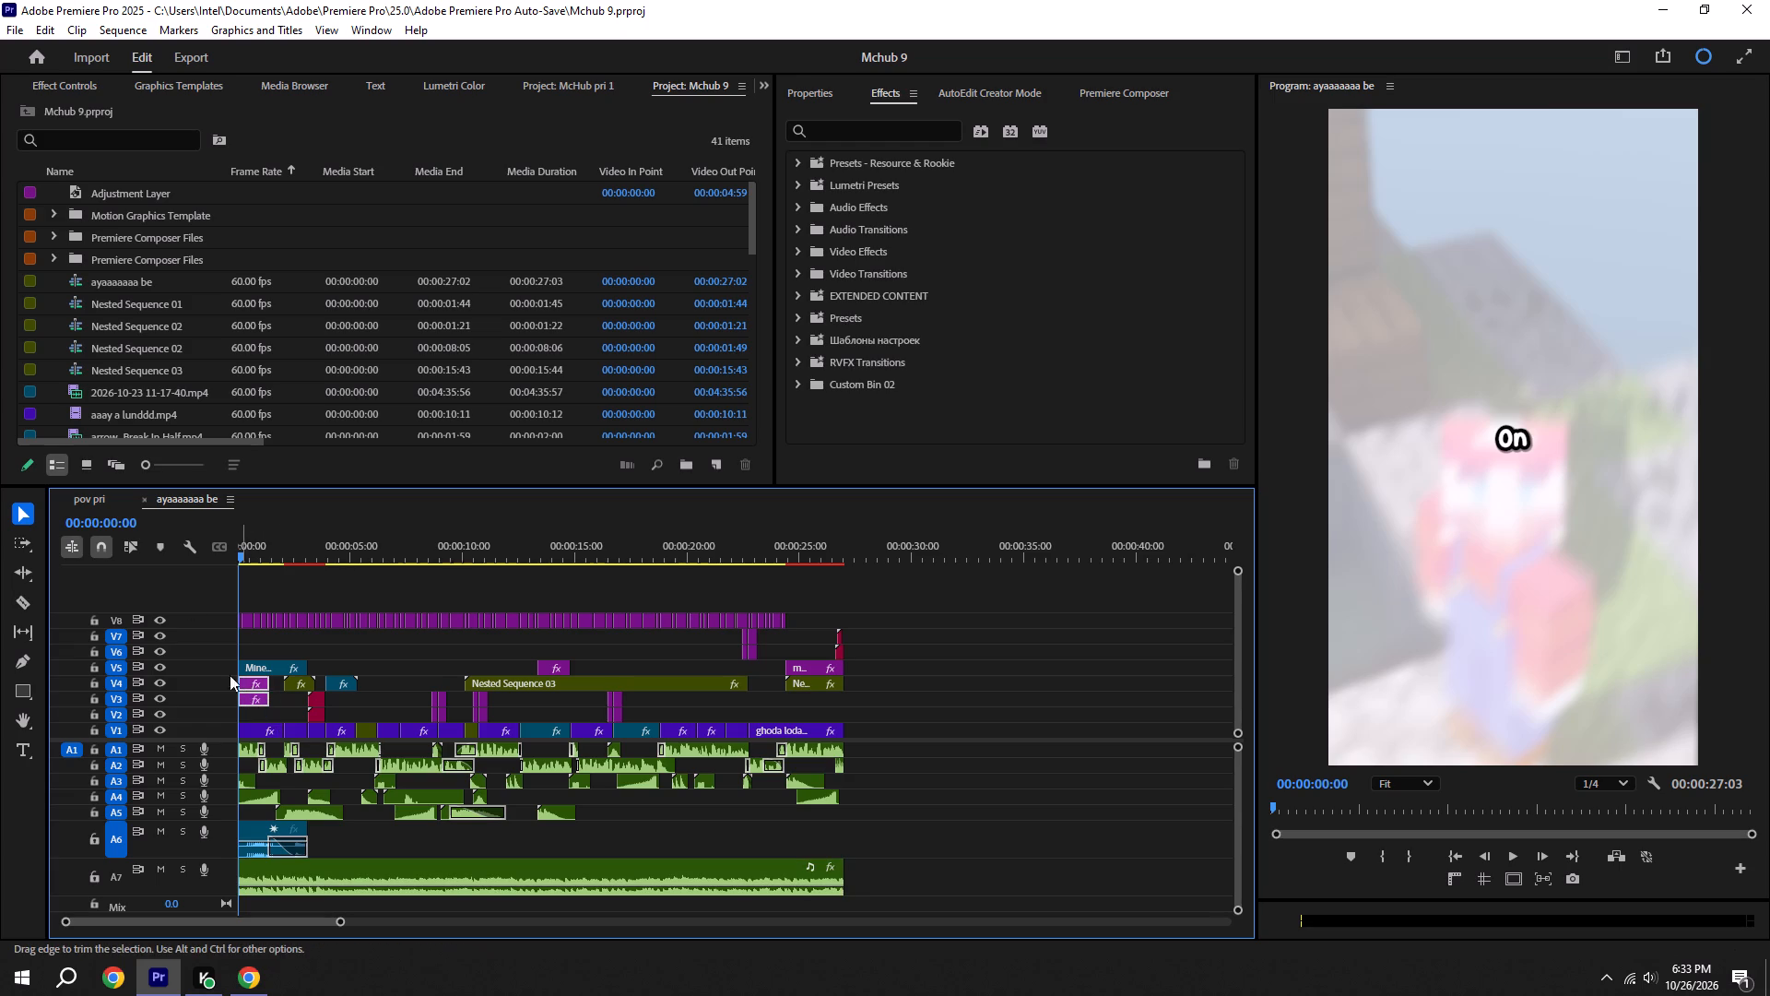
{"action": "left_click", "coordinate": [107, 493]}
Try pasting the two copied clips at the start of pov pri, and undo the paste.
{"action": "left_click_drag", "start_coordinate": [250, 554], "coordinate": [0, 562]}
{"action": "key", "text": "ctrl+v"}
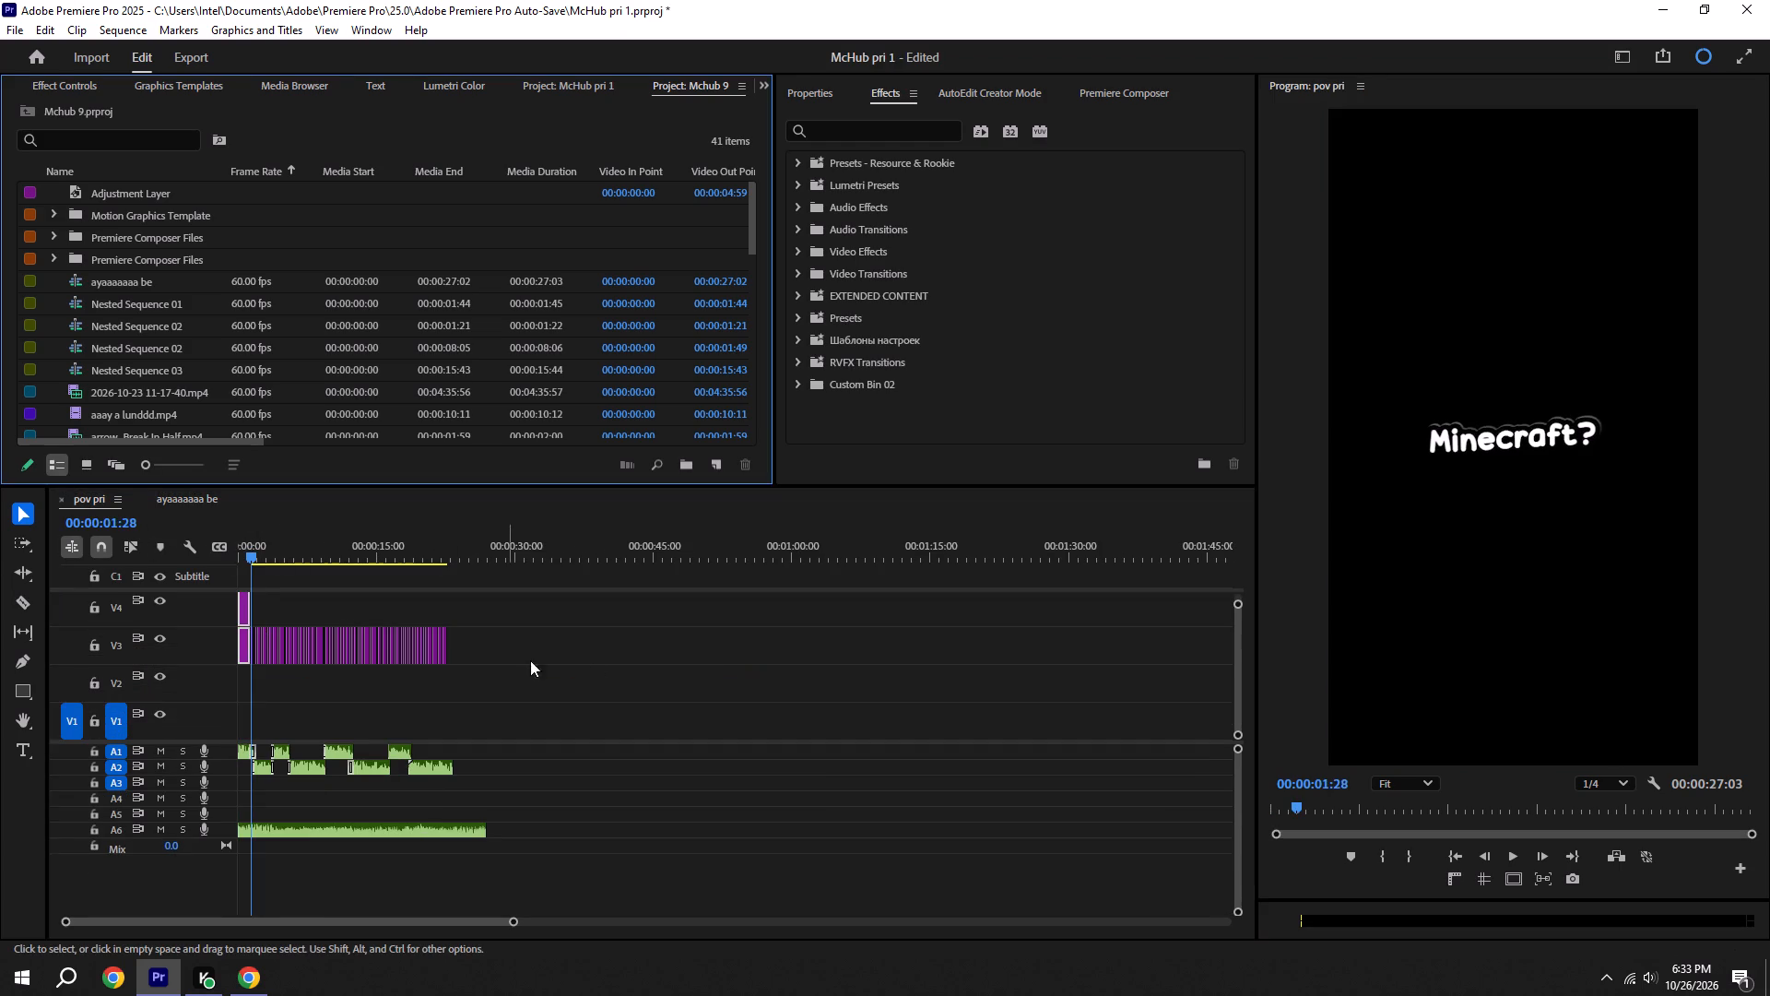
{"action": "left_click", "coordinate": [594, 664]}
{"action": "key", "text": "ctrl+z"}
Move all the caption clips from V3 up to V5, shrinking the video track heights and saving along the way.
{"action": "left_click_drag", "start_coordinate": [648, 697], "coordinate": [0, 548]}
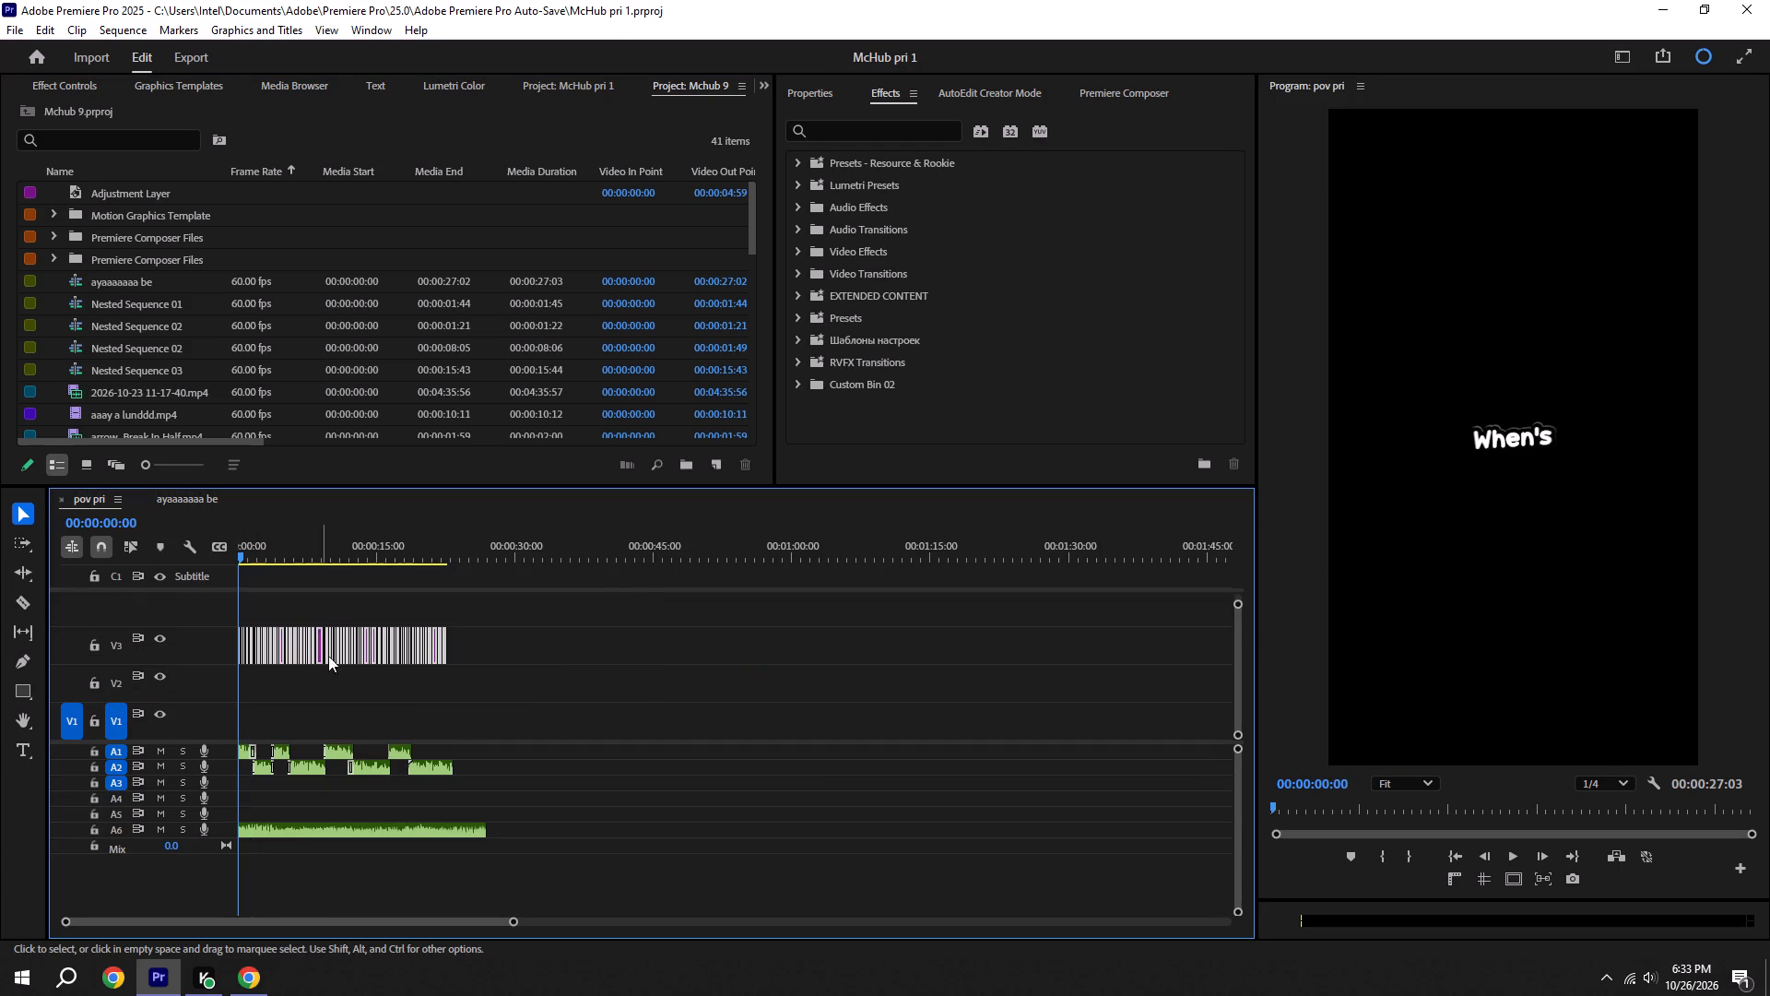
{"action": "left_click_drag", "start_coordinate": [341, 656], "coordinate": [271, 609]}
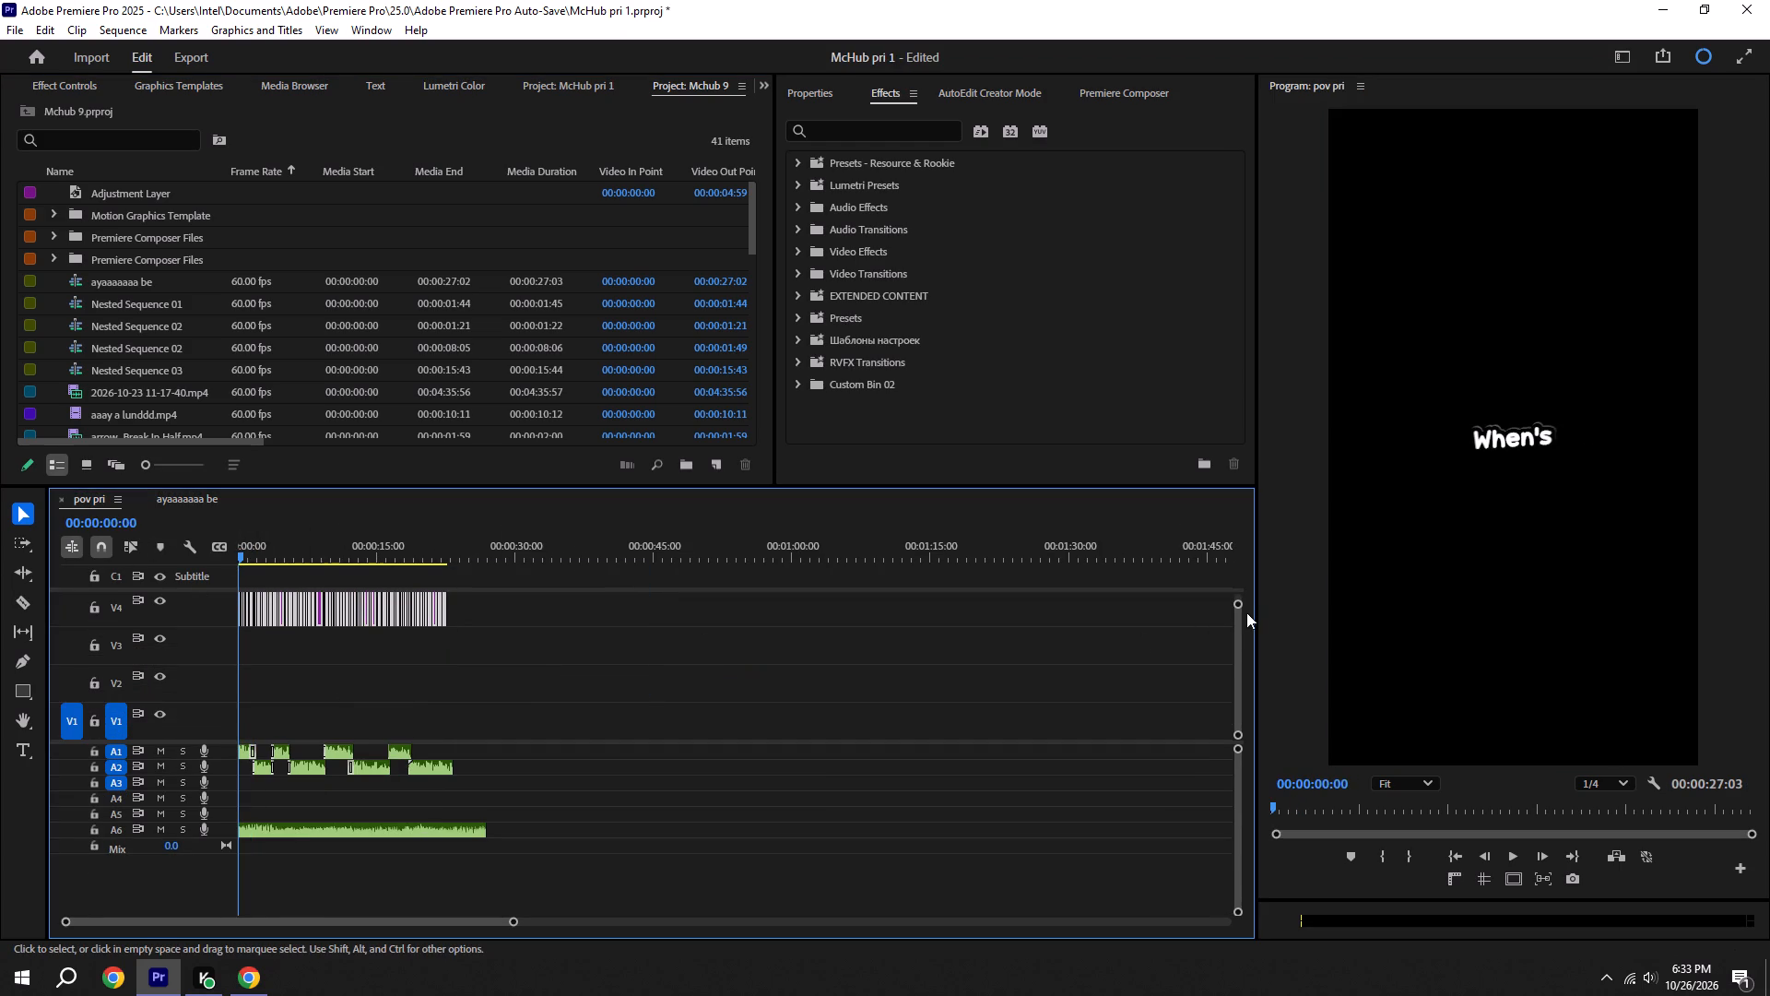
{"action": "left_click_drag", "start_coordinate": [1237, 604], "coordinate": [1219, 376]}
{"action": "key", "text": "ctrl+s"}
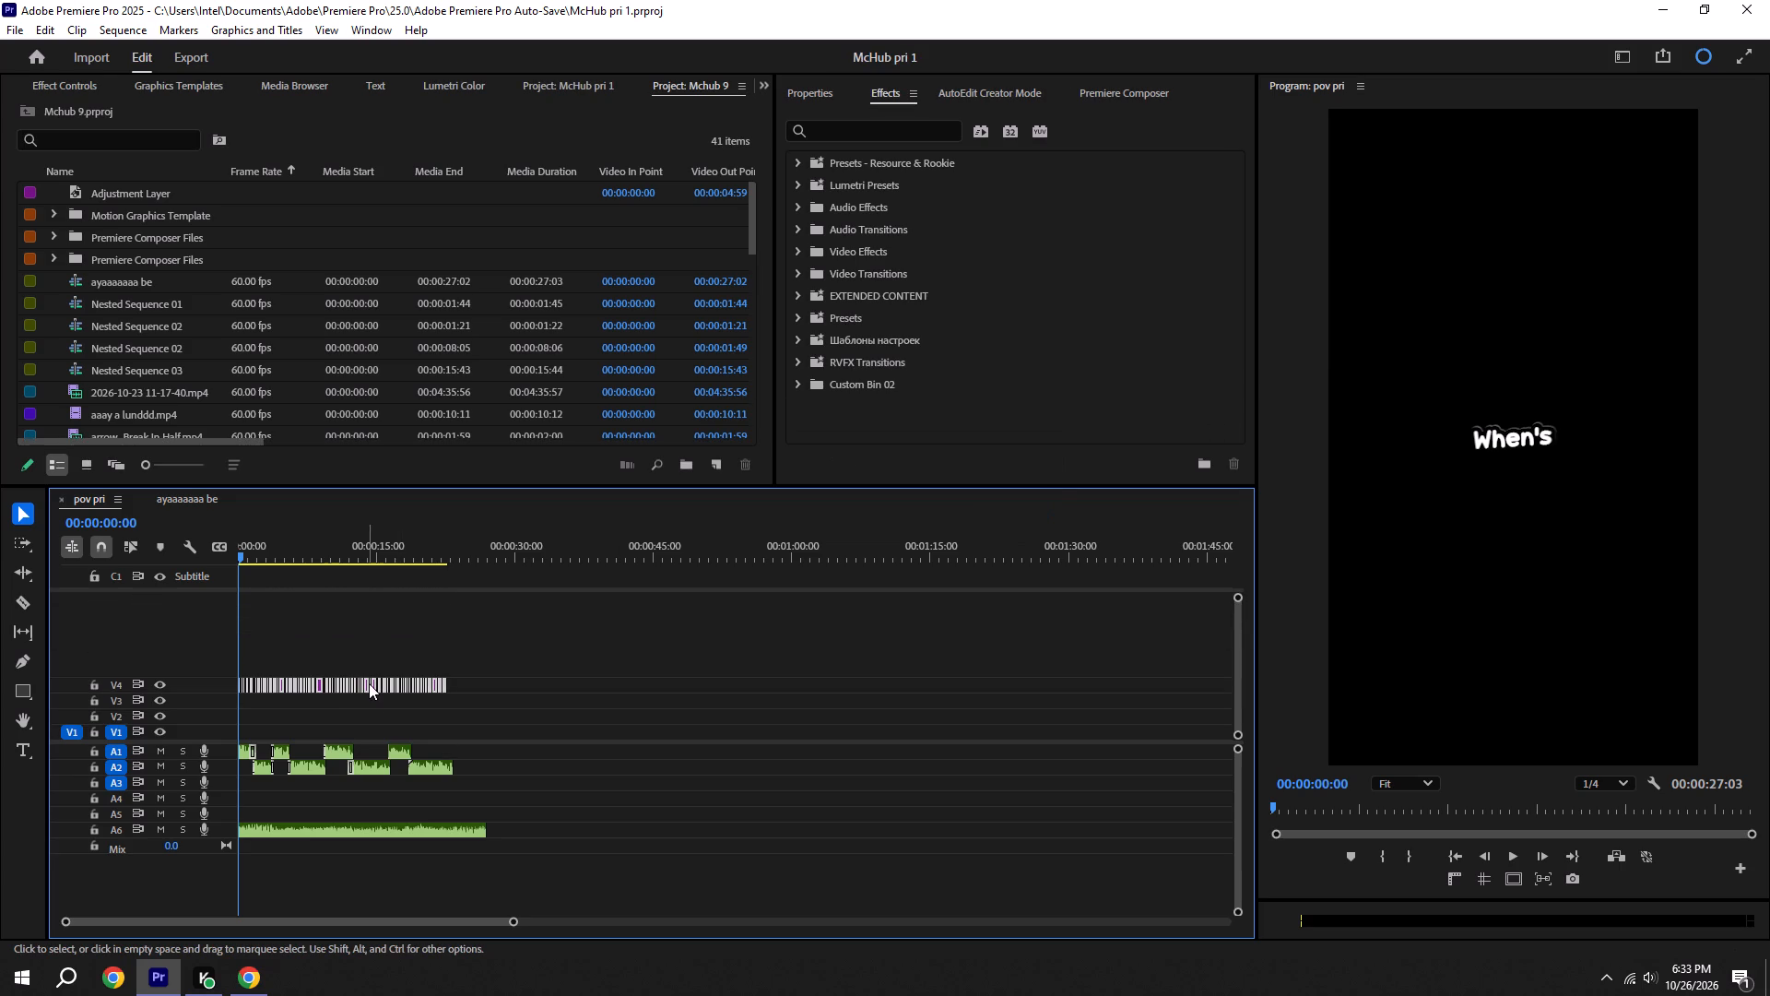
{"action": "left_click_drag", "start_coordinate": [369, 683], "coordinate": [336, 631]}
Paste the two copied clips onto V3 and V4 at the start of pov pri, save, and return to the start.
{"action": "left_click", "coordinate": [611, 625]}
{"action": "key", "text": "ctrl+v"}
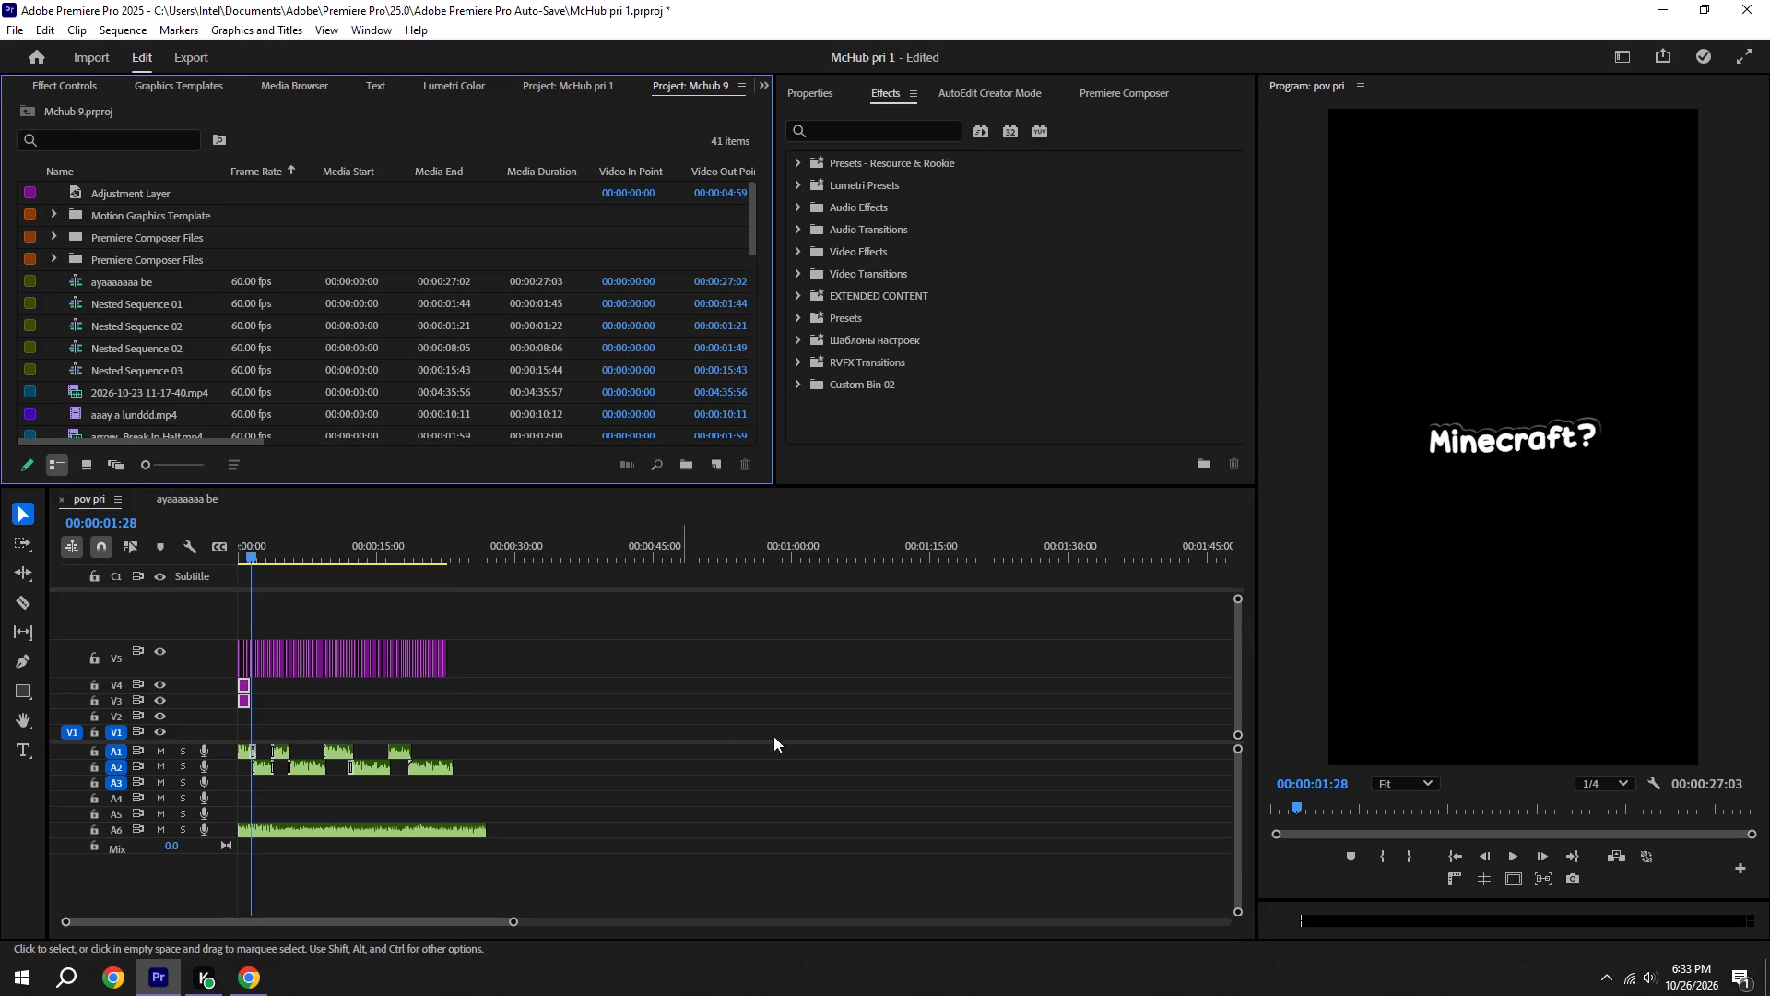
{"action": "left_click_drag", "start_coordinate": [794, 731], "coordinate": [777, 729]}
{"action": "key", "text": "ctrl+s"}
{"action": "left_click_drag", "start_coordinate": [271, 534], "coordinate": [0, 534]}
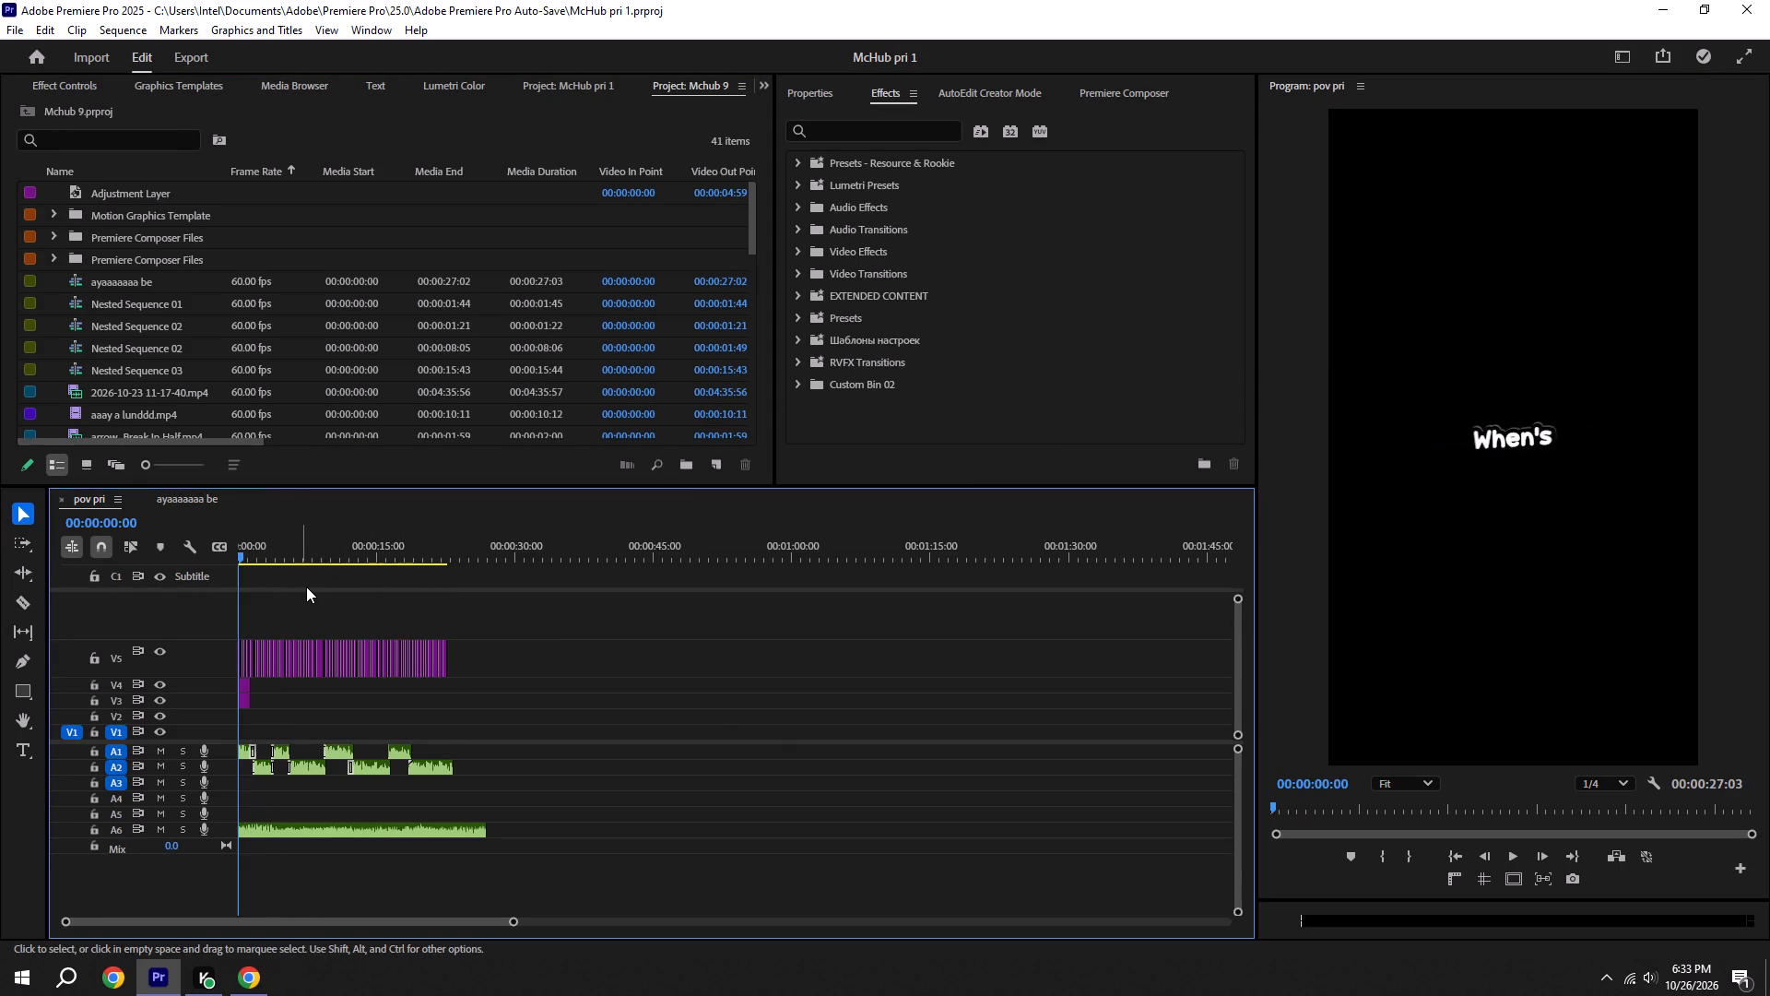
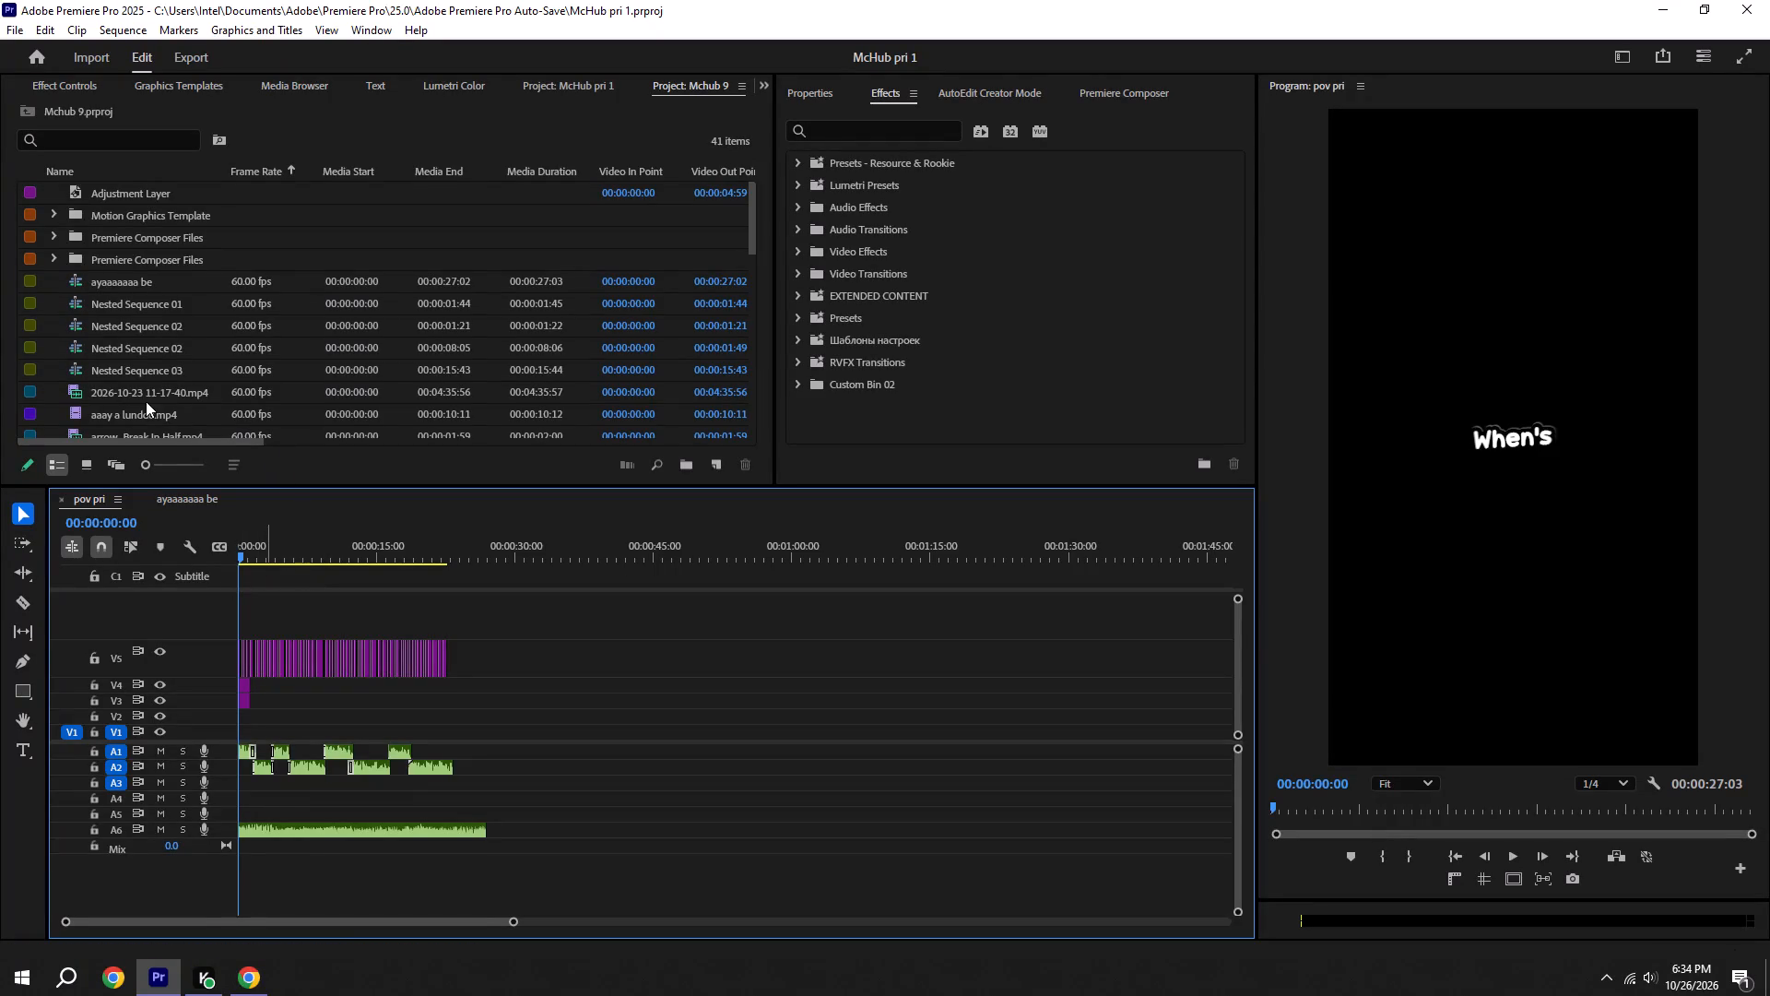
Copy the two short audio clips at the start of A3 and A4 in the ayaaaaaaa be sequence.
{"action": "scroll", "coordinate": [333, 671], "scroll_direction": "up", "scroll_amount": 20, "text": "alt"}
{"action": "scroll", "coordinate": [333, 671], "scroll_direction": "up", "scroll_amount": 3, "text": "alt"}
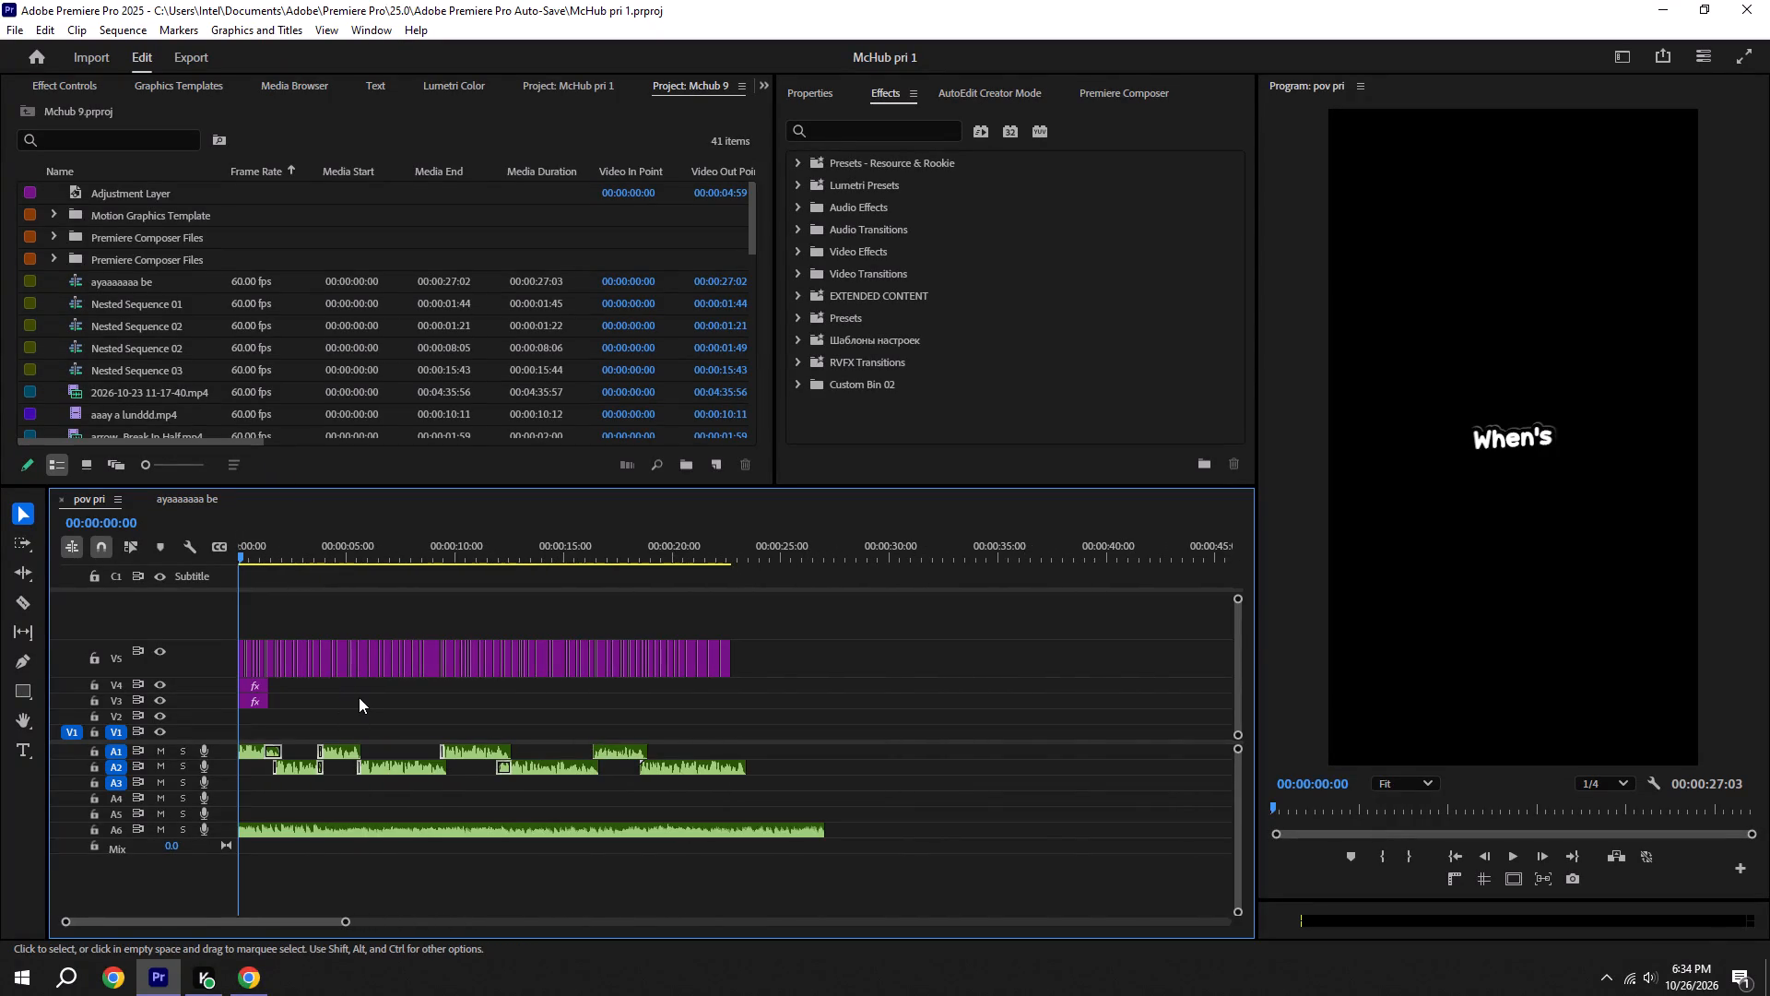
{"action": "key", "text": "space"}
{"action": "key", "text": "ctrl+s"}
{"action": "key", "text": "space"}
{"action": "left_click", "coordinate": [201, 502]}
{"action": "key", "text": "space"}
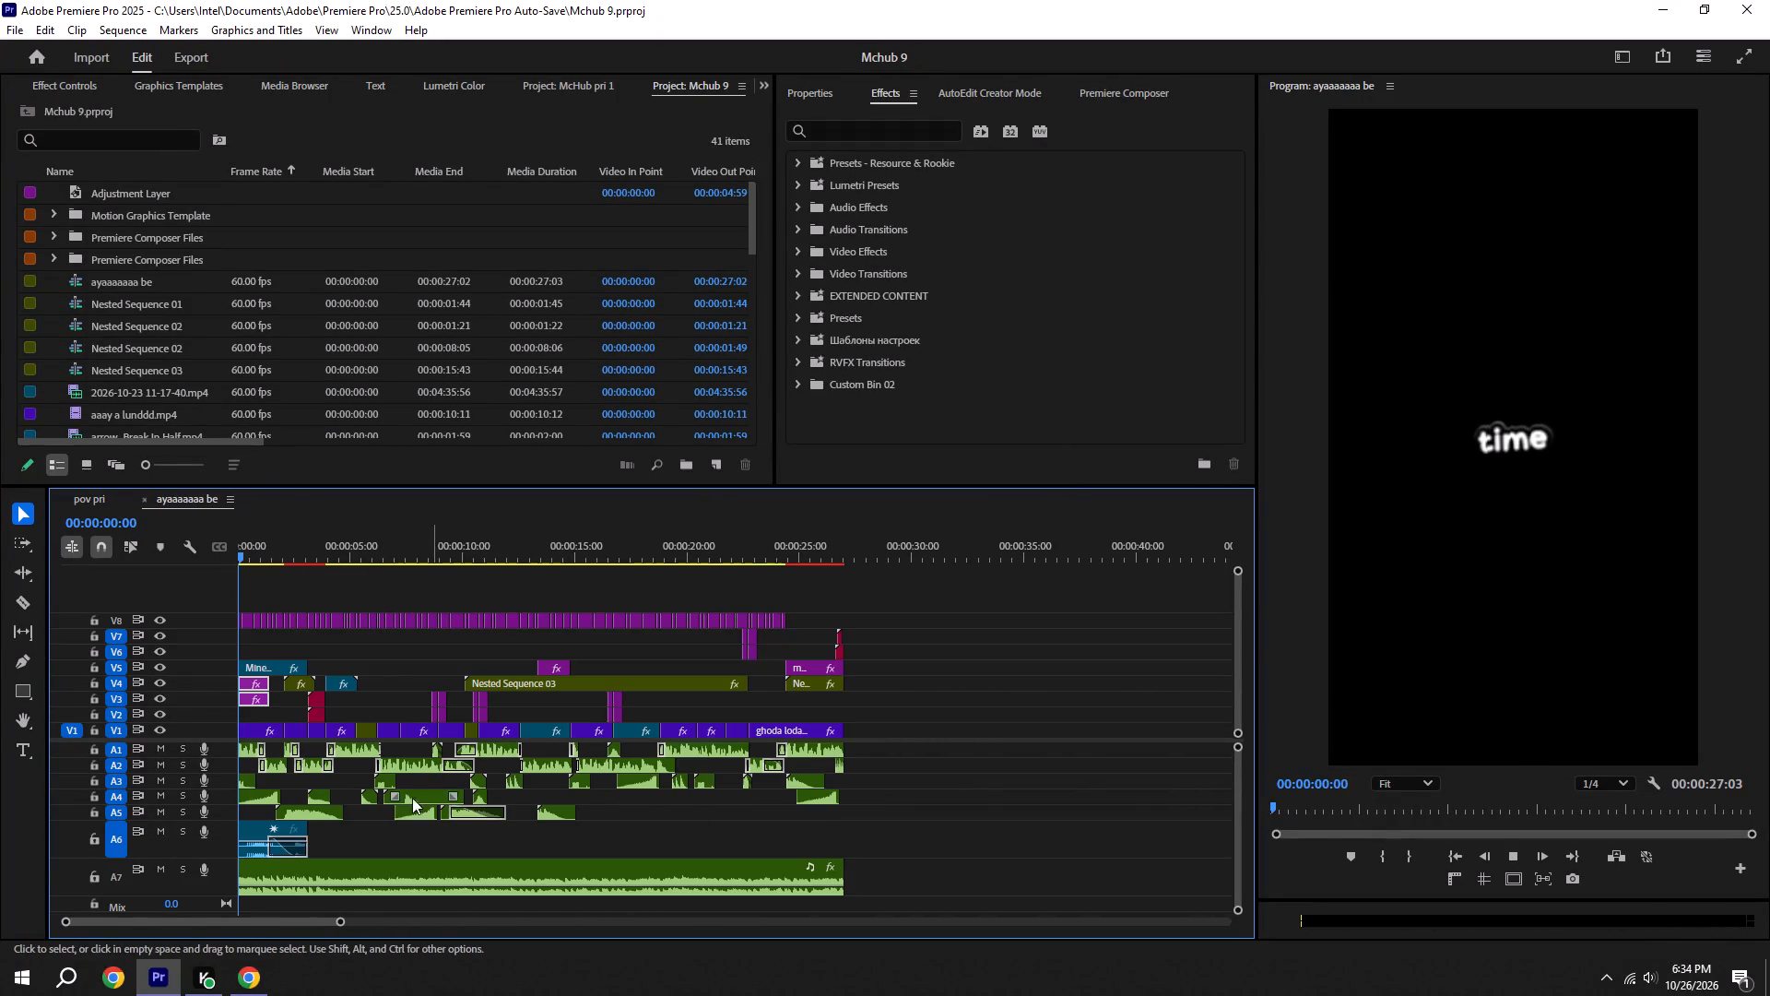
{"action": "key", "text": "space"}
{"action": "left_click", "coordinate": [258, 813]}
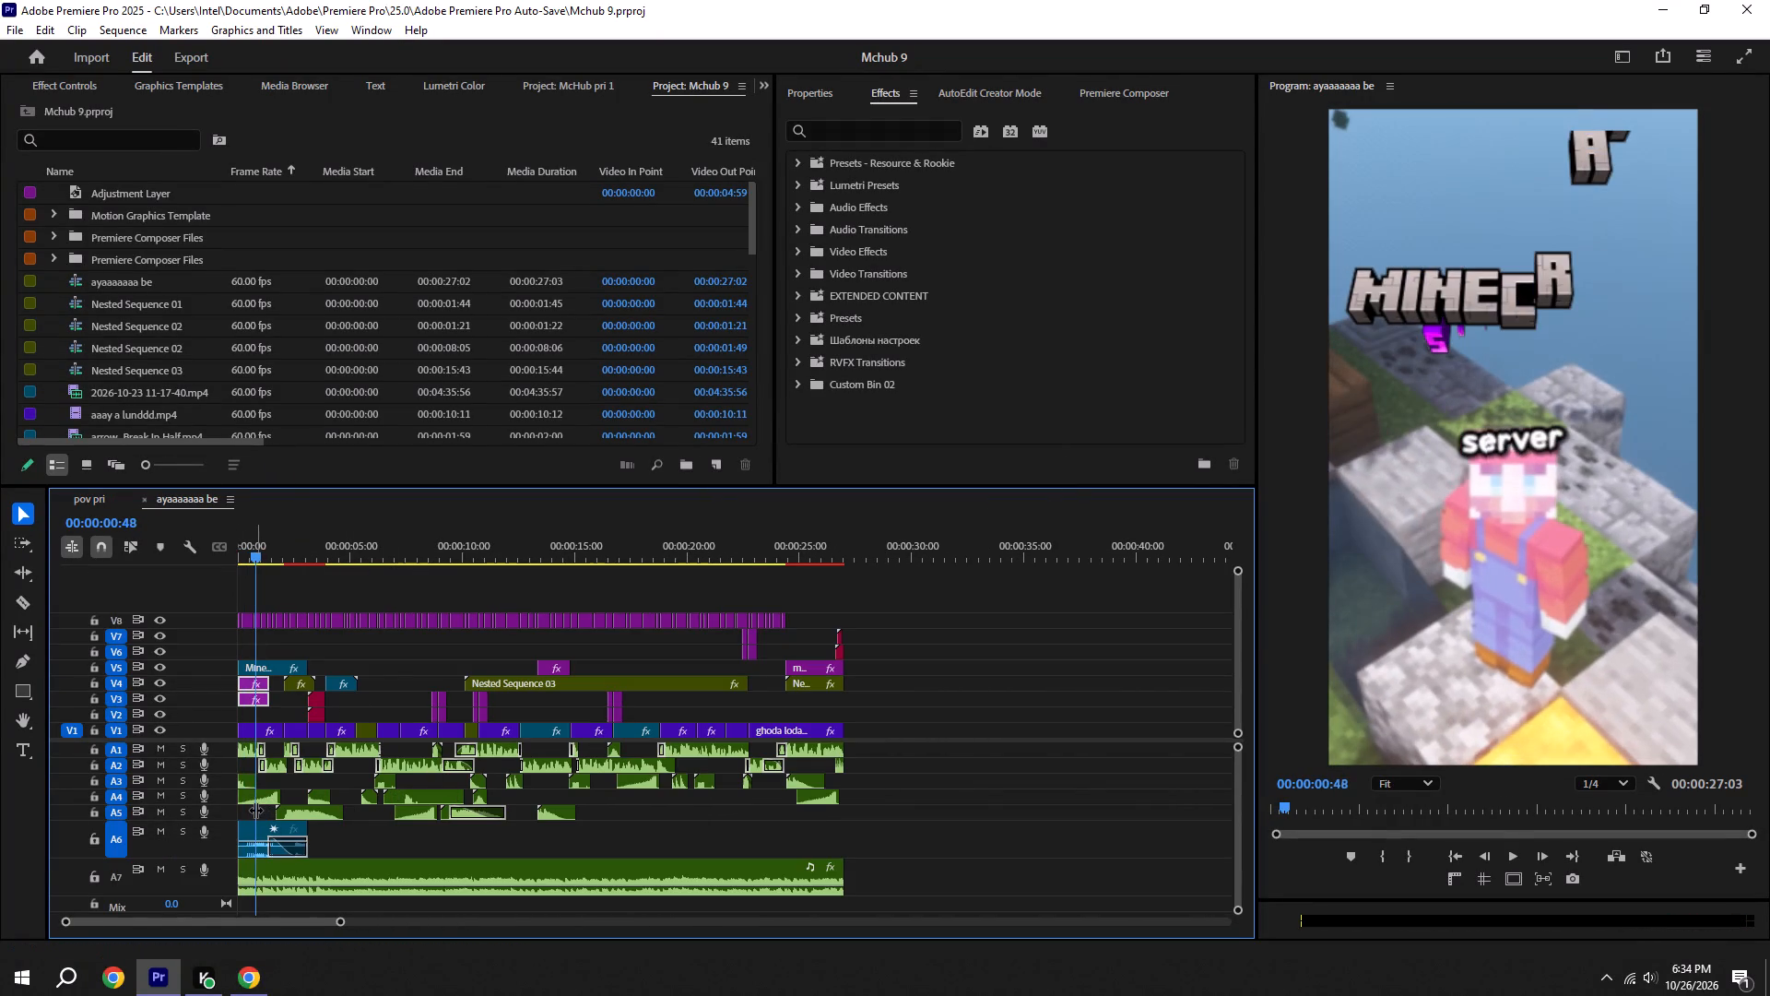
{"action": "left_click_drag", "start_coordinate": [249, 810], "coordinate": [236, 769]}
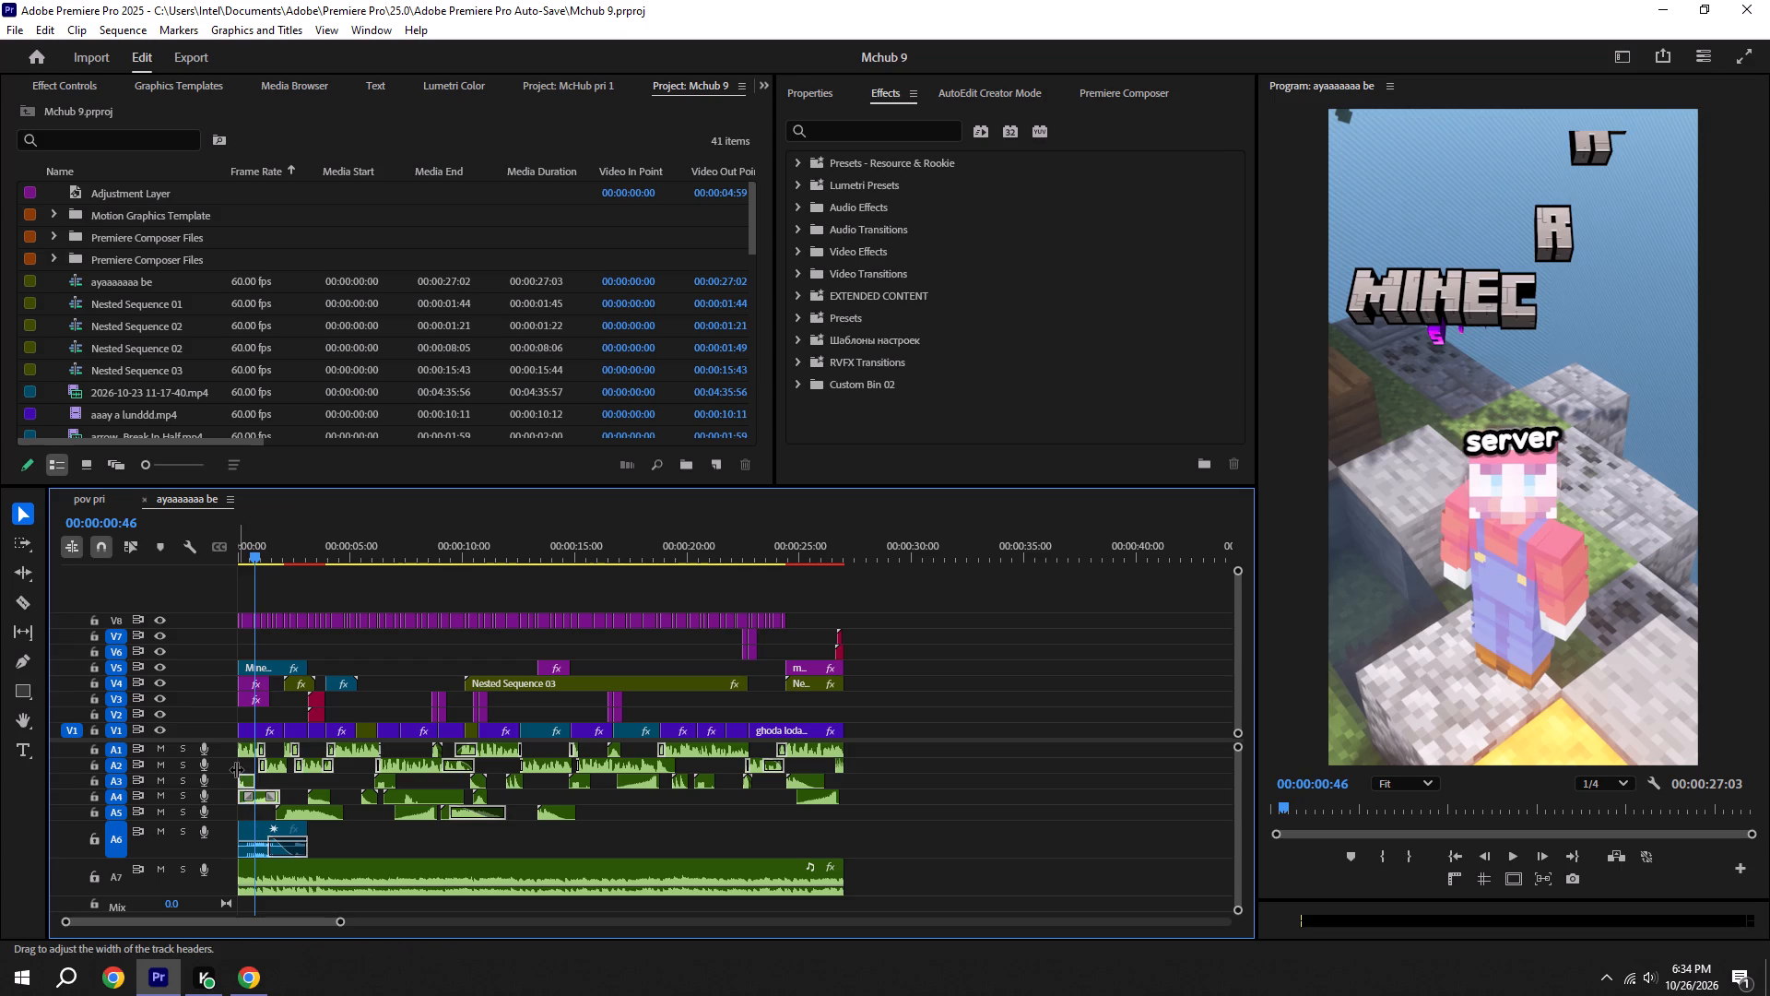
{"action": "key", "text": "ctrl+c"}
Paste the copied audio clips onto A3 and A4 at the start of pov pri, save, and return to the start.
{"action": "left_click", "coordinate": [97, 496]}
{"action": "left_click_drag", "start_coordinate": [268, 549], "coordinate": [0, 547]}
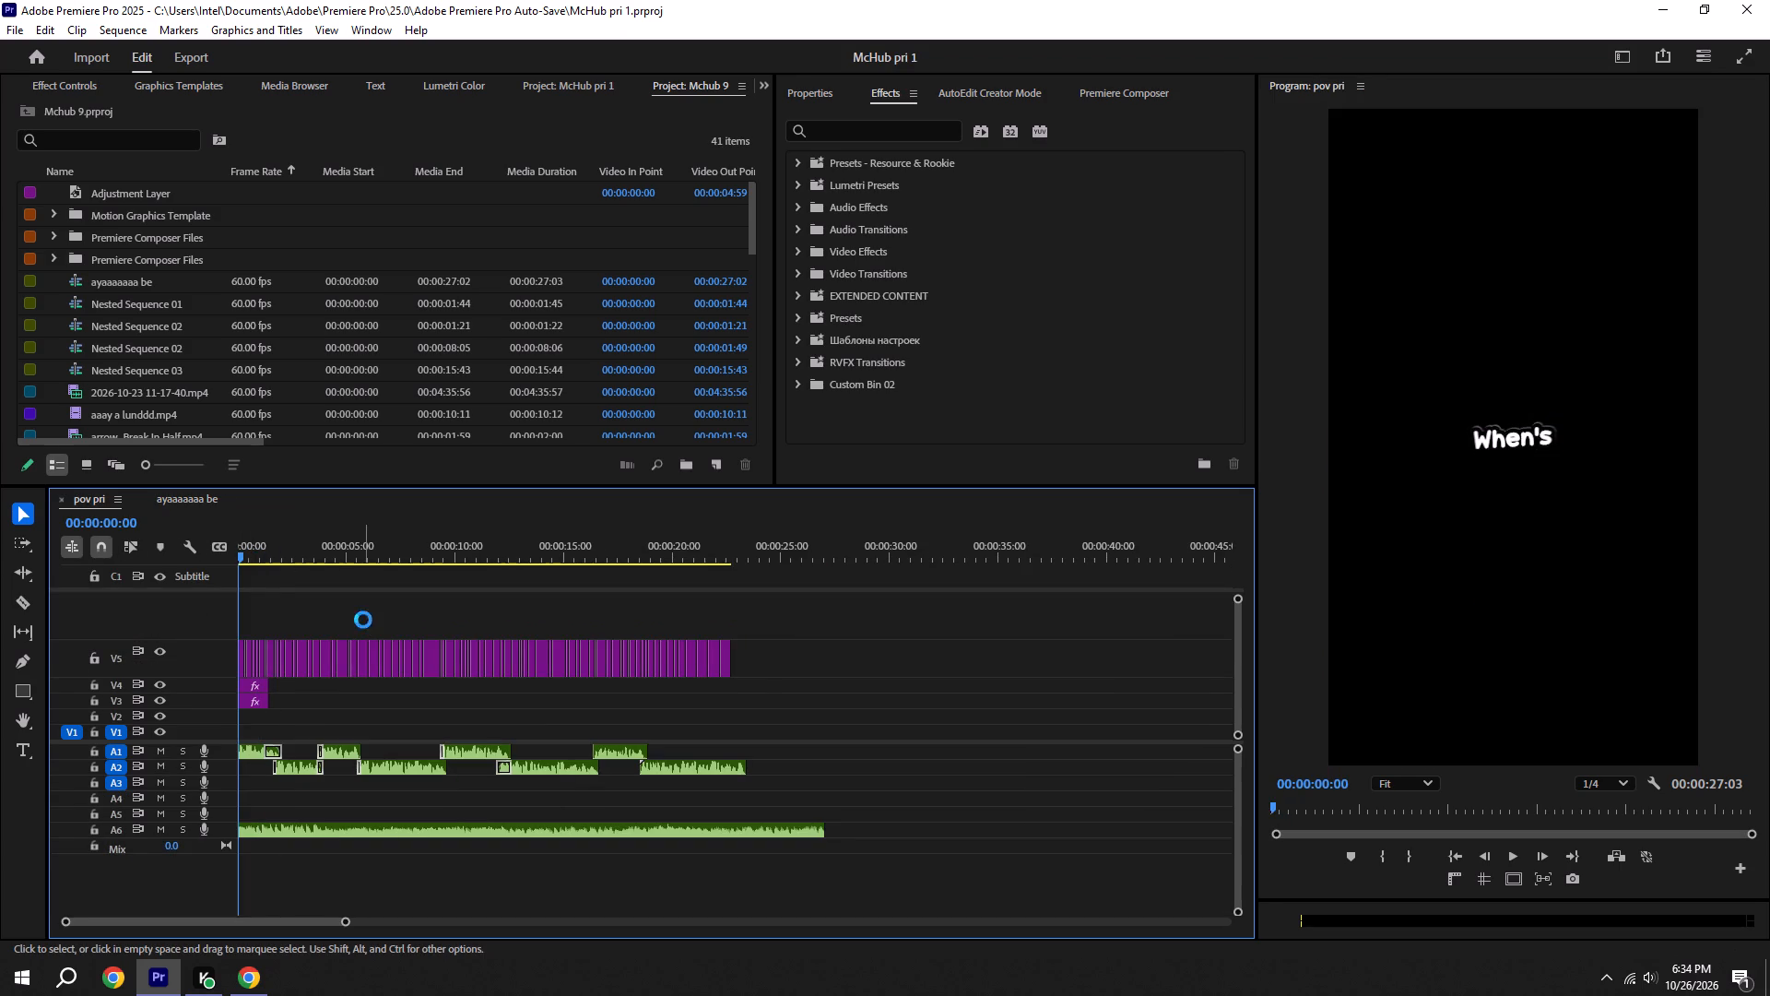
{"action": "key", "text": "ctrl+v"}
{"action": "key", "text": "space"}
{"action": "scroll", "coordinate": [391, 762], "scroll_direction": "up", "scroll_amount": 12}
{"action": "key", "text": "ctrl+s"}
{"action": "scroll", "coordinate": [475, 767], "scroll_direction": "up", "scroll_amount": 10, "text": "alt"}
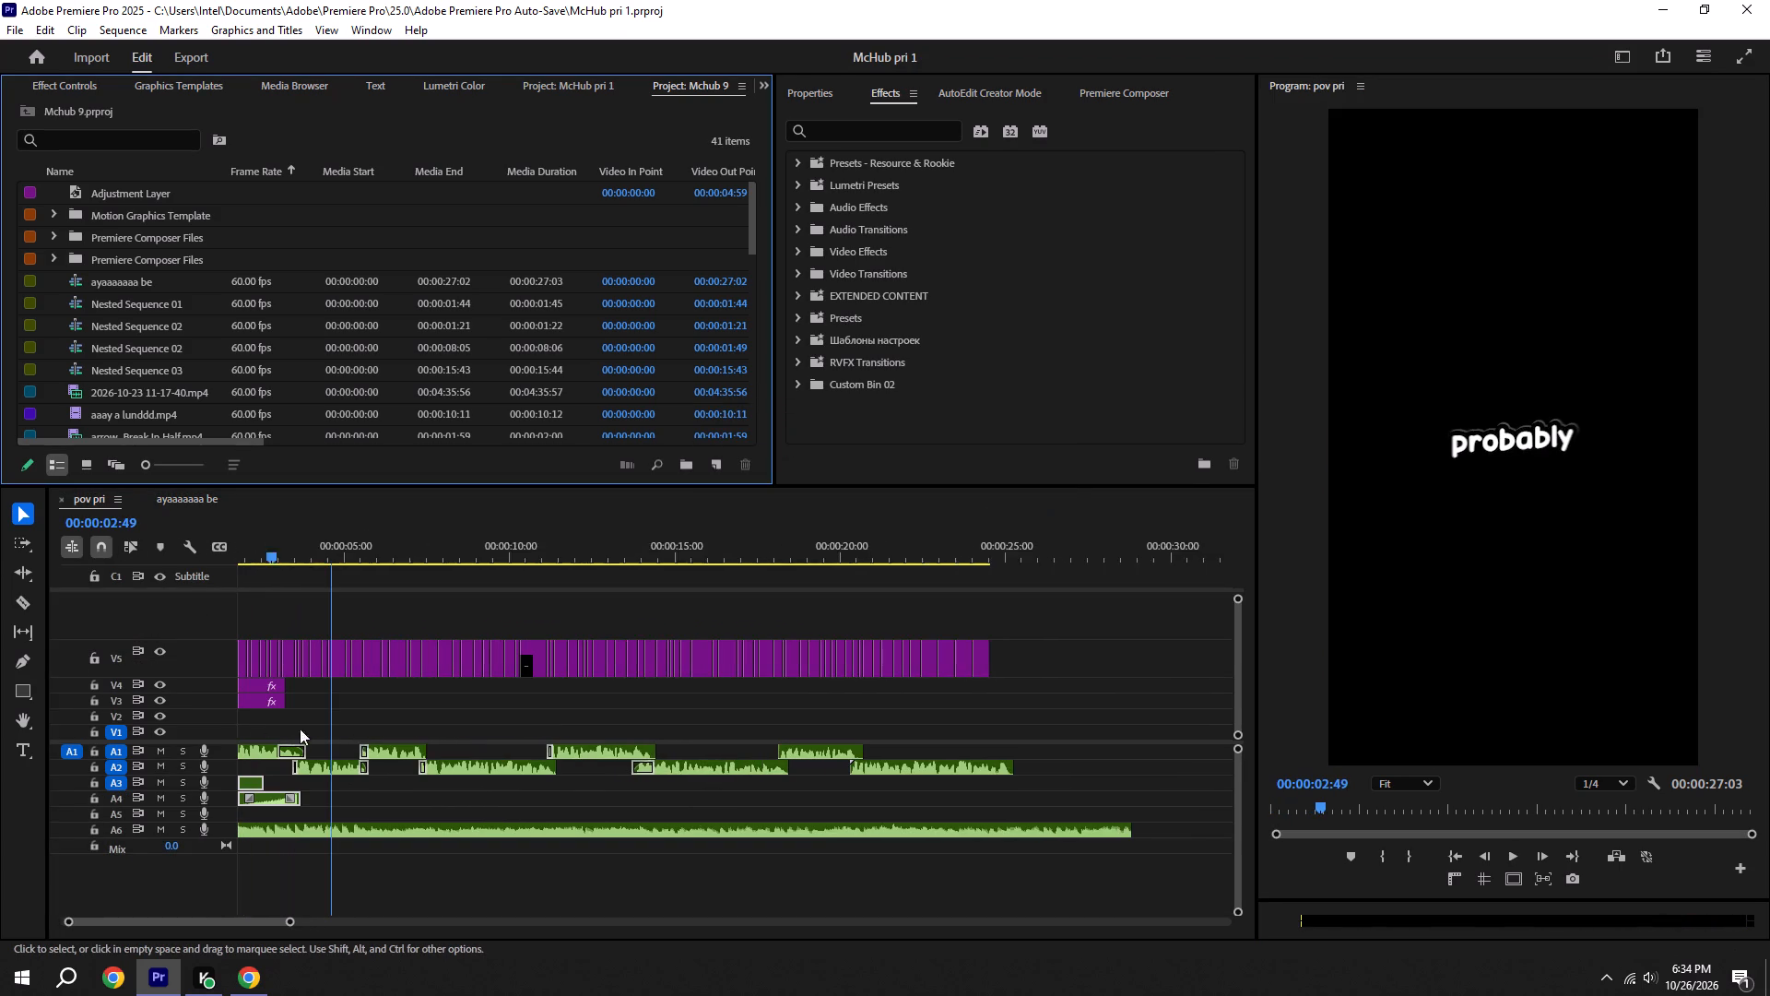
{"action": "scroll", "coordinate": [300, 729], "scroll_direction": "up", "scroll_amount": 5, "text": "alt"}
{"action": "left_click_drag", "start_coordinate": [322, 554], "coordinate": [36, 584]}
{"action": "scroll", "coordinate": [338, 758], "scroll_direction": "up", "scroll_amount": 9}
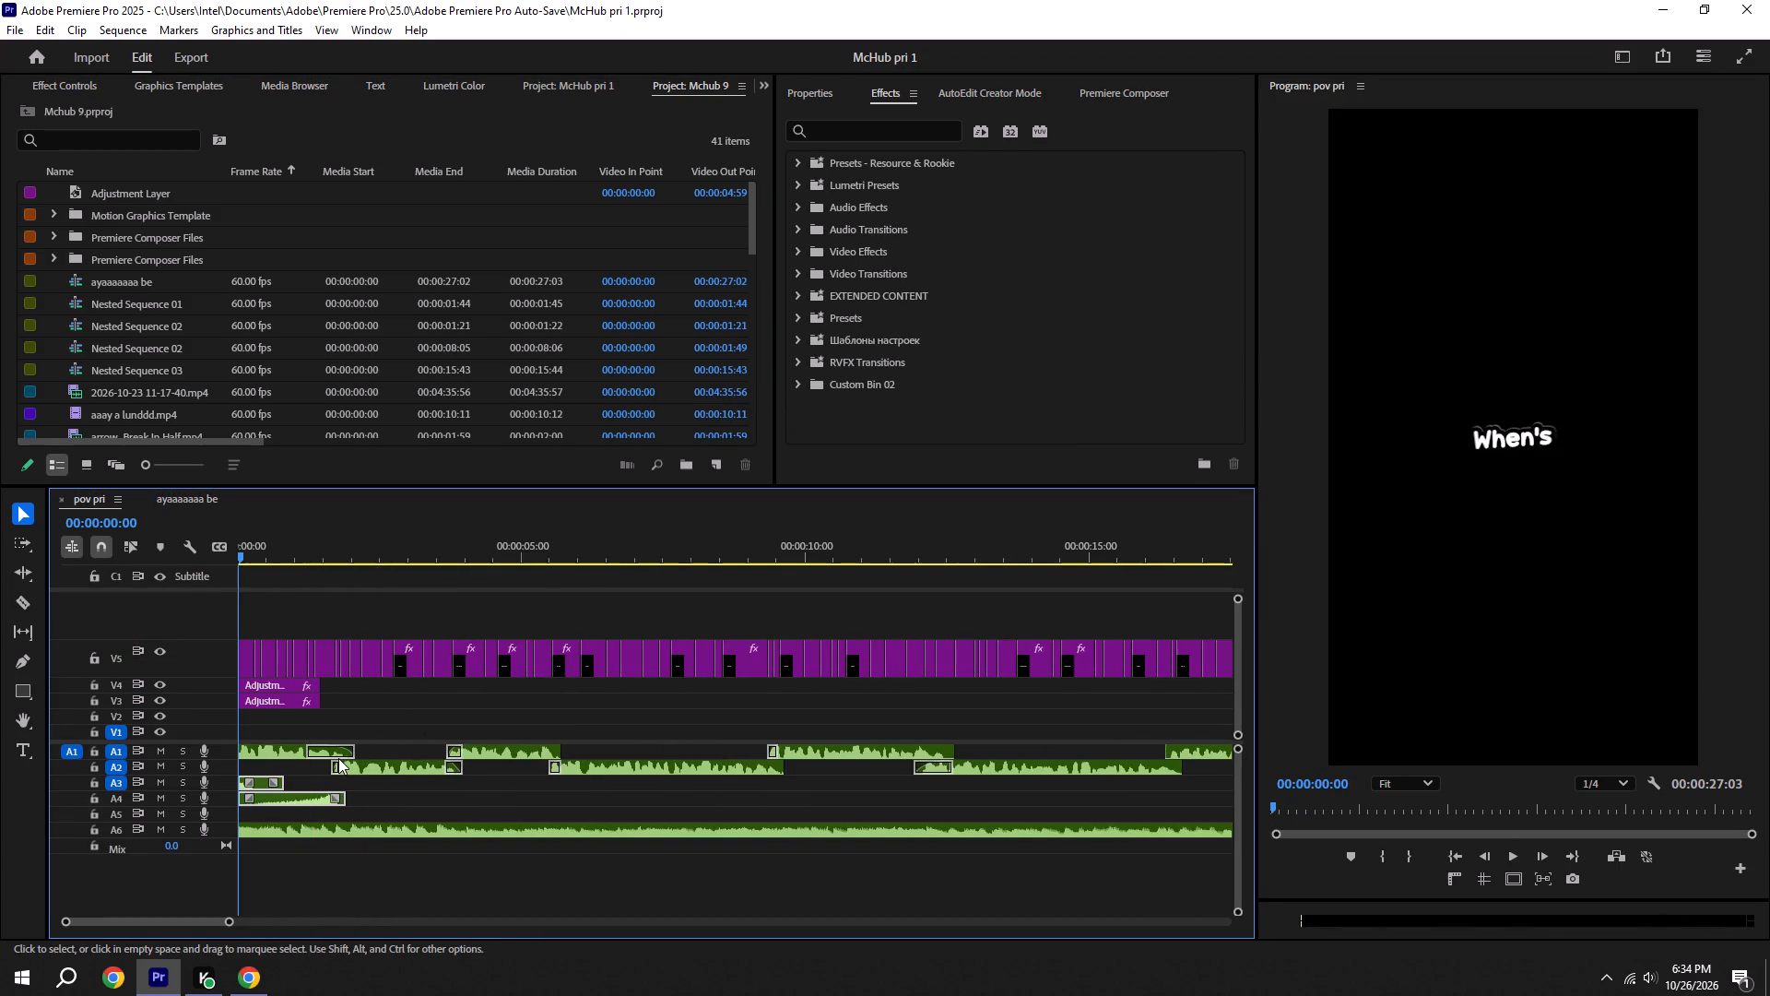
{"action": "scroll", "coordinate": [338, 758], "scroll_direction": "up", "scroll_amount": 5}
{"action": "left_click", "coordinate": [402, 809]}
{"action": "scroll", "coordinate": [309, 791], "scroll_direction": "up", "scroll_amount": 10, "text": "alt"}
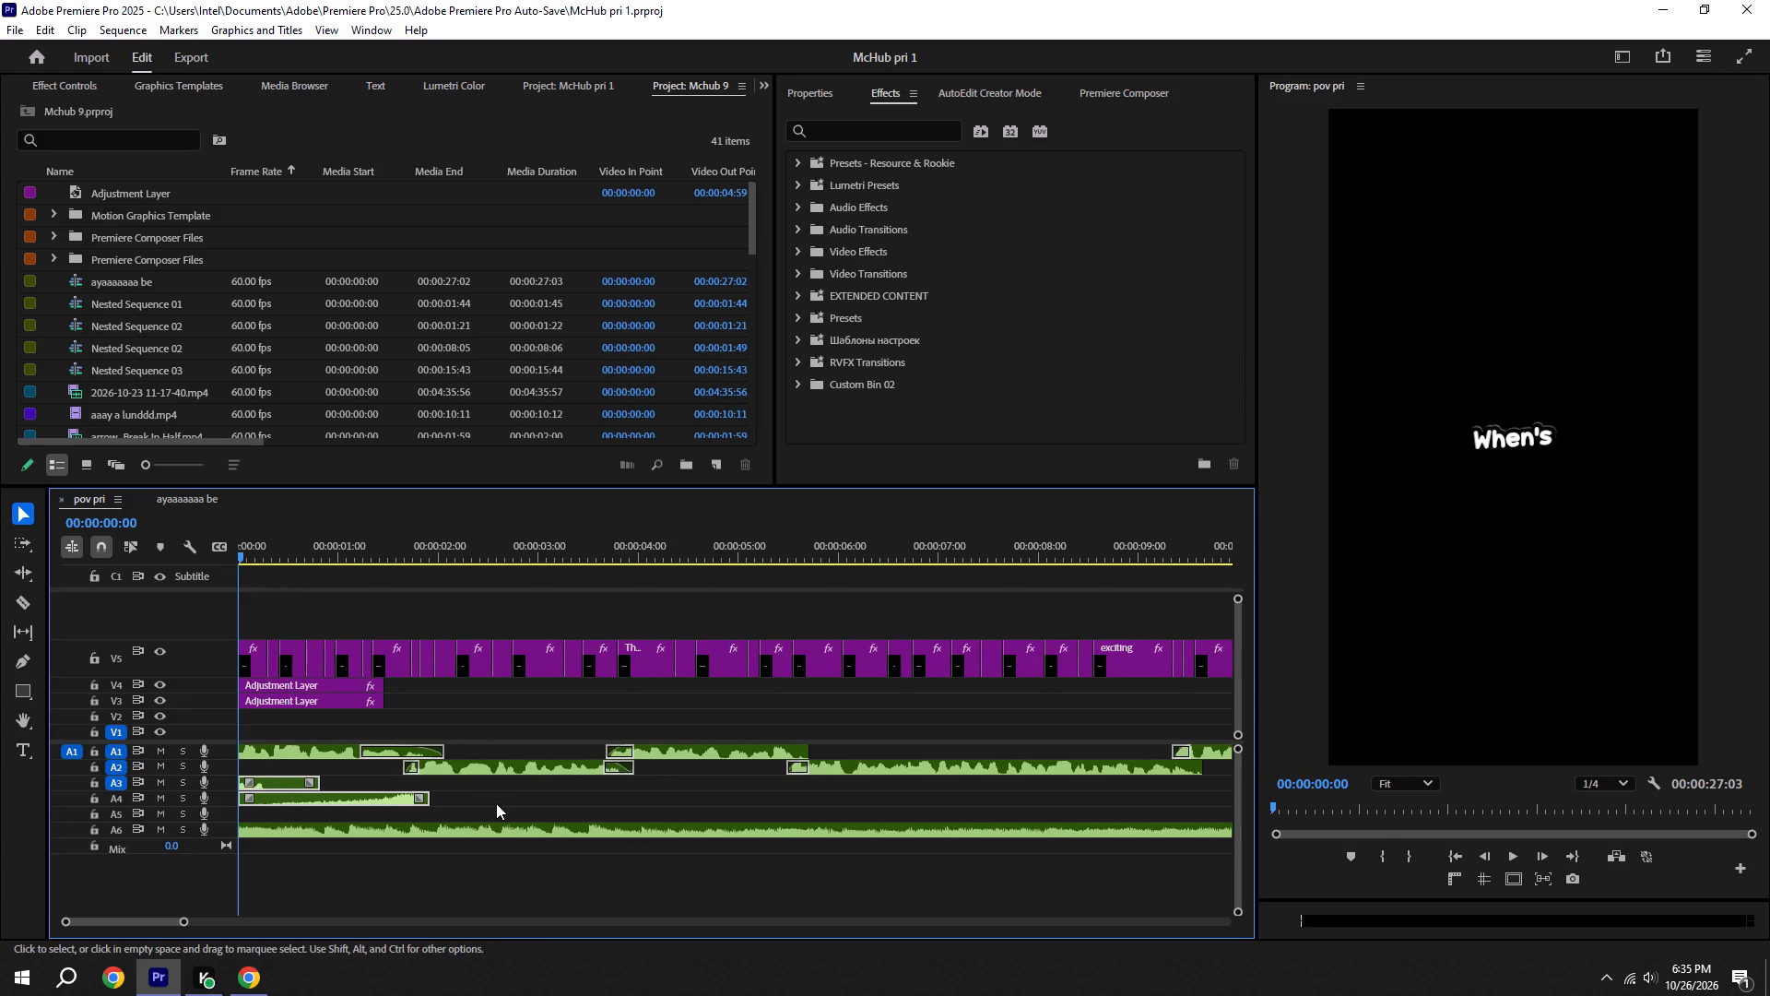
Move the background music clip from A6 down to A7 in pov pri, save, and play back the opening.
{"action": "double_click", "coordinate": [496, 803]}
{"action": "key", "text": "space"}
{"action": "left_click", "coordinate": [490, 802]}
{"action": "scroll", "coordinate": [490, 802], "scroll_direction": "down", "scroll_amount": 6, "text": "alt"}
{"action": "key", "text": "ctrl+s"}
{"action": "left_click_drag", "start_coordinate": [421, 828], "coordinate": [418, 862]}
{"action": "key", "text": "ctrl+s"}
{"action": "scroll", "coordinate": [466, 835], "scroll_direction": "down", "scroll_amount": 7, "text": "alt"}
{"action": "key", "text": "ctrl+s"}
{"action": "left_click", "coordinate": [977, 697]}
{"action": "key", "text": "space"}
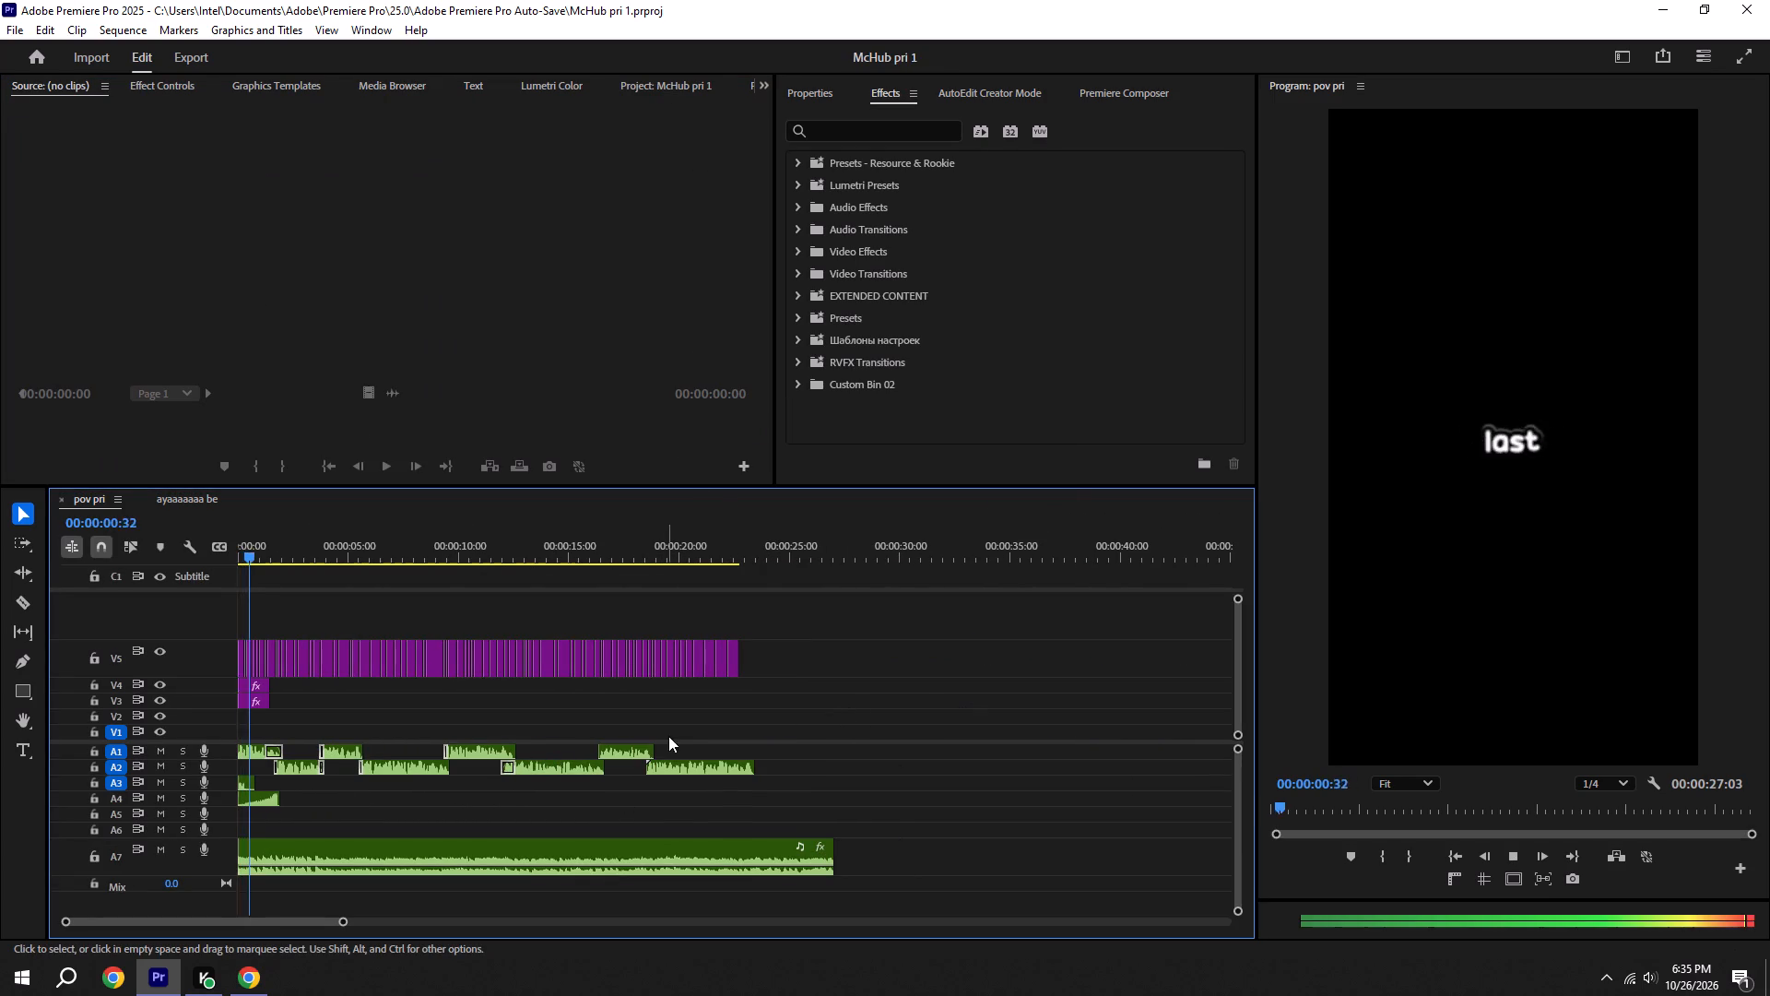
{"action": "key", "text": "space"}
Duplicate the rising audio clip on A4 to start at about 00:00:02:45, save, and play through the copy.
{"action": "scroll", "coordinate": [361, 823], "scroll_direction": "up", "scroll_amount": 2, "text": "alt"}
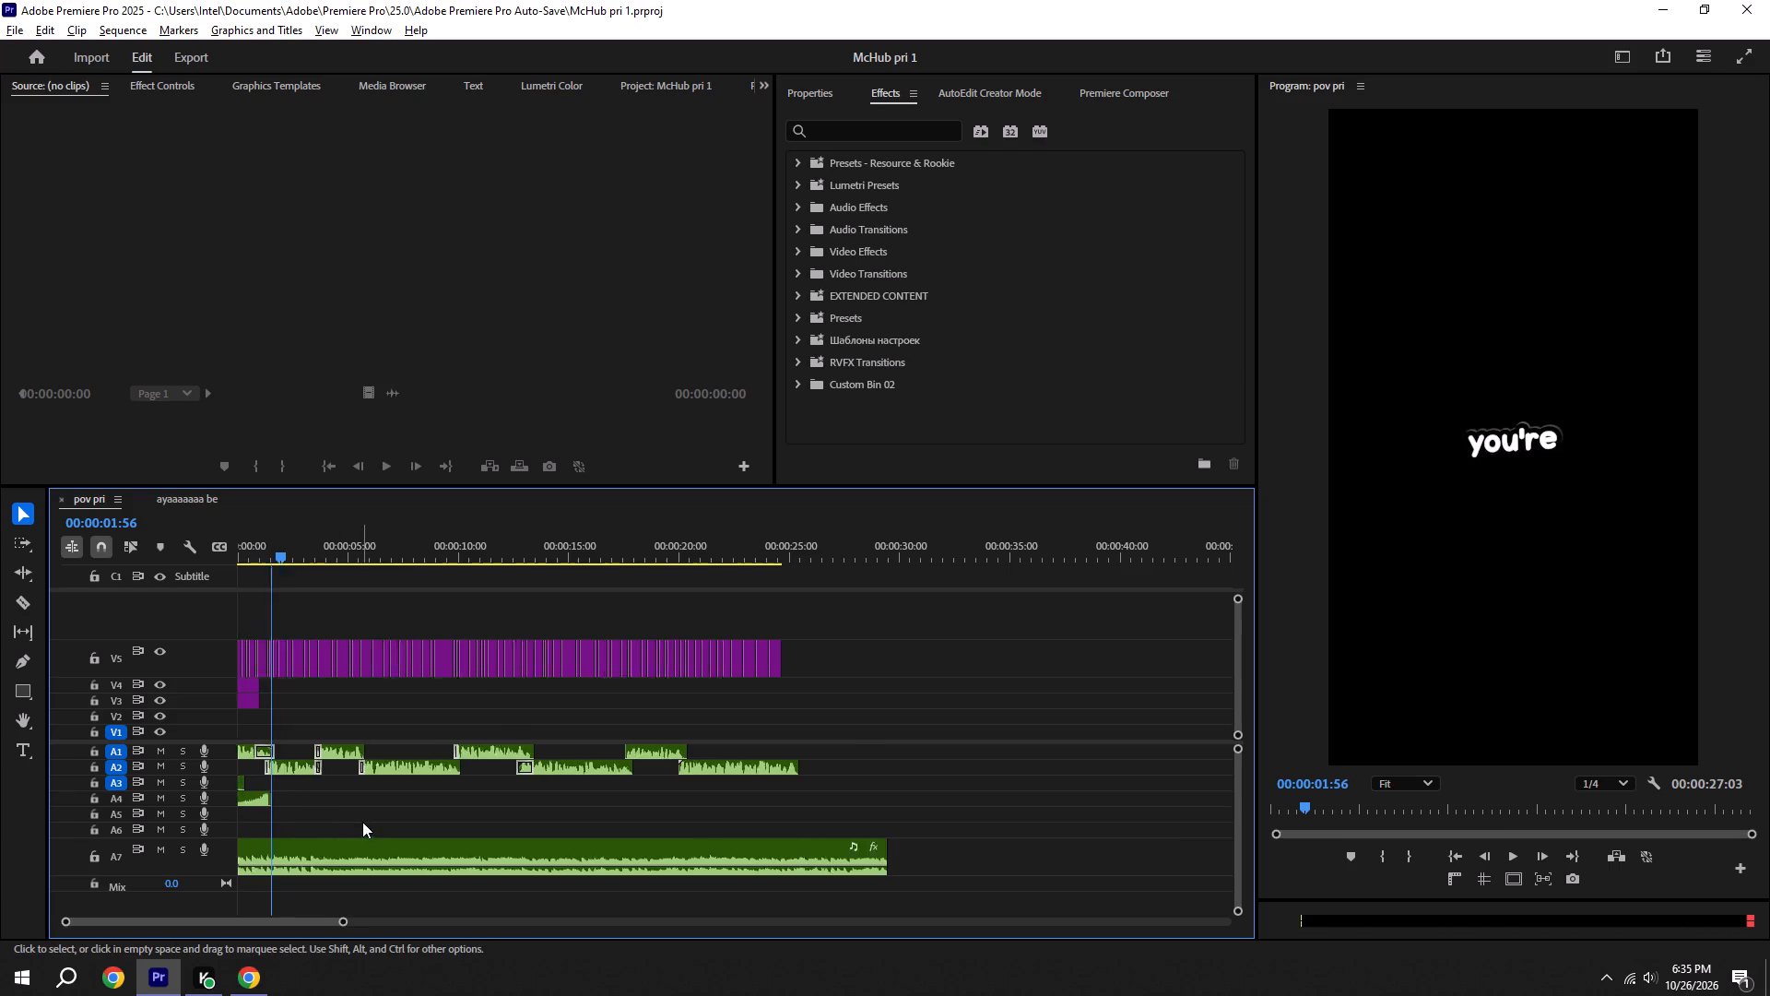
{"action": "scroll", "coordinate": [362, 822], "scroll_direction": "up", "scroll_amount": 15, "text": "alt"}
{"action": "left_click_drag", "start_coordinate": [293, 805], "coordinate": [439, 800], "text": "alt"}
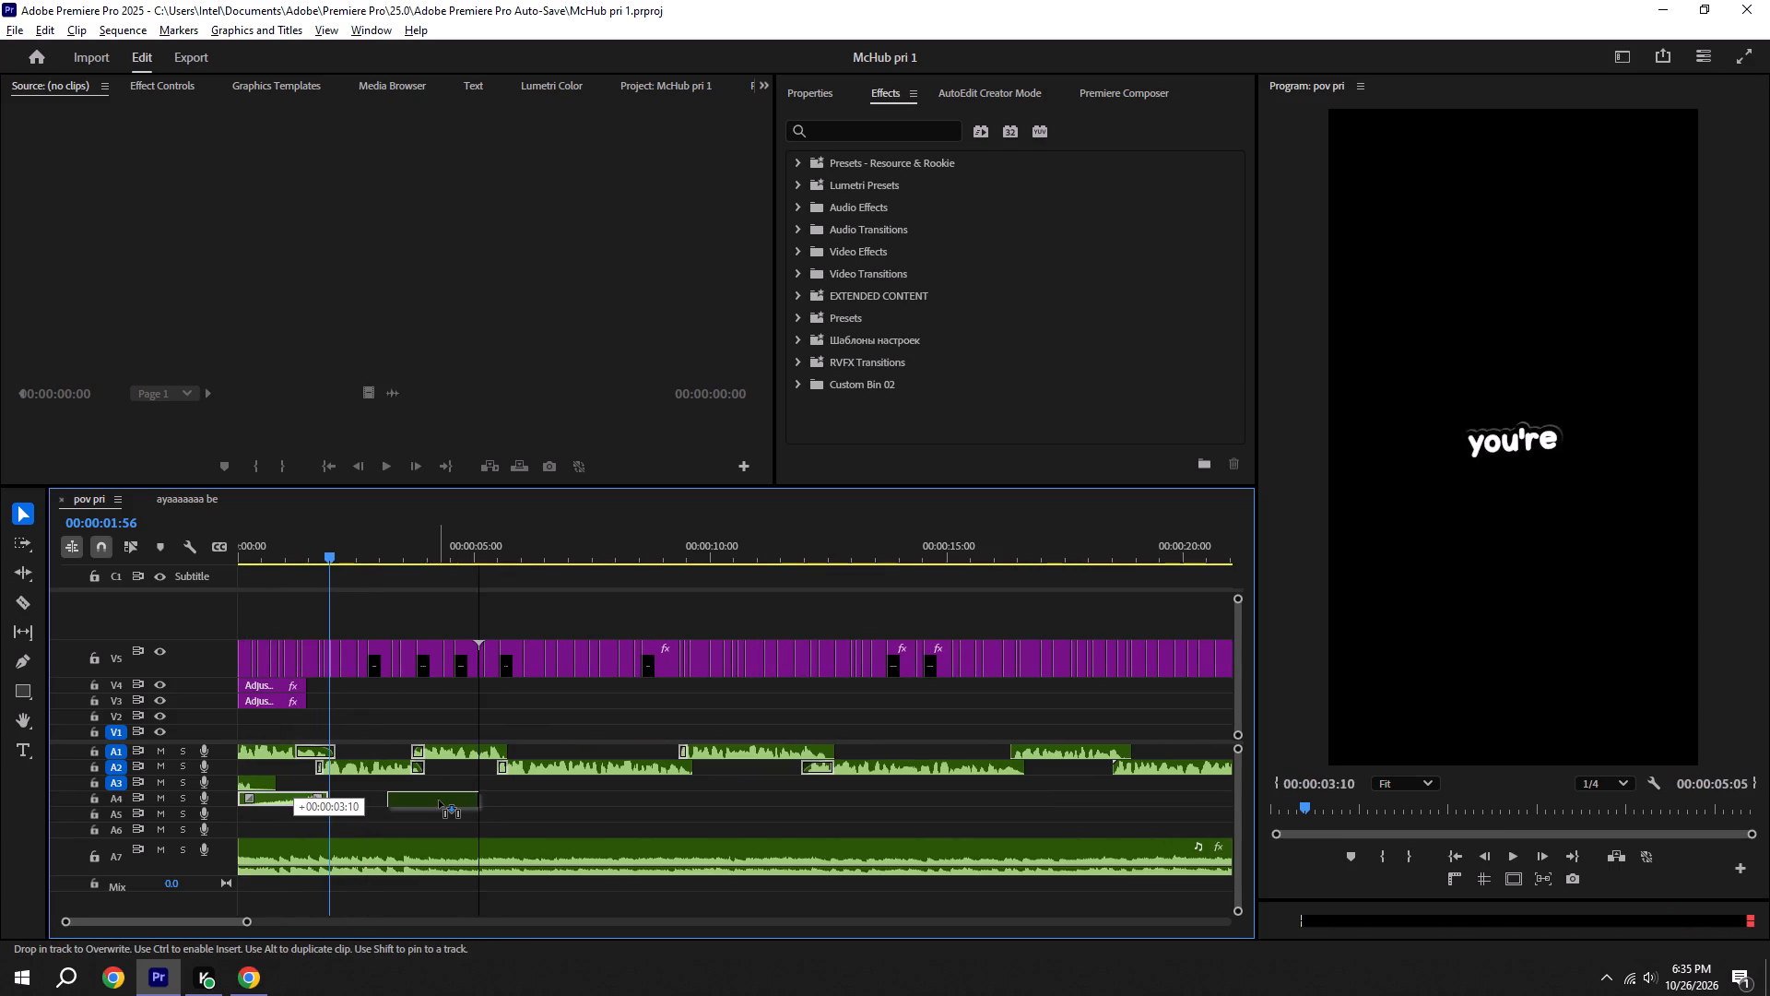
{"action": "left_click_drag", "start_coordinate": [439, 800], "coordinate": [431, 800], "text": "alt"}
{"action": "key", "text": "ctrl+s"}
{"action": "left_click", "coordinate": [294, 563]}
{"action": "key", "text": "space"}
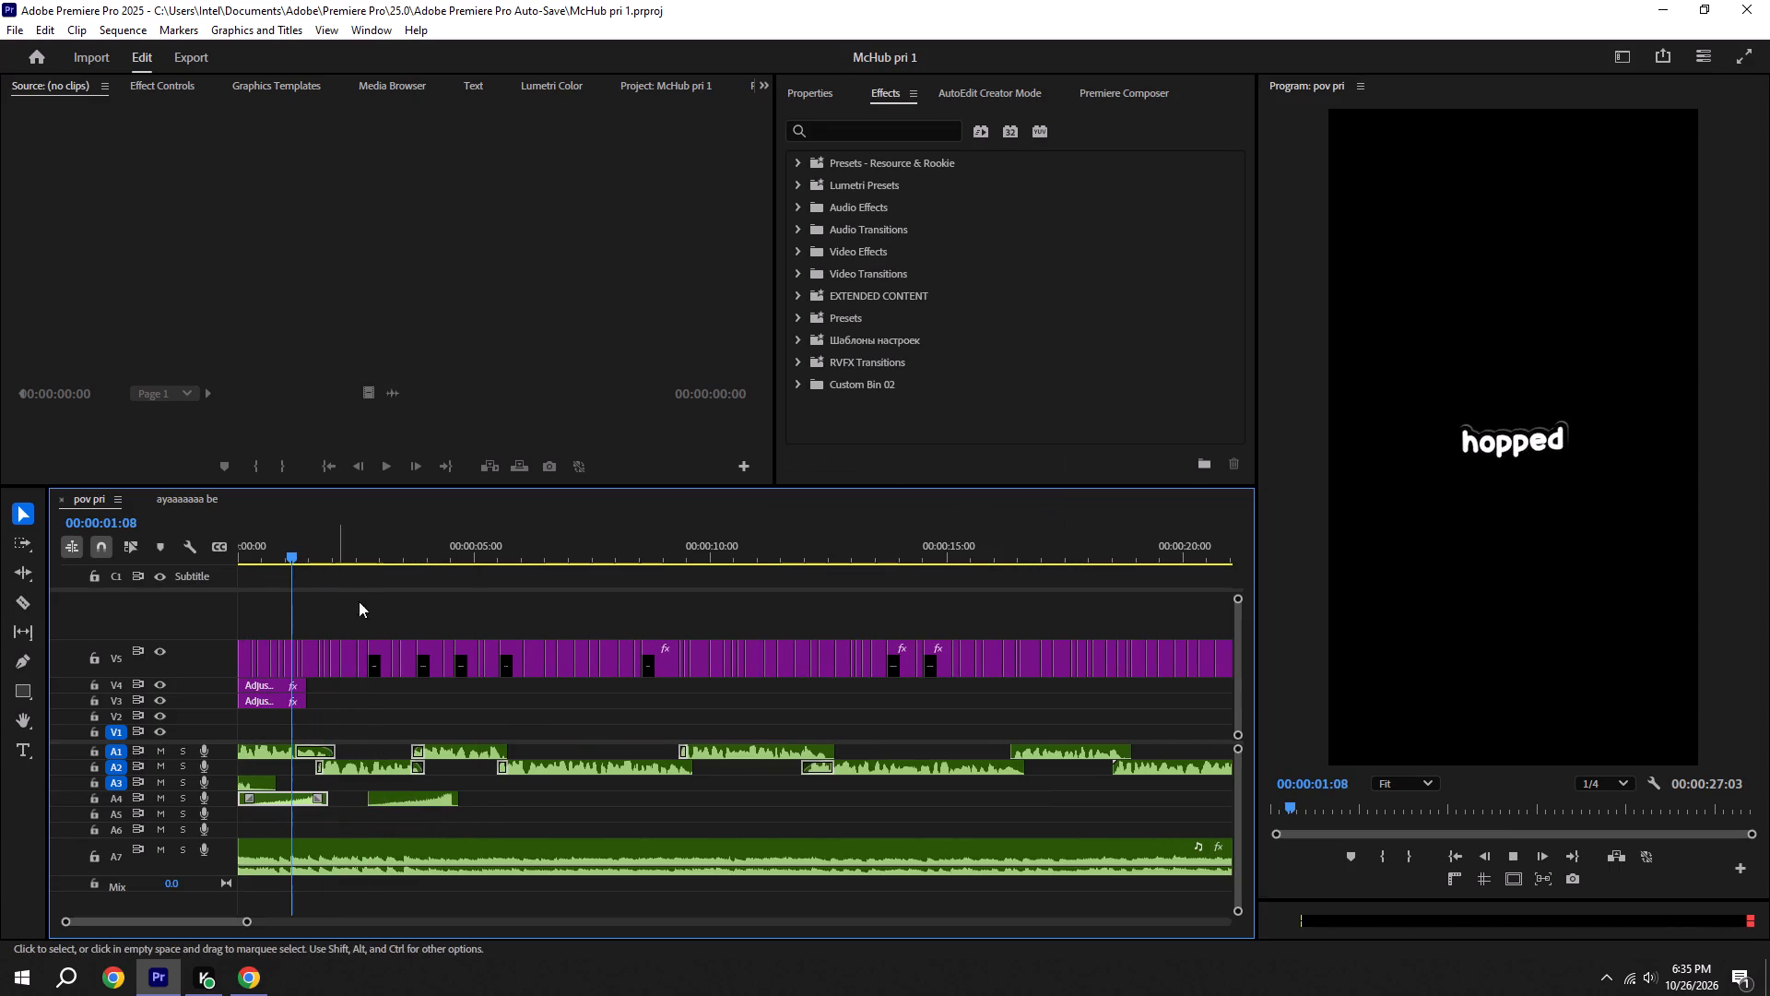
{"action": "scroll", "coordinate": [411, 706], "scroll_direction": "up", "scroll_amount": 6, "text": "alt"}
{"action": "scroll", "coordinate": [411, 707], "scroll_direction": "up", "scroll_amount": 4}
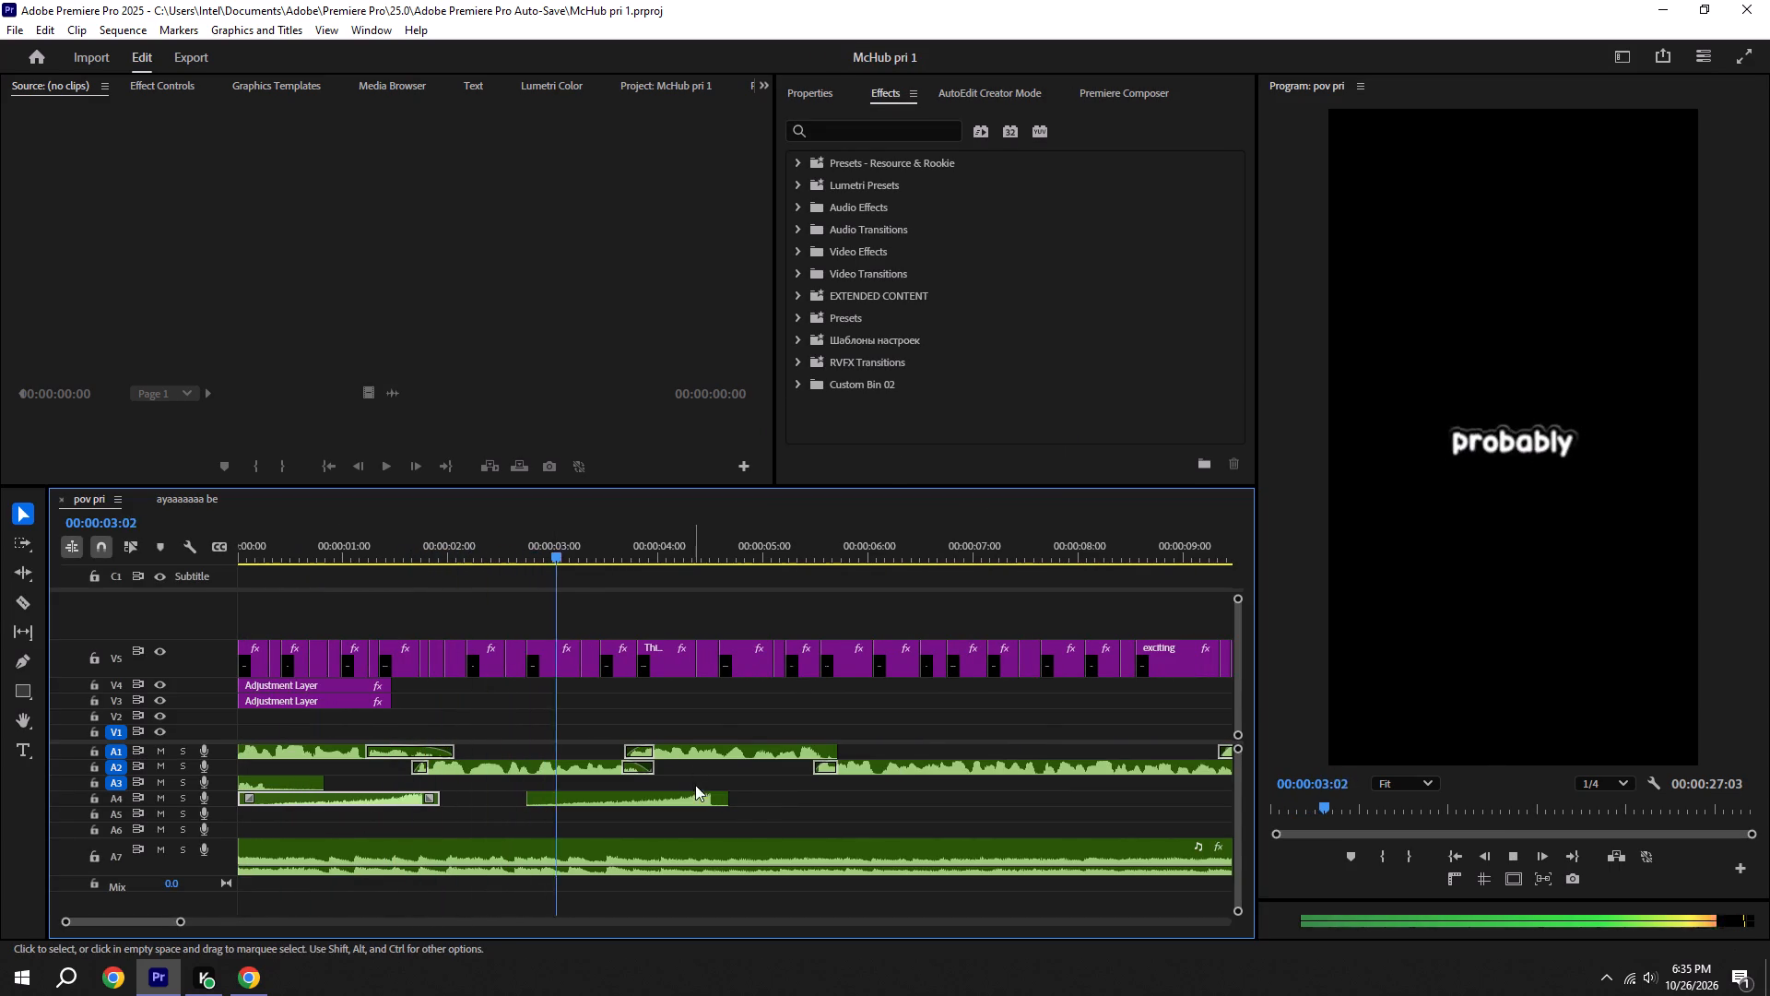
{"action": "key", "text": "space"}
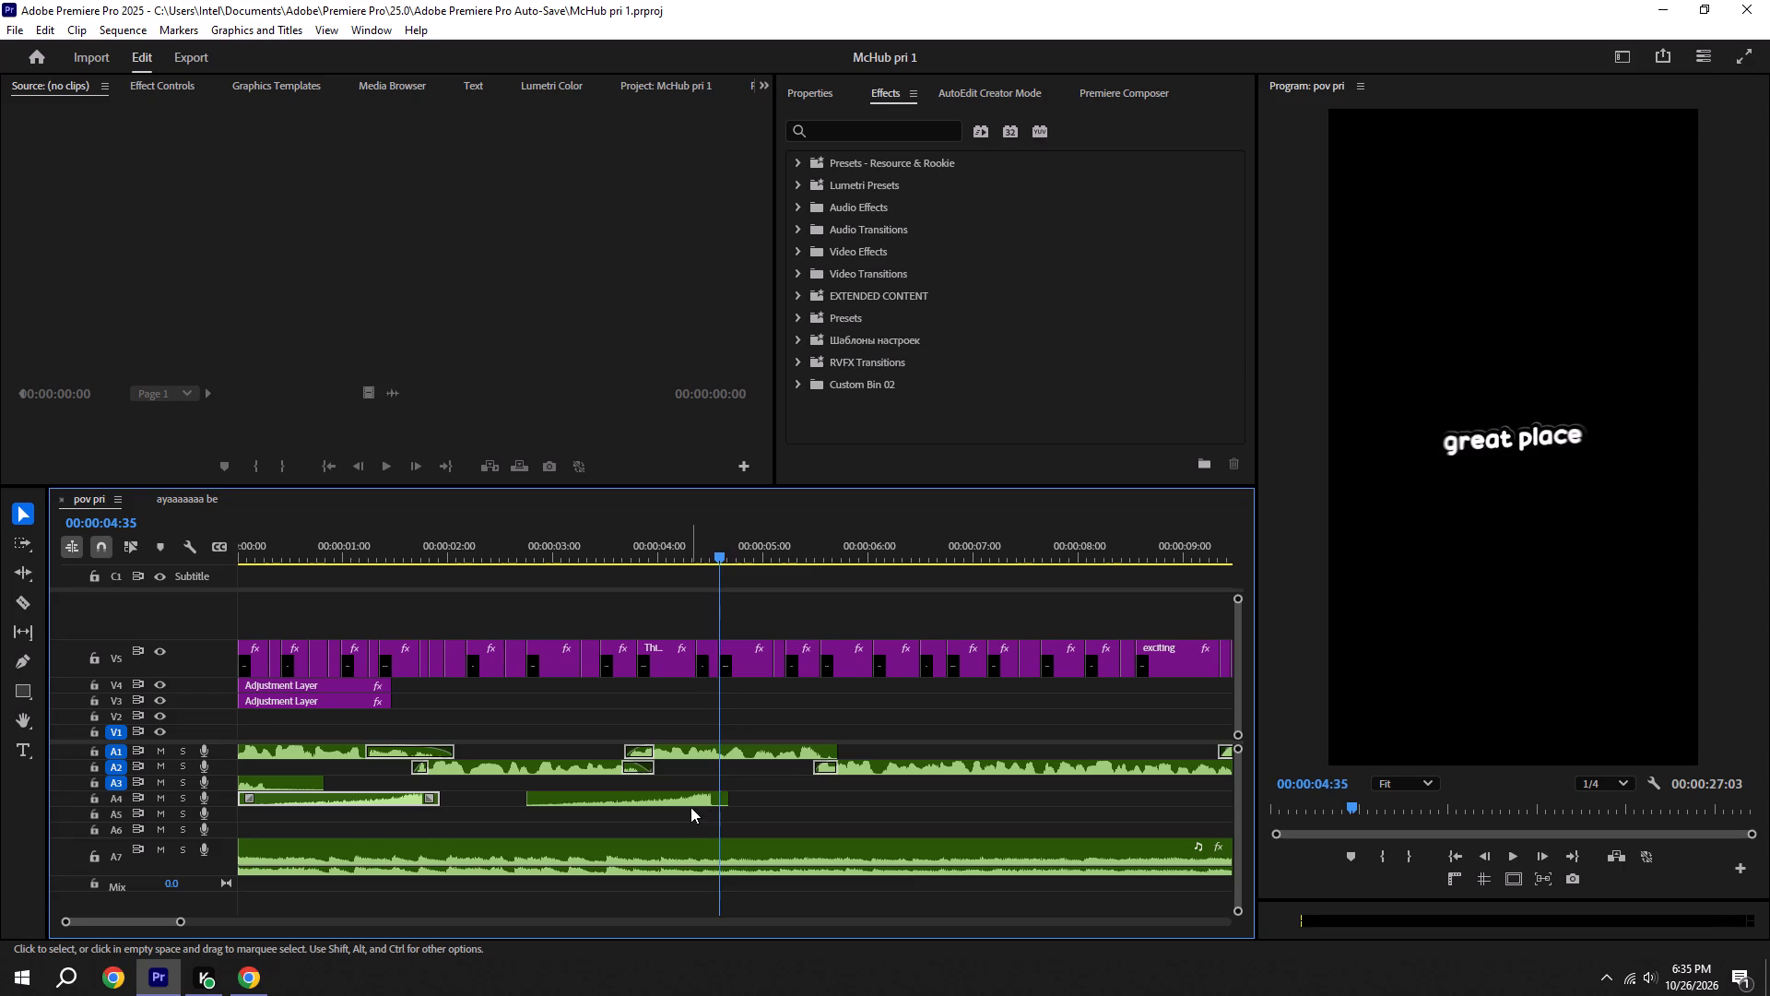
Shift the duplicated A4 clip to start at about 00:00:03:58, playing back between adjustments, and save.
{"action": "left_click_drag", "start_coordinate": [689, 805], "coordinate": [728, 803]}
{"action": "key", "text": "ctrl+s"}
{"action": "key", "text": "space"}
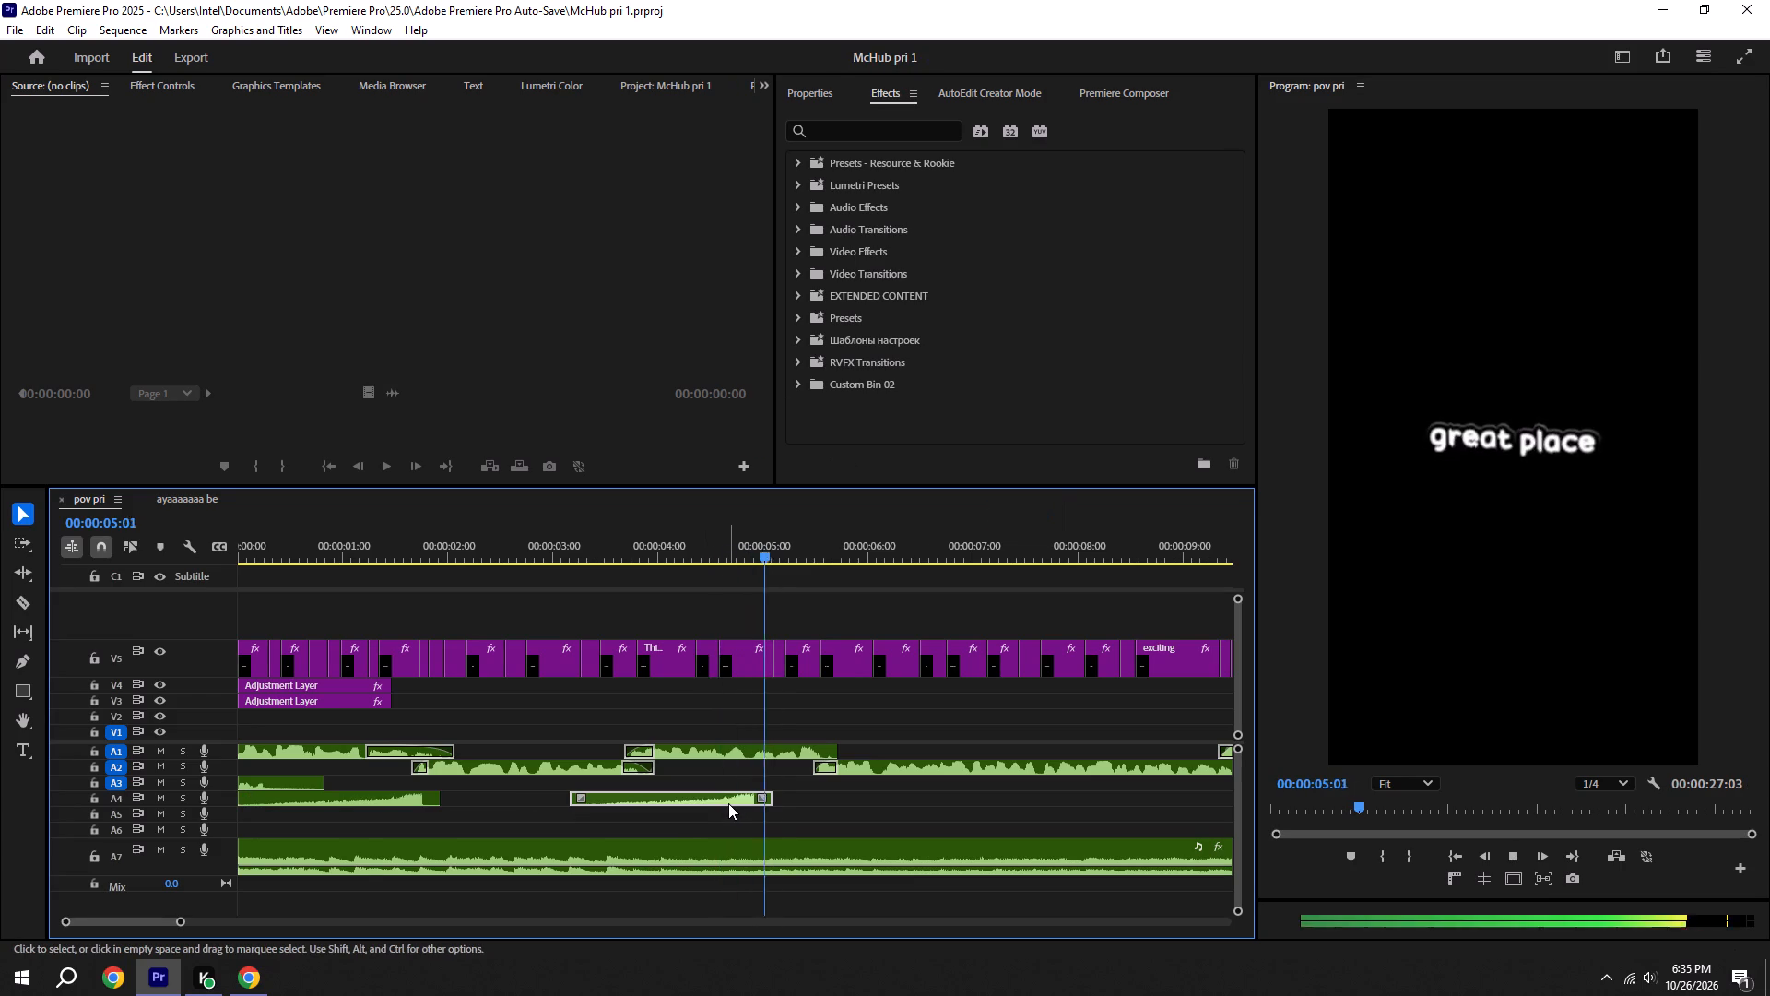
{"action": "key", "text": "space"}
{"action": "key", "text": "space"}
{"action": "key", "text": "space"}
{"action": "left_click_drag", "start_coordinate": [728, 803], "coordinate": [811, 805]}
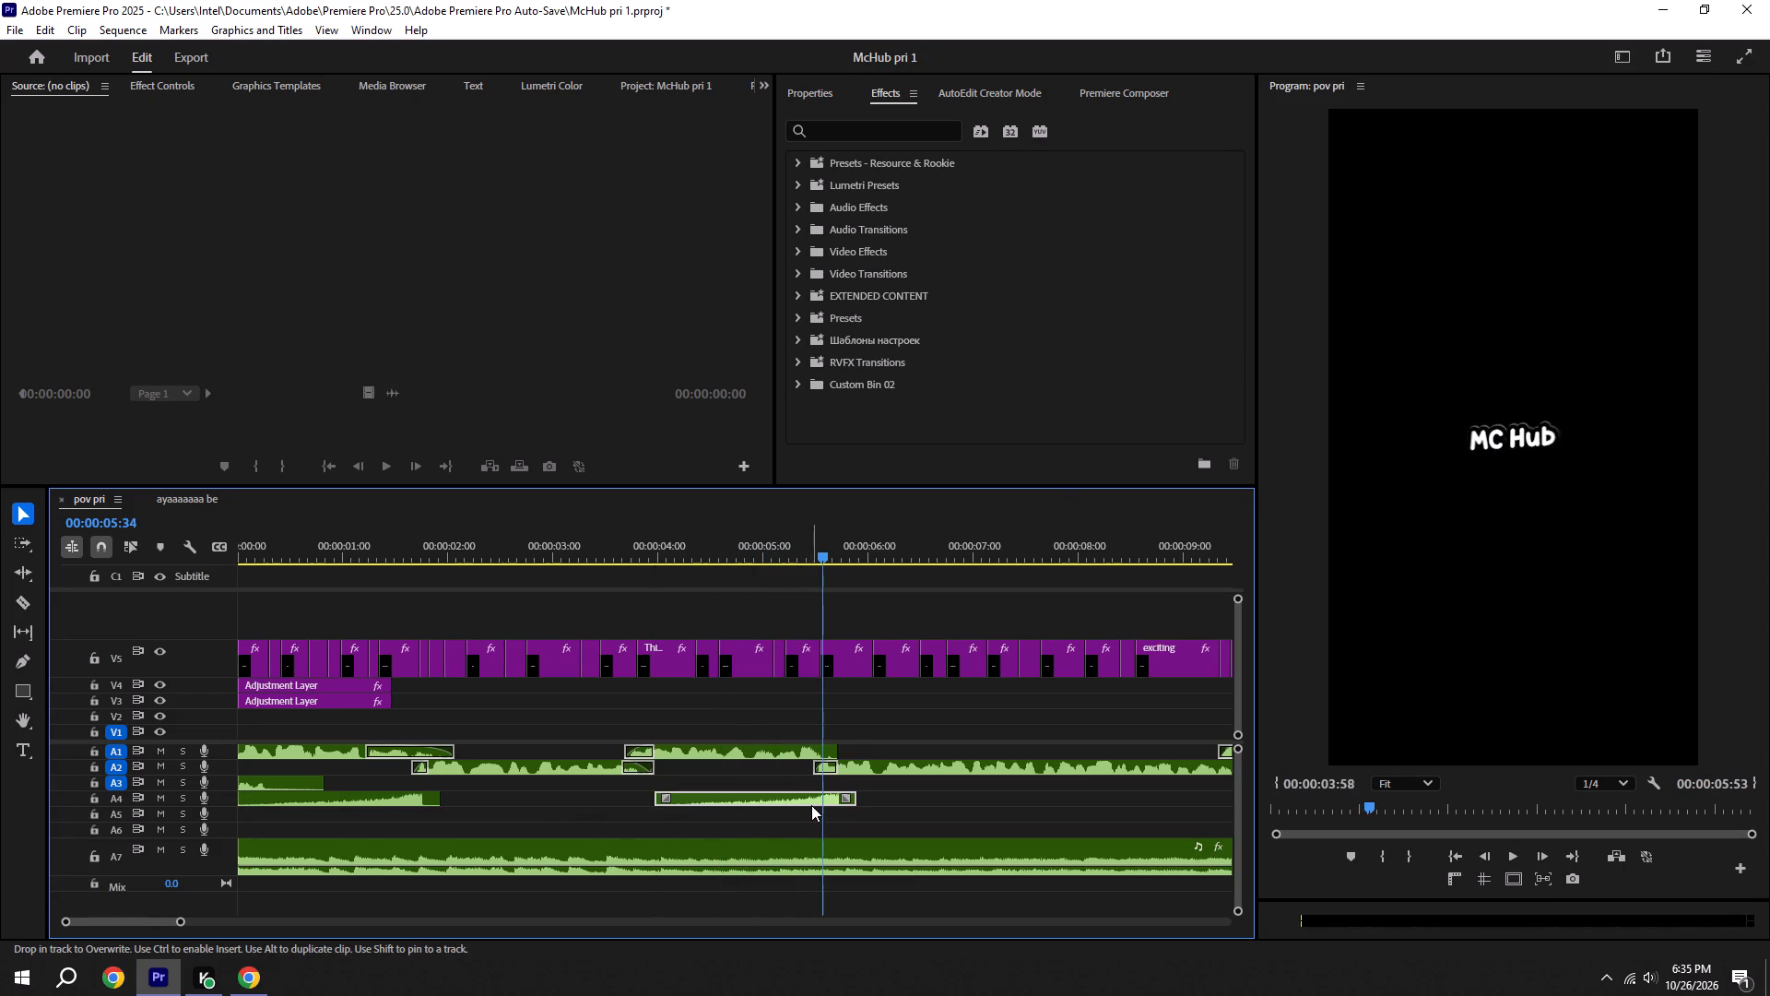
{"action": "key", "text": "ctrl+s"}
Align the end of the duplicated A4 clip with the A1 voice clip's end at about 00:00:05:42, save, and play it back.
{"action": "scroll", "coordinate": [810, 805], "scroll_direction": "down", "scroll_amount": 6, "text": "alt"}
{"action": "key", "text": "space"}
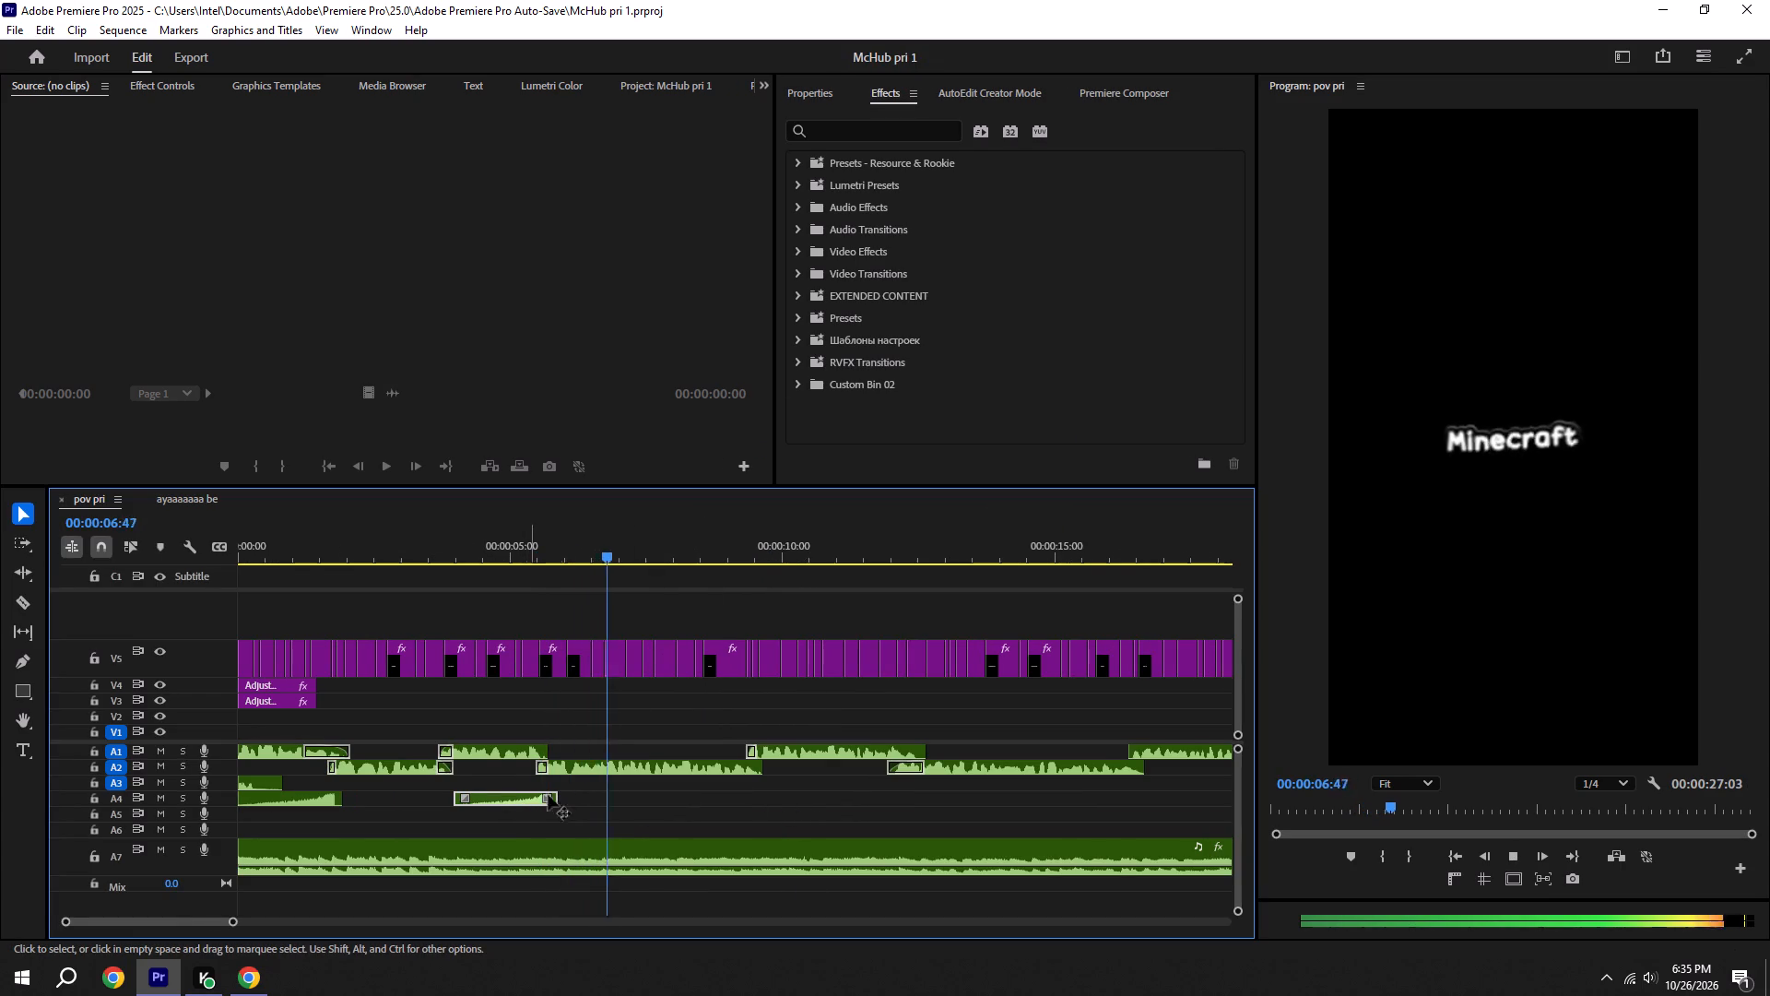
{"action": "scroll", "coordinate": [587, 761], "scroll_direction": "up", "scroll_amount": 11, "text": "alt"}
{"action": "key", "text": "ctrl+s"}
{"action": "left_click_drag", "start_coordinate": [433, 548], "coordinate": [467, 551], "text": "shift"}
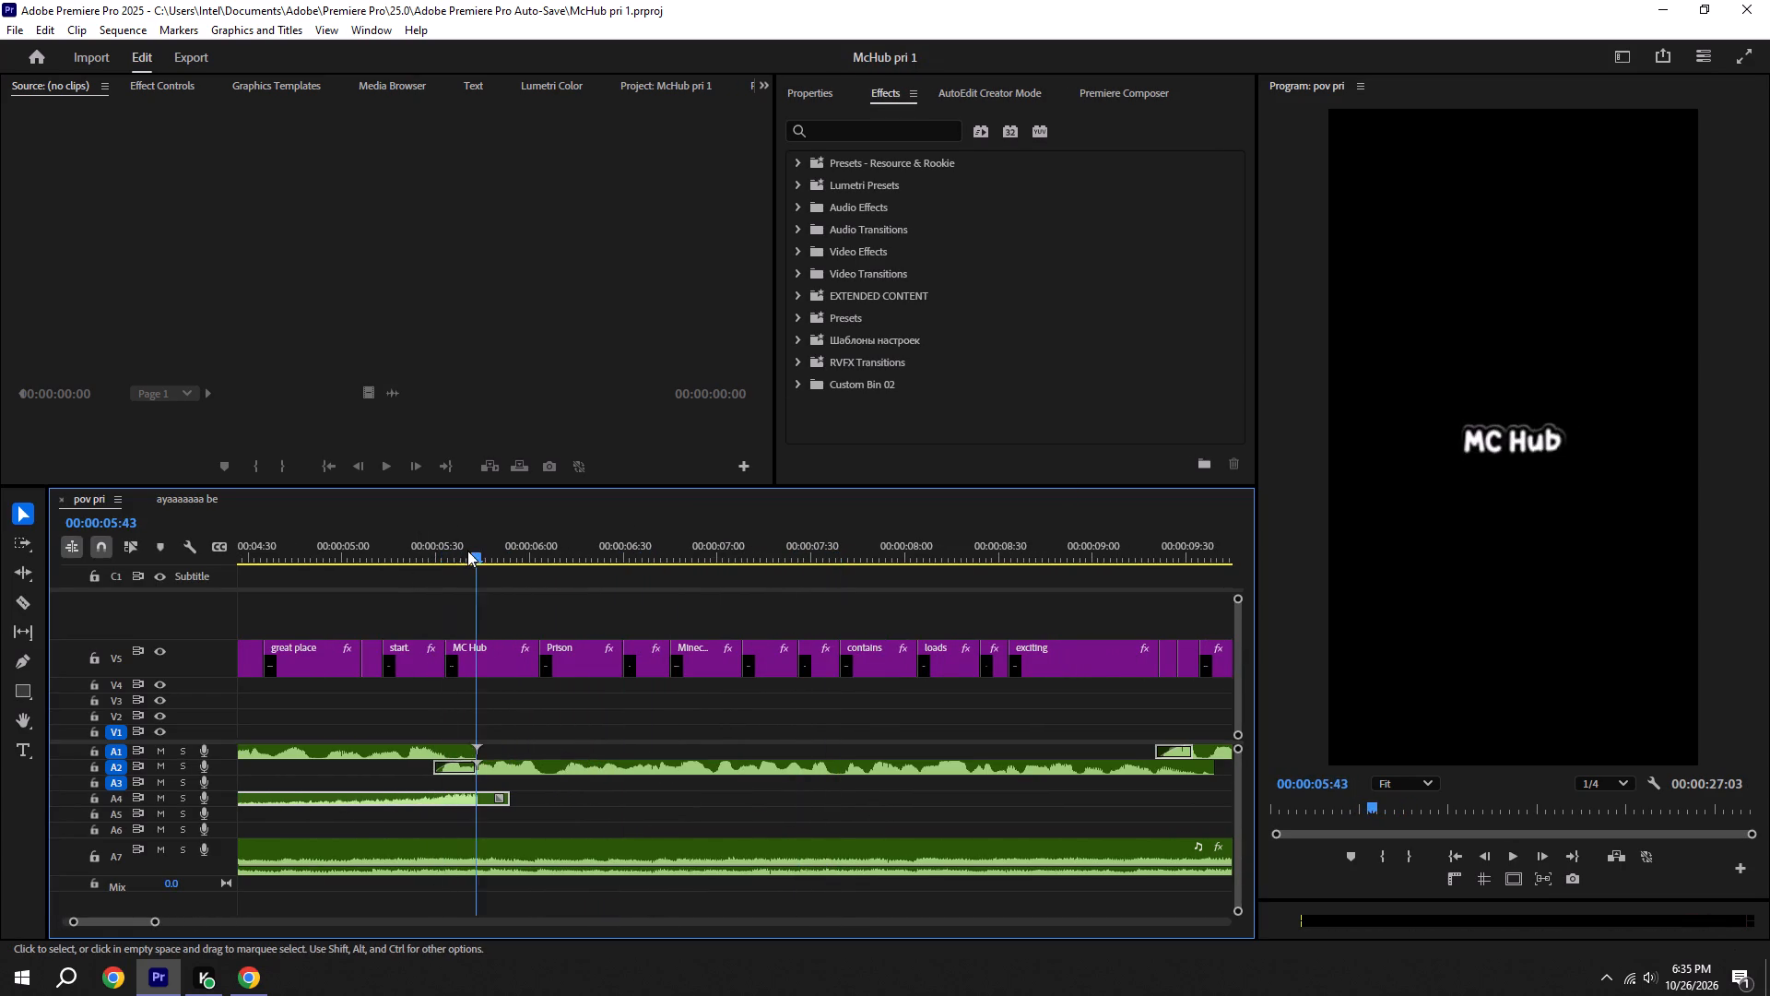
{"action": "left_click_drag", "start_coordinate": [467, 551], "coordinate": [451, 551], "text": "shift"}
{"action": "left_click_drag", "start_coordinate": [456, 801], "coordinate": [419, 796]}
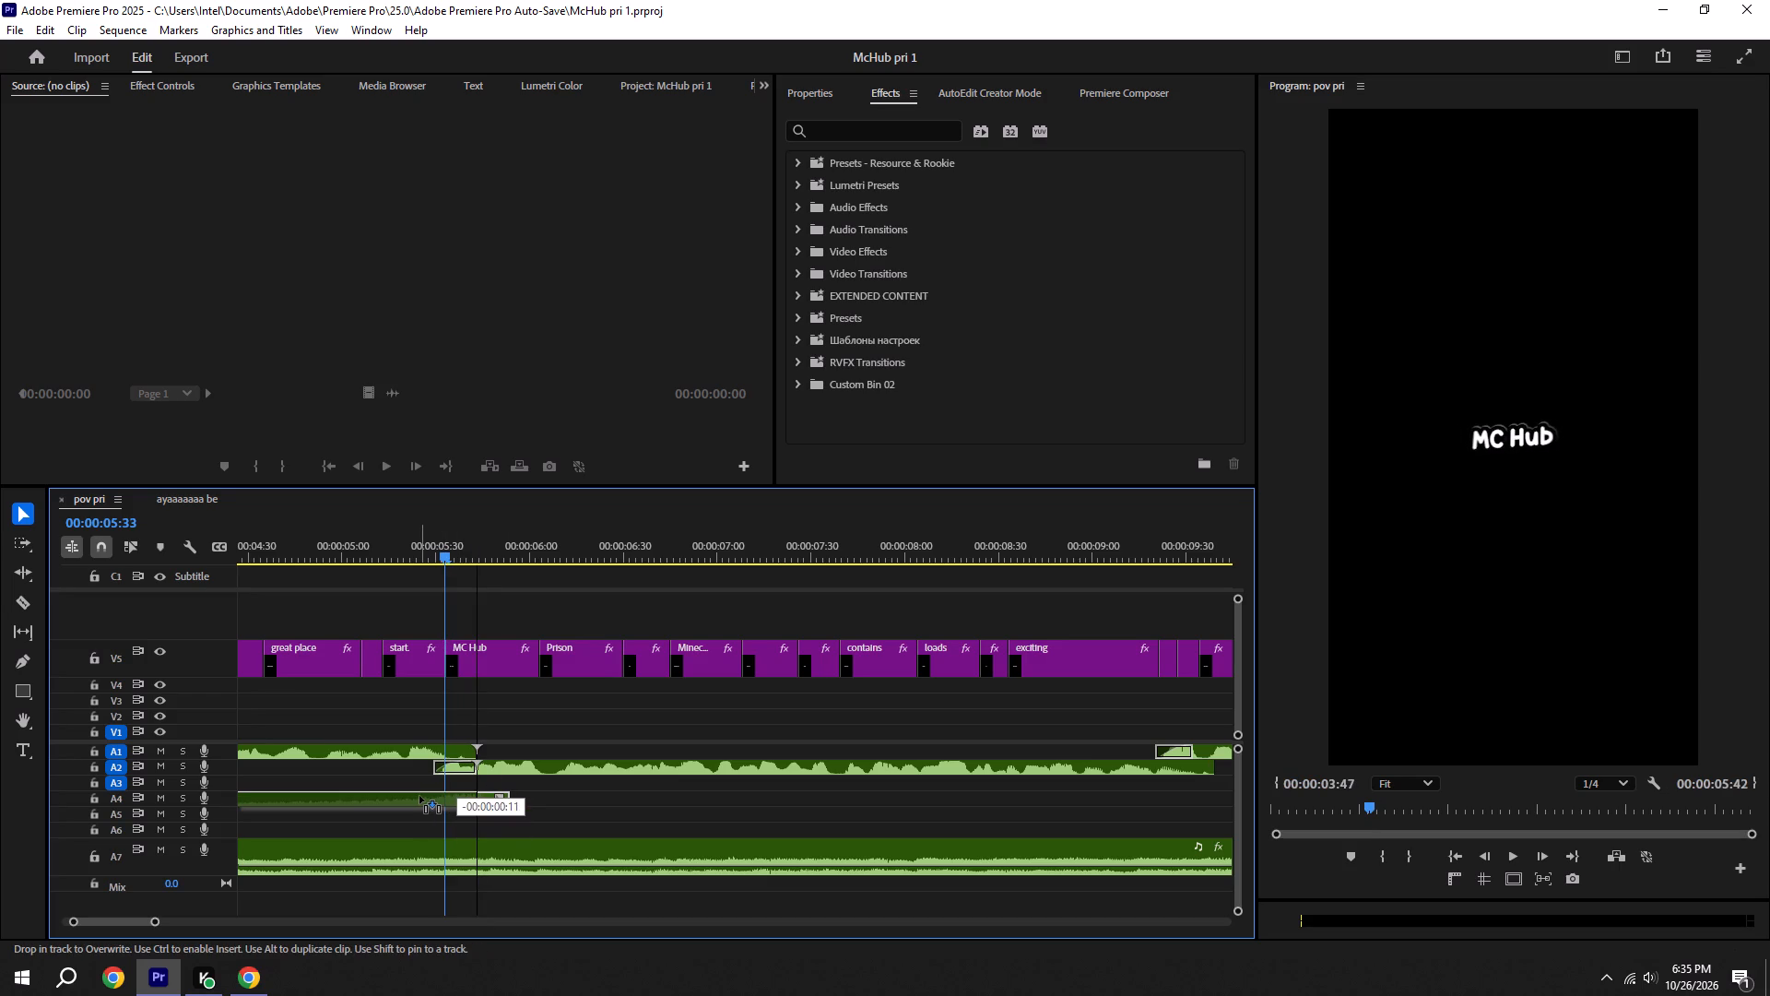
{"action": "left_click_drag", "start_coordinate": [419, 796], "coordinate": [418, 796]}
{"action": "key", "text": "ctrl+s"}
{"action": "scroll", "coordinate": [447, 800], "scroll_direction": "down", "scroll_amount": 5, "text": "alt"}
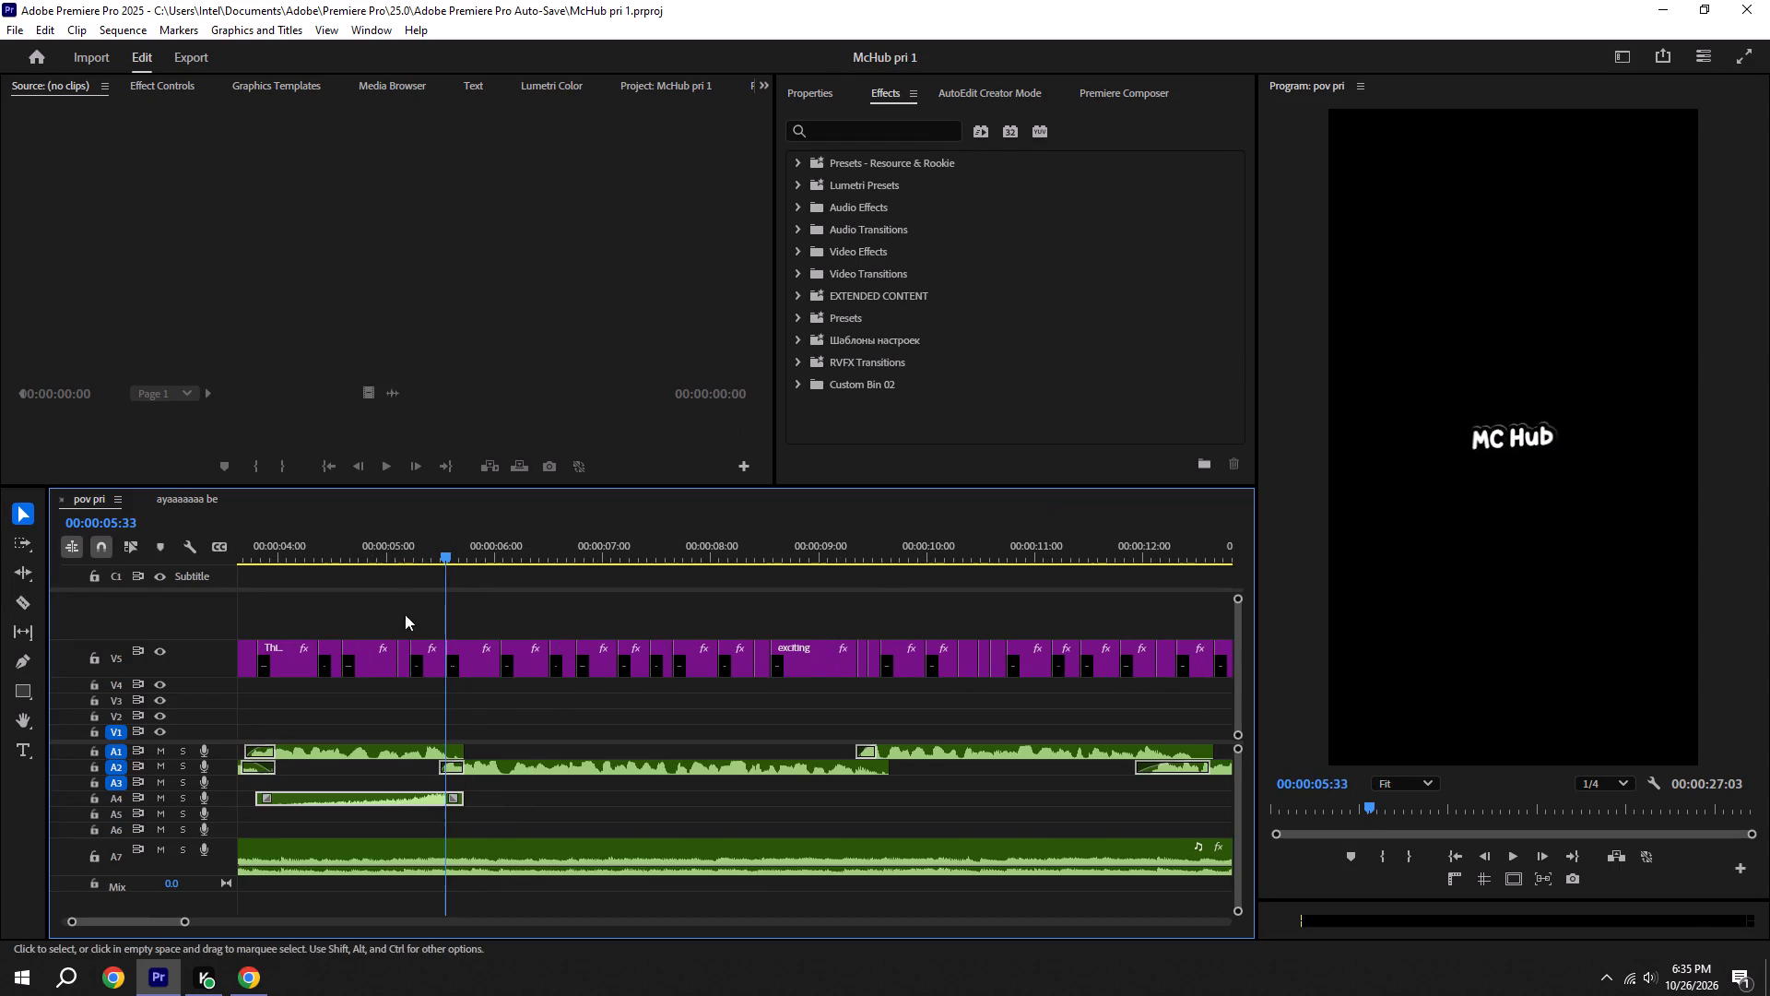
{"action": "left_click_drag", "start_coordinate": [407, 540], "coordinate": [339, 544]}
{"action": "key", "text": "space"}
{"action": "scroll", "coordinate": [360, 626], "scroll_direction": "down", "scroll_amount": 4, "text": "alt"}
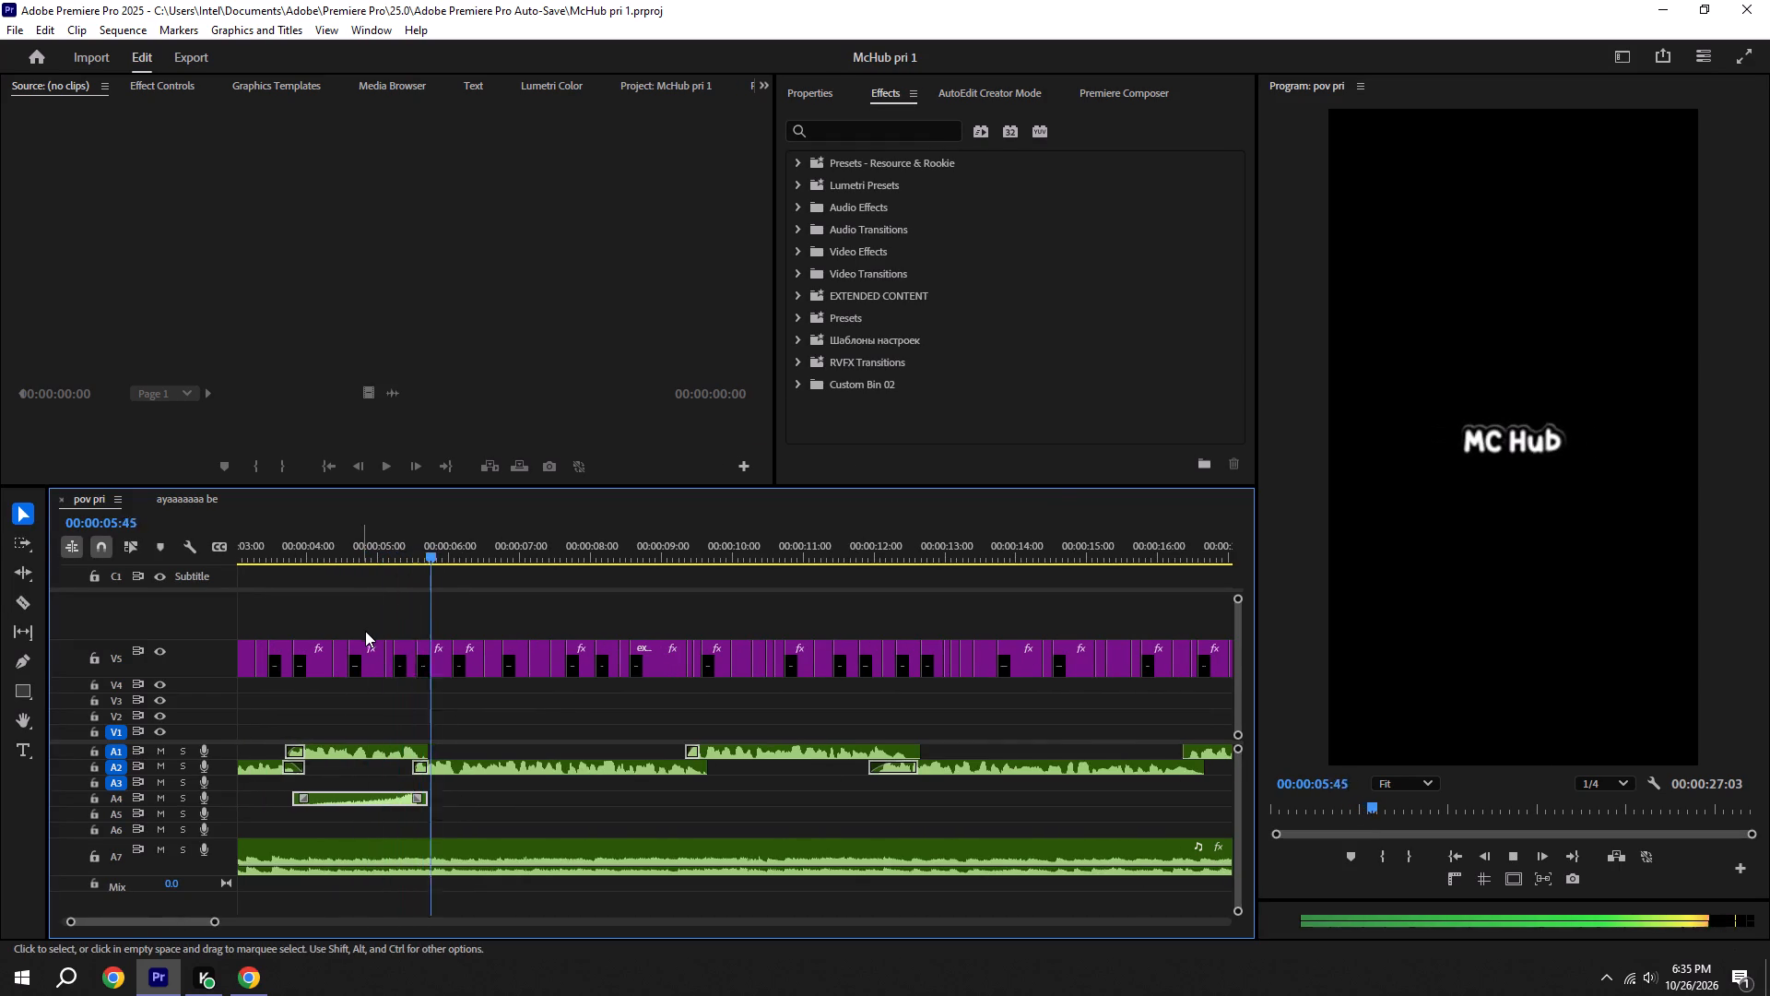
{"action": "key", "text": "ctrl+s"}
Duplicate the second rising clip on A4, place the copy at about 00:00:07:26, save, and play it back.
{"action": "scroll", "coordinate": [566, 716], "scroll_direction": "down", "scroll_amount": 5, "text": "alt"}
{"action": "key", "text": "space"}
{"action": "left_click_drag", "start_coordinate": [428, 802], "coordinate": [544, 803]}
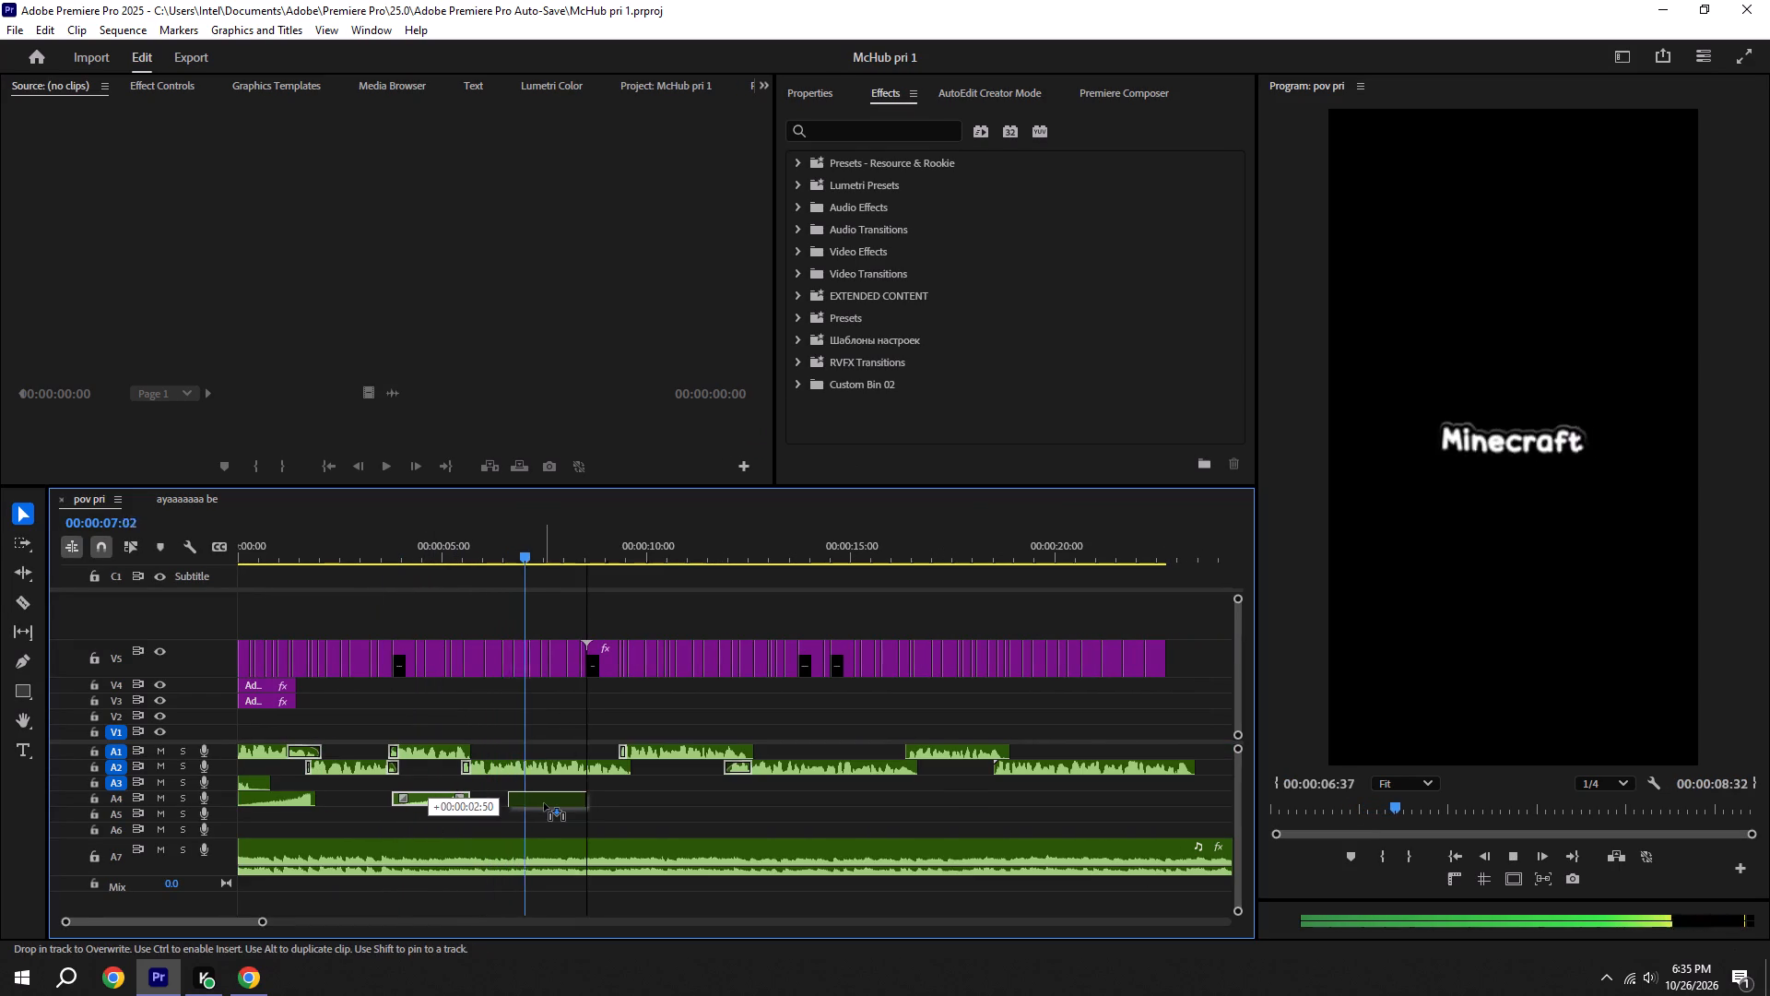
{"action": "left_click_drag", "start_coordinate": [544, 803], "coordinate": [548, 803]}
{"action": "key", "text": "space"}
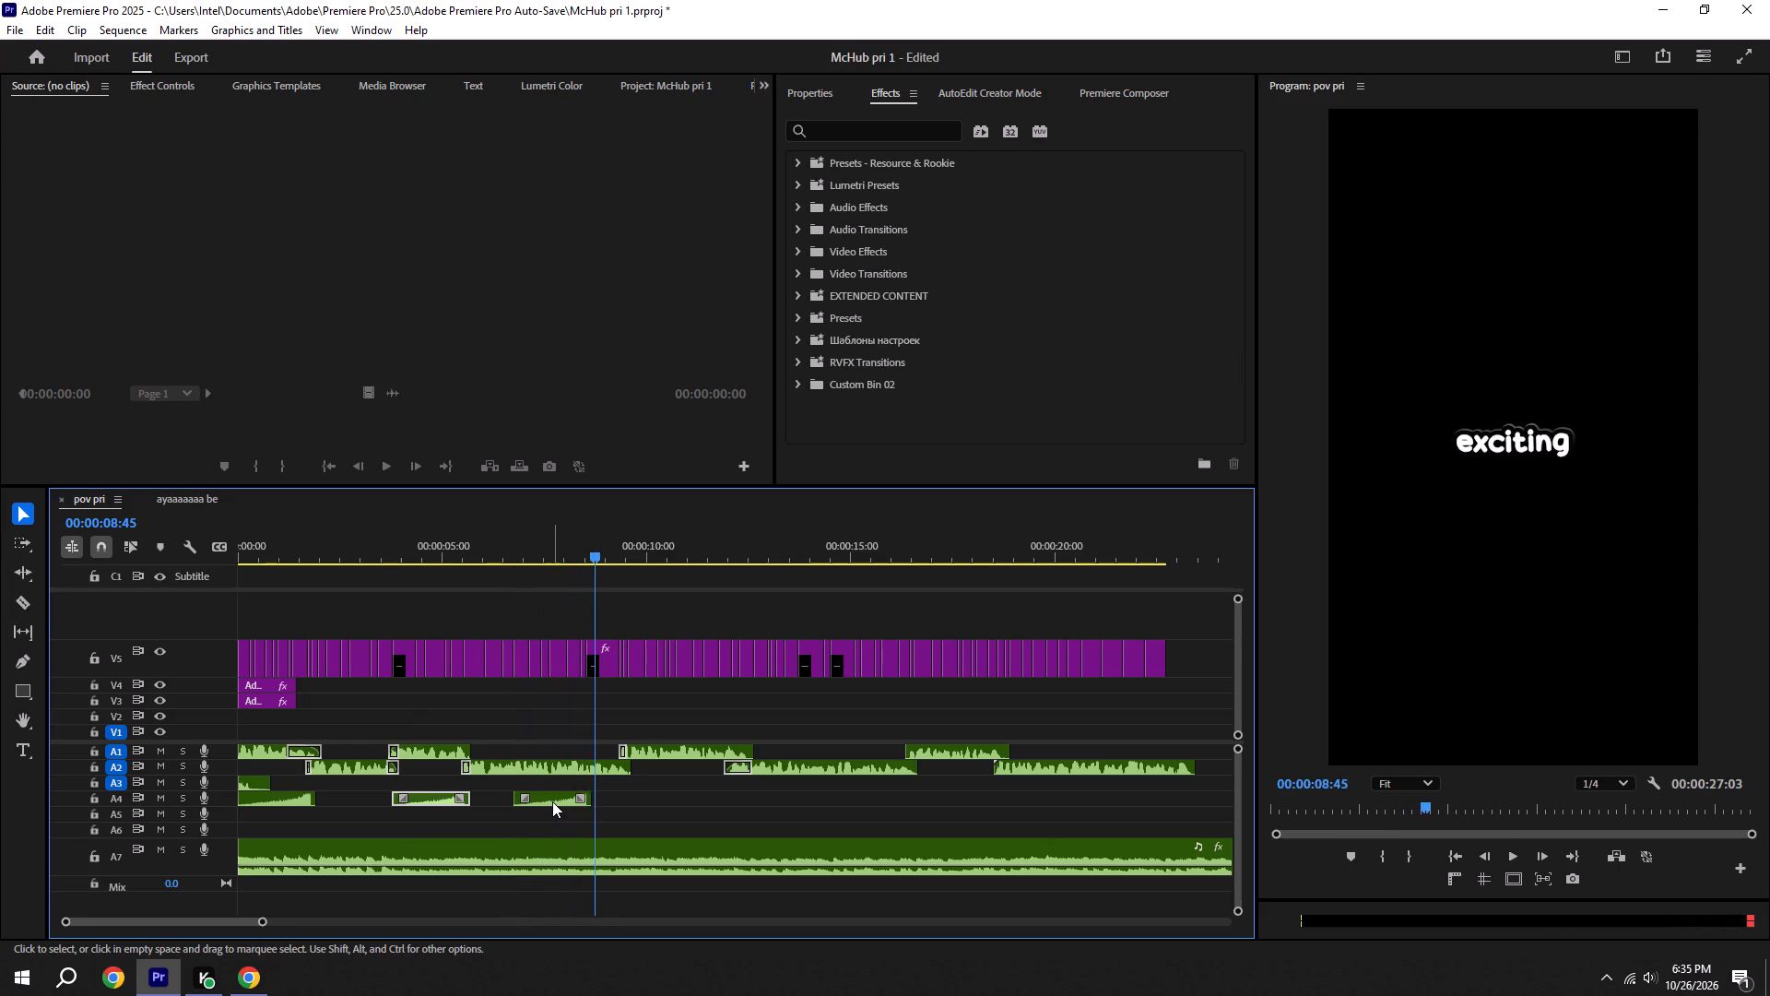
{"action": "left_click_drag", "start_coordinate": [552, 801], "coordinate": [565, 801]}
{"action": "key", "text": "ctrl+s"}
{"action": "left_click_drag", "start_coordinate": [565, 801], "coordinate": [579, 801]}
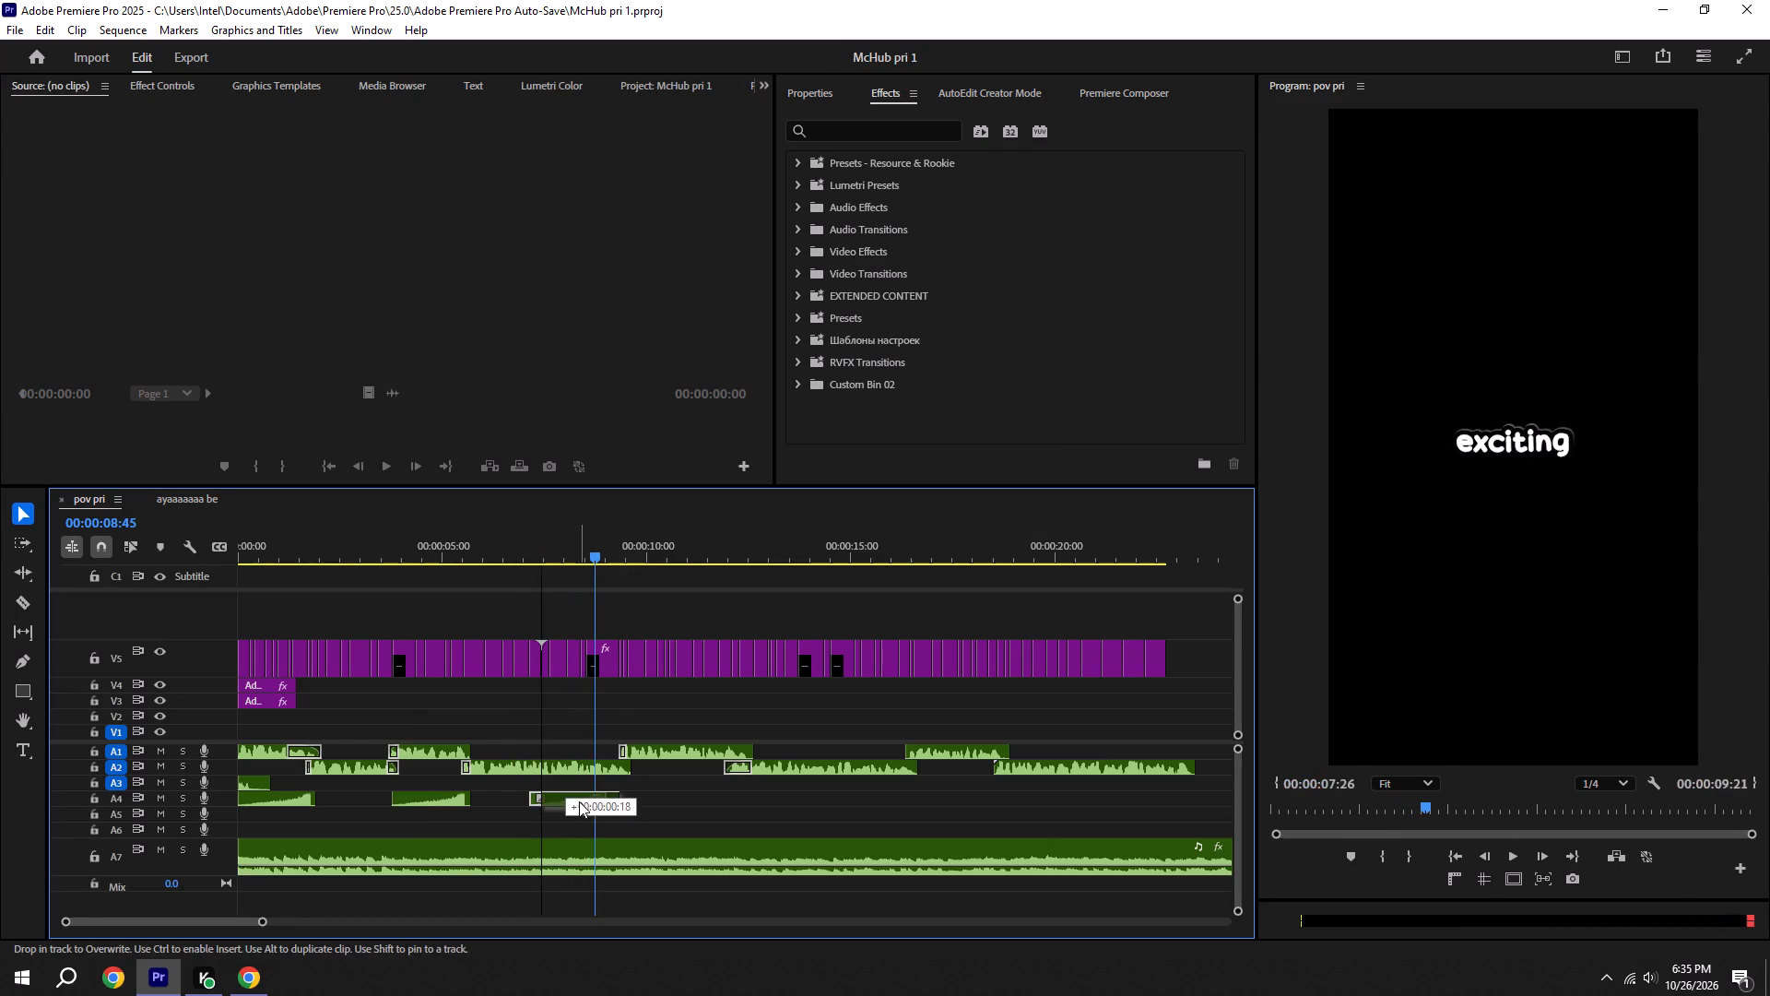
{"action": "key", "text": "ctrl+s"}
{"action": "key", "text": "space"}
{"action": "key", "text": "space"}
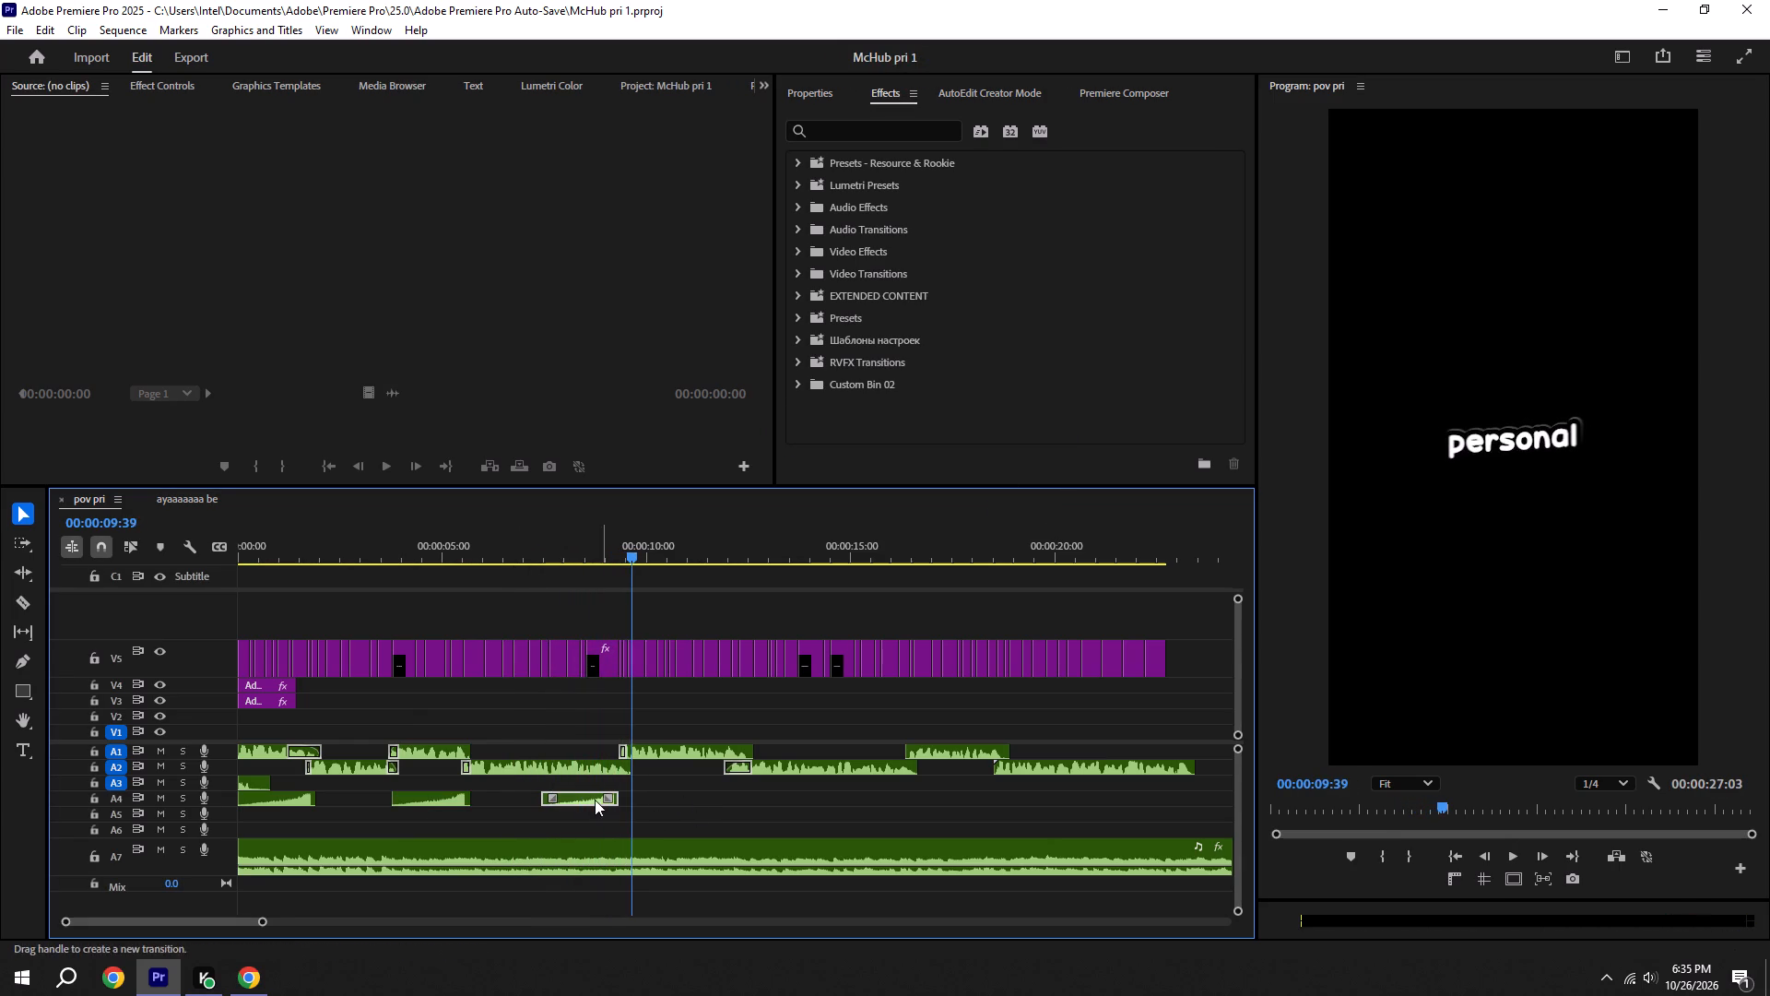
Undo a plain move of the third A4 clip and duplicate it instead to start at about 00:00:11:00.
{"action": "left_click_drag", "start_coordinate": [594, 799], "coordinate": [753, 800], "text": "alt"}
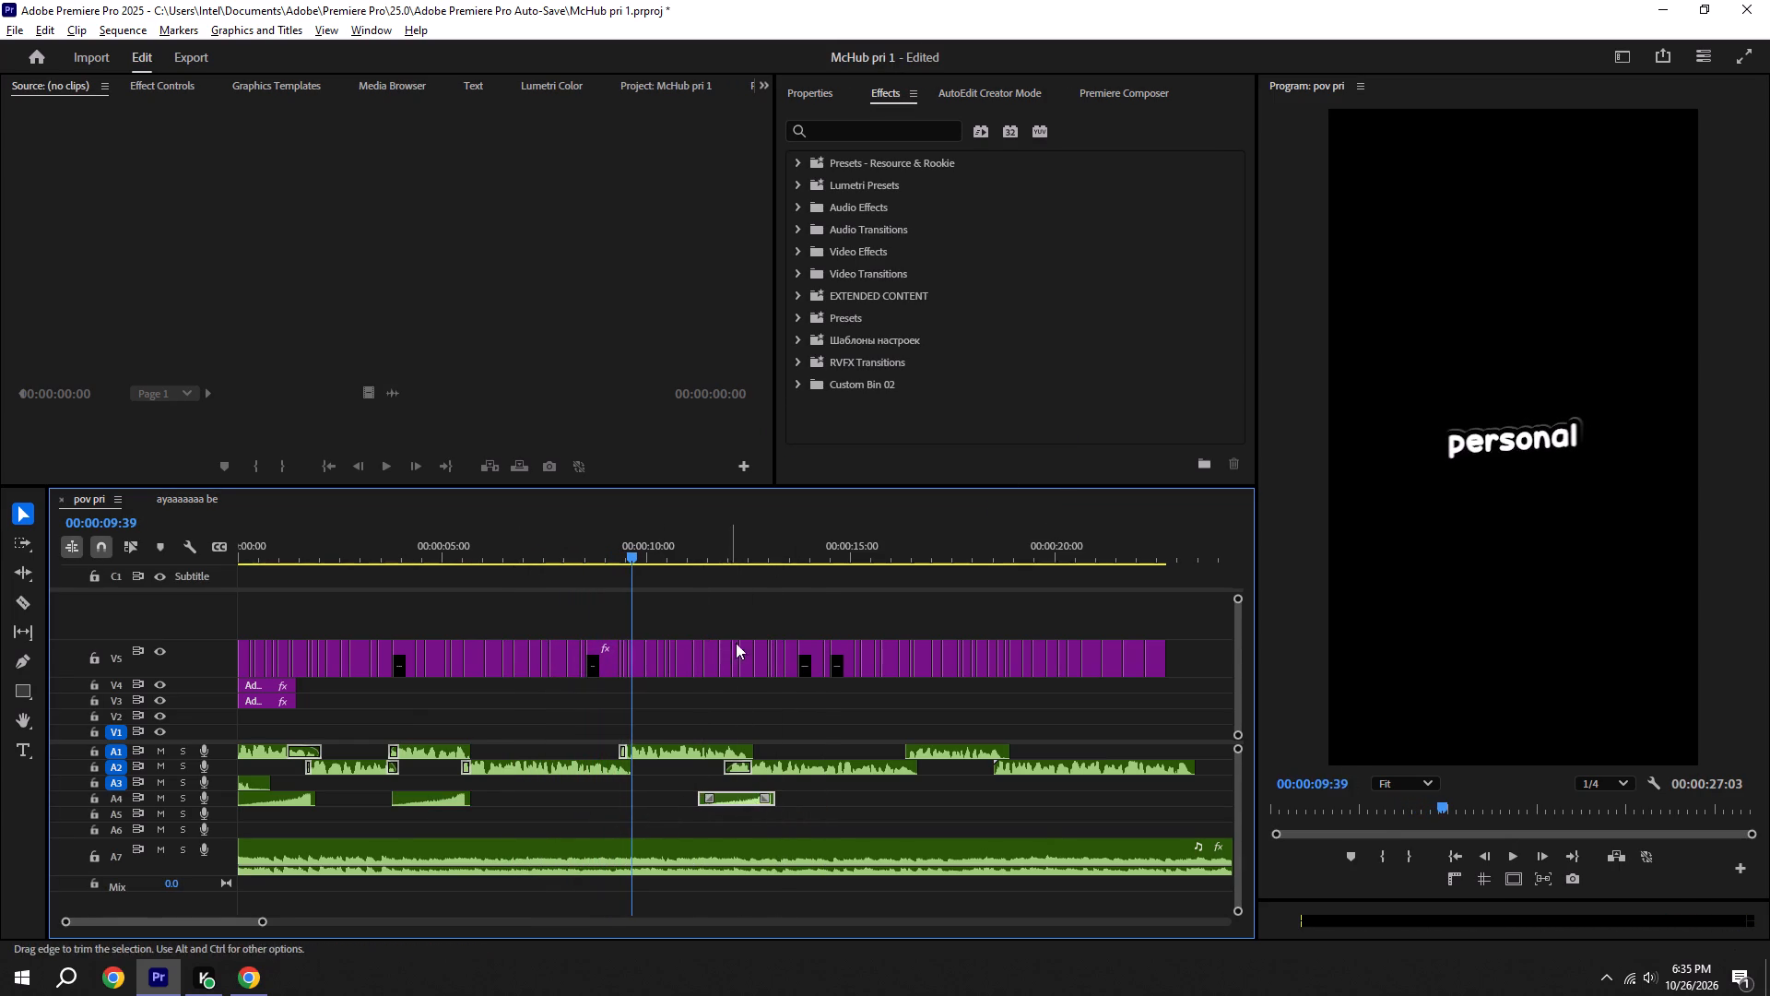
{"action": "key", "text": "ctrl+z"}
{"action": "left_click_drag", "start_coordinate": [592, 793], "coordinate": [676, 800], "text": "alt"}
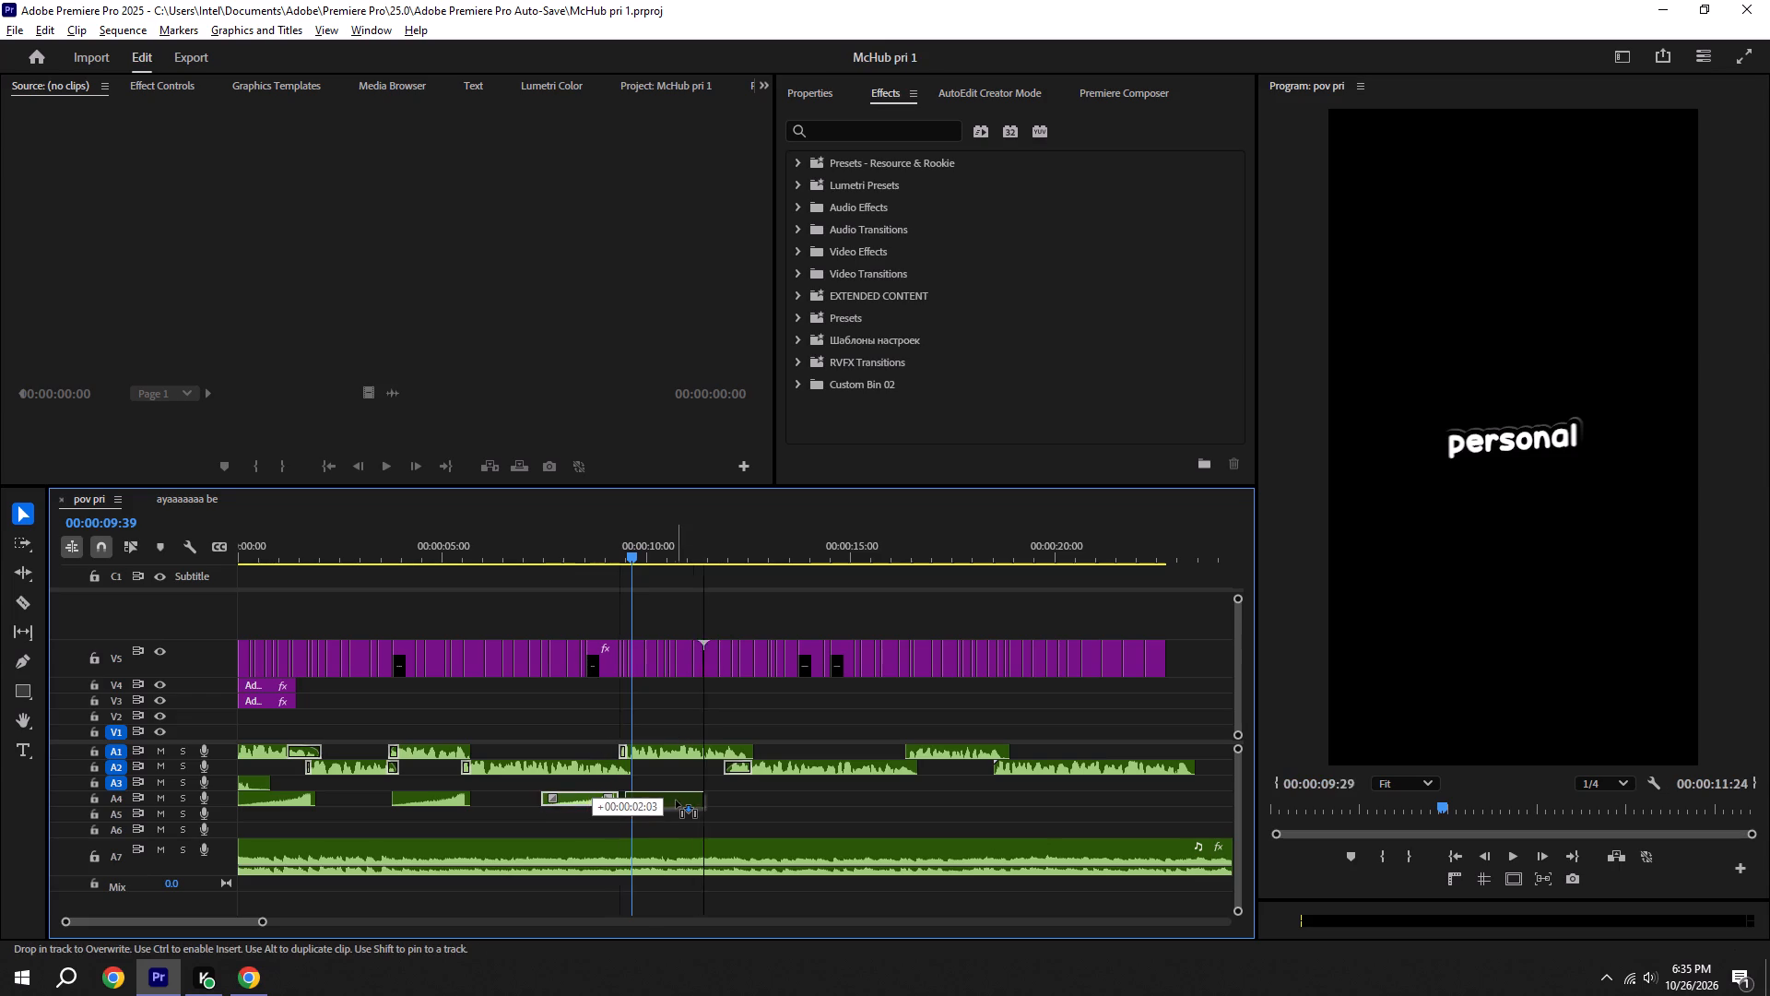
{"action": "left_click_drag", "start_coordinate": [676, 800], "coordinate": [737, 800], "text": "alt"}
{"action": "key", "text": "space"}
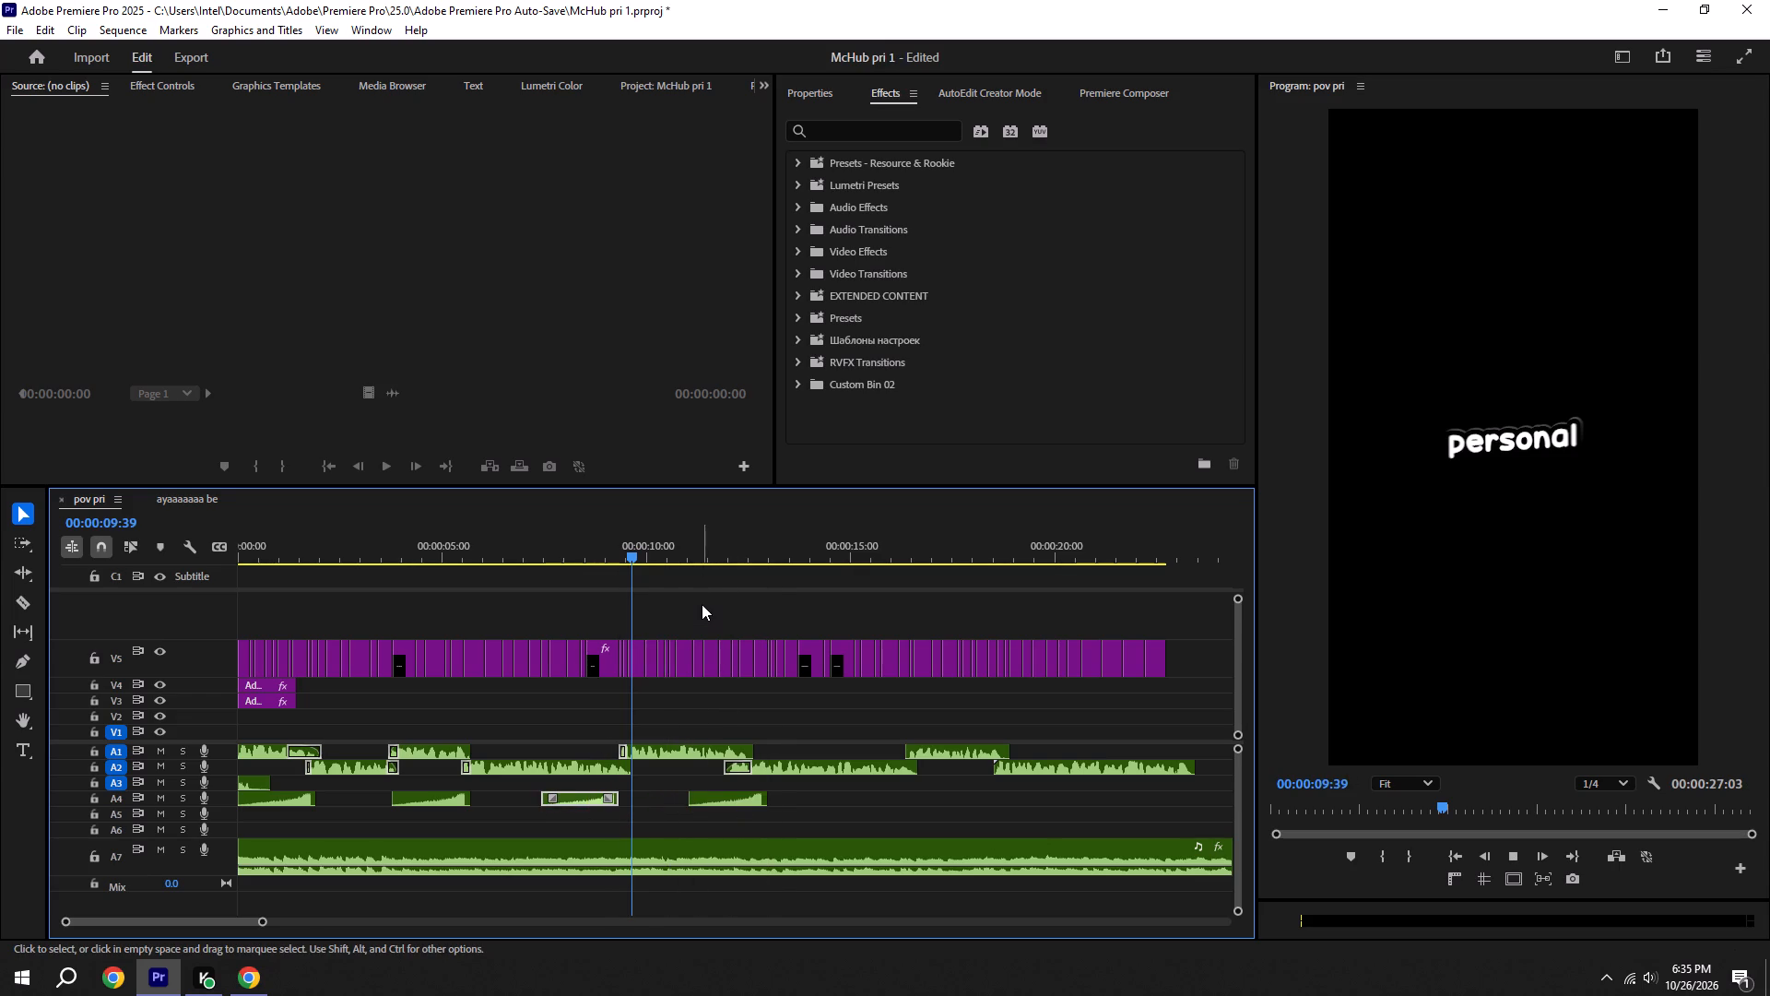
{"action": "scroll", "coordinate": [702, 604], "scroll_direction": "down", "scroll_amount": 4, "text": "alt"}
{"action": "key", "text": "space"}
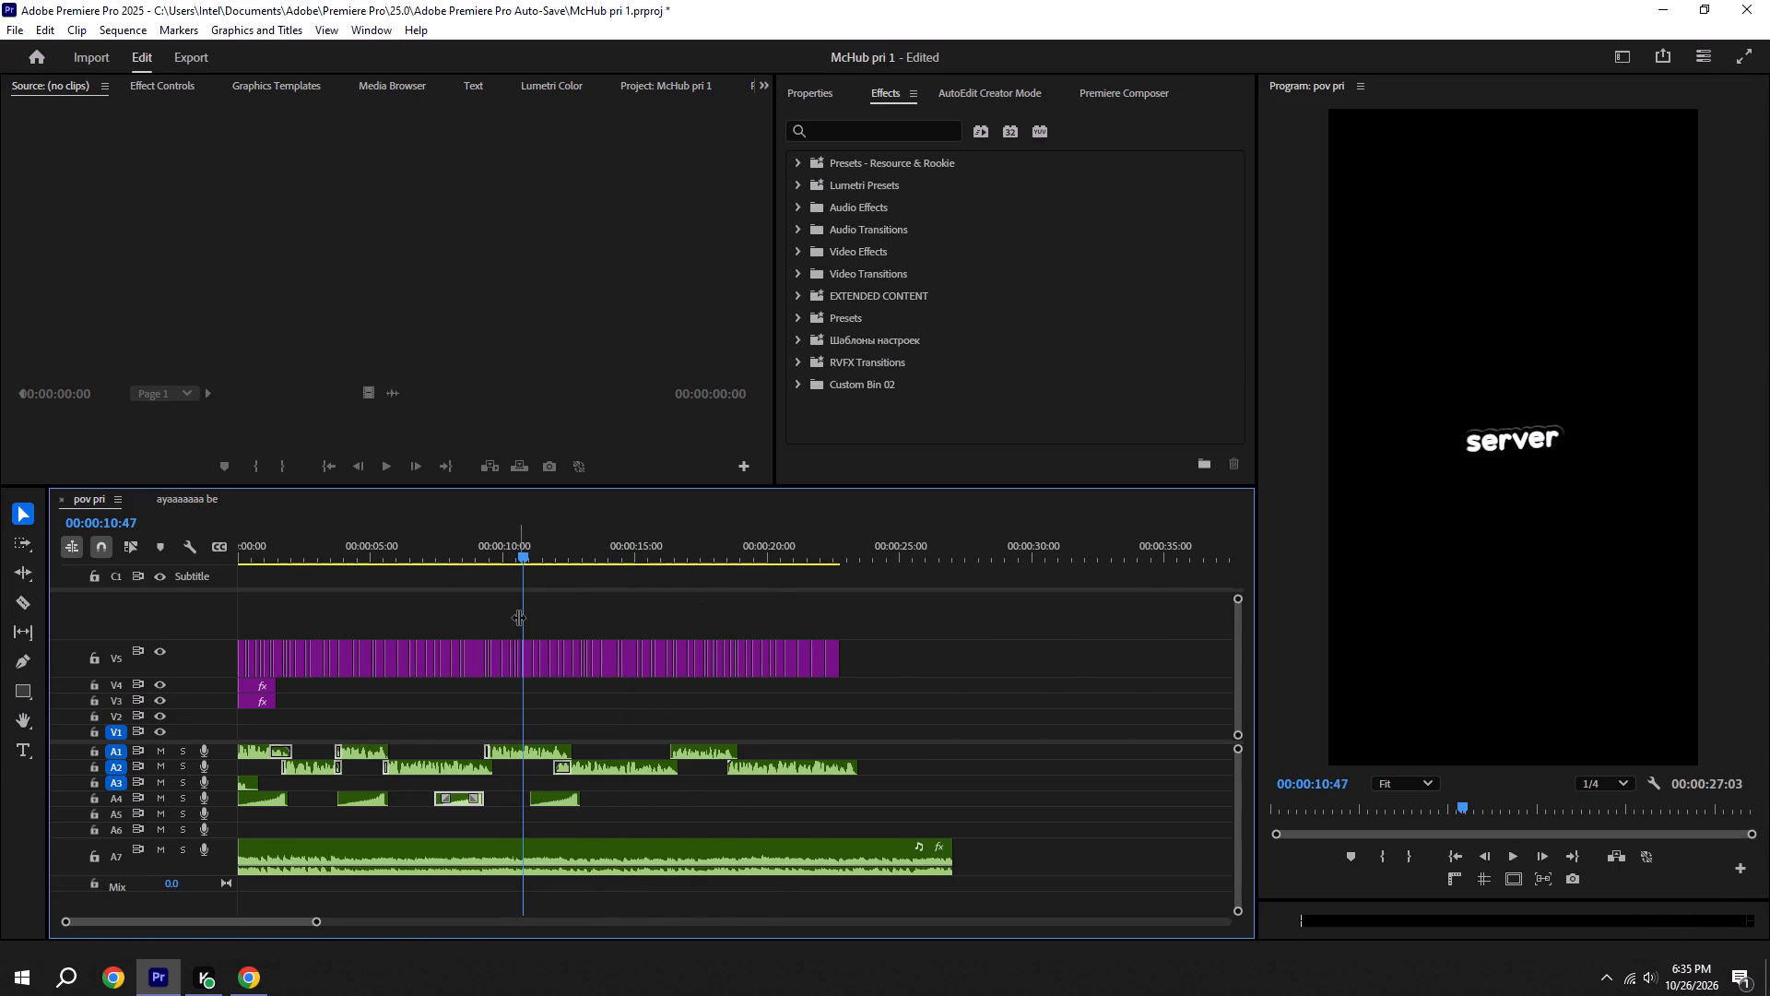
Play through the fourth A4 clip, save, and shift it to start at about 00:00:12:02, checking its timing by playback.
{"action": "key", "text": "space"}
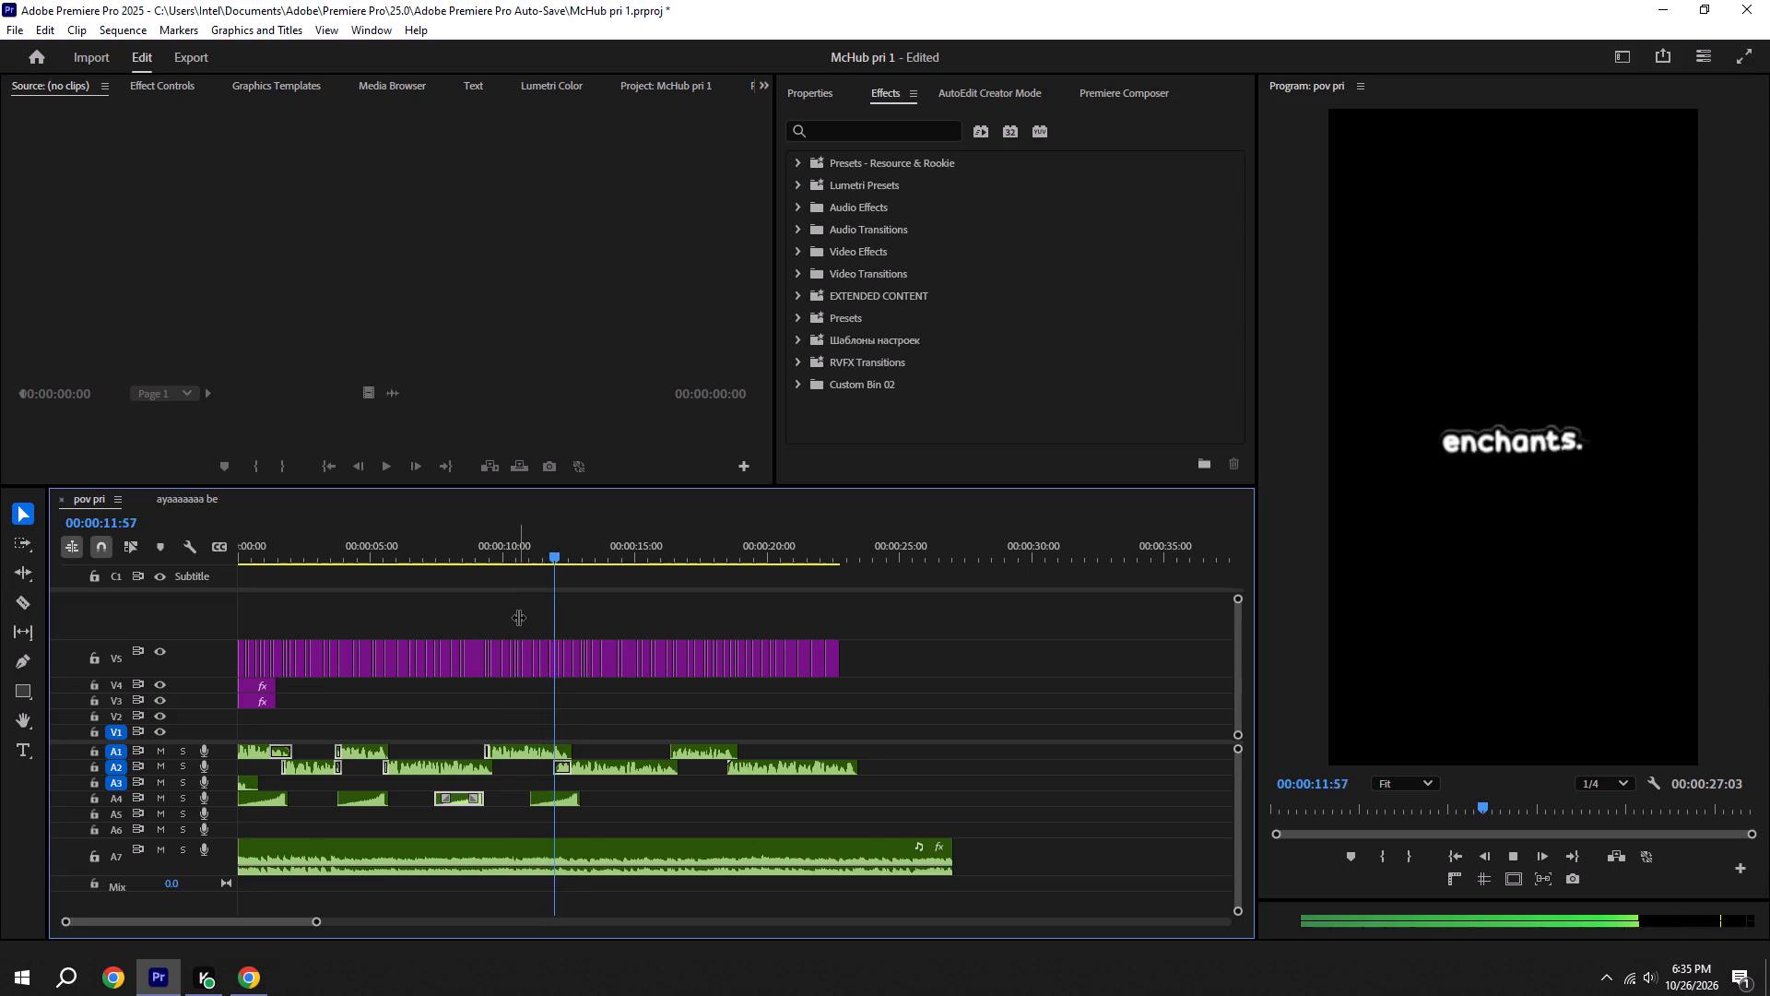
{"action": "key", "text": "space"}
{"action": "scroll", "coordinate": [565, 826], "scroll_direction": "up", "scroll_amount": 8, "text": "alt"}
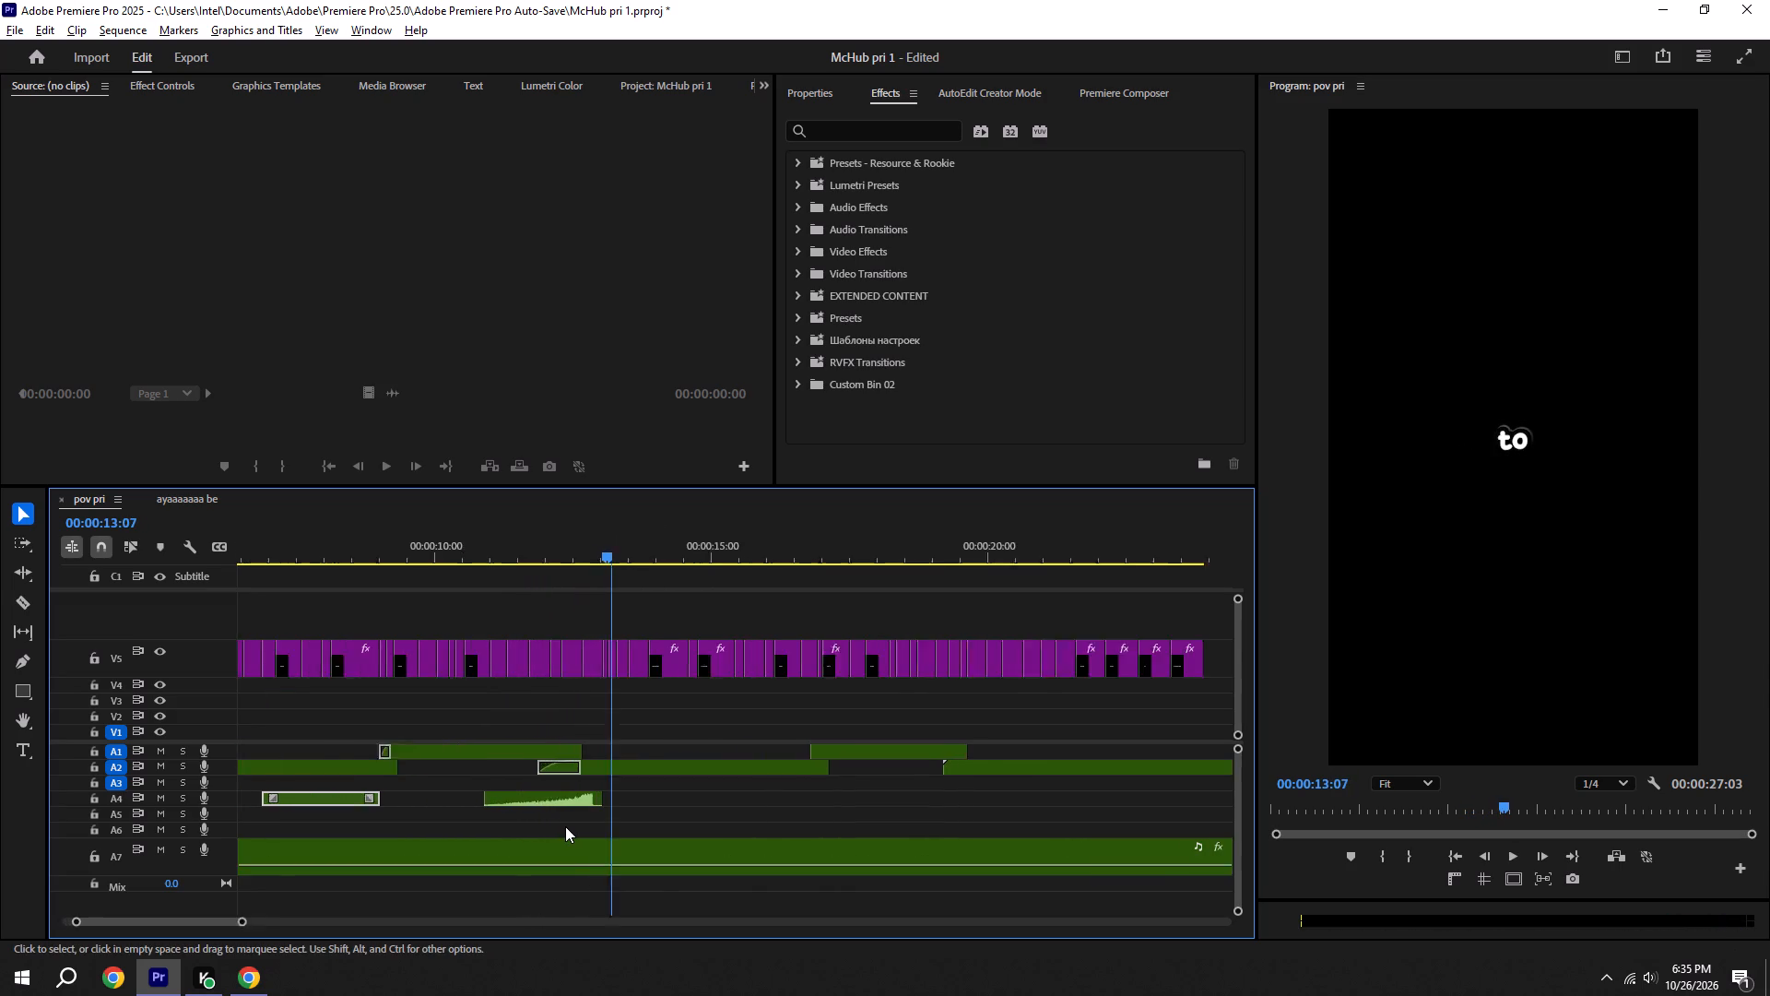
{"action": "scroll", "coordinate": [565, 826], "scroll_direction": "up", "scroll_amount": 12, "text": "alt"}
{"action": "key", "text": "ctrl+s"}
{"action": "left_click_drag", "start_coordinate": [655, 799], "coordinate": [855, 791]}
{"action": "scroll", "coordinate": [855, 791], "scroll_direction": "down", "scroll_amount": 4, "text": "alt"}
{"action": "key", "text": "space"}
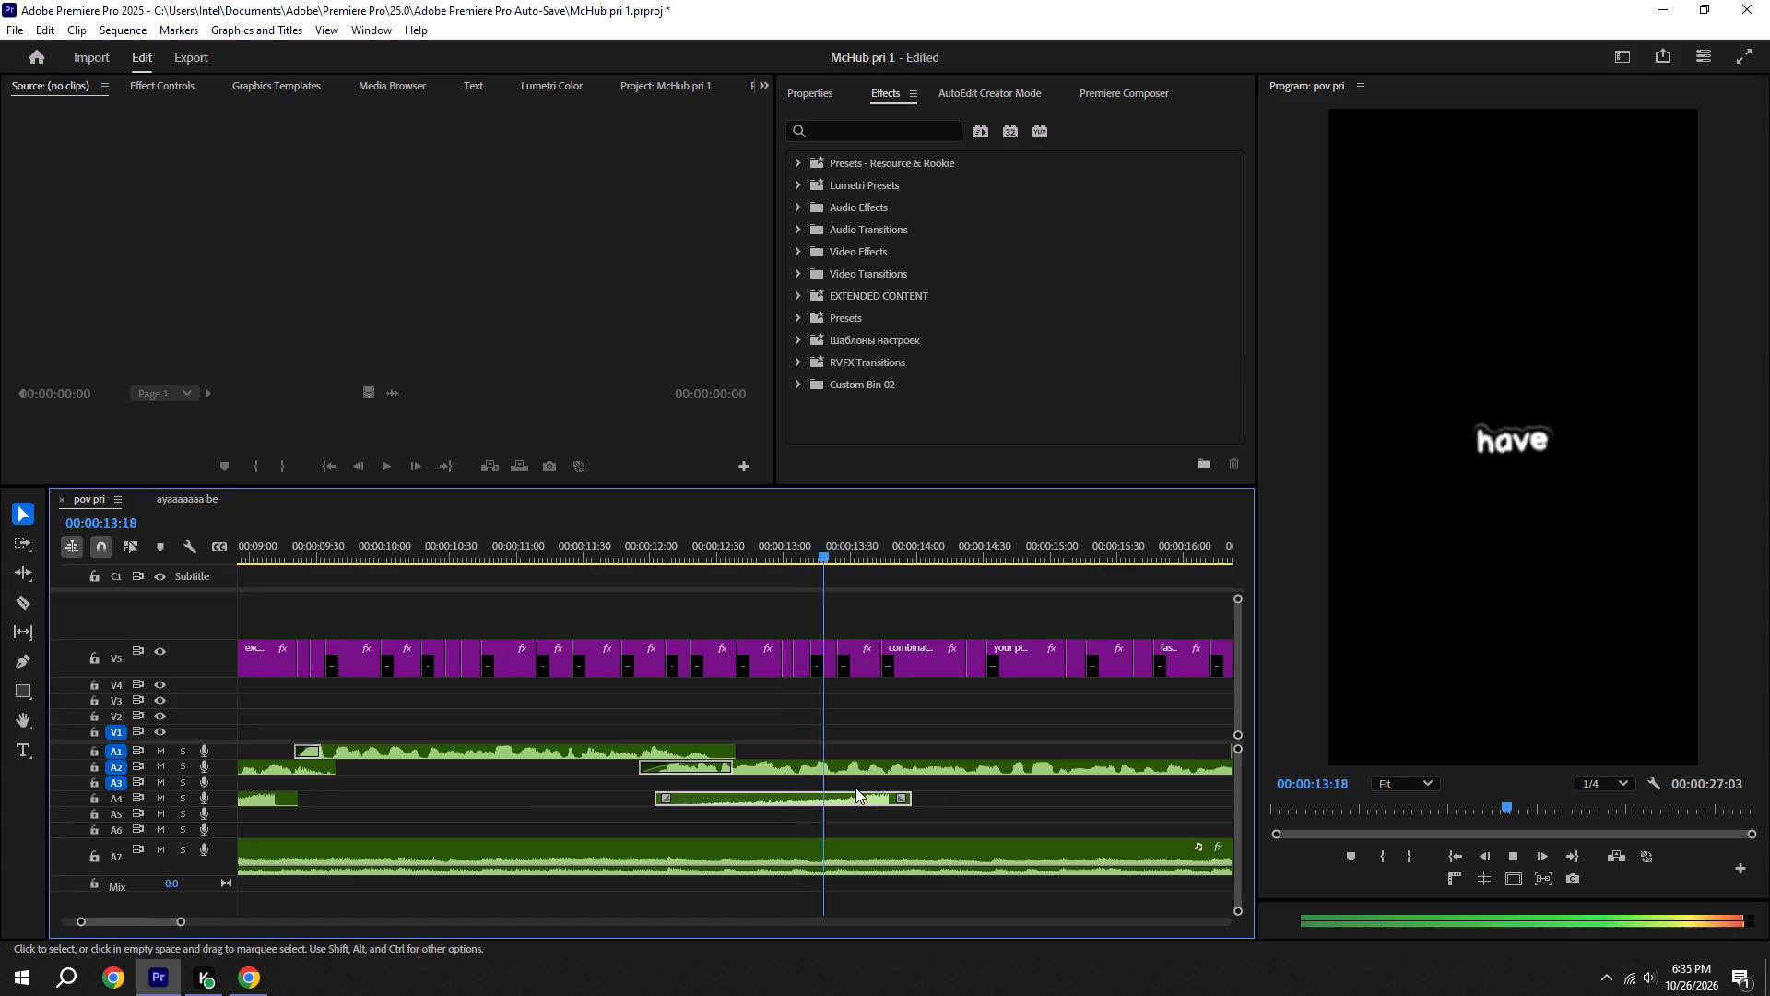
{"action": "key", "text": "space"}
{"action": "scroll", "coordinate": [922, 775], "scroll_direction": "down", "scroll_amount": 14, "text": "alt"}
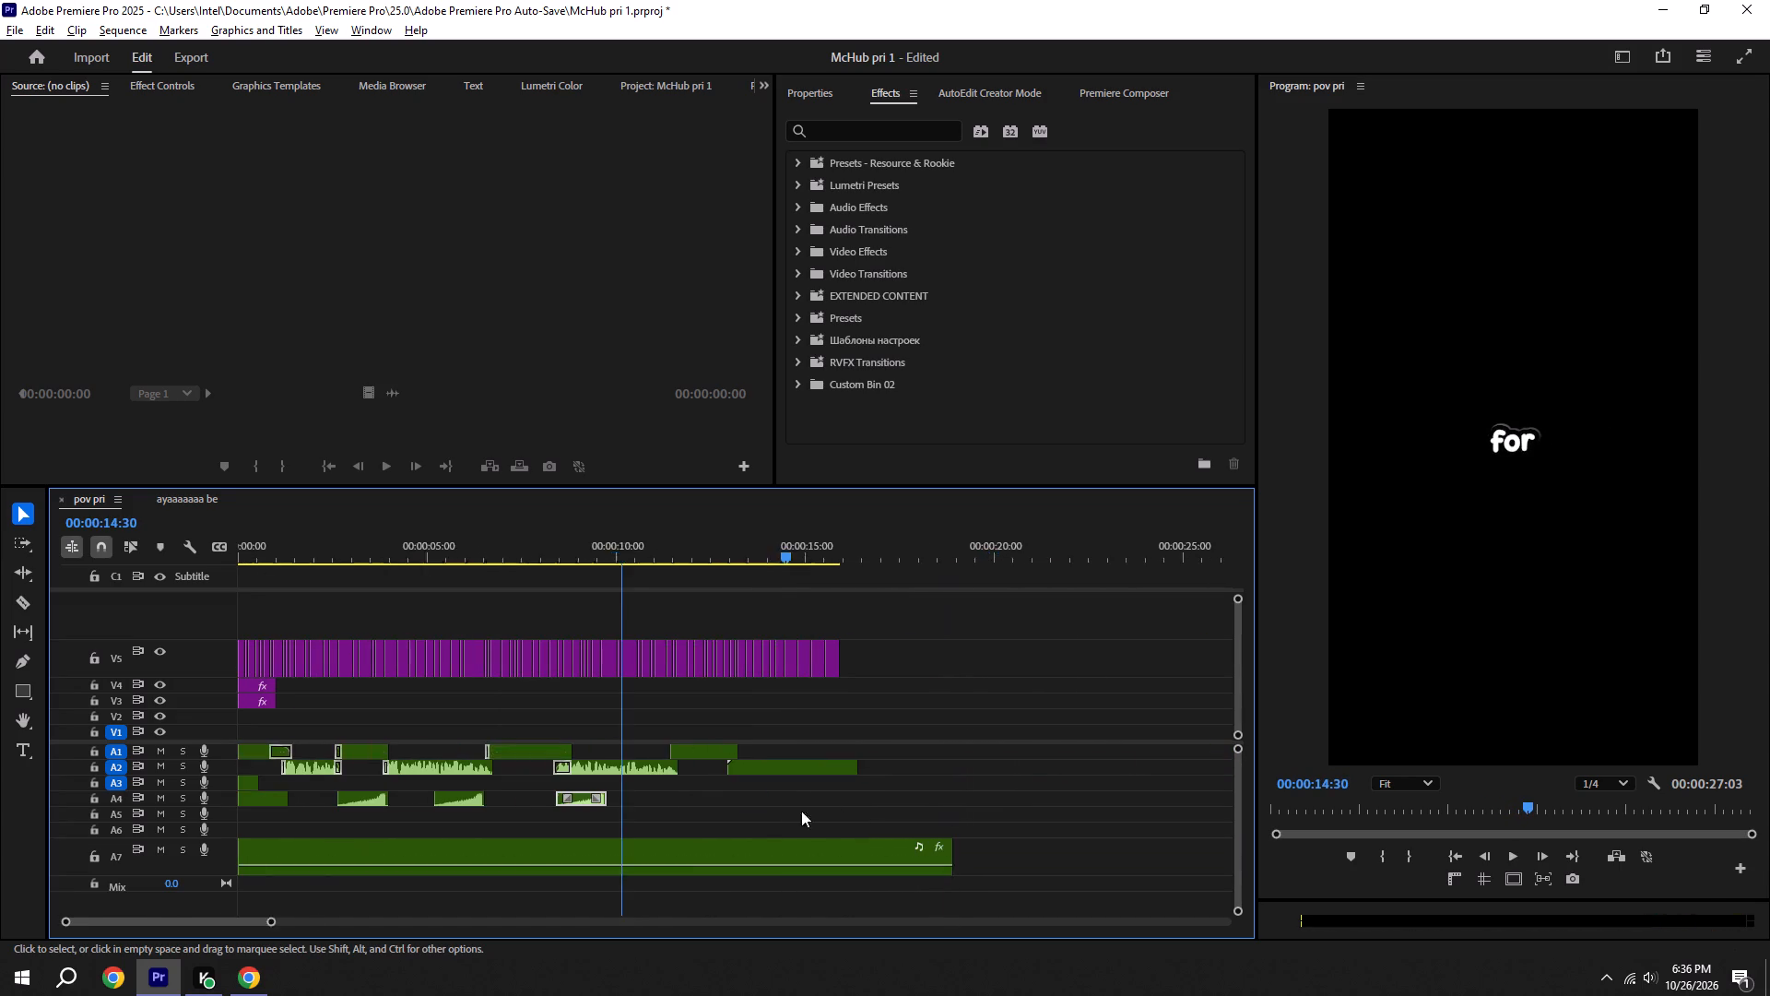
Undo a plain move of the fourth A4 clip and duplicate it instead to start at about 17 seconds.
{"action": "left_click_drag", "start_coordinate": [578, 799], "coordinate": [705, 797], "text": "alt"}
{"action": "key", "text": "ctrl+z"}
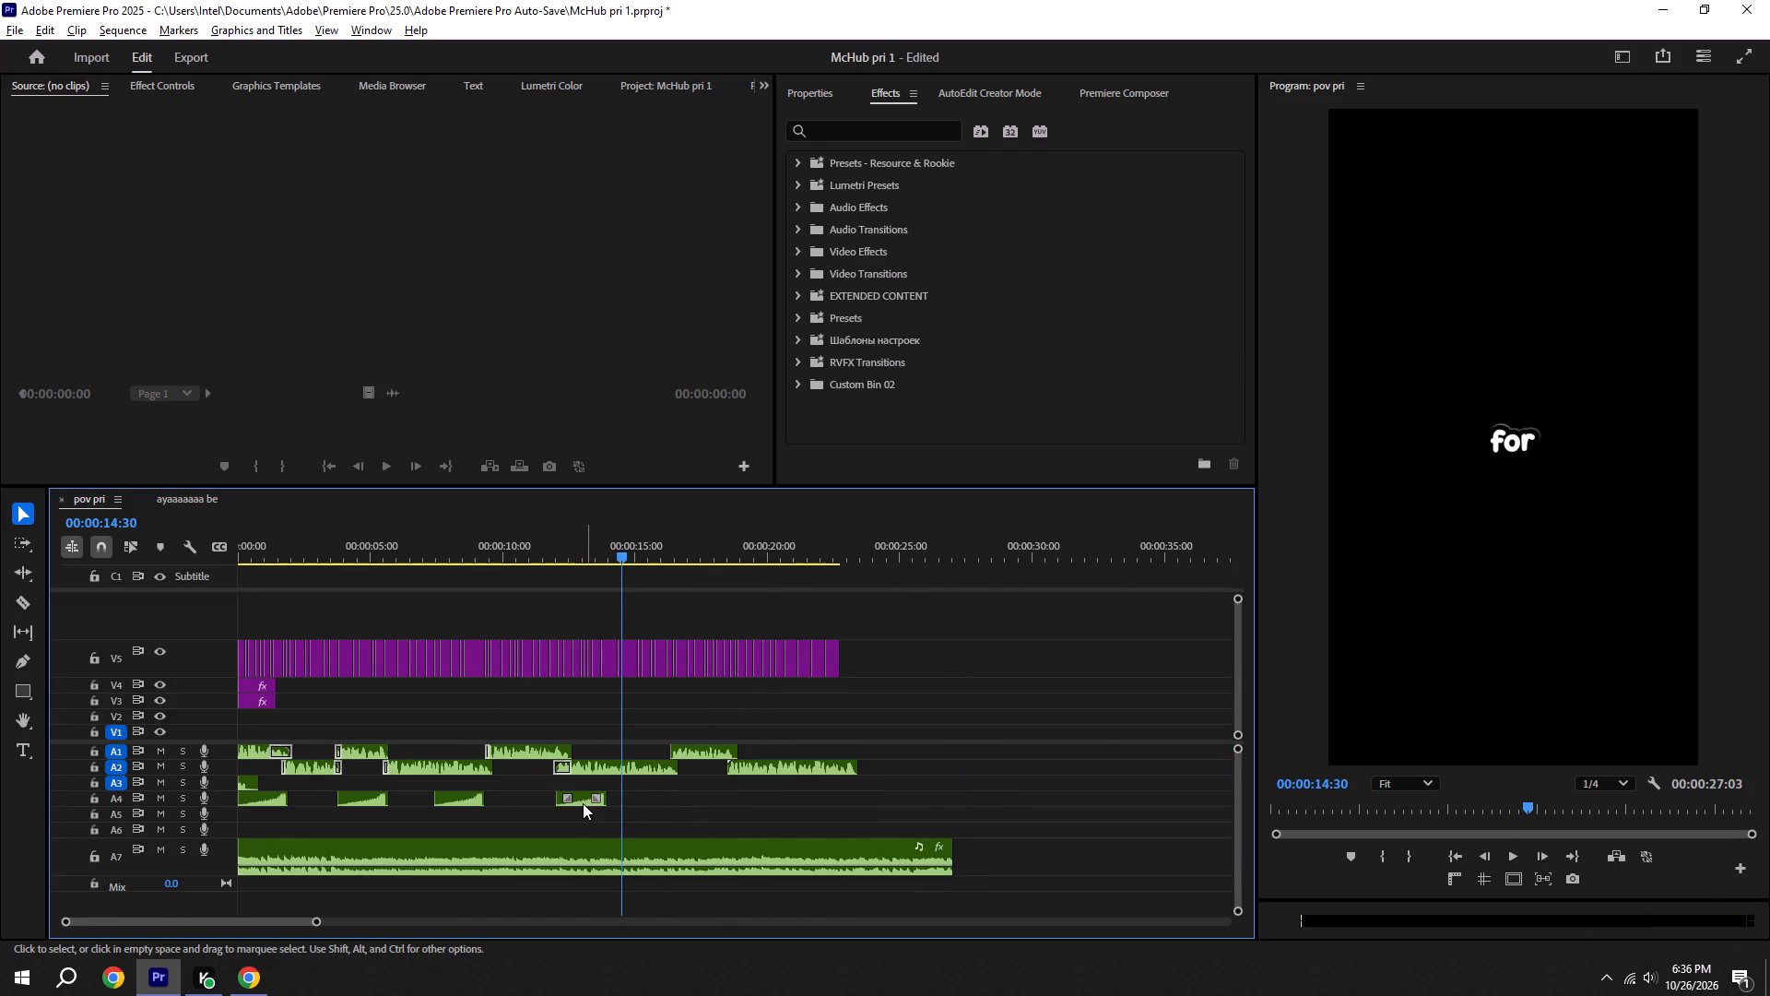
{"action": "left_click_drag", "start_coordinate": [583, 803], "coordinate": [722, 798]}
{"action": "key", "text": "space"}
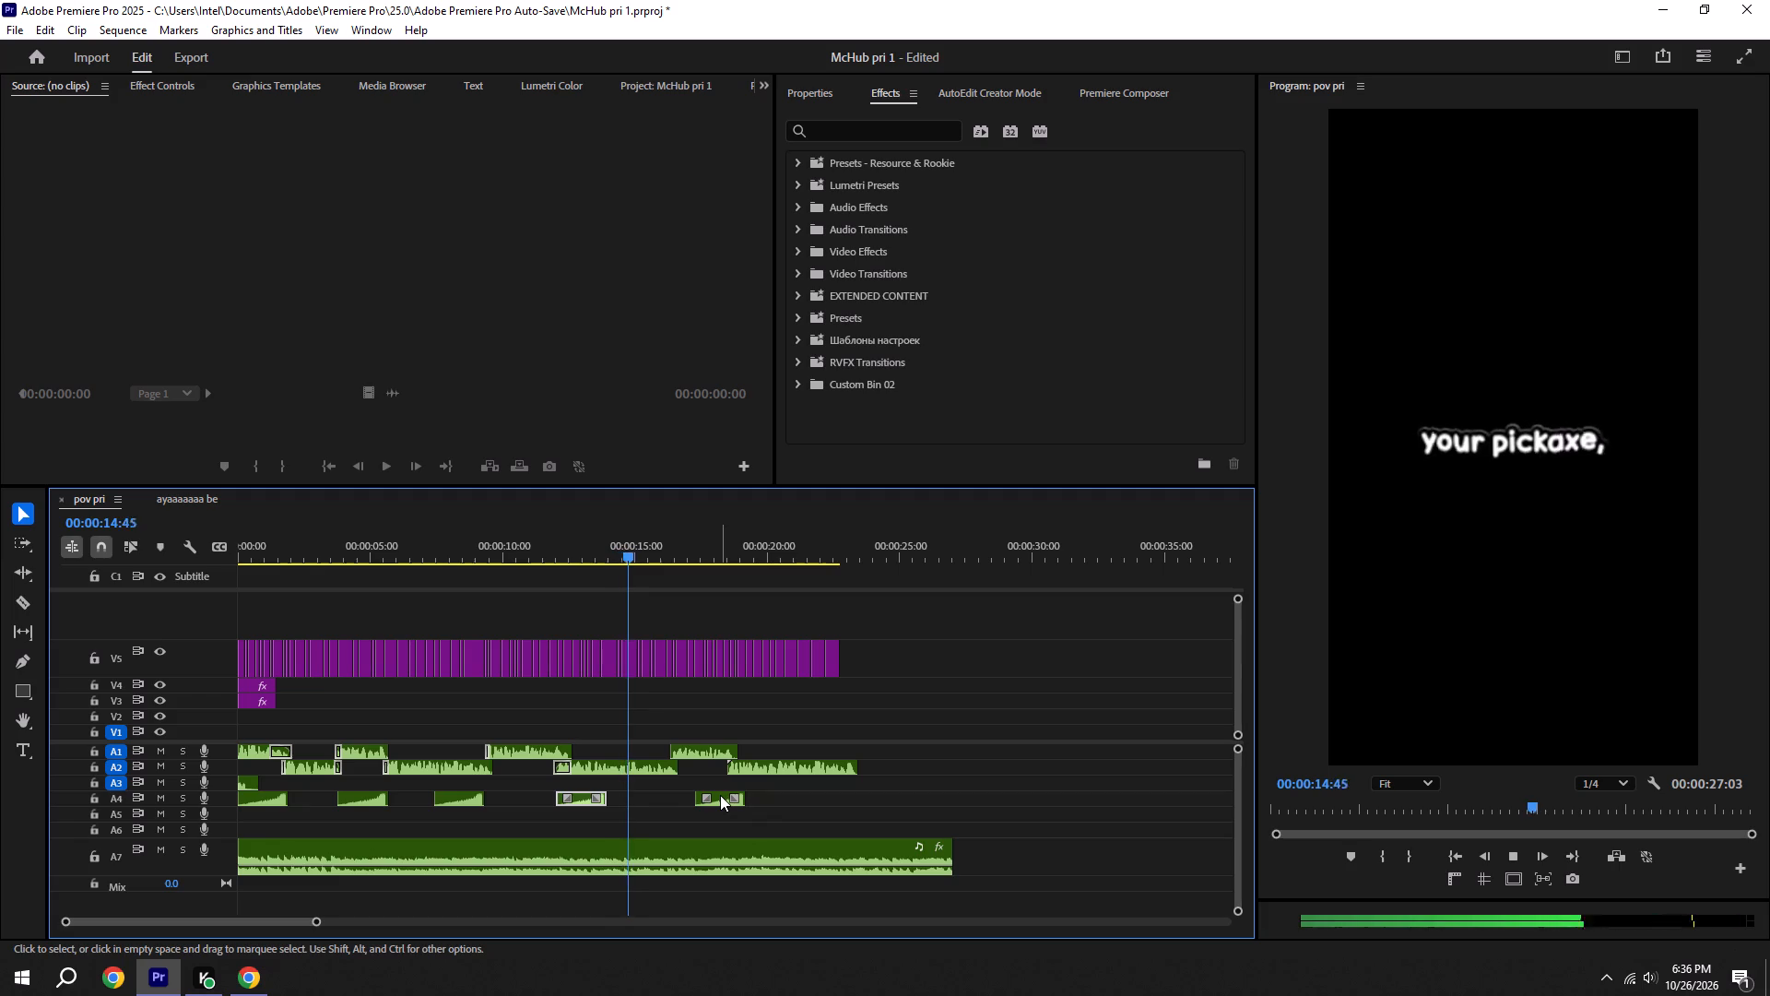
Shift the fifth rising clip on A4 earlier so it starts at about 00:00:16:53, and stop playback.
{"action": "scroll", "coordinate": [721, 818], "scroll_direction": "up", "scroll_amount": 10, "text": "alt"}
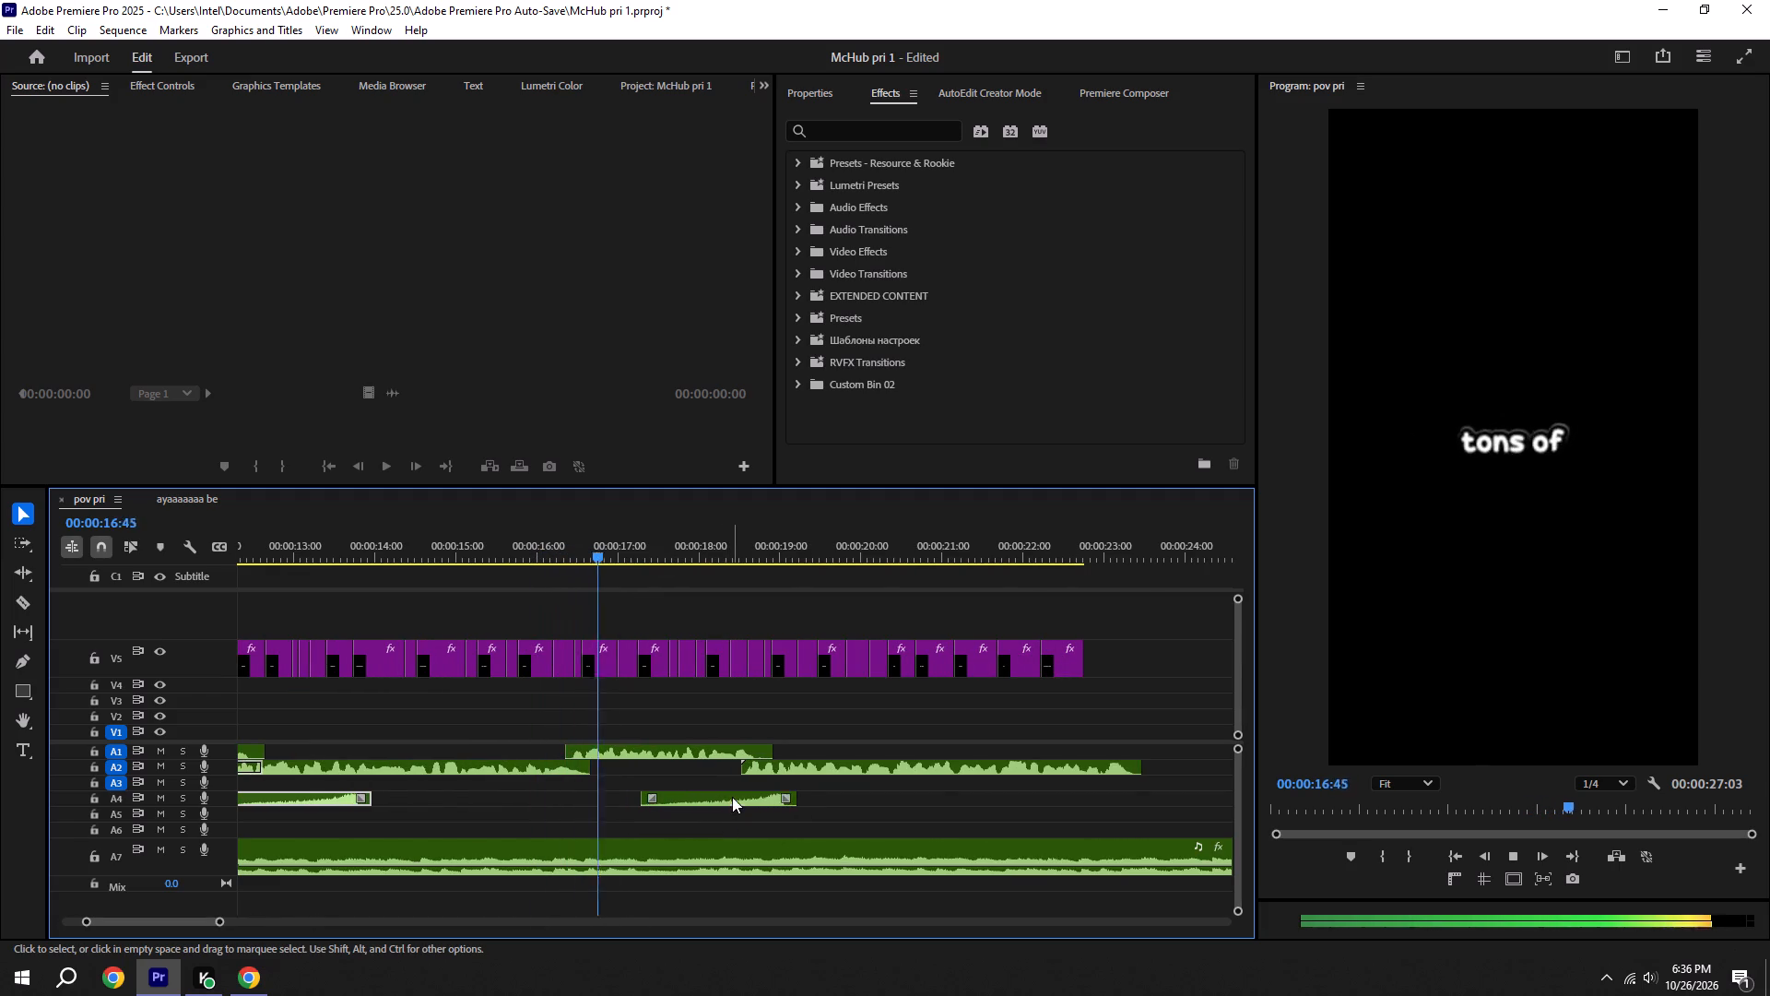
{"action": "left_click_drag", "start_coordinate": [732, 797], "coordinate": [693, 802]}
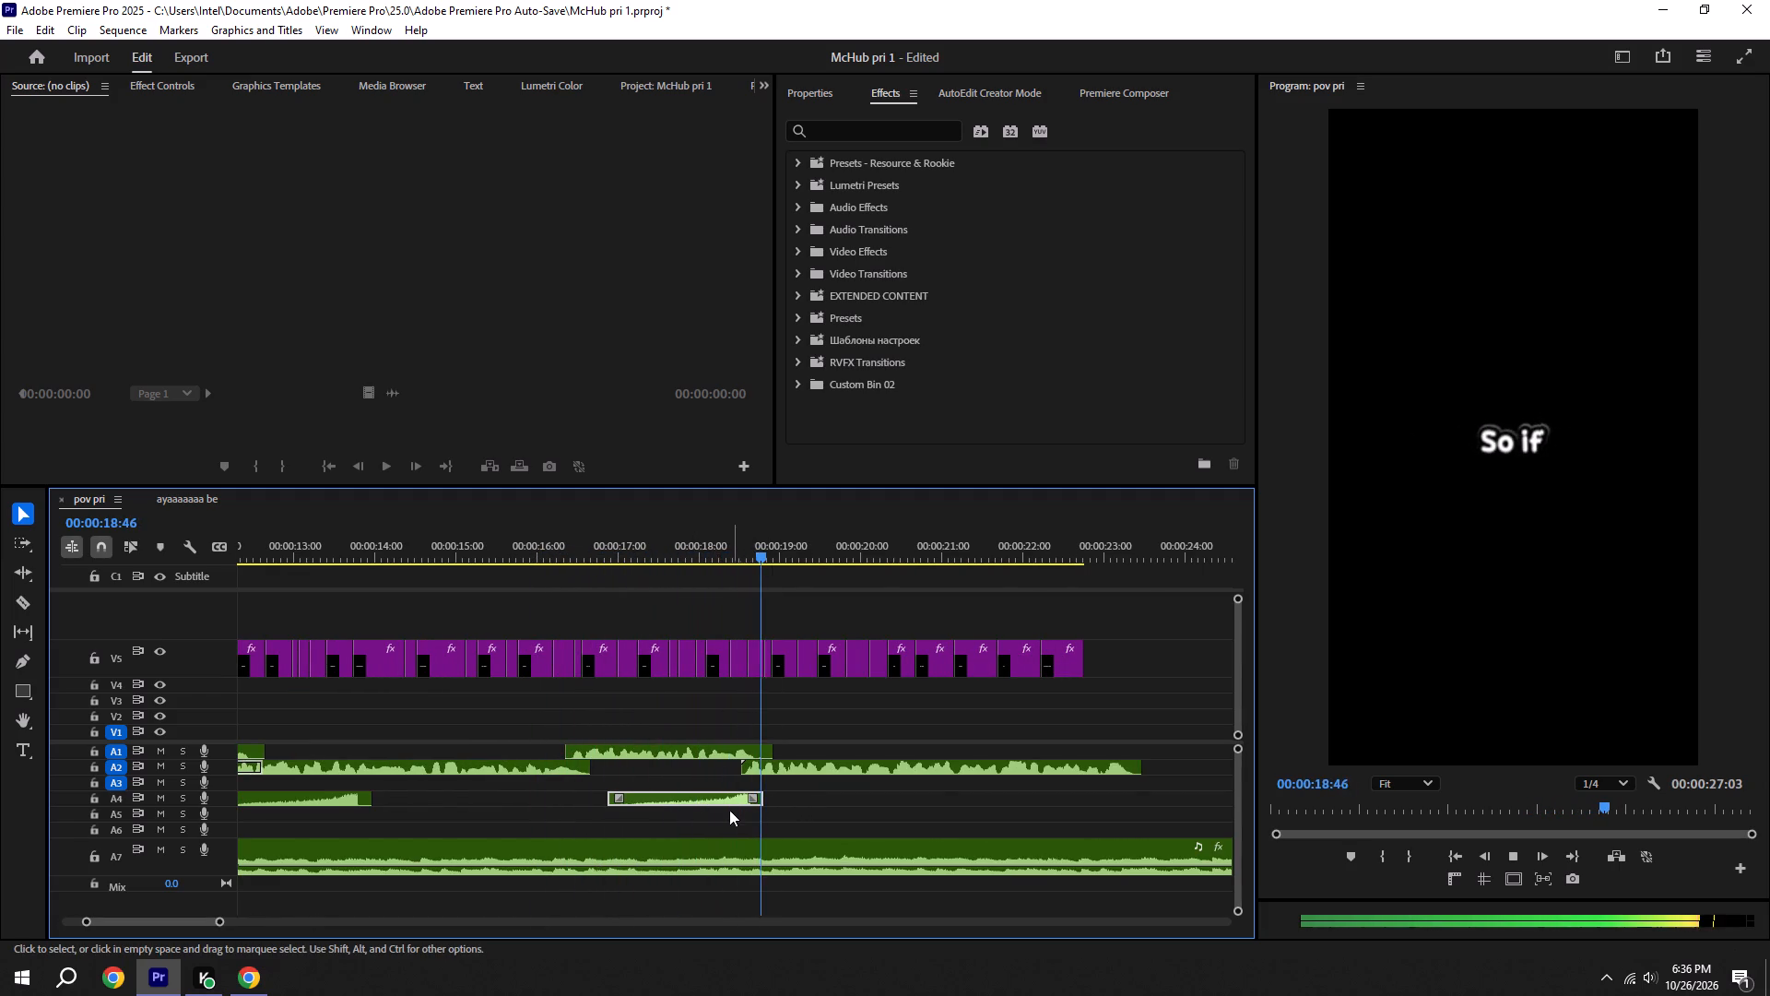
{"action": "key", "text": "space"}
Duplicate the fifth A4 clip to start at about 21.4 seconds, save, and return the playhead to the sequence start.
{"action": "left_click_drag", "start_coordinate": [716, 807], "coordinate": [996, 807], "text": "alt"}
{"action": "left_click_drag", "start_coordinate": [706, 794], "coordinate": [1077, 793], "text": "alt"}
{"action": "key", "text": "ctrl+s"}
{"action": "scroll", "coordinate": [1127, 804], "scroll_direction": "down", "scroll_amount": 6, "text": "alt"}
{"action": "key", "text": "ctrl+s"}
{"action": "scroll", "coordinate": [1044, 798], "scroll_direction": "down", "scroll_amount": 5, "text": "alt"}
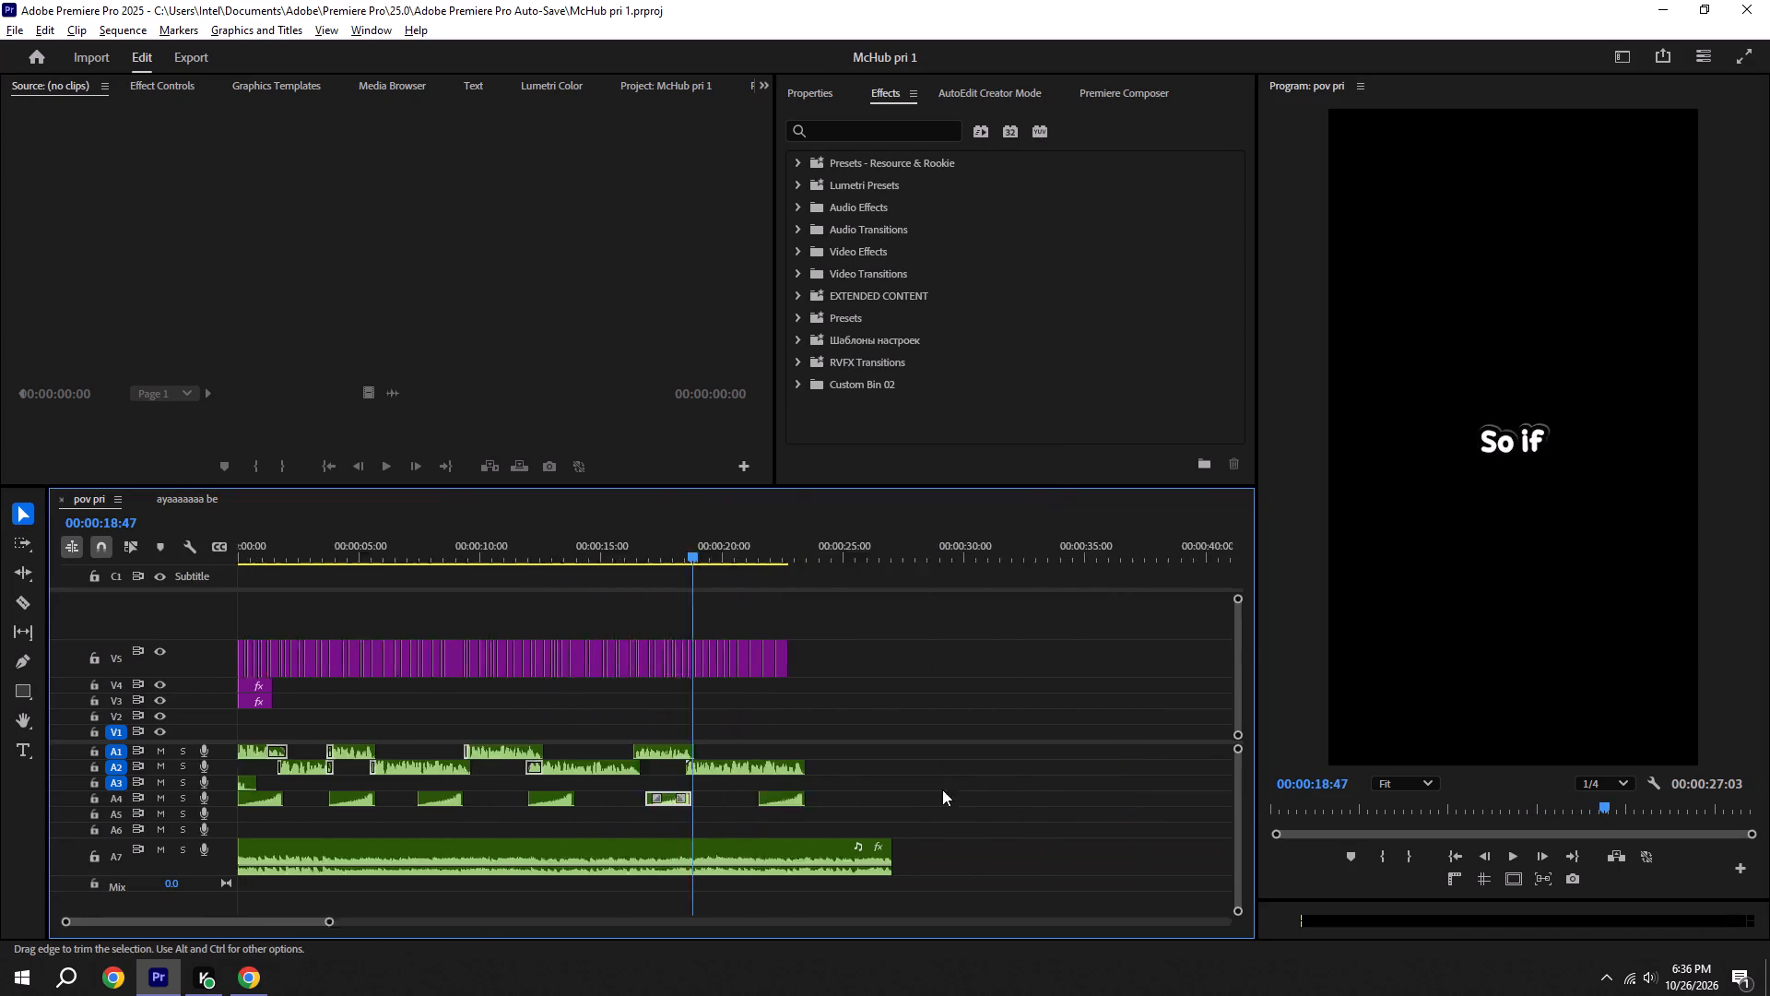
{"action": "key", "text": "ctrl+s"}
{"action": "key", "text": "ctrl+s"}
{"action": "left_click_drag", "start_coordinate": [283, 548], "coordinate": [55, 547]}
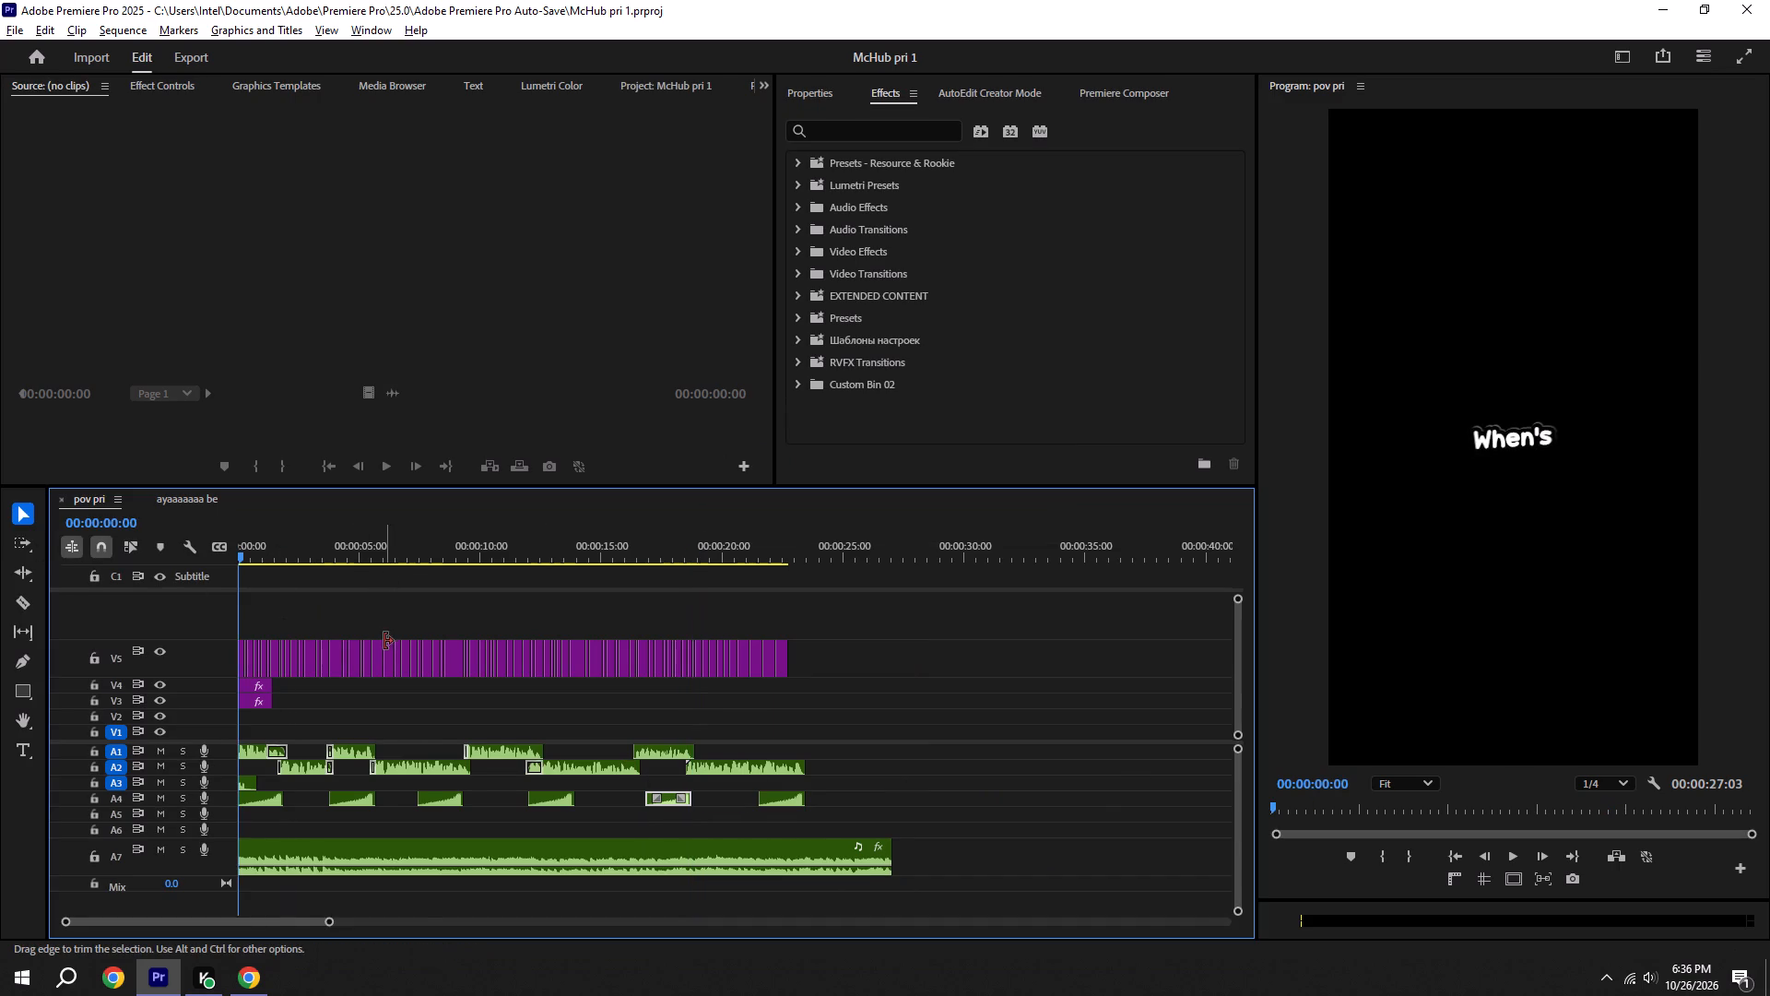
{"action": "scroll", "coordinate": [384, 644], "scroll_direction": "down", "scroll_amount": 6, "text": "alt"}
{"action": "key", "text": "ctrl+s"}
{"action": "left_click_drag", "start_coordinate": [246, 539], "coordinate": [94, 562]}
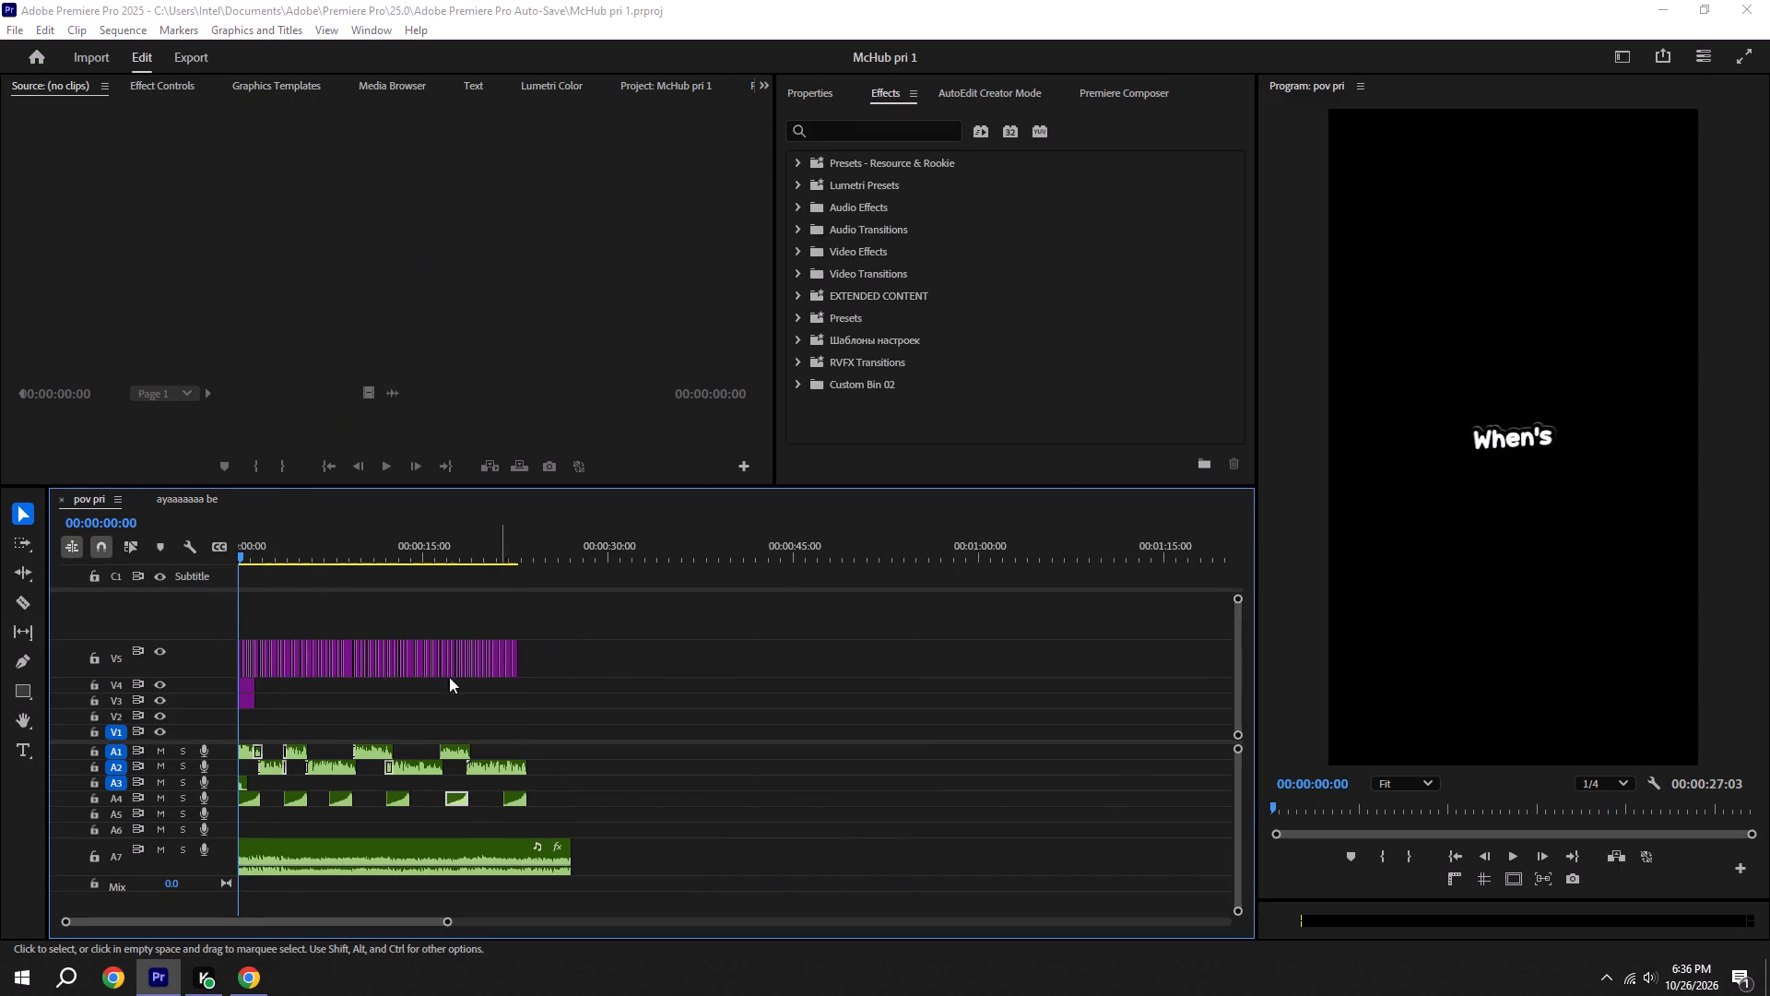
In File Explorer, look through Local Disk (C:), Gand Faad Games and Downloads for the background footage.
{"action": "double_click", "coordinate": [806, 402]}
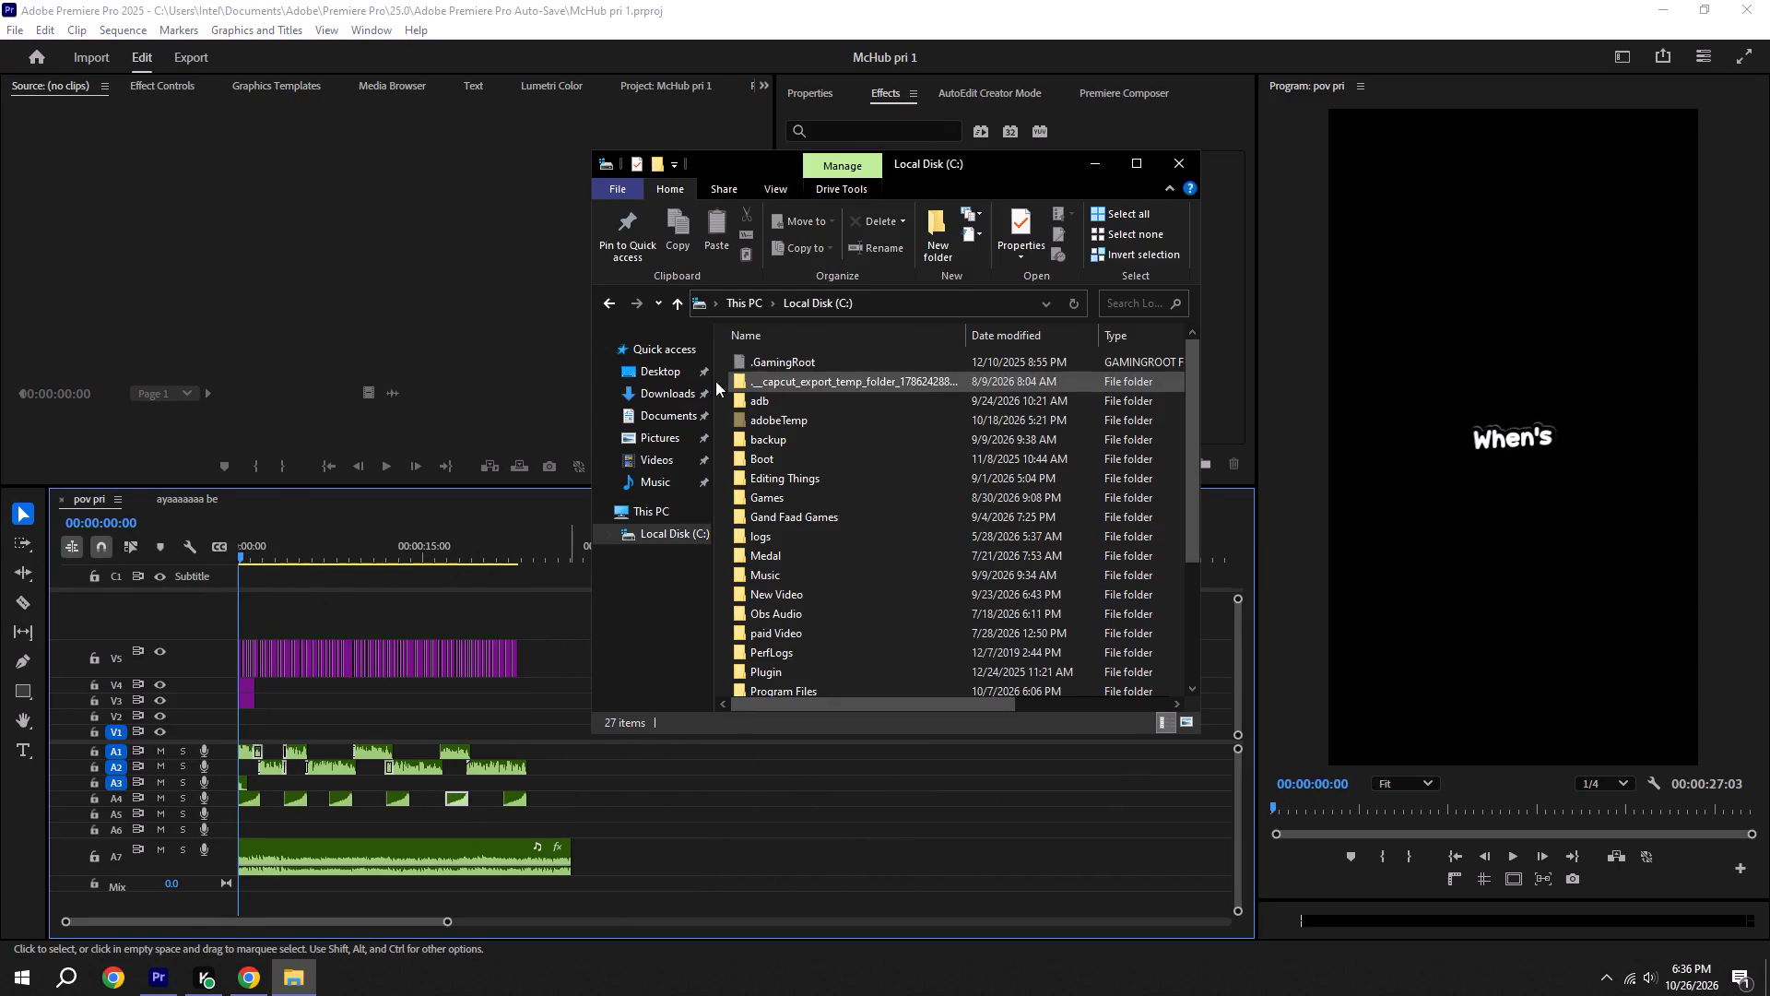
{"action": "scroll", "coordinate": [785, 543], "scroll_direction": "up", "scroll_amount": 4, "text": "alt"}
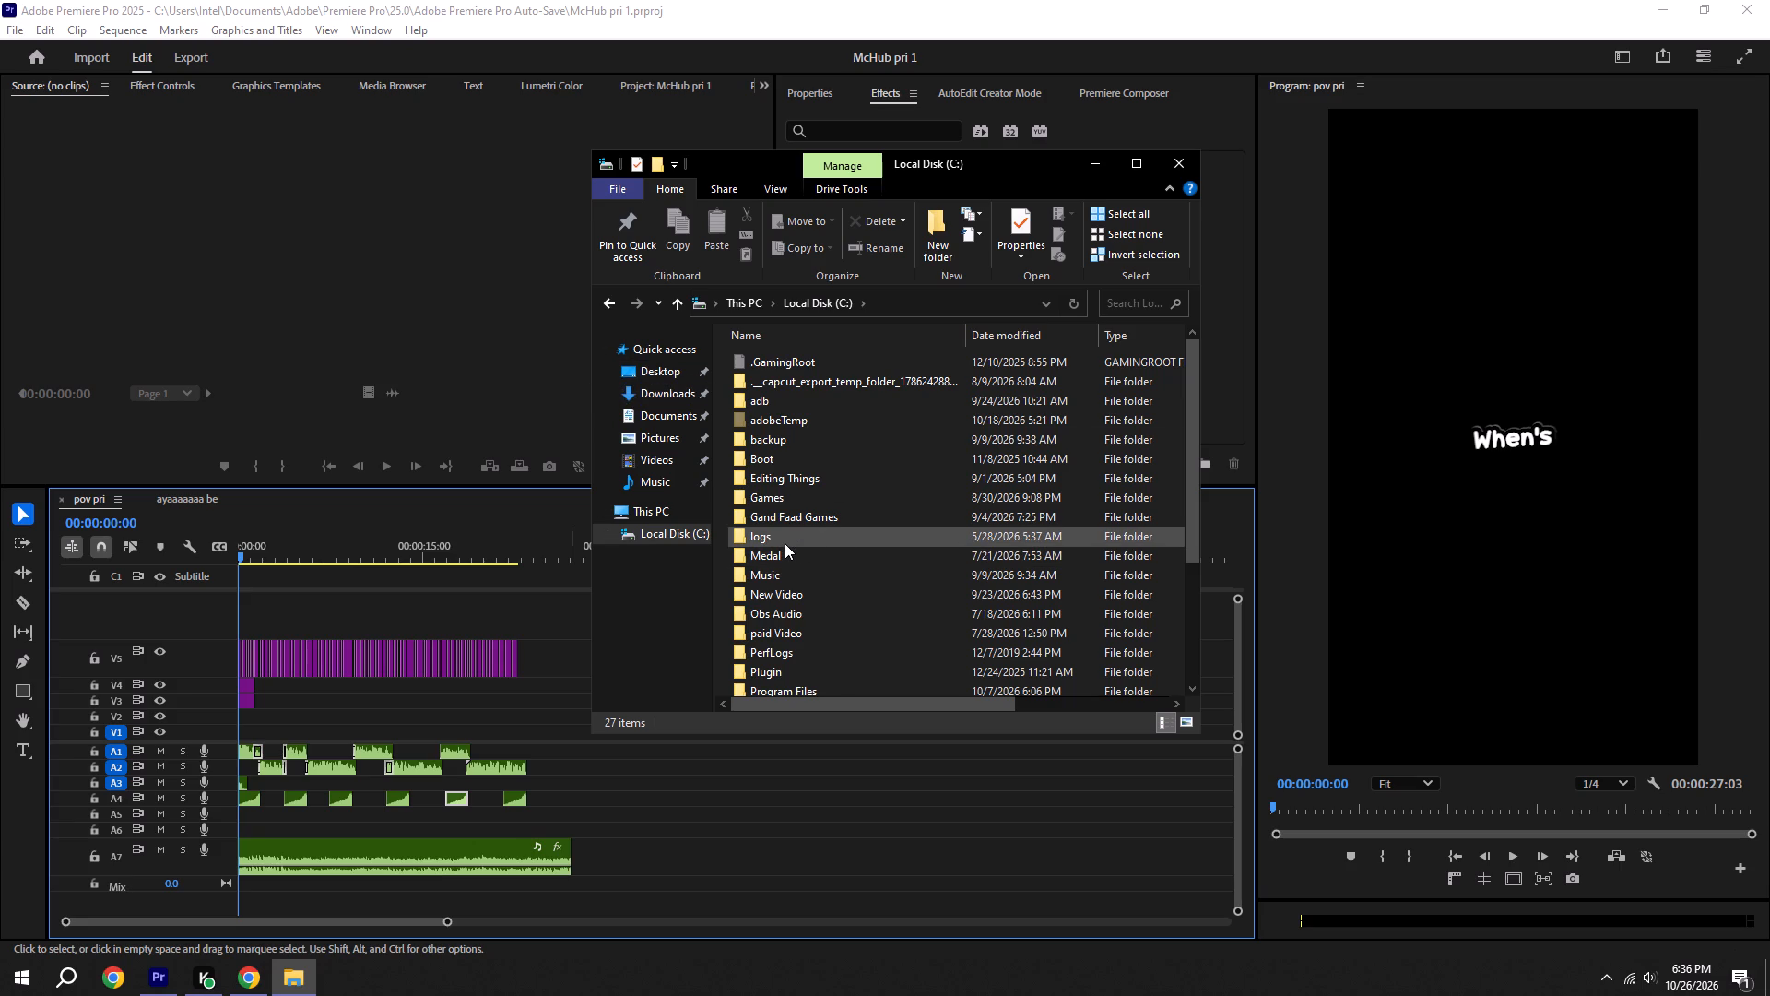
{"action": "scroll", "coordinate": [785, 543], "scroll_direction": "up", "scroll_amount": 6, "text": "alt"}
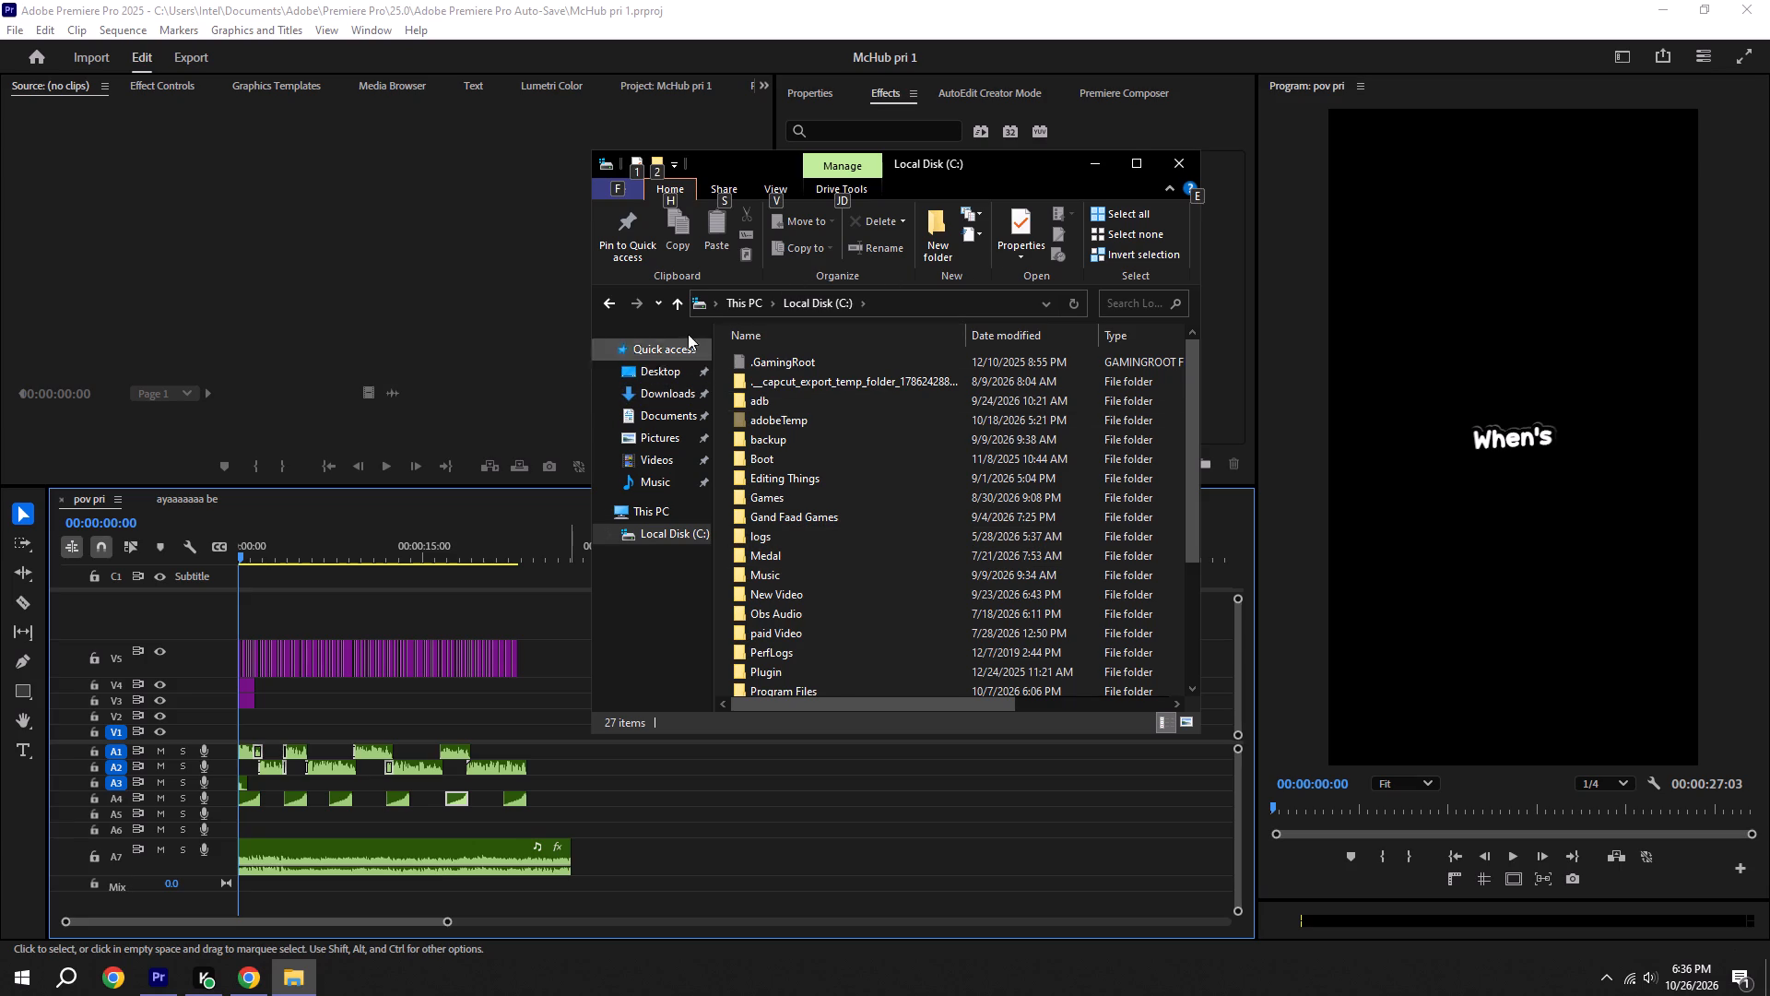
{"action": "left_click", "coordinate": [795, 342]}
{"action": "scroll", "coordinate": [785, 469], "scroll_direction": "up", "scroll_amount": 5}
{"action": "scroll", "coordinate": [785, 469], "scroll_direction": "up", "scroll_amount": 5, "text": "alt"}
{"action": "double_click", "coordinate": [800, 493]}
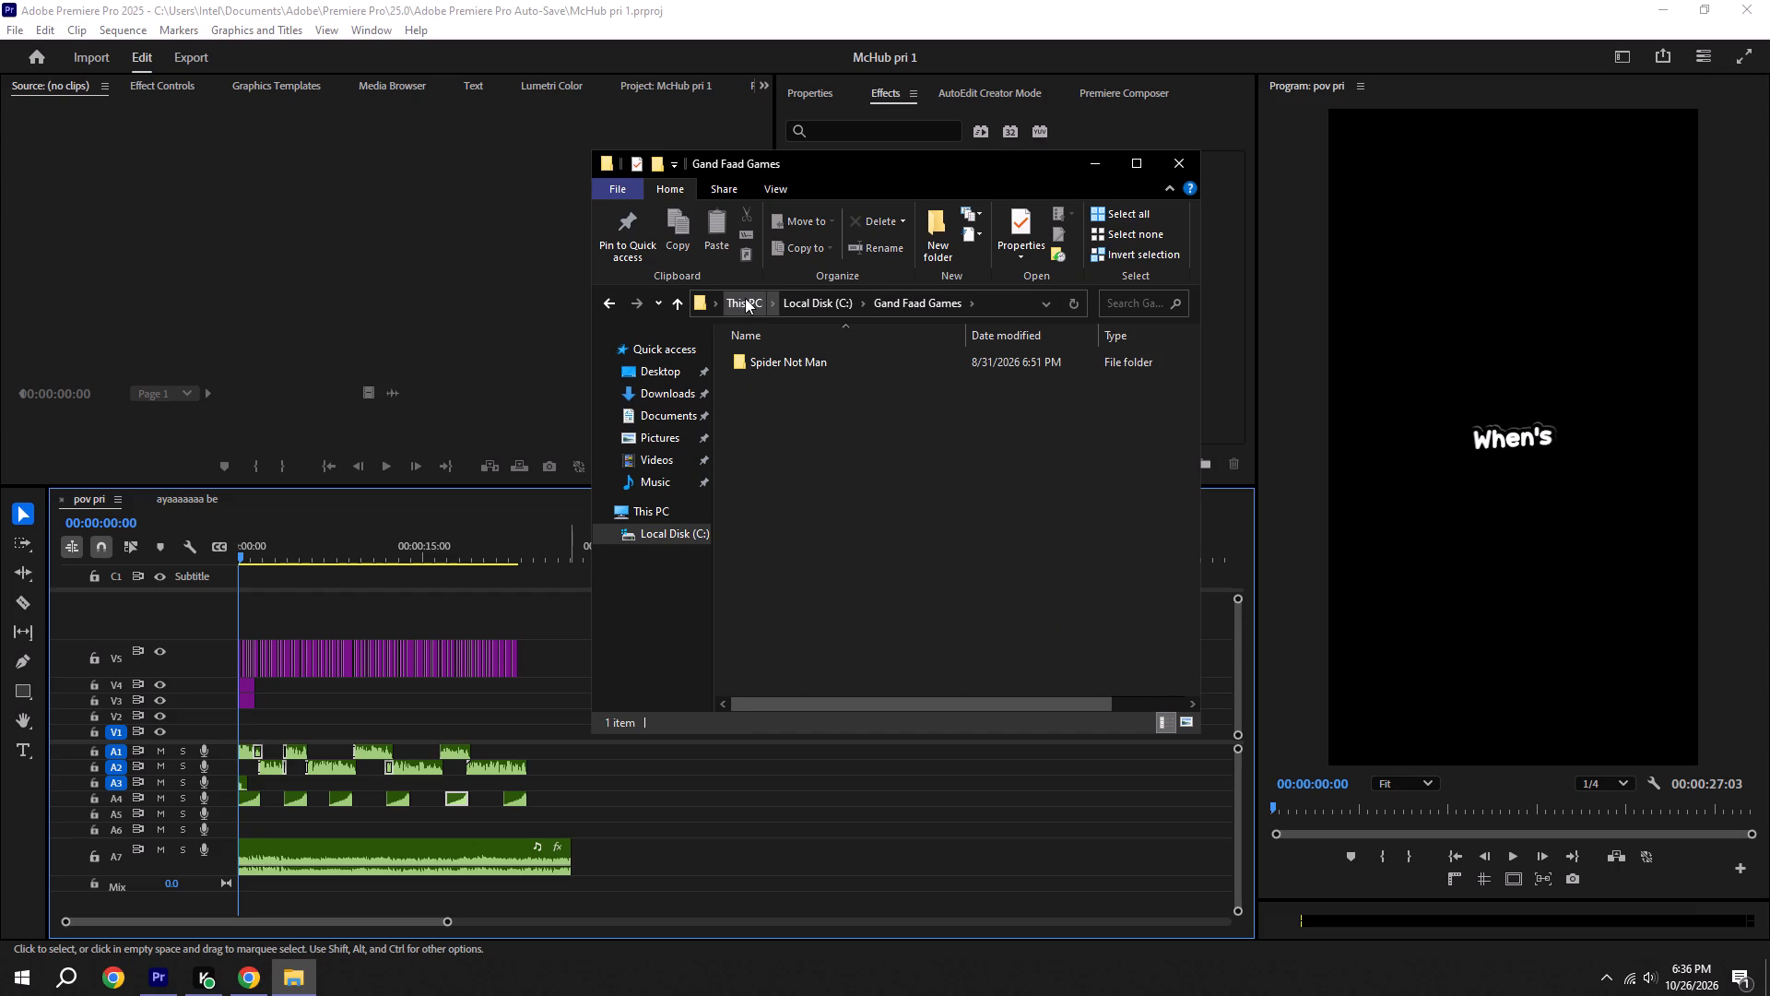
{"action": "left_click", "coordinate": [667, 394]}
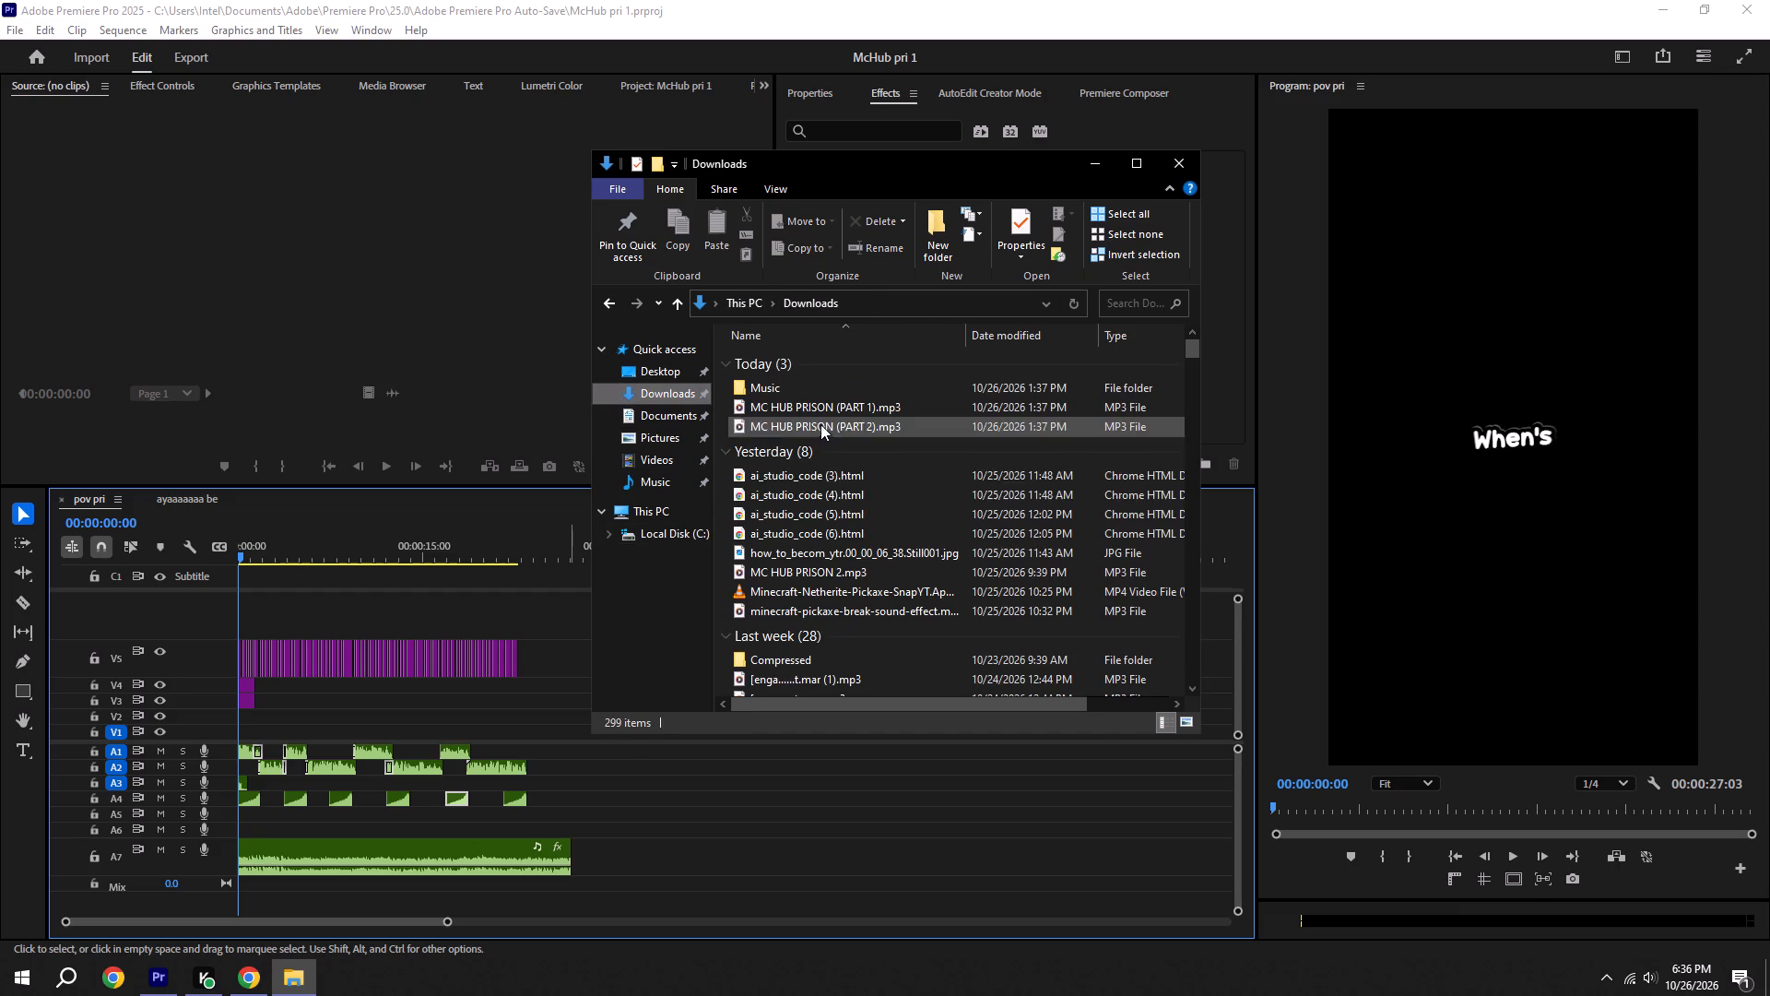
{"action": "key", "text": "ctrl+s"}
Find pov plains pri.mp4 in C:\New Video\paid one and place it on V1 at the start of the pov pri sequence.
{"action": "left_click", "coordinate": [654, 530]}
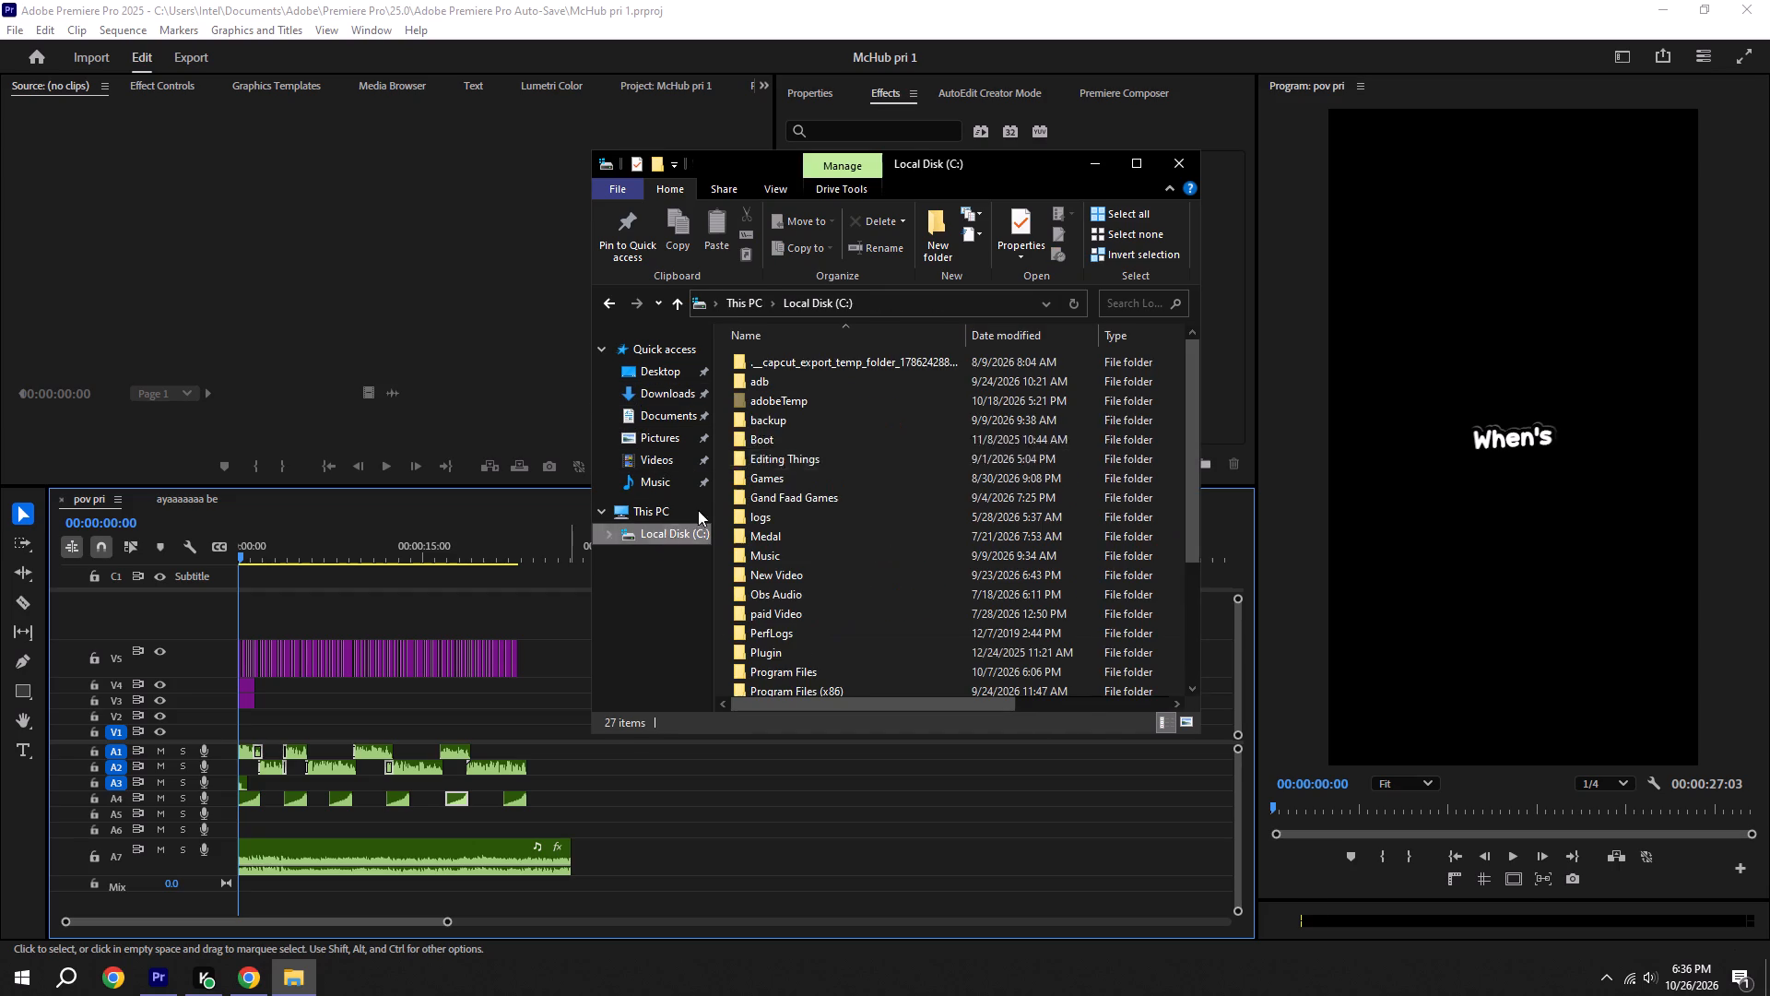
{"action": "left_click", "coordinate": [802, 572]}
{"action": "left_click", "coordinate": [799, 571]}
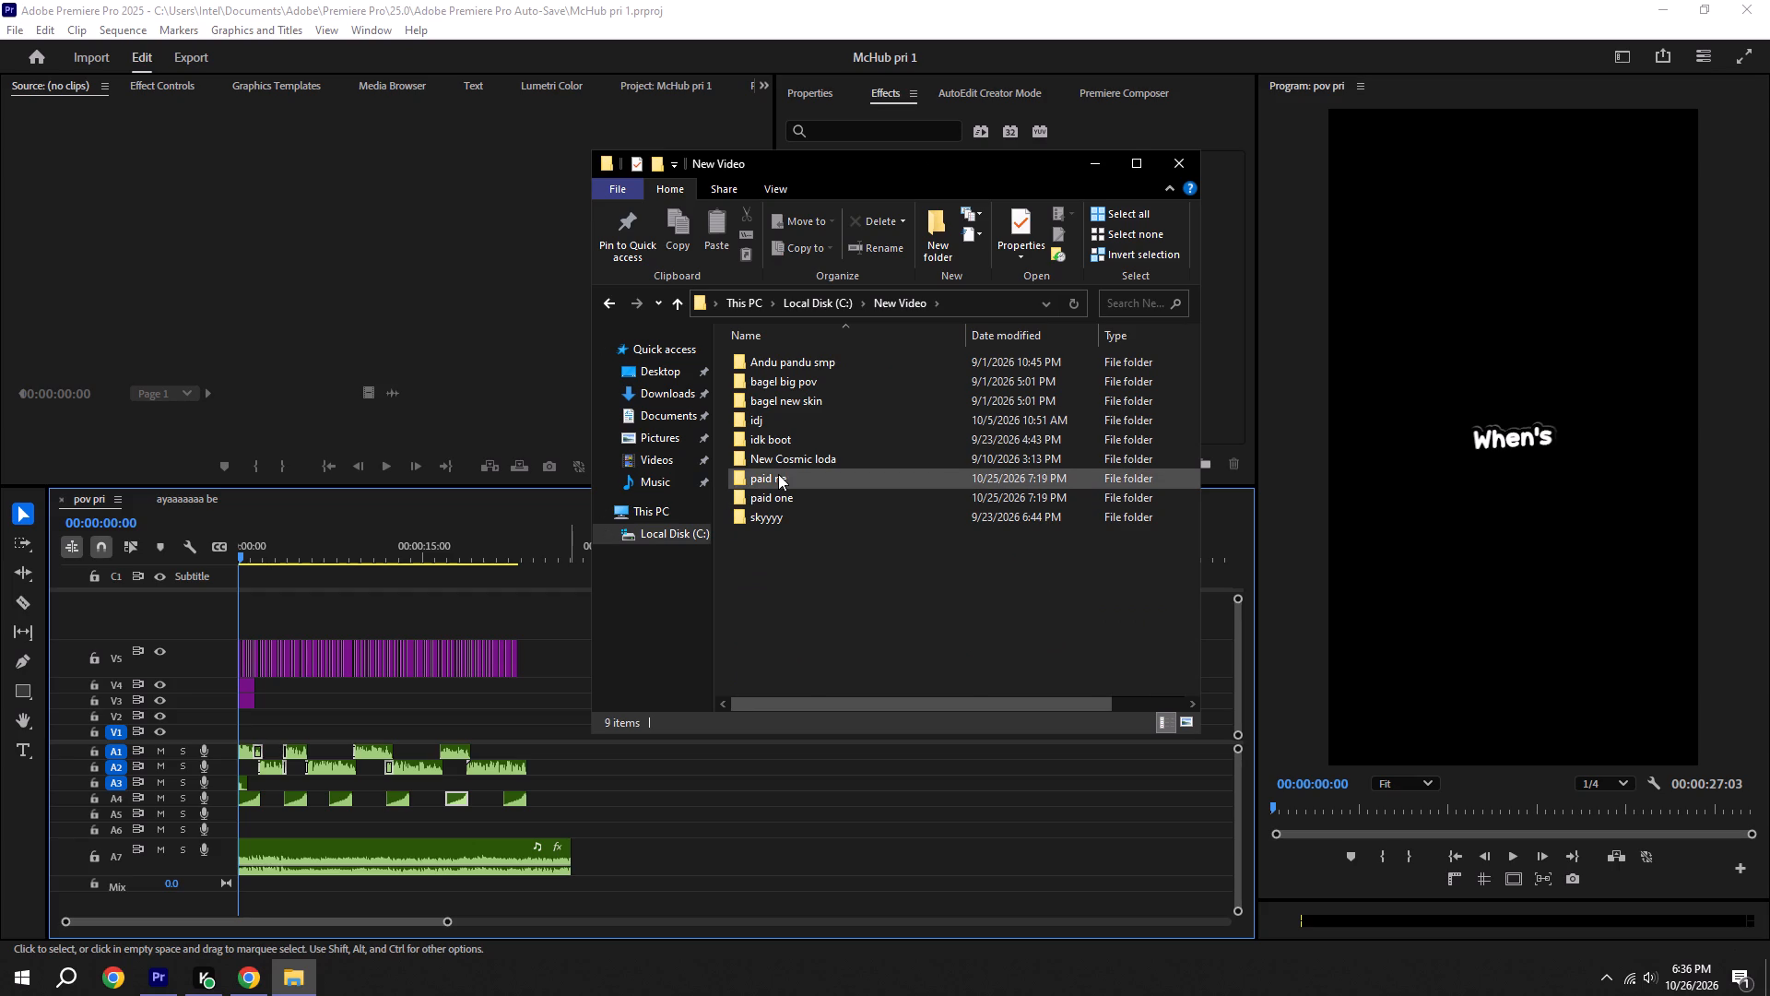
{"action": "left_click", "coordinate": [808, 499]}
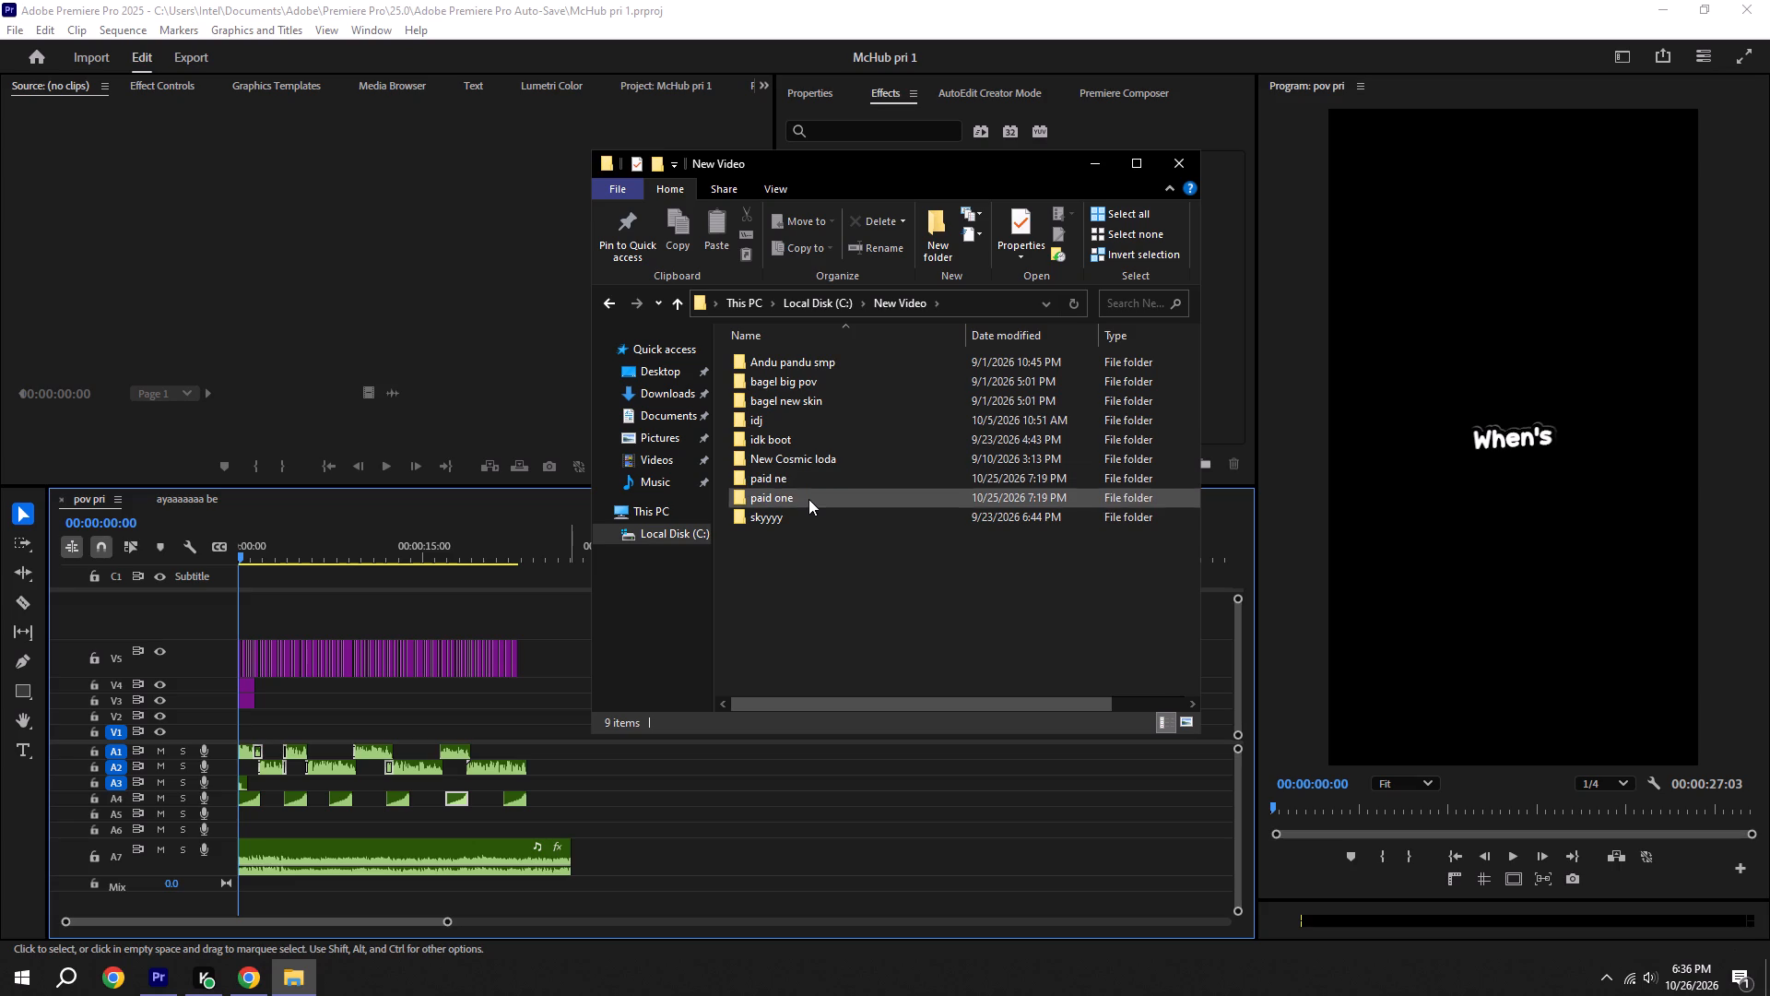
{"action": "double_click", "coordinate": [794, 484]}
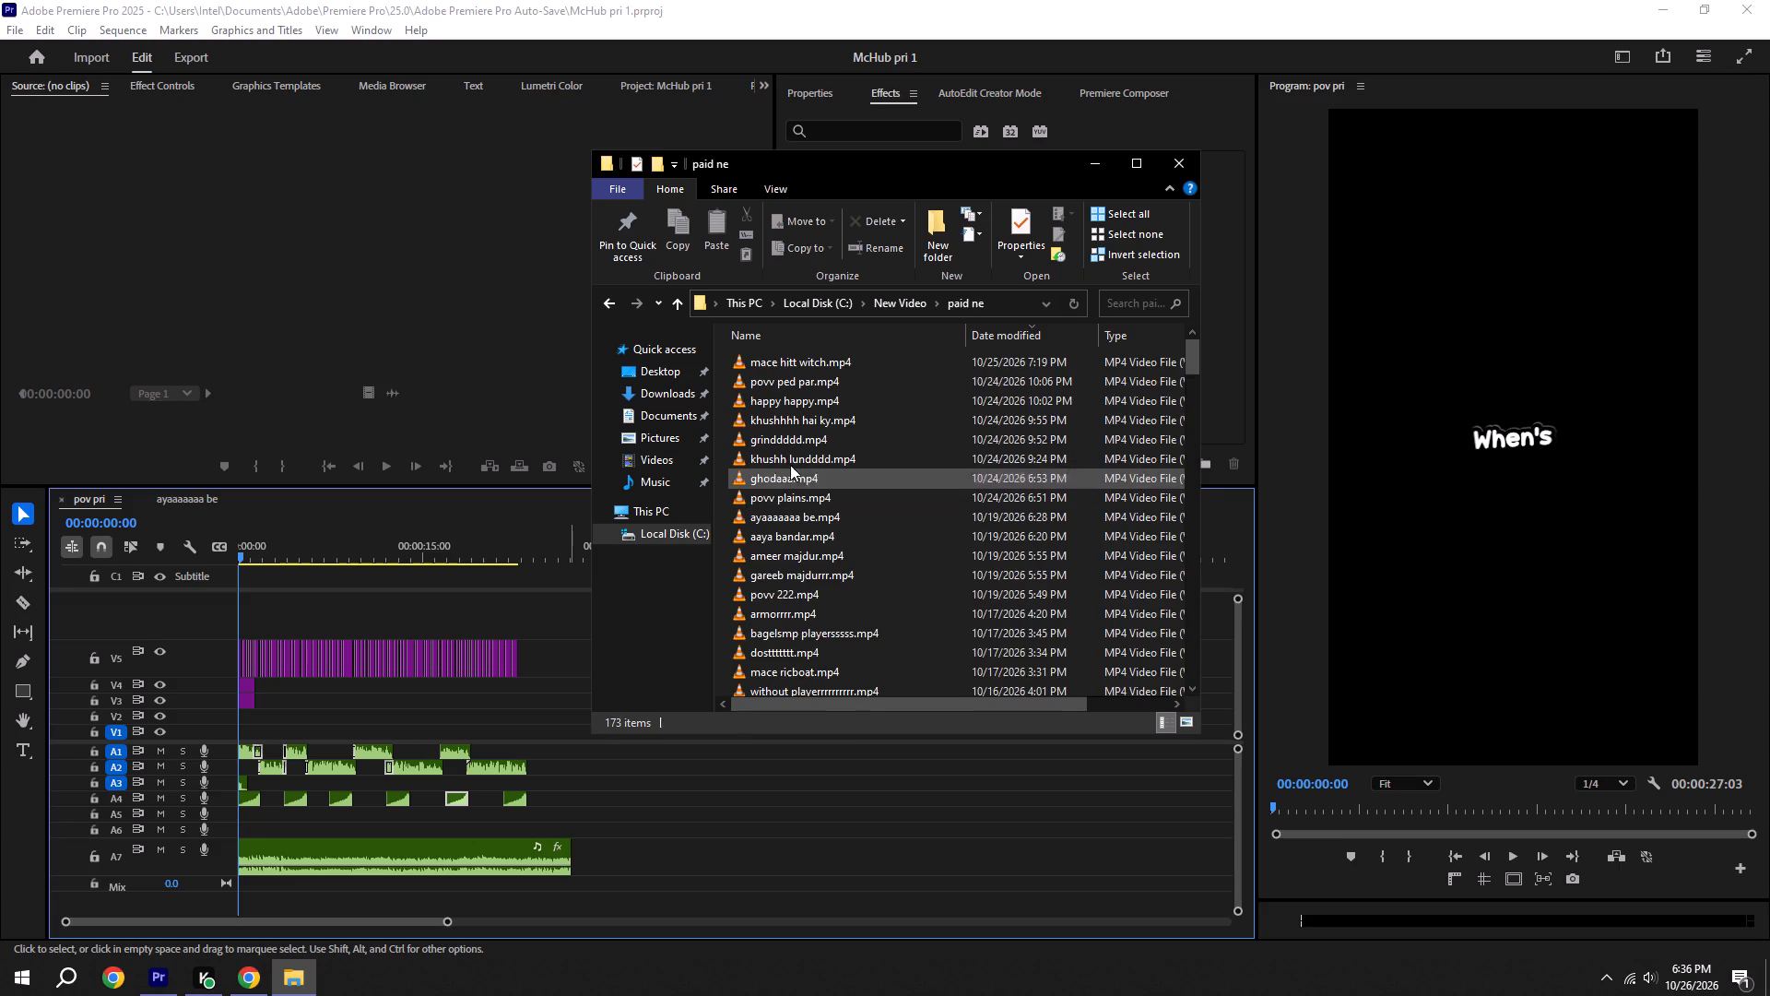
{"action": "left_click", "coordinate": [883, 292]}
{"action": "double_click", "coordinate": [807, 501]}
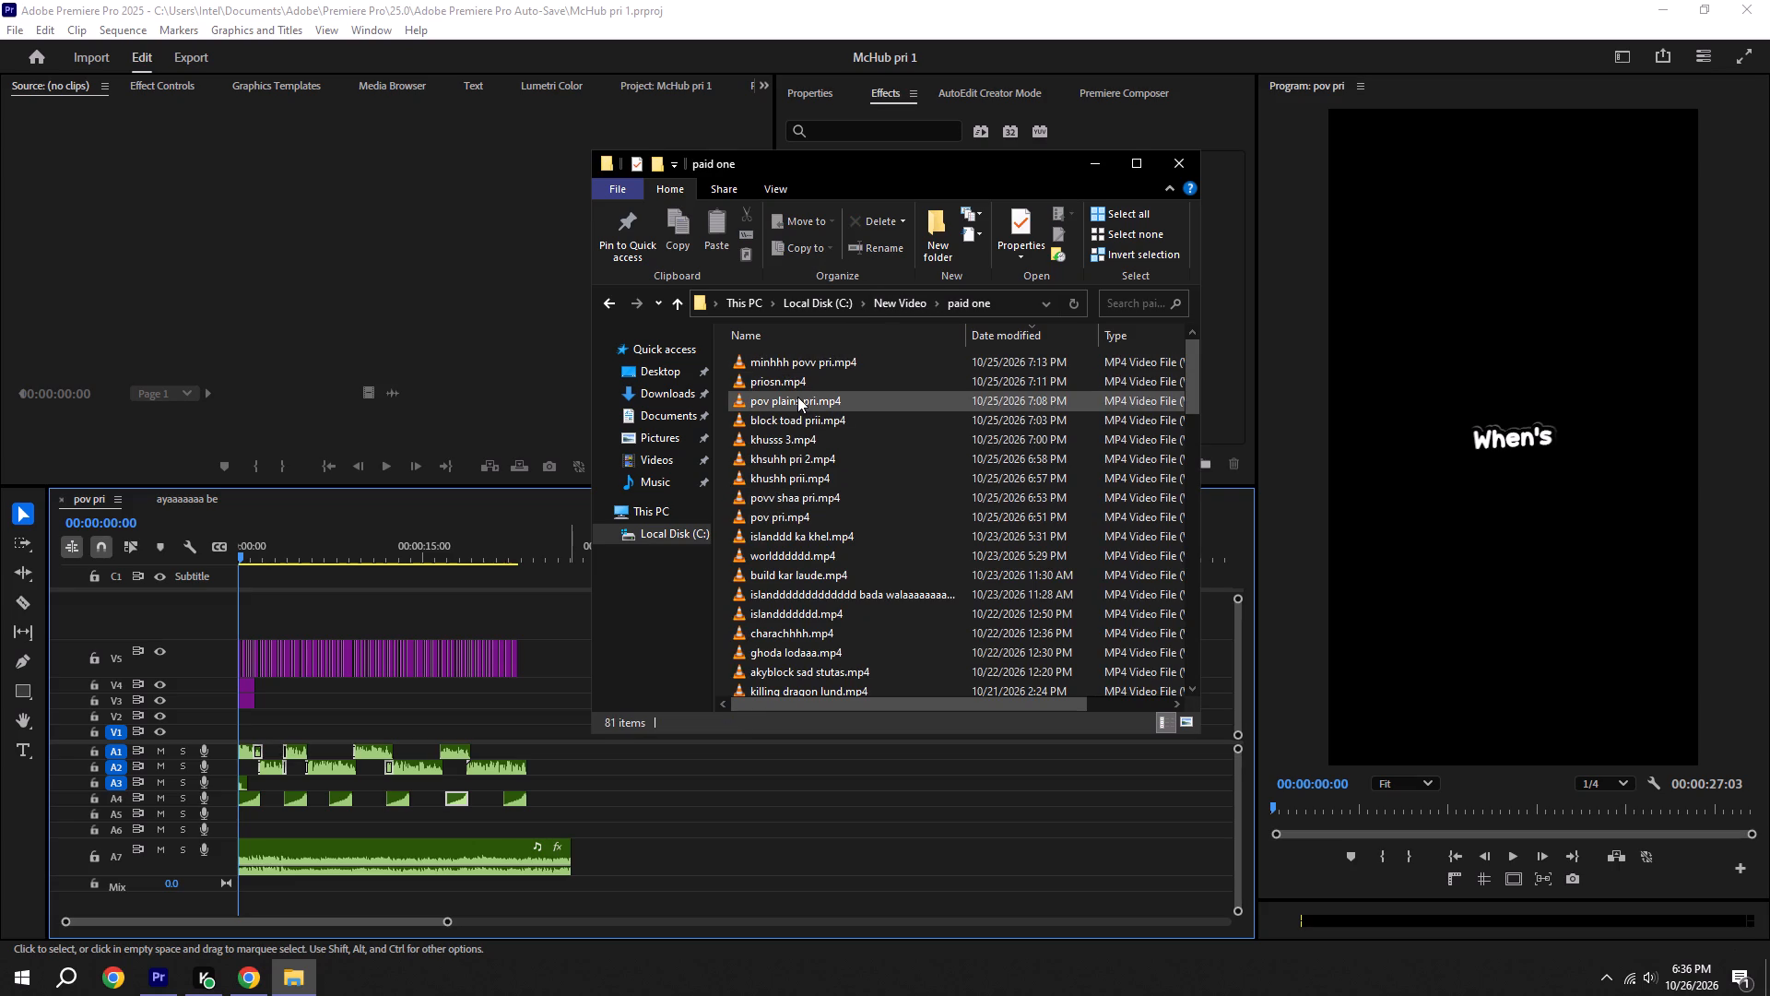
{"action": "left_click_drag", "start_coordinate": [797, 397], "coordinate": [747, 404]}
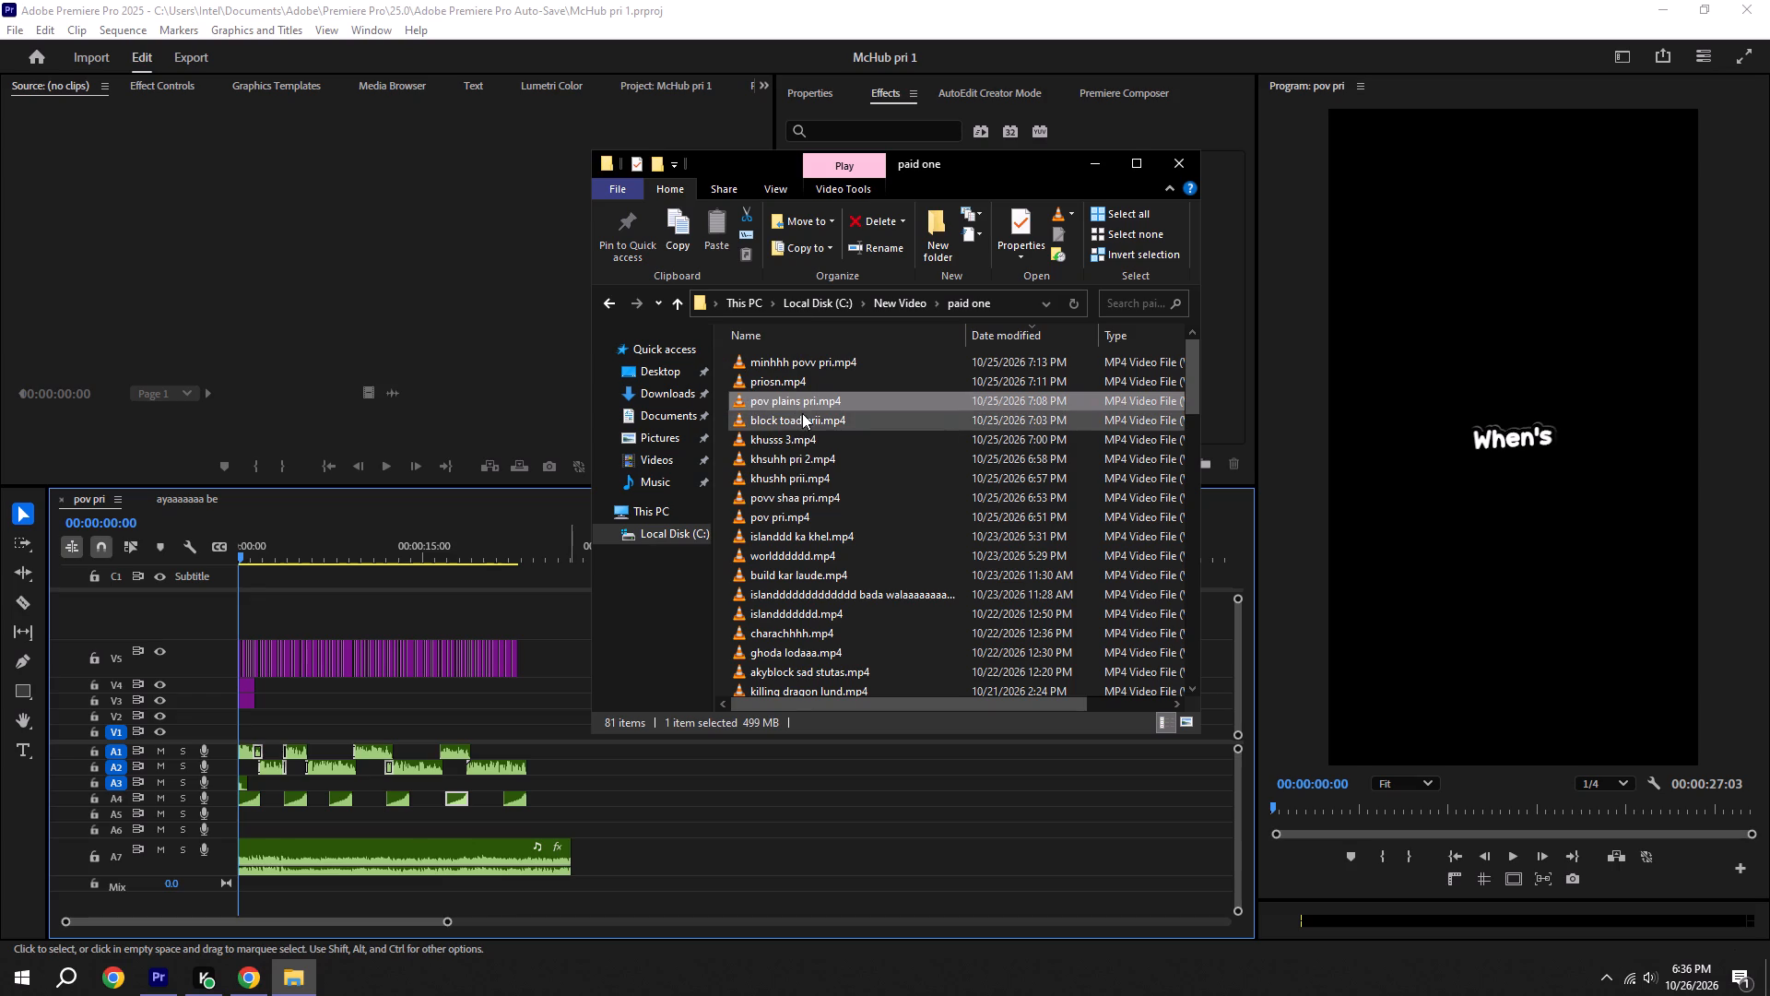
{"action": "left_click_drag", "start_coordinate": [821, 399], "coordinate": [232, 730]}
{"action": "left_click", "coordinate": [335, 708]}
Play the opening, trim 00:00:01:39 off the head of the V1 footage, save, and slide the clip back to the sequence start.
{"action": "left_click_drag", "start_coordinate": [278, 548], "coordinate": [24, 541]}
{"action": "key", "text": "space"}
{"action": "scroll", "coordinate": [326, 646], "scroll_direction": "up", "scroll_amount": 5, "text": "alt"}
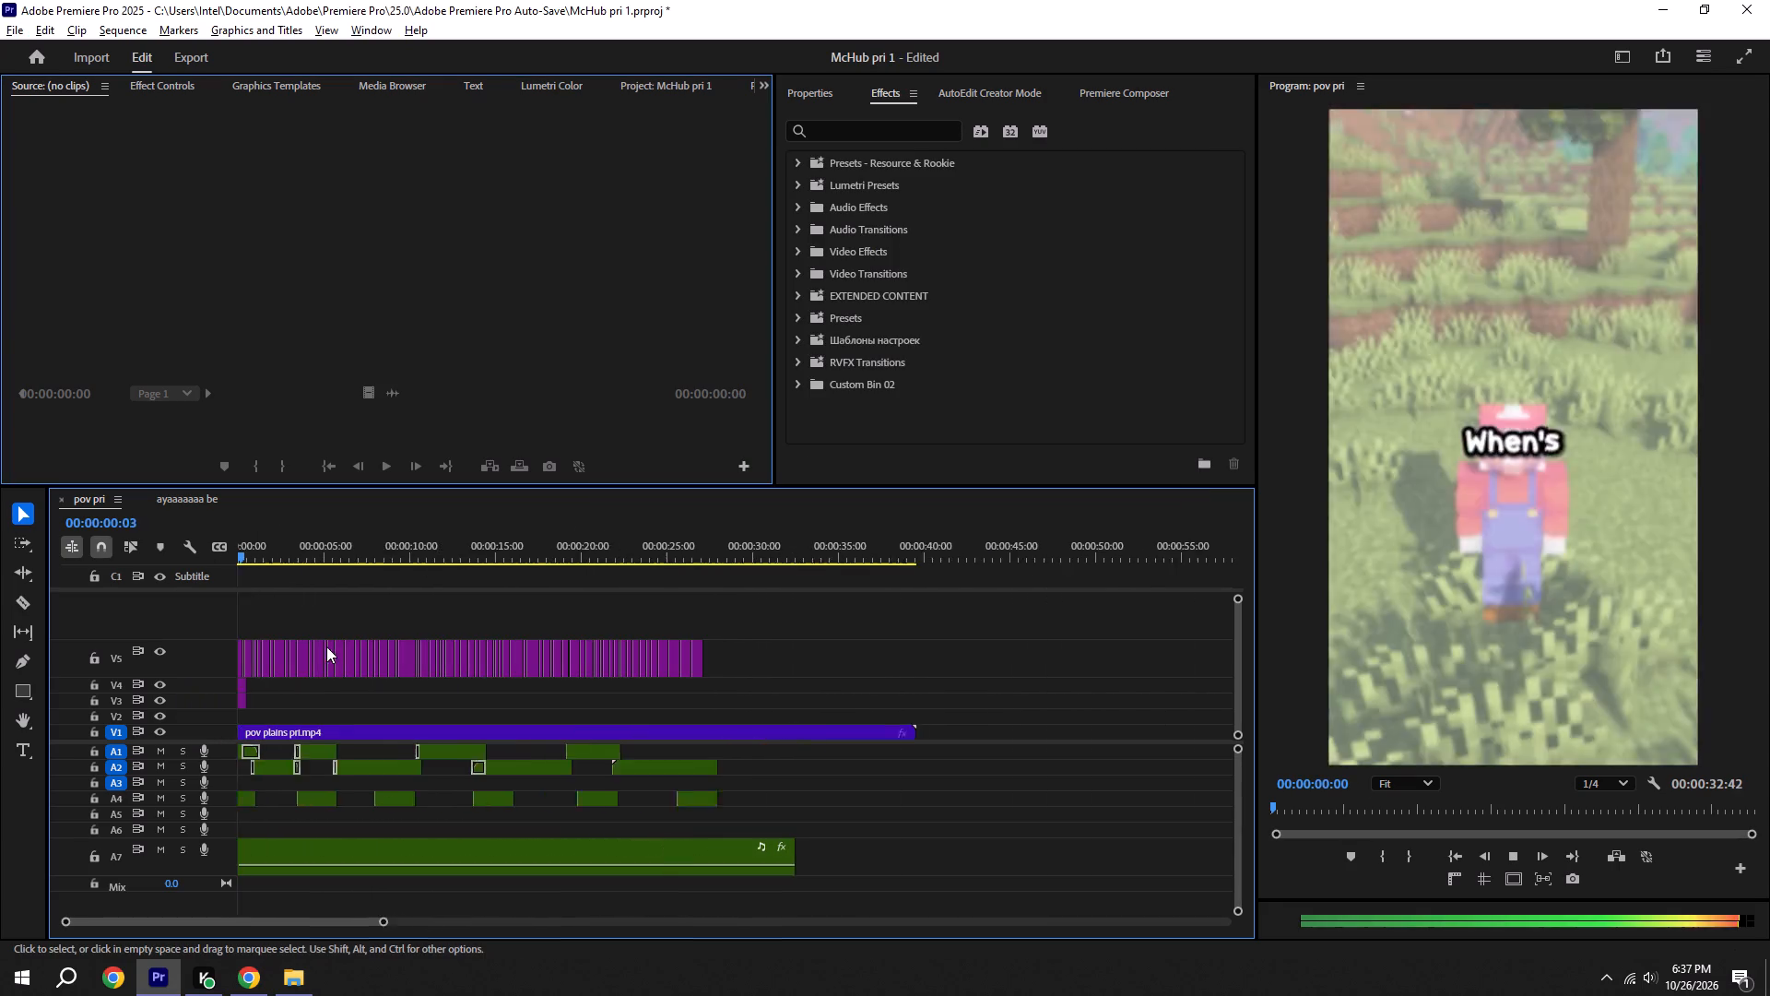
{"action": "scroll", "coordinate": [326, 646], "scroll_direction": "up", "scroll_amount": 6, "text": "alt"}
{"action": "key", "text": "space"}
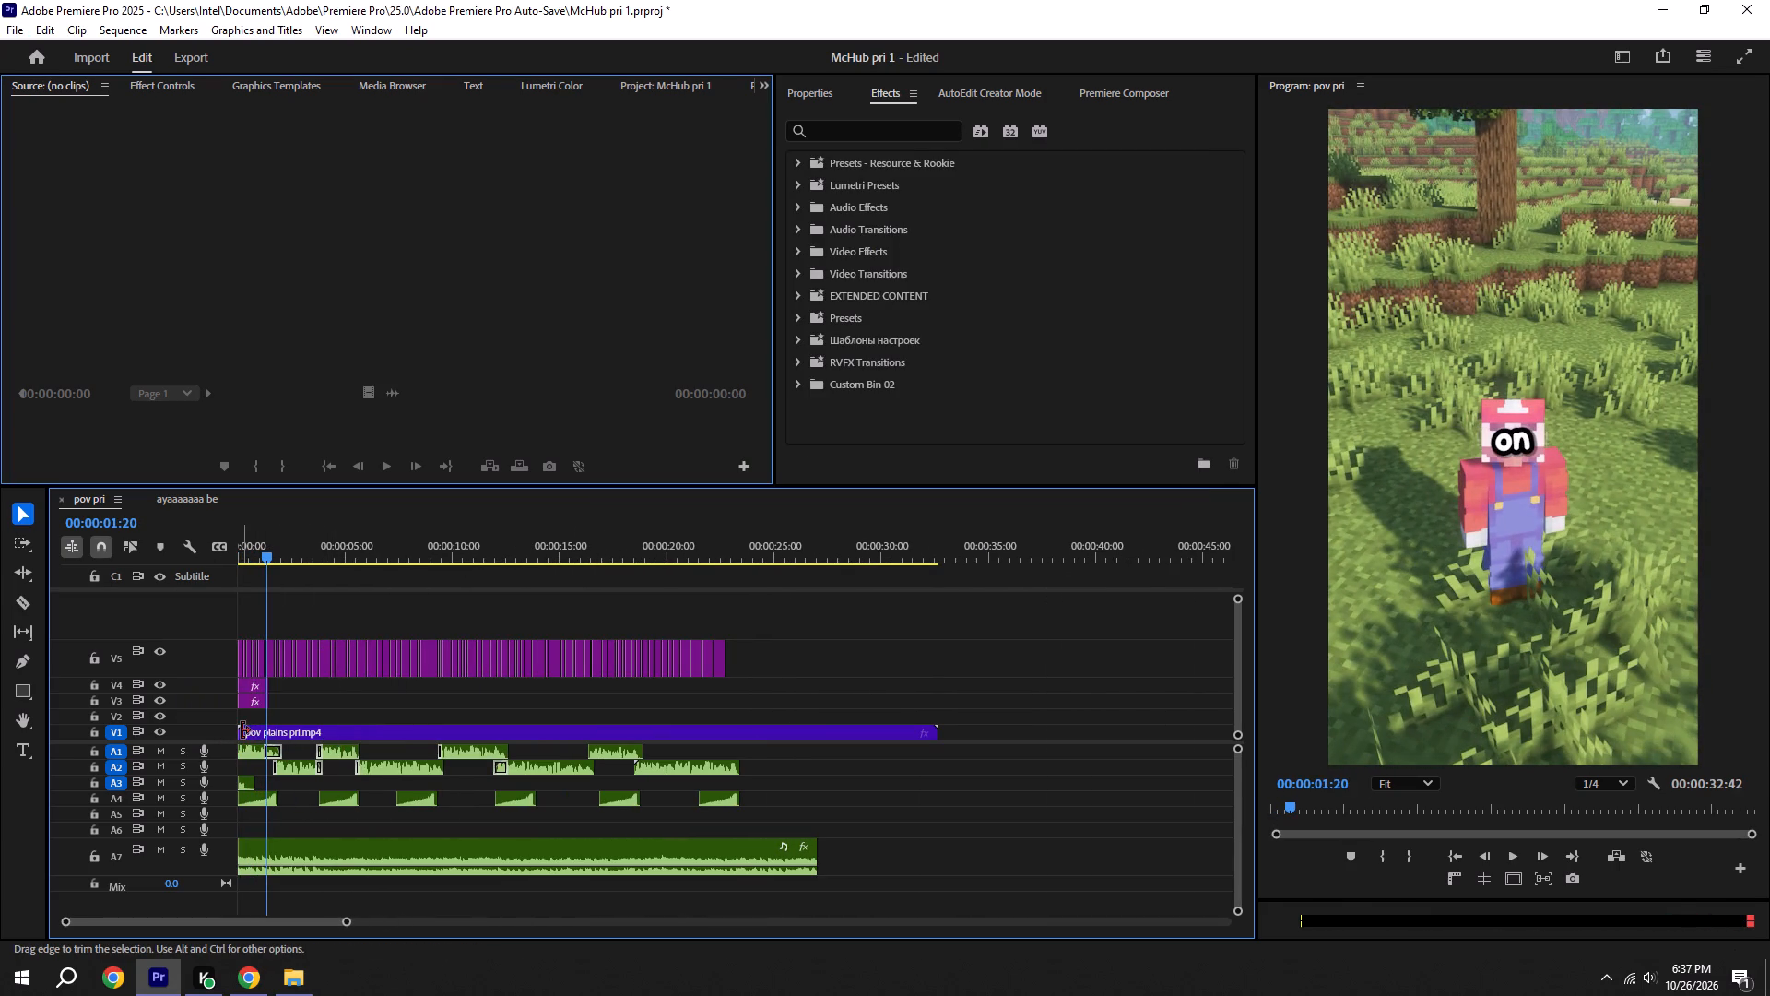
{"action": "left_click_drag", "start_coordinate": [242, 730], "coordinate": [277, 734]}
{"action": "key", "text": "ctrl+s"}
{"action": "left_click_drag", "start_coordinate": [292, 733], "coordinate": [230, 734]}
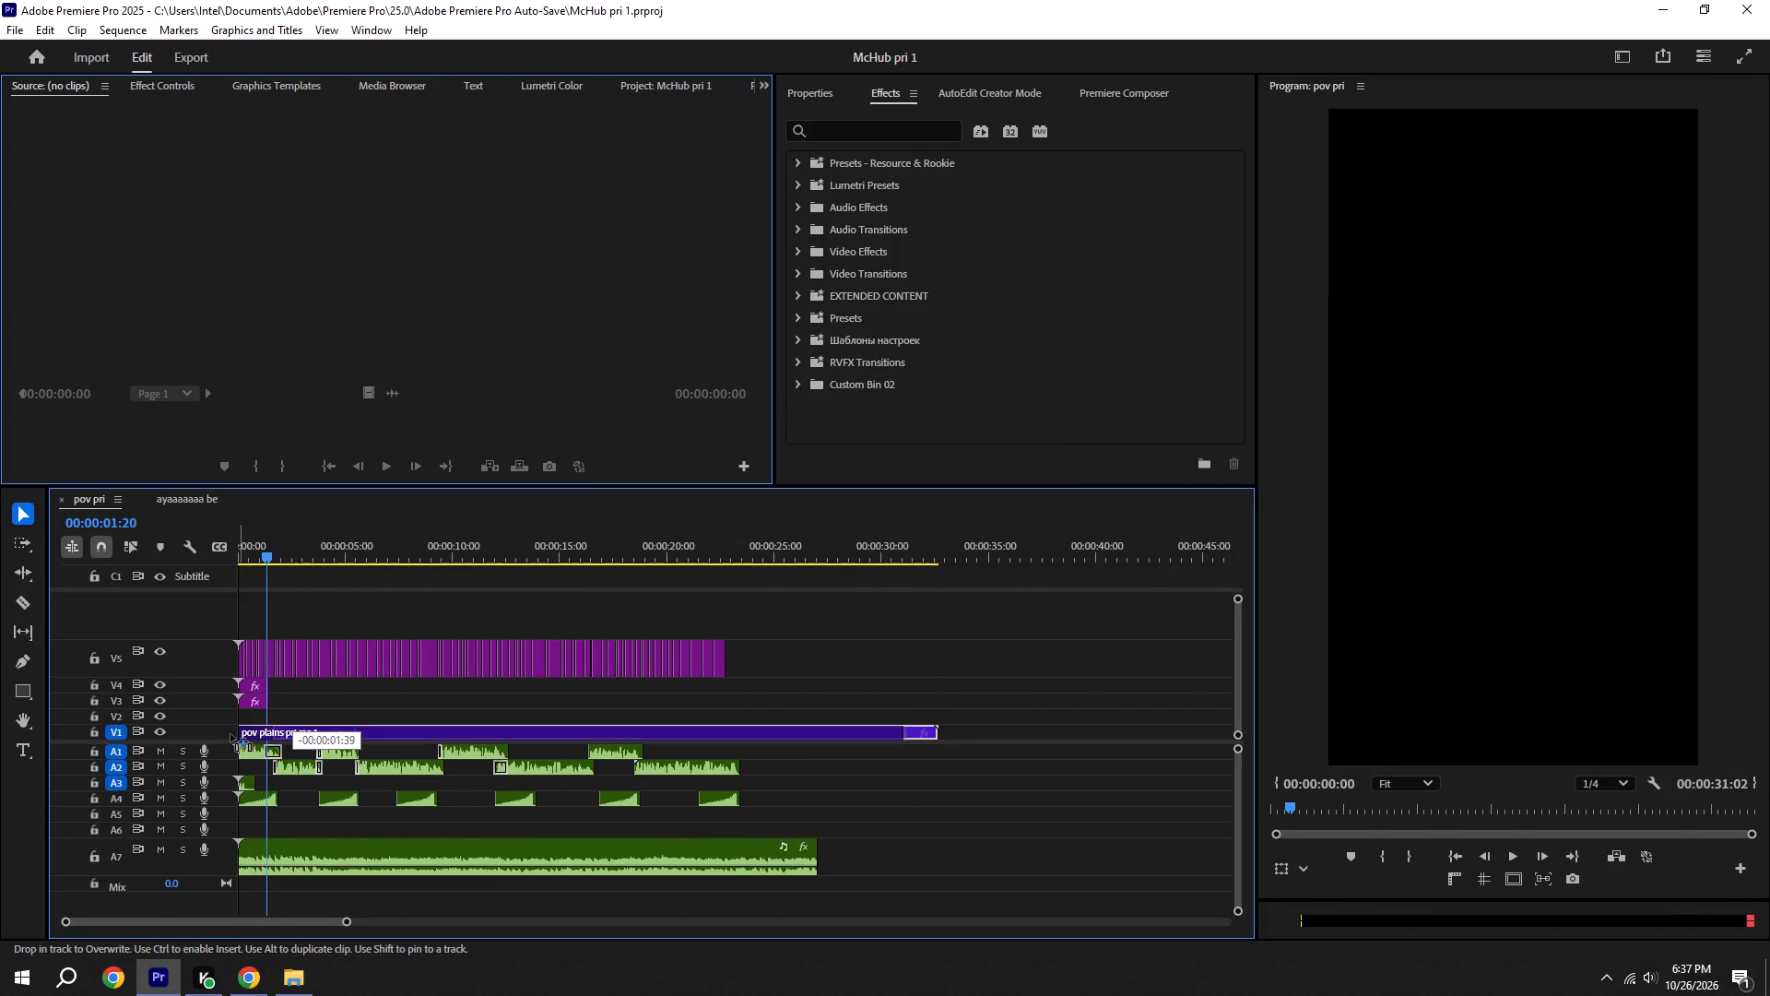
{"action": "left_click_drag", "start_coordinate": [230, 734], "coordinate": [224, 734]}
Replay the opening, trim another 00:00:01:39 off the V1 footage's head, save, and move the clip back to the sequence start.
{"action": "left_click_drag", "start_coordinate": [270, 545], "coordinate": [65, 554]}
{"action": "key", "text": "space"}
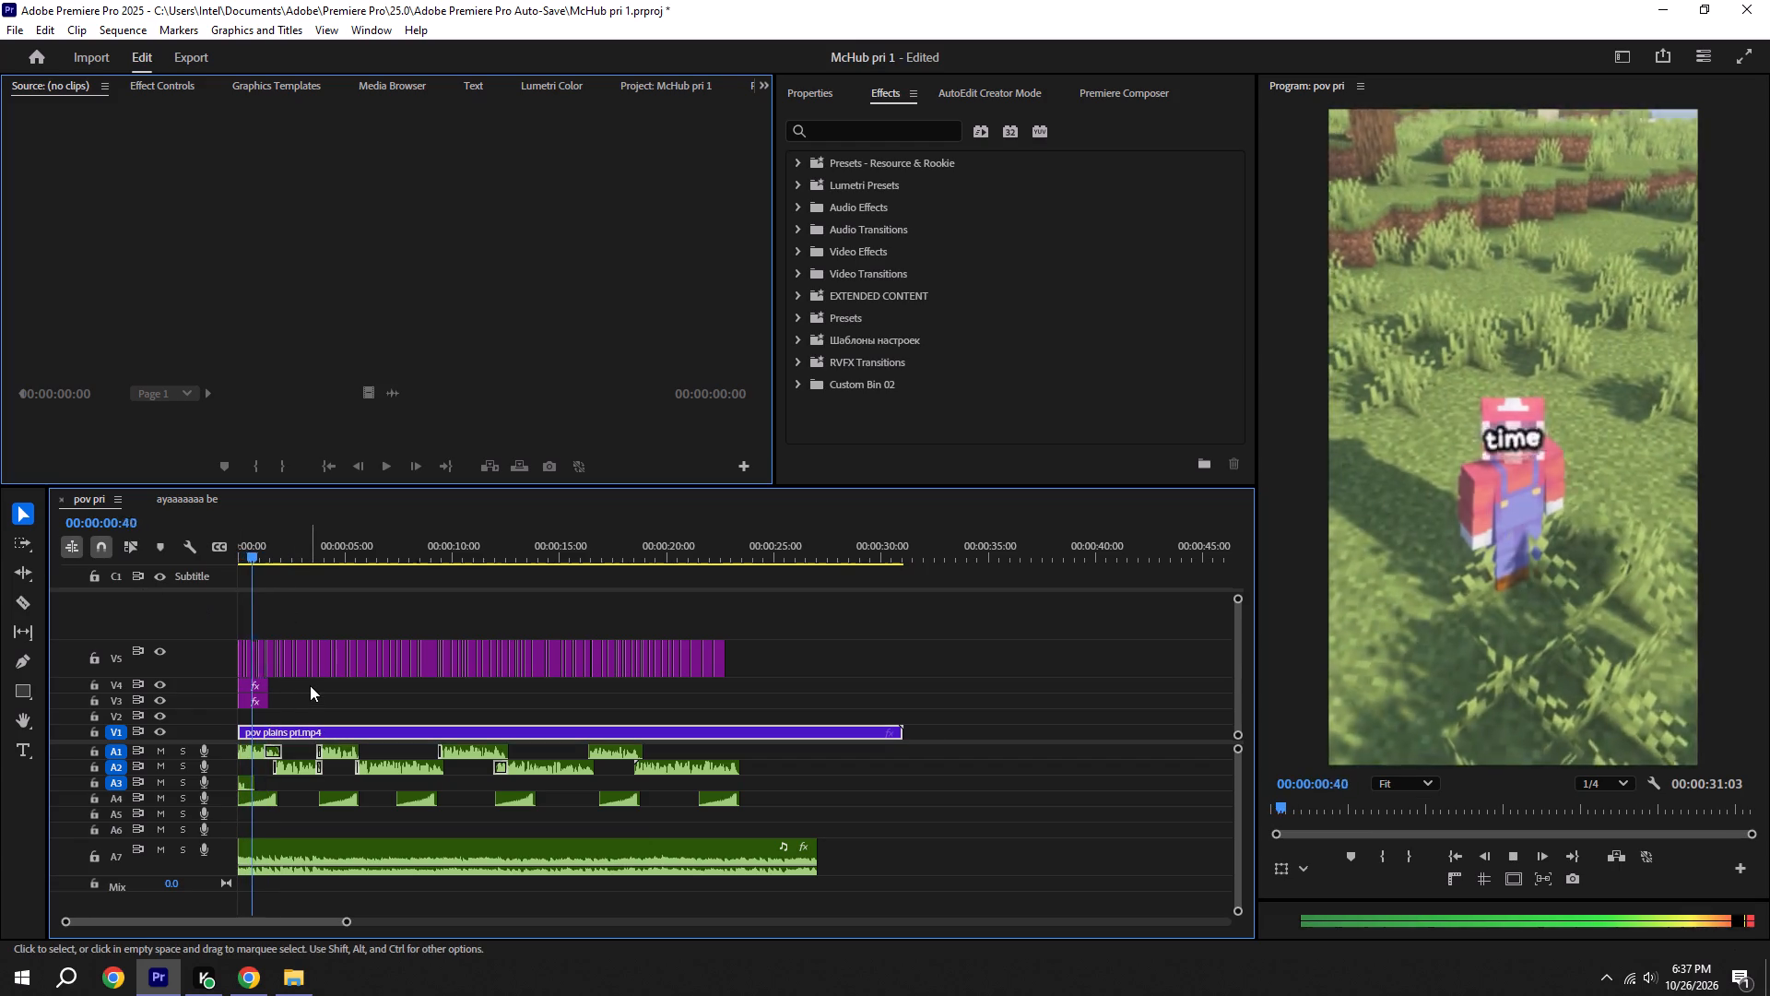
{"action": "key", "text": "space"}
{"action": "left_click_drag", "start_coordinate": [247, 731], "coordinate": [282, 734]}
{"action": "key", "text": "ctrl+s"}
{"action": "left_click_drag", "start_coordinate": [306, 735], "coordinate": [252, 734]}
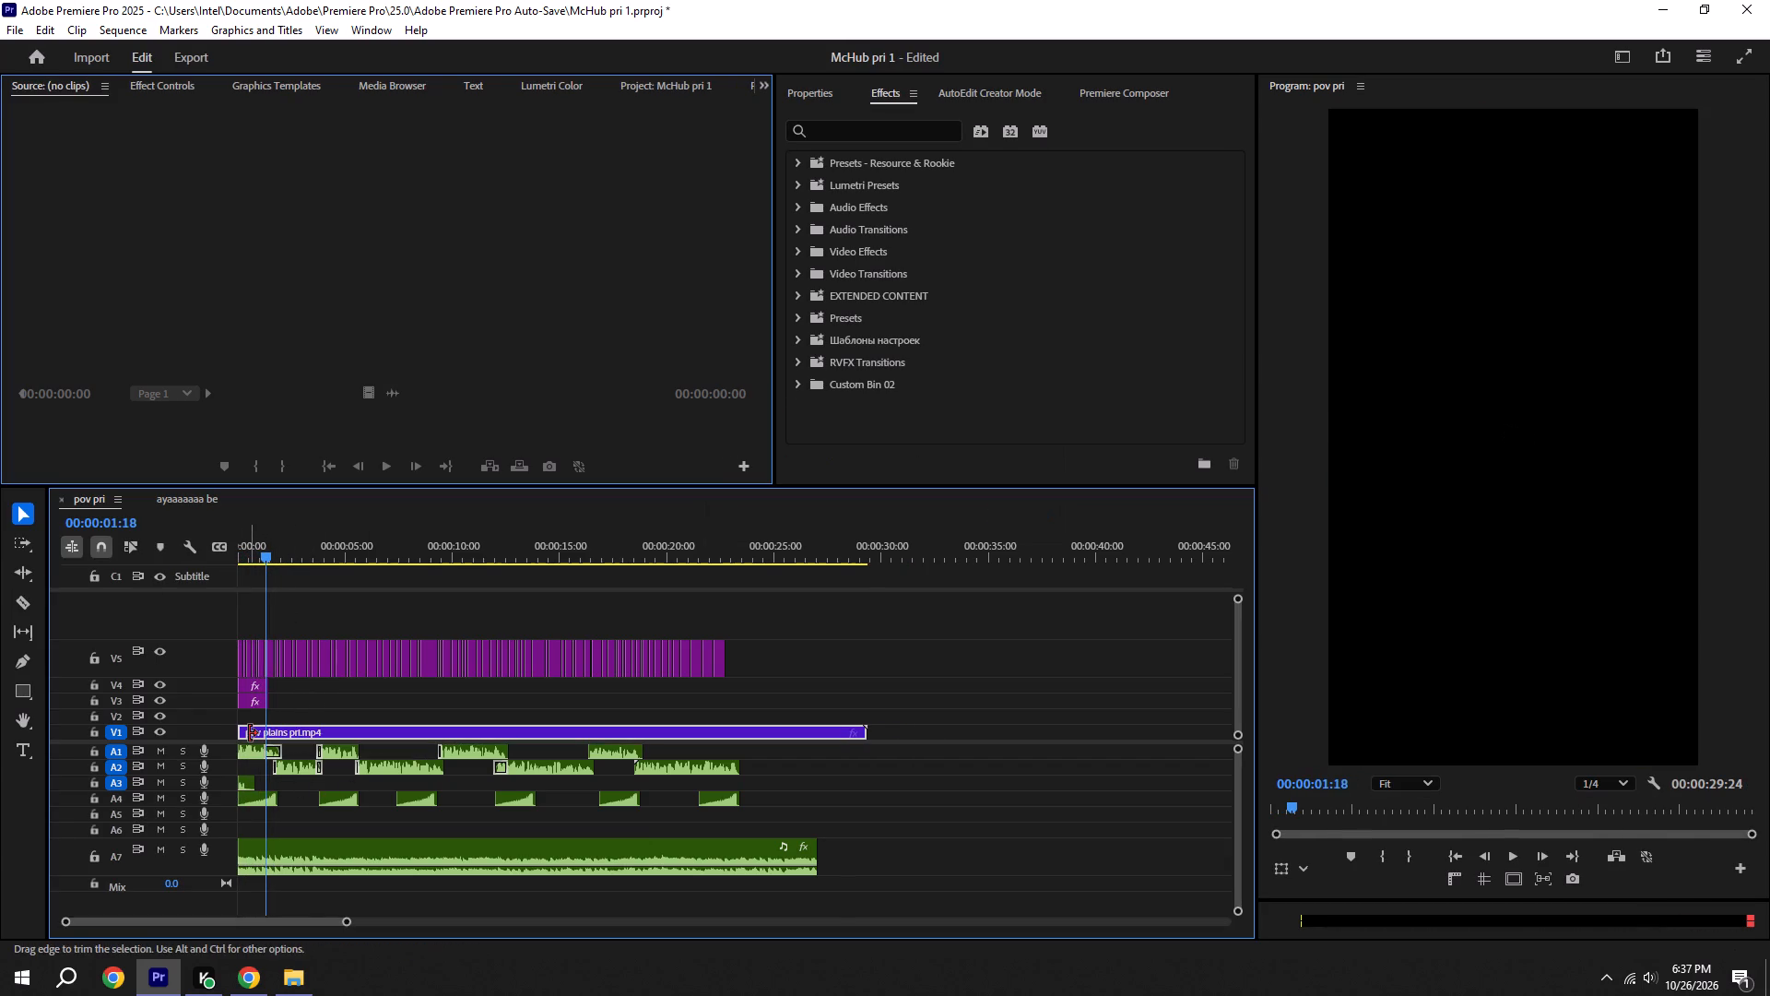
Check the opening up to 00:00:01:44, shift the V1 clip 3 frames later, and extend its head back to the sequence start.
{"action": "left_click_drag", "start_coordinate": [243, 536], "coordinate": [103, 550]}
{"action": "key", "text": "space"}
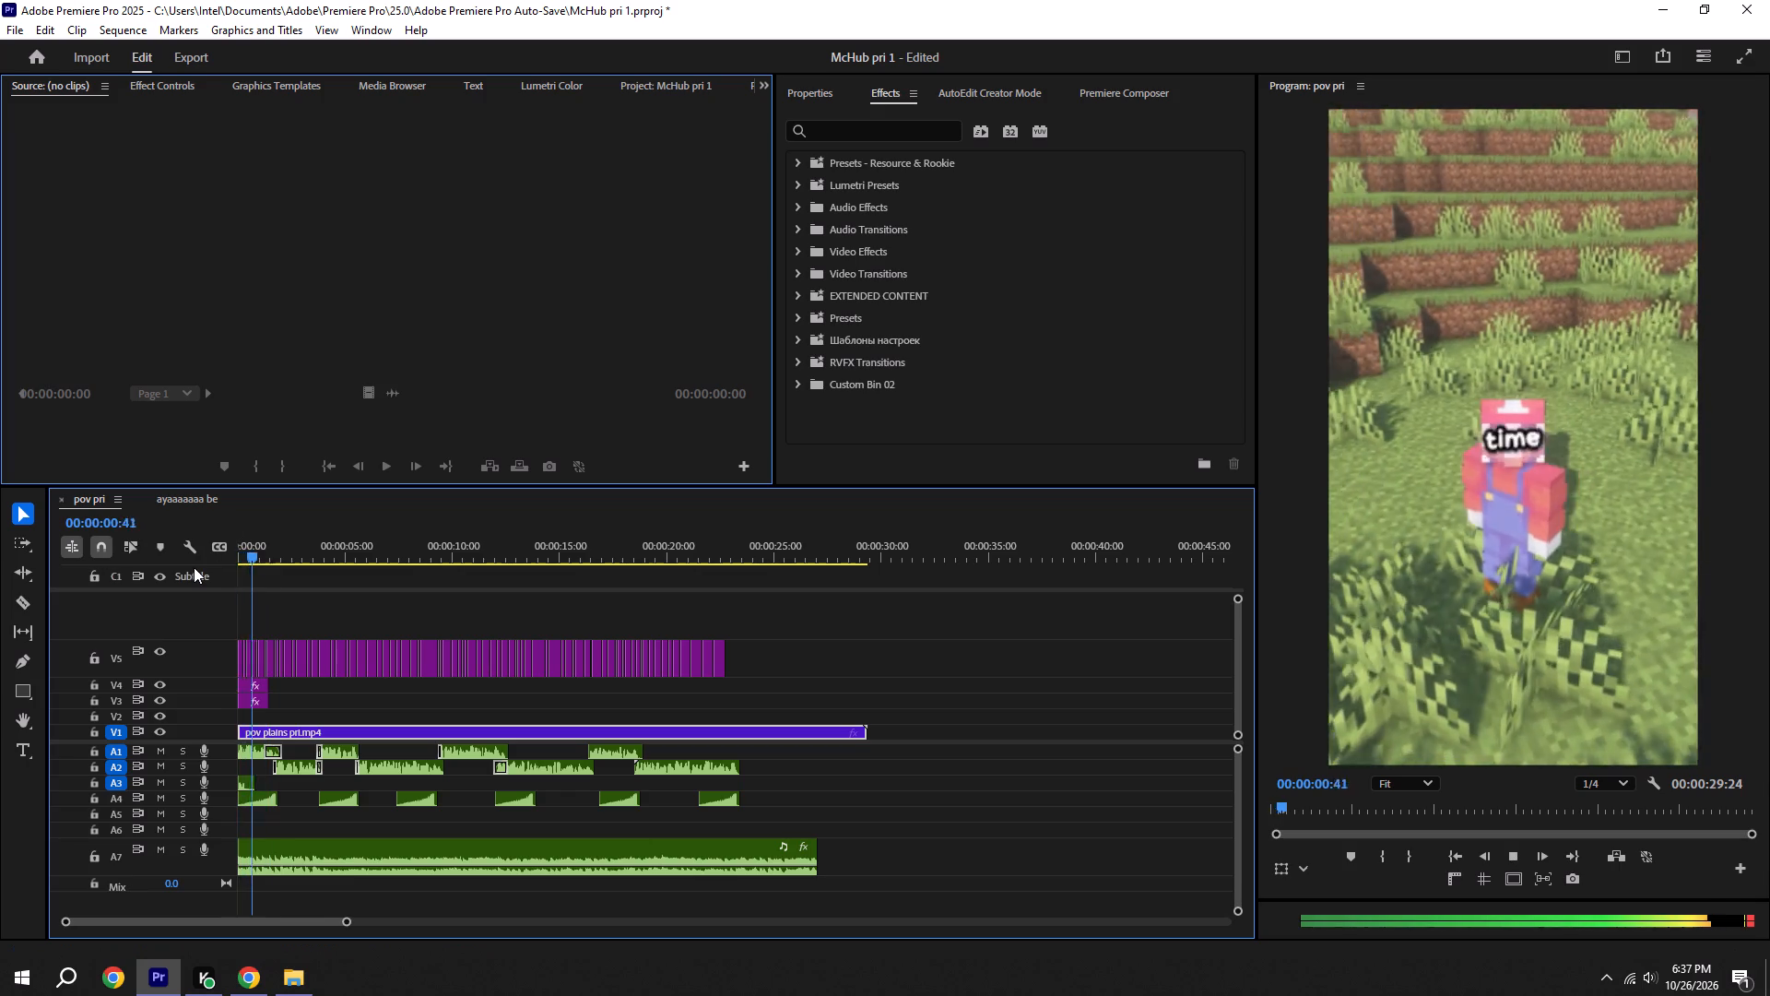
{"action": "key", "text": "space"}
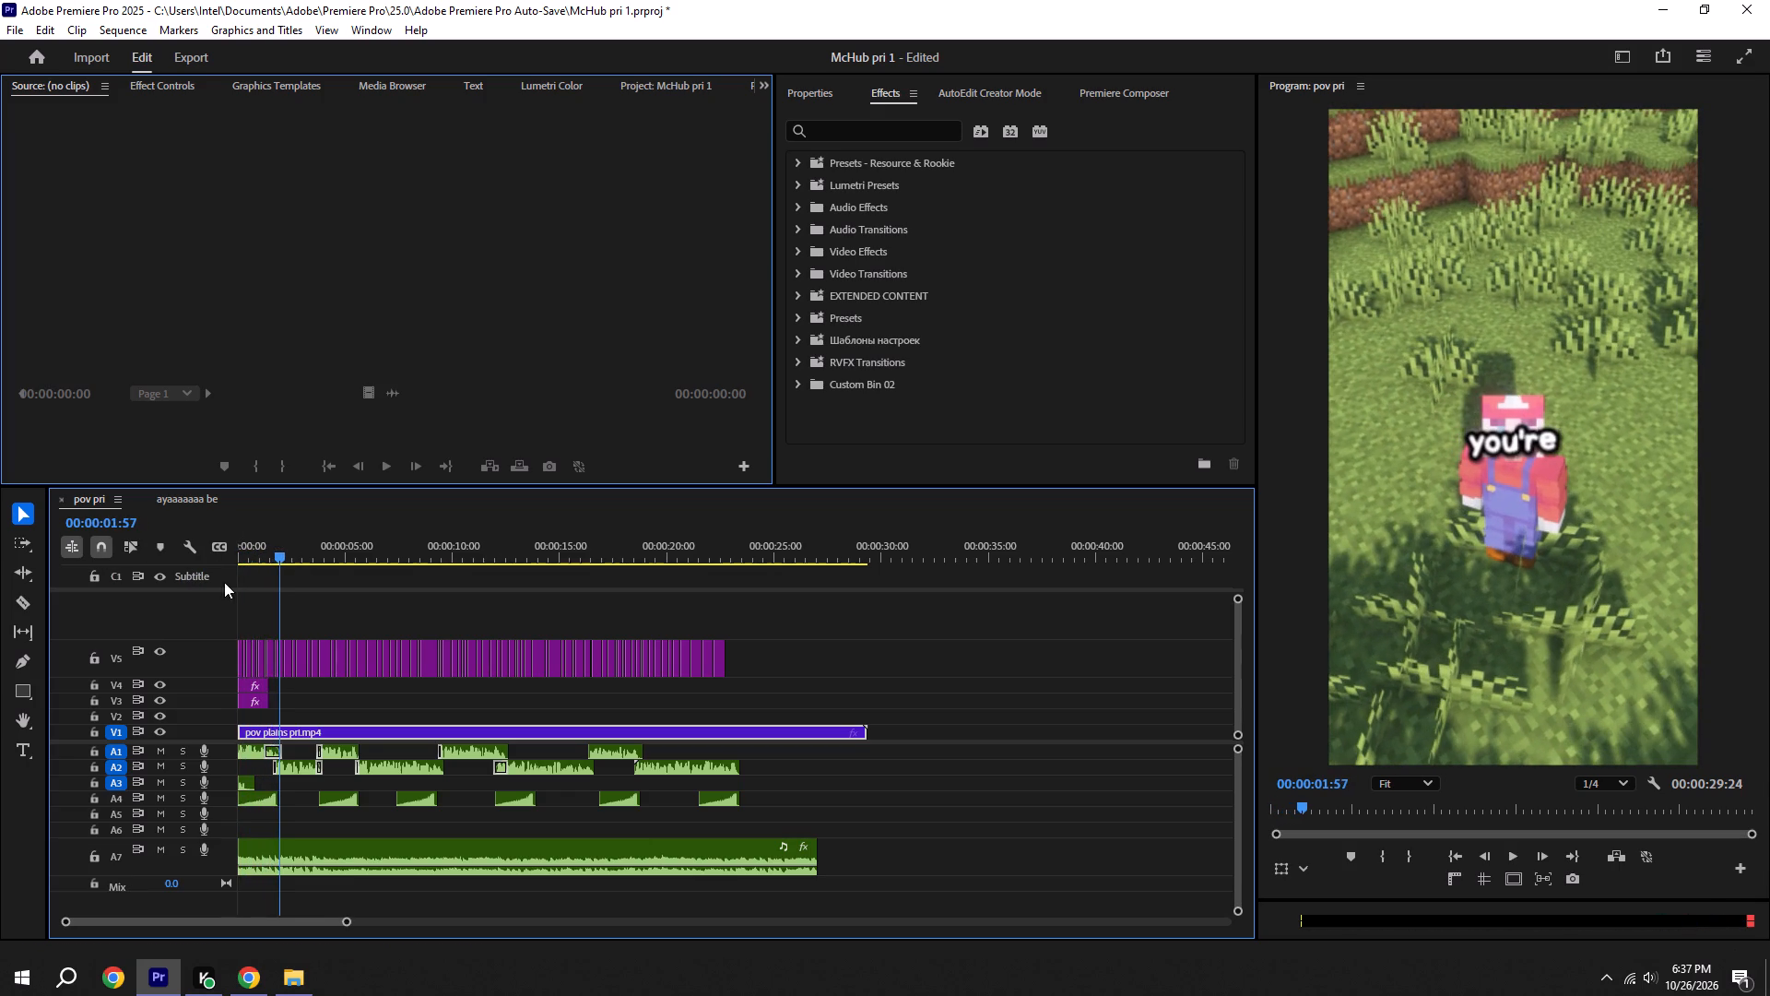
{"action": "scroll", "coordinate": [251, 651], "scroll_direction": "up", "scroll_amount": 17, "text": "alt"}
{"action": "key", "text": "ctrl+s"}
{"action": "scroll", "coordinate": [369, 650], "scroll_direction": "up", "scroll_amount": 9}
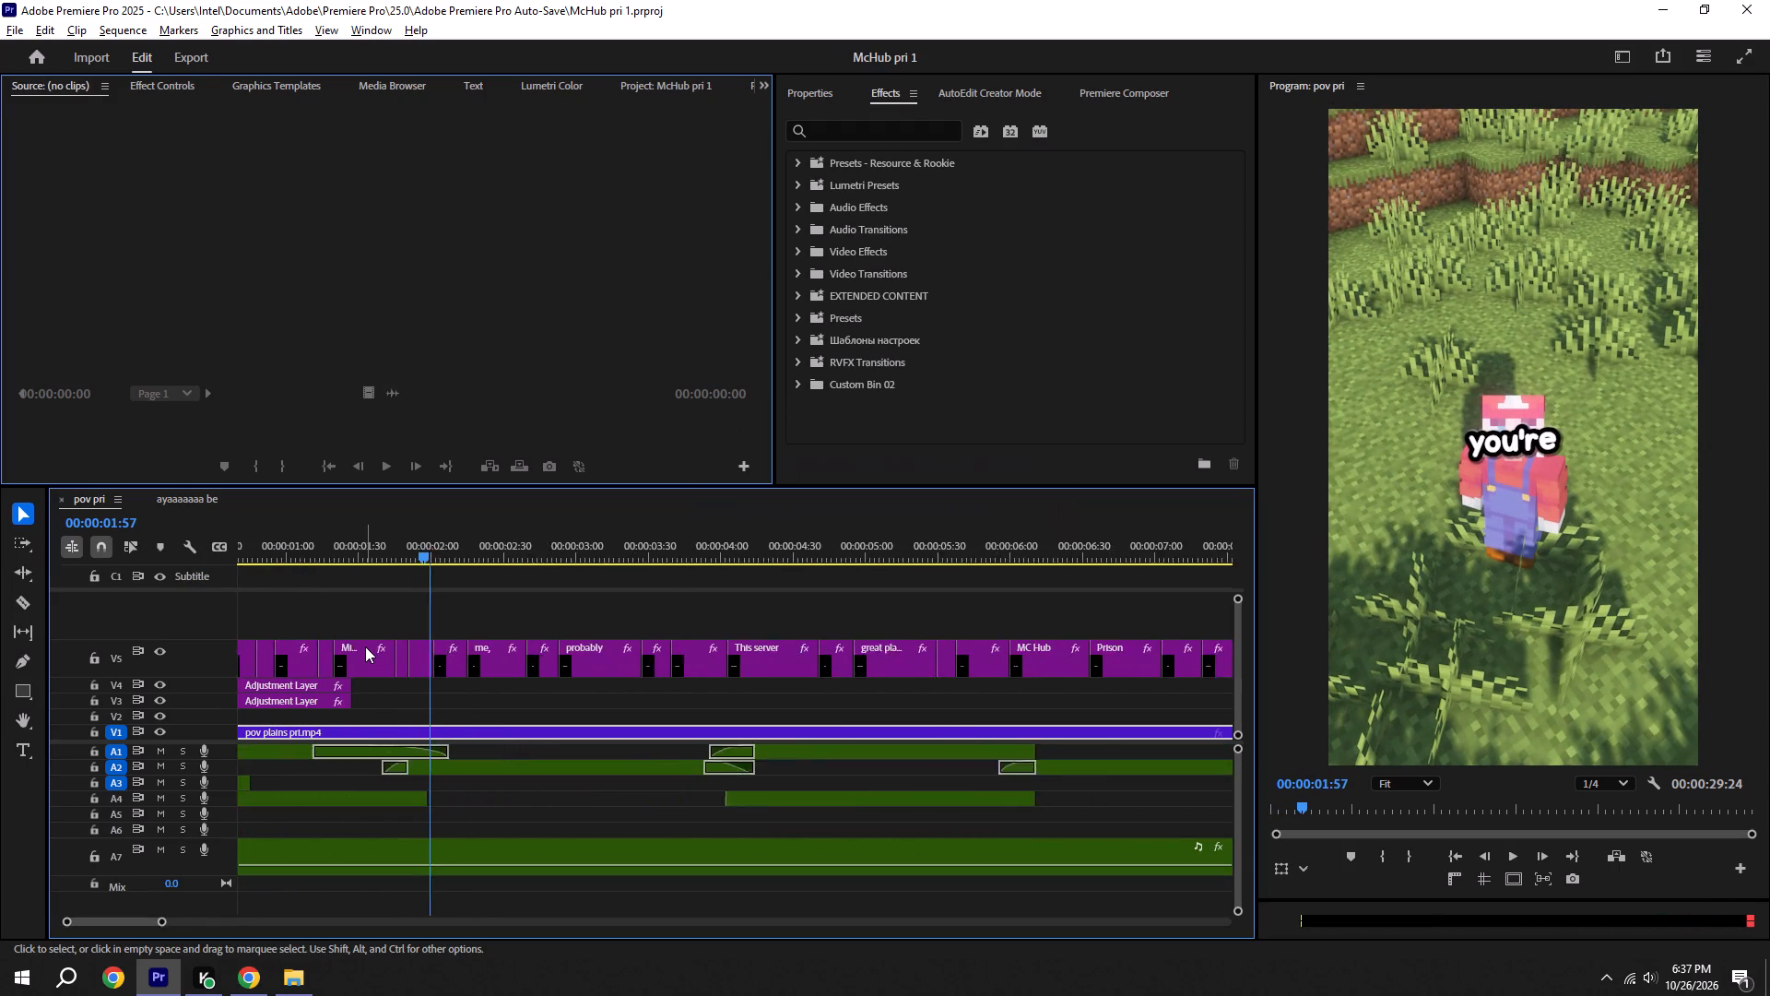
{"action": "scroll", "coordinate": [365, 646], "scroll_direction": "up", "scroll_amount": 9}
{"action": "left_click_drag", "start_coordinate": [472, 538], "coordinate": [556, 536], "text": "shift"}
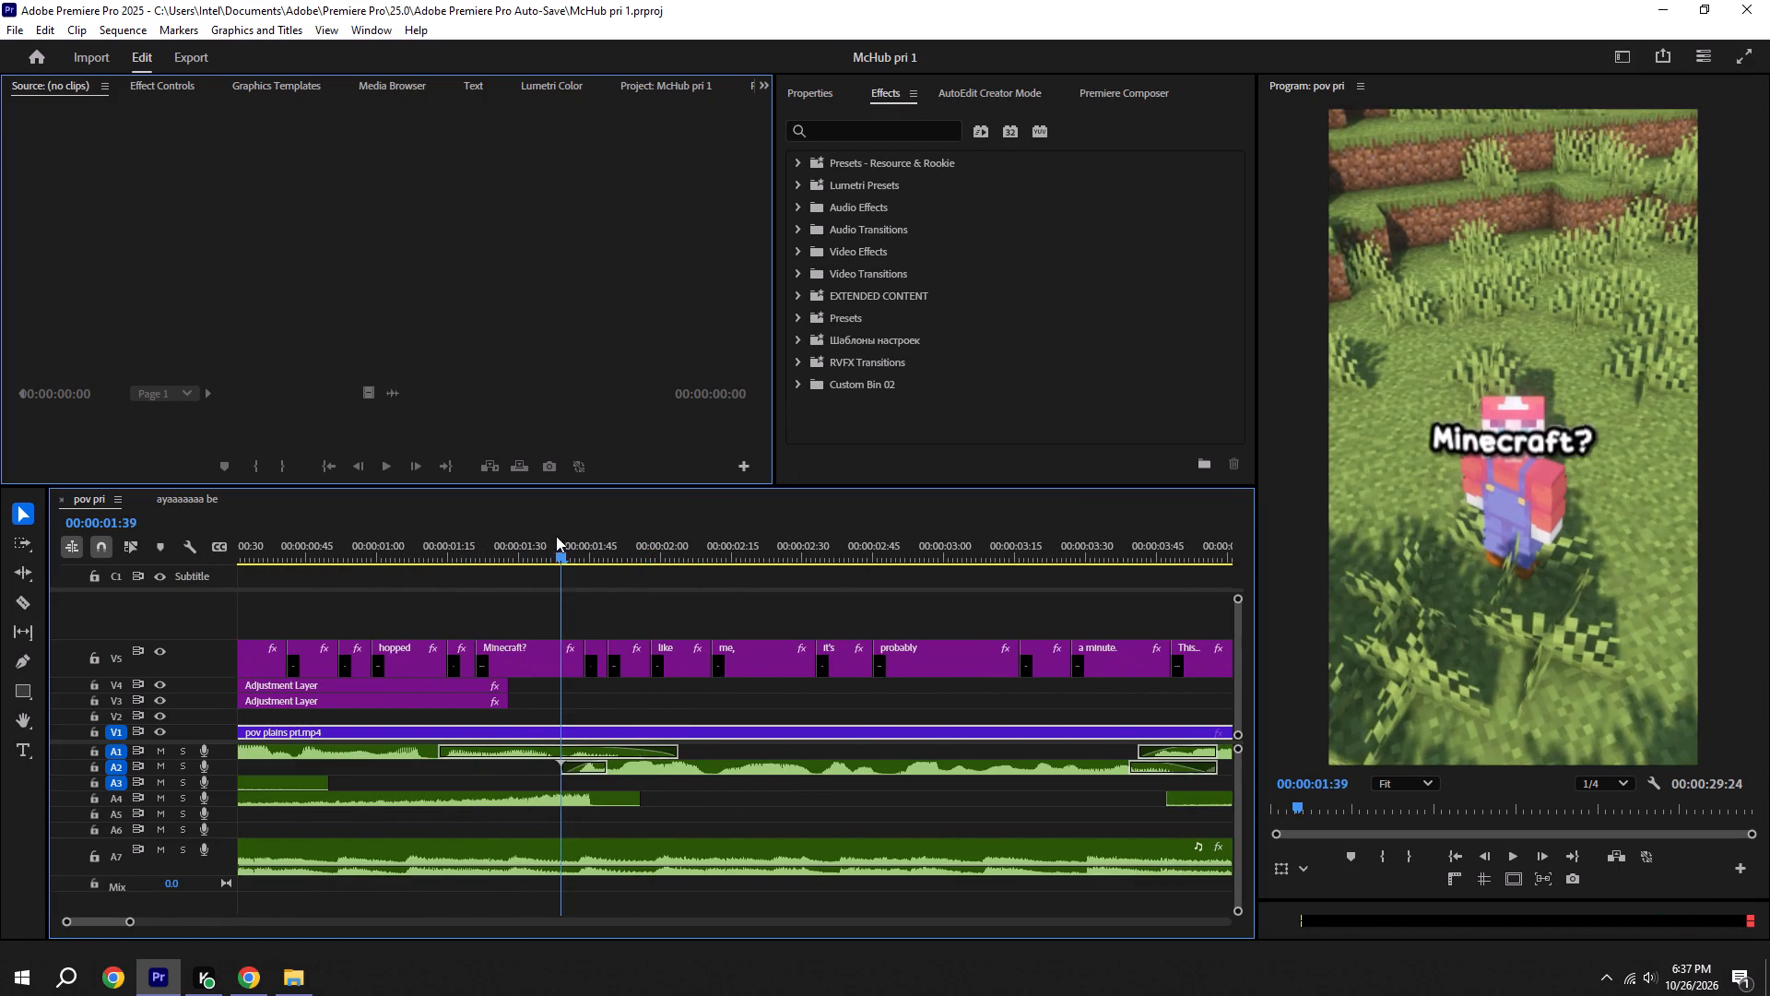
{"action": "left_click_drag", "start_coordinate": [556, 536], "coordinate": [579, 537], "text": "shift"}
{"action": "left_click_drag", "start_coordinate": [428, 735], "coordinate": [442, 729]}
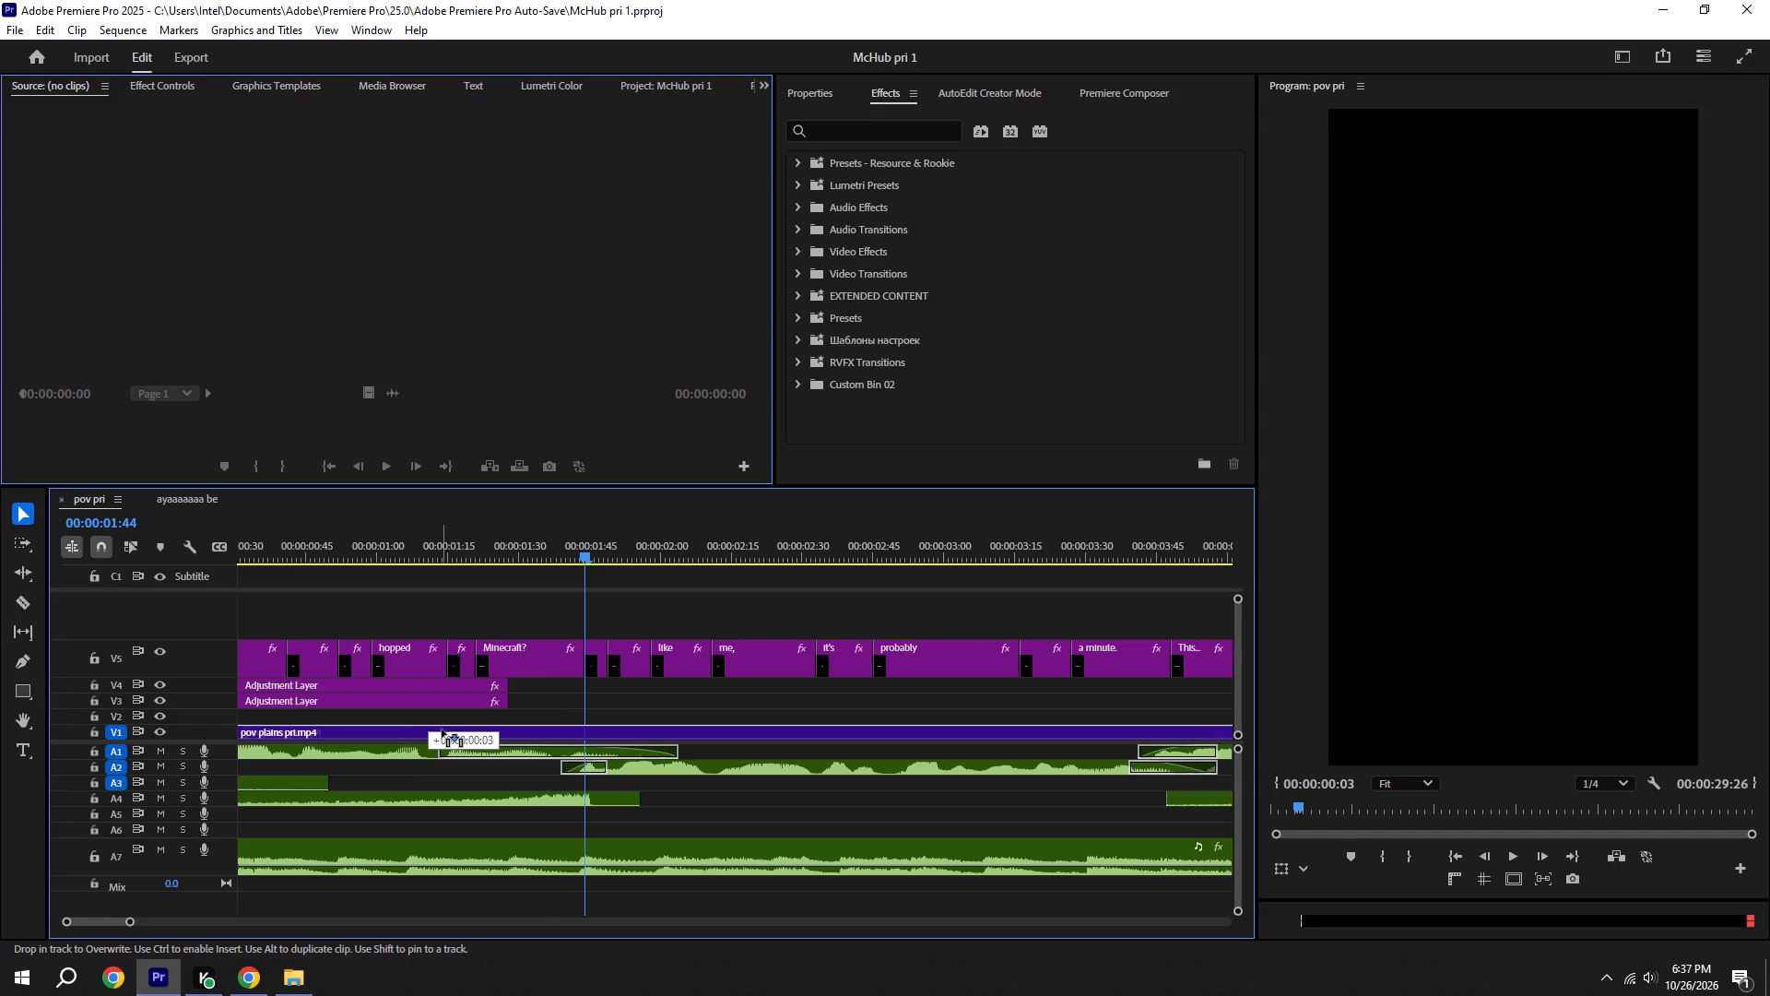
{"action": "left_click_drag", "start_coordinate": [442, 729], "coordinate": [442, 729]}
{"action": "scroll", "coordinate": [439, 730], "scroll_direction": "up", "scroll_amount": 10}
{"action": "left_click_drag", "start_coordinate": [259, 733], "coordinate": [94, 732]}
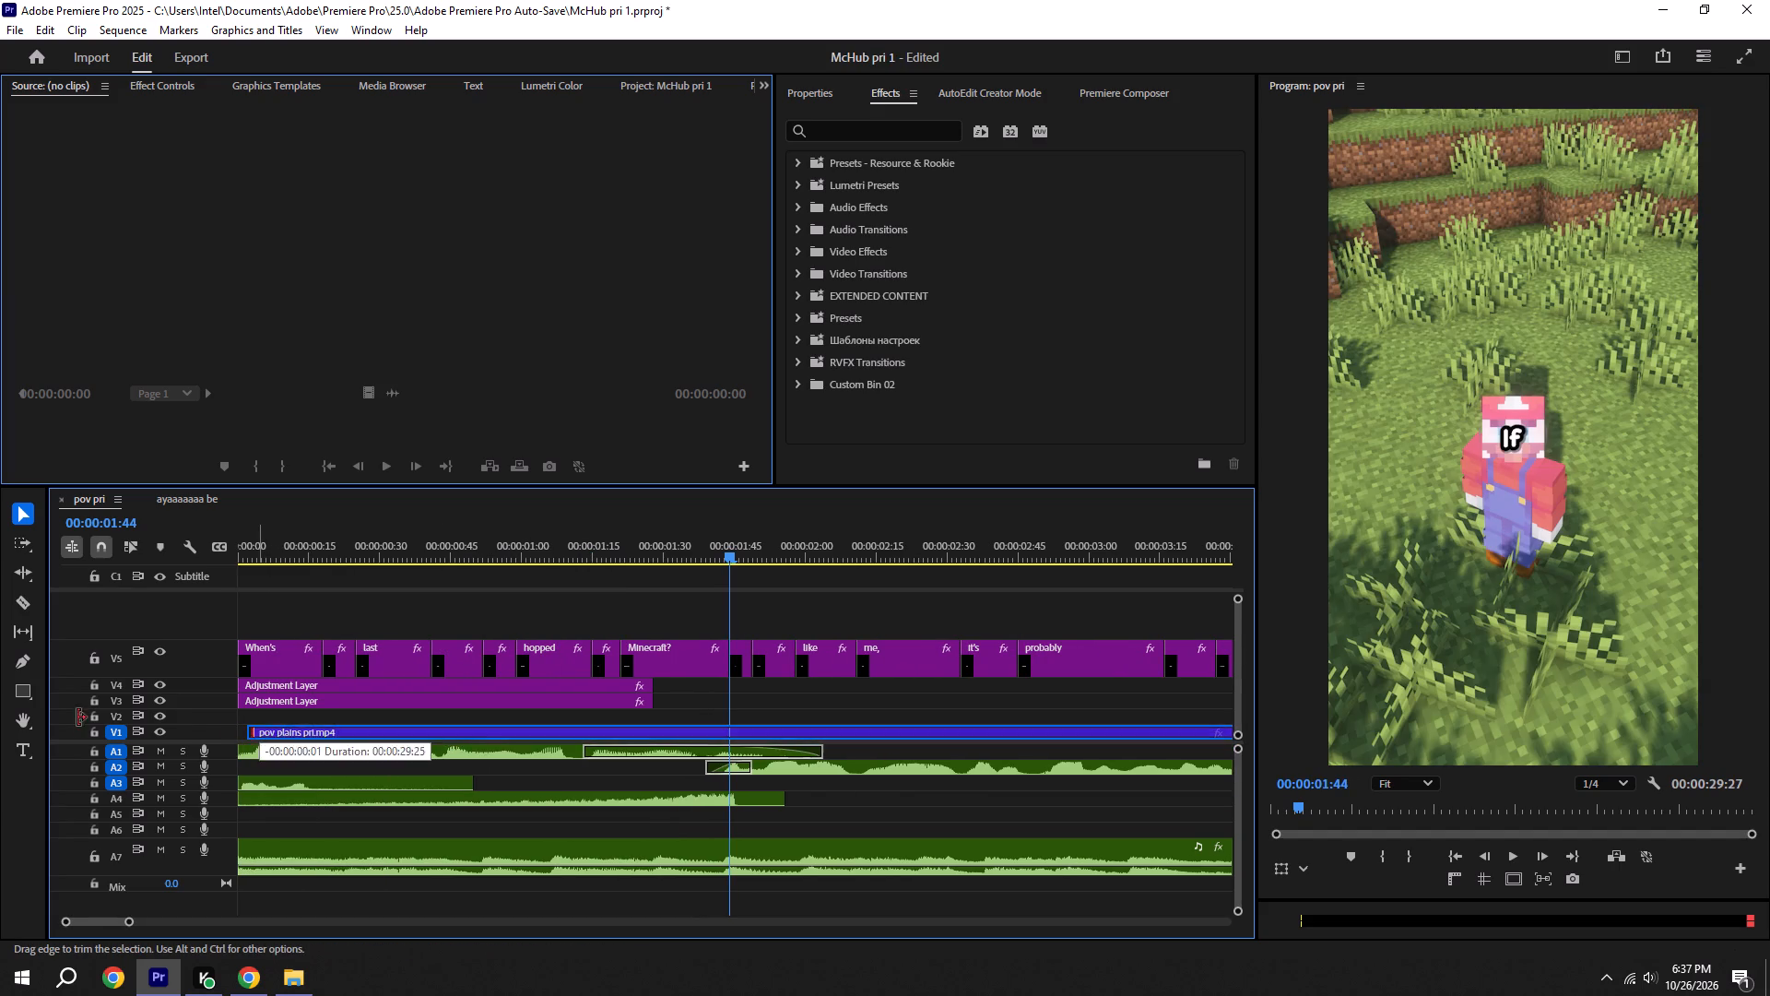
Play the opening, cut the V1 footage at 00:00:01:44, and delete the part after the cut.
{"action": "left_click_drag", "start_coordinate": [301, 542], "coordinate": [6, 563]}
{"action": "key", "text": "space"}
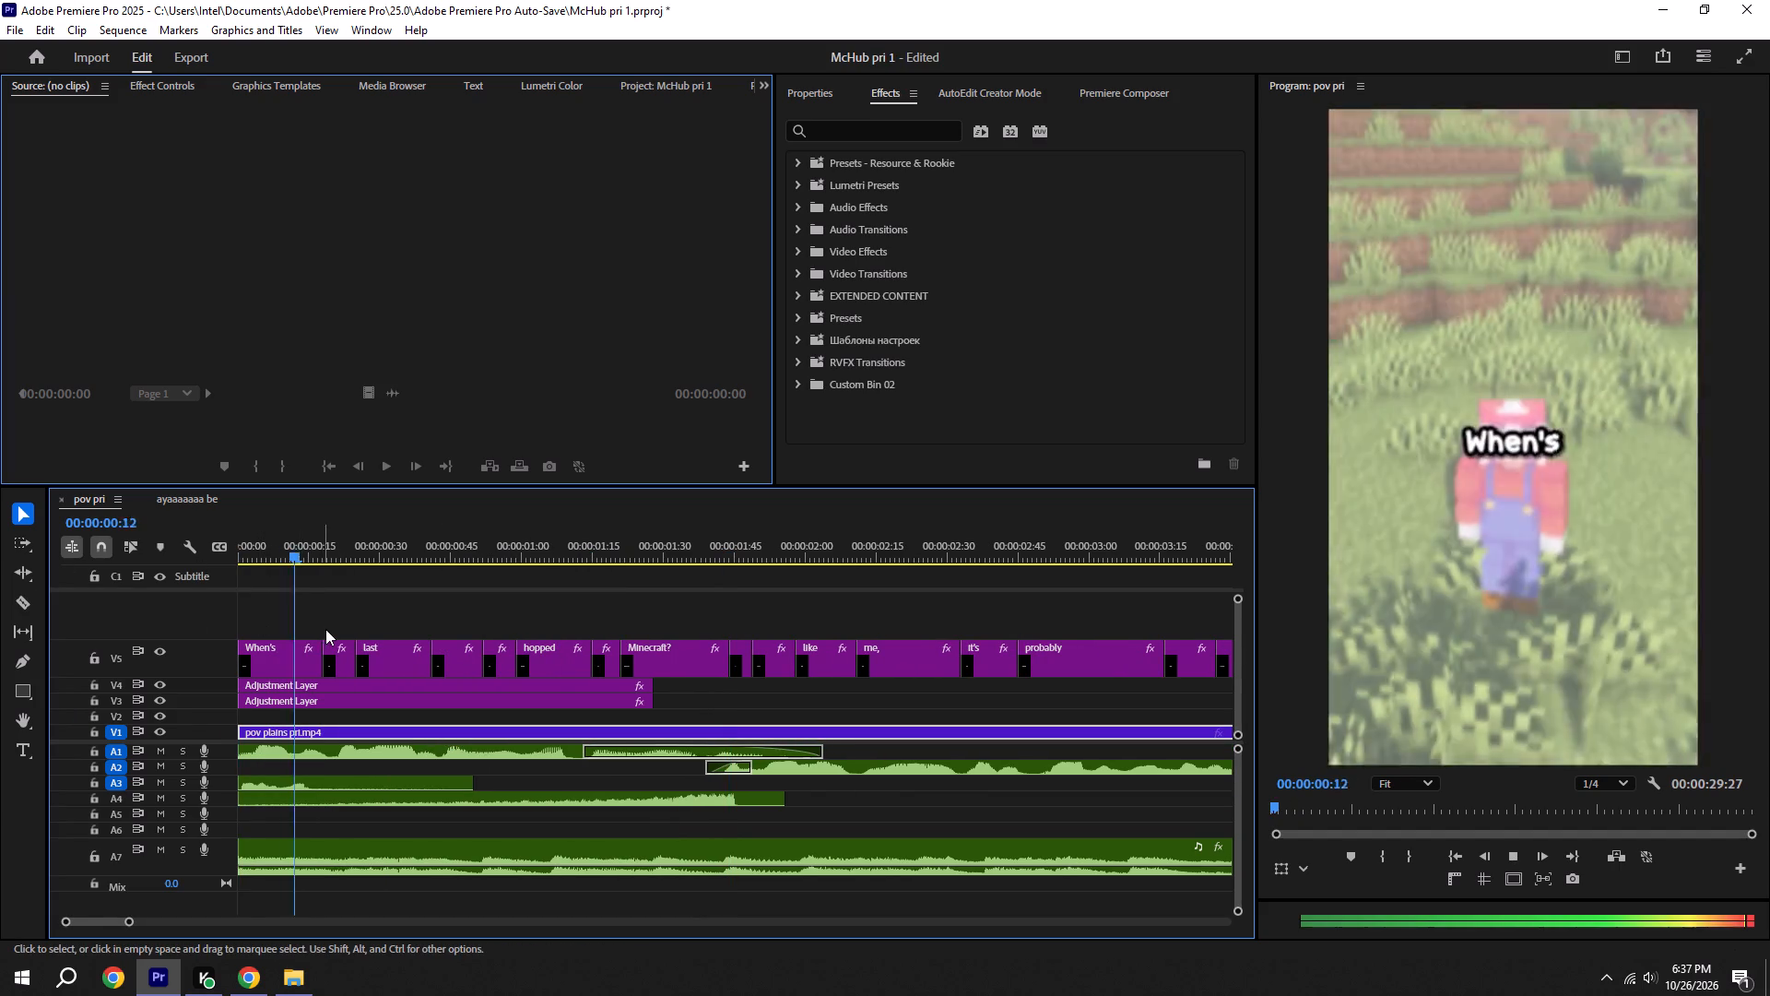
{"action": "key", "text": "space"}
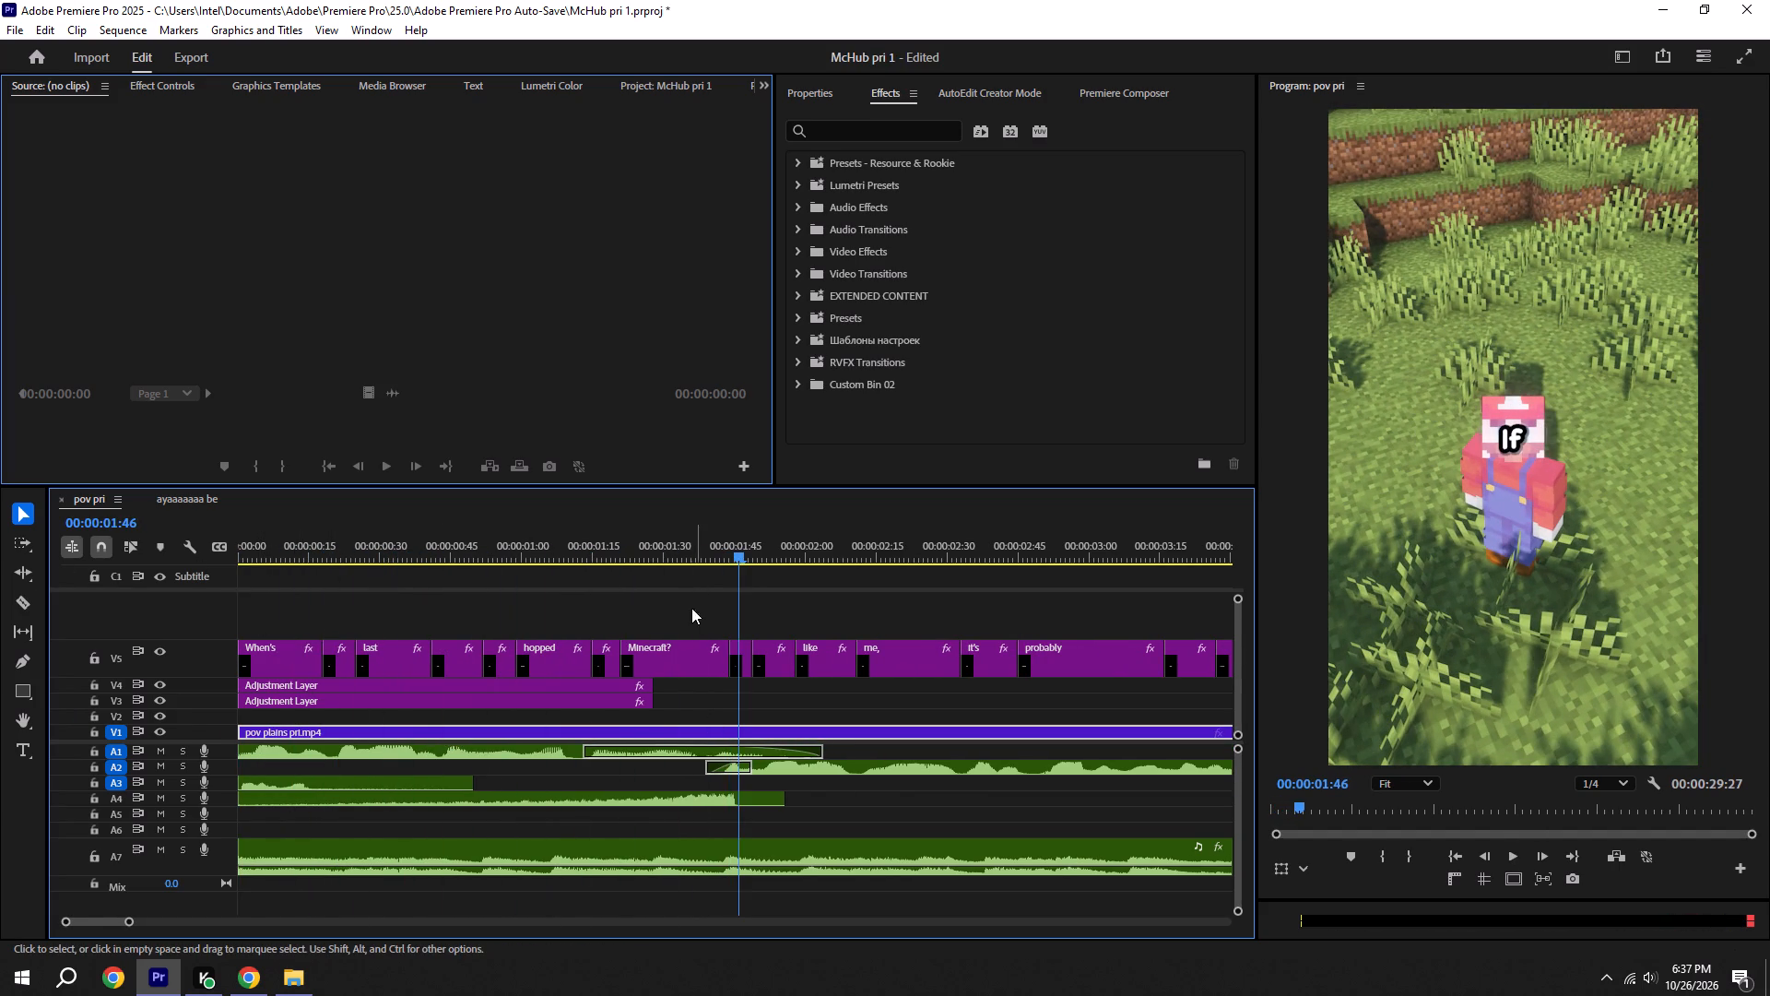
{"action": "left_click_drag", "start_coordinate": [736, 564], "coordinate": [726, 563], "text": "shift"}
{"action": "left_click", "coordinate": [726, 563], "text": "shift"}
{"action": "left_click", "coordinate": [725, 550], "text": "shift"}
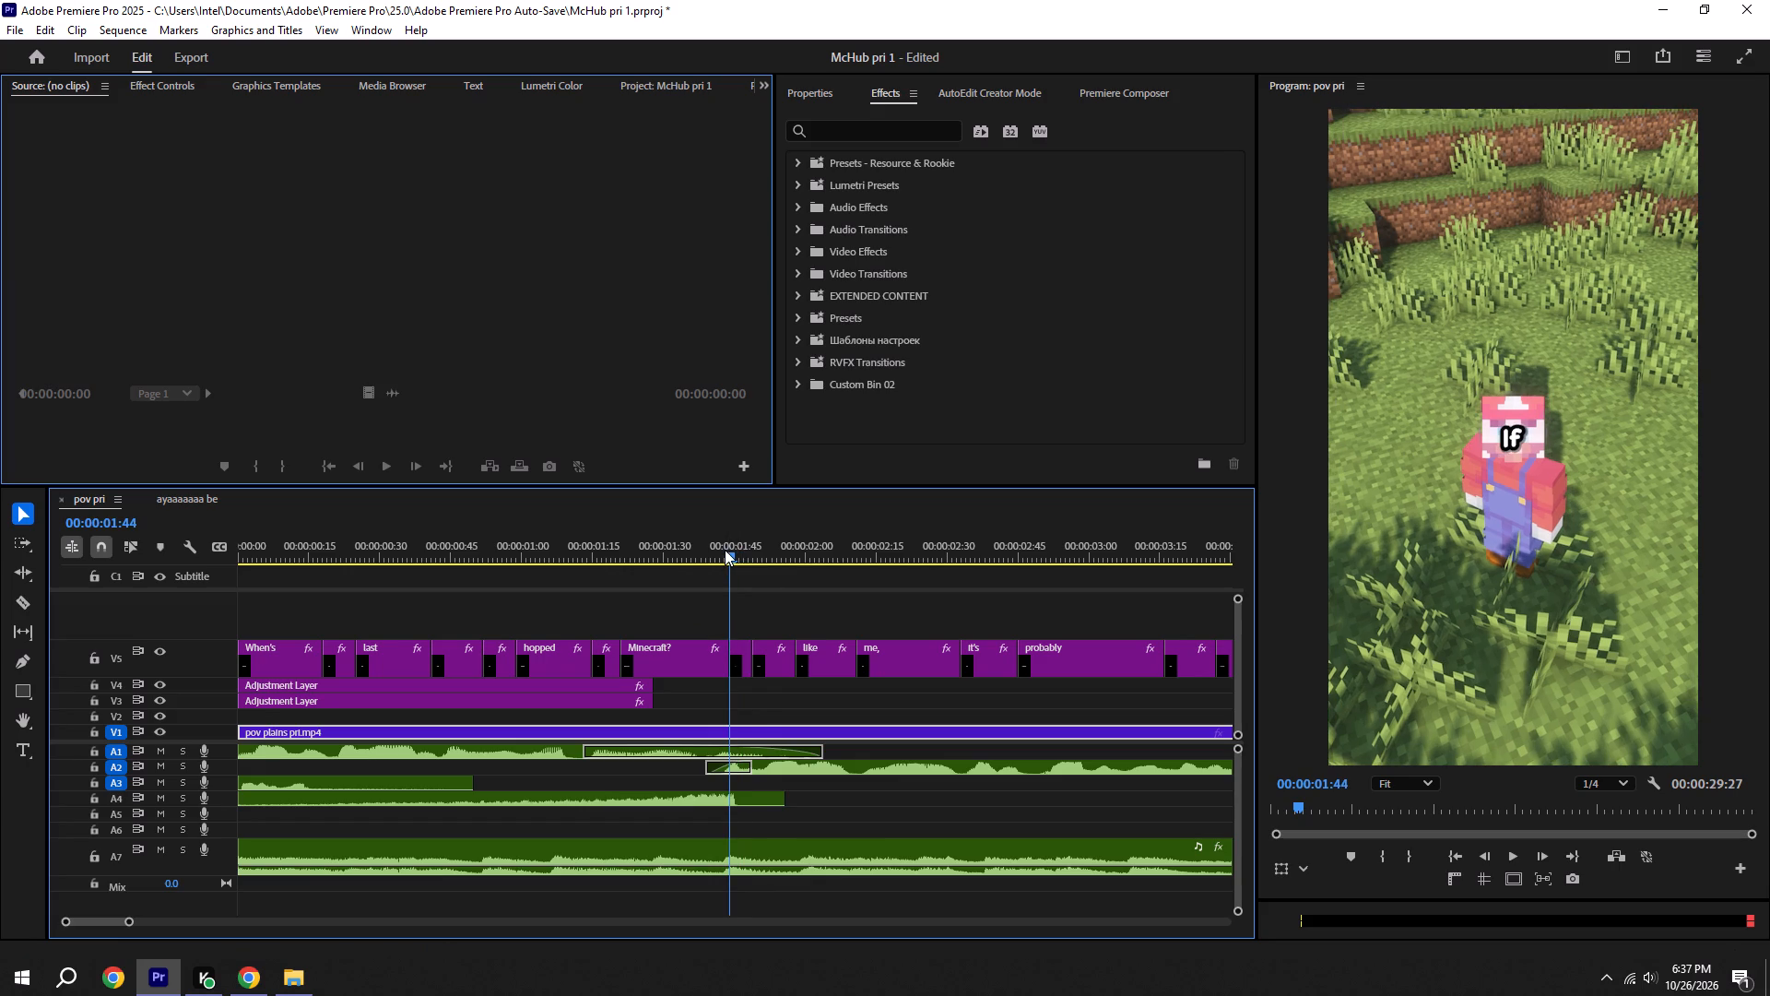
{"action": "key", "text": "c"}
{"action": "left_click", "coordinate": [729, 730]}
{"action": "key", "text": "v"}
{"action": "left_click", "coordinate": [821, 729]}
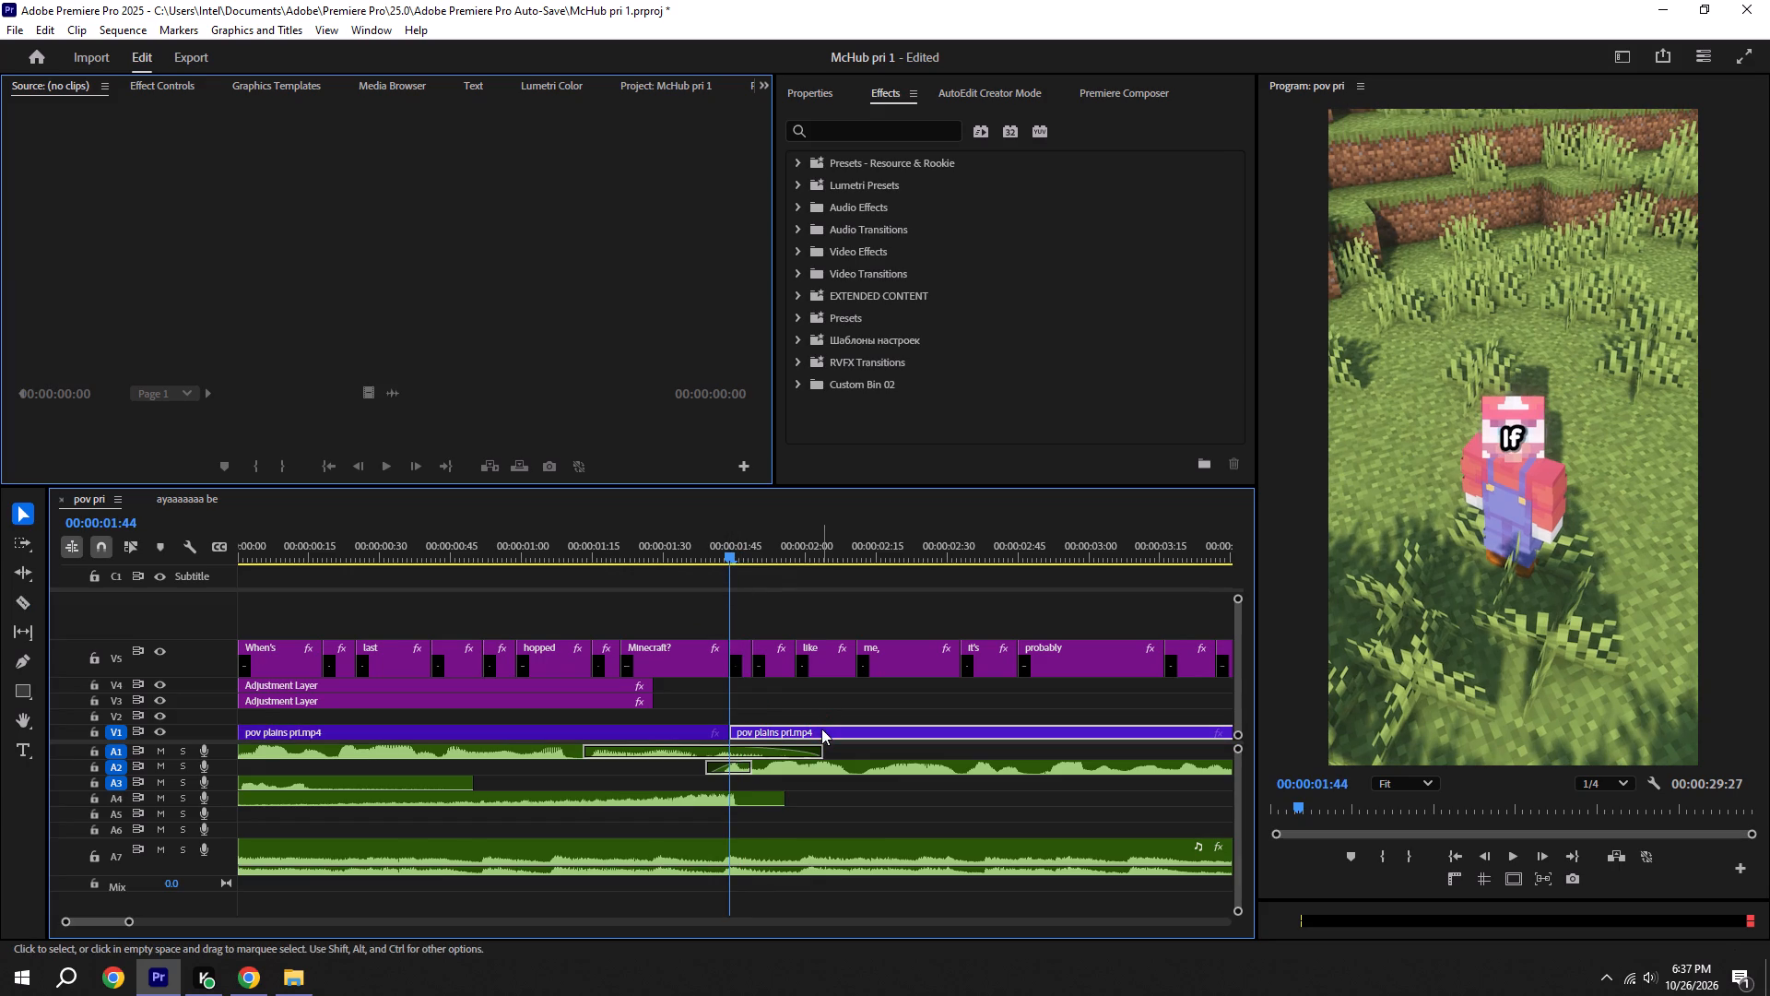
{"action": "key", "text": "BackSpace"}
Set the scale of the remaining pov plains pri.mp4 clip on V1 to 120% and save.
{"action": "left_click", "coordinate": [577, 738]}
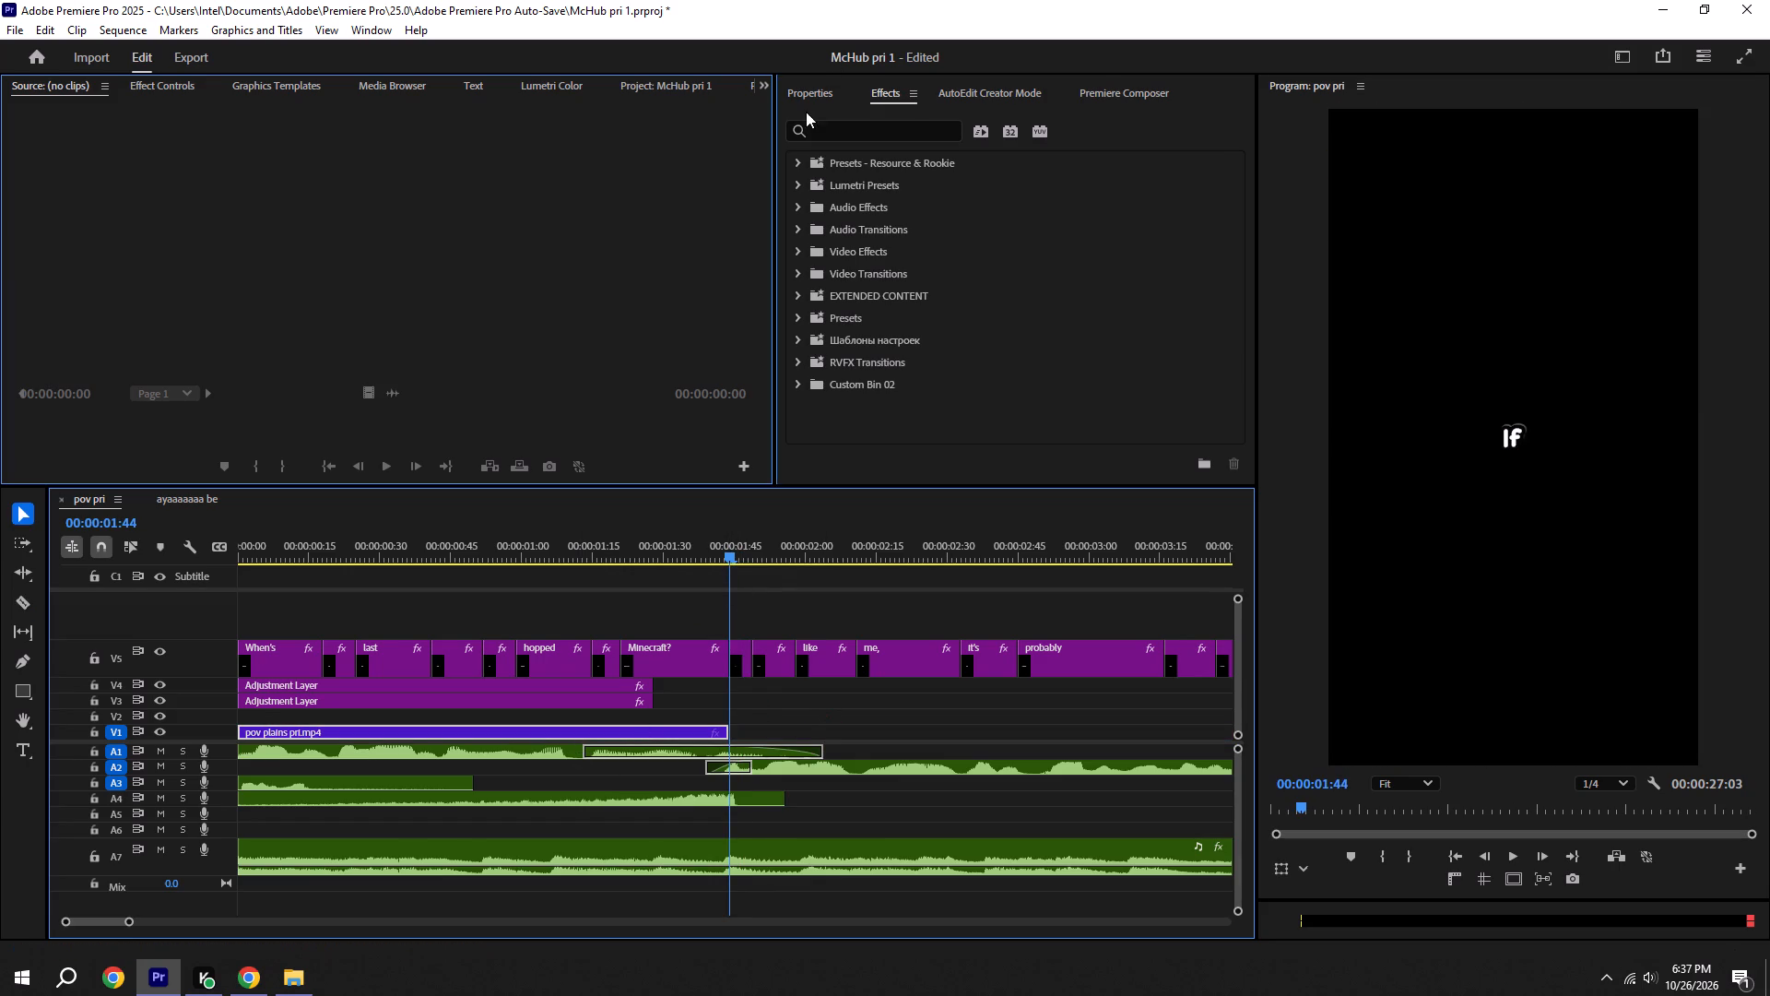
{"action": "left_click", "coordinate": [806, 112]}
{"action": "left_click", "coordinate": [821, 90]}
{"action": "left_click", "coordinate": [977, 285]}
{"action": "left_click", "coordinate": [1001, 290]}
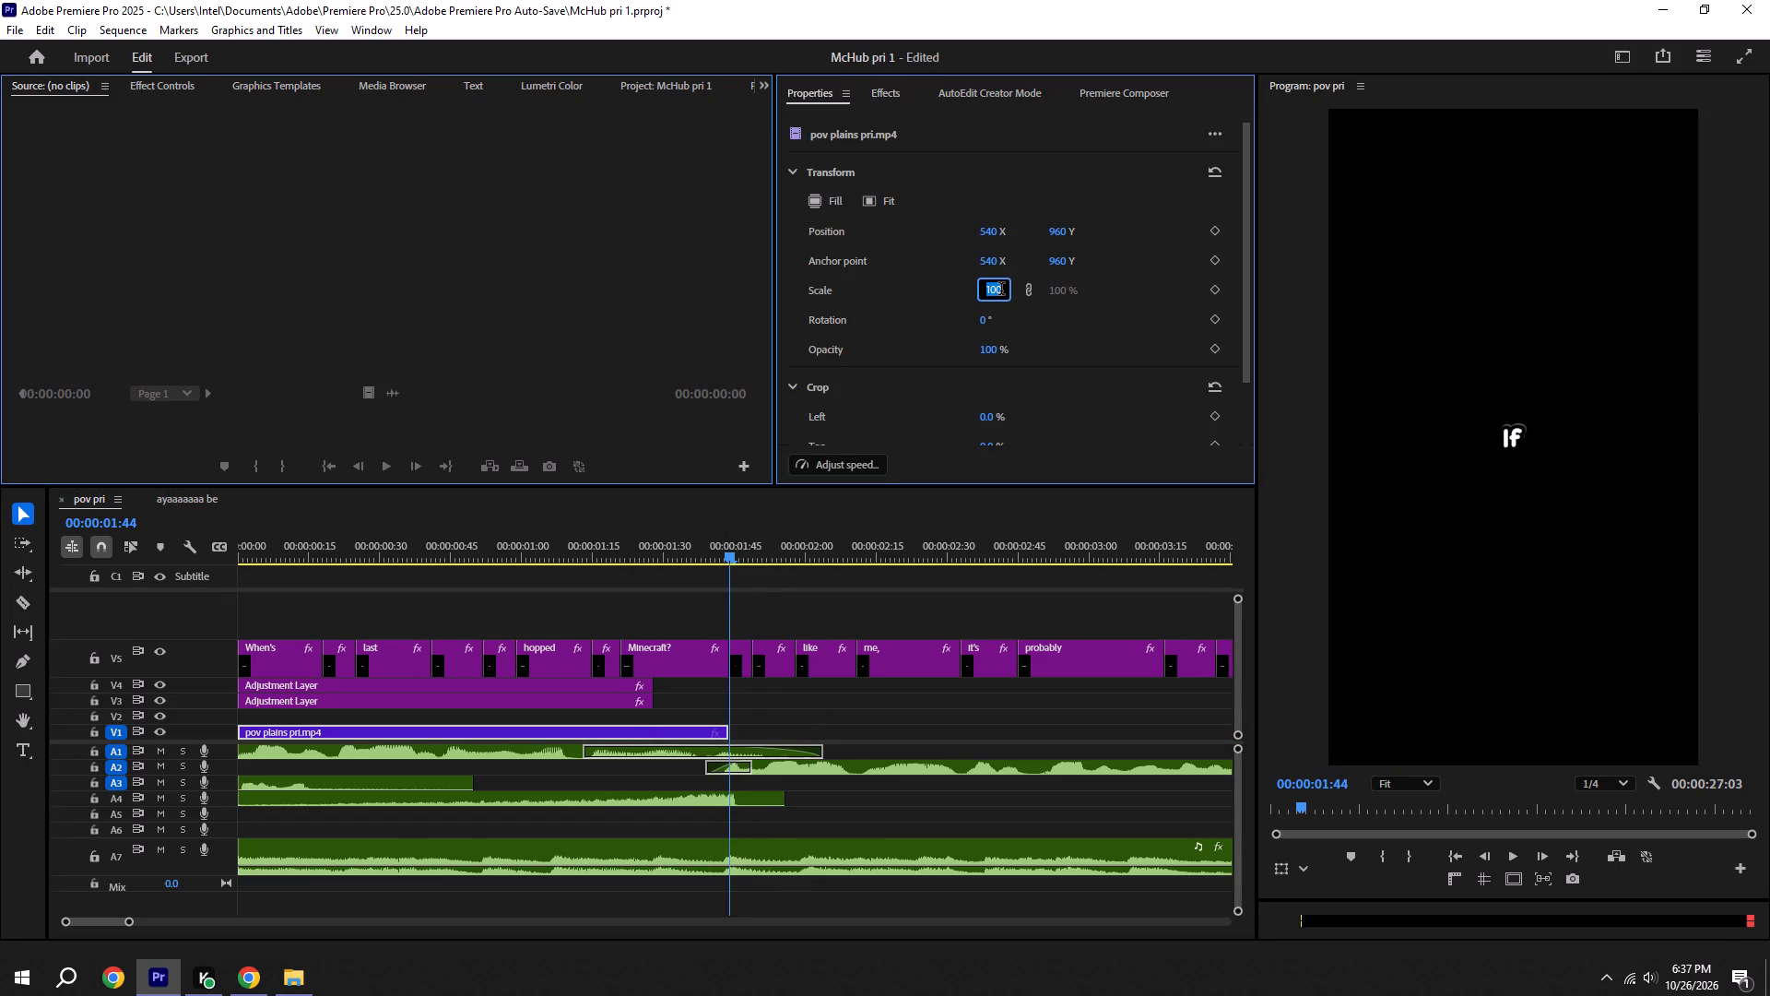
{"action": "key", "text": "BackSpace"}
{"action": "type", "text": "120"}
{"action": "key", "text": "Return"}
{"action": "key", "text": "ctrl+s"}
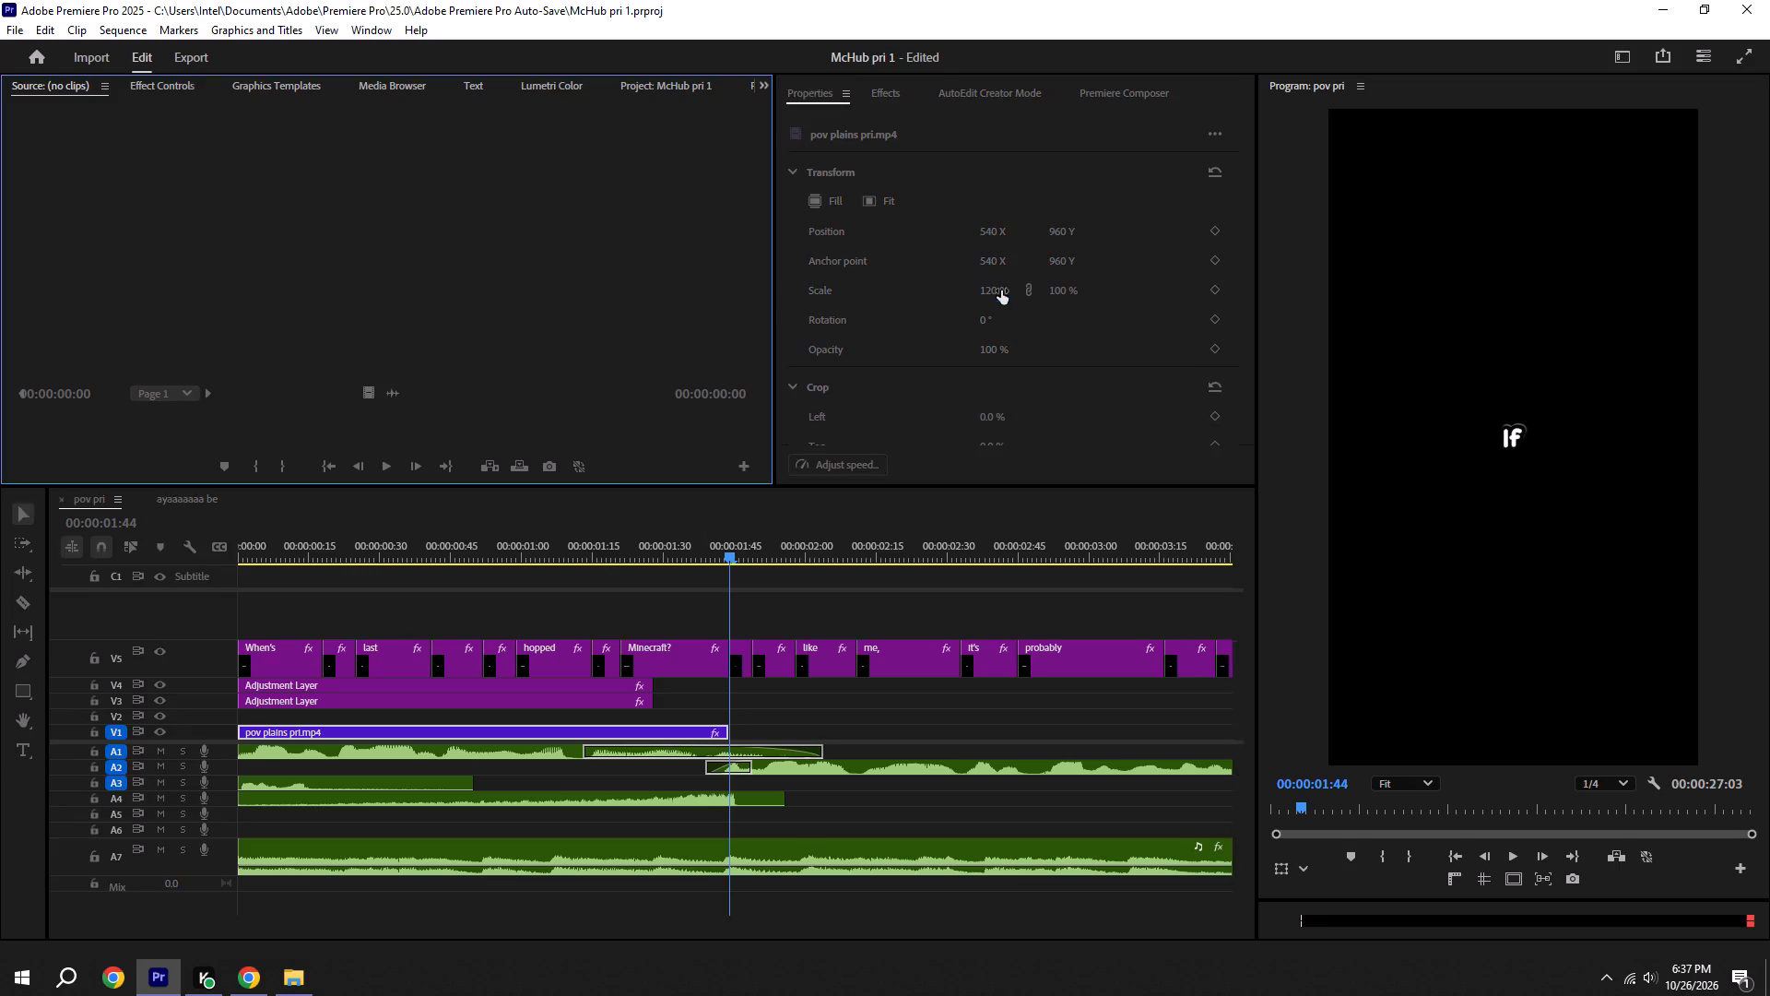
Preview the V1 clip at 00:00:01:21, set its vertical position to 1062, and save.
{"action": "left_click", "coordinate": [623, 547]}
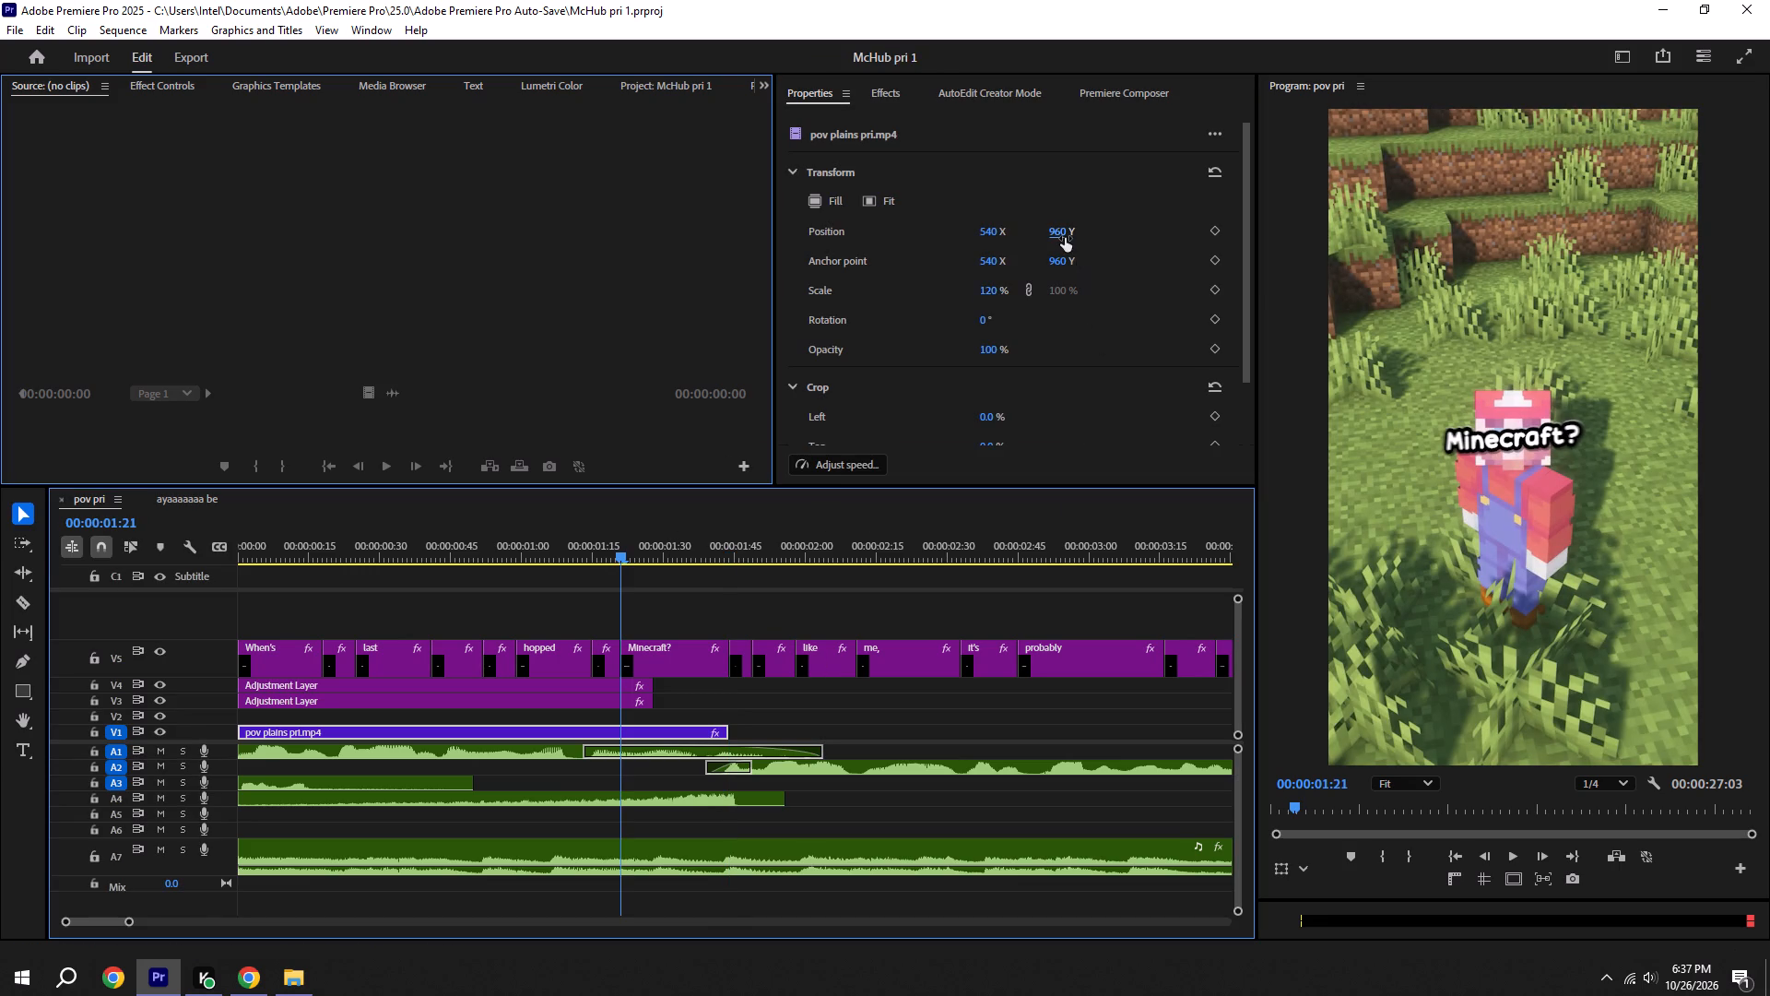
{"action": "left_click_drag", "start_coordinate": [1065, 238], "coordinate": [1162, 240]}
{"action": "key", "text": "ctrl+s"}
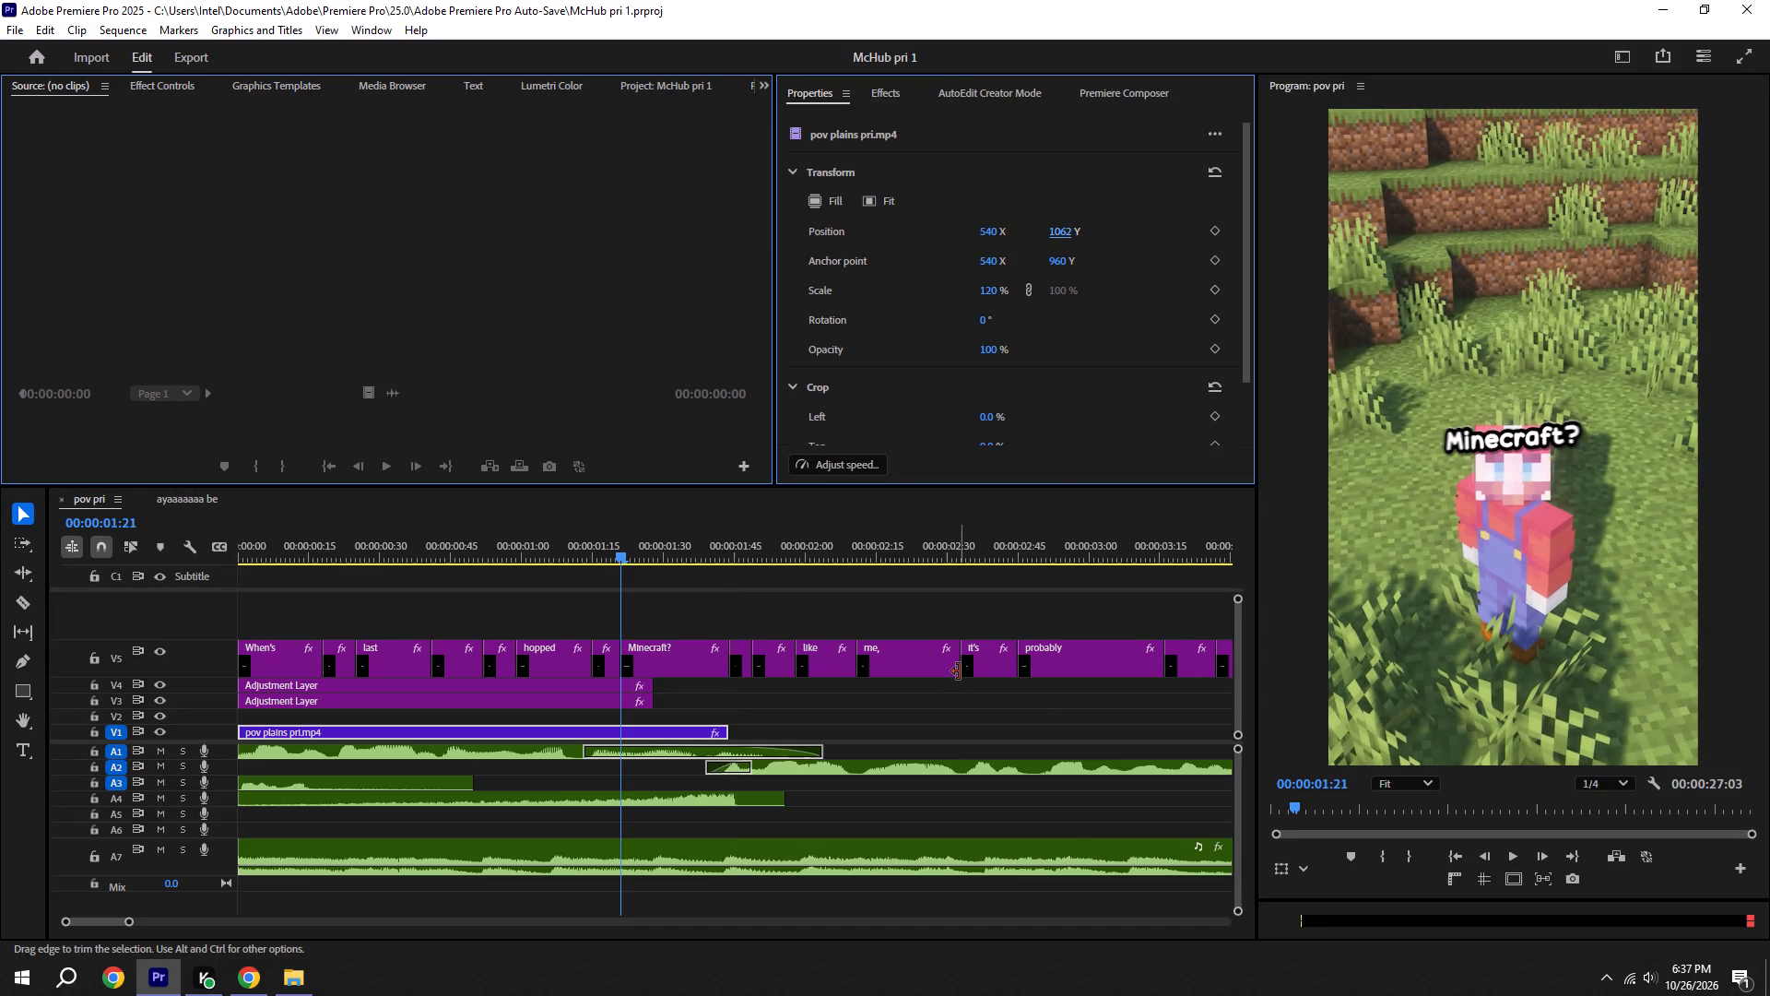
{"action": "key", "text": "ctrl+s"}
Play past the end of the V1 clip, return the playhead to 00:00:01:44, and save.
{"action": "scroll", "coordinate": [724, 760], "scroll_direction": "down", "scroll_amount": 11, "text": "alt"}
{"action": "left_click", "coordinate": [512, 741]}
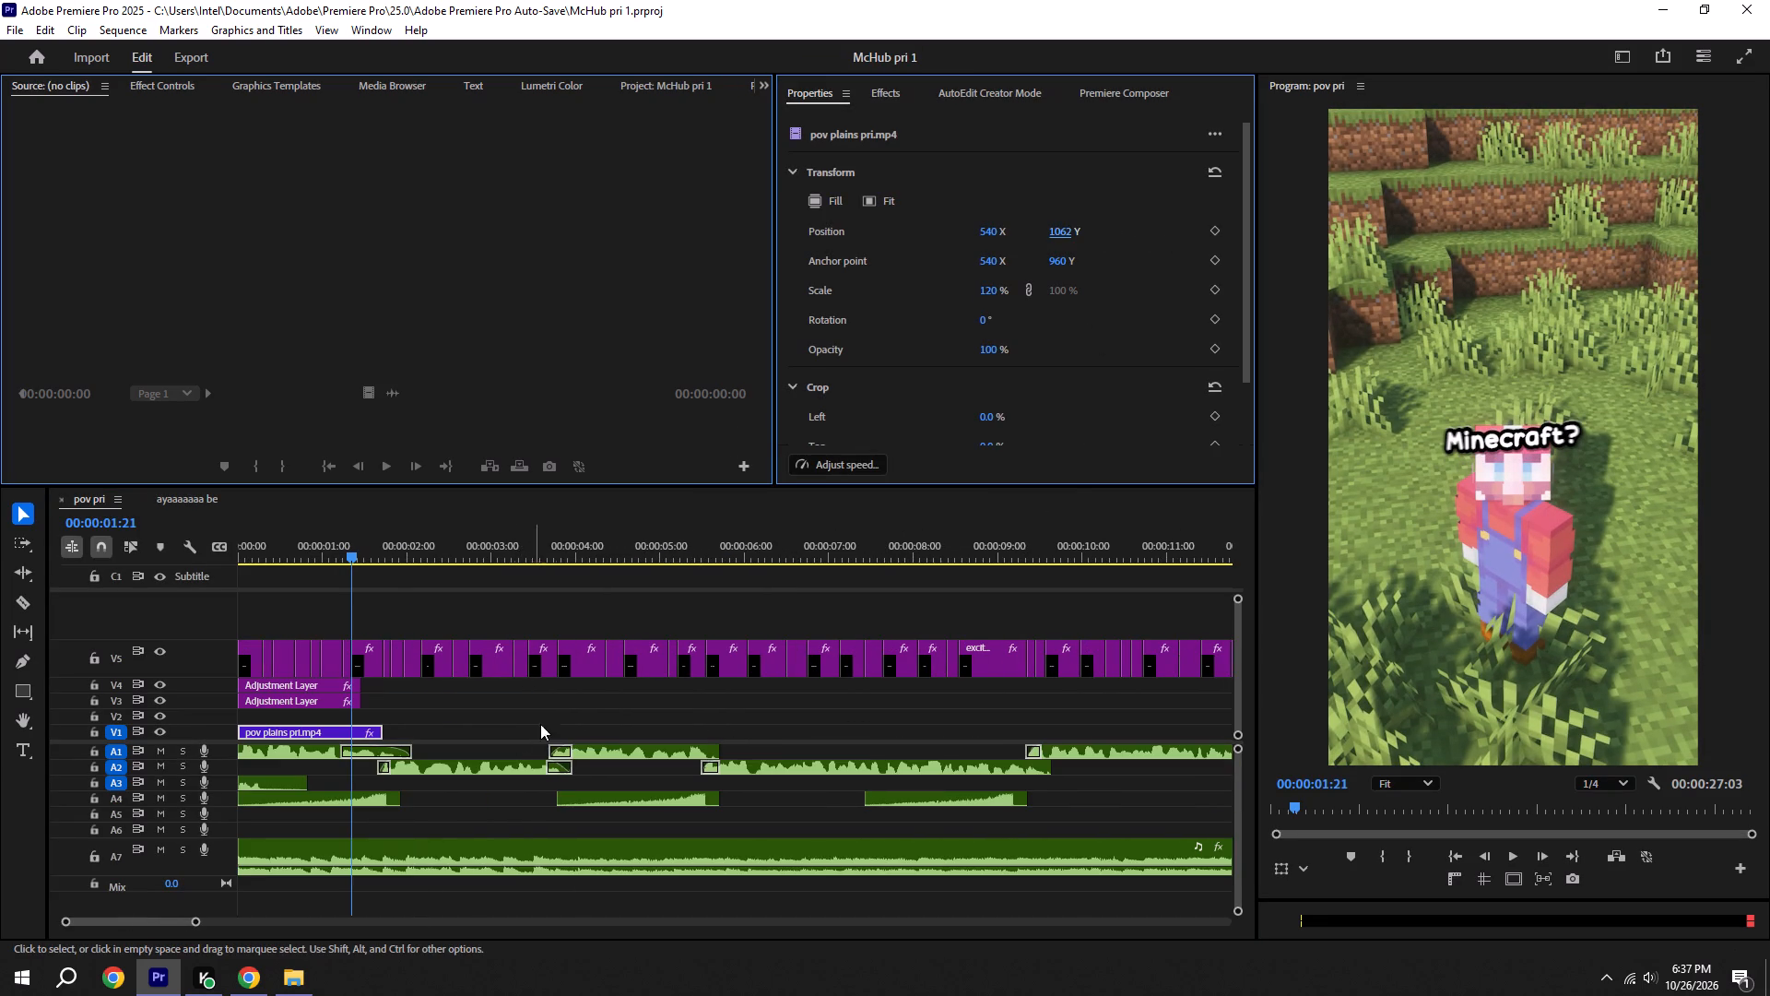
{"action": "key", "text": "space"}
{"action": "key", "text": "space"}
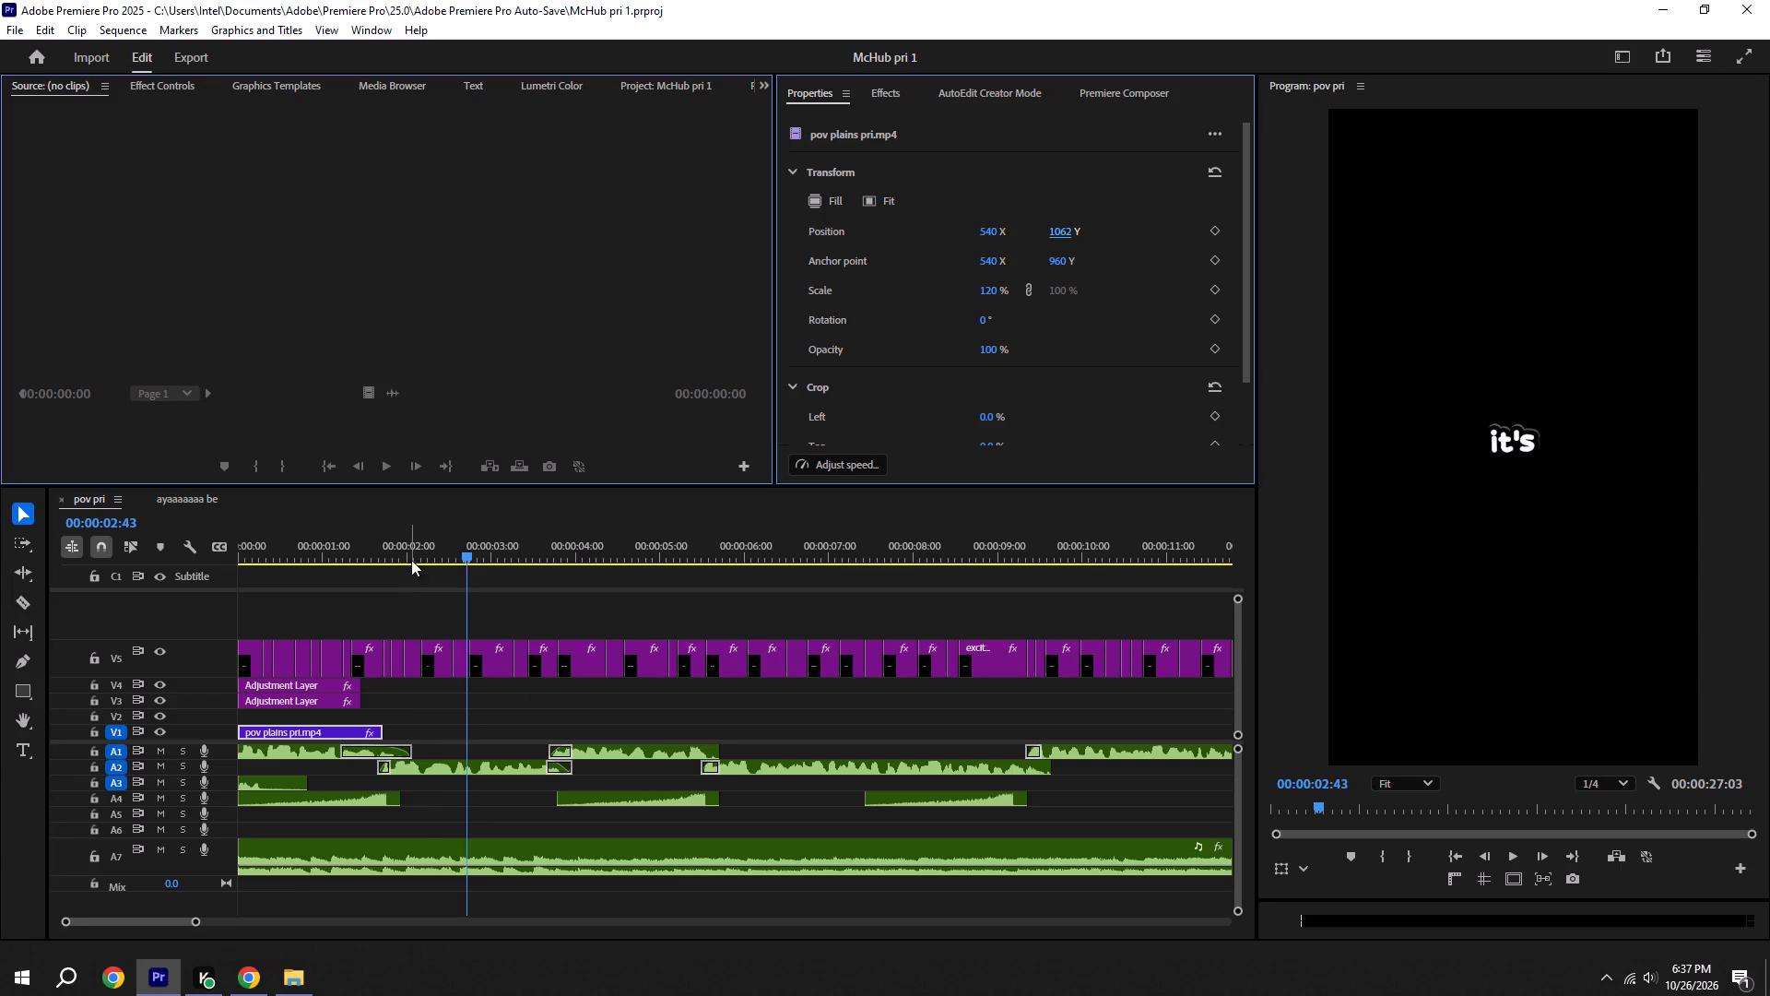
{"action": "left_click_drag", "start_coordinate": [404, 551], "coordinate": [387, 549], "text": "shift"}
{"action": "scroll", "coordinate": [401, 722], "scroll_direction": "up", "scroll_amount": 10, "text": "alt"}
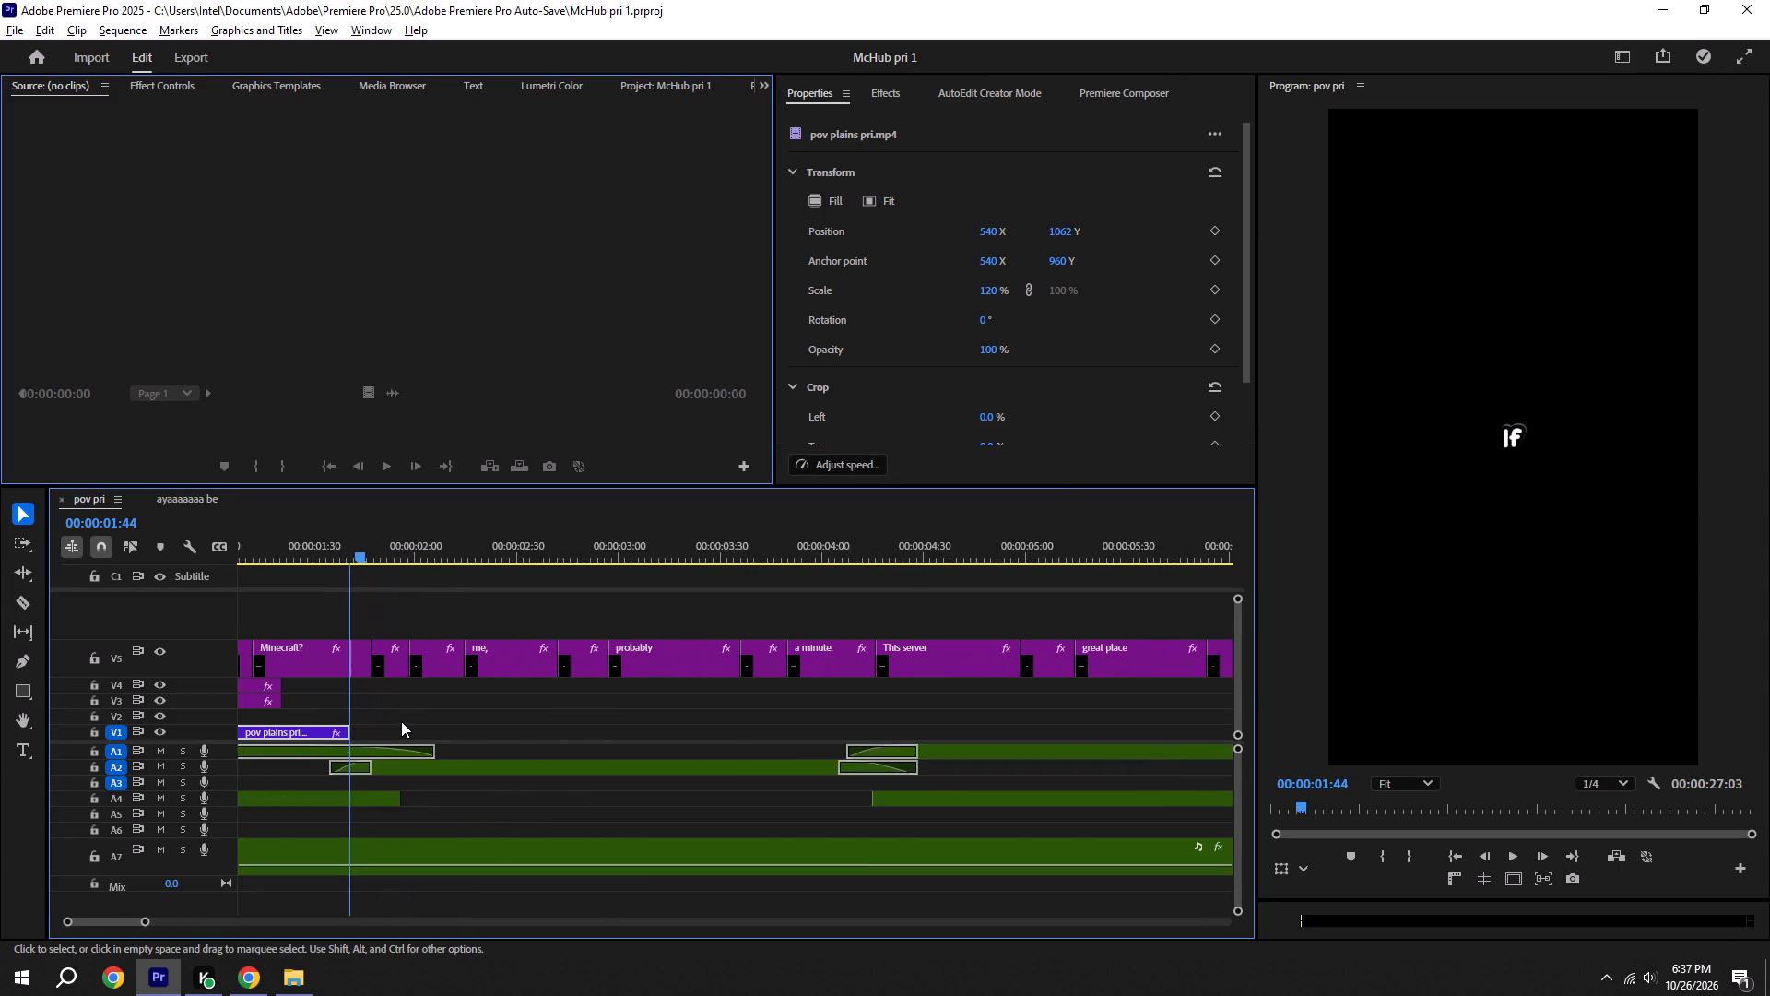
{"action": "key", "text": "ctrl+s"}
{"action": "scroll", "coordinate": [403, 712], "scroll_direction": "down", "scroll_amount": 10, "text": "alt"}
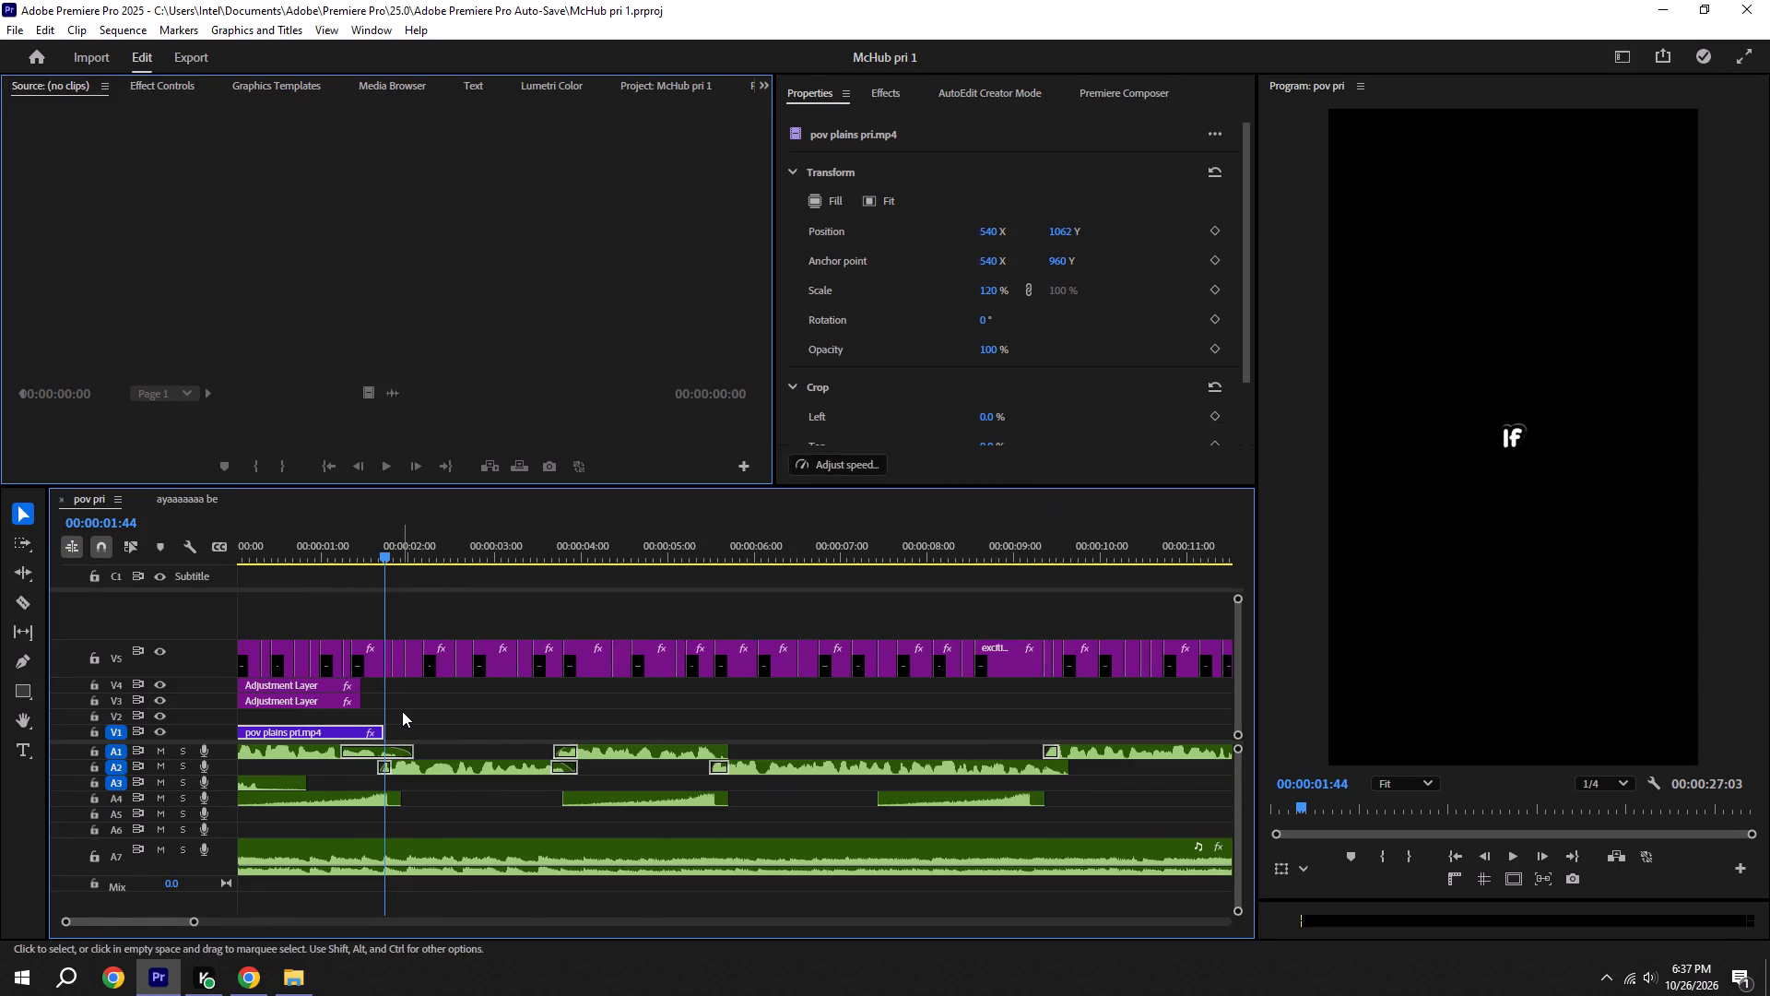
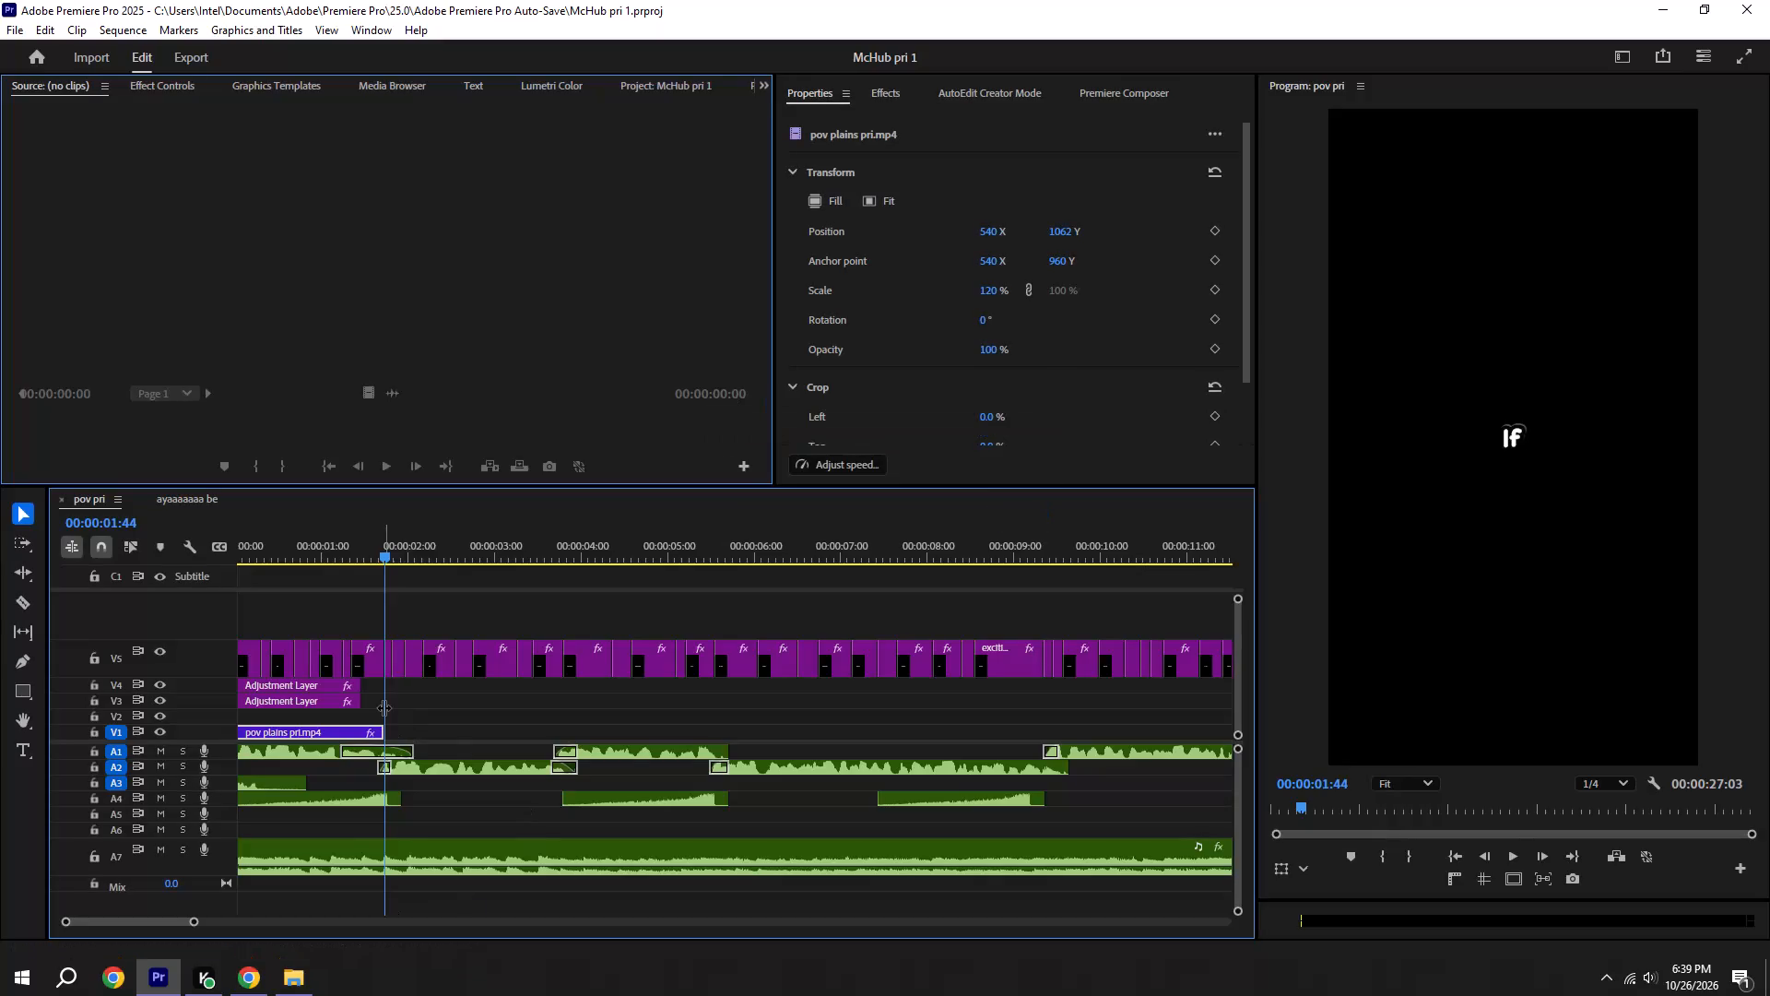
Play past the end of the V1 clip, return the playhead to 00:00:01:44, and save.
{"action": "key", "text": "space"}
{"action": "scroll", "coordinate": [387, 705], "scroll_direction": "down", "scroll_amount": 6, "text": "alt"}
{"action": "key", "text": "ctrl+s"}
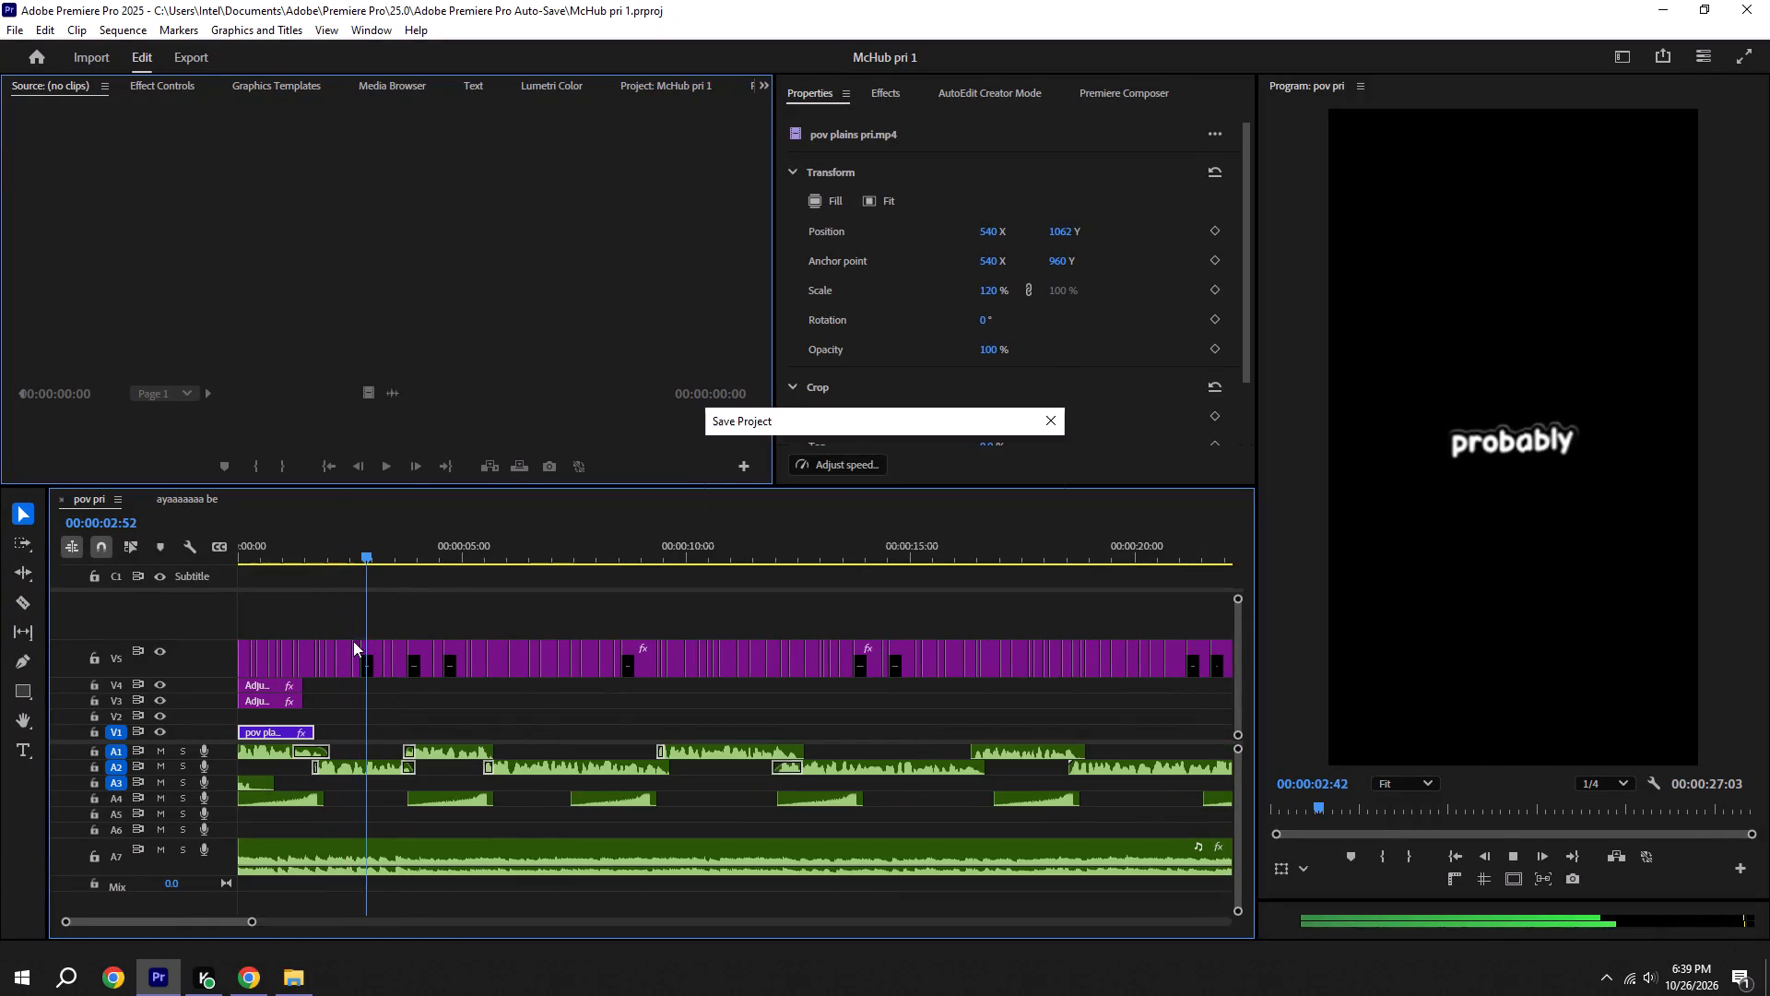
{"action": "left_click_drag", "start_coordinate": [325, 561], "coordinate": [317, 559], "text": "shift"}
{"action": "scroll", "coordinate": [344, 700], "scroll_direction": "up", "scroll_amount": 8, "text": "alt"}
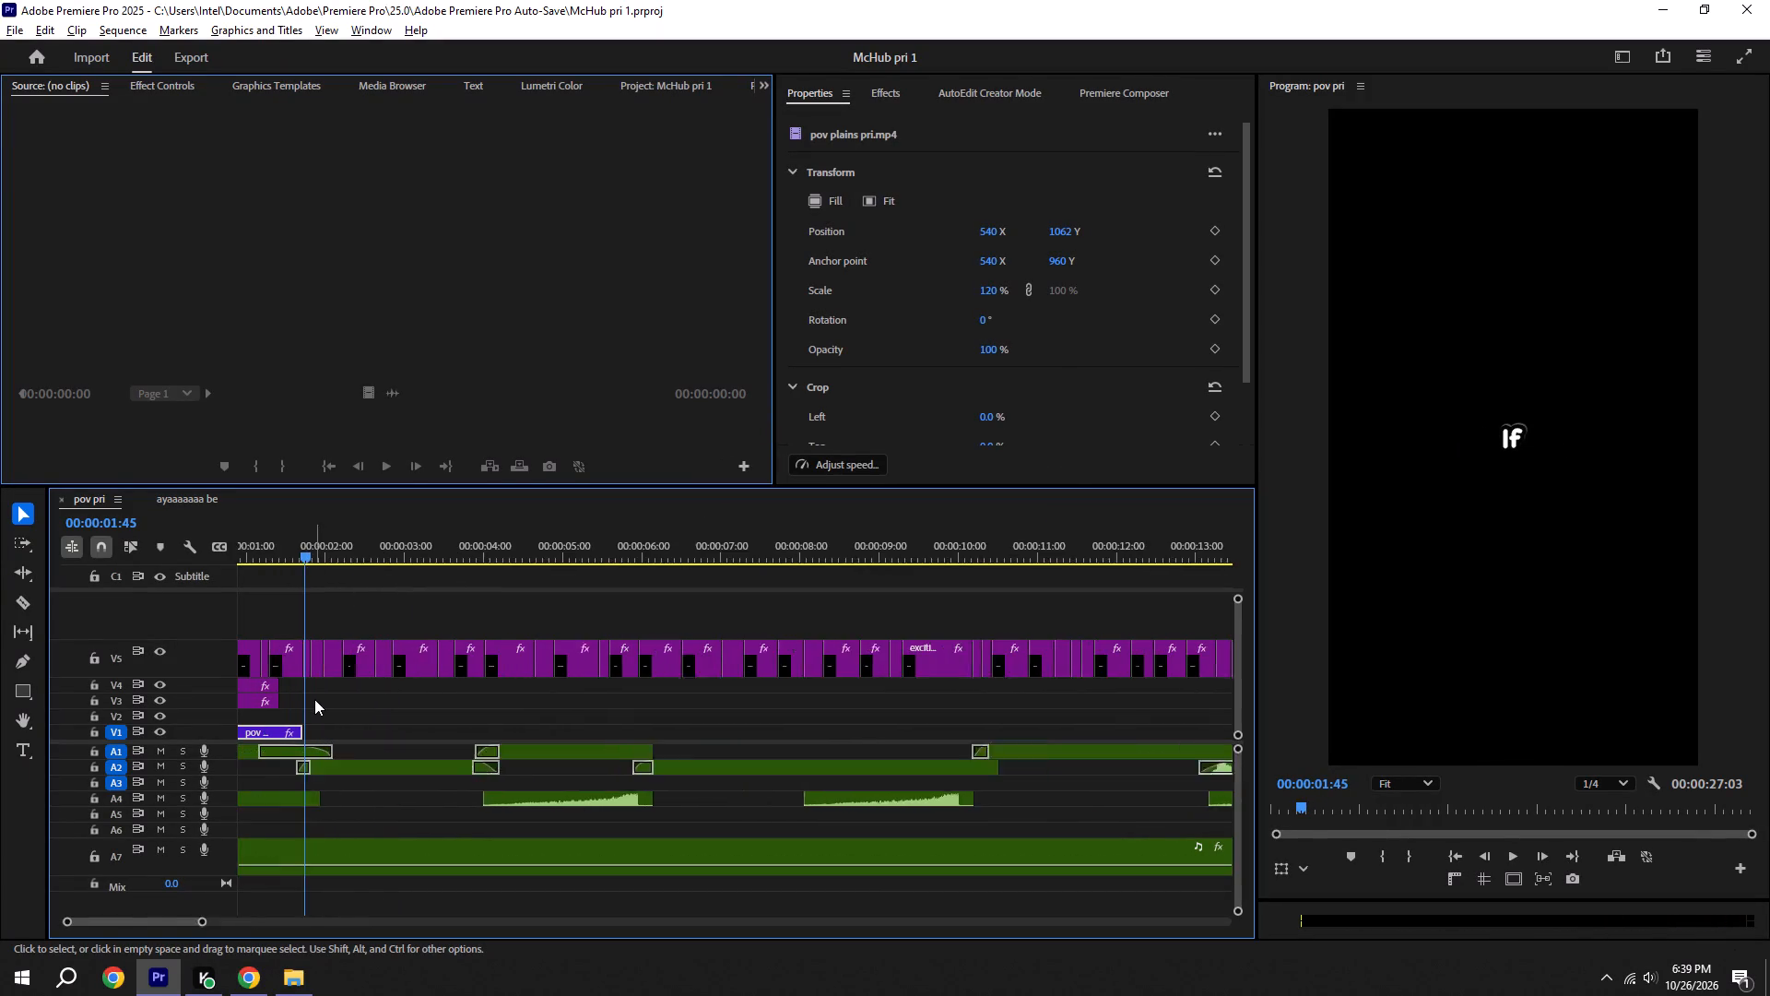
{"action": "scroll", "coordinate": [314, 699], "scroll_direction": "up", "scroll_amount": 8, "text": "alt"}
{"action": "left_click_drag", "start_coordinate": [426, 567], "coordinate": [418, 565], "text": "shift"}
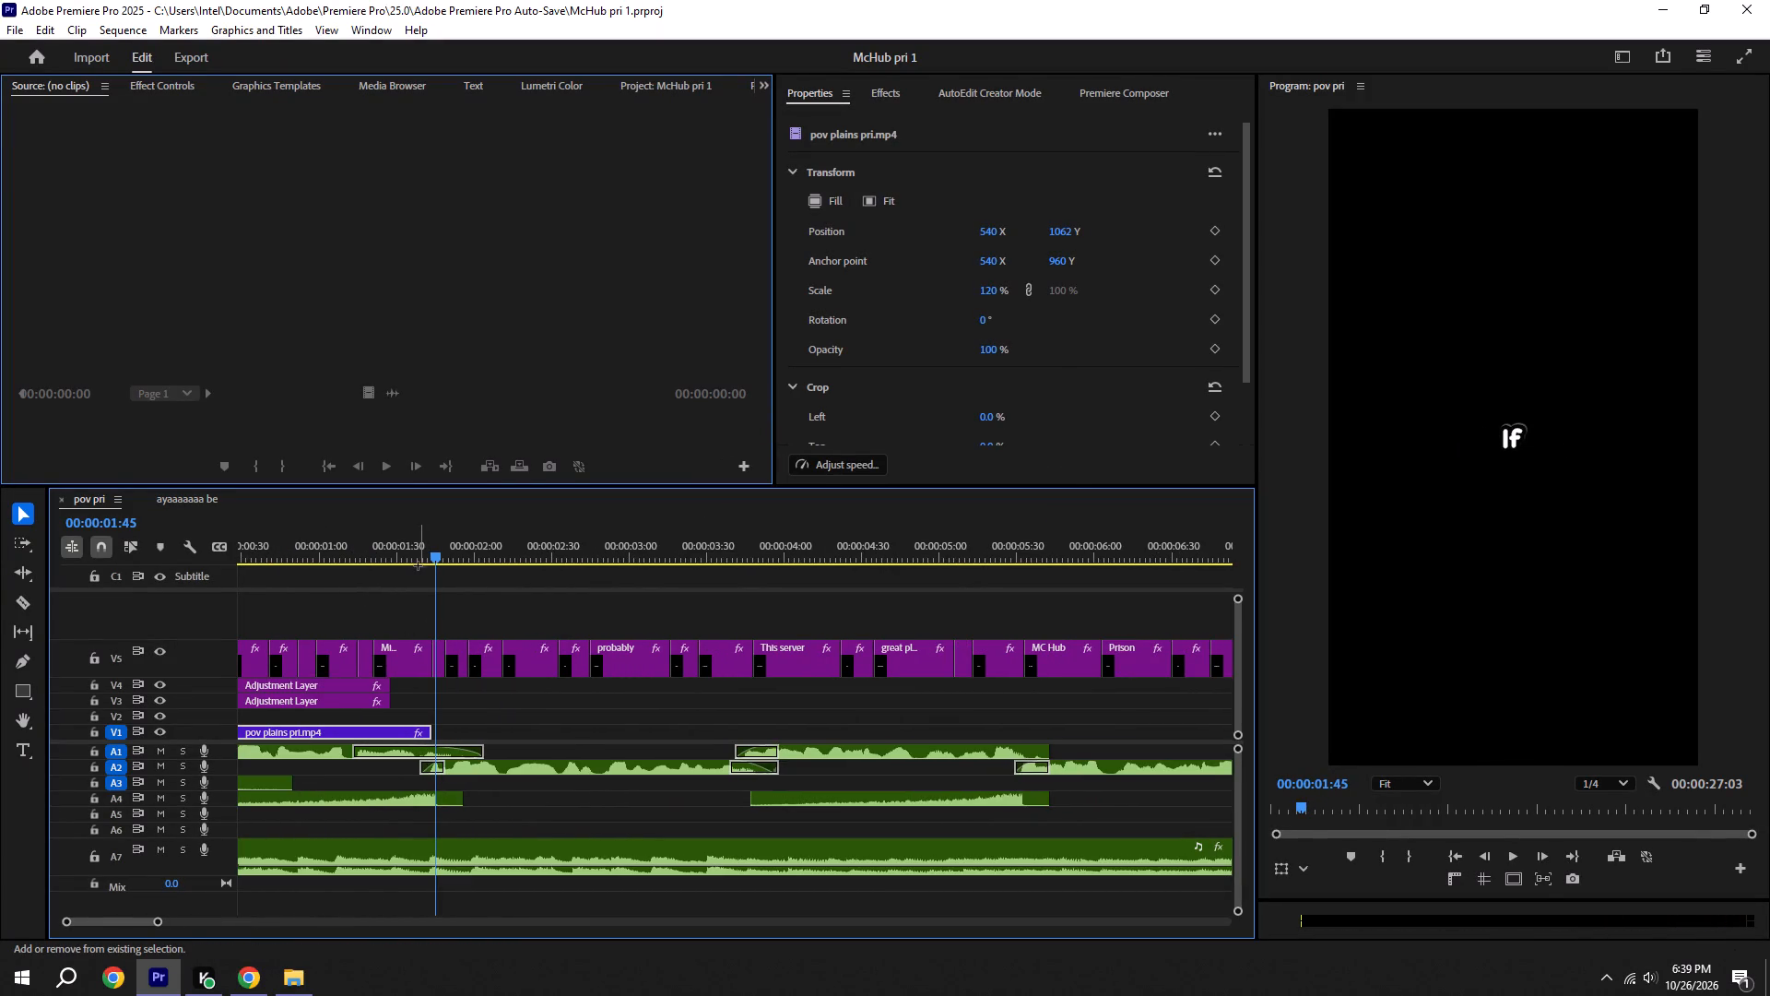
{"action": "left_click_drag", "start_coordinate": [418, 565], "coordinate": [417, 565], "text": "shift"}
{"action": "left_click_drag", "start_coordinate": [442, 554], "coordinate": [431, 554], "text": "shift"}
{"action": "key", "text": "ctrl+s"}
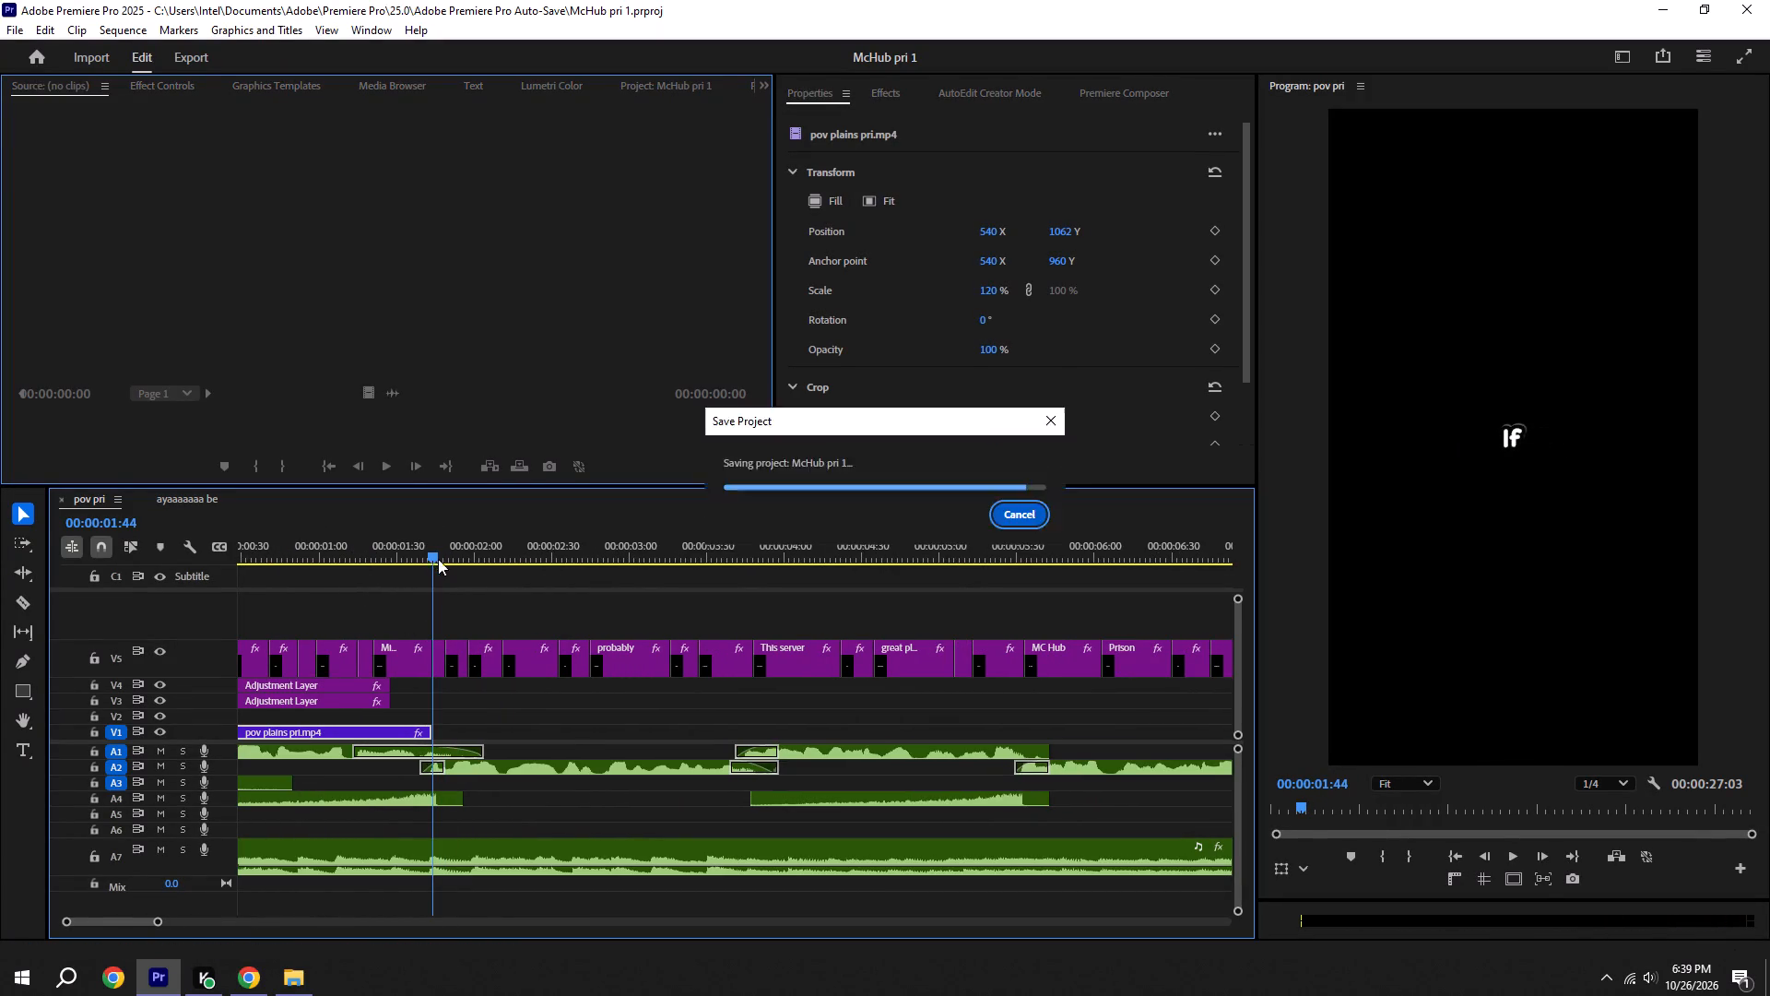
{"action": "scroll", "coordinate": [439, 631], "scroll_direction": "up", "scroll_amount": 10, "text": "alt"}
{"action": "key", "text": "ctrl+s"}
{"action": "scroll", "coordinate": [459, 600], "scroll_direction": "down", "scroll_amount": 10, "text": "alt"}
{"action": "key", "text": "ctrl+s"}
Bring ghoda lodaaa.mp4 from the paid one folder onto V1, starting at 00:00:01:44 directly after the pov plains pri.mp4 clip.
{"action": "left_click", "coordinate": [300, 995]}
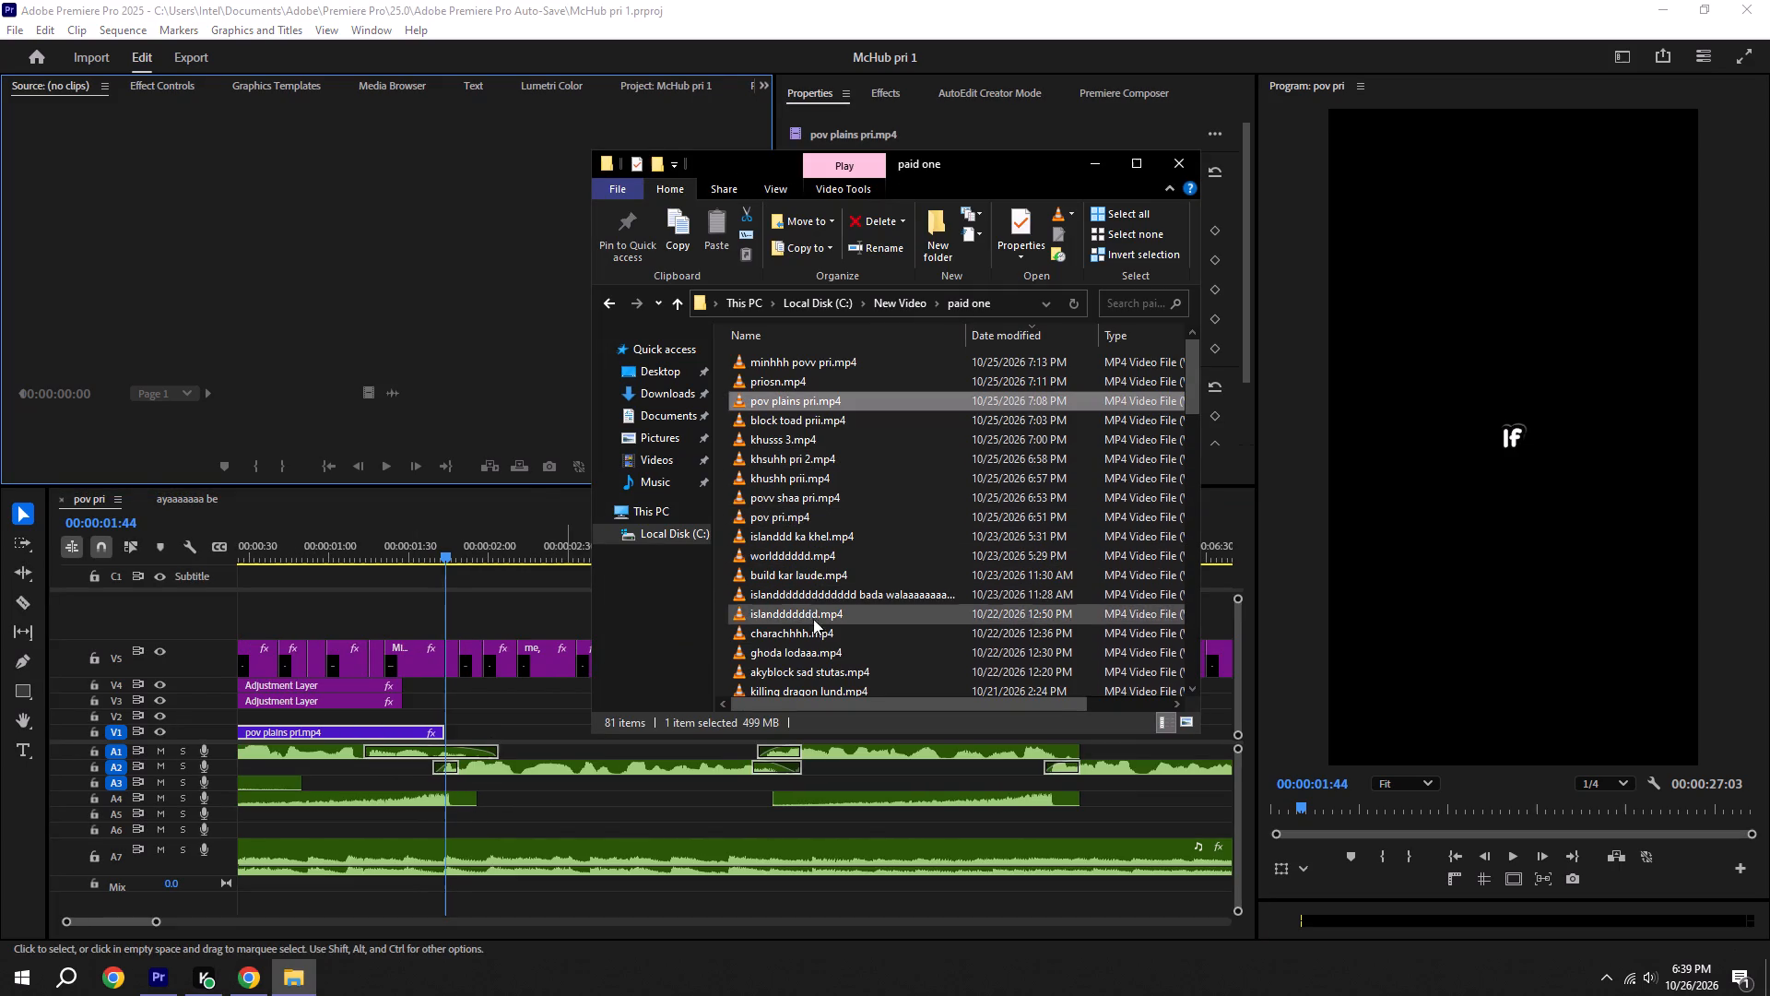
{"action": "left_click_drag", "start_coordinate": [818, 653], "coordinate": [470, 704]}
{"action": "left_click", "coordinate": [485, 718]}
{"action": "left_click_drag", "start_coordinate": [484, 704], "coordinate": [567, 716]}
{"action": "key", "text": "ctrl+s"}
{"action": "left_click_drag", "start_coordinate": [607, 700], "coordinate": [496, 731]}
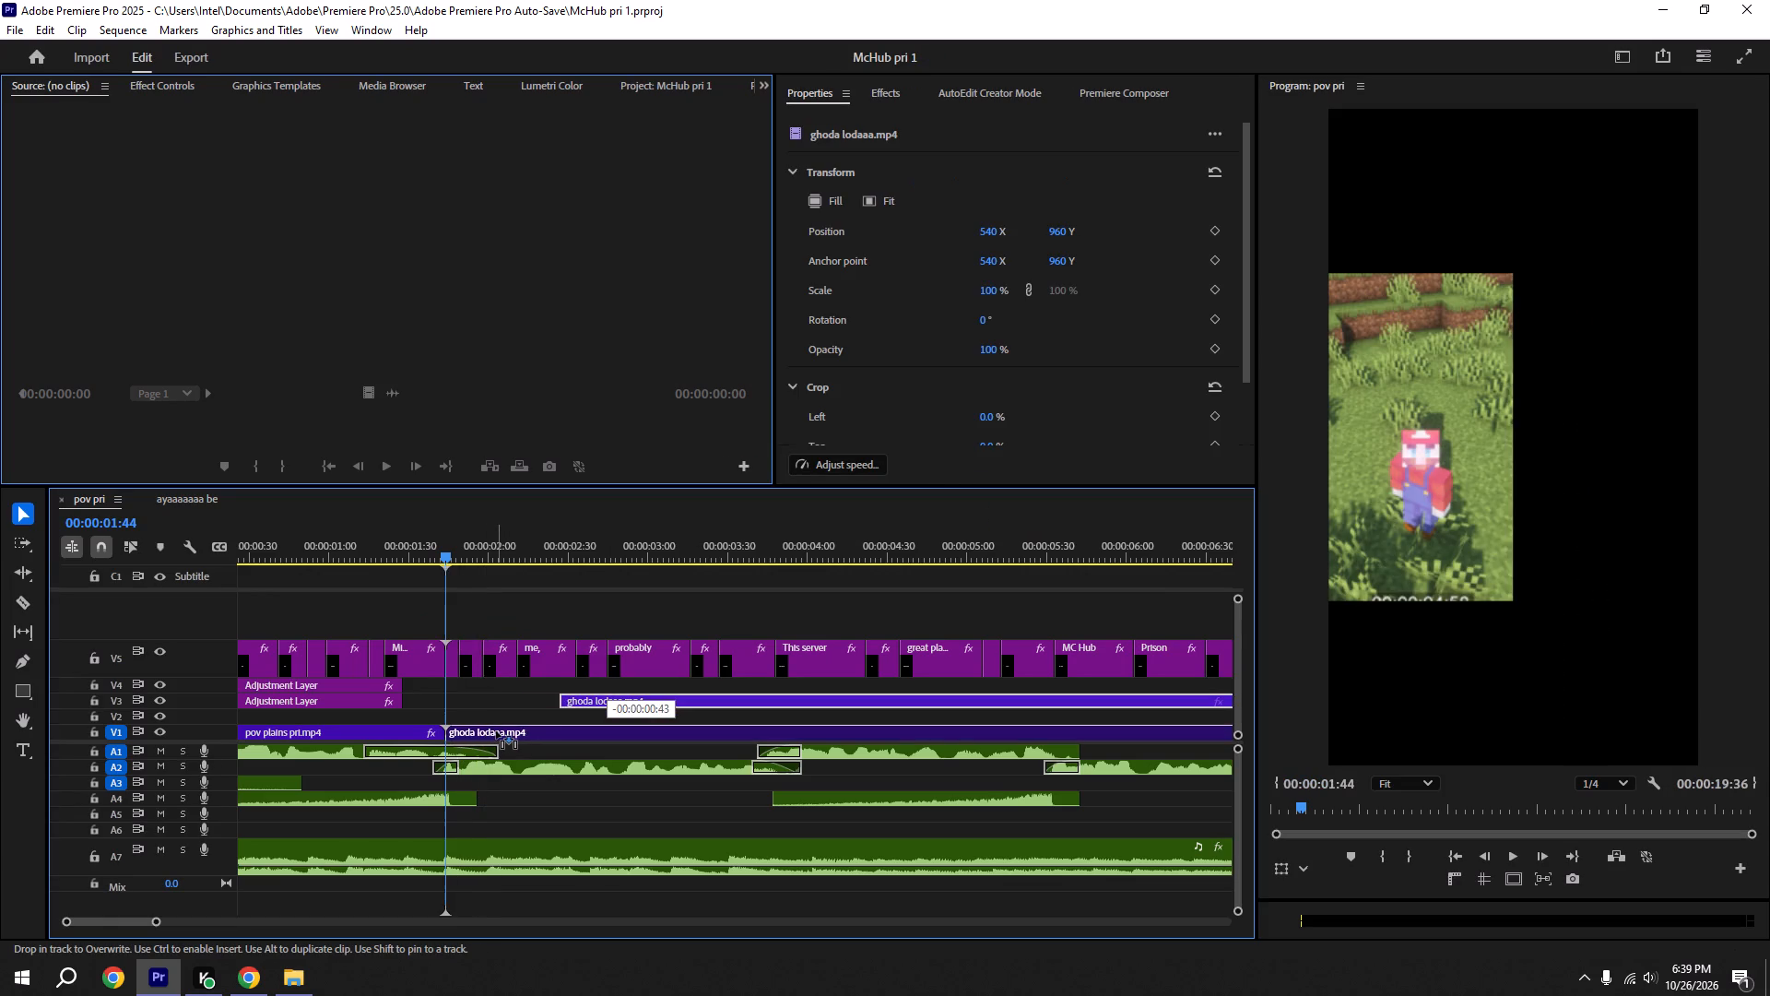
{"action": "left_click_drag", "start_coordinate": [496, 731], "coordinate": [495, 732]}
Set the scale of the ghoda lodaaa.mp4 clip to 120%, shift it lower in the frame, and save.
{"action": "left_click", "coordinate": [993, 291]}
{"action": "key", "text": "BackSpace"}
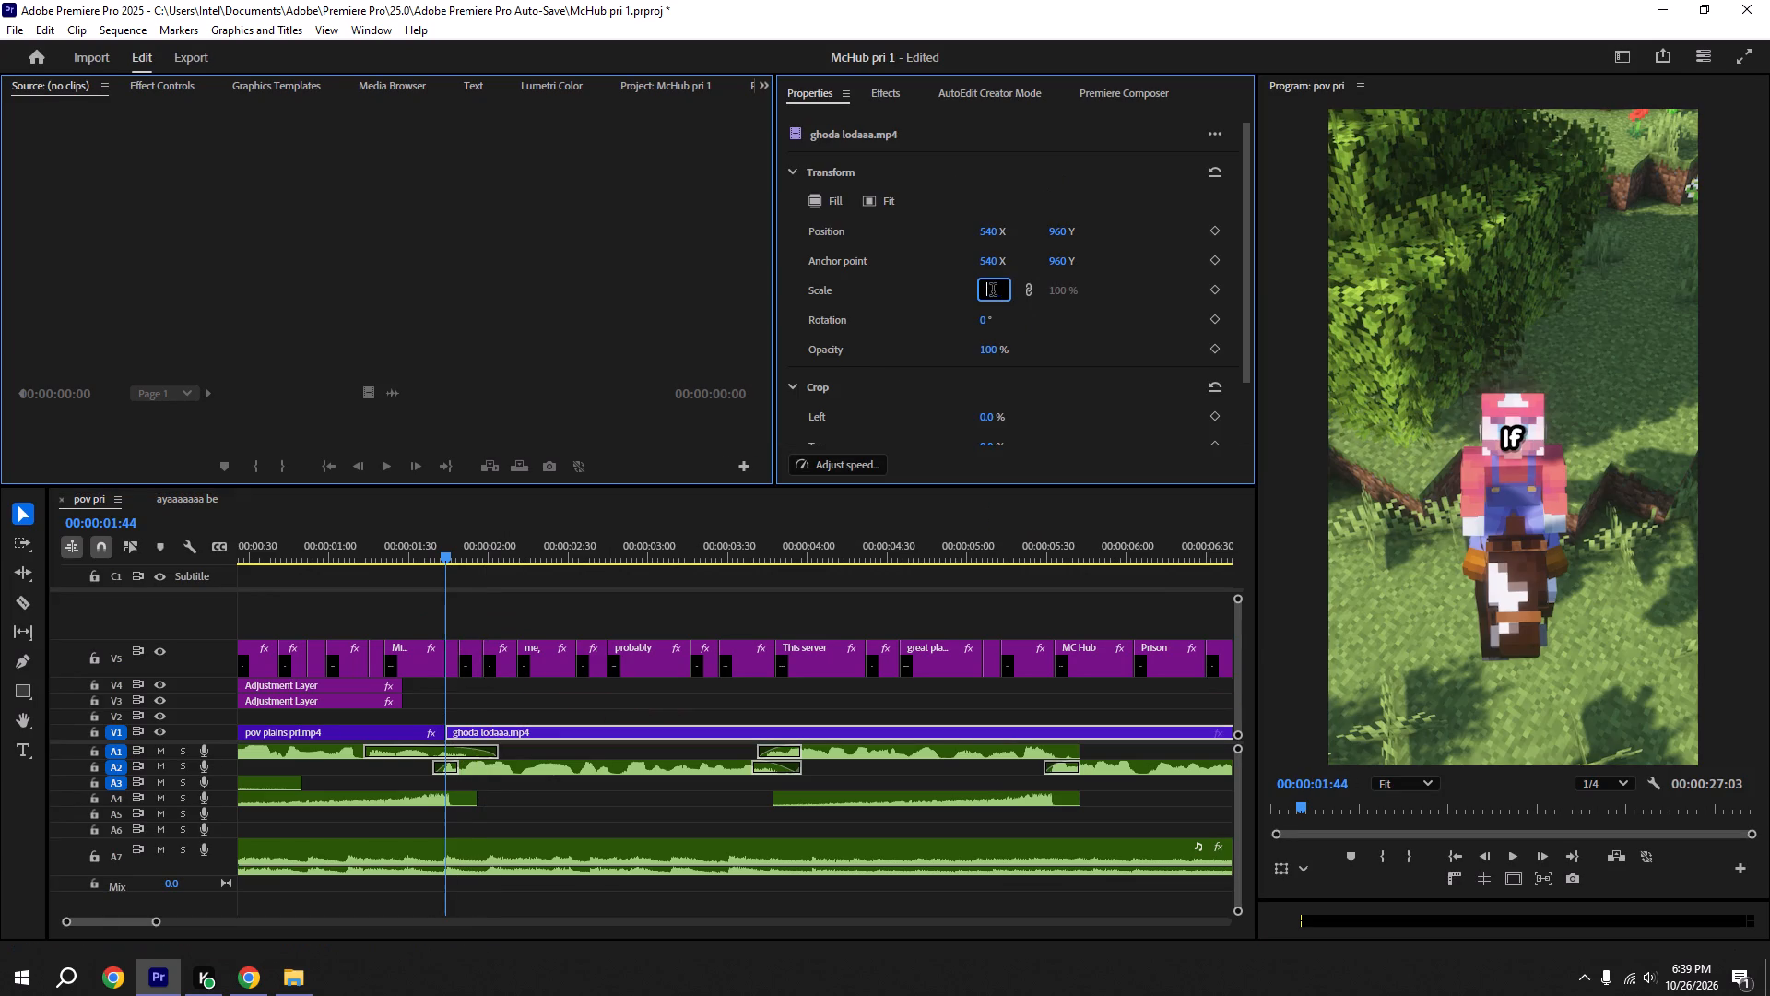
{"action": "type", "text": "120"}
{"action": "key", "text": "Return"}
{"action": "key", "text": "ctrl+s"}
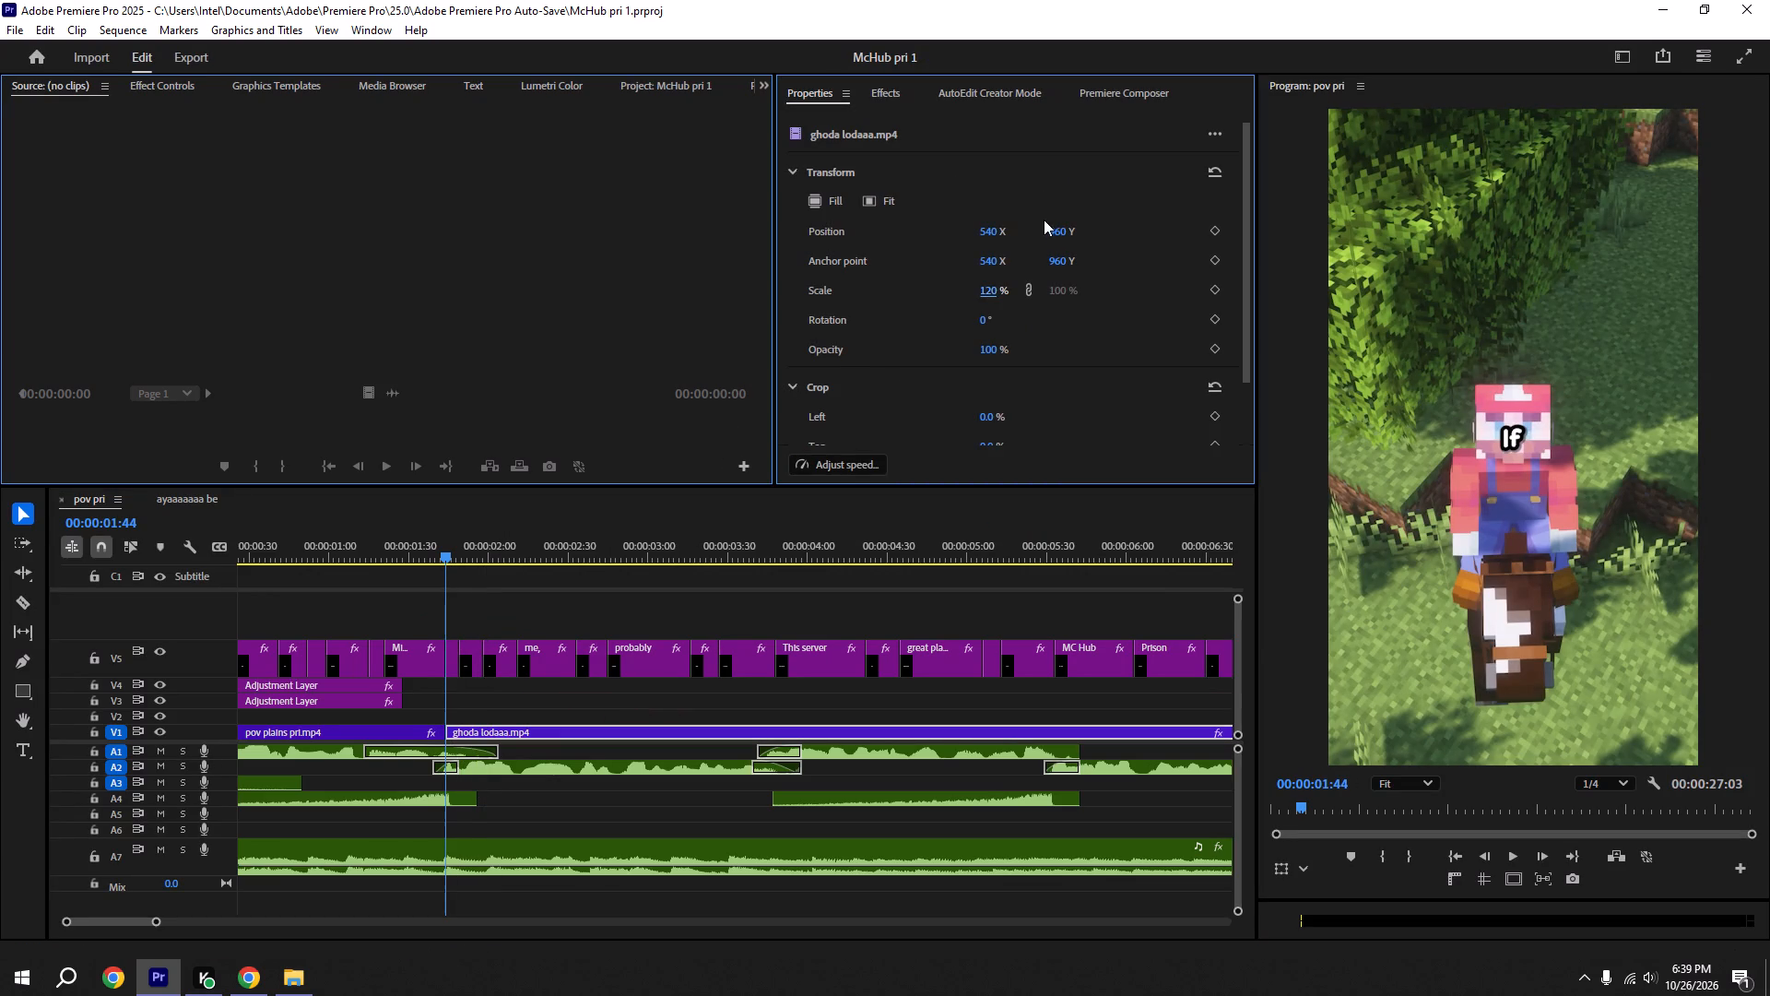
{"action": "left_click_drag", "start_coordinate": [1058, 225], "coordinate": [1209, 247]}
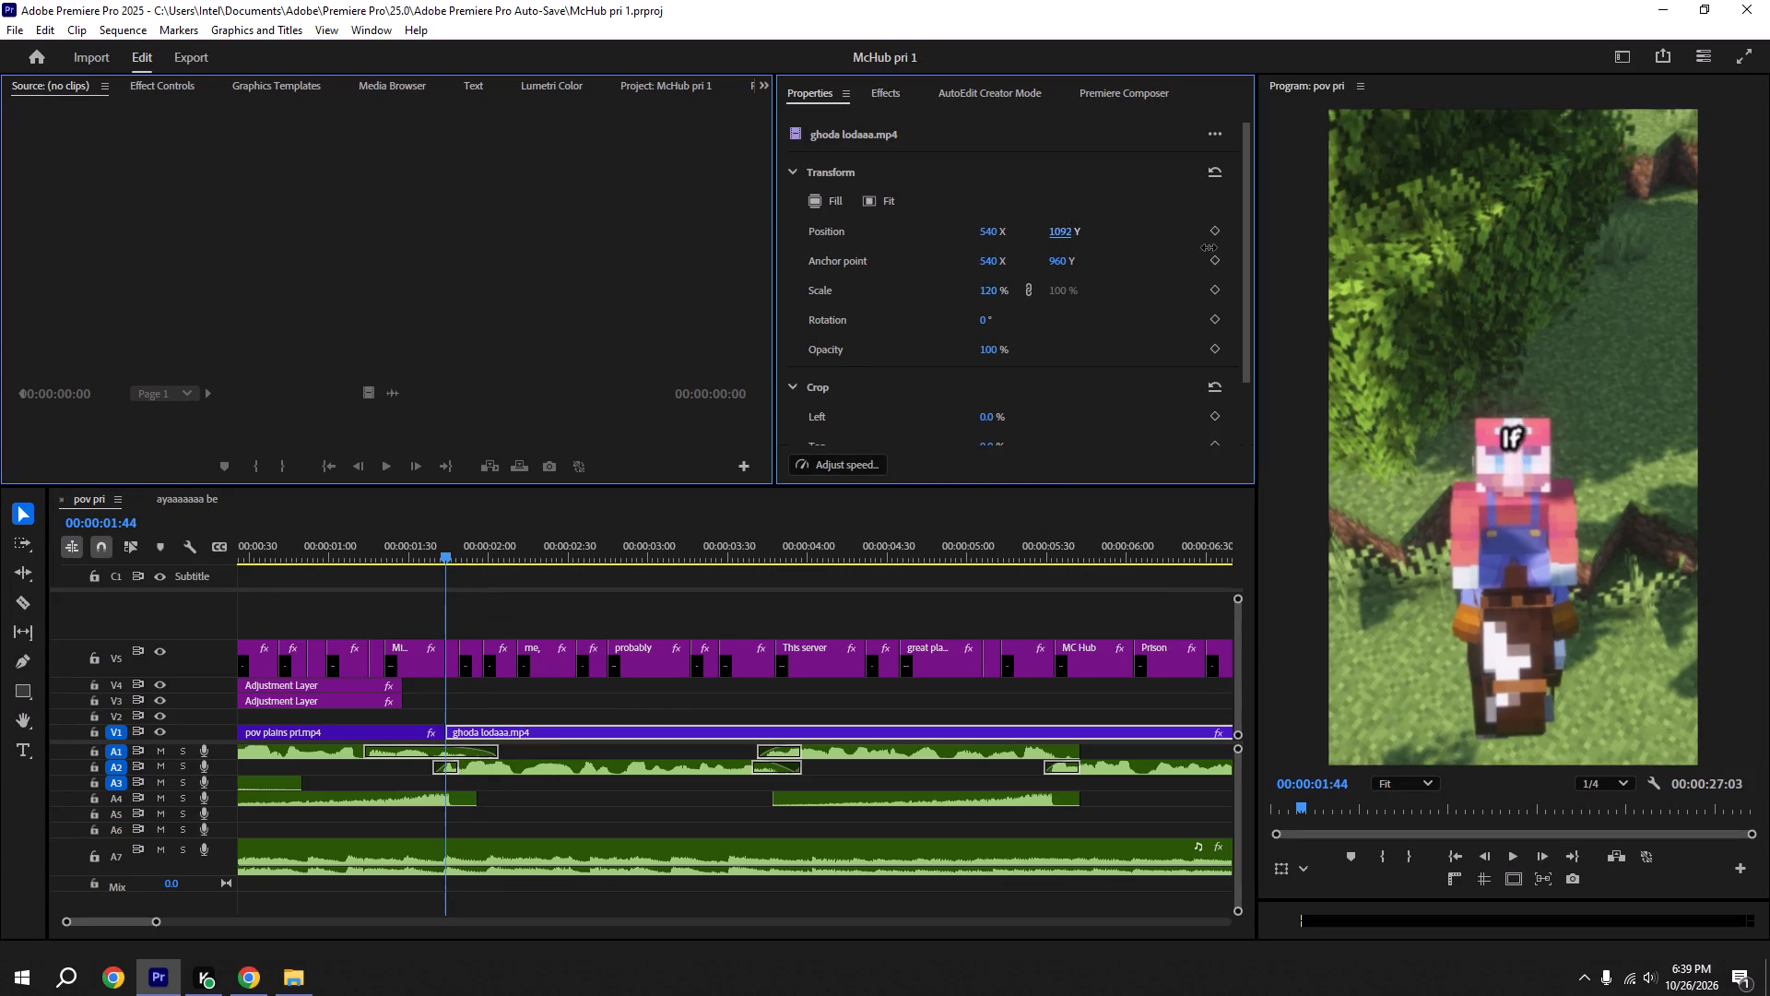
{"action": "left_click_drag", "start_coordinate": [1209, 247], "coordinate": [1186, 237]}
{"action": "key", "text": "ctrl+s"}
Play through the ghoda lodaaa.mp4 footage, cut it at 00:00:03:48 where the "This server" caption begins, delete the rest, and save.
{"action": "left_click", "coordinate": [529, 587]}
{"action": "key", "text": "space"}
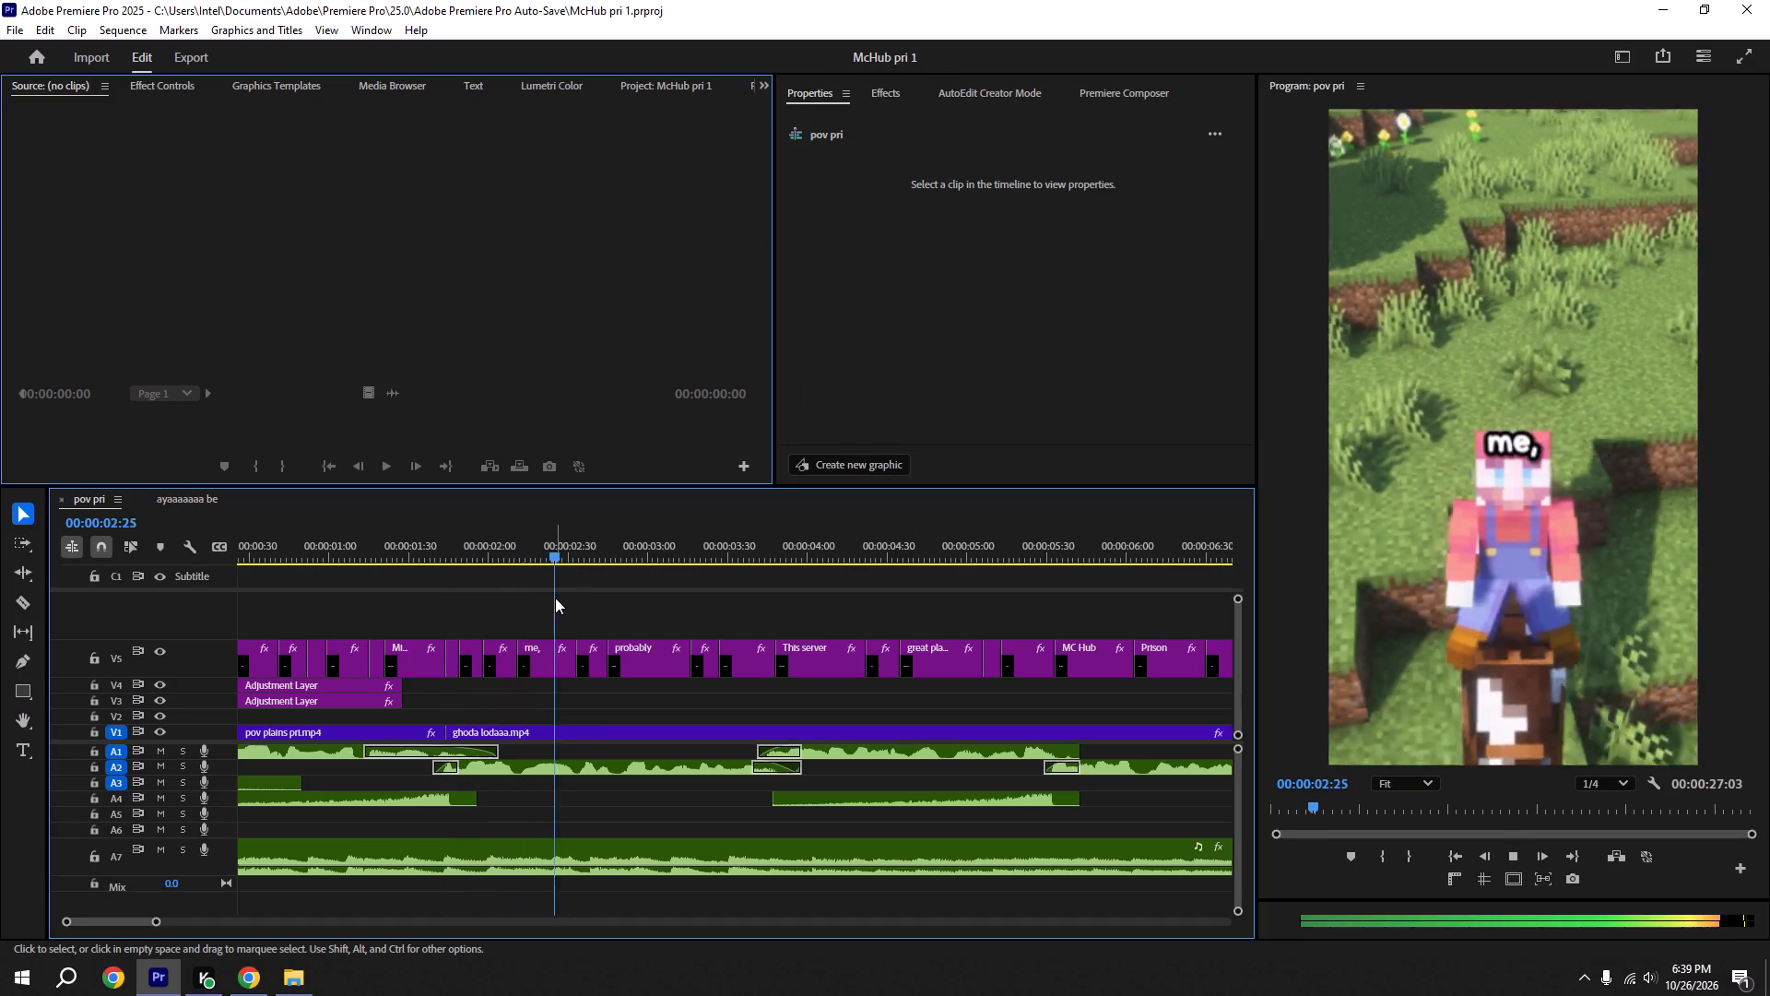
{"action": "key", "text": "space"}
{"action": "scroll", "coordinate": [601, 709], "scroll_direction": "down", "scroll_amount": 3, "text": "alt"}
{"action": "key", "text": "ctrl+s"}
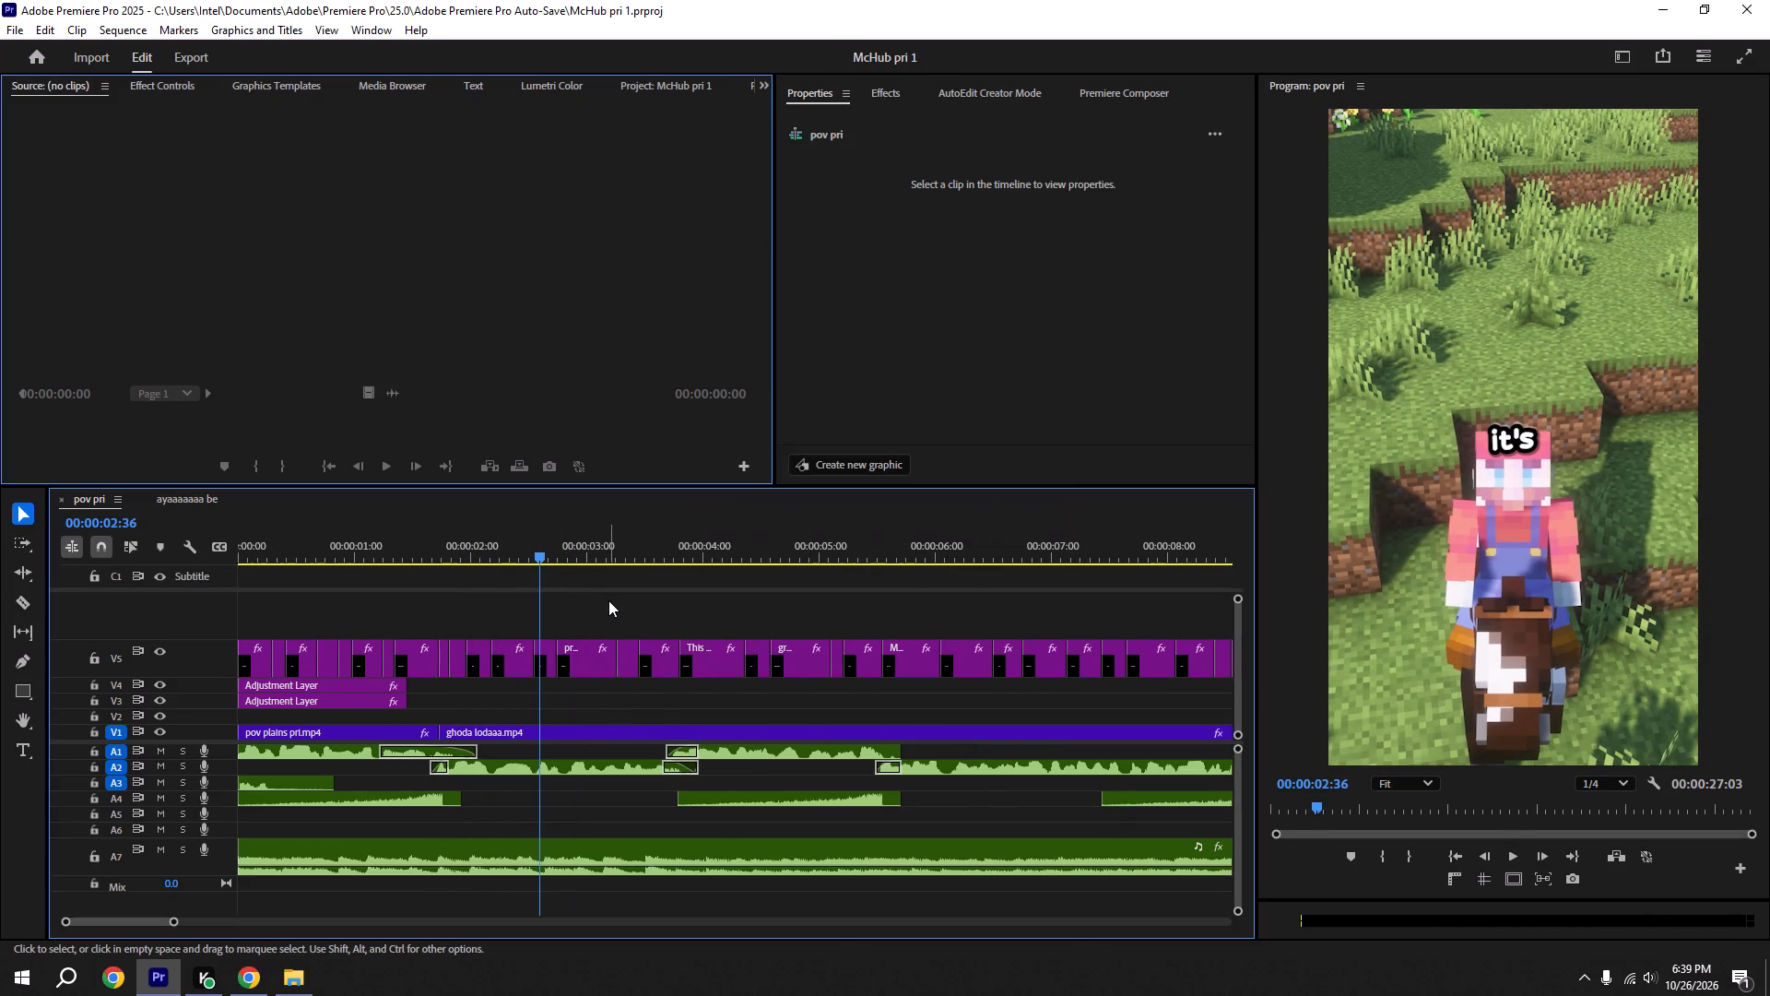
{"action": "key", "text": "space"}
{"action": "key", "text": "c"}
{"action": "key", "text": "space"}
{"action": "scroll", "coordinate": [703, 700], "scroll_direction": "up", "scroll_amount": 6, "text": "alt"}
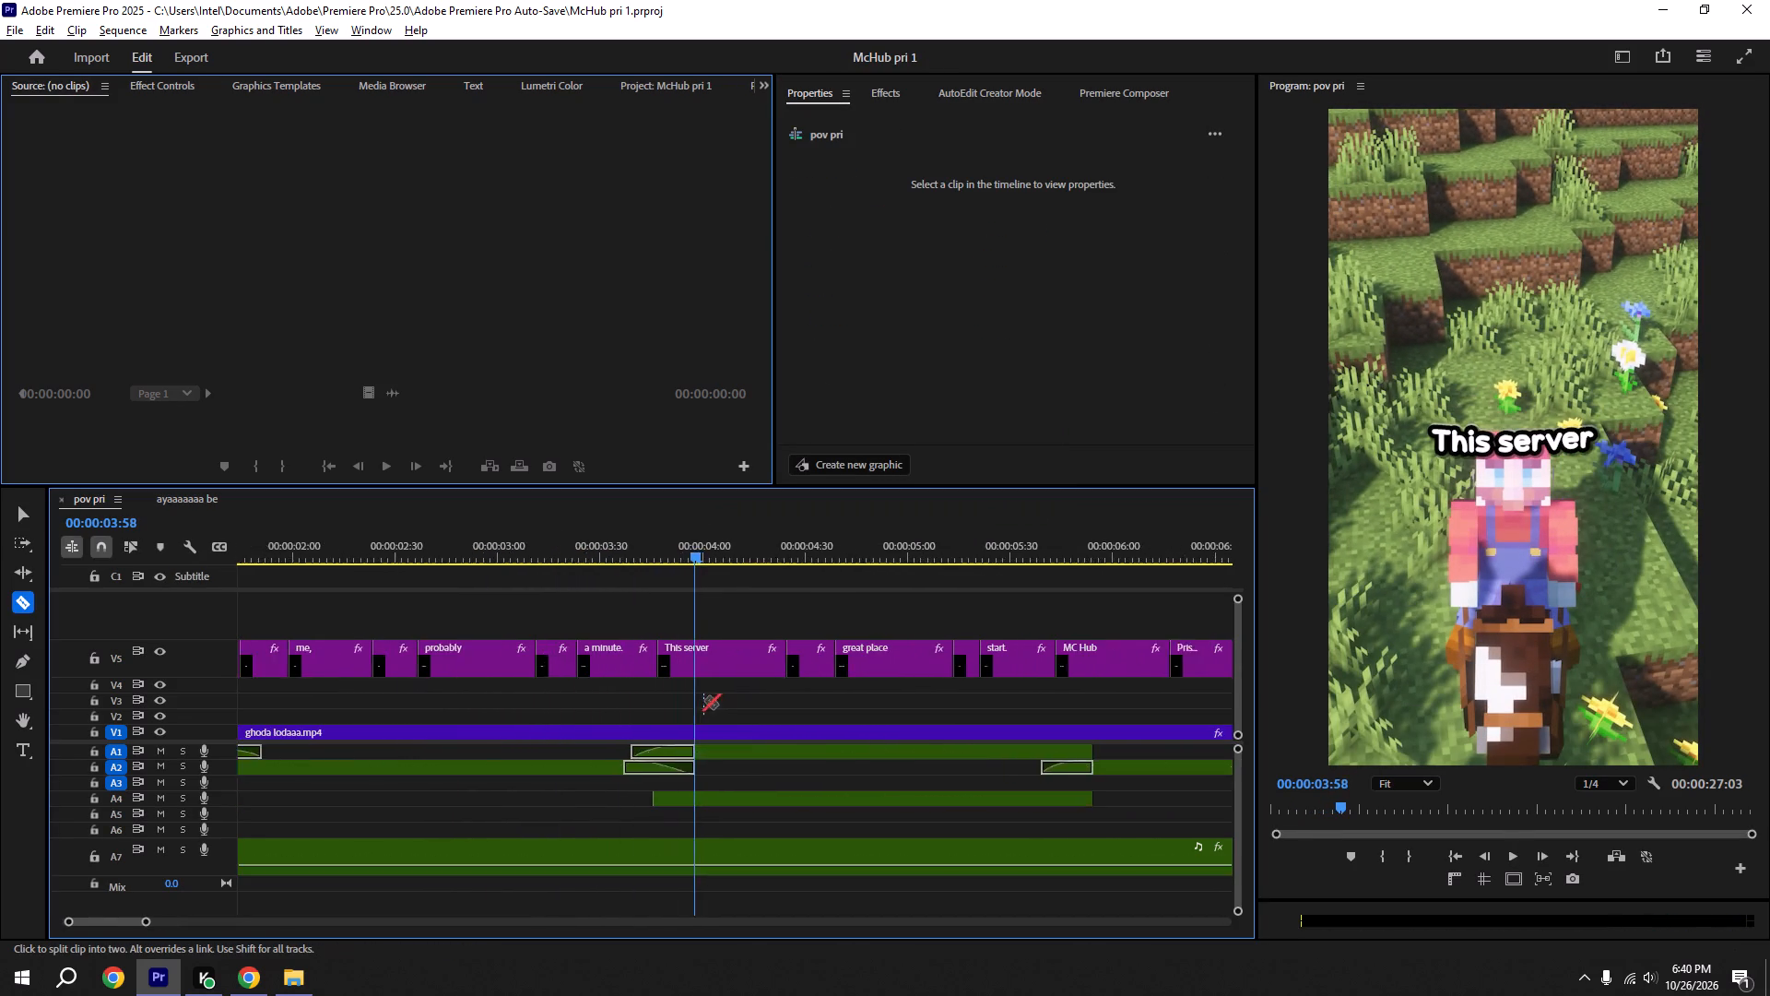
{"action": "scroll", "coordinate": [703, 700], "scroll_direction": "up", "scroll_amount": 4, "text": "alt"}
{"action": "key", "text": "ctrl+s"}
{"action": "left_click", "coordinate": [646, 552], "text": "shift"}
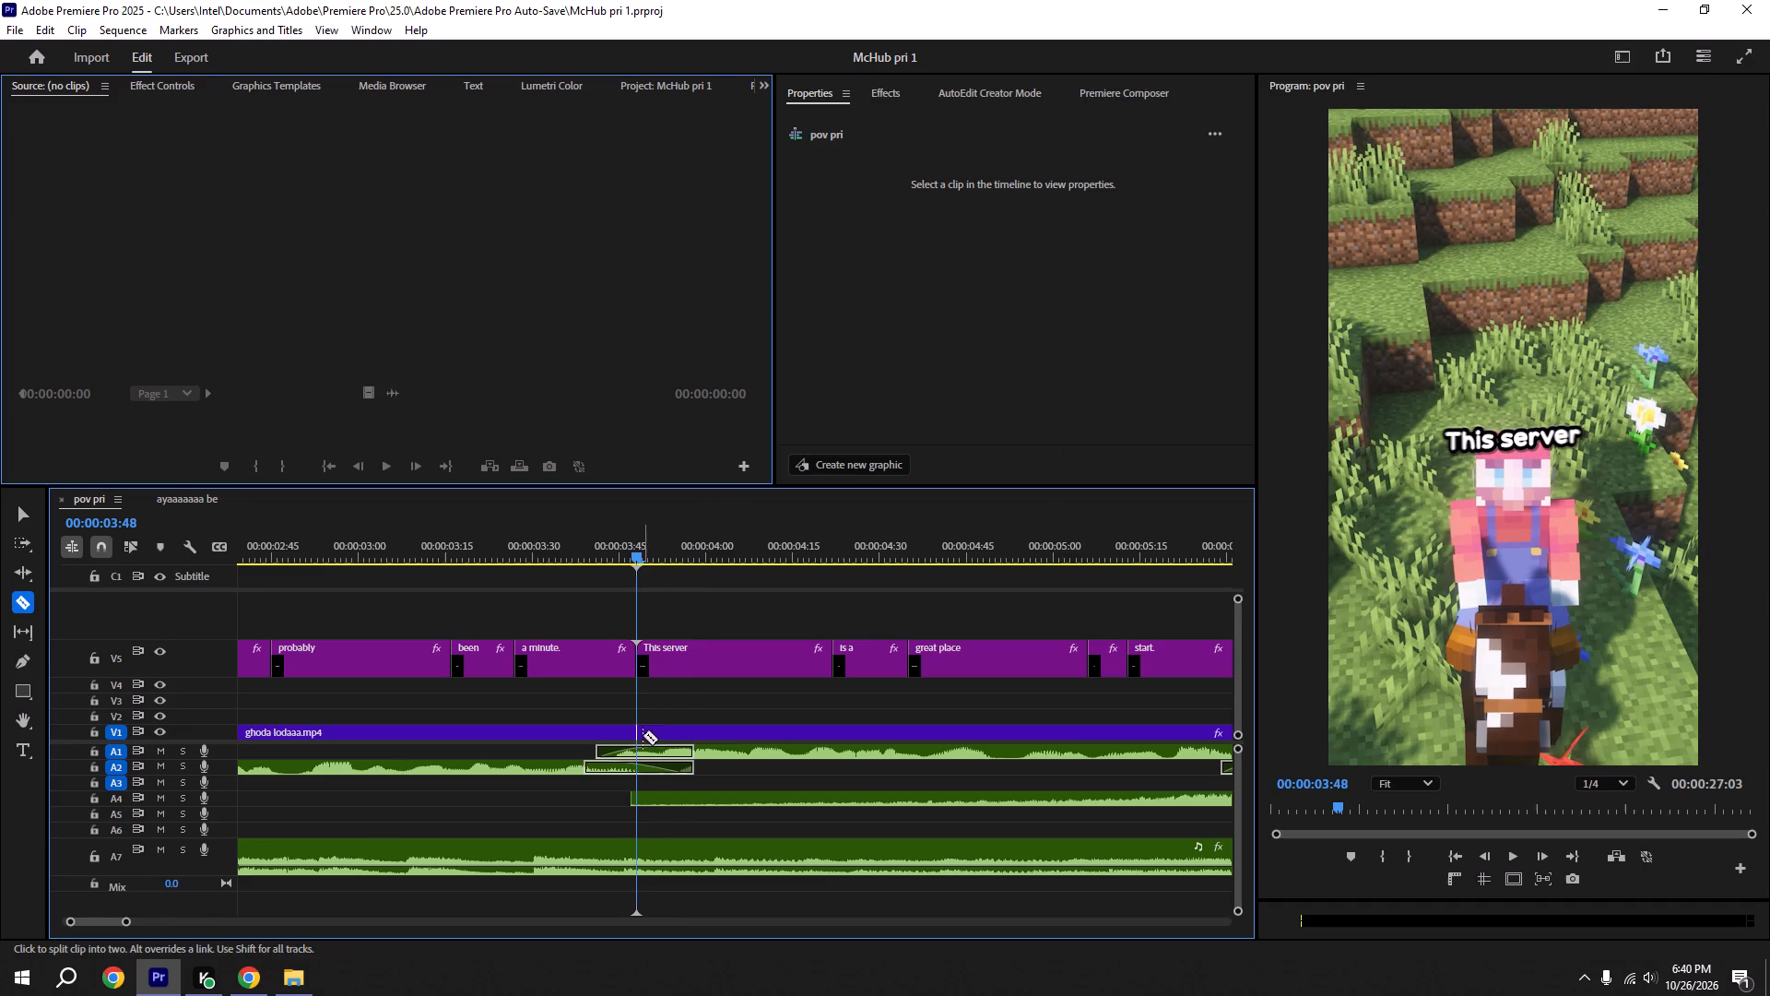
{"action": "left_click", "coordinate": [642, 734]}
{"action": "key", "text": "v"}
{"action": "left_click", "coordinate": [753, 738]}
{"action": "key", "text": "BackSpace"}
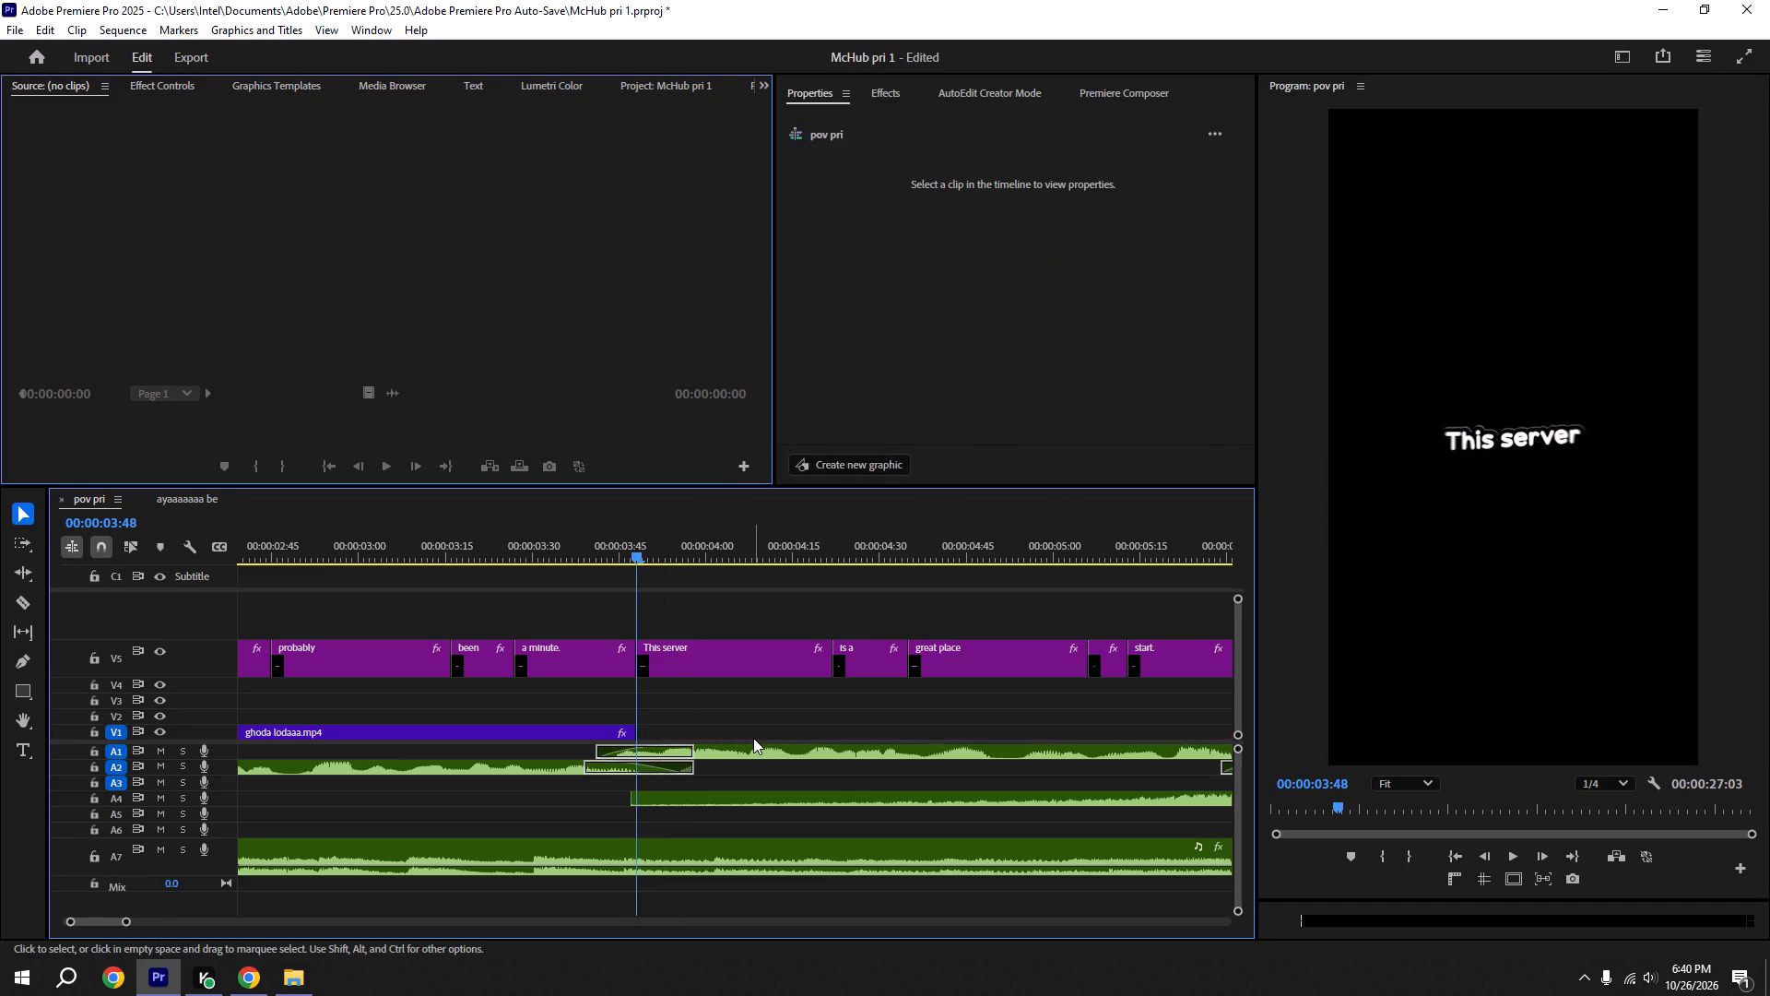
{"action": "key", "text": "ctrl+s"}
Add a blue sequence marker named Server at 00:00:03:48 and save the project.
{"action": "scroll", "coordinate": [749, 653], "scroll_direction": "down", "scroll_amount": 13, "text": "alt"}
{"action": "key", "text": "space"}
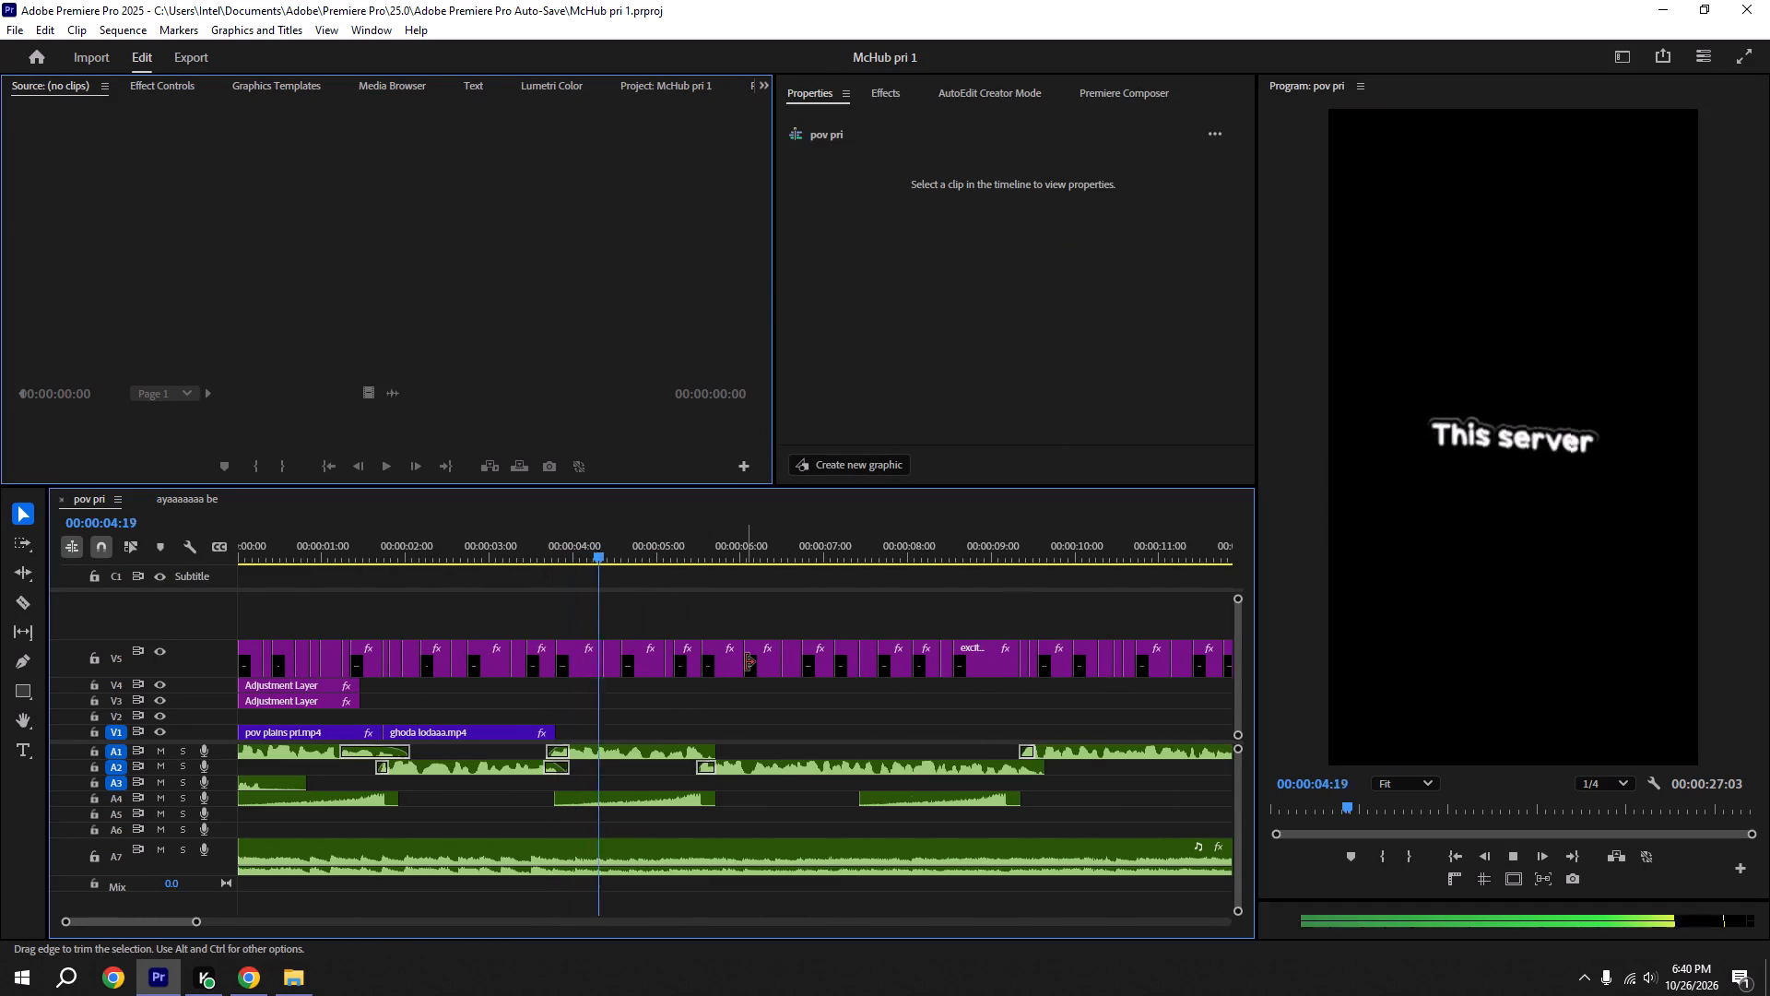
{"action": "key", "text": "ctrl+s"}
{"action": "left_click_drag", "start_coordinate": [569, 546], "coordinate": [559, 544], "text": "shift"}
{"action": "type", "text": "mm"}
{"action": "left_click", "coordinate": [980, 361]}
{"action": "left_click", "coordinate": [859, 183]}
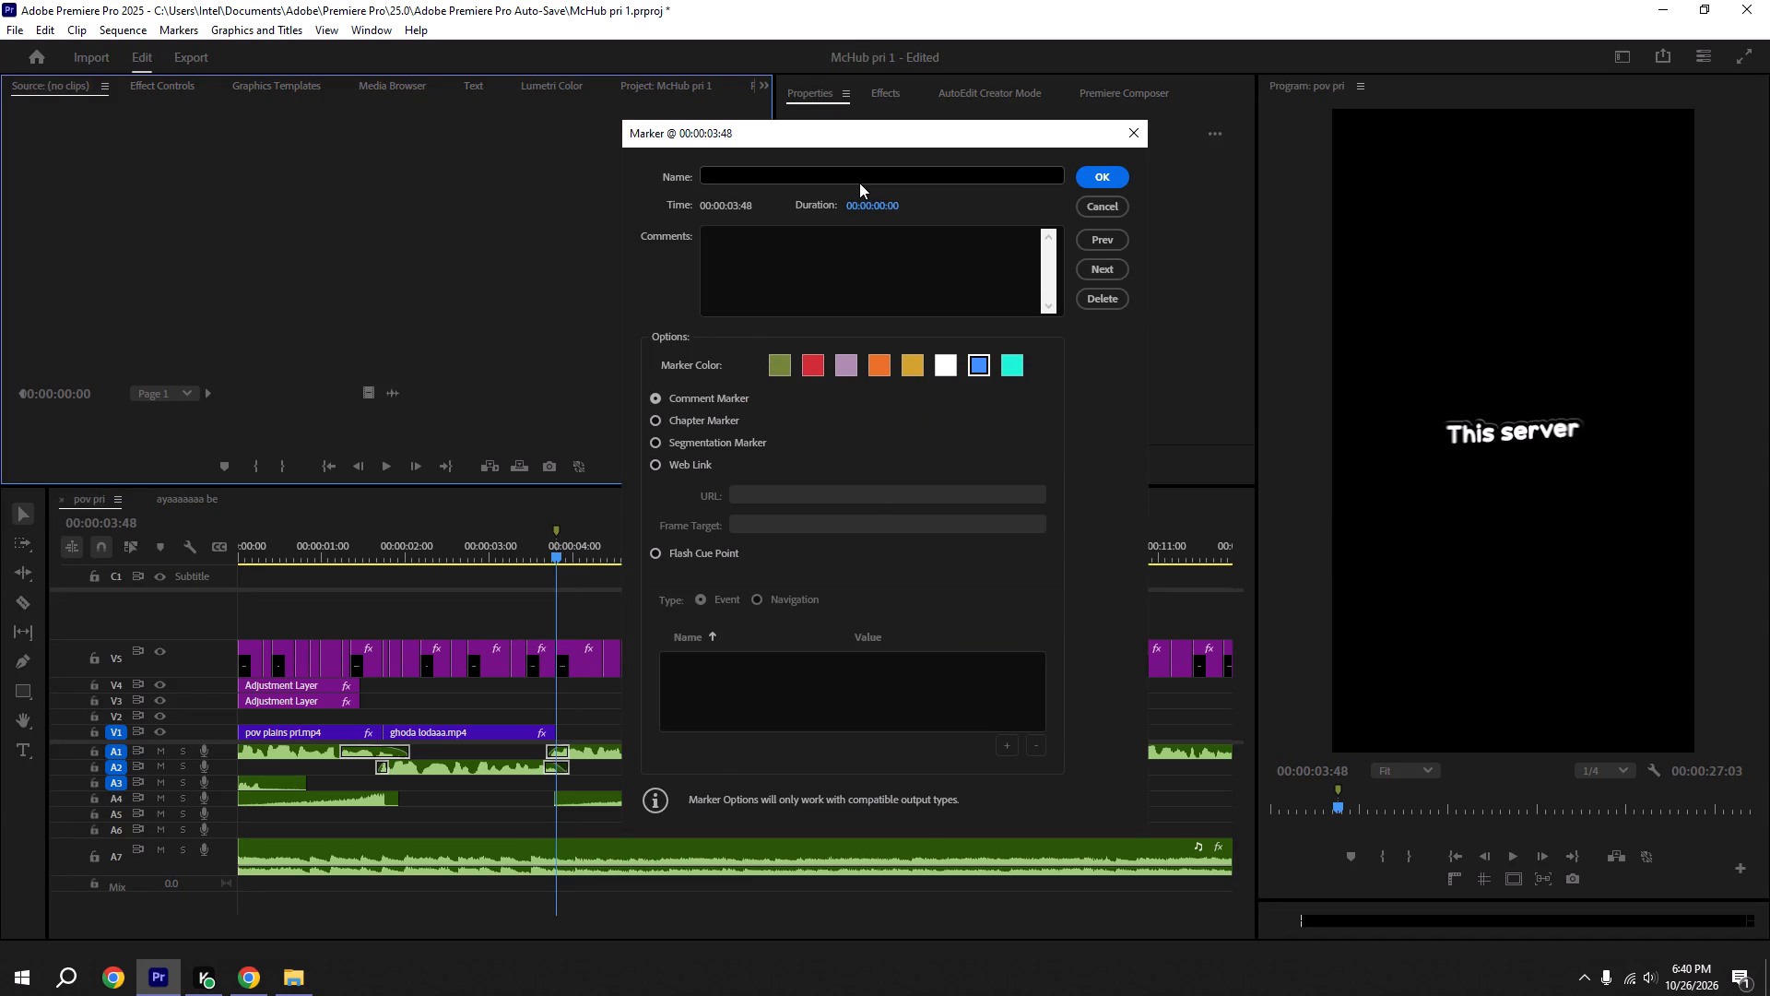
{"action": "left_click", "coordinate": [866, 179]}
{"action": "type", "text": "Swrbver"}
{"action": "key", "text": "BackSpace"}
{"action": "key", "text": "BackSpace"}
{"action": "key", "text": "BackSpace"}
{"action": "key", "text": "BackSpace"}
{"action": "key", "text": "BackSpace"}
{"action": "key", "text": "BackSpace"}
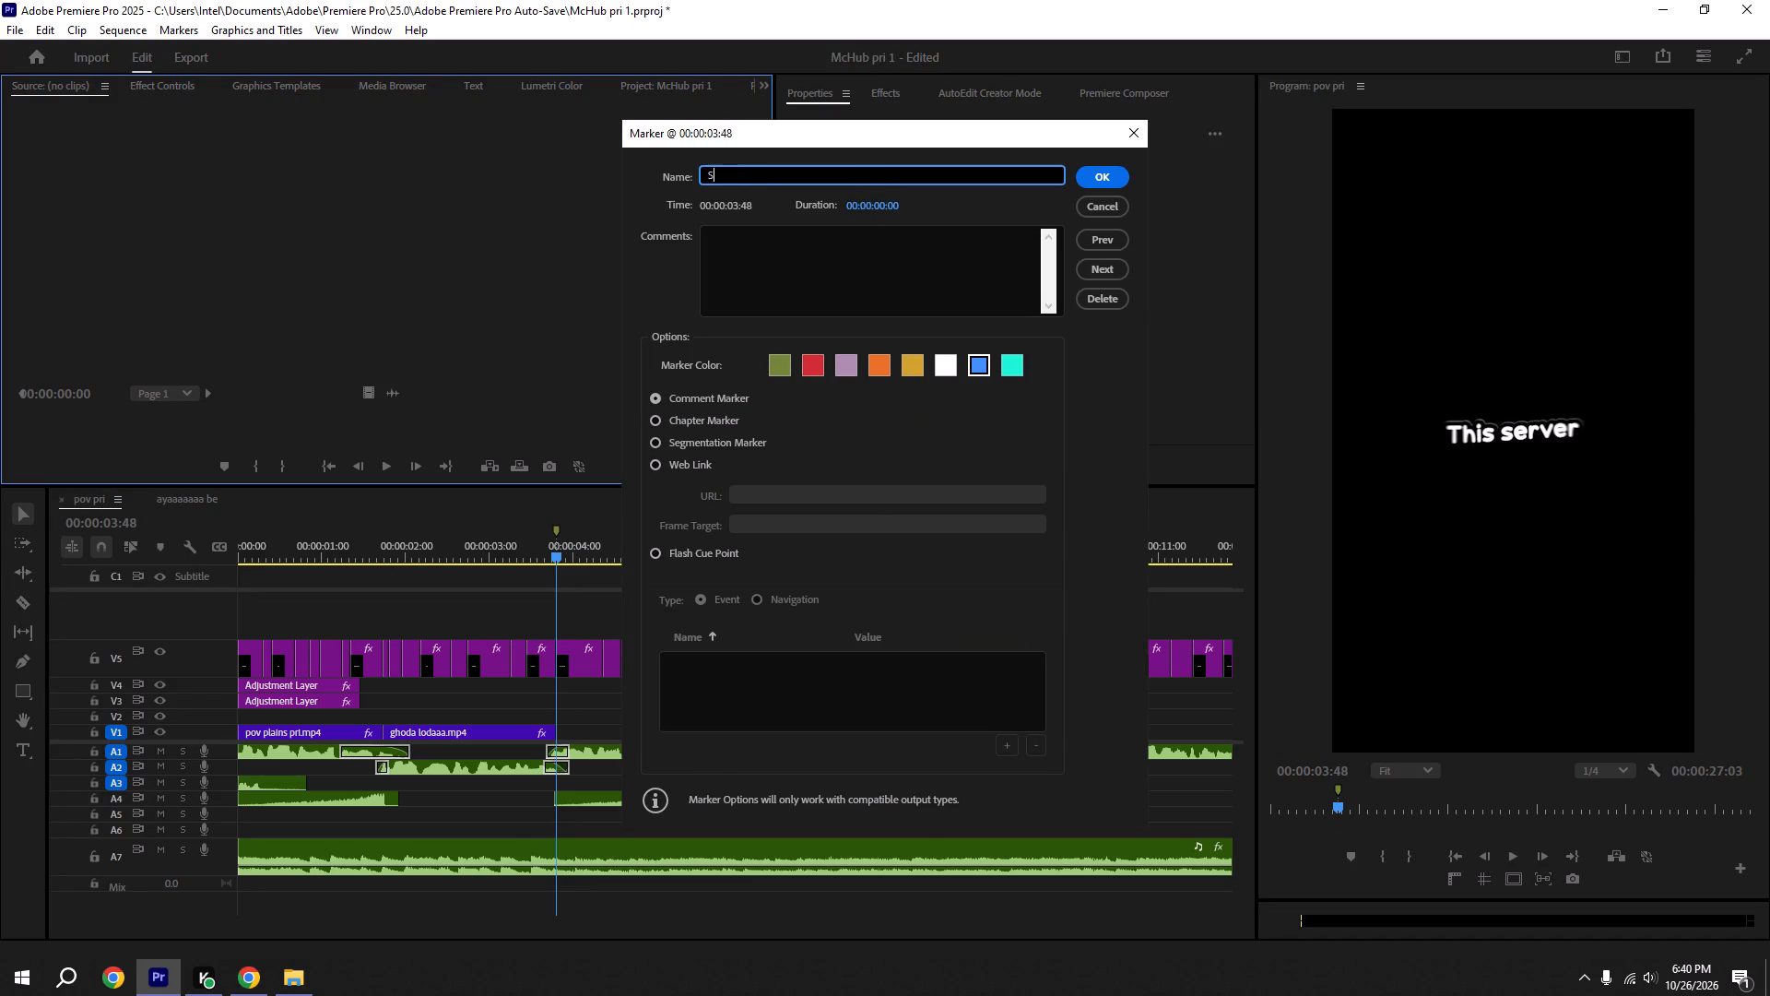
{"action": "type", "text": "erver"}
{"action": "left_click", "coordinate": [1105, 166]}
{"action": "key", "text": "ctrl+s"}
Play on through the voice line, set the playhead to 00:00:05:33 where the "MC Hub" caption begins, and save.
{"action": "left_click", "coordinate": [713, 715]}
{"action": "key", "text": "space"}
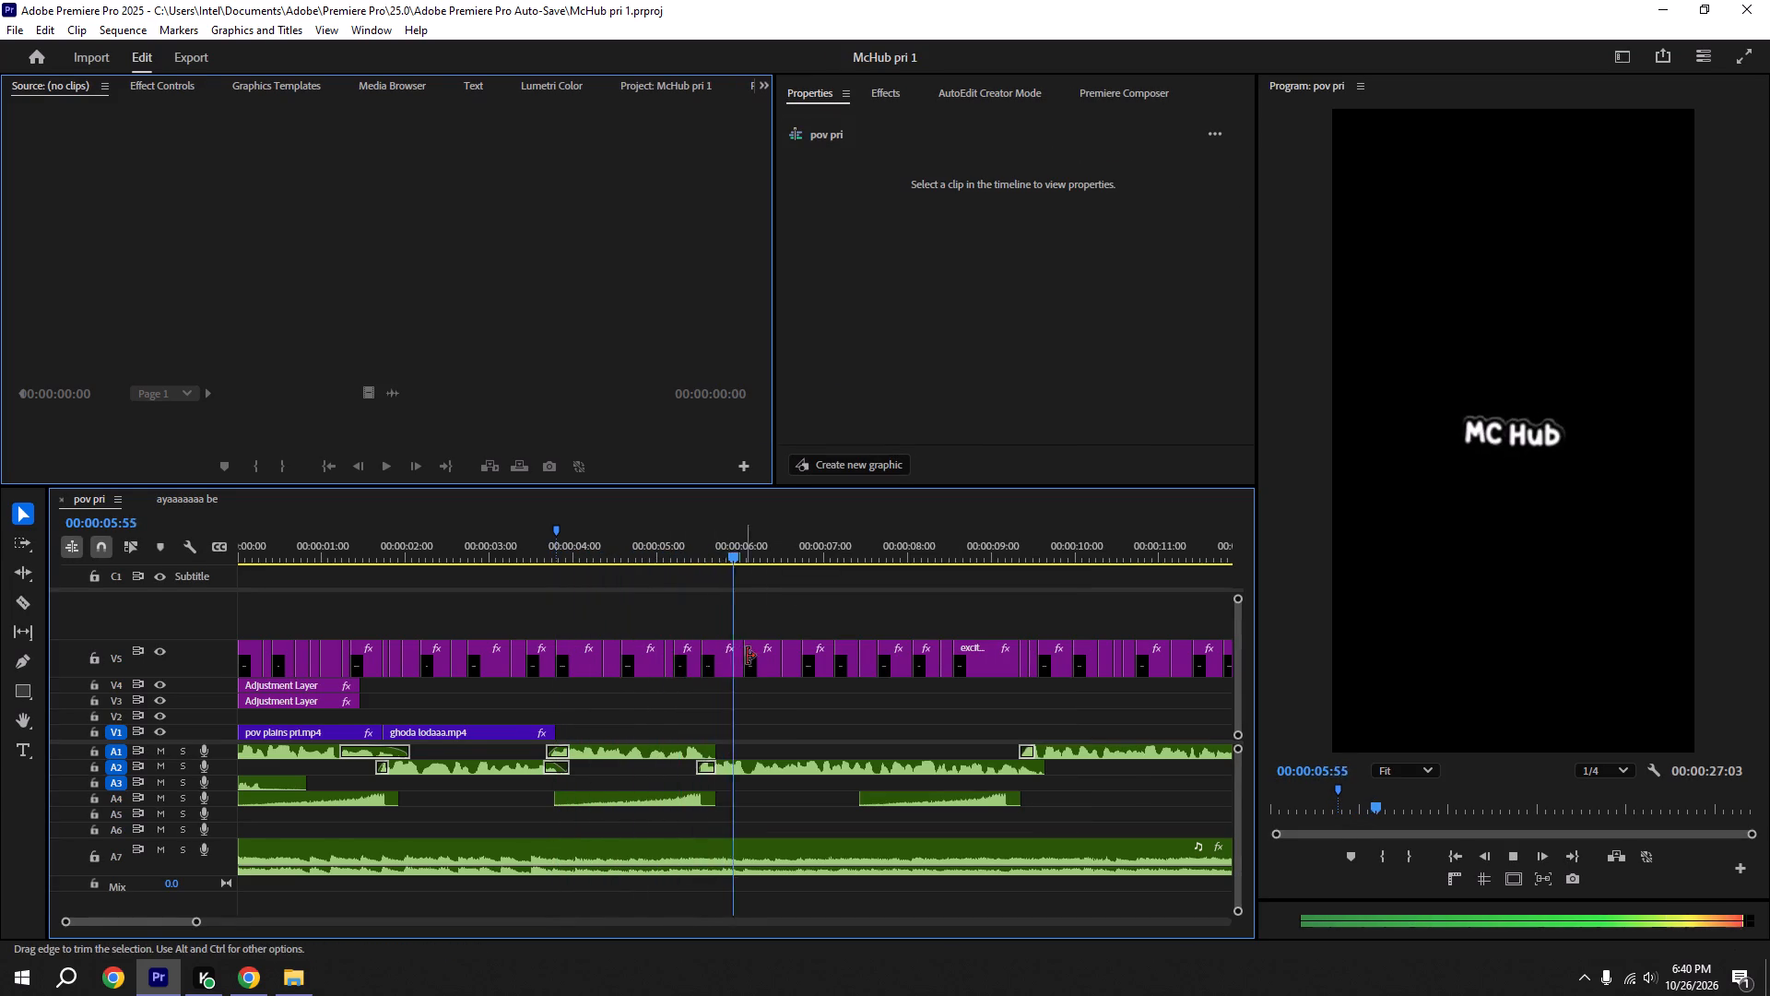
{"action": "scroll", "coordinate": [757, 657], "scroll_direction": "up", "scroll_amount": 9, "text": "alt"}
{"action": "key", "text": "ctrl+s"}
{"action": "left_click", "coordinate": [642, 544], "text": "shift"}
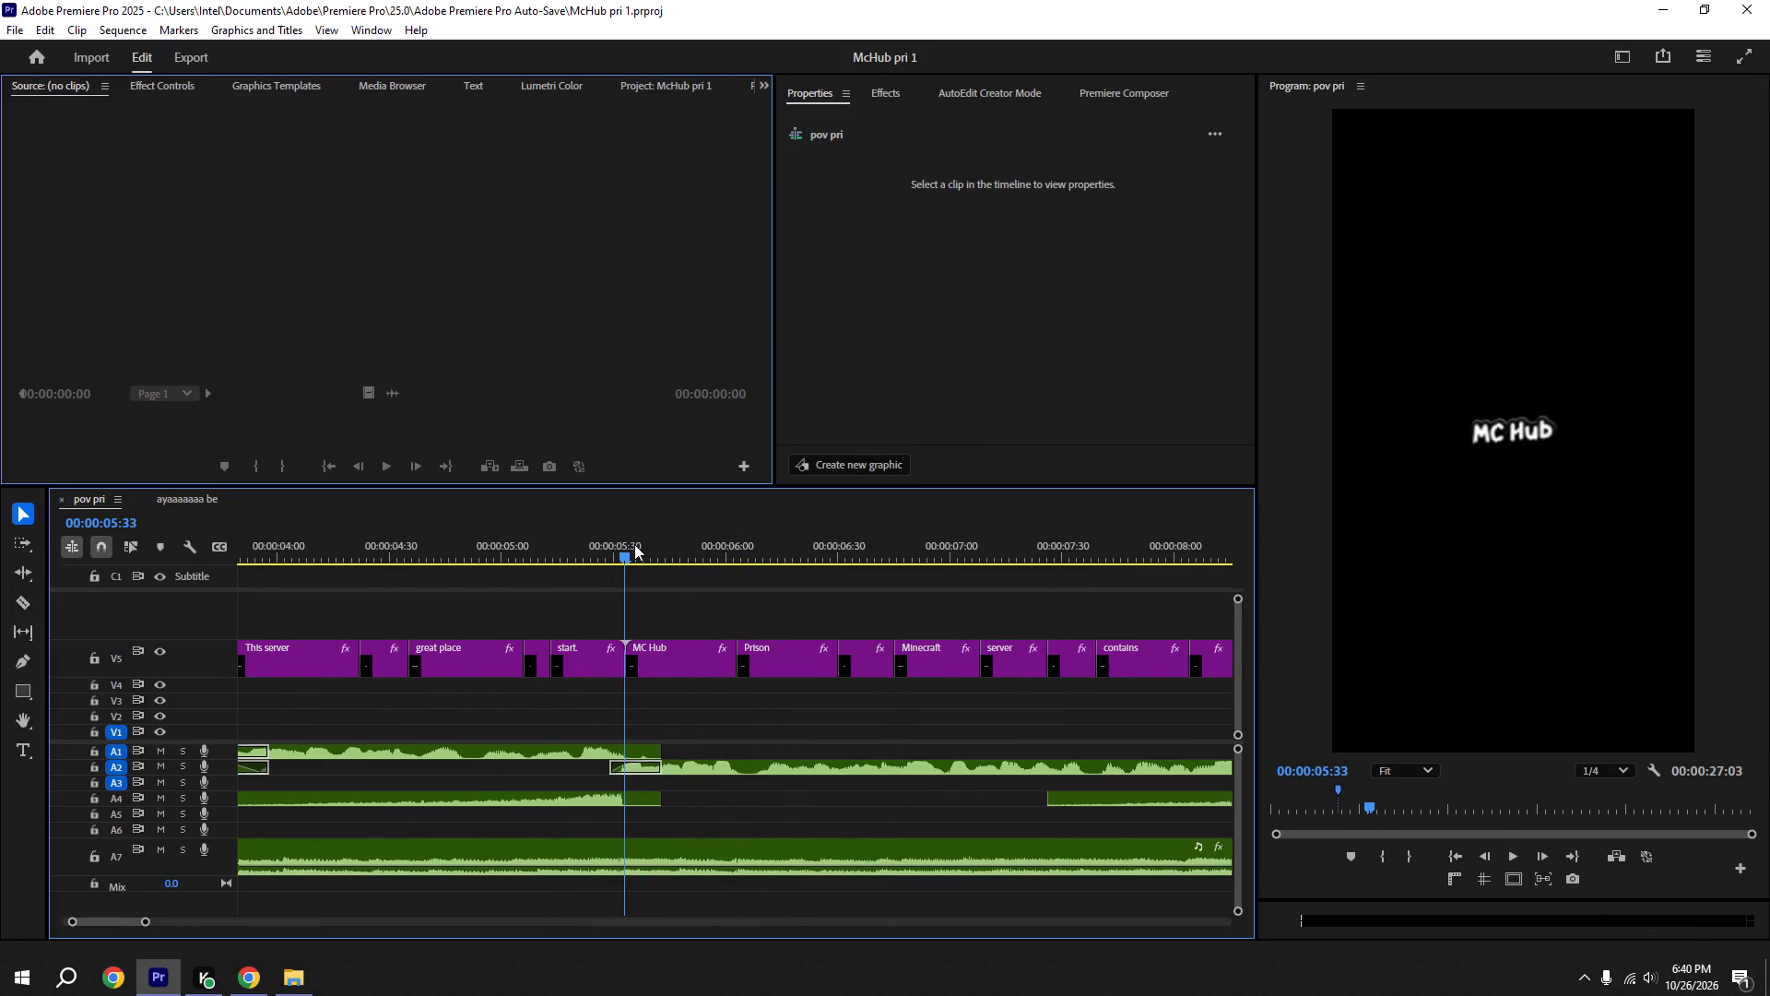
{"action": "key", "text": "ctrl+s"}
{"action": "scroll", "coordinate": [661, 602], "scroll_direction": "down", "scroll_amount": 12, "text": "alt"}
{"action": "key", "text": "ctrl+s"}
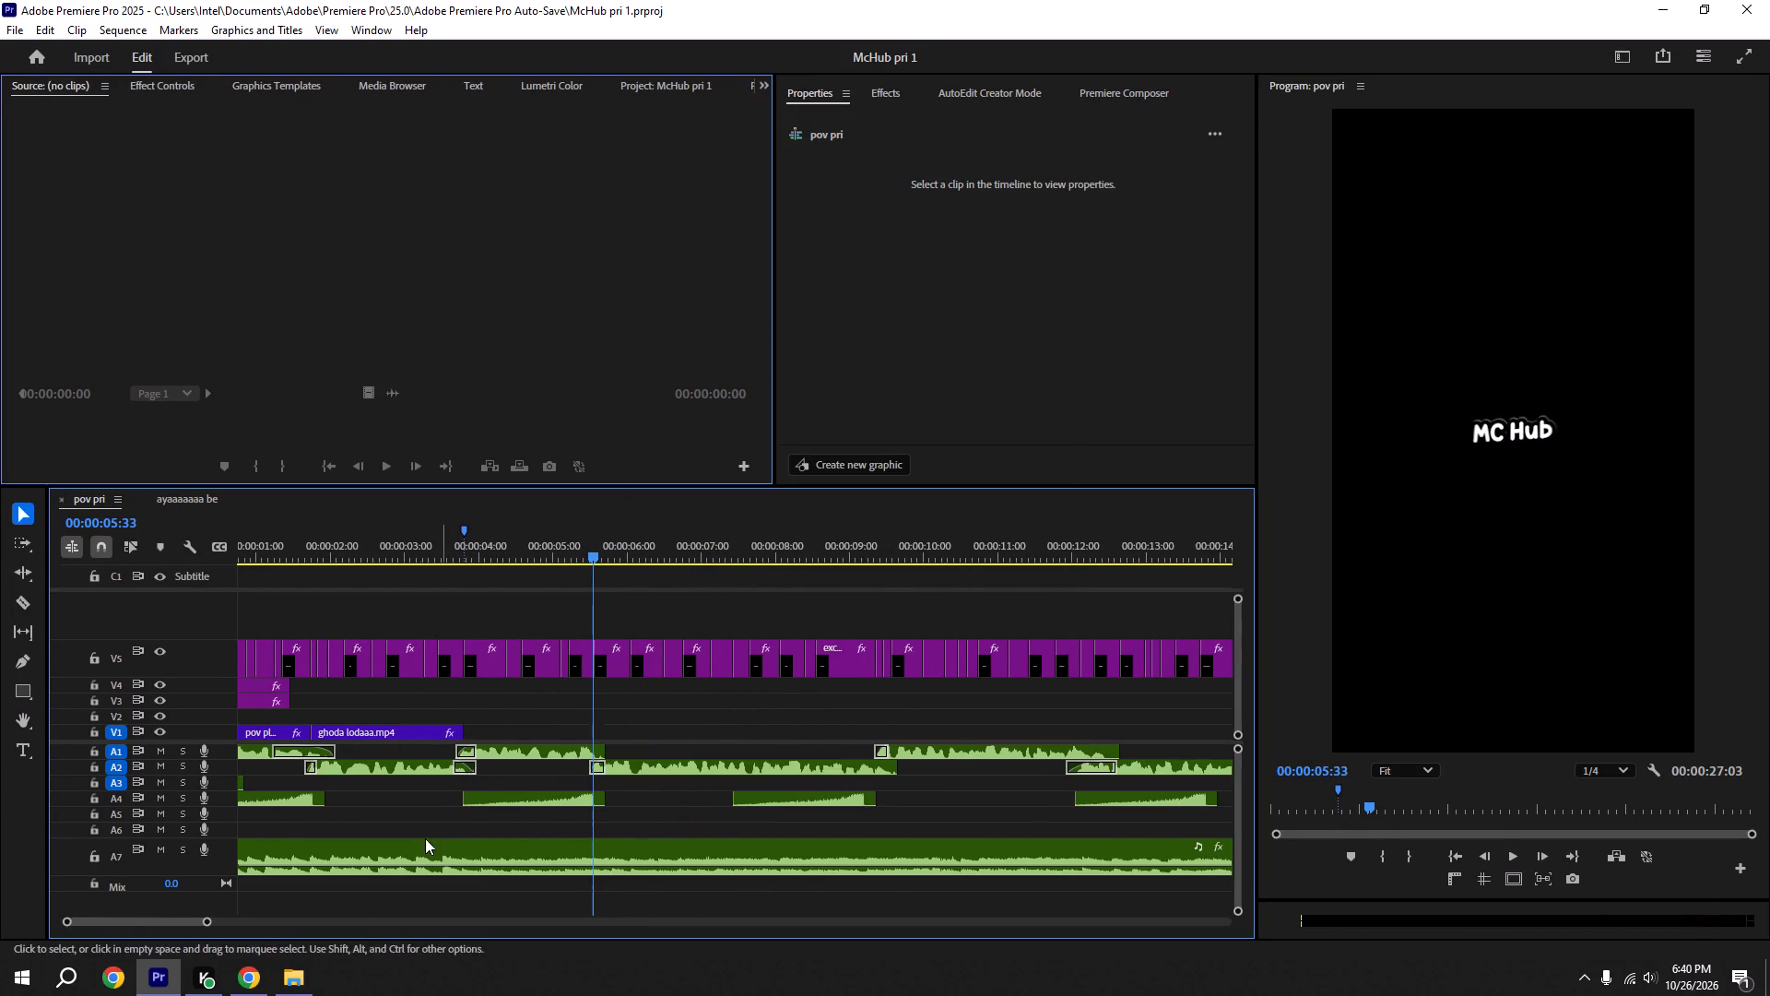
Preview priosn.mp4 from the paid one folder and place it on V1 starting at 00:00:05:33.
{"action": "left_click", "coordinate": [298, 995]}
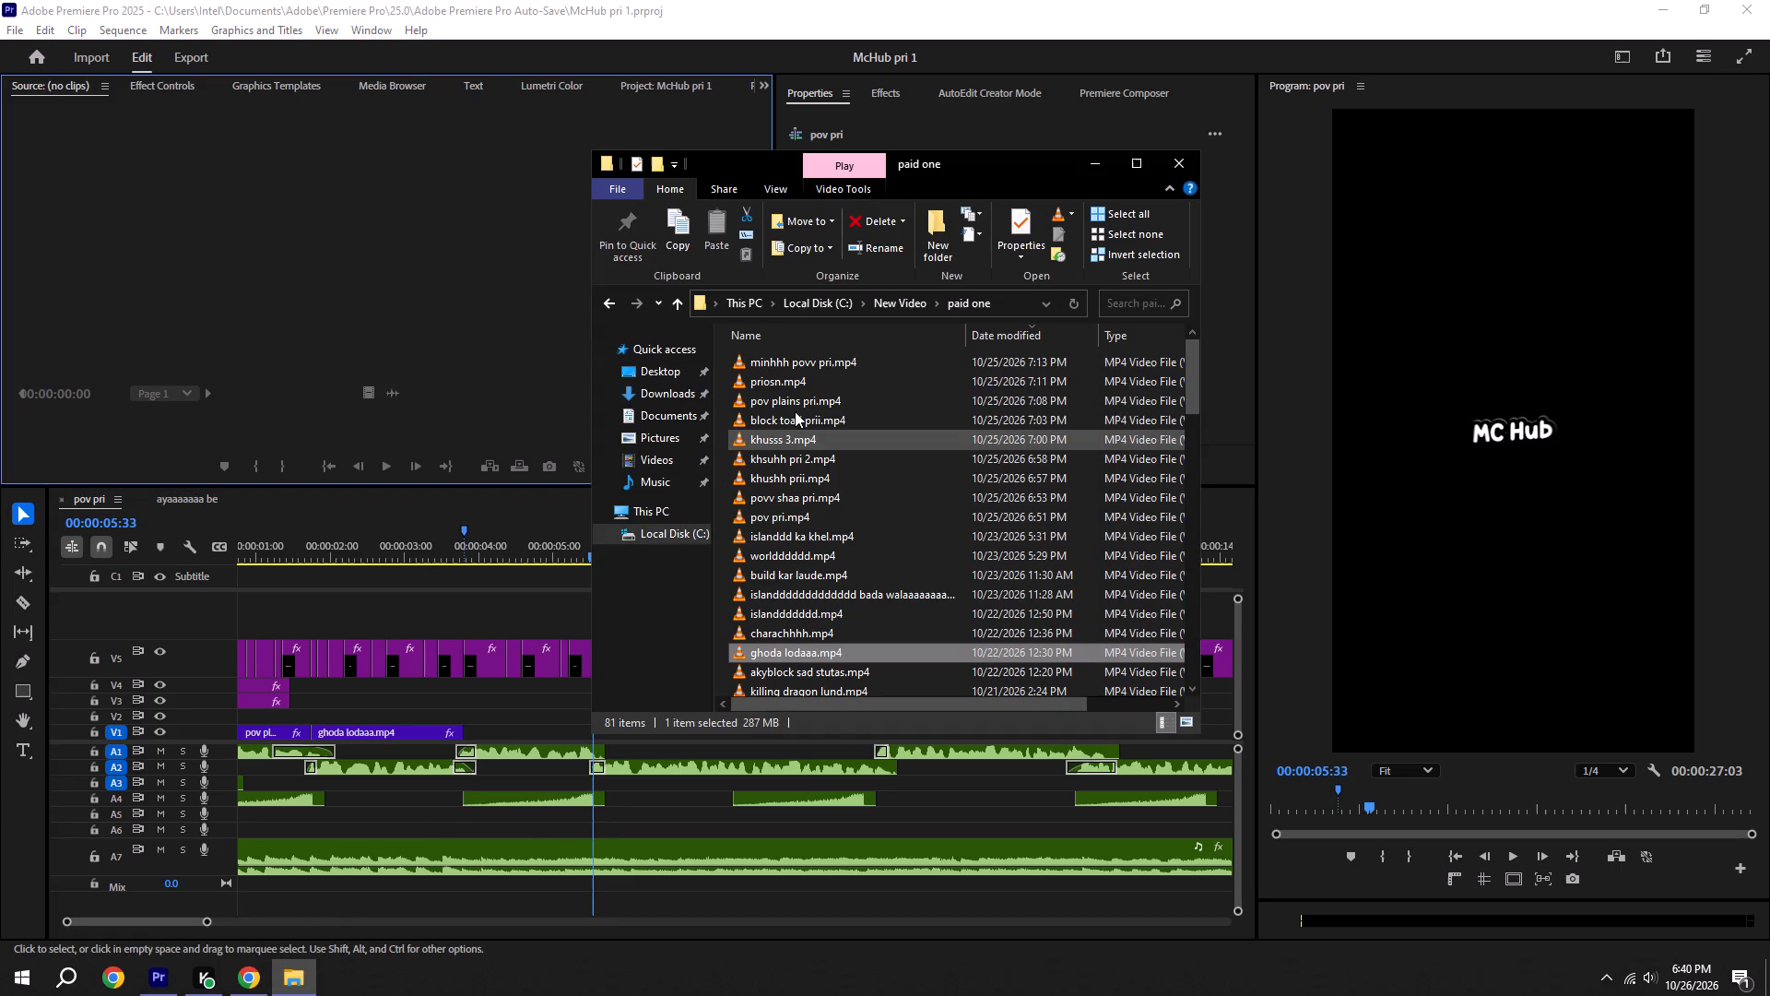
{"action": "double_click", "coordinate": [792, 383]}
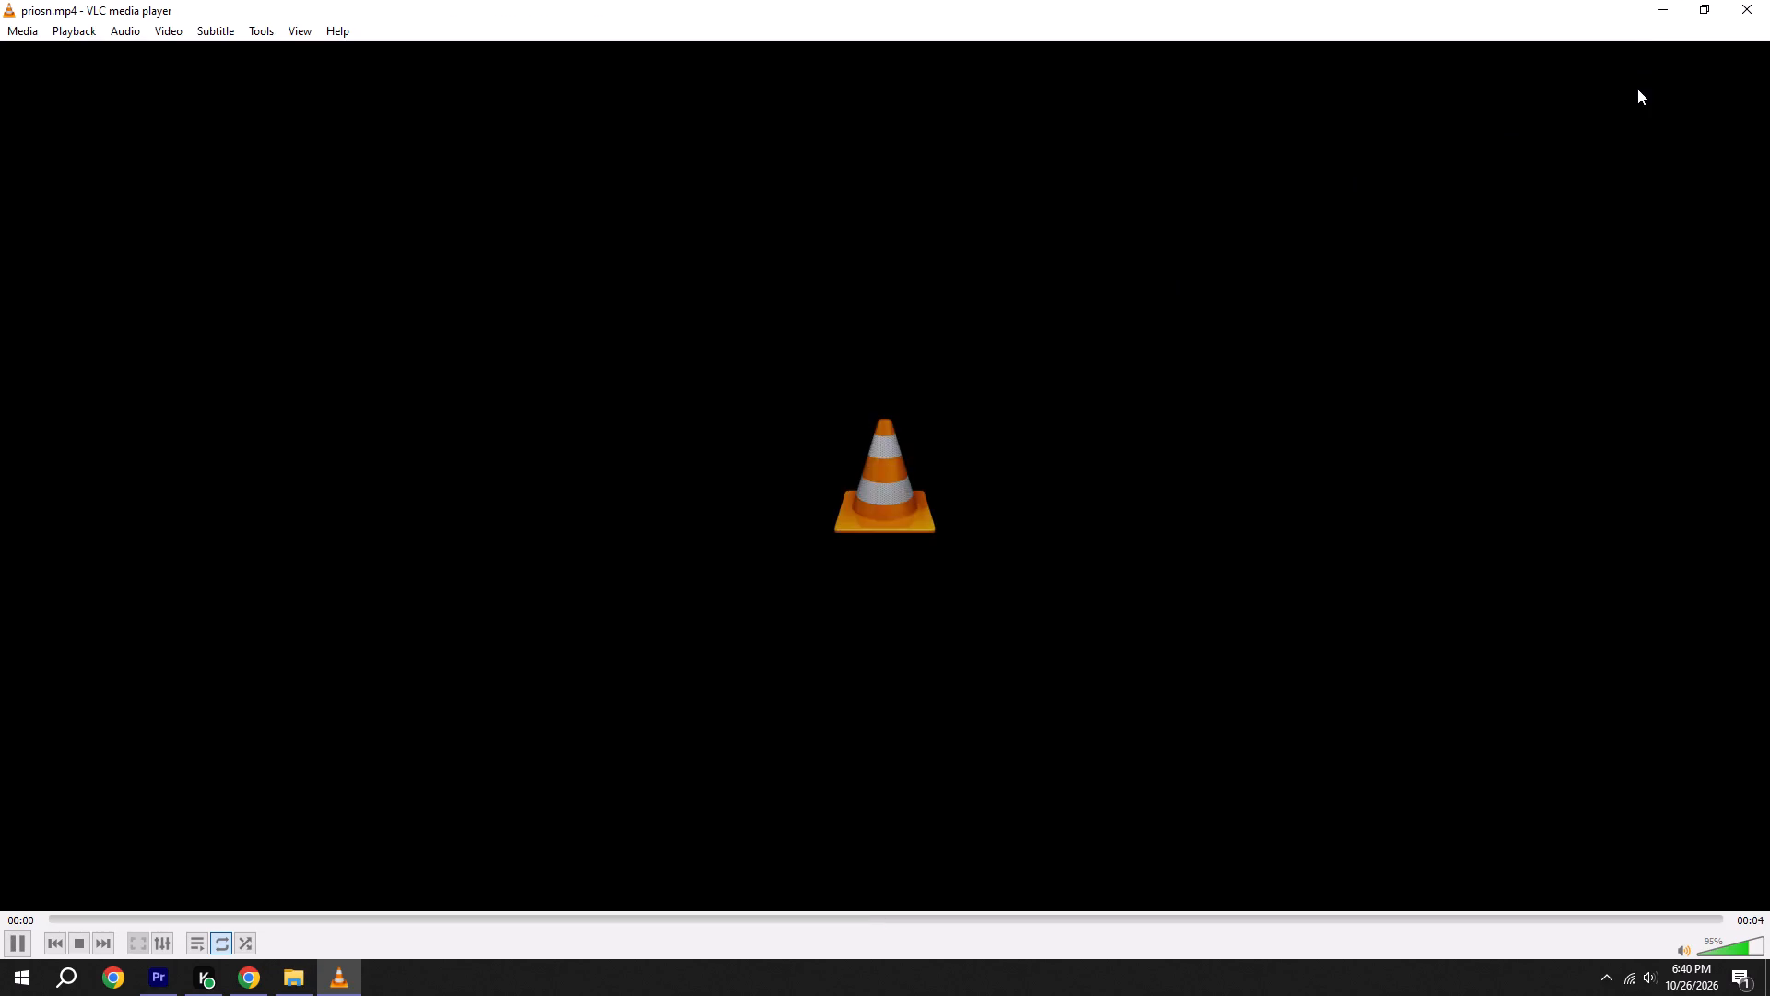
{"action": "left_click", "coordinate": [1738, 0]}
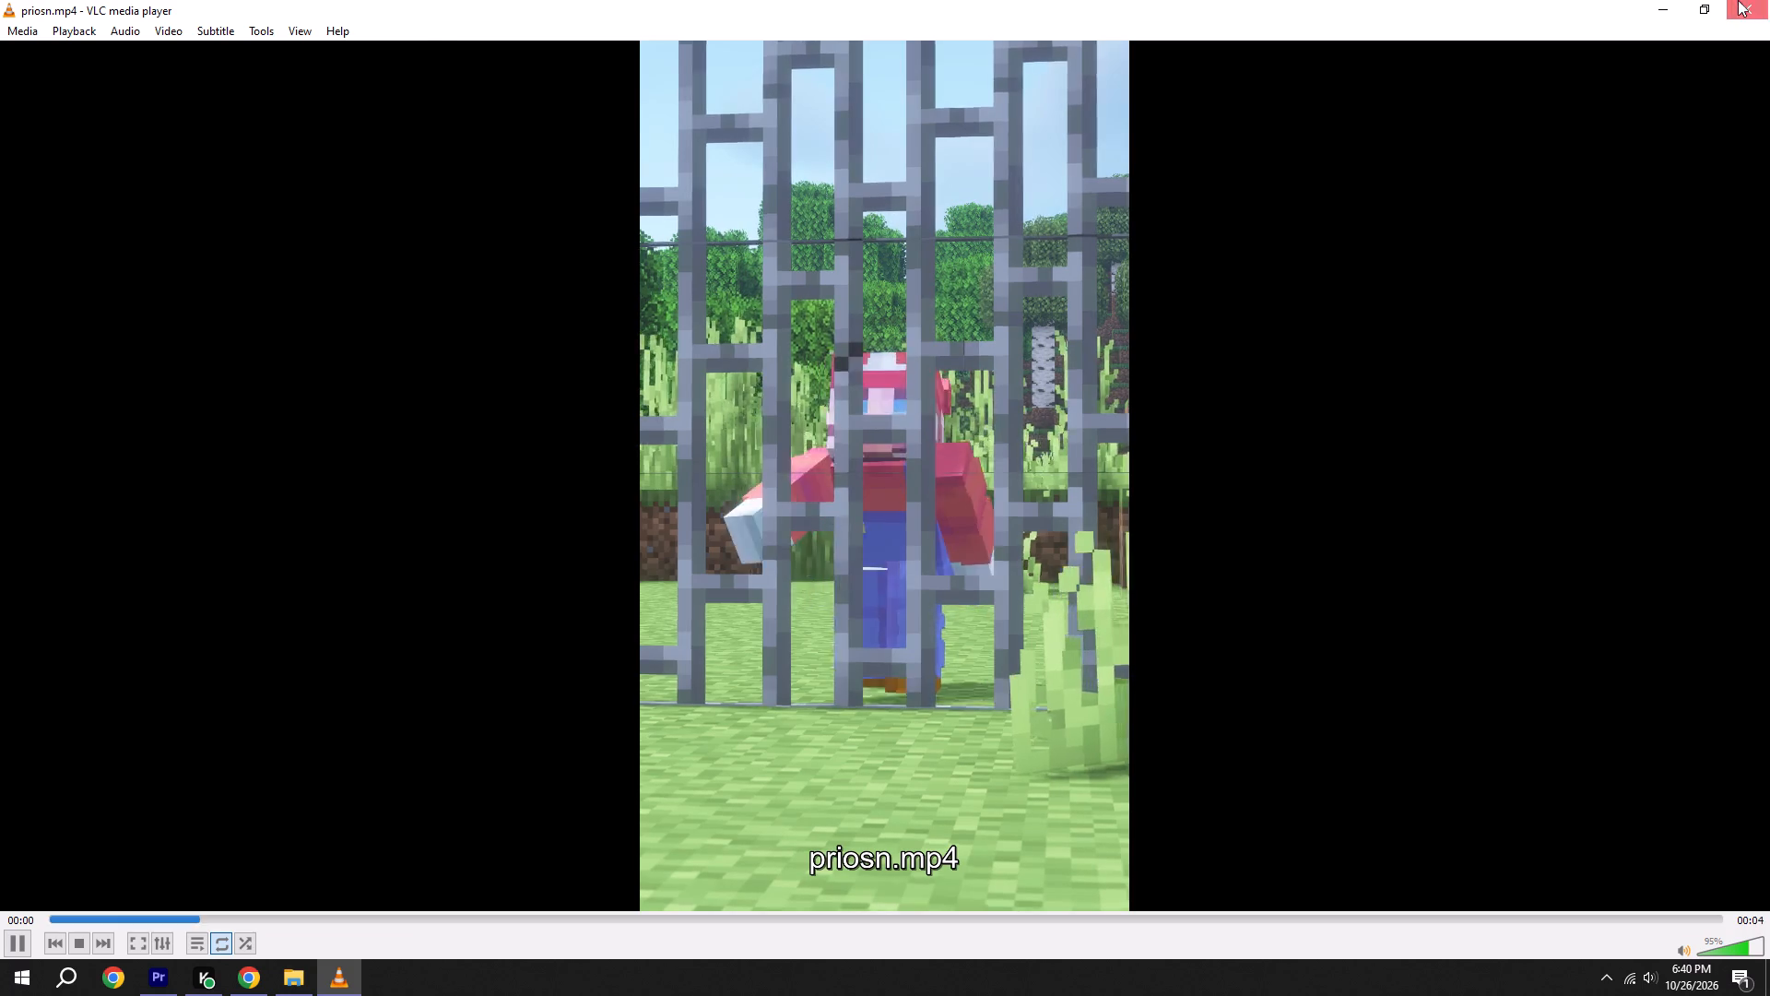
{"action": "left_click_drag", "start_coordinate": [804, 377], "coordinate": [553, 708]}
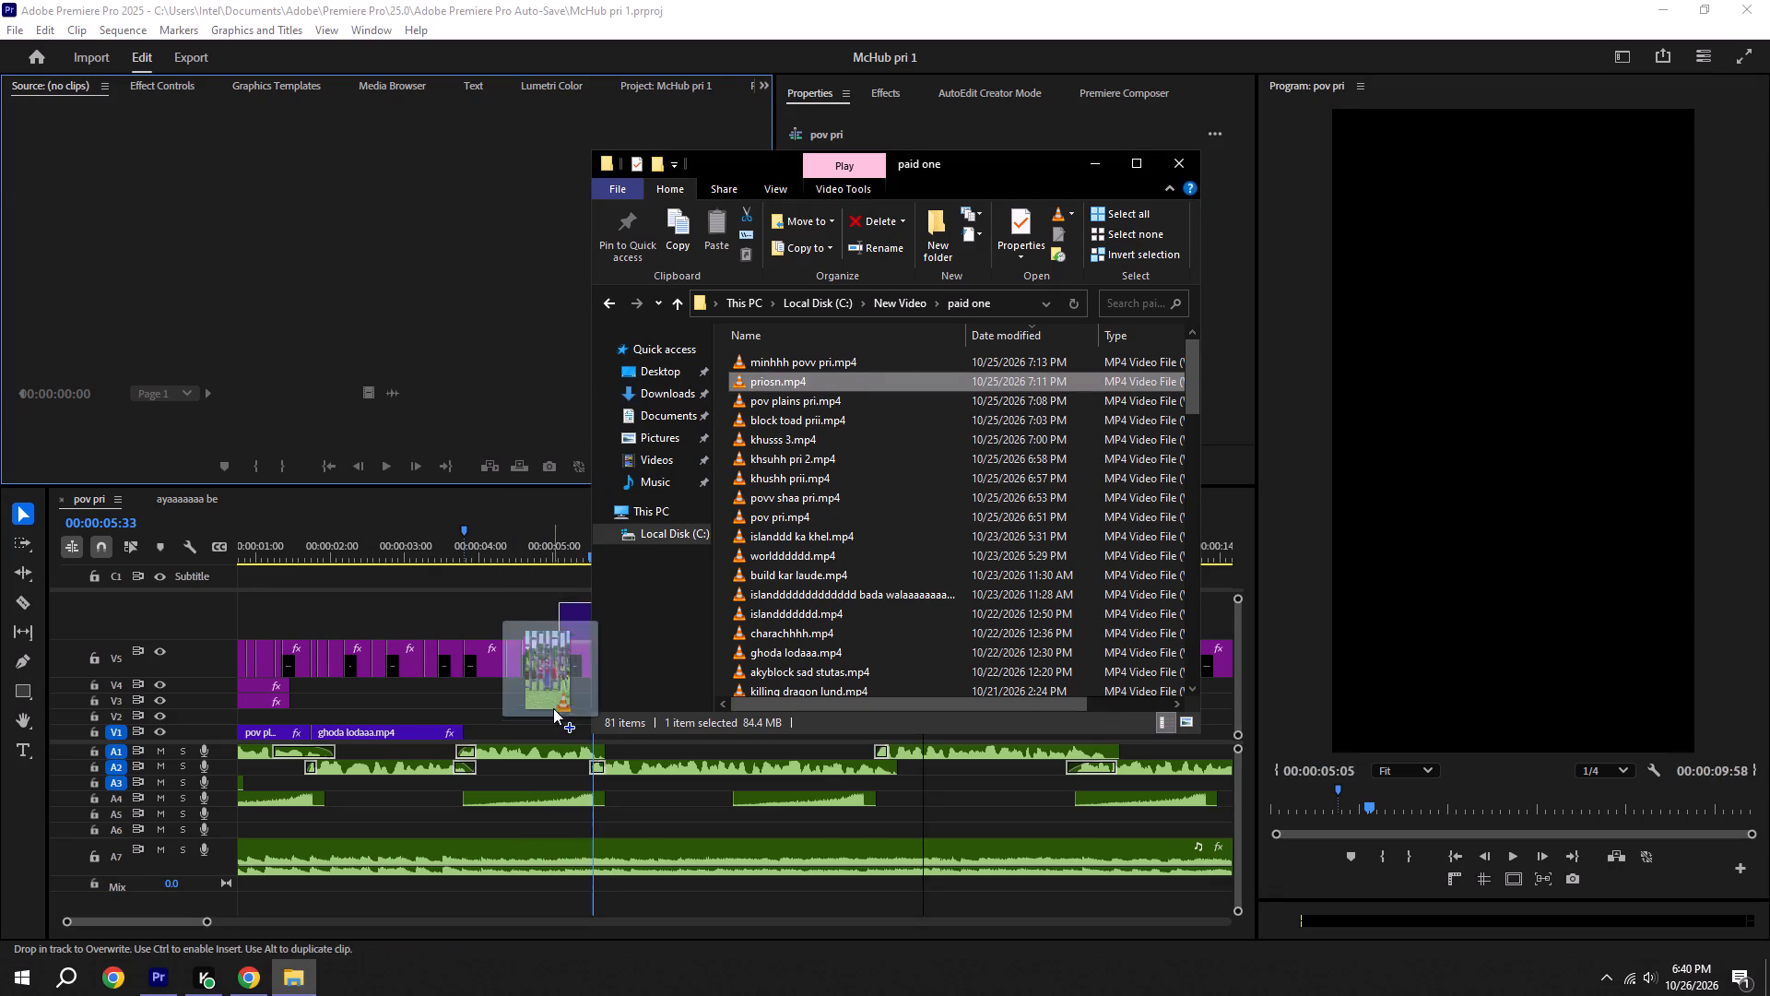
{"action": "left_click_drag", "start_coordinate": [553, 708], "coordinate": [562, 722]}
{"action": "left_click", "coordinate": [562, 722]}
{"action": "left_click_drag", "start_coordinate": [568, 723], "coordinate": [577, 722]}
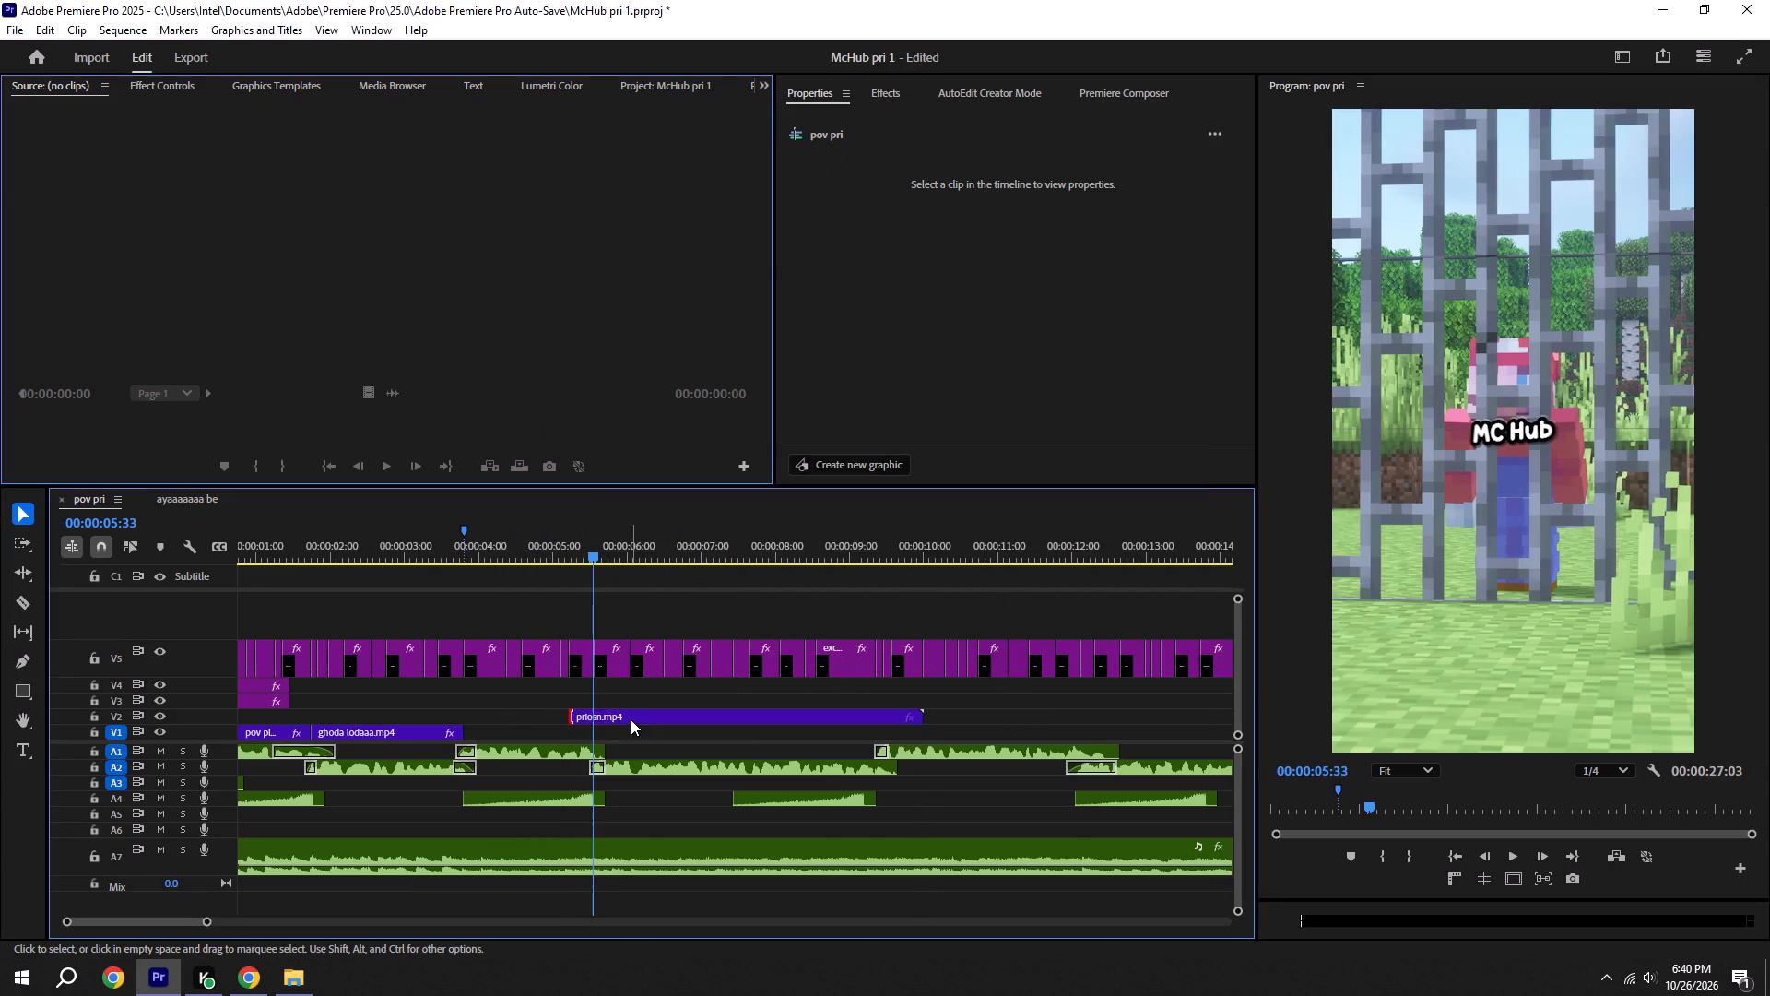
{"action": "left_click_drag", "start_coordinate": [631, 719], "coordinate": [657, 727]}
Play the priosn.mp4 clip, cut it at 00:00:06:30 where the "is a" caption begins, delete the rest, and save.
{"action": "left_click", "coordinate": [676, 698]}
{"action": "key", "text": "space"}
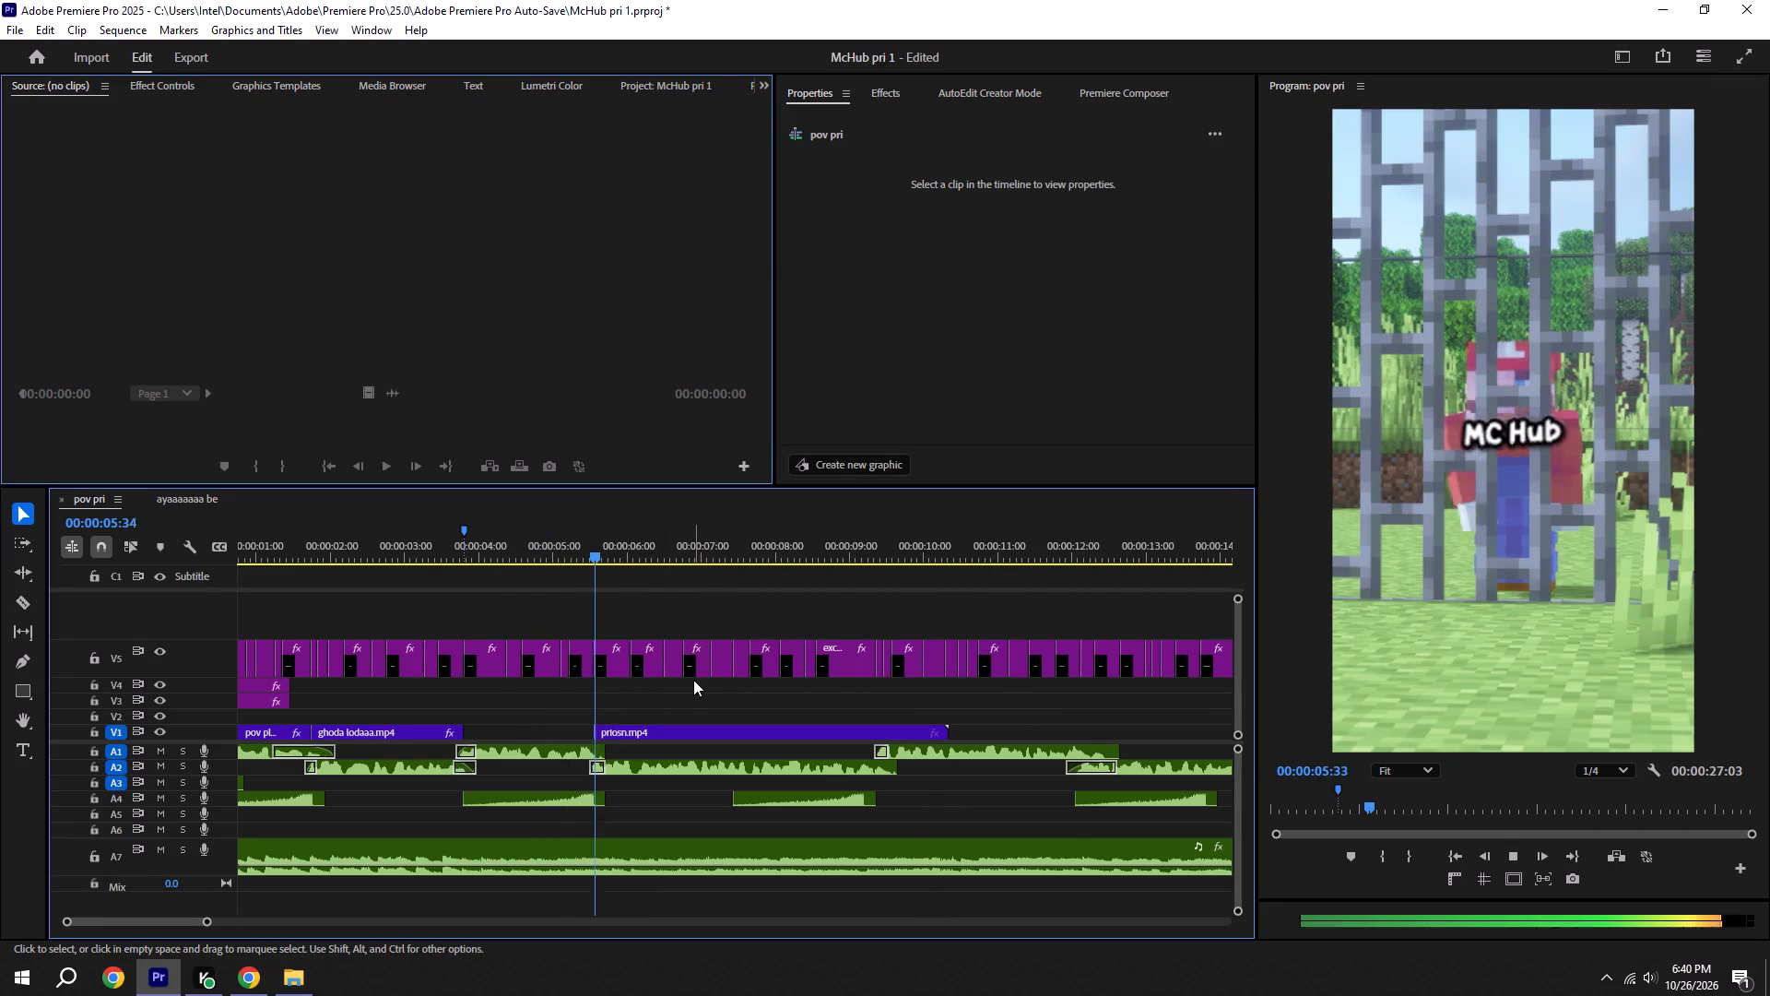
{"action": "key", "text": "space"}
{"action": "scroll", "coordinate": [736, 703], "scroll_direction": "up", "scroll_amount": 10, "text": "alt"}
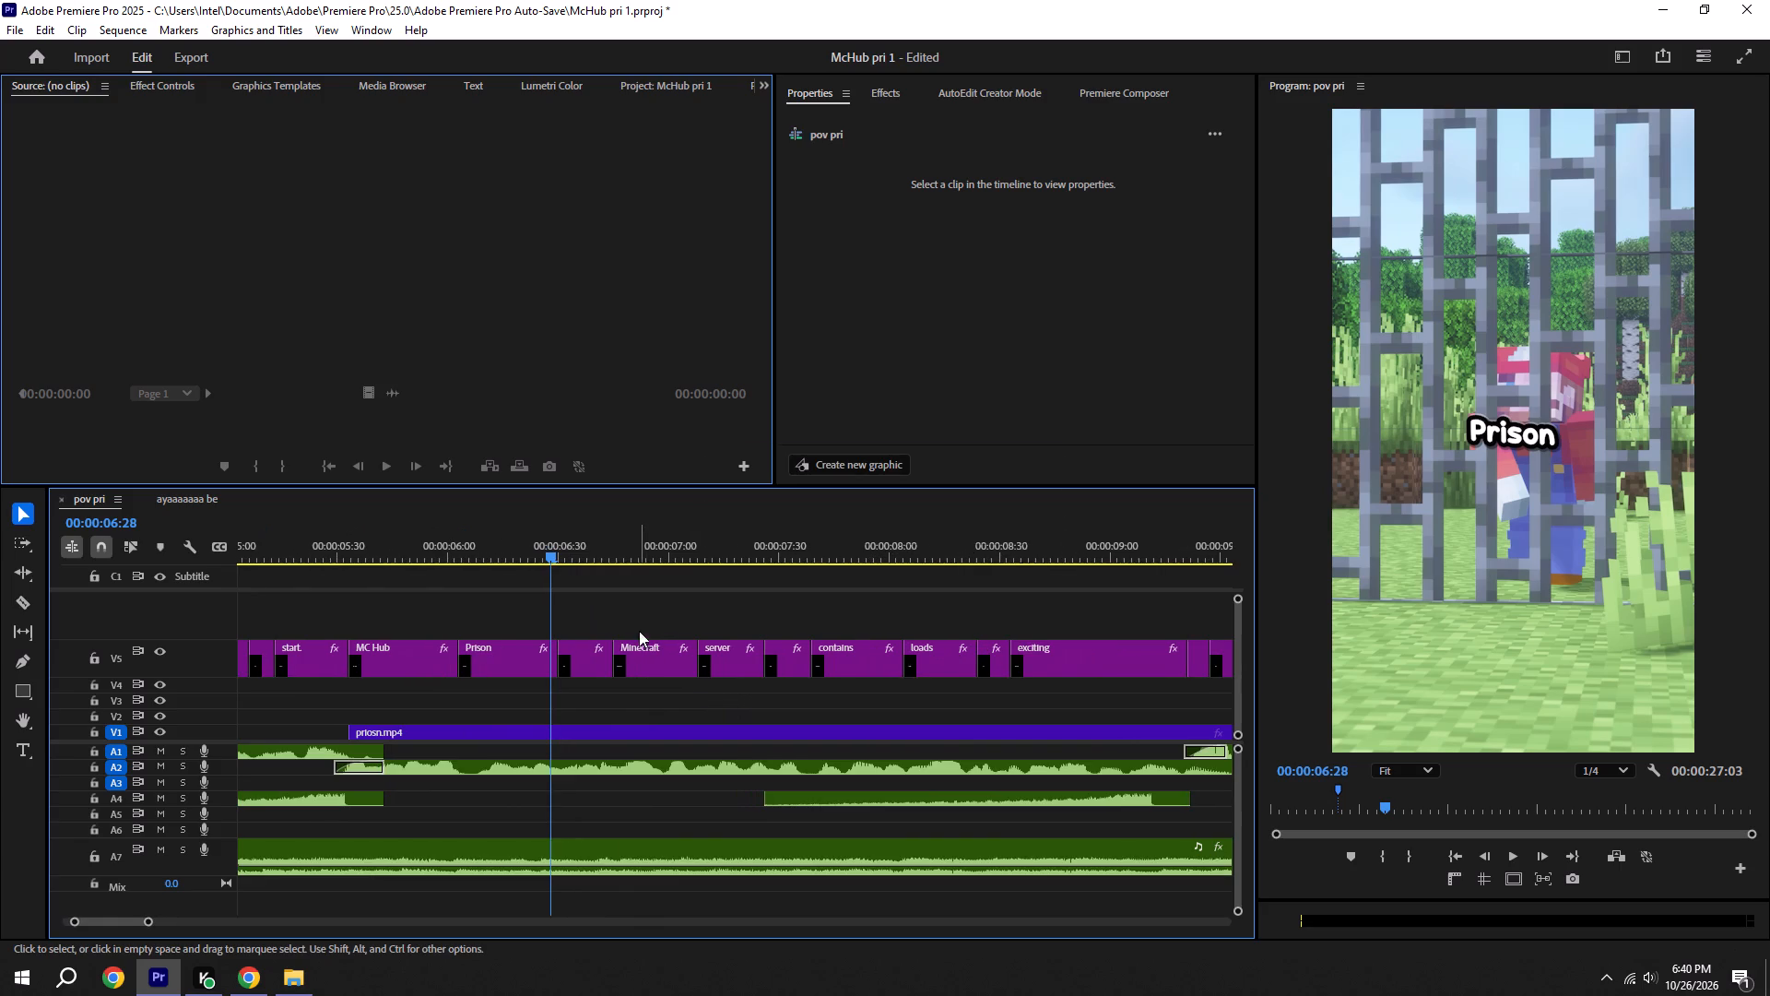
{"action": "key", "text": "ctrl+s"}
{"action": "left_click", "coordinate": [571, 534], "text": "shift"}
{"action": "left_click_drag", "start_coordinate": [560, 540], "coordinate": [559, 551], "text": "shift"}
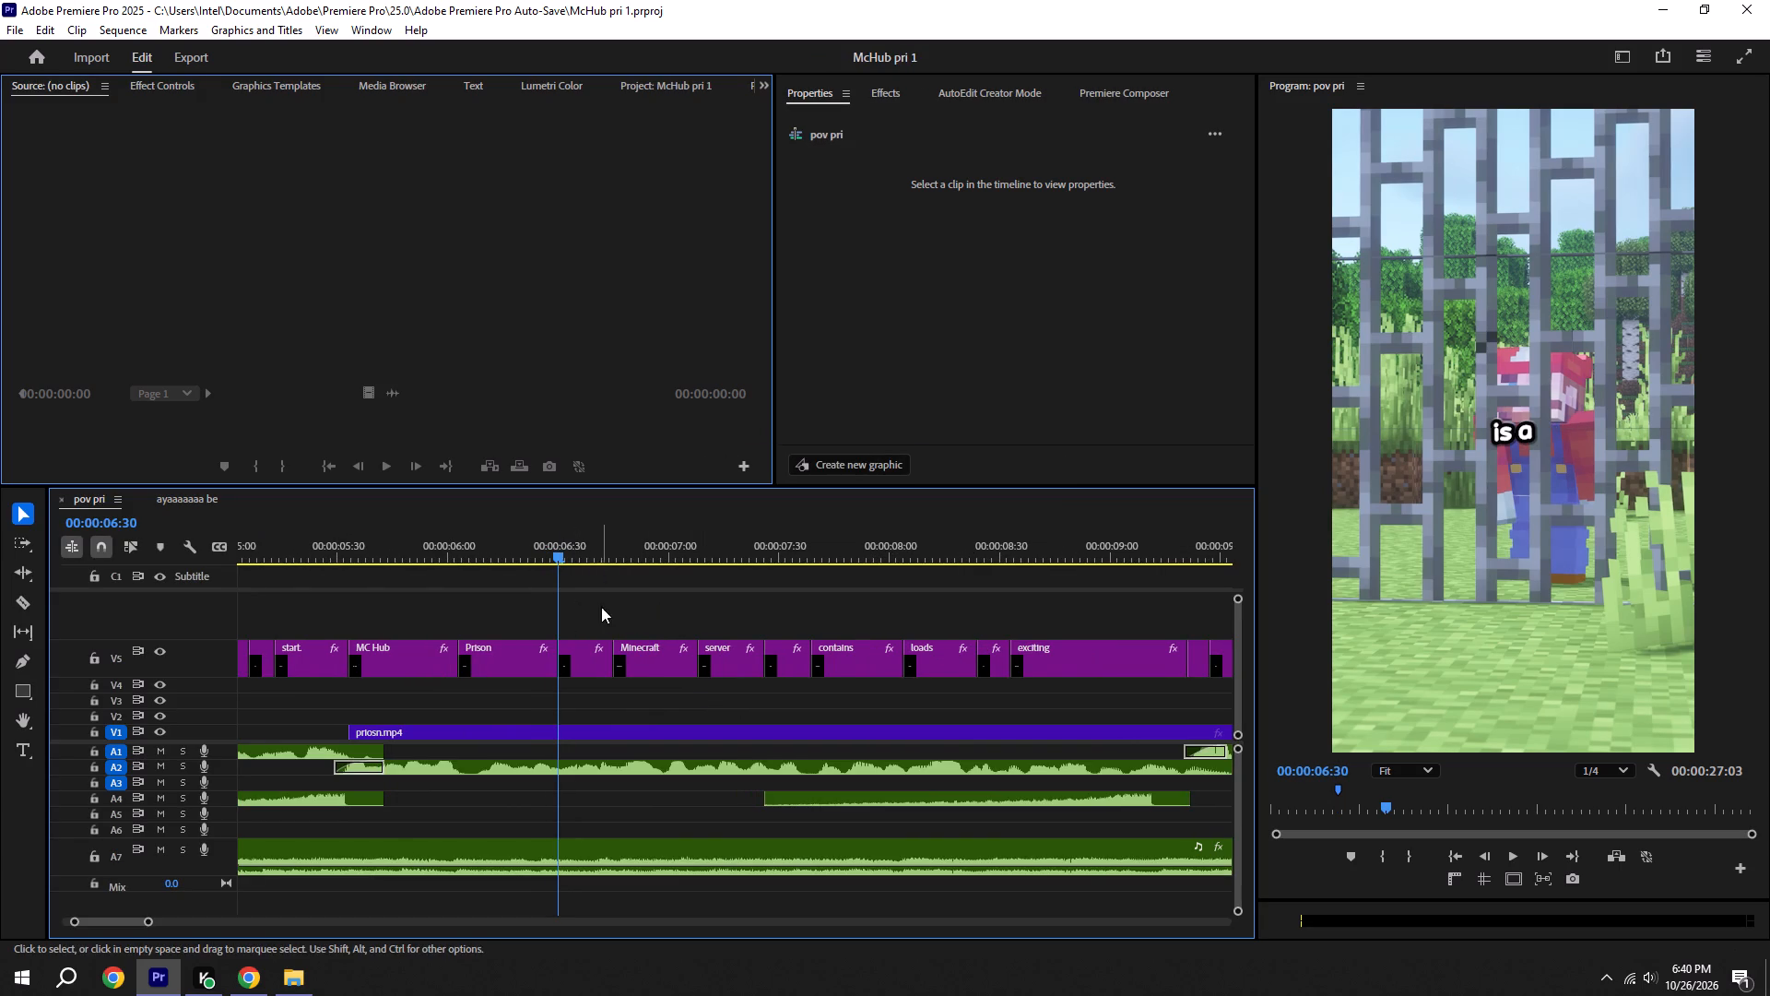
{"action": "key", "text": "c"}
{"action": "left_click", "coordinate": [560, 729]}
{"action": "key", "text": "v"}
{"action": "left_click", "coordinate": [675, 735]}
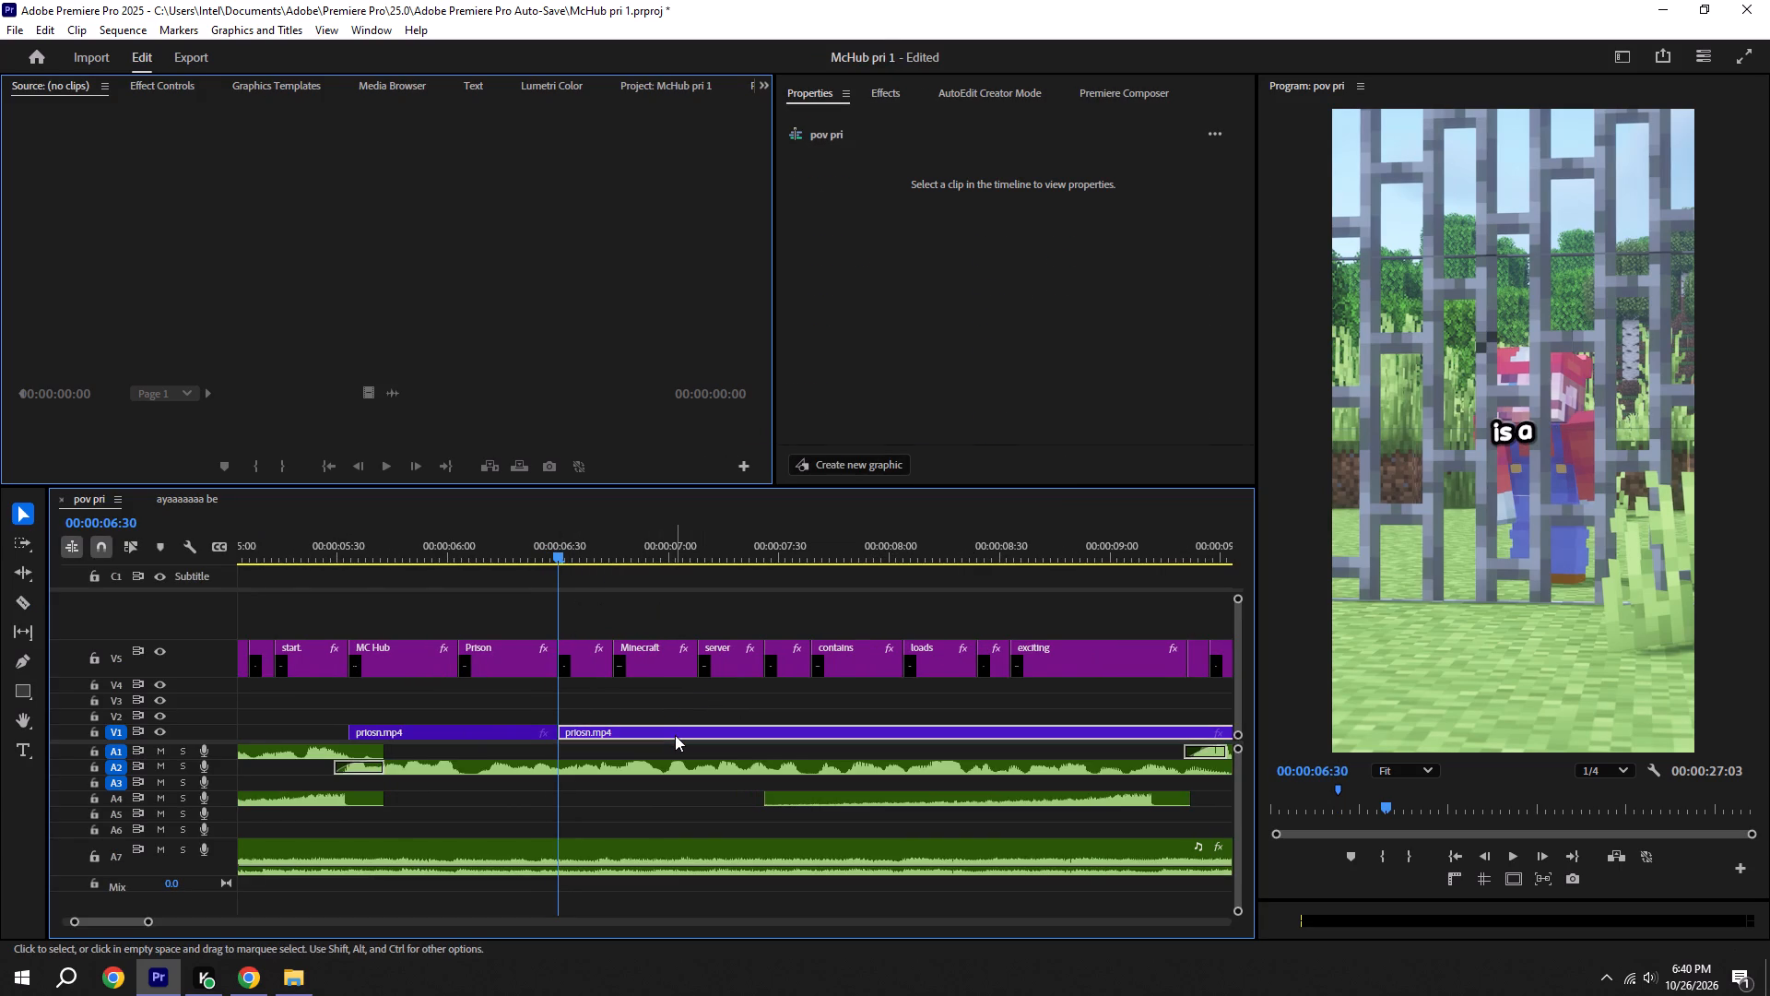
{"action": "key", "text": "BackSpace"}
{"action": "key", "text": "ctrl+s"}
Duplicate the opening pov plains pri.mp4 clip onto V1 directly after the priosn.mp4 clip, play past its end, and save.
{"action": "scroll", "coordinate": [670, 720], "scroll_direction": "down", "scroll_amount": 13, "text": "alt"}
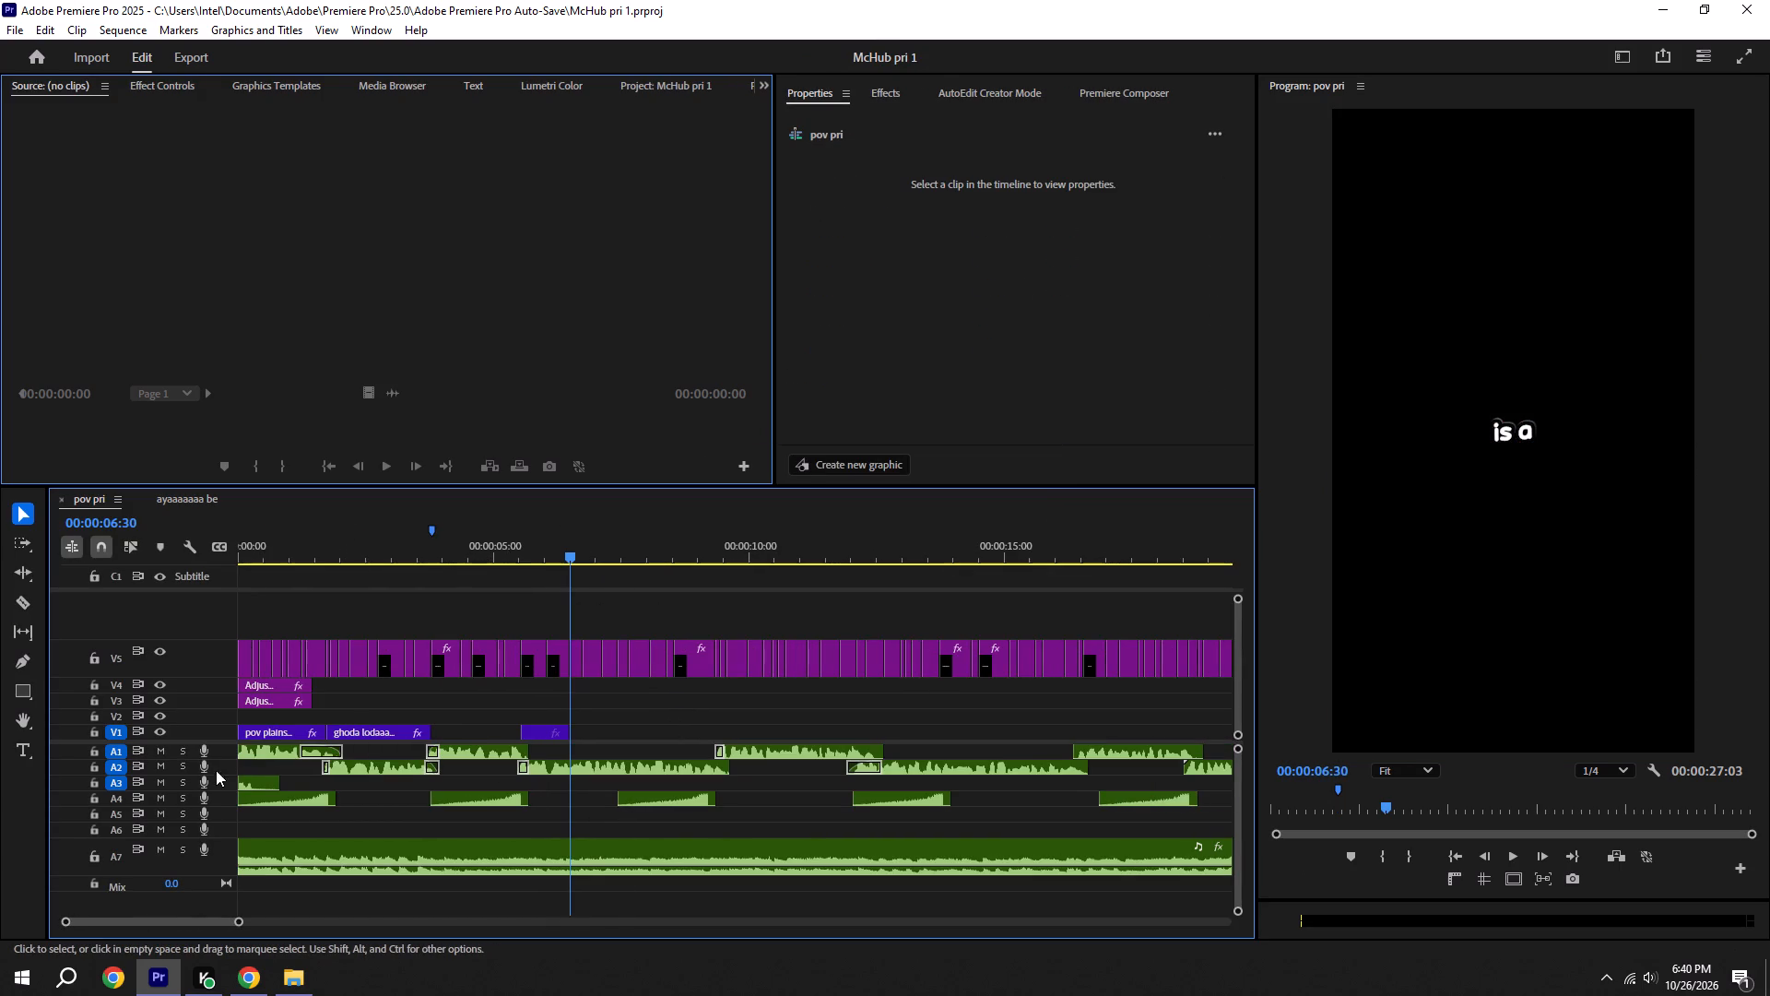
{"action": "left_click_drag", "start_coordinate": [276, 729], "coordinate": [615, 729]}
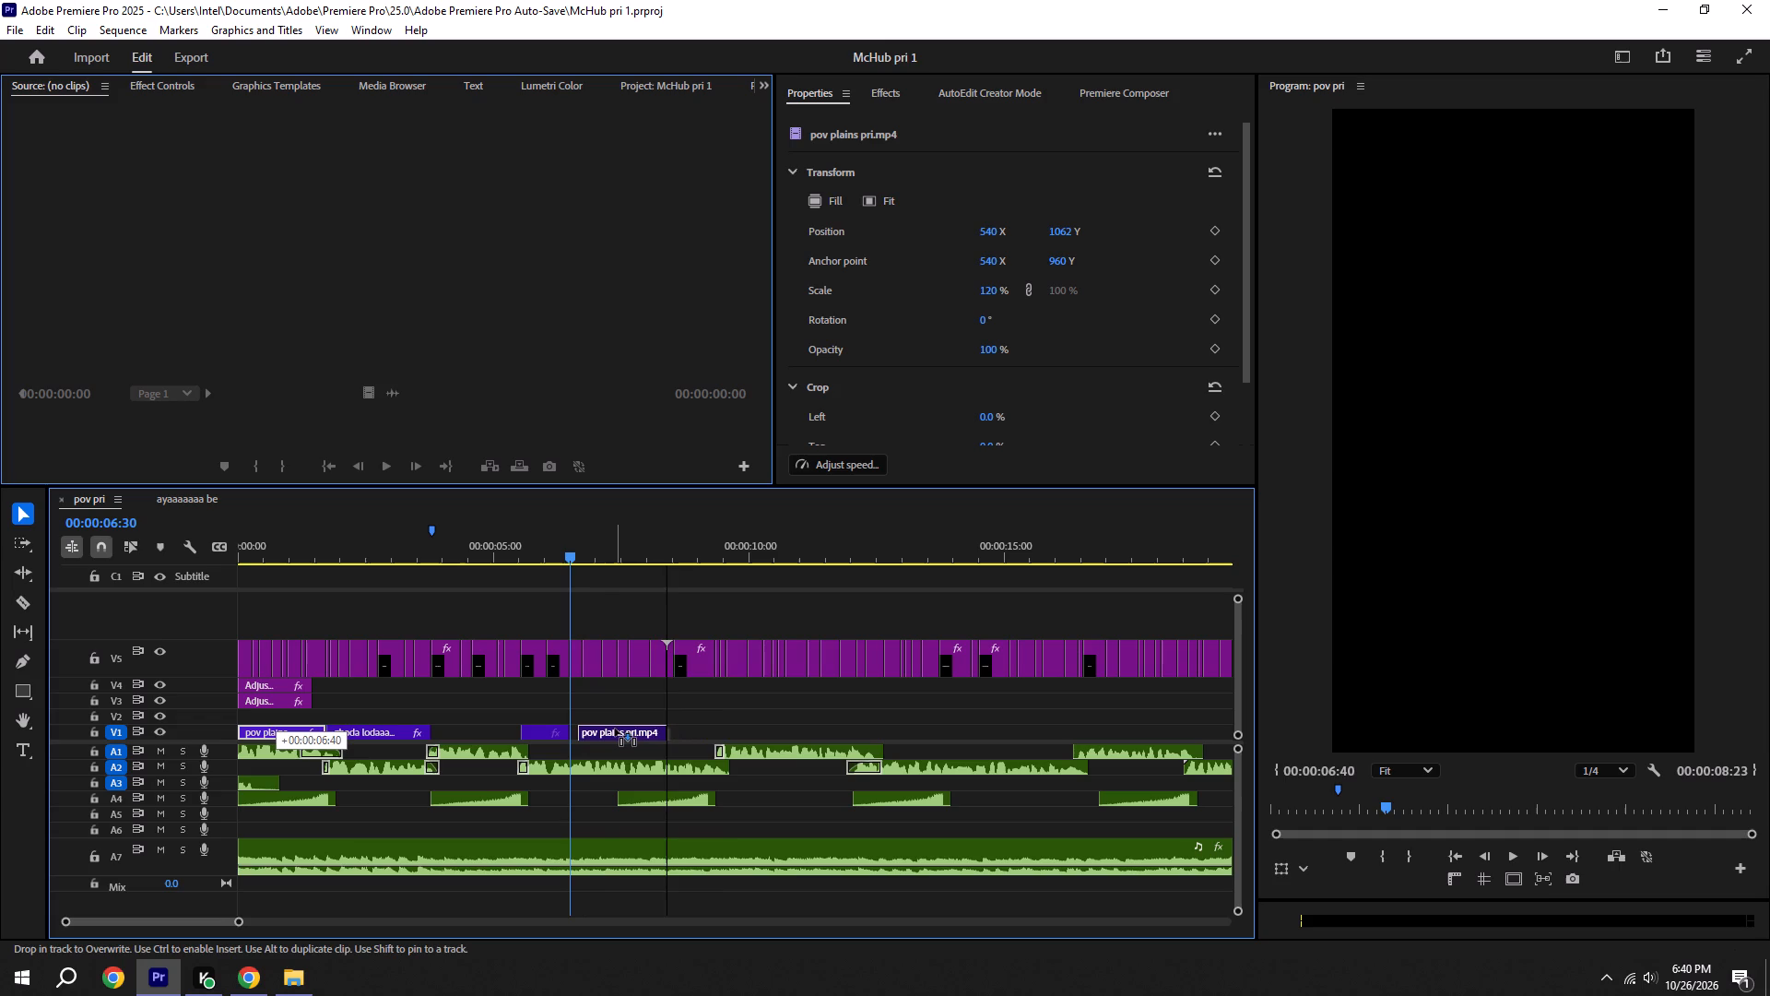
{"action": "left_click_drag", "start_coordinate": [615, 729], "coordinate": [609, 729]}
{"action": "left_click", "coordinate": [717, 728]}
{"action": "key", "text": "space"}
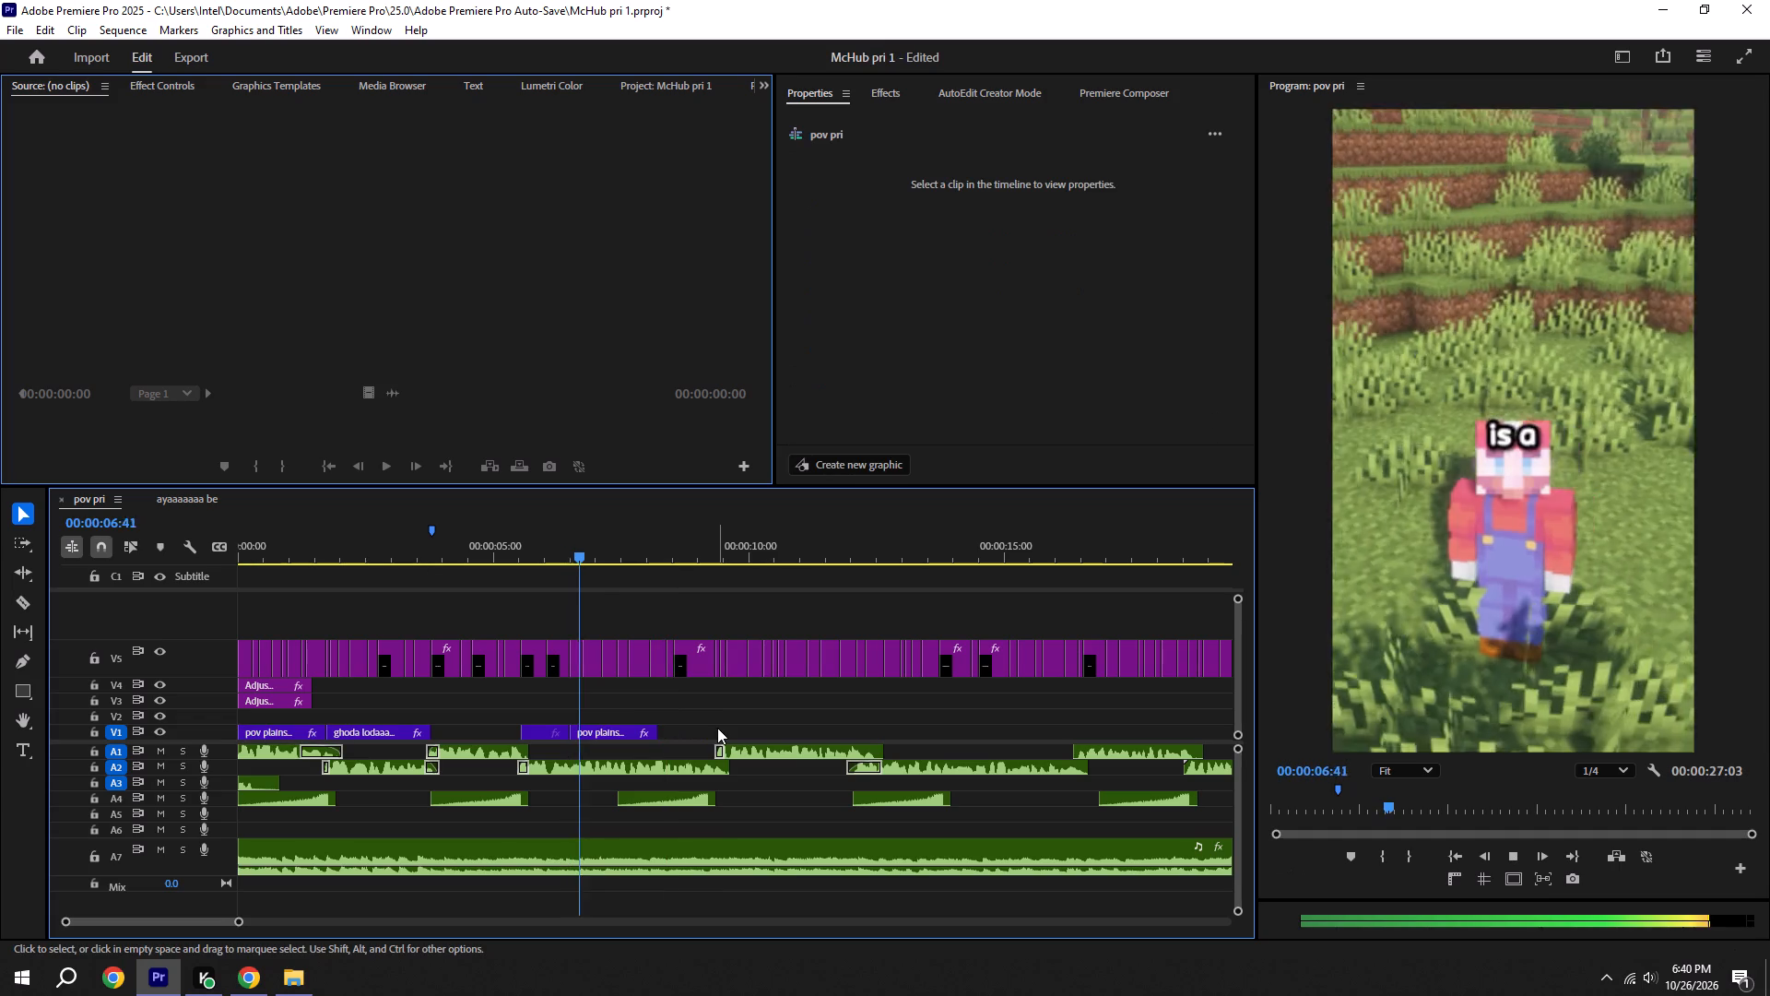
{"action": "key", "text": "space"}
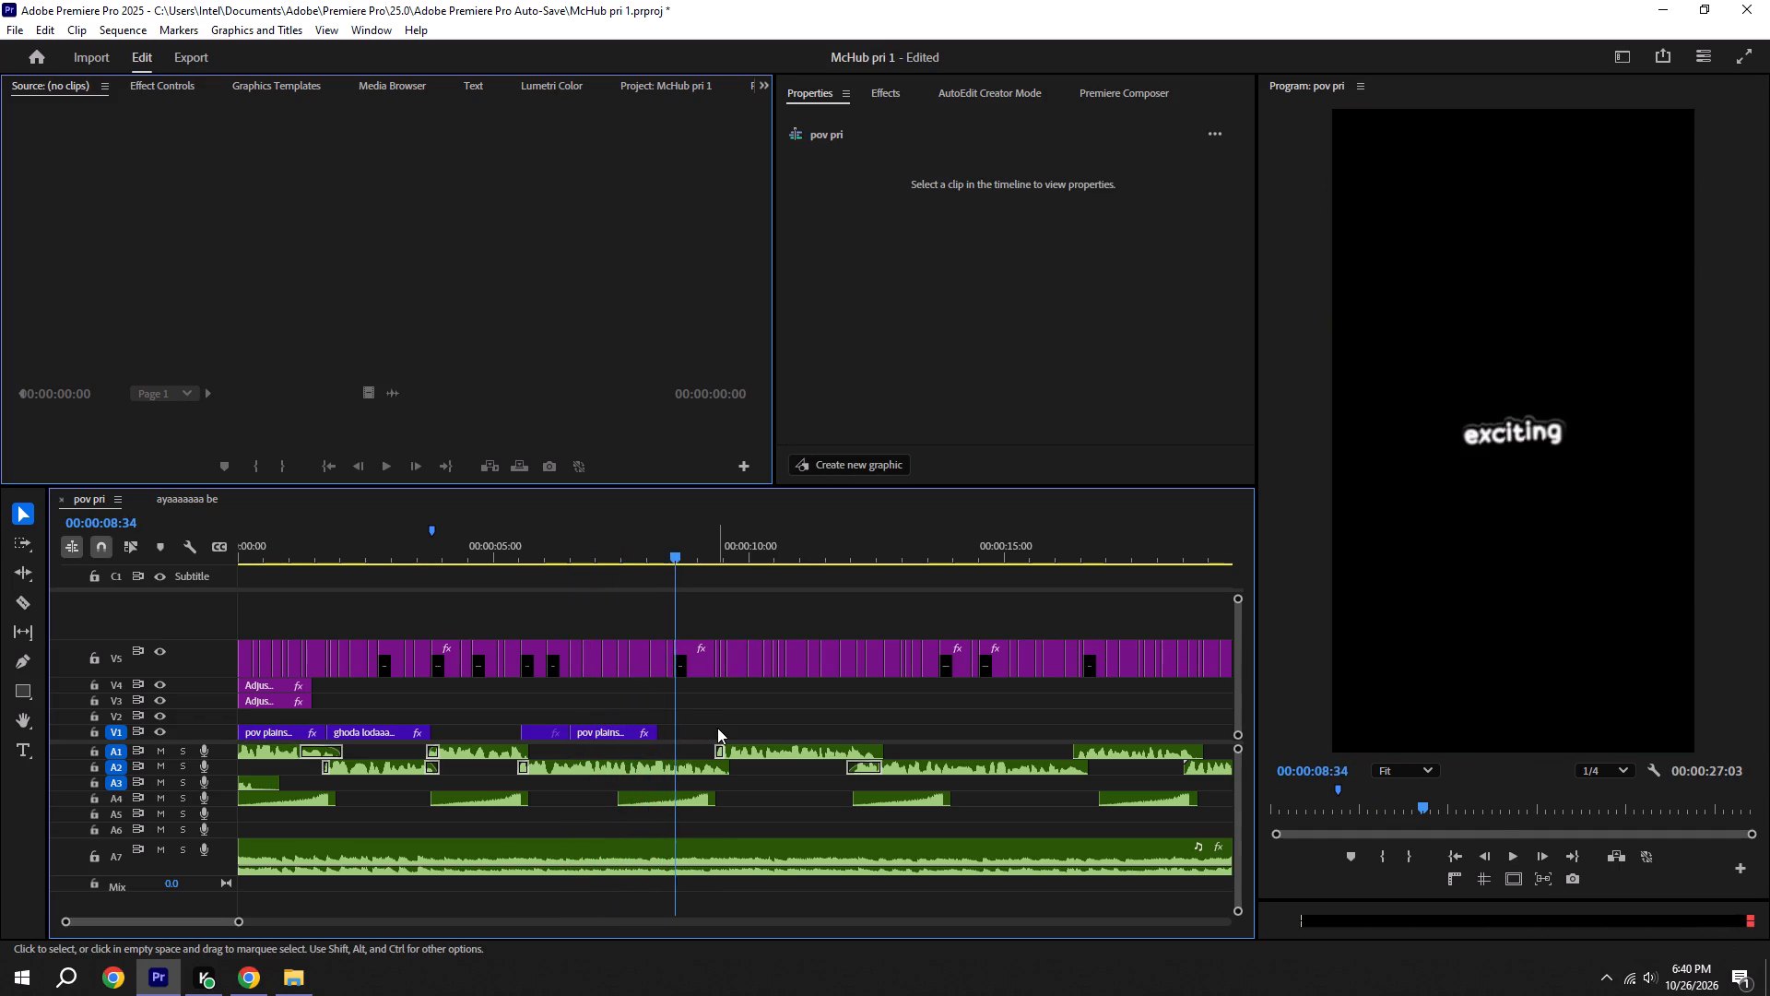
{"action": "scroll", "coordinate": [706, 720], "scroll_direction": "up", "scroll_amount": 11, "text": "alt"}
{"action": "key", "text": "ctrl+s"}
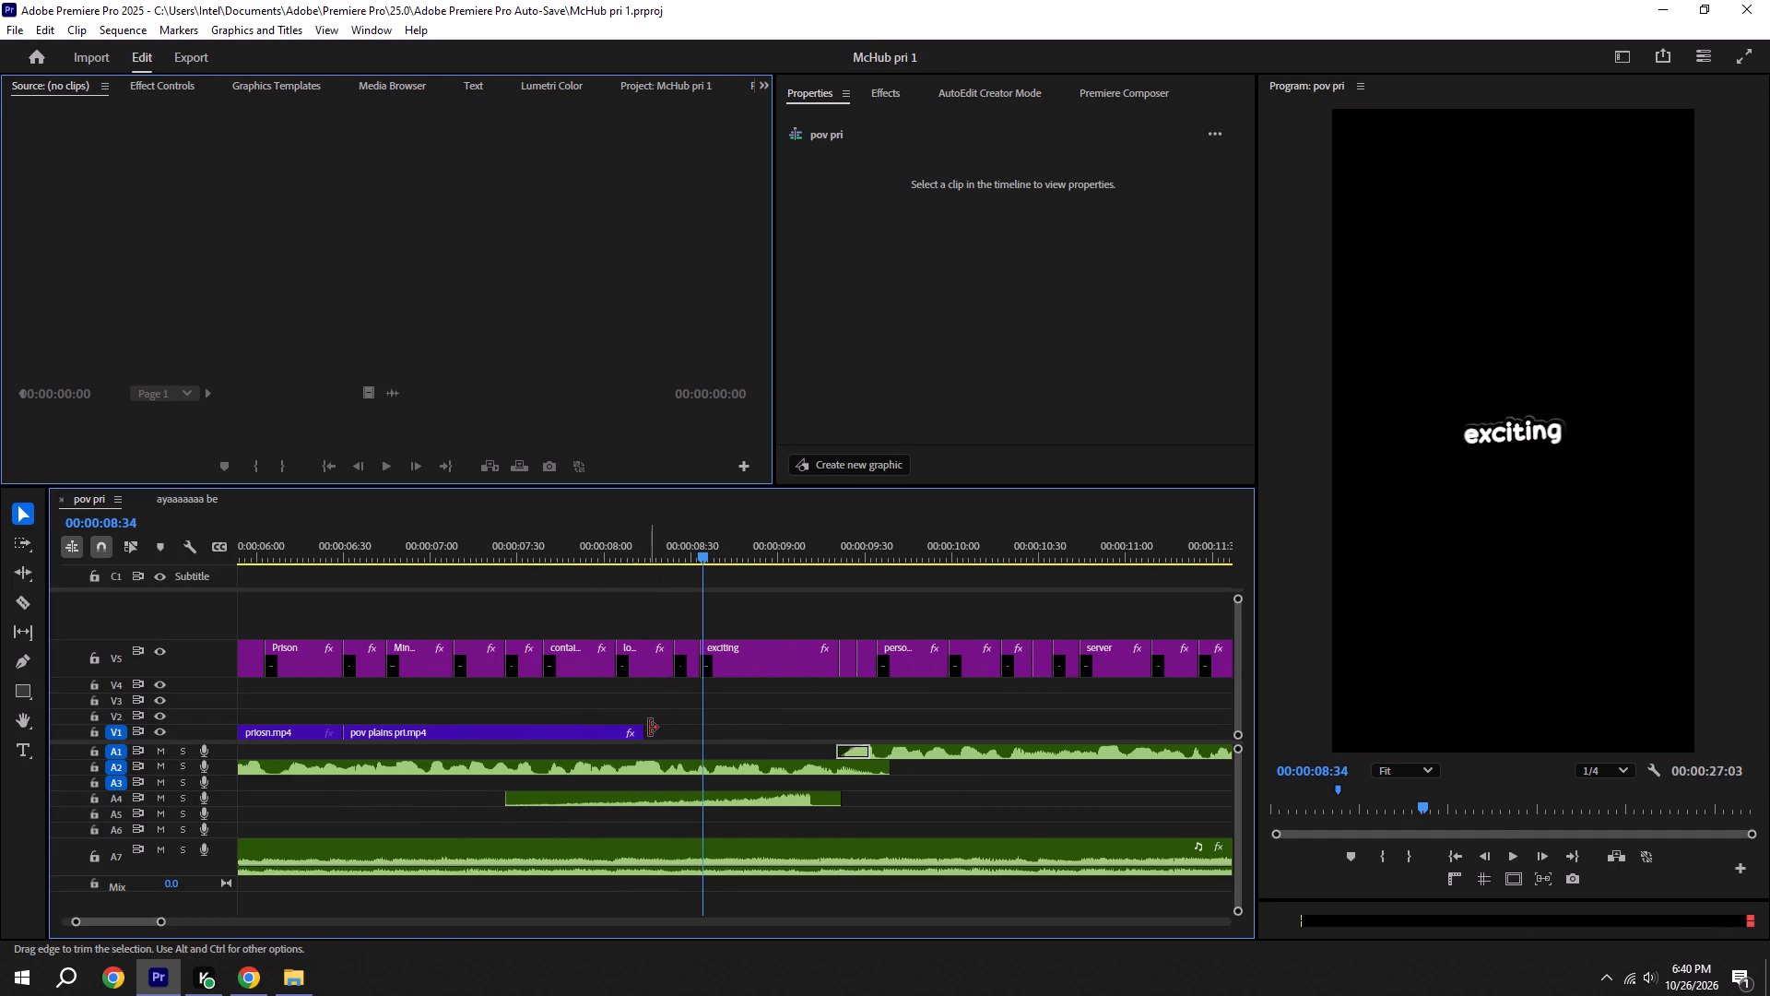
Extend the second pov plains pri.mp4 clip on V1 to about 00:00:09:20, play over it, and save.
{"action": "left_click_drag", "start_coordinate": [649, 728], "coordinate": [843, 726]}
{"action": "left_click", "coordinate": [861, 717]}
{"action": "key", "text": "space"}
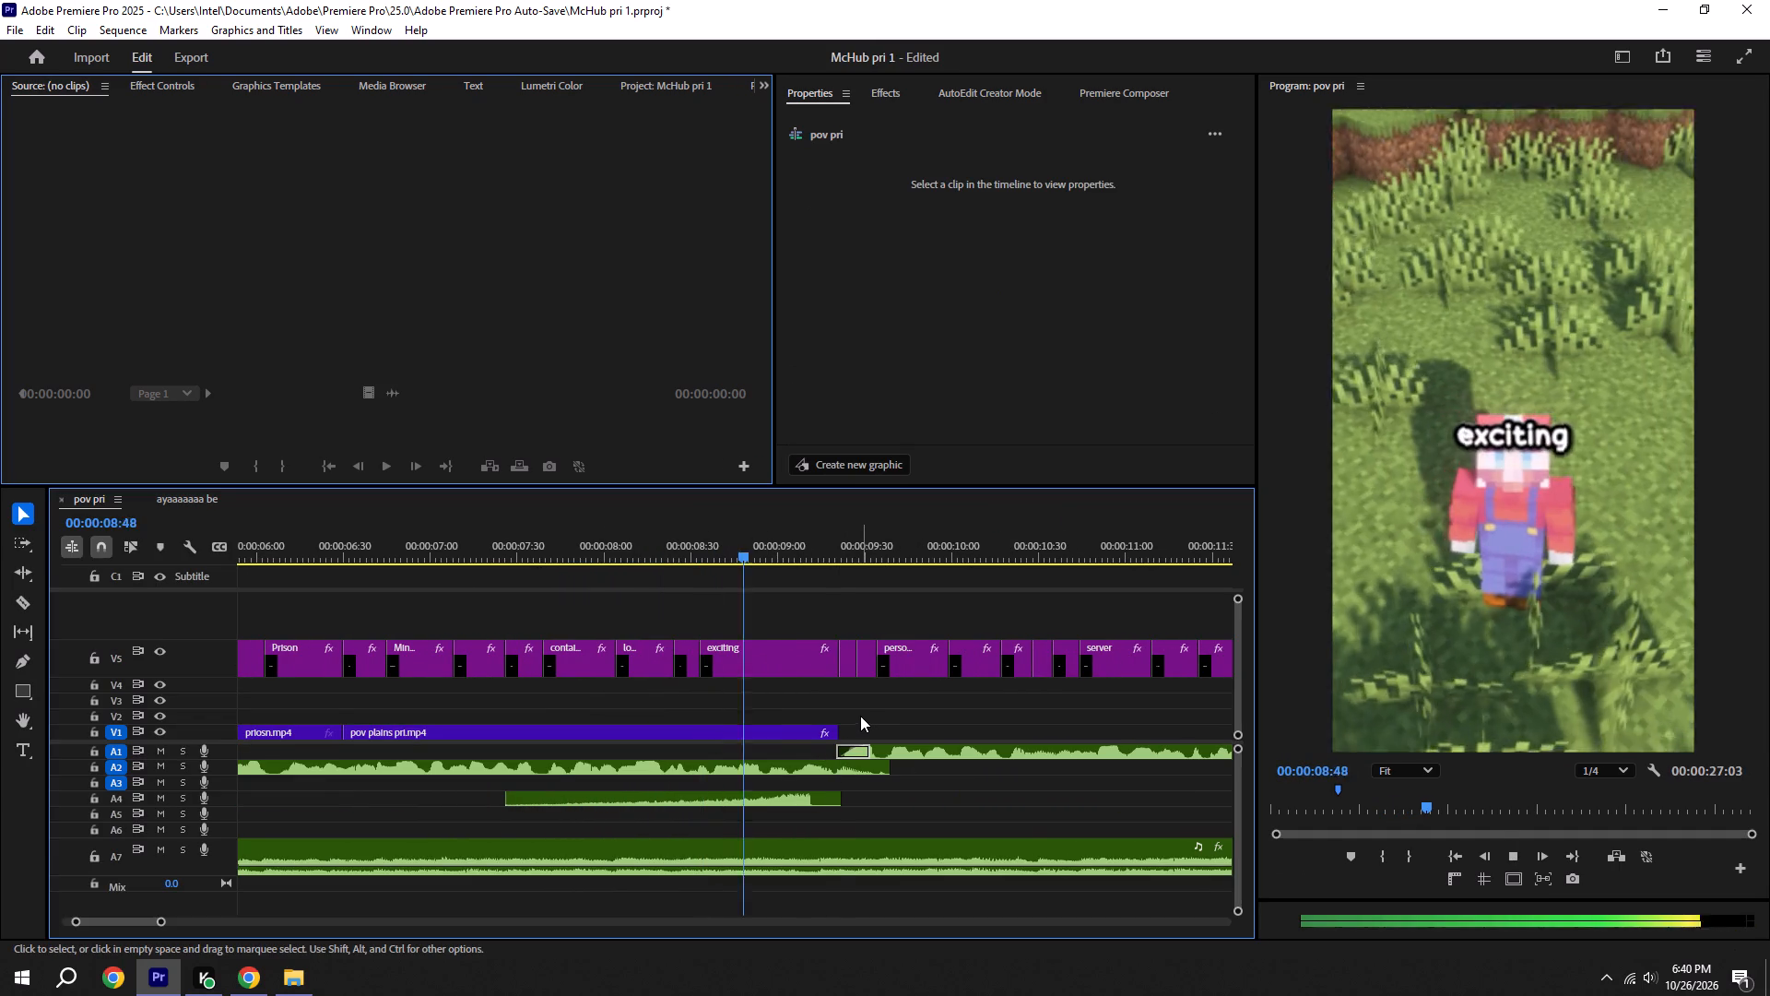
{"action": "key", "text": "ctrl+s"}
Play past the end of the extended clip, set the playhead to 00:00:09:20 where the clip ends, and save.
{"action": "left_click_drag", "start_coordinate": [824, 551], "coordinate": [829, 551], "text": "shift"}
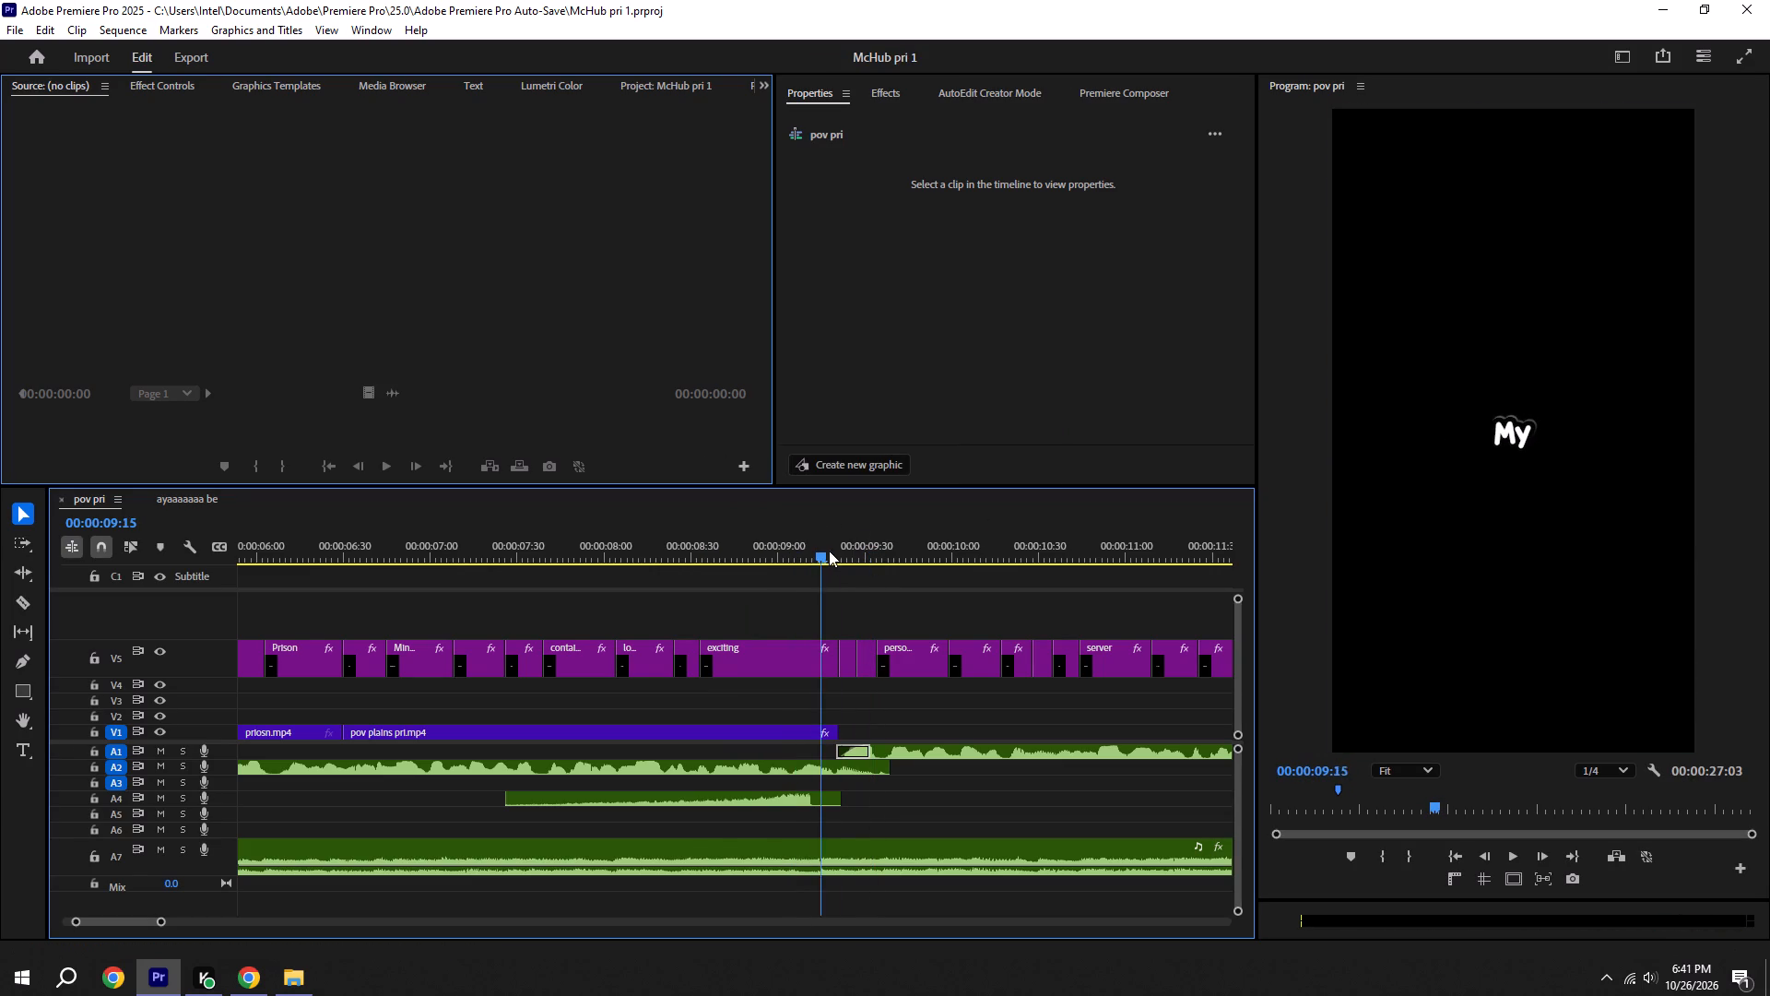
{"action": "left_click_drag", "start_coordinate": [829, 551], "coordinate": [843, 551], "text": "shift"}
{"action": "key", "text": "space"}
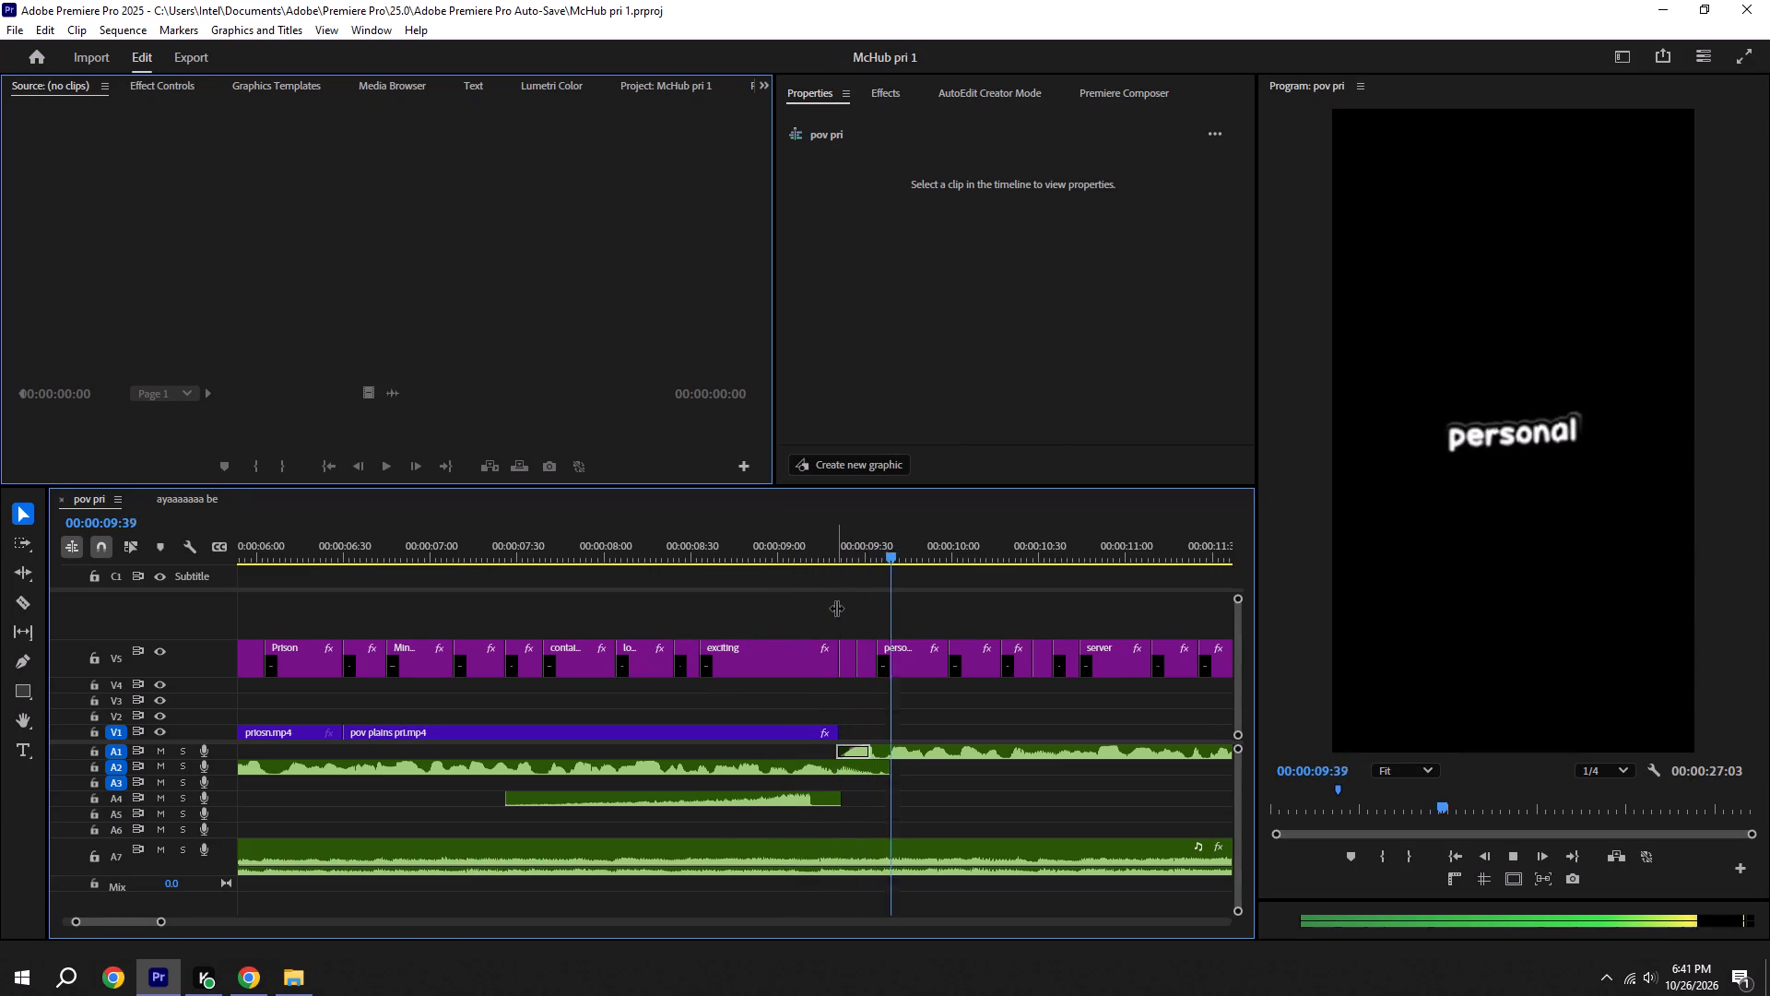
{"action": "scroll", "coordinate": [836, 608], "scroll_direction": "down", "scroll_amount": 10, "text": "alt"}
{"action": "left_click_drag", "start_coordinate": [785, 551], "coordinate": [808, 551], "text": "shift"}
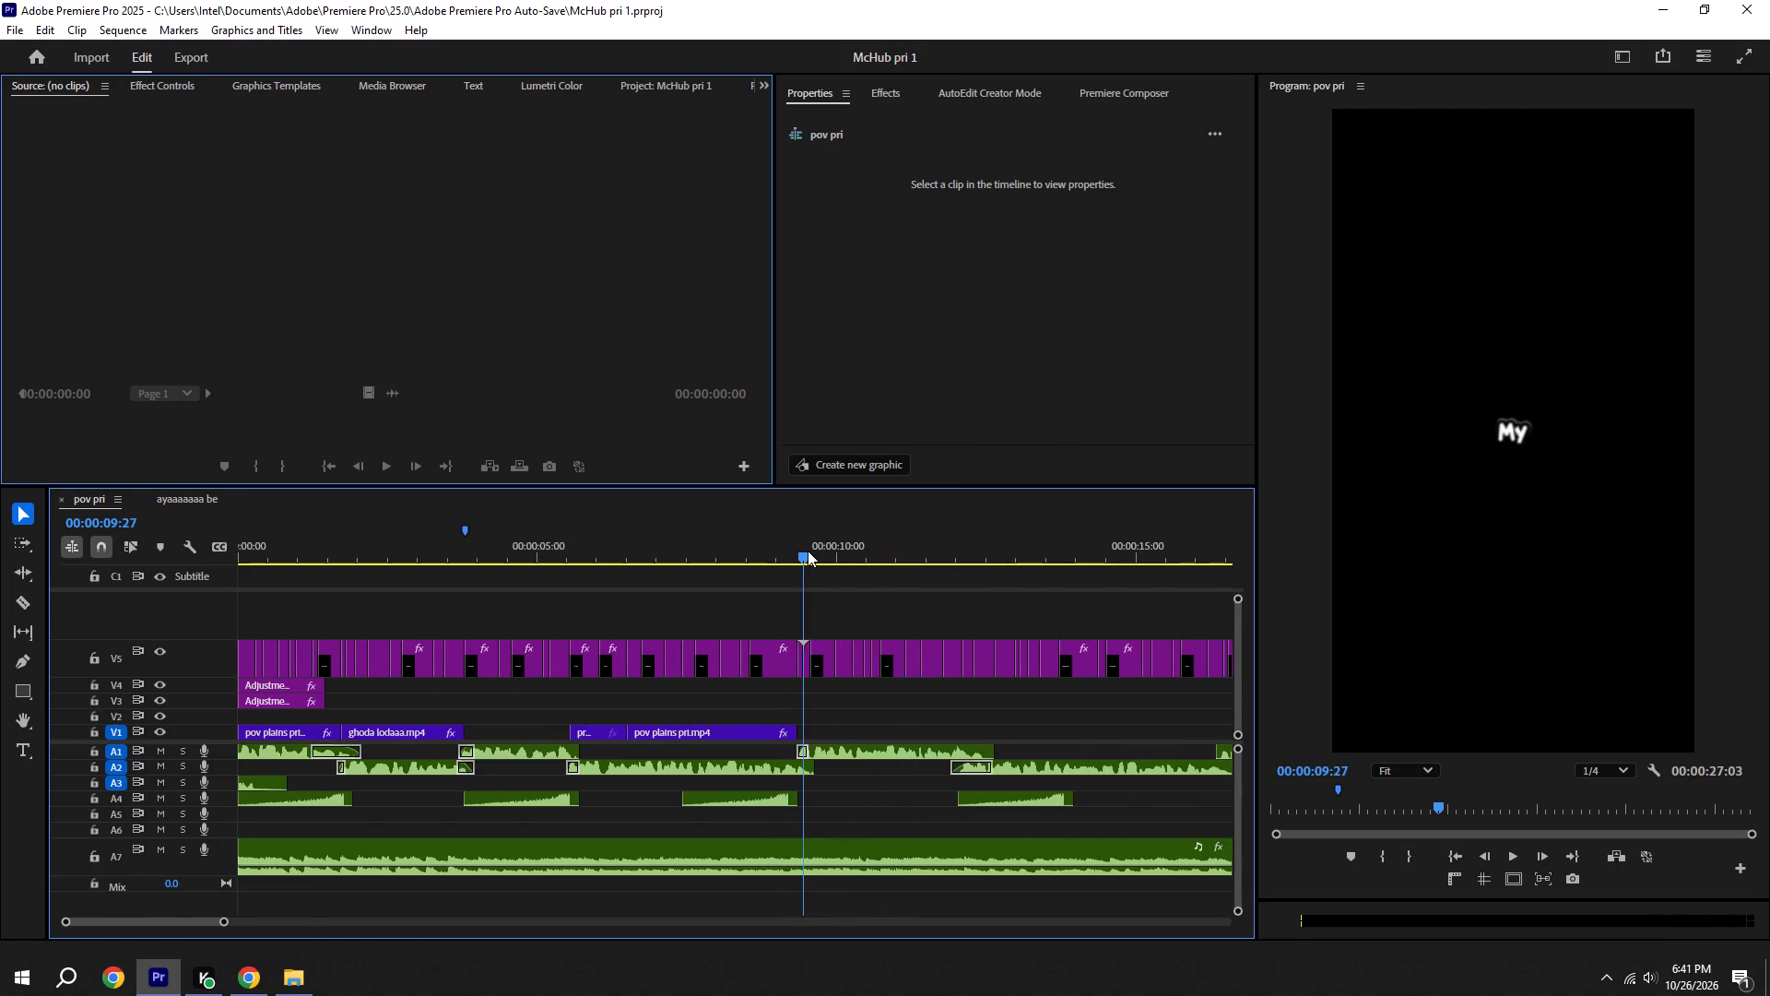
{"action": "left_click_drag", "start_coordinate": [808, 551], "coordinate": [798, 551], "text": "shift"}
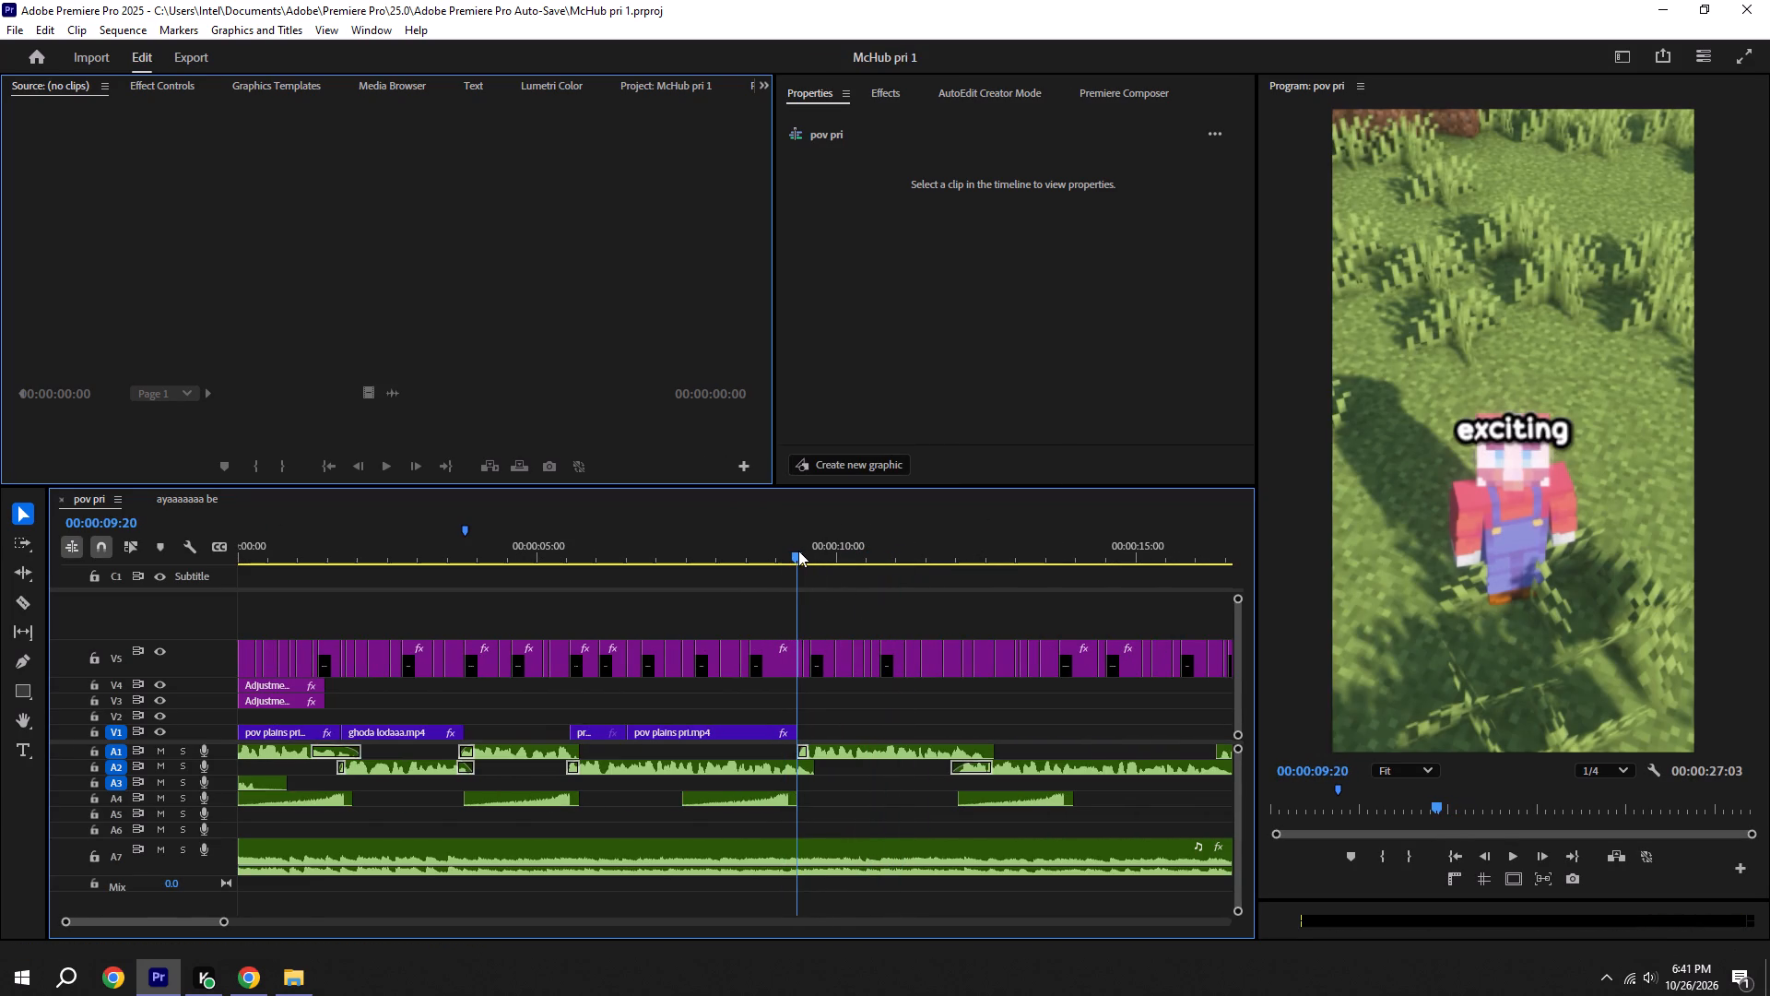
{"action": "key", "text": "ctrl+s"}
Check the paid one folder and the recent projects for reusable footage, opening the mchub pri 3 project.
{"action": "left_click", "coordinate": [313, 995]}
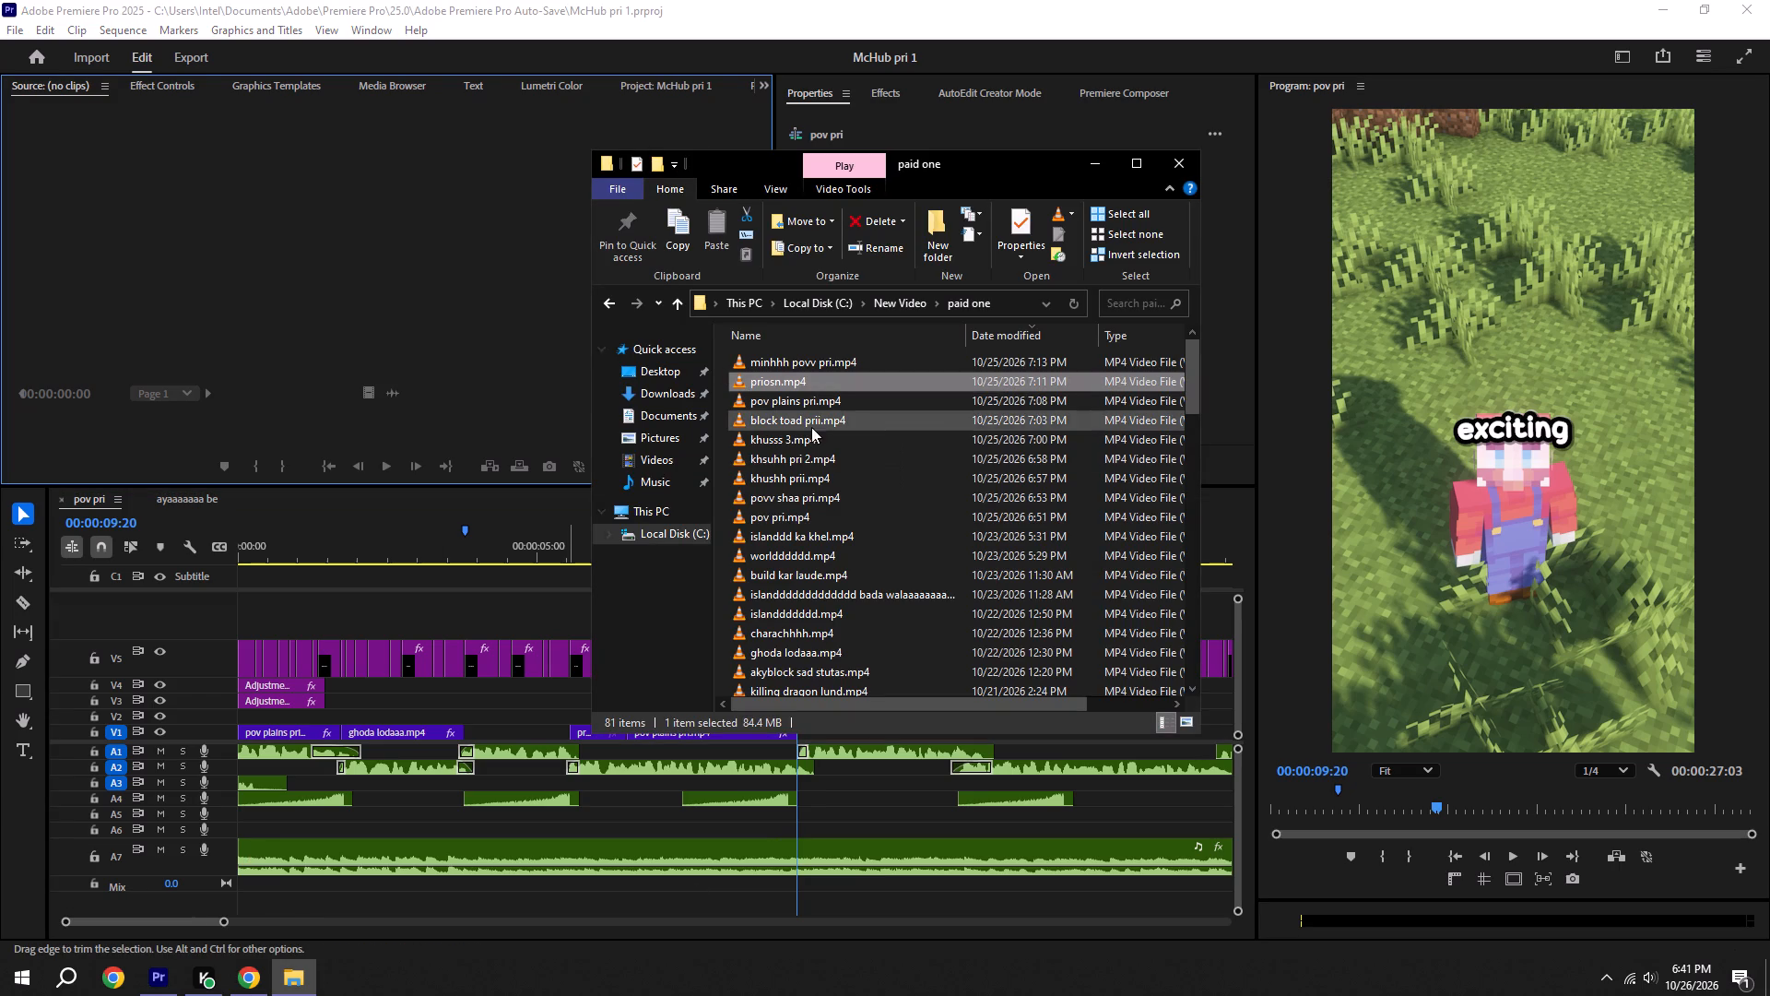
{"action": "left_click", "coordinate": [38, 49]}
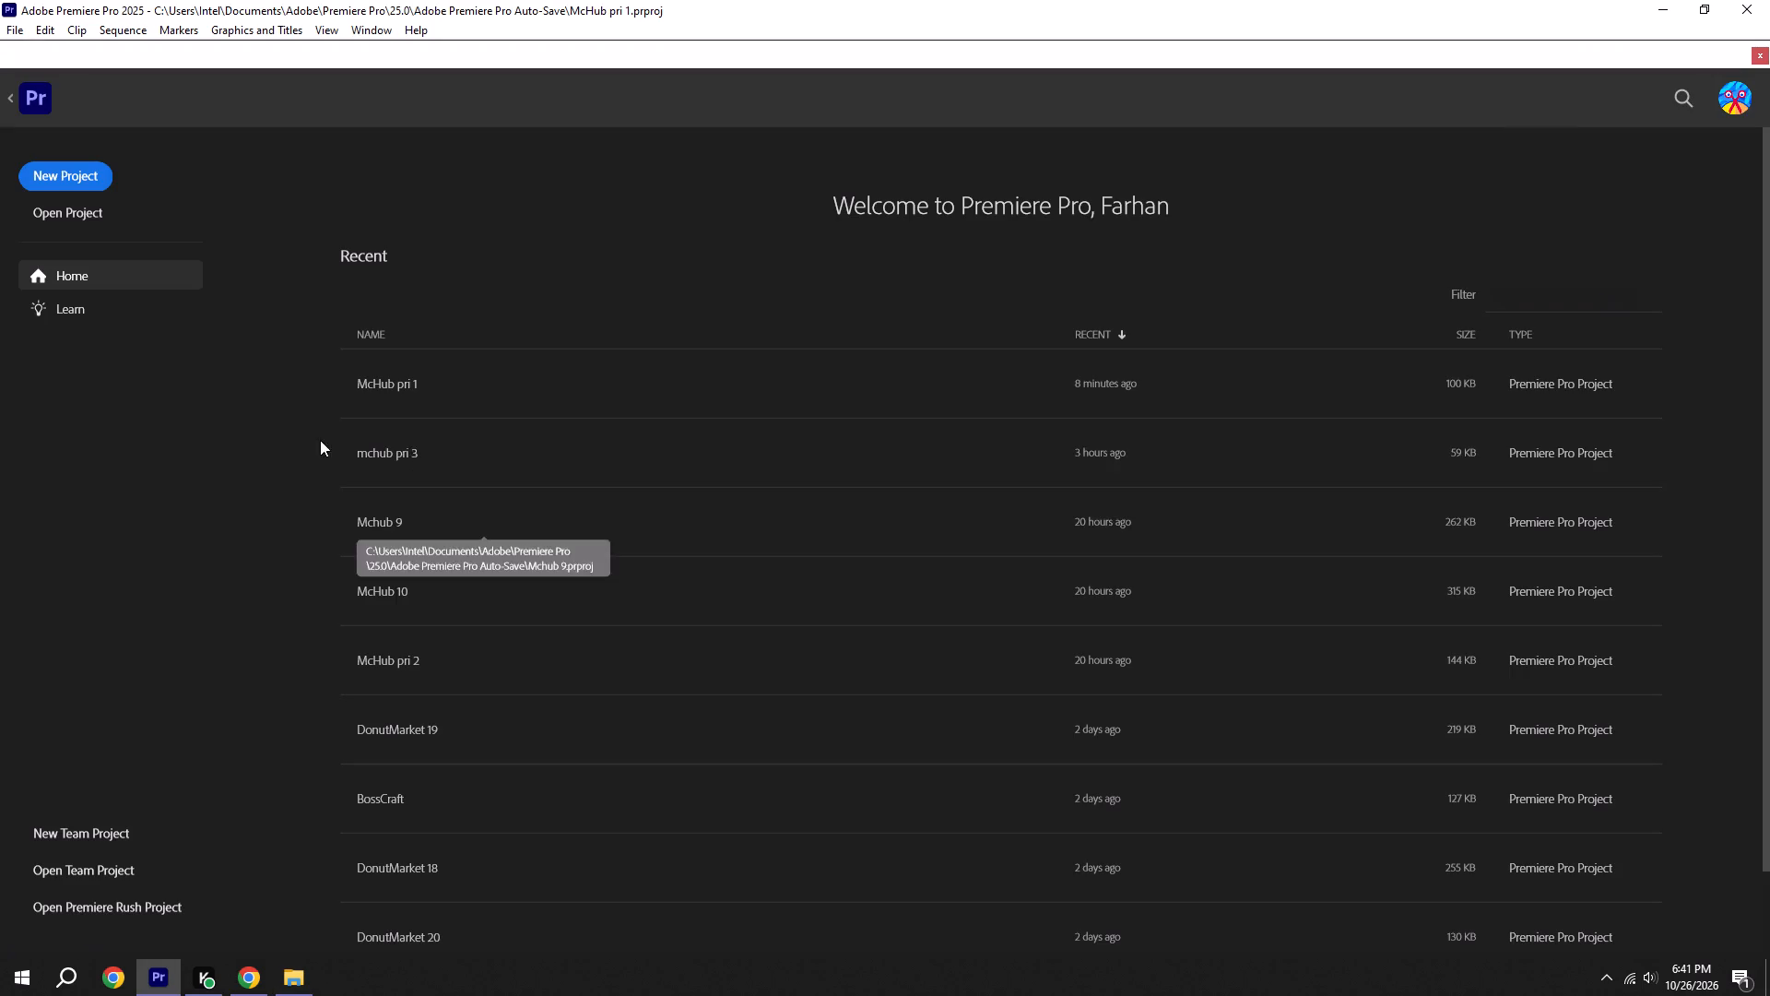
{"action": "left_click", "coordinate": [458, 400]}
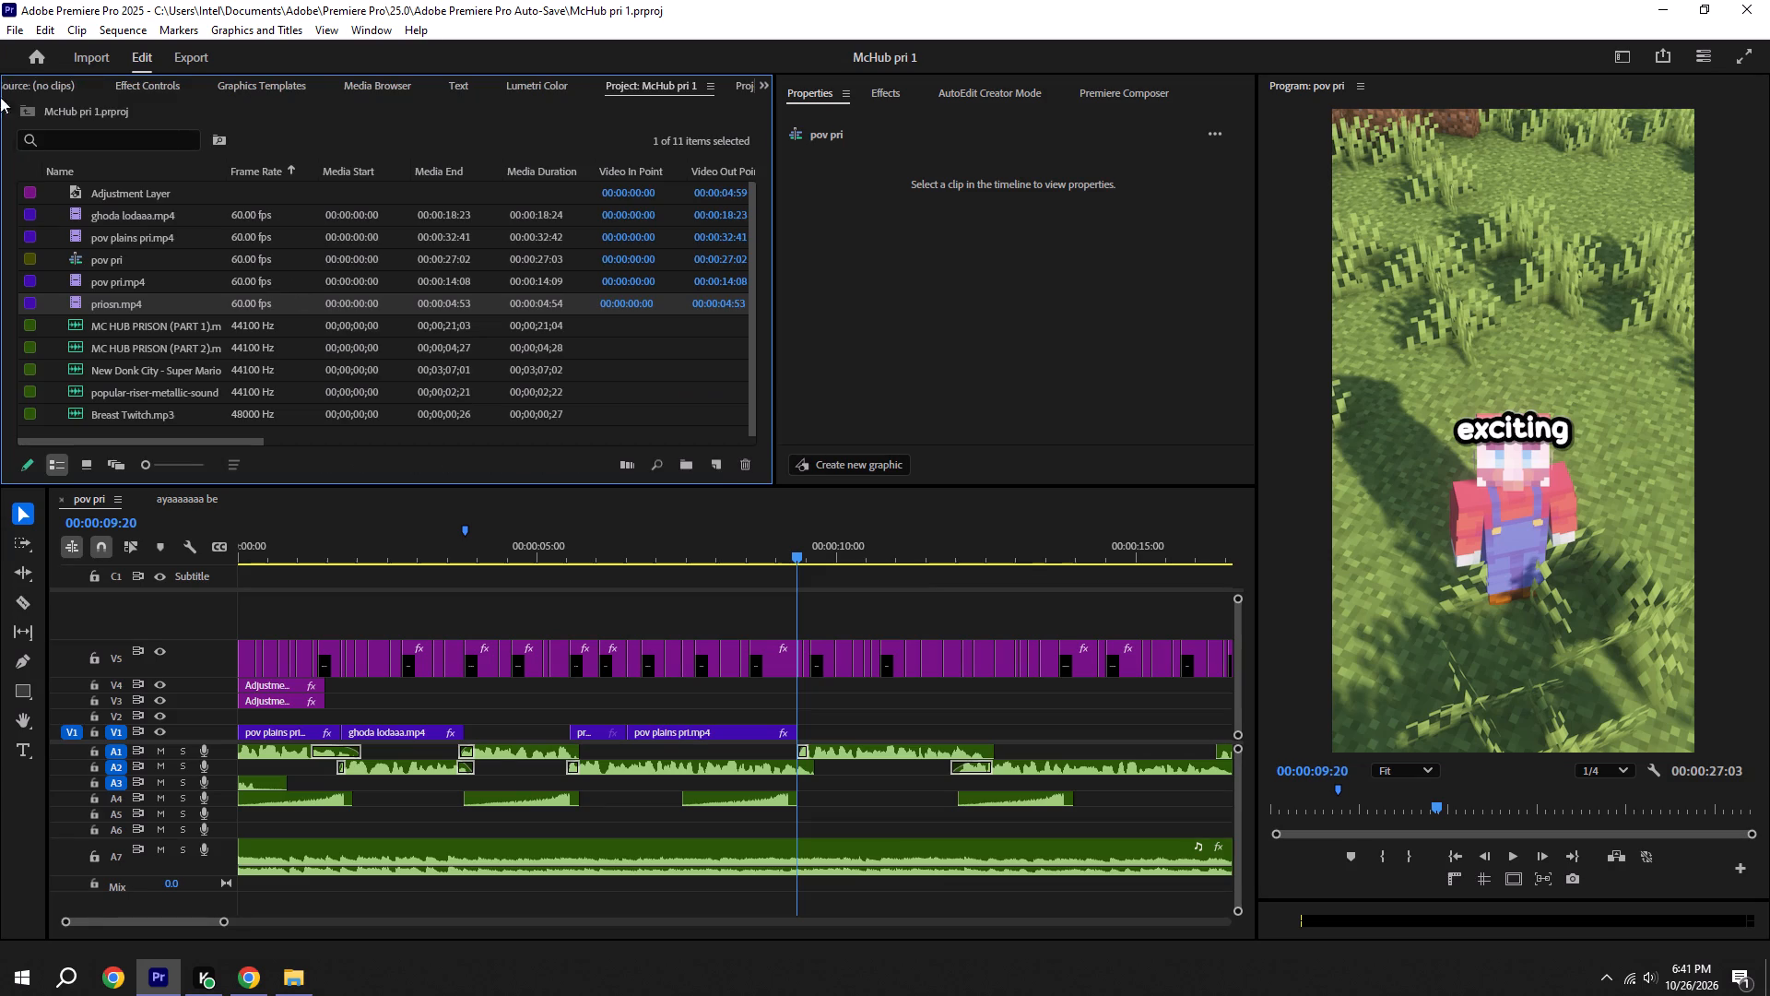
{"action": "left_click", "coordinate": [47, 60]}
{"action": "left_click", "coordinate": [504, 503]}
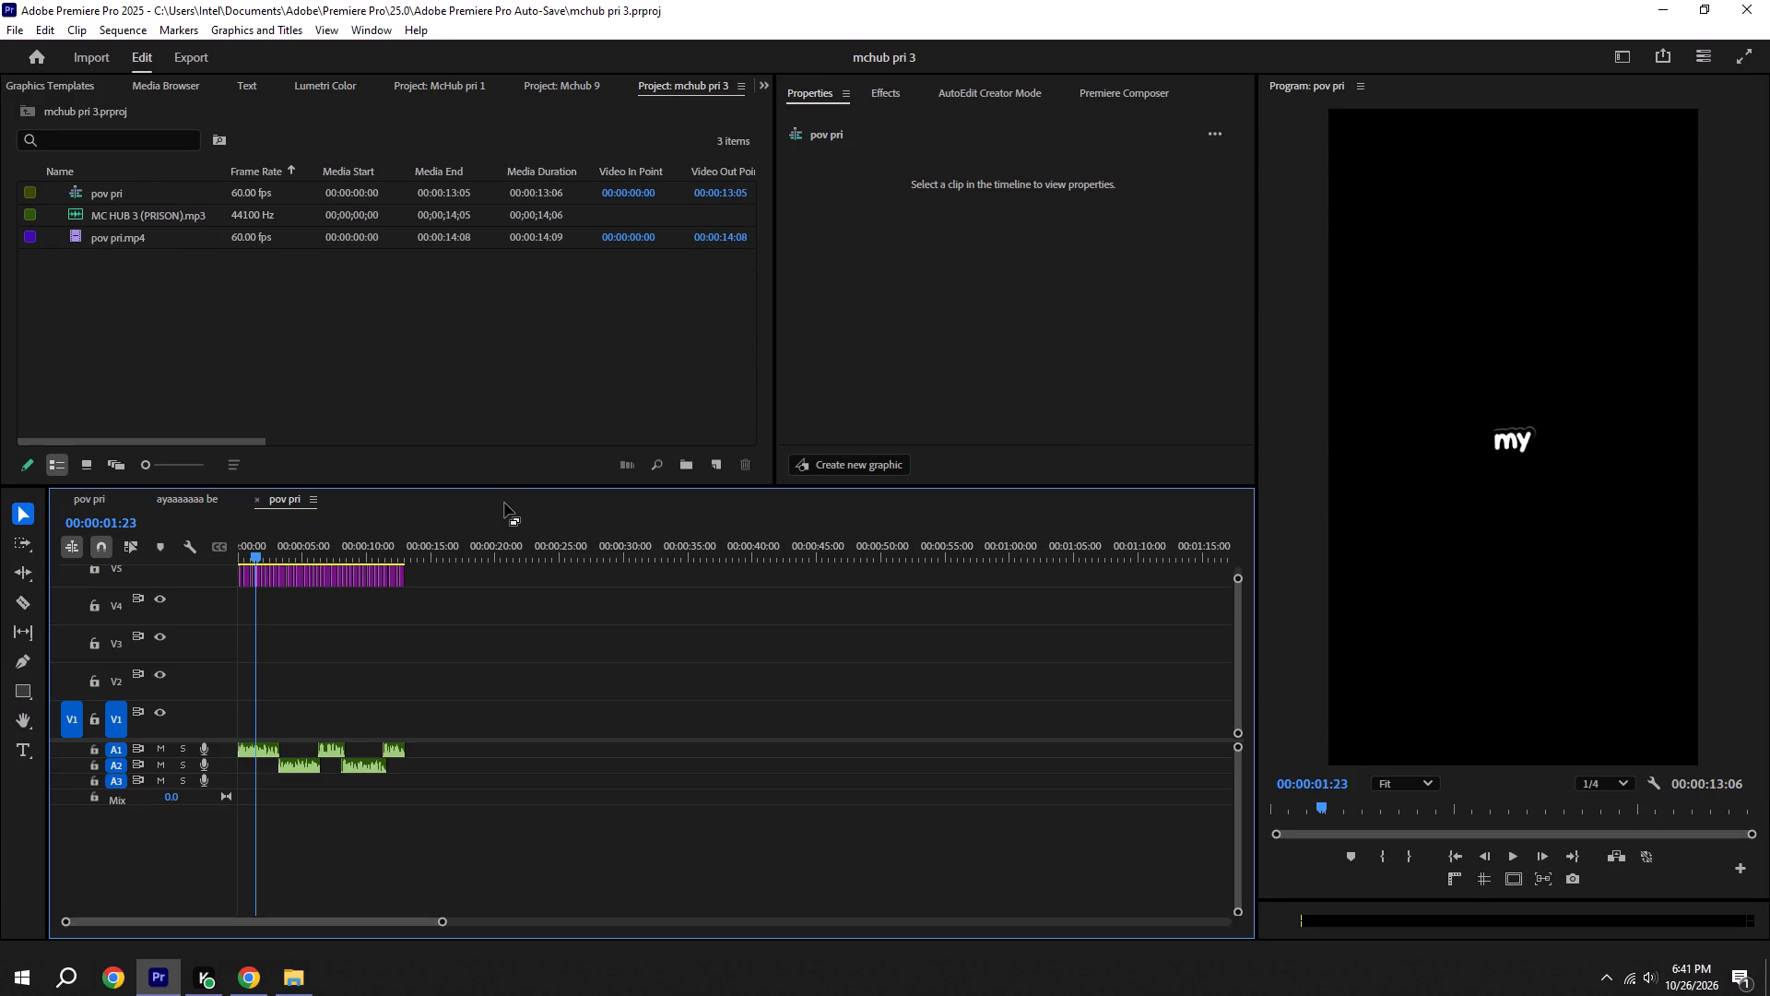
Open the recent project McHub pri 2 and bring its worldddddd sequence timeline into closer view.
{"action": "left_click", "coordinate": [42, 61]}
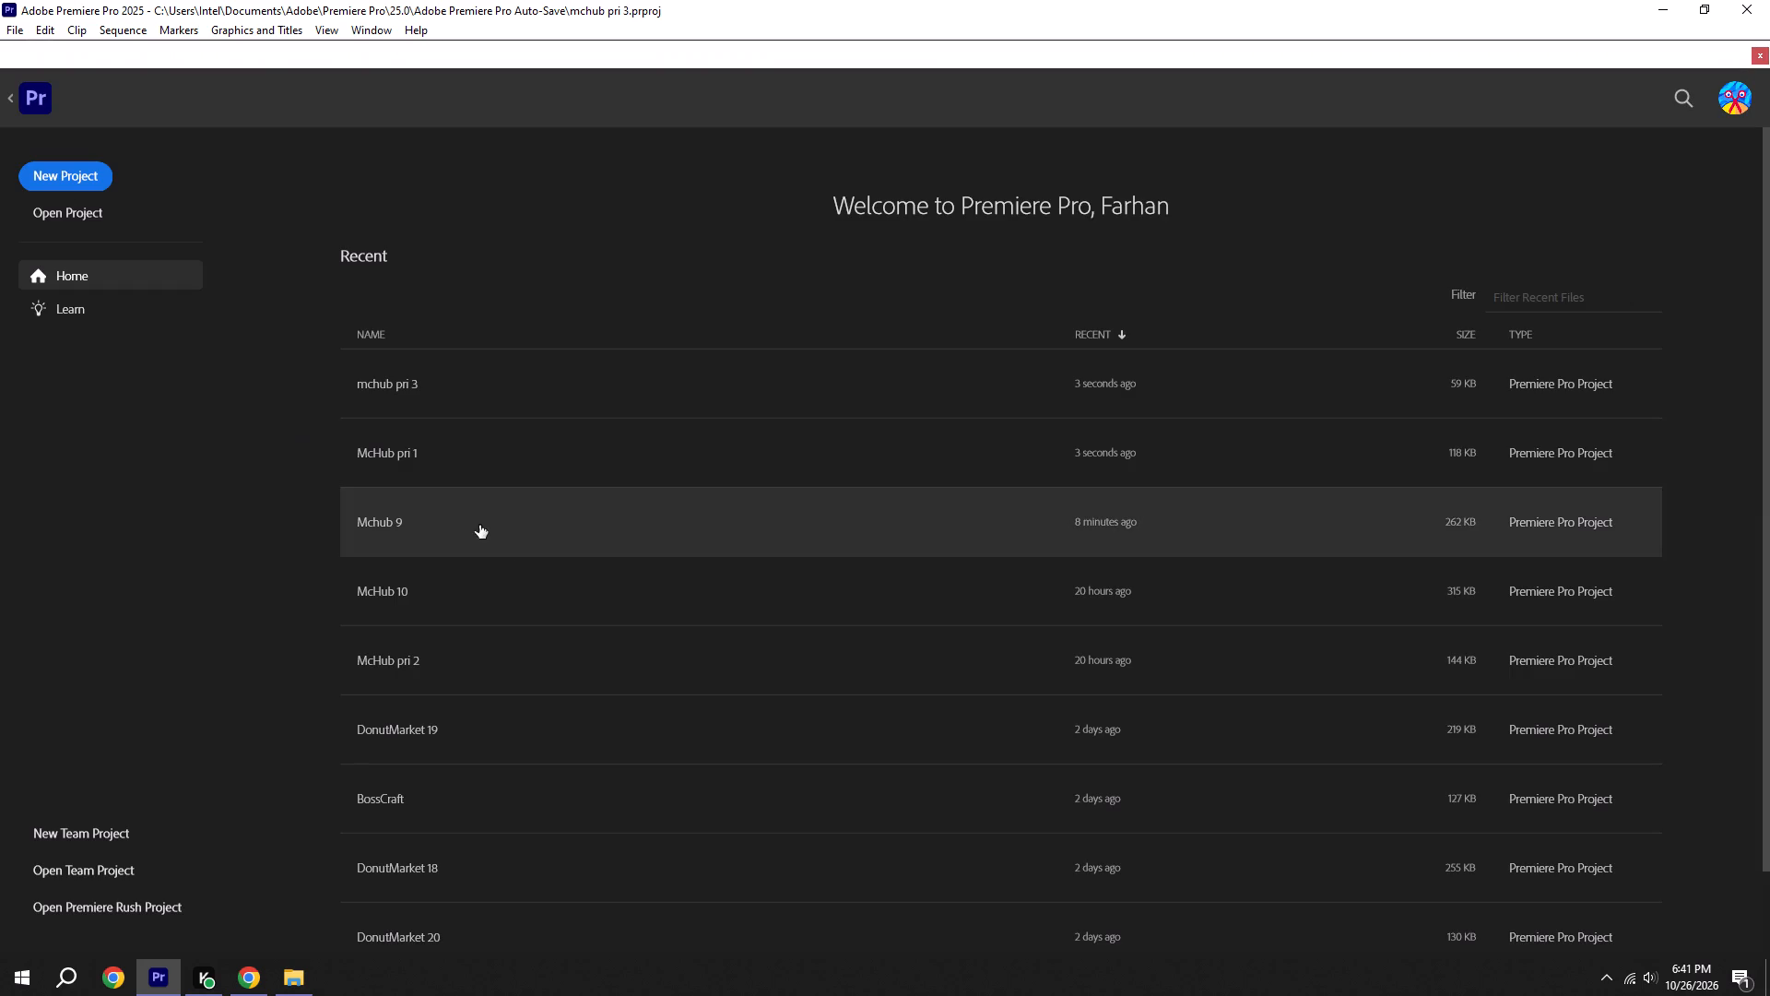
{"action": "left_click", "coordinate": [526, 672]}
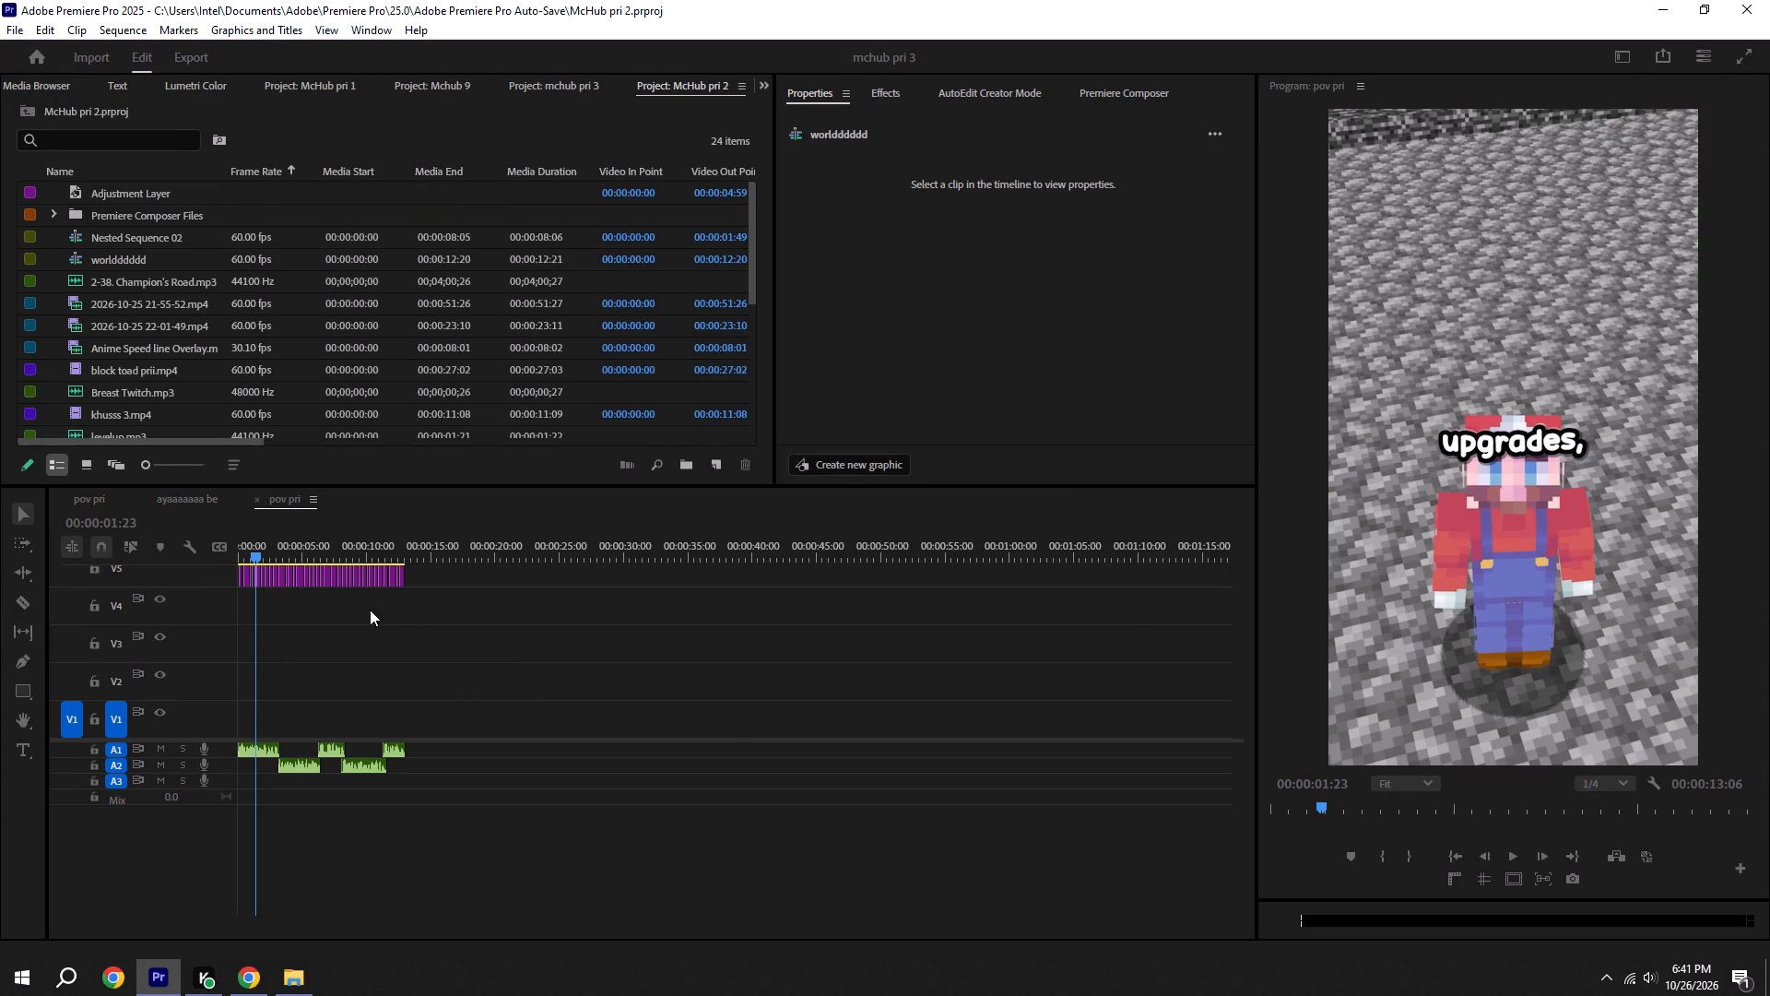
{"action": "scroll", "coordinate": [370, 660], "scroll_direction": "up", "scroll_amount": 6, "text": "alt"}
{"action": "scroll", "coordinate": [395, 675], "scroll_direction": "up", "scroll_amount": 6}
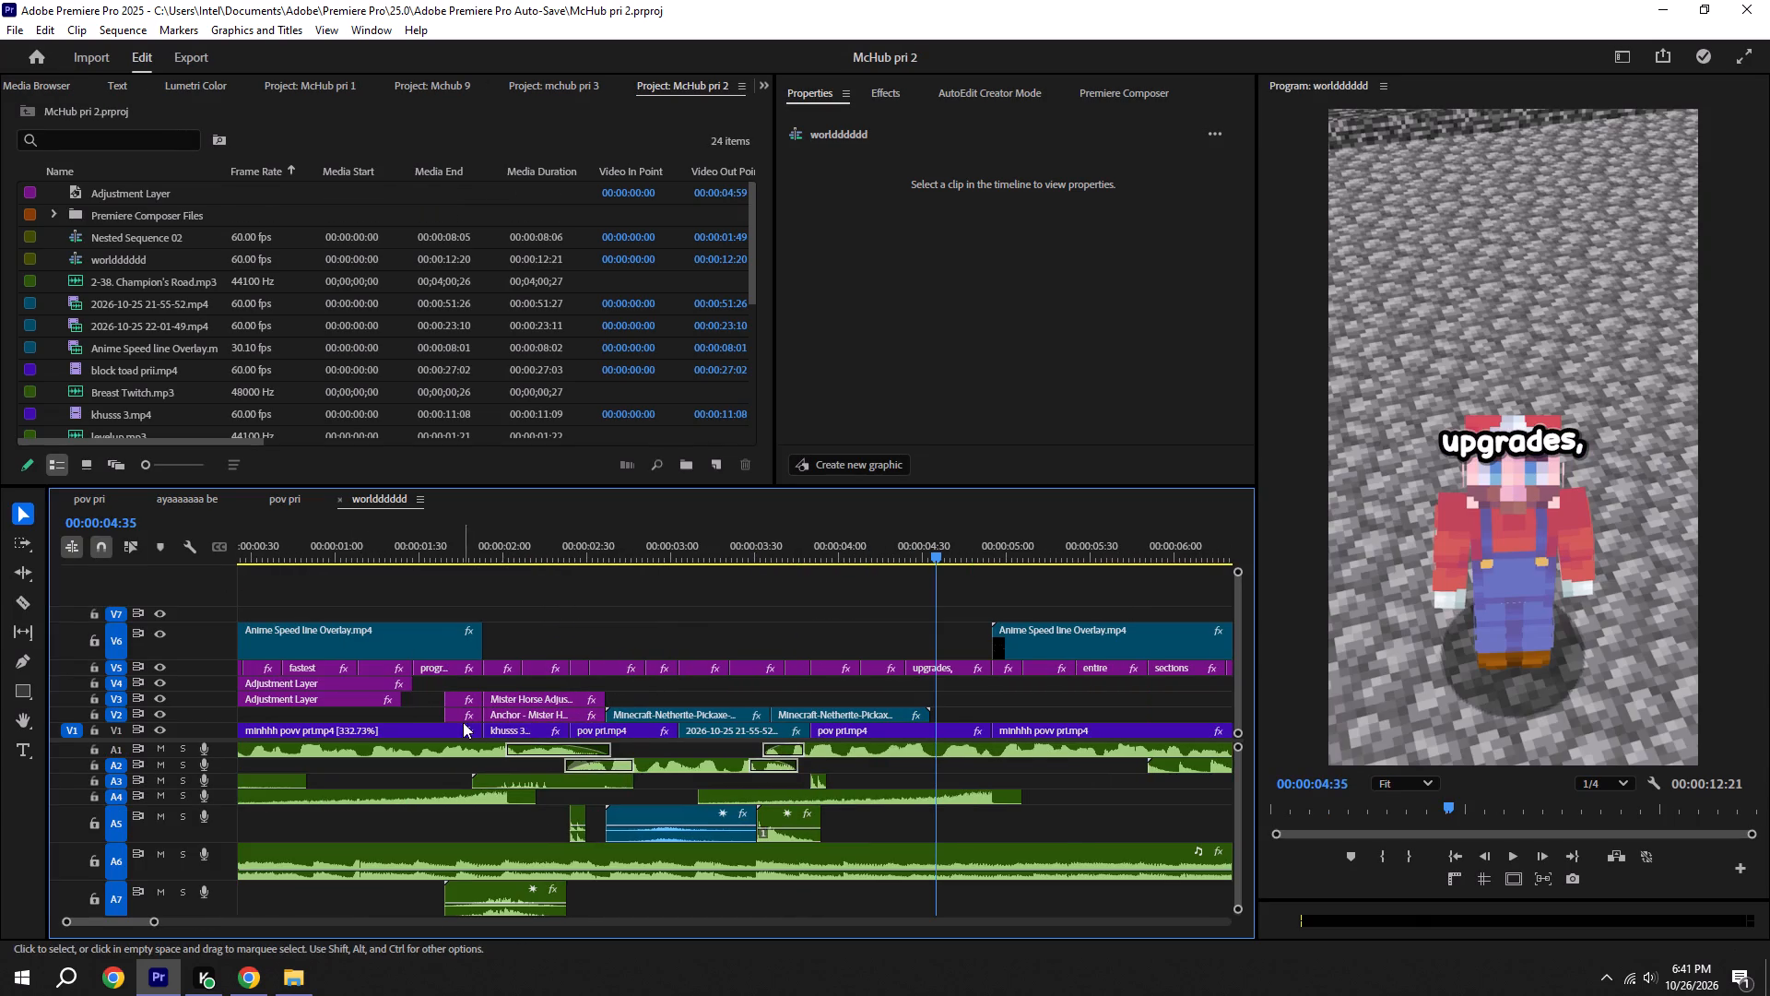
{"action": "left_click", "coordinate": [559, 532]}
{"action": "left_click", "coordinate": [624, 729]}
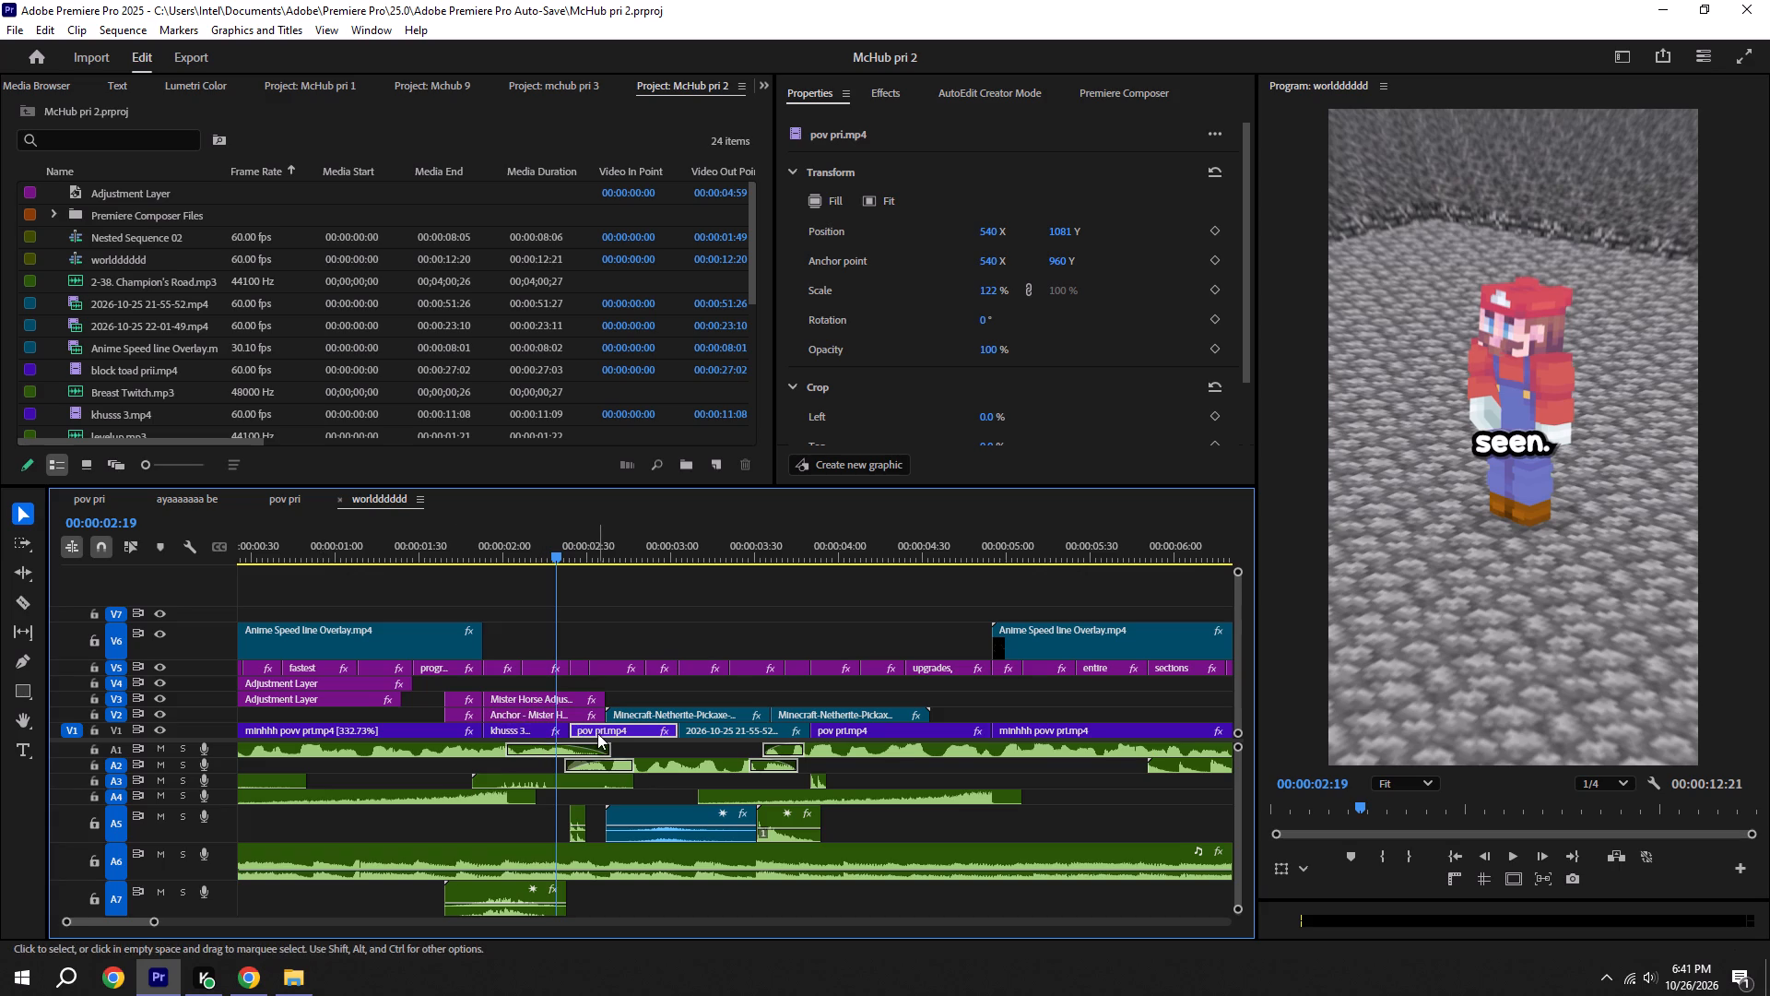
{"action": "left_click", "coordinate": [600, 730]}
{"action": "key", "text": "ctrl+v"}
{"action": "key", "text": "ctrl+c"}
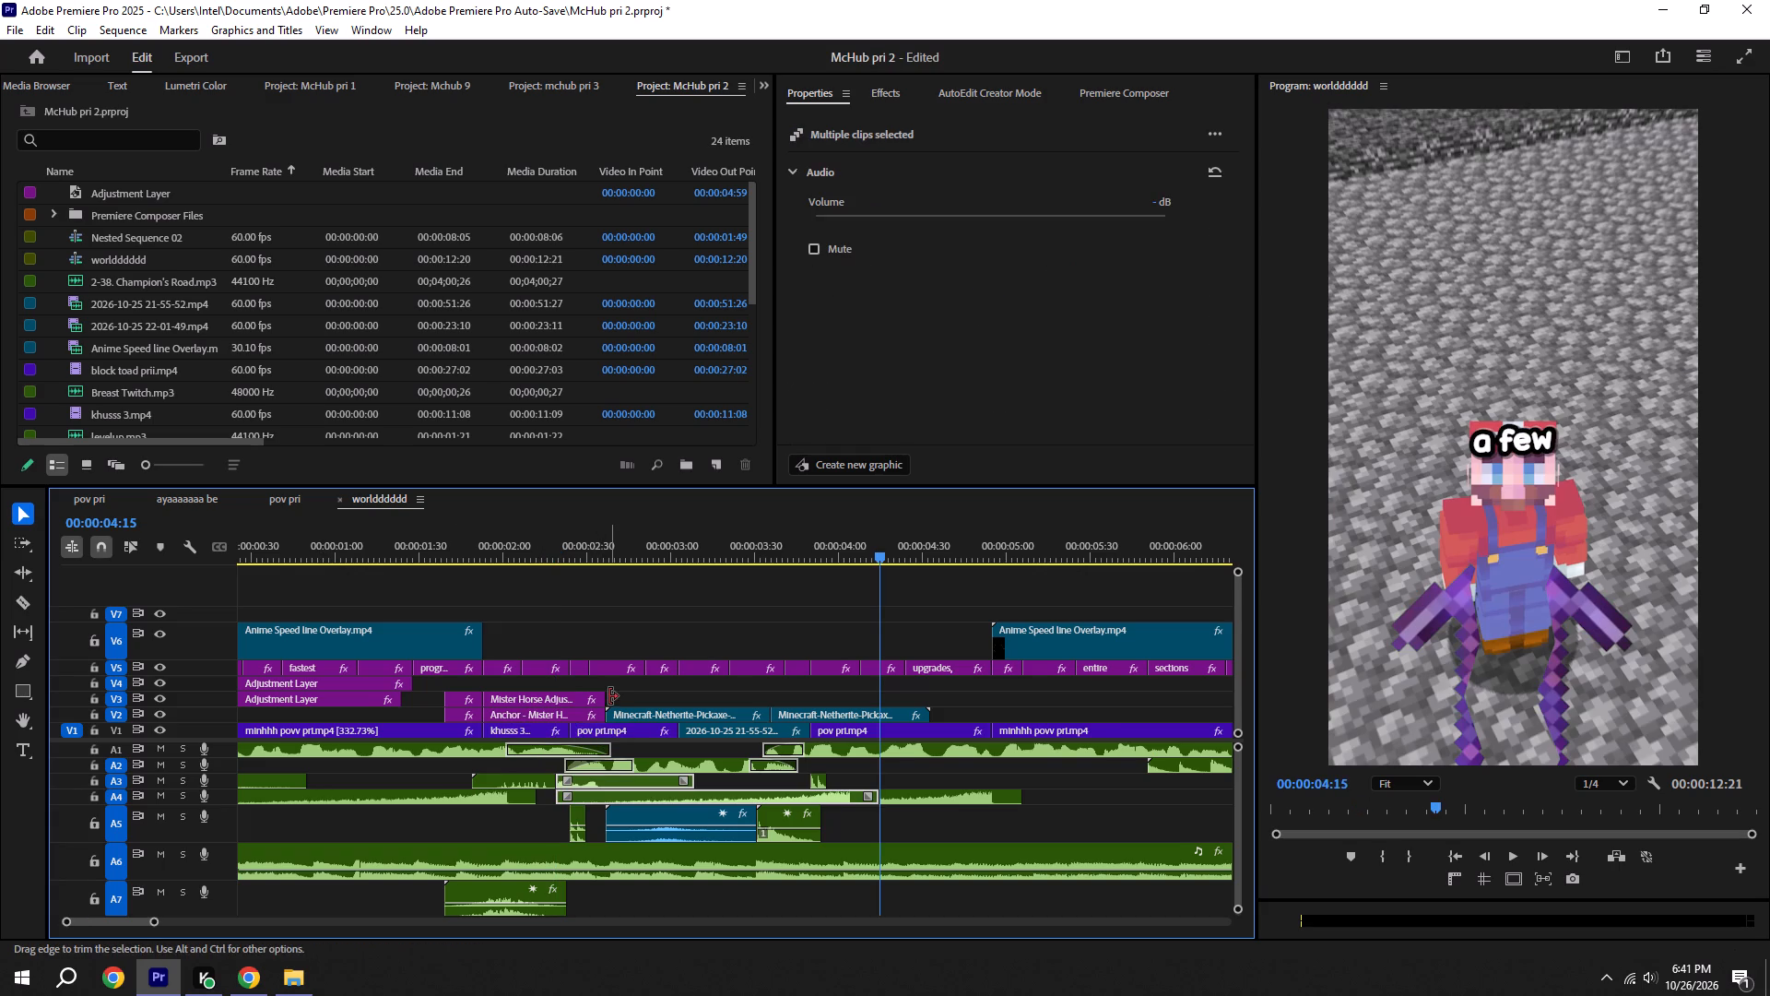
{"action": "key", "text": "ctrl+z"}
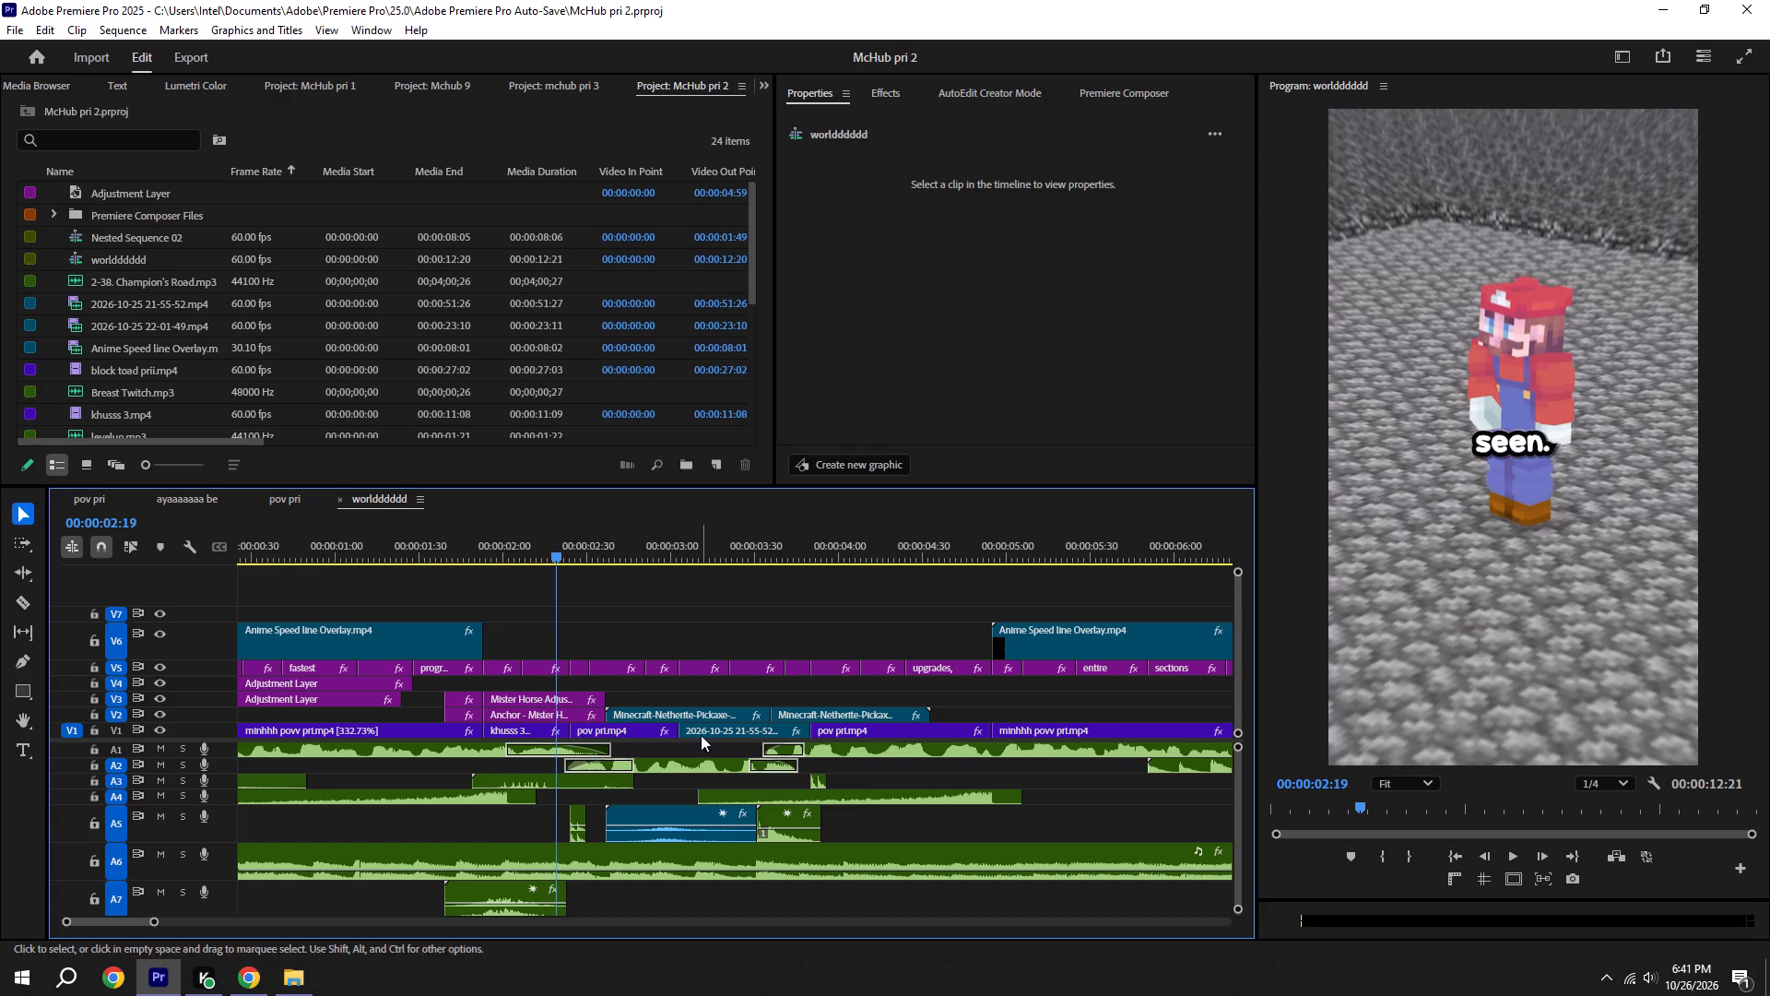
Copy the pov pri.mp4 clip after khusss 3.mp4 in worldddddd onto V1 of McHub pri 1's pov pri sequence at 00:00:09:20 and play it.
{"action": "left_click", "coordinate": [634, 727]}
{"action": "key", "text": "ctrl+c"}
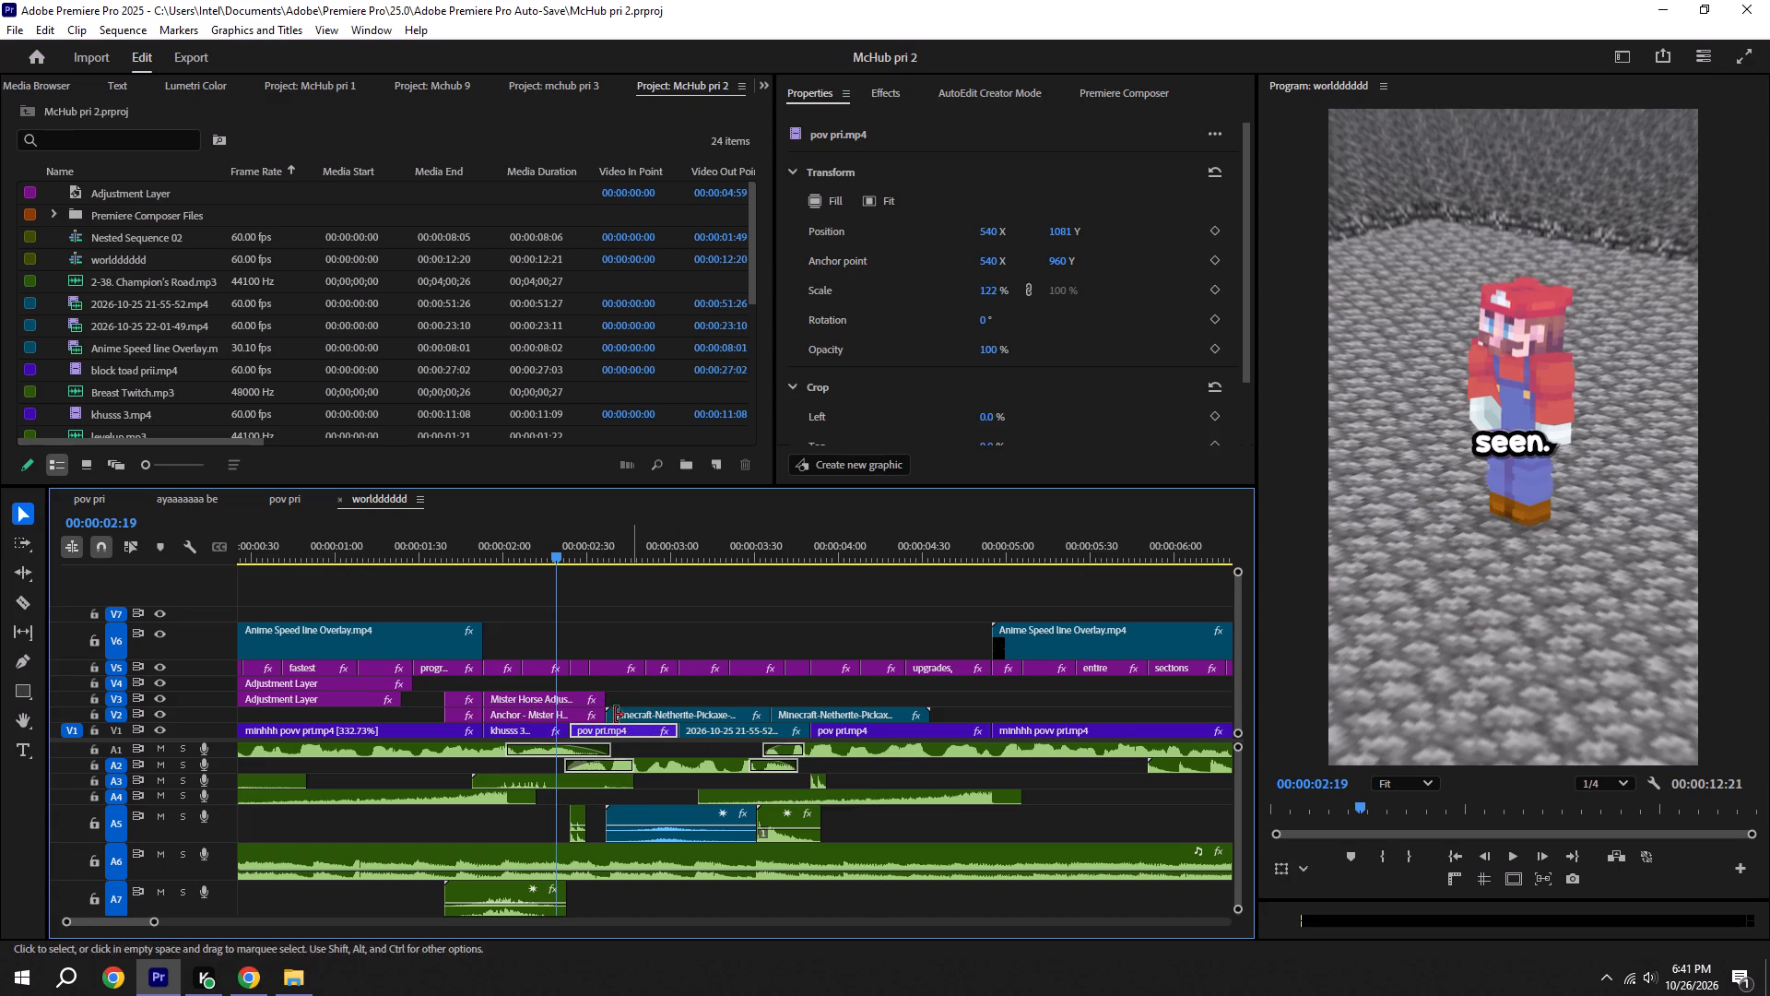
{"action": "left_click", "coordinate": [97, 502]}
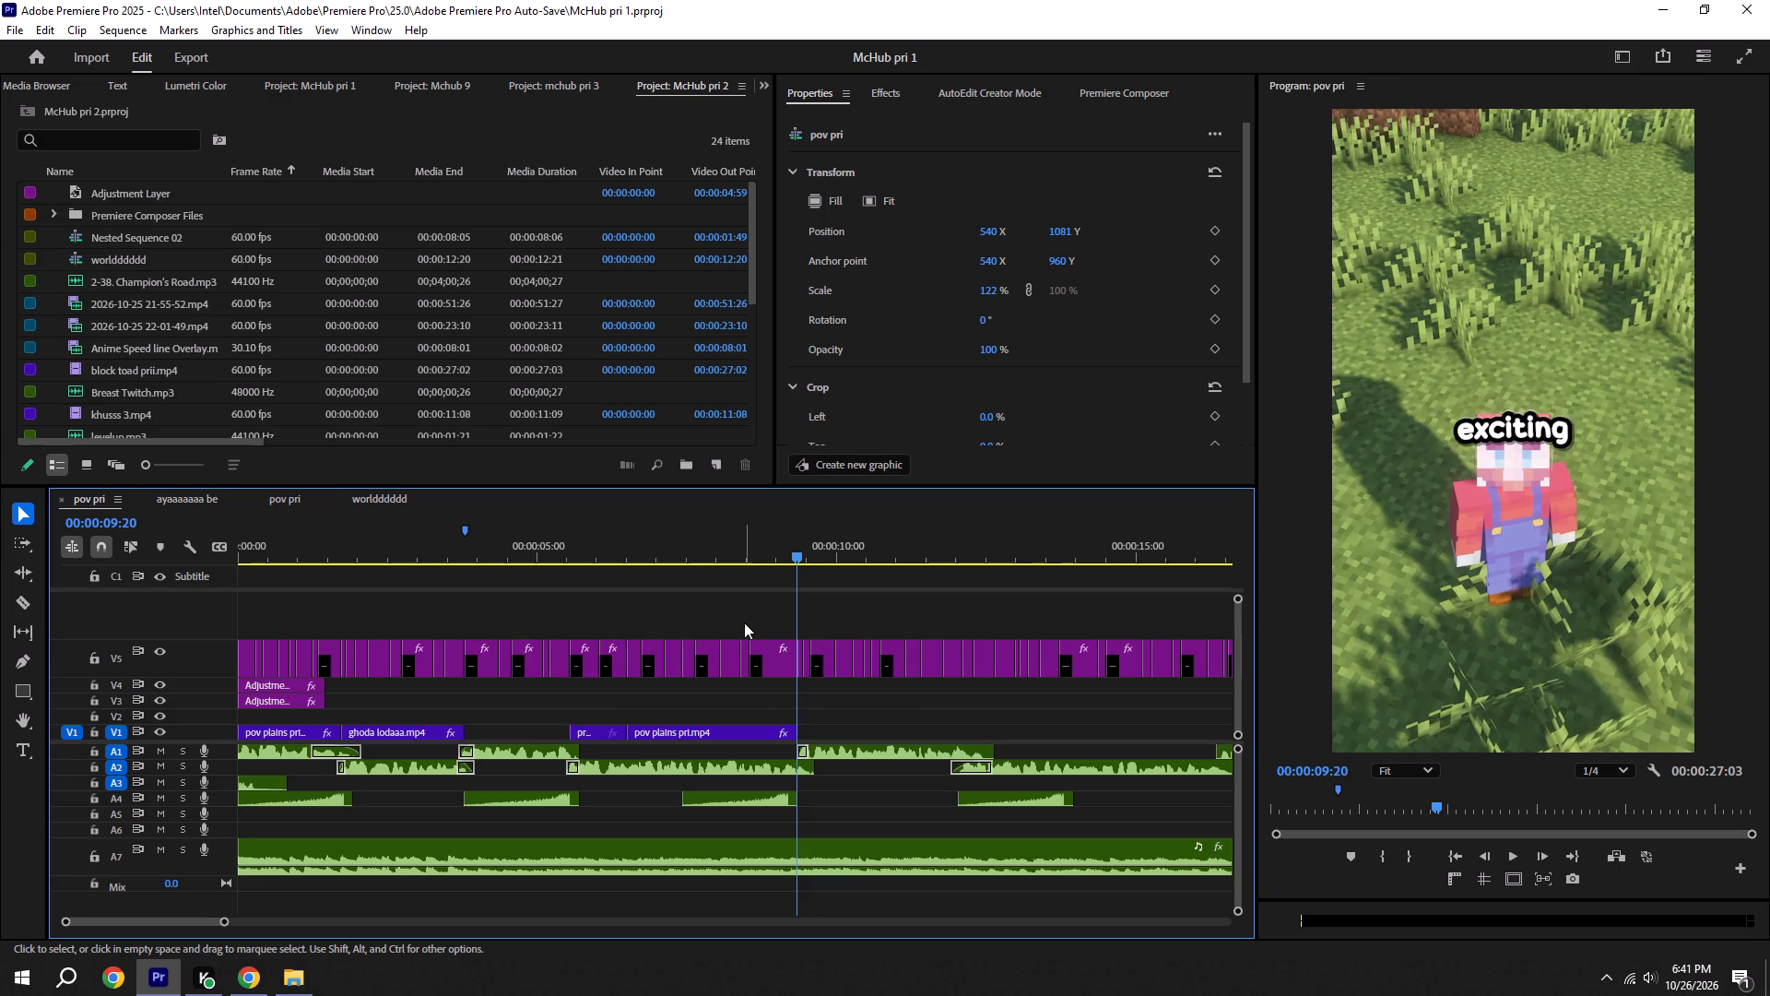
{"action": "key", "text": "ctrl+v"}
{"action": "left_click", "coordinate": [799, 550], "text": "shift"}
{"action": "key", "text": "space"}
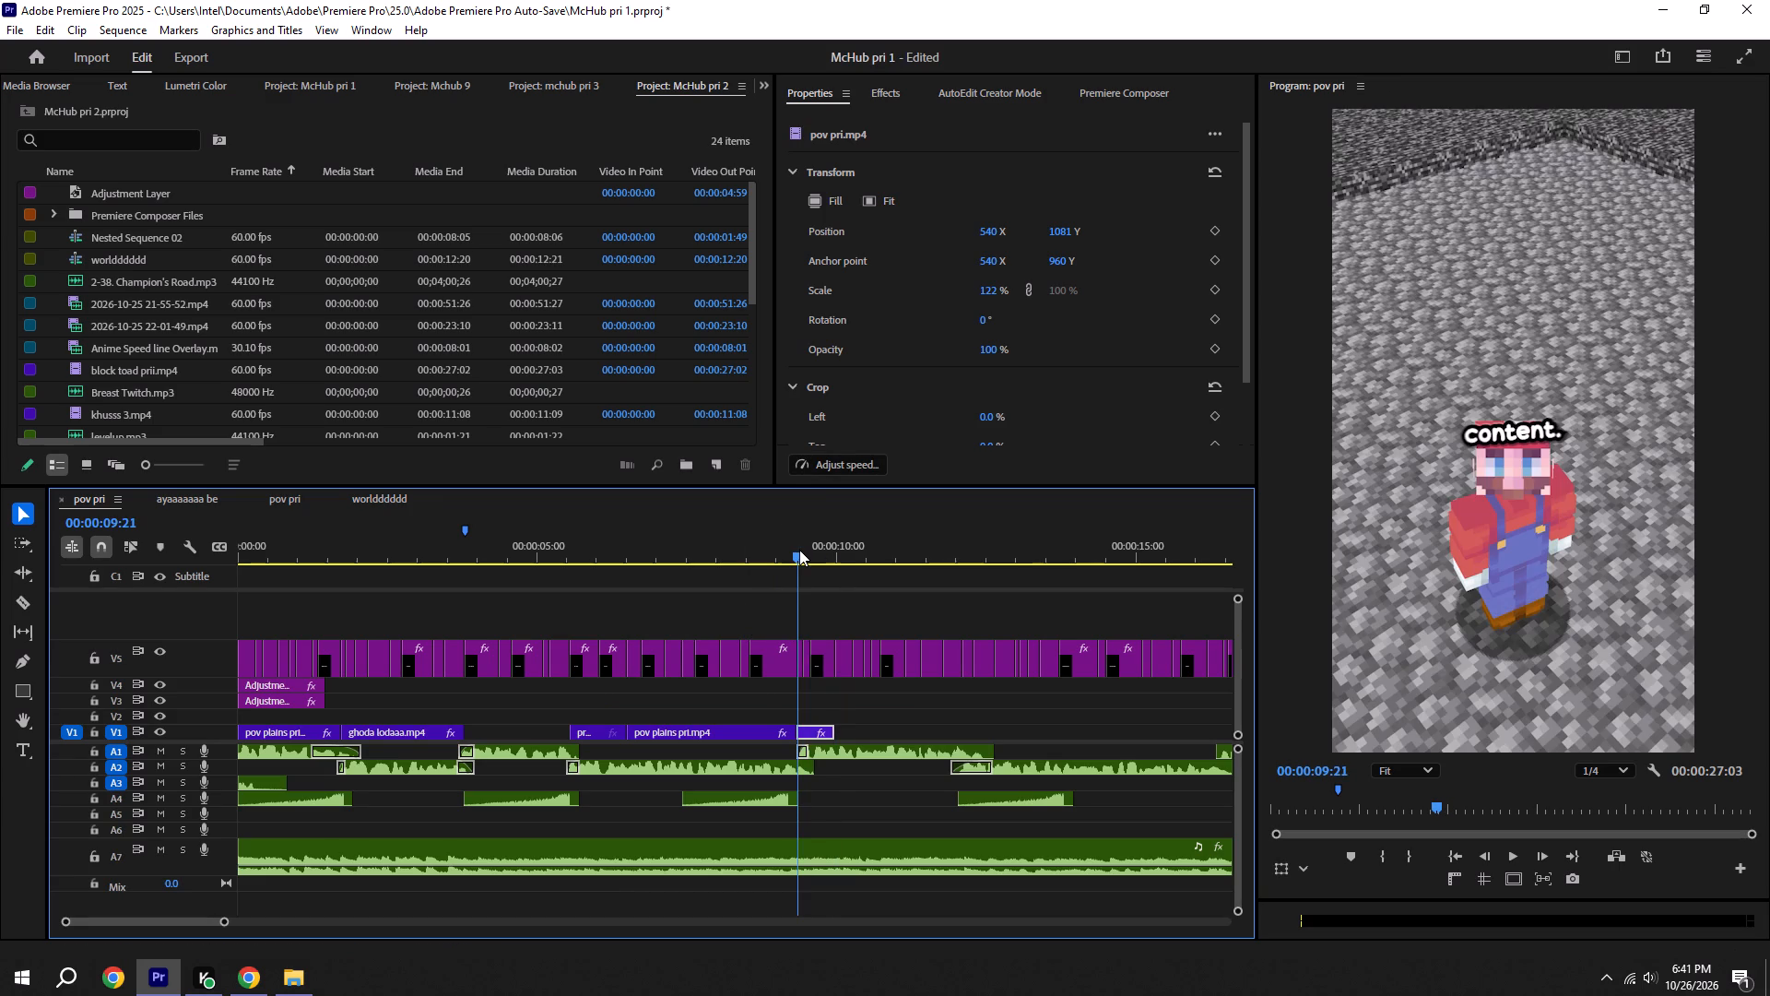
{"action": "key", "text": "space"}
Extend the placed pov pri.mp4 clip to 00:00:11:09 where the "is the" caption shows, save, play it, and set the playhead at its end.
{"action": "scroll", "coordinate": [882, 694], "scroll_direction": "up", "scroll_amount": 7, "text": "alt"}
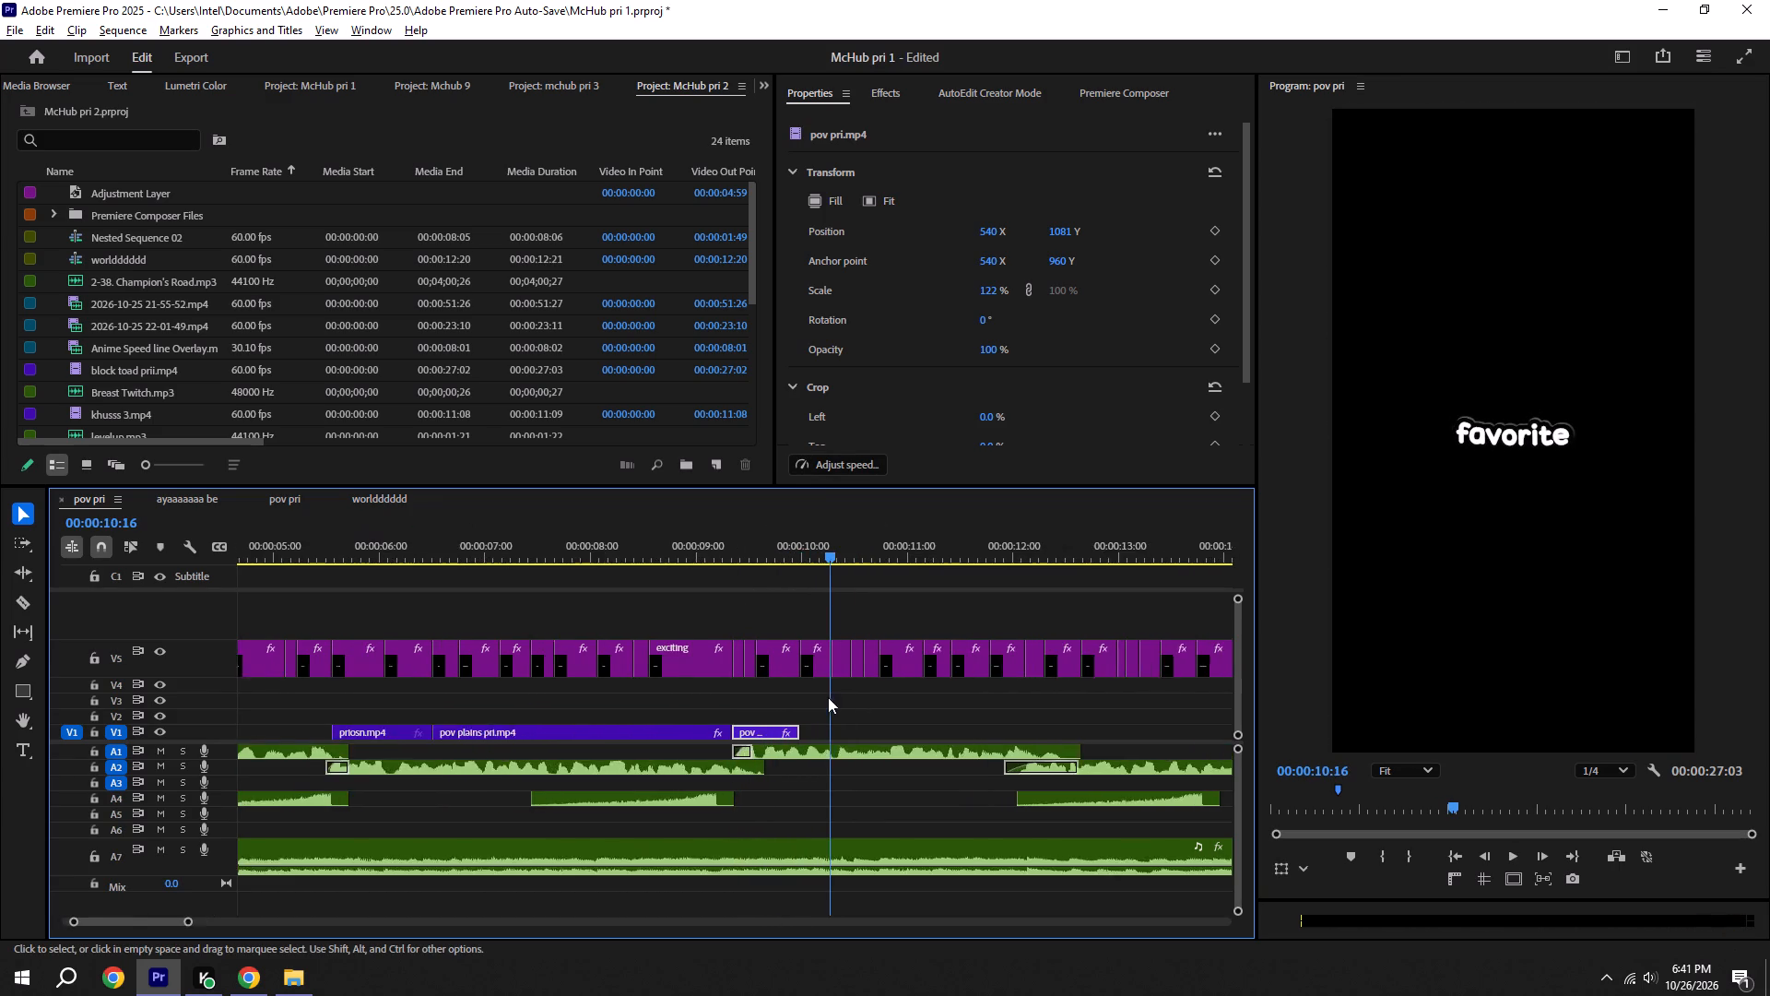
{"action": "scroll", "coordinate": [828, 697], "scroll_direction": "up", "scroll_amount": 4, "text": "alt"}
{"action": "key", "text": "ctrl+s"}
{"action": "scroll", "coordinate": [846, 672], "scroll_direction": "up", "scroll_amount": 5, "text": "alt"}
{"action": "left_click_drag", "start_coordinate": [722, 730], "coordinate": [1140, 717]}
{"action": "key", "text": "ctrl+s"}
{"action": "scroll", "coordinate": [961, 698], "scroll_direction": "down", "scroll_amount": 12, "text": "alt"}
{"action": "key", "text": "space"}
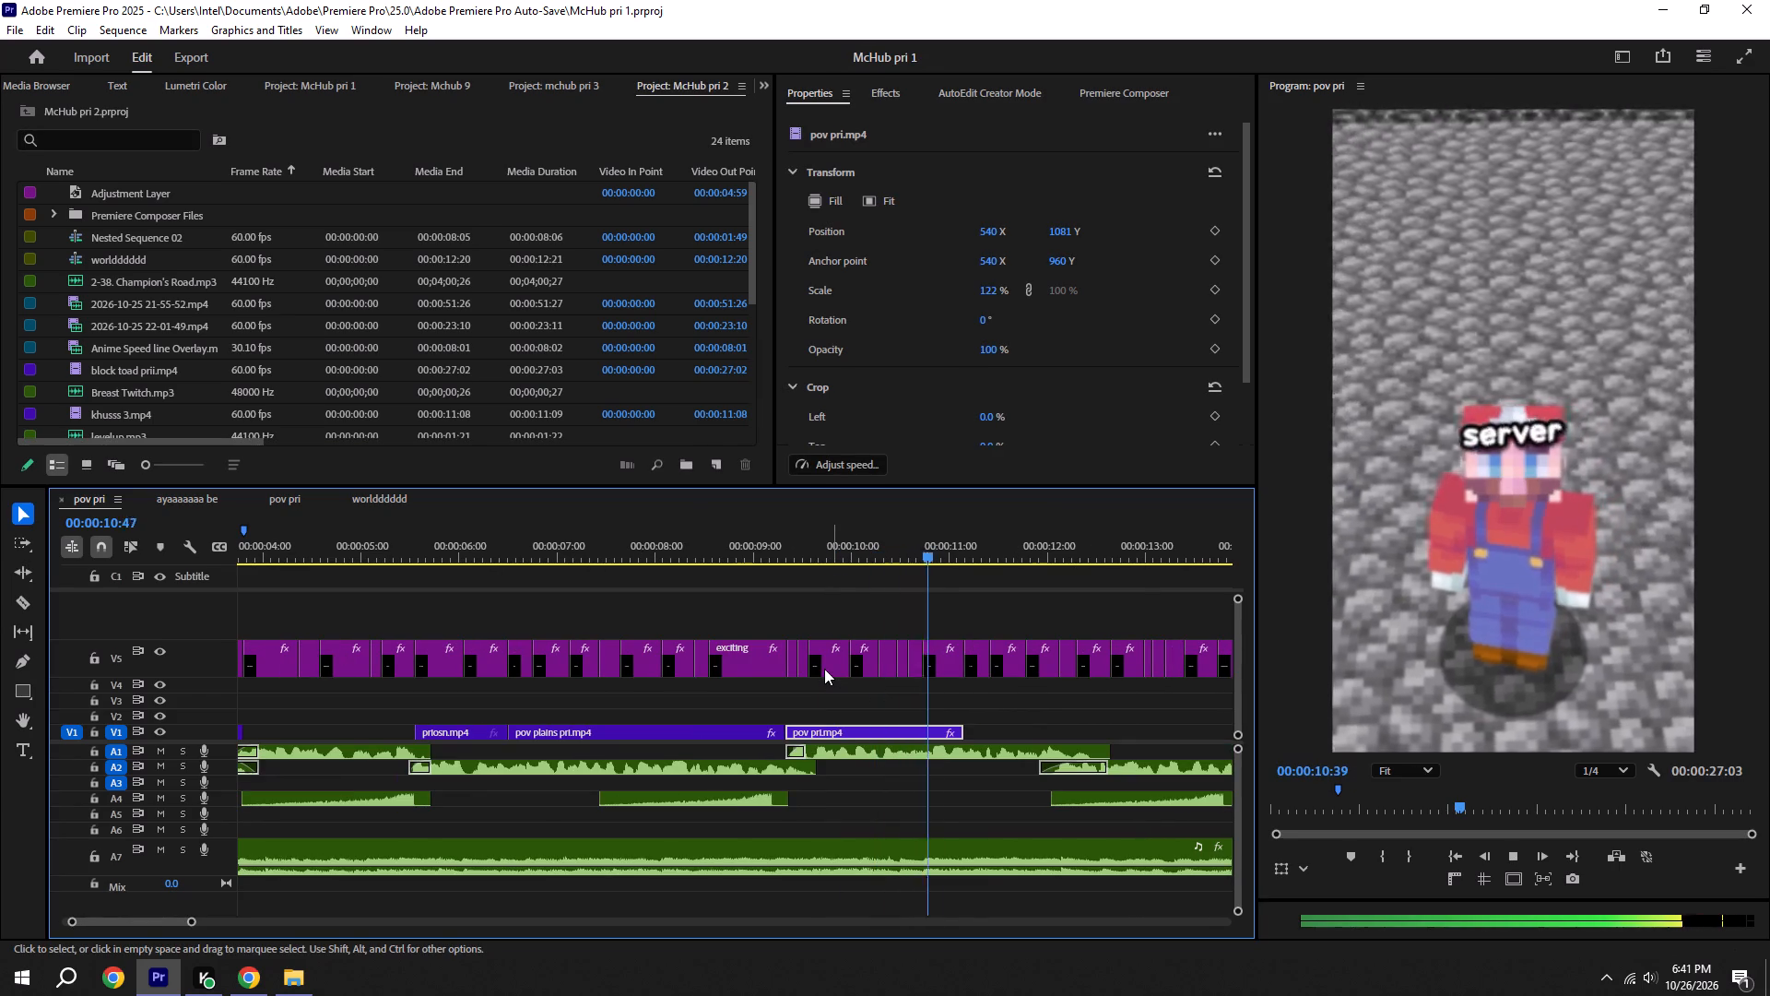
{"action": "key", "text": "space"}
{"action": "left_click", "coordinate": [956, 549], "text": "shift"}
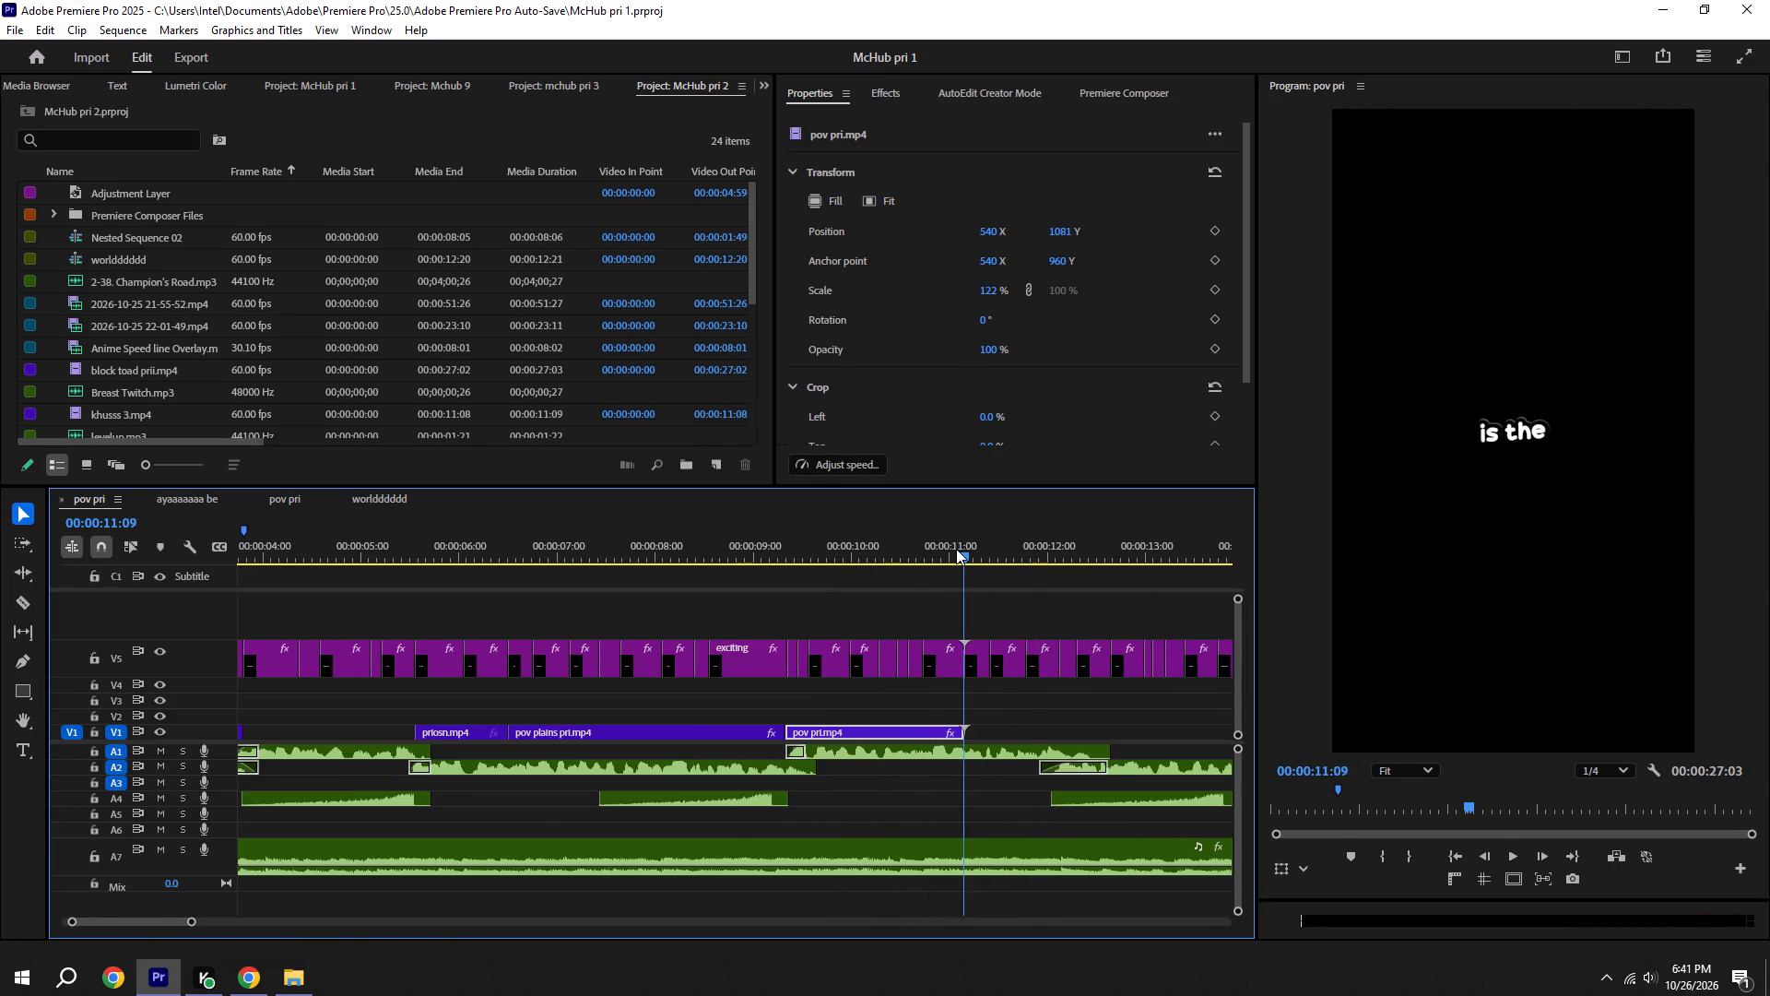
{"action": "left_click", "coordinate": [363, 504]}
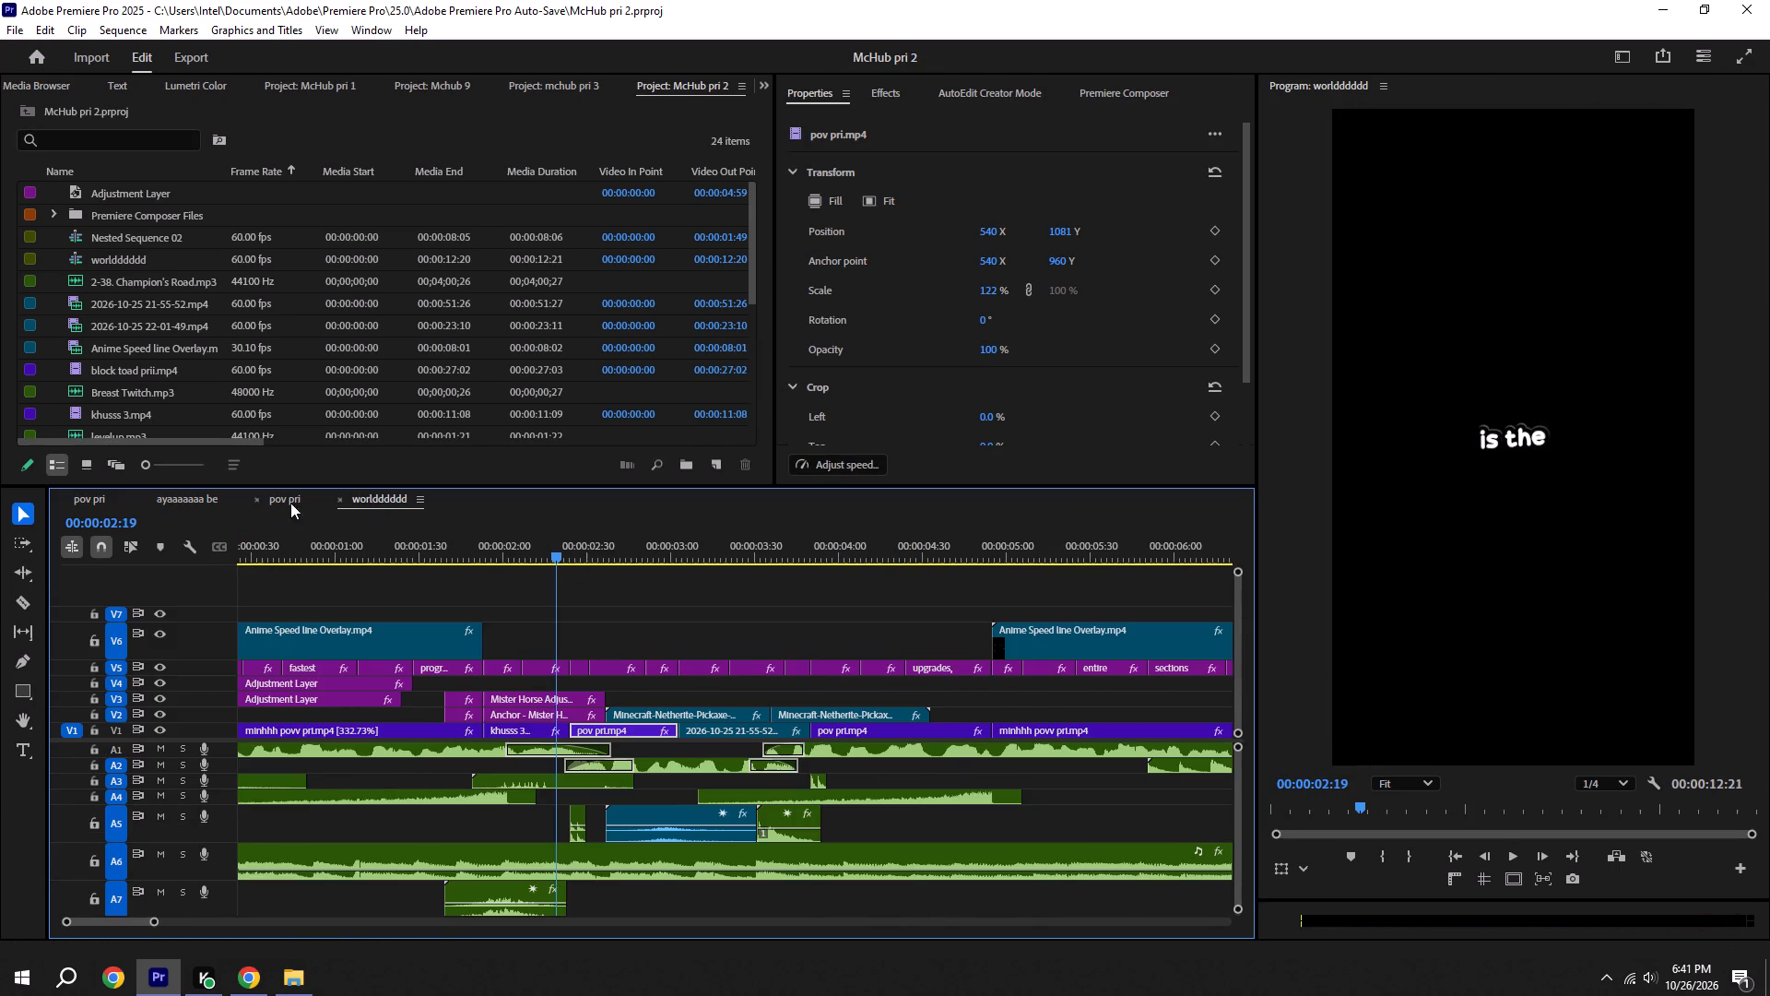
{"action": "scroll", "coordinate": [740, 717], "scroll_direction": "down", "scroll_amount": 3}
{"action": "scroll", "coordinate": [742, 716], "scroll_direction": "down", "scroll_amount": 2, "text": "alt"}
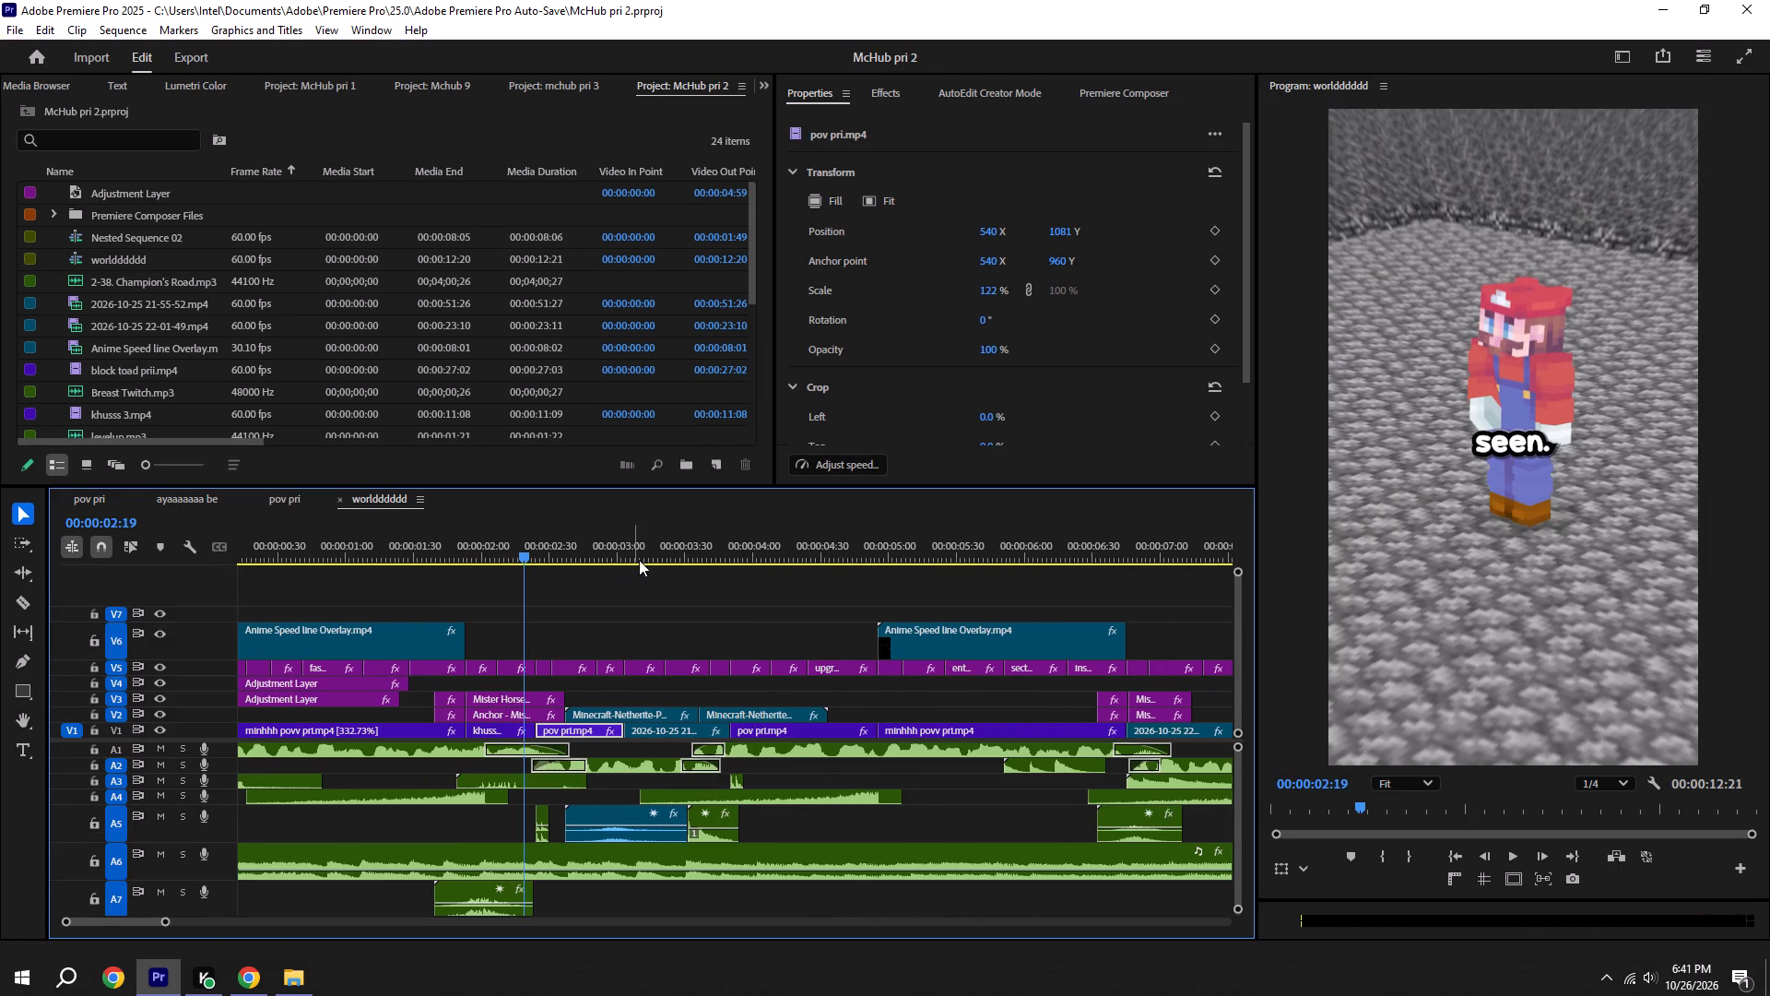
{"action": "left_click", "coordinate": [638, 555]}
{"action": "scroll", "coordinate": [638, 555], "scroll_direction": "down", "scroll_amount": 5, "text": "alt"}
{"action": "left_click", "coordinate": [853, 552]}
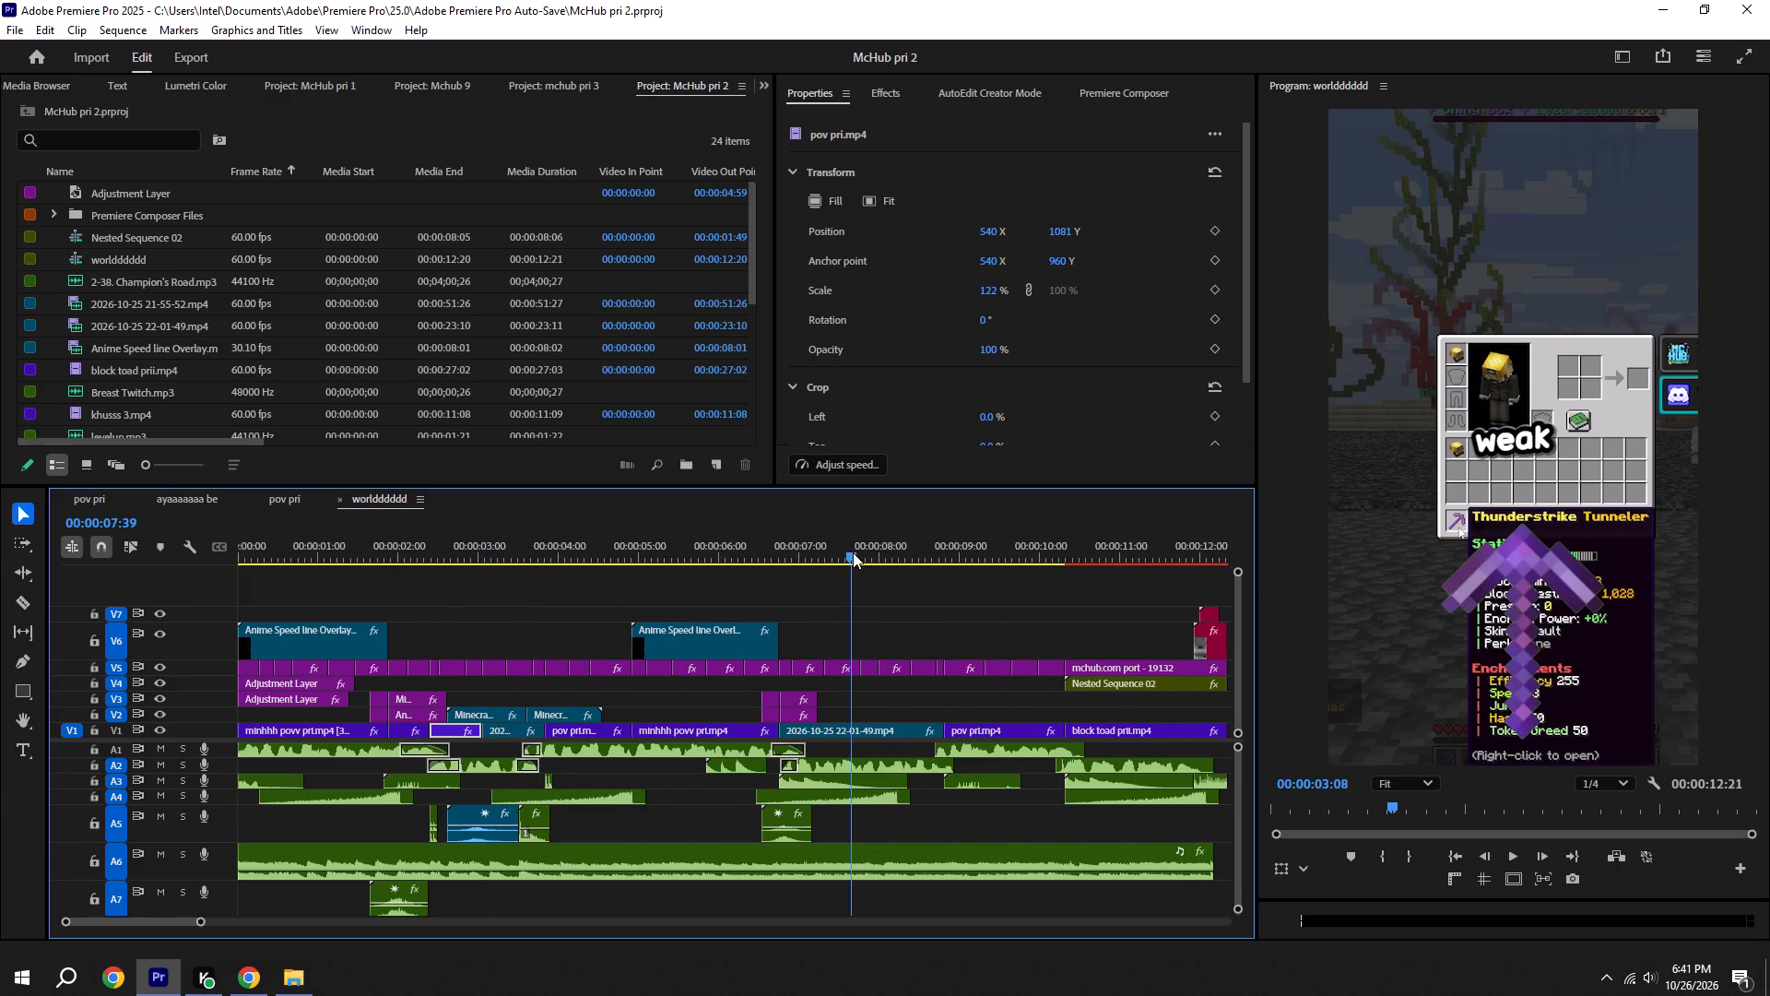
{"action": "left_click", "coordinate": [876, 730]}
{"action": "key", "text": "ctrl+c"}
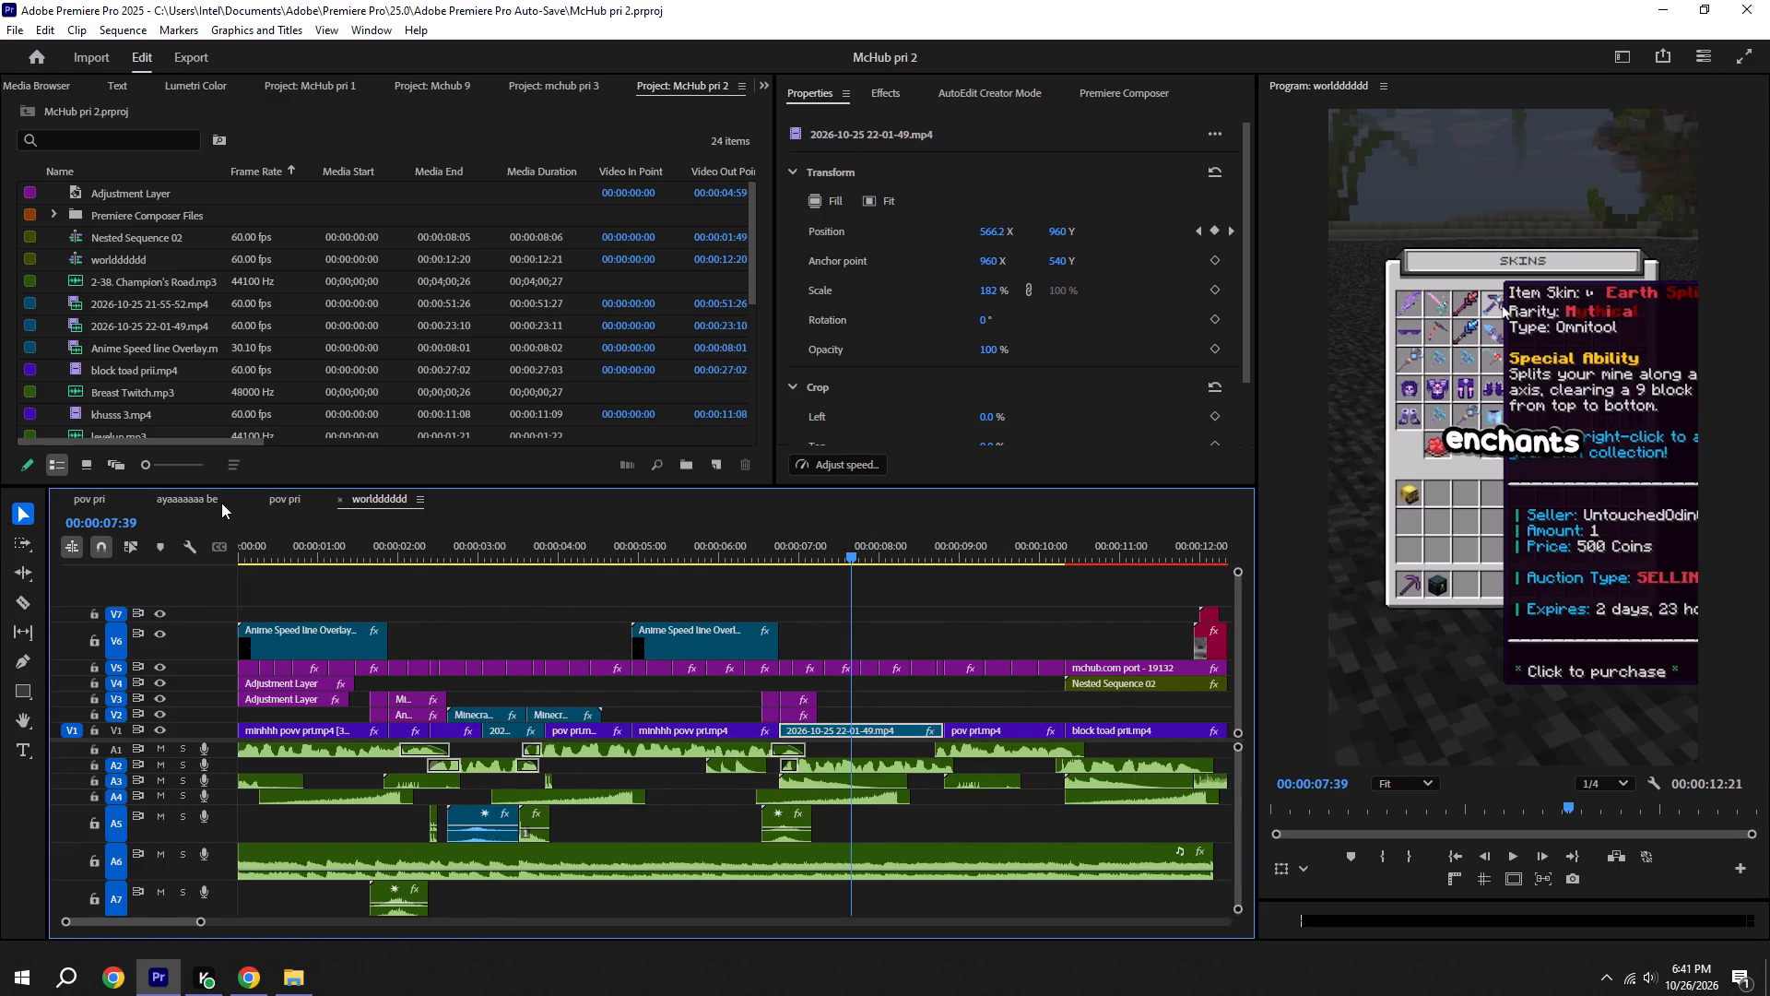
{"action": "left_click", "coordinate": [90, 494]}
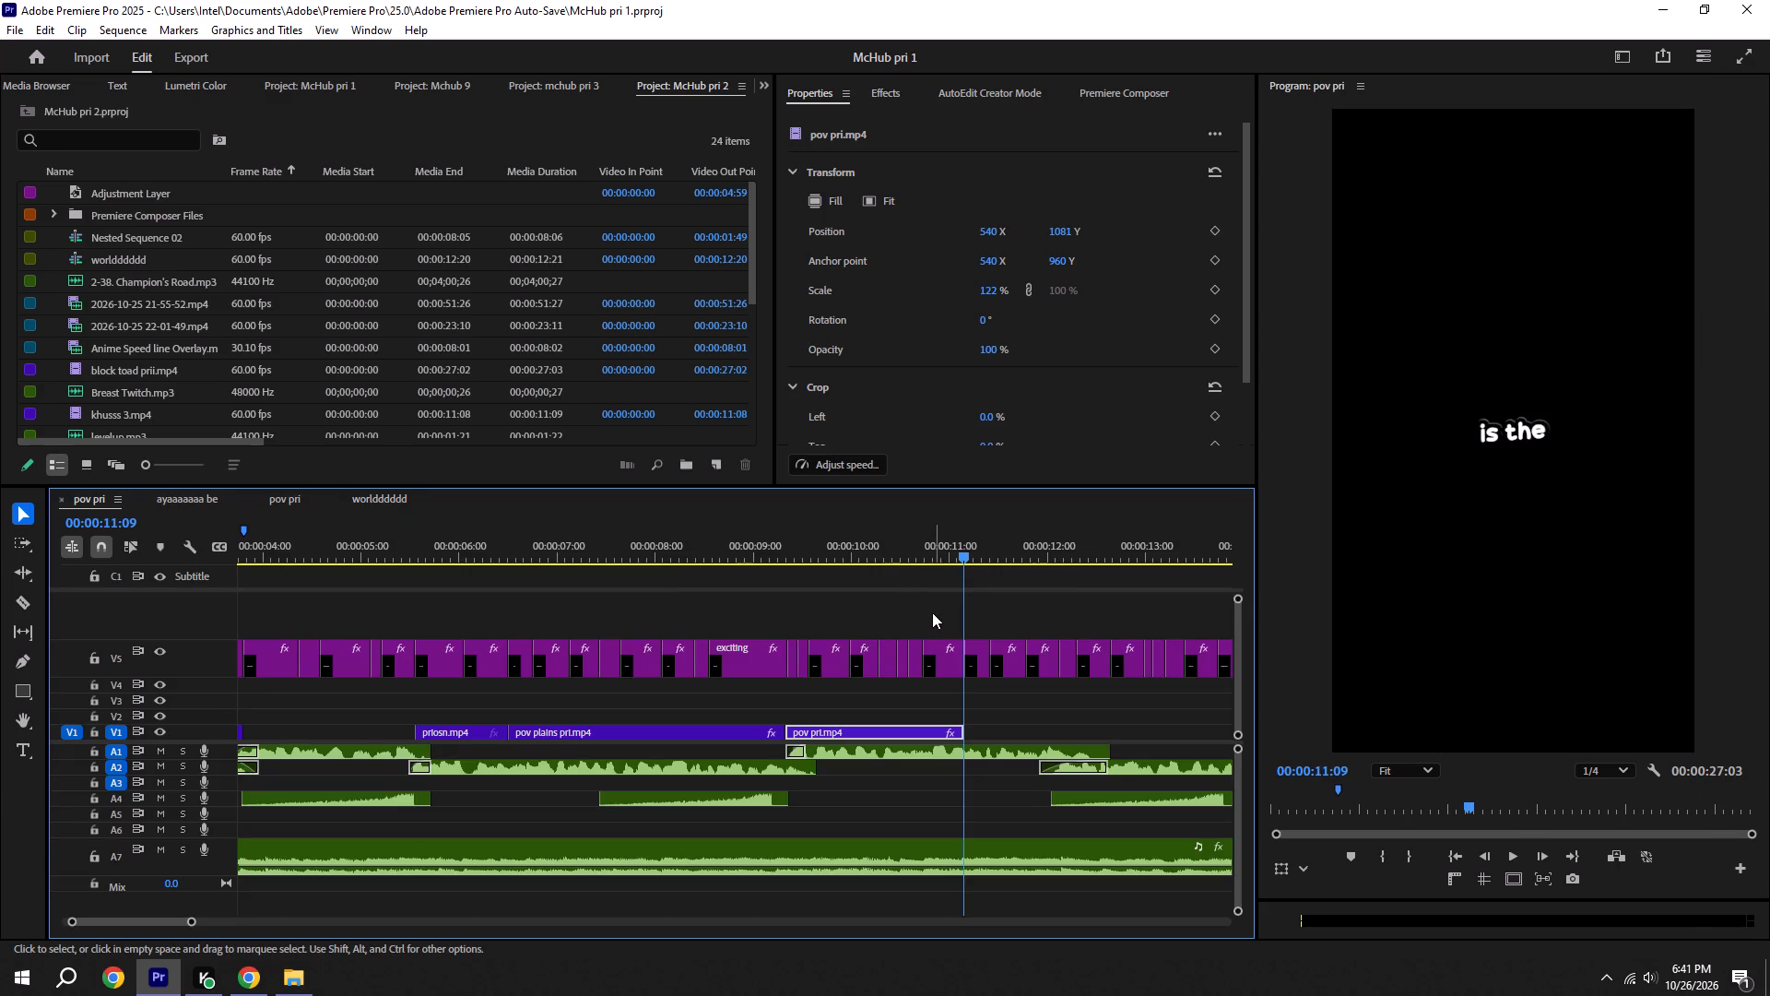
{"action": "key", "text": "ctrl+v"}
{"action": "scroll", "coordinate": [971, 646], "scroll_direction": "down", "scroll_amount": 6, "text": "alt"}
{"action": "key", "text": "ctrl+s"}
{"action": "left_click_drag", "start_coordinate": [805, 555], "coordinate": [783, 553], "text": "shift"}
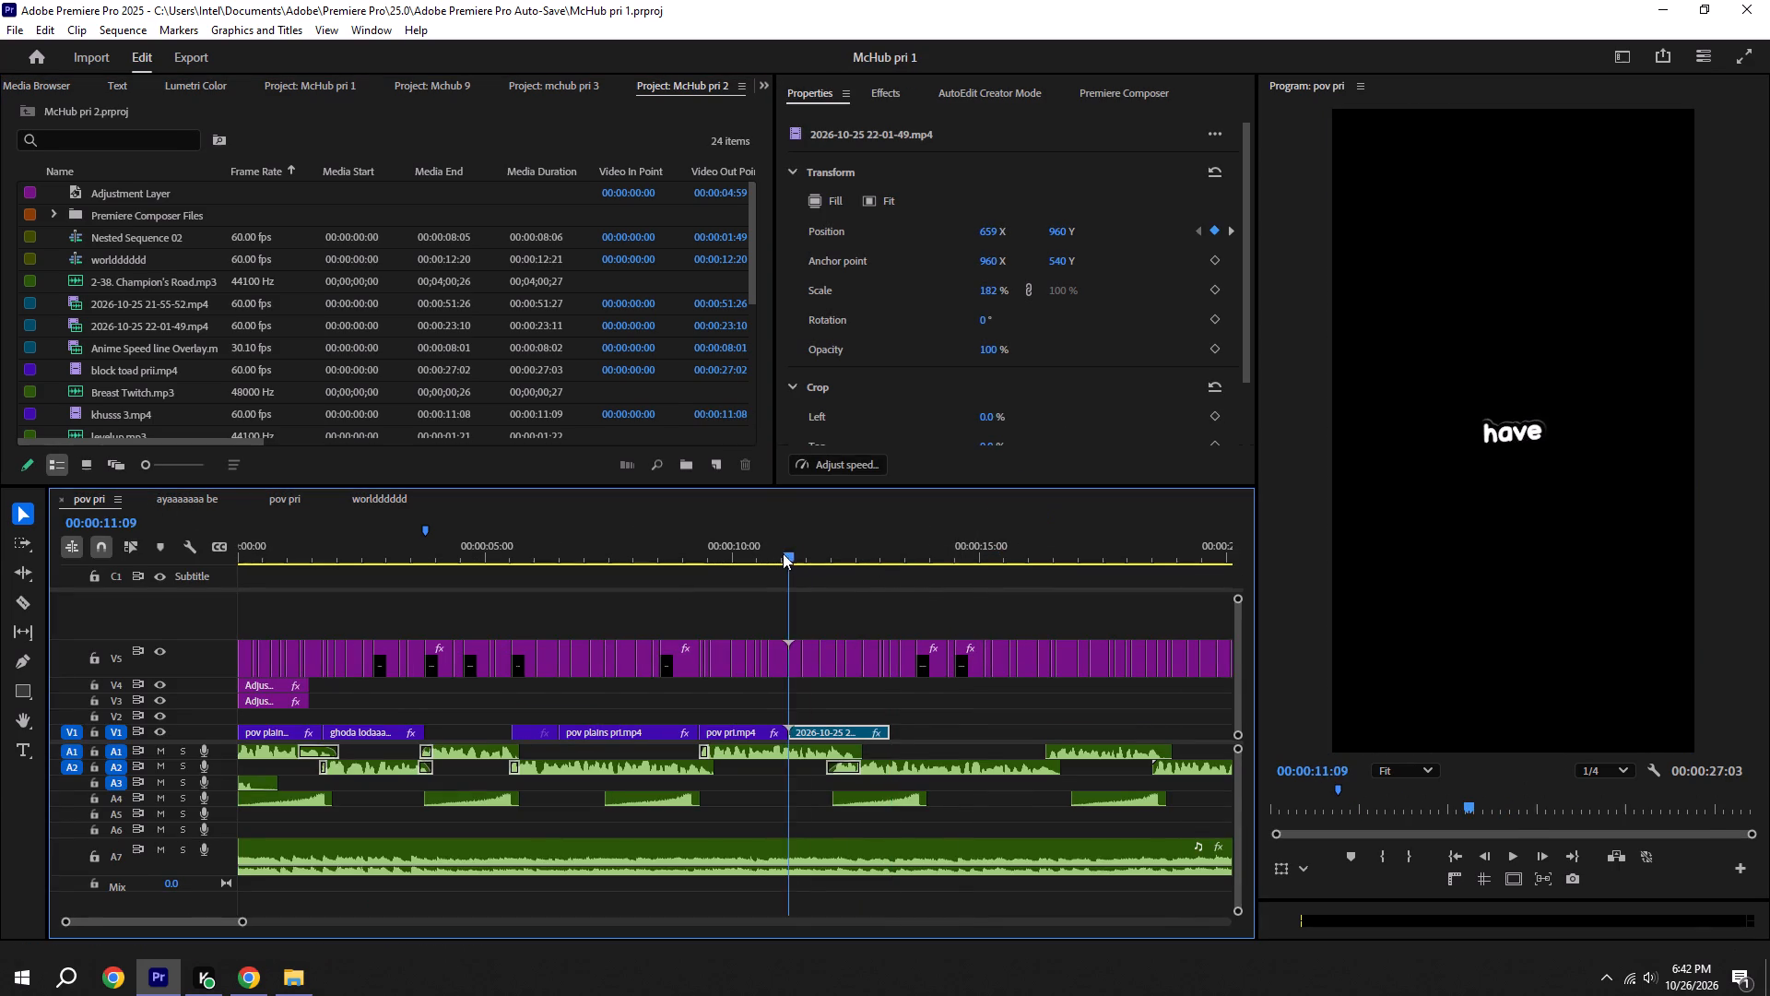
{"action": "left_click_drag", "start_coordinate": [783, 553], "coordinate": [782, 553], "text": "shift"}
{"action": "key", "text": "space"}
{"action": "scroll", "coordinate": [782, 553], "scroll_direction": "down", "scroll_amount": 6, "text": "alt"}
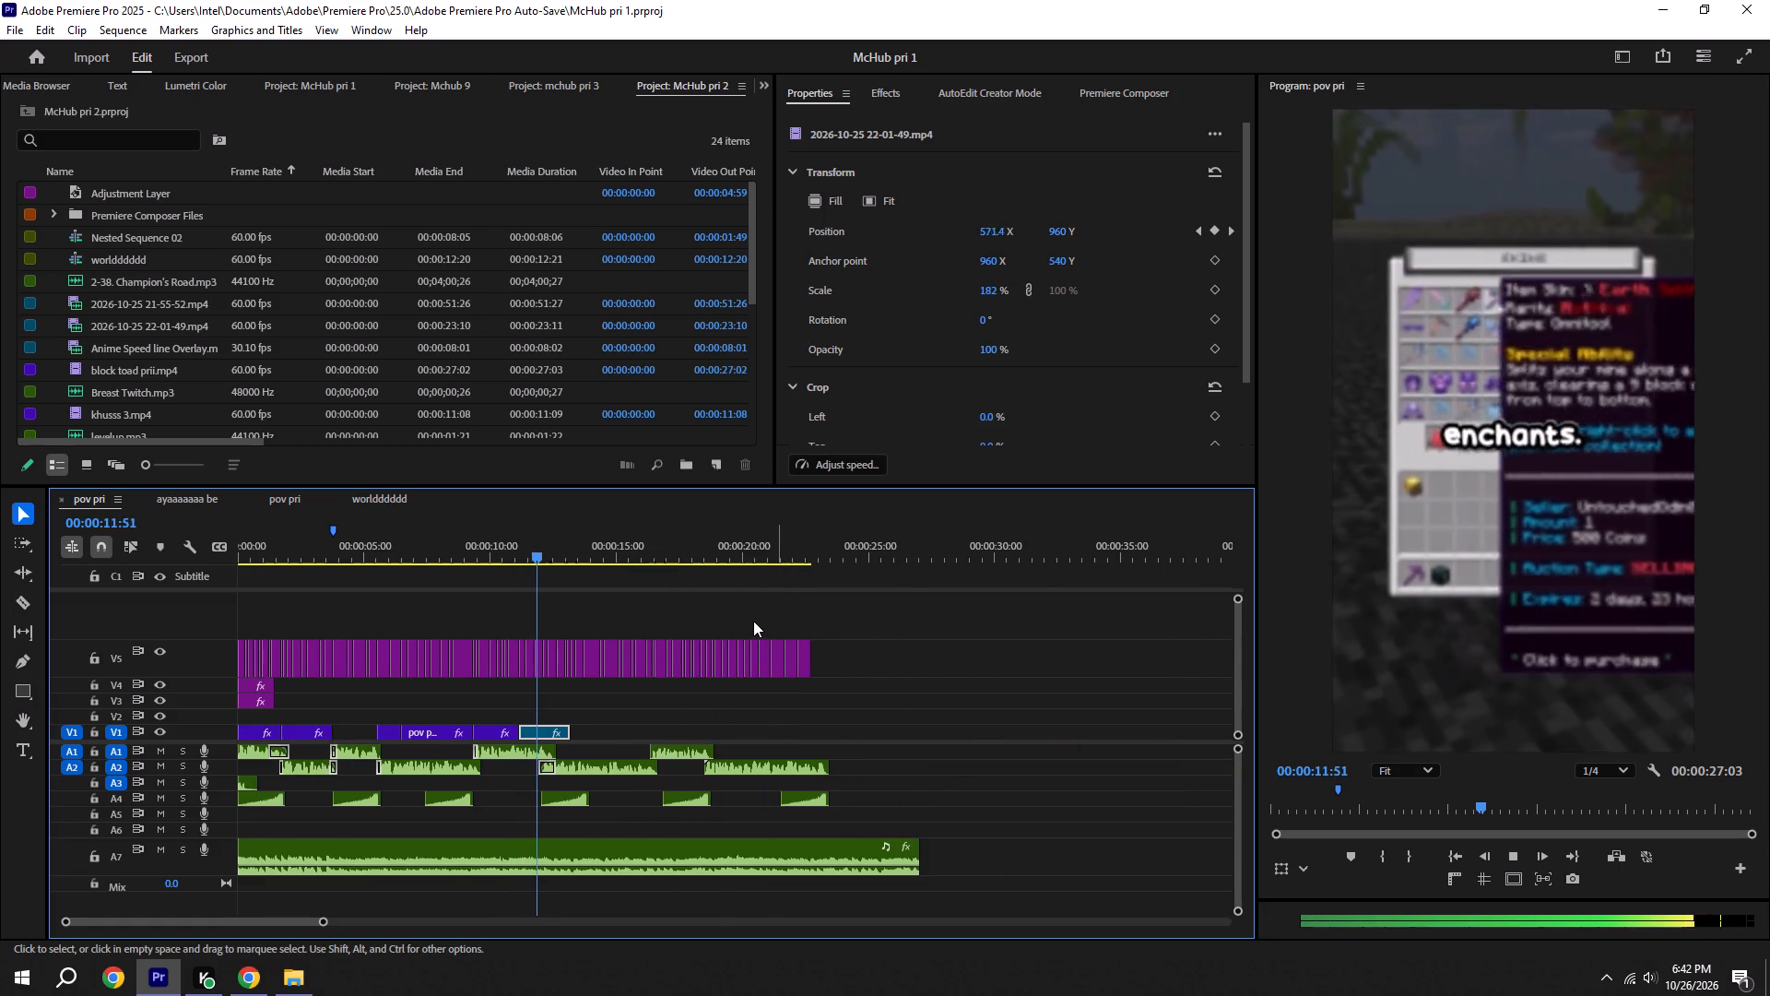
{"action": "key", "text": "space"}
{"action": "scroll", "coordinate": [546, 700], "scroll_direction": "up", "scroll_amount": 18, "text": "alt"}
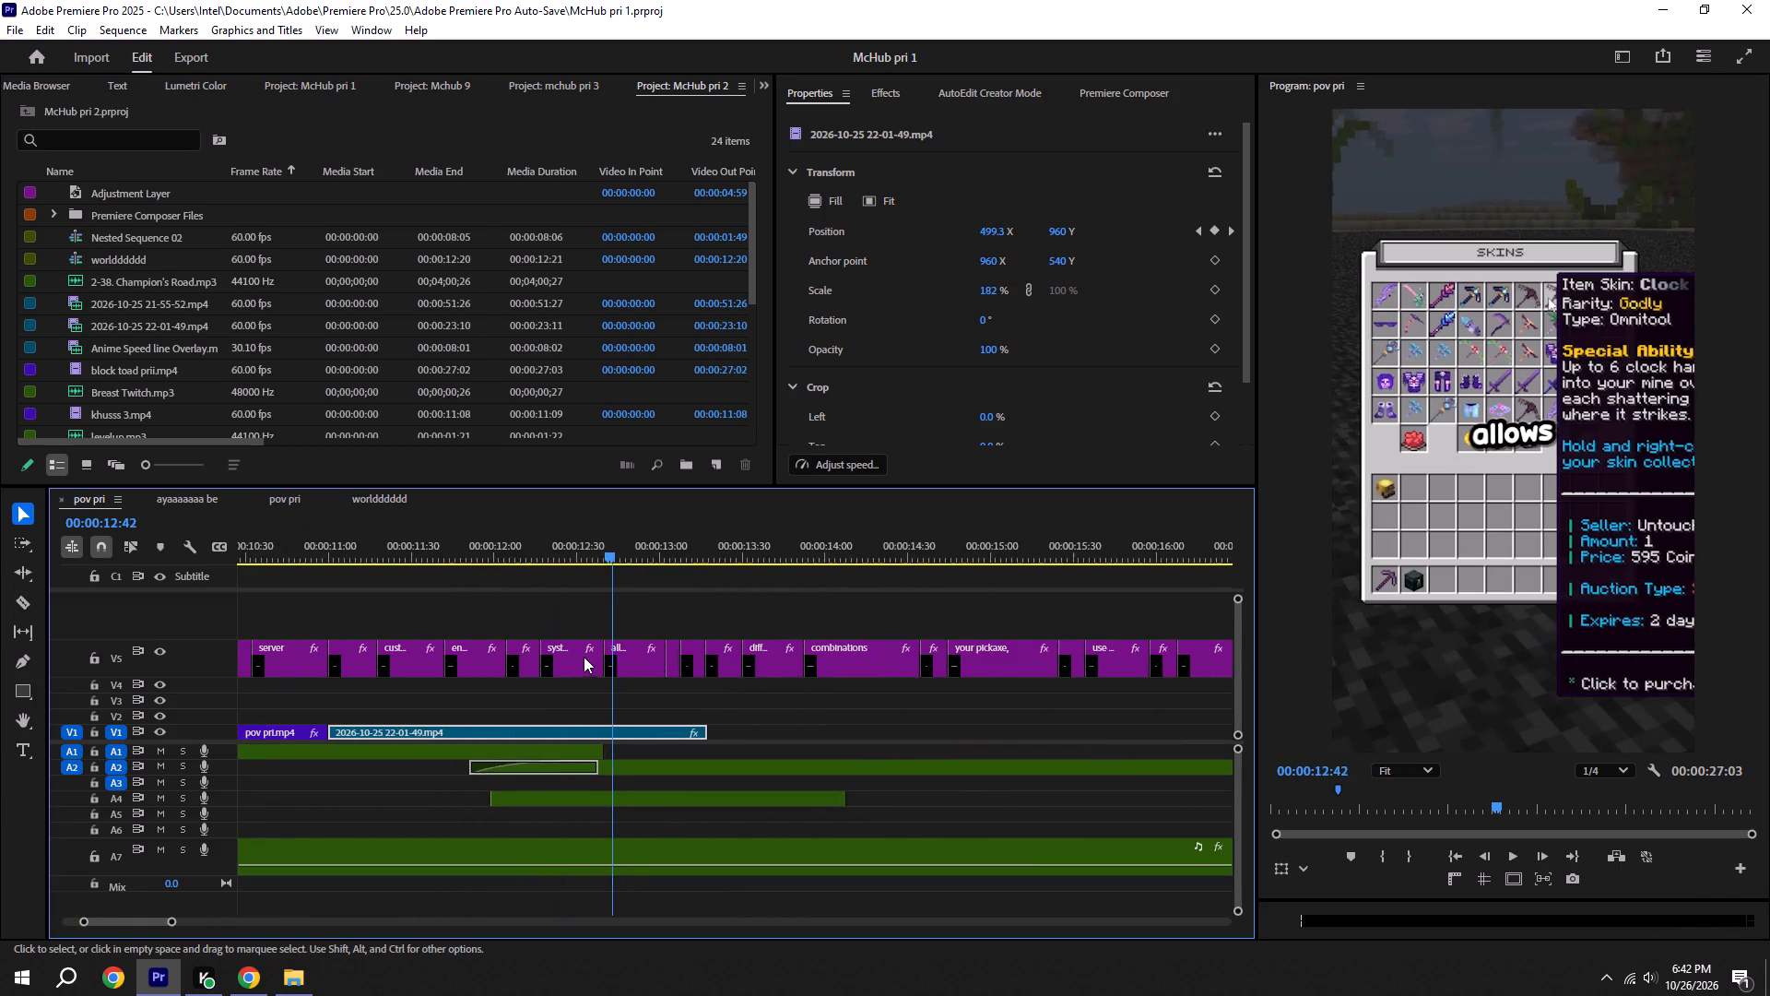
{"action": "key", "text": "ctrl+s"}
{"action": "scroll", "coordinate": [601, 638], "scroll_direction": "up", "scroll_amount": 5, "text": "alt"}
{"action": "left_click", "coordinate": [489, 530], "text": "shift"}
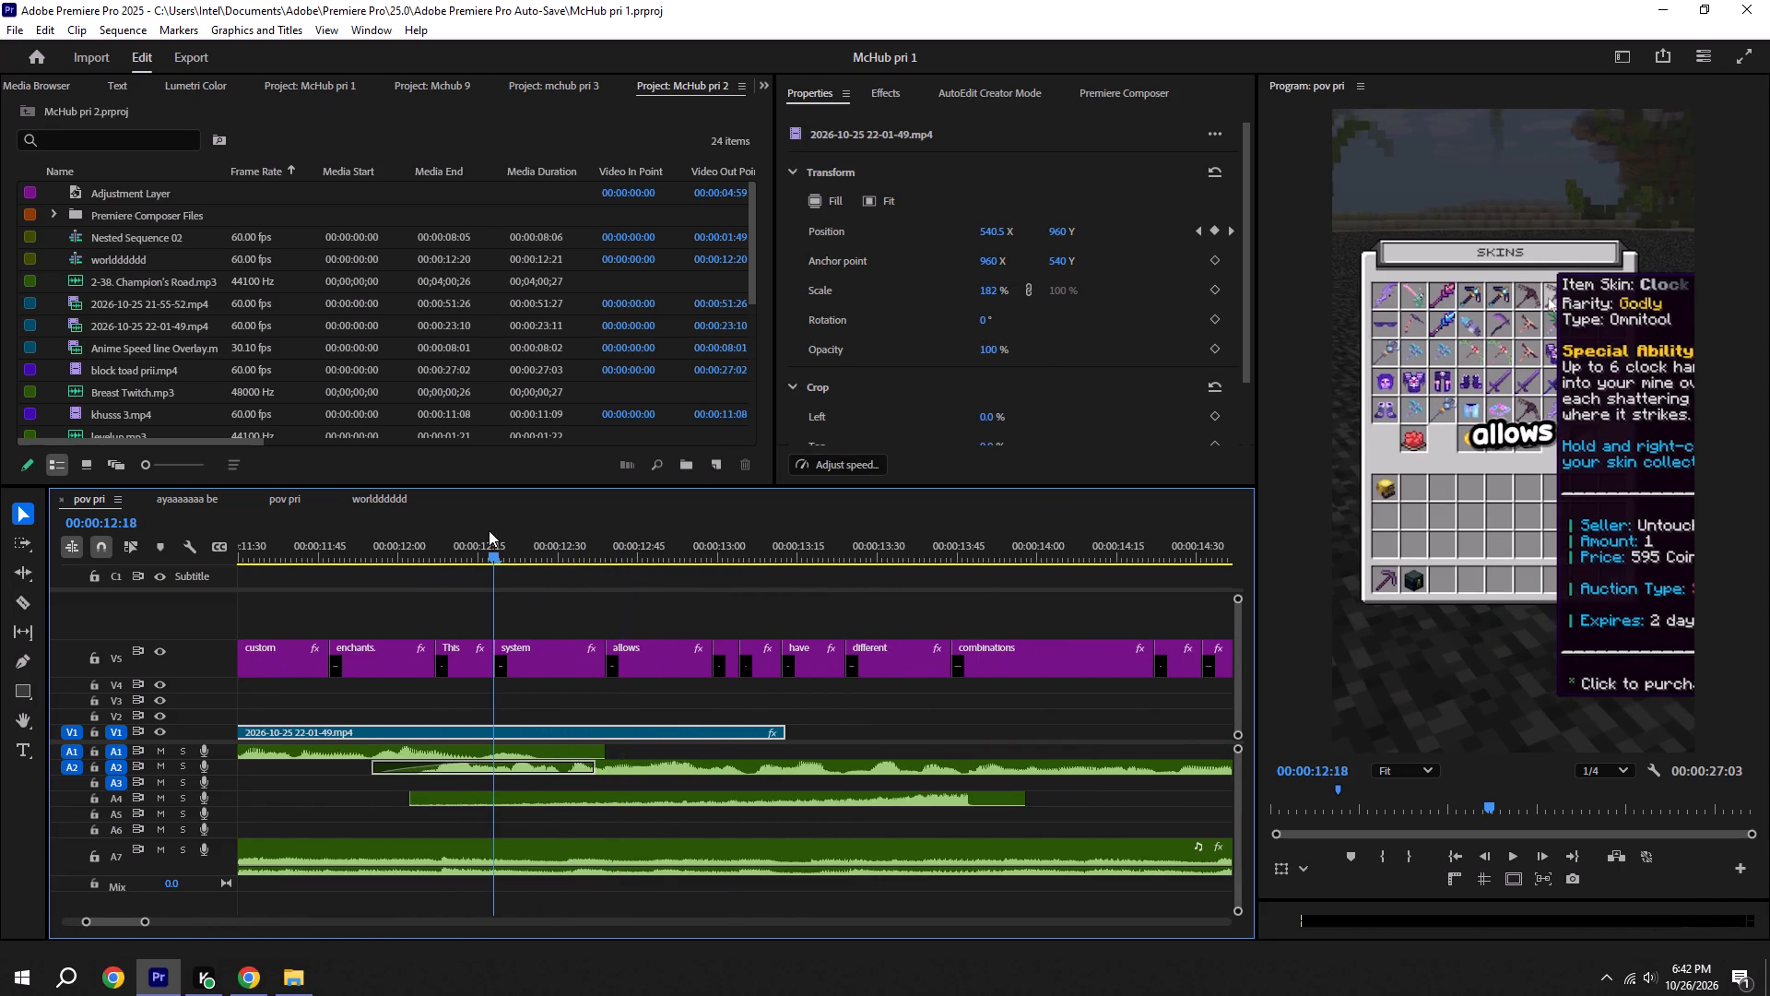
{"action": "left_click_drag", "start_coordinate": [412, 515], "coordinate": [431, 531]}
{"action": "left_click", "coordinate": [448, 546], "text": "shift"}
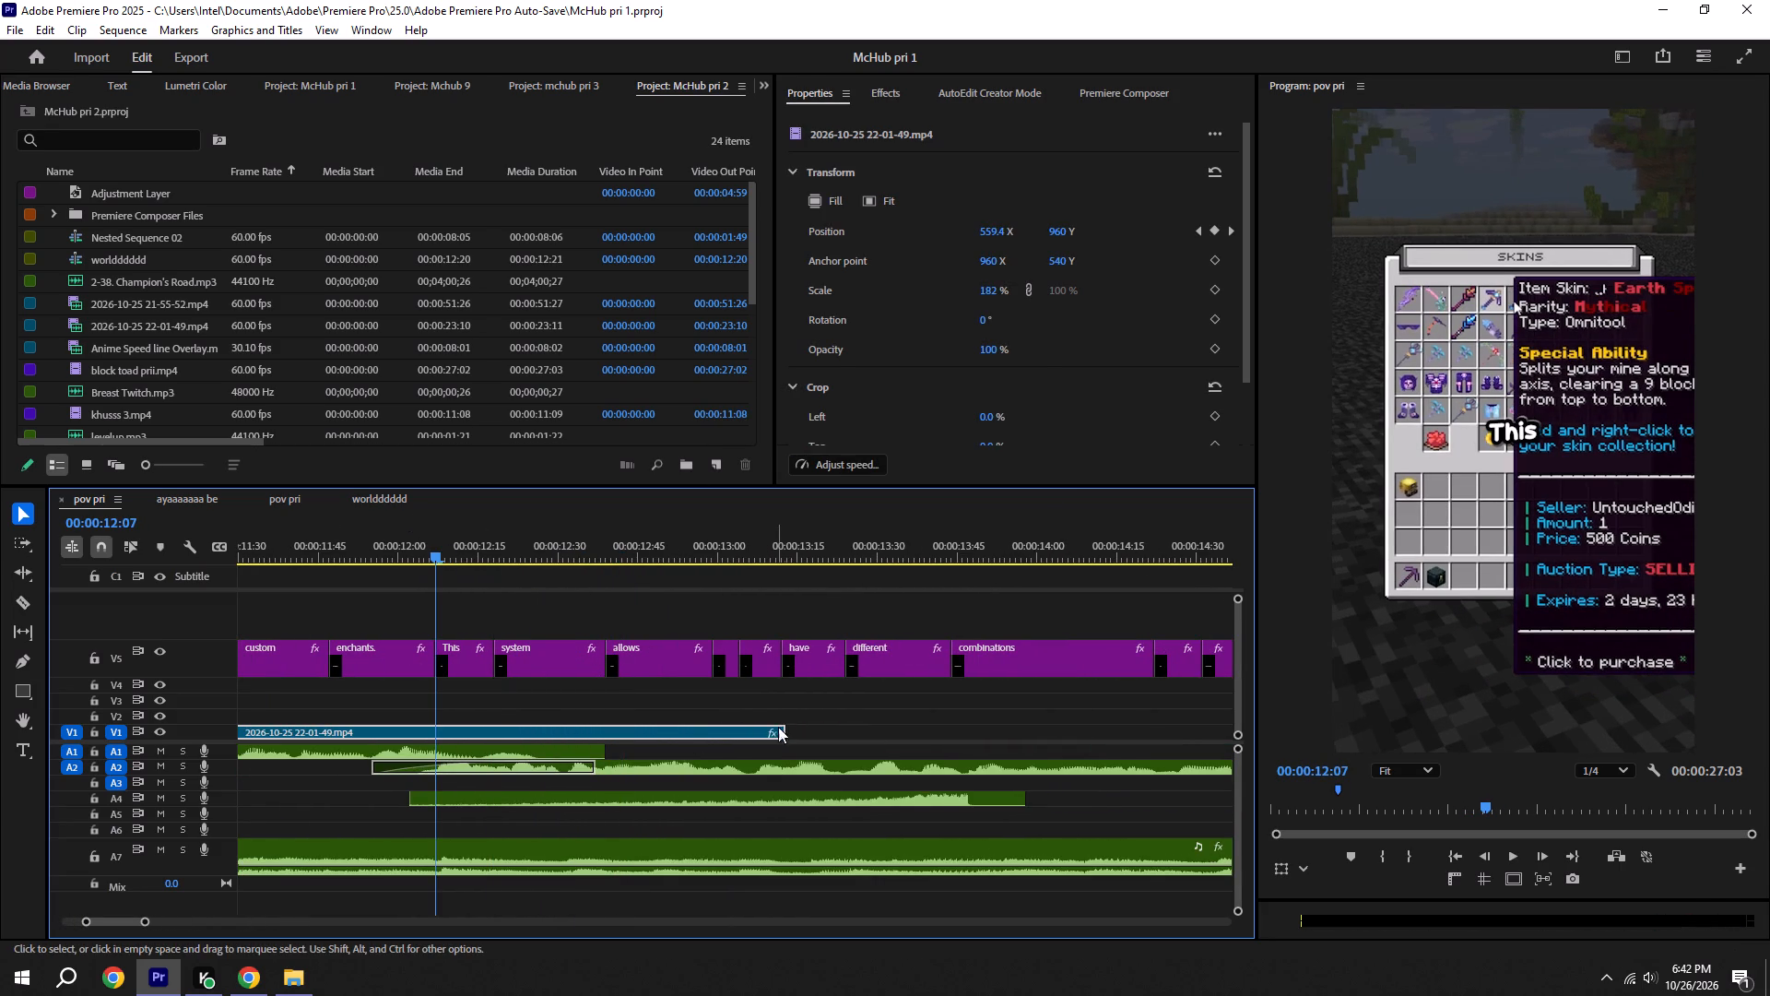
{"action": "left_click_drag", "start_coordinate": [785, 732], "coordinate": [441, 723]}
{"action": "key", "text": "ctrl+s"}
{"action": "scroll", "coordinate": [512, 714], "scroll_direction": "down", "scroll_amount": 6, "text": "alt"}
{"action": "key", "text": "ctrl+s"}
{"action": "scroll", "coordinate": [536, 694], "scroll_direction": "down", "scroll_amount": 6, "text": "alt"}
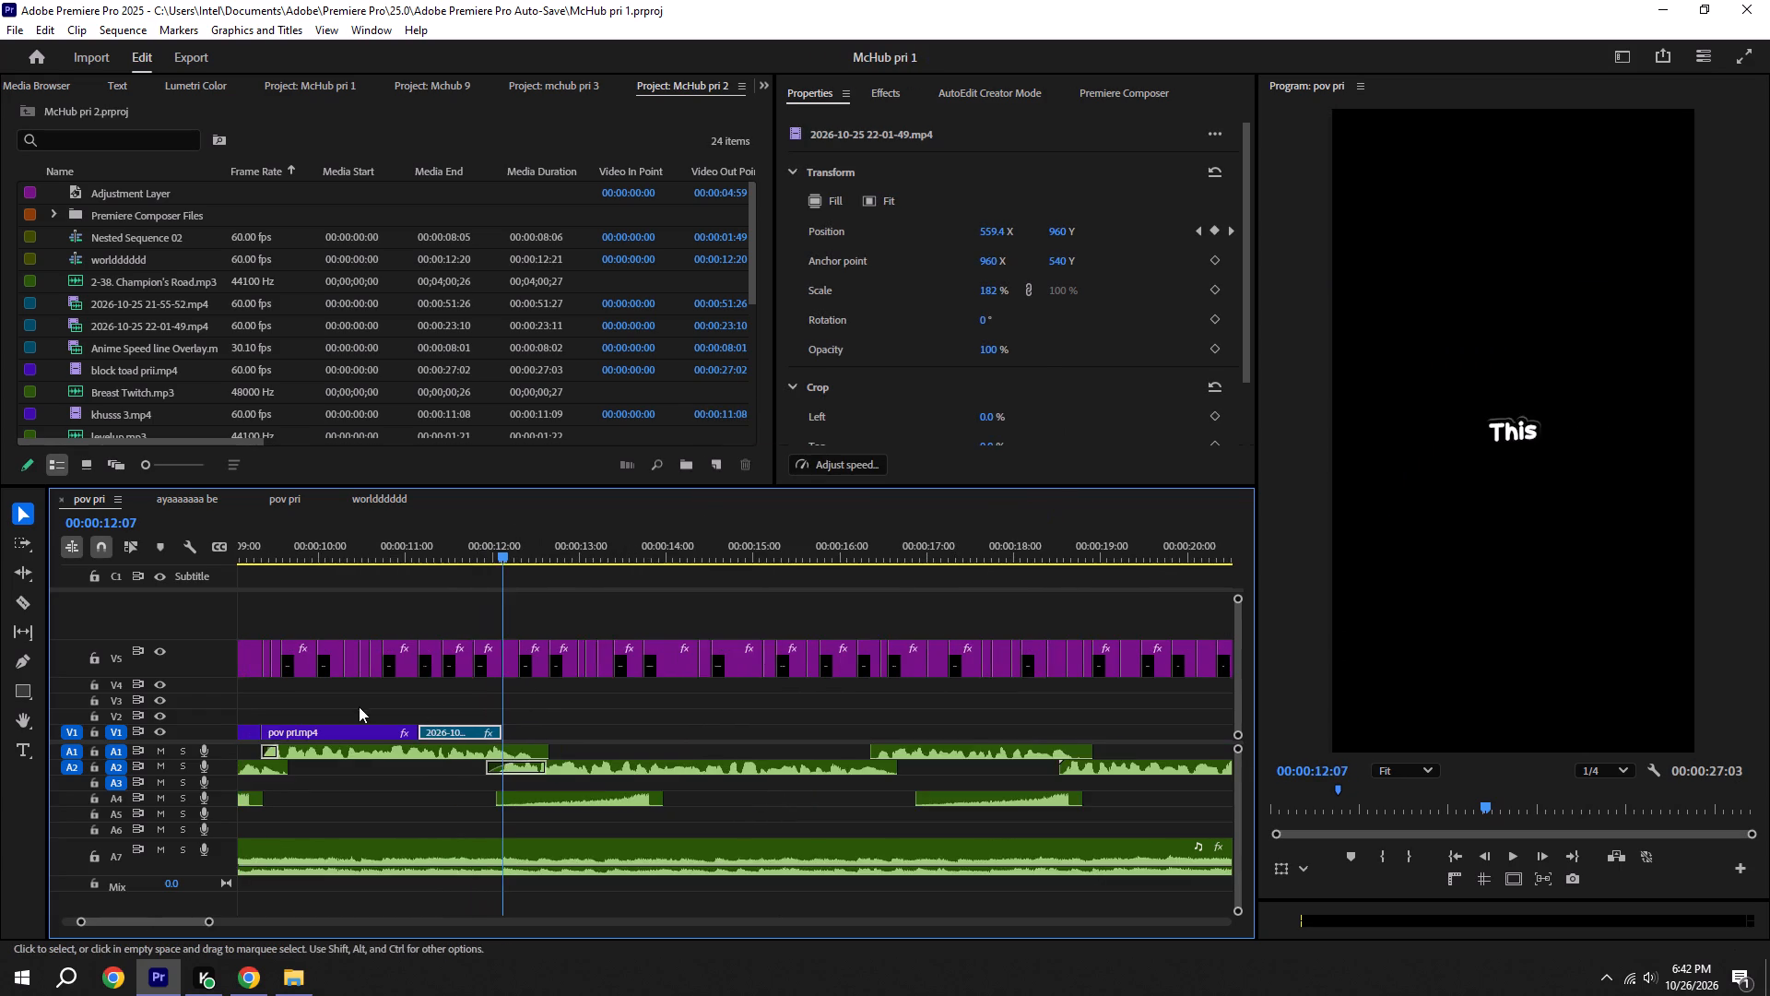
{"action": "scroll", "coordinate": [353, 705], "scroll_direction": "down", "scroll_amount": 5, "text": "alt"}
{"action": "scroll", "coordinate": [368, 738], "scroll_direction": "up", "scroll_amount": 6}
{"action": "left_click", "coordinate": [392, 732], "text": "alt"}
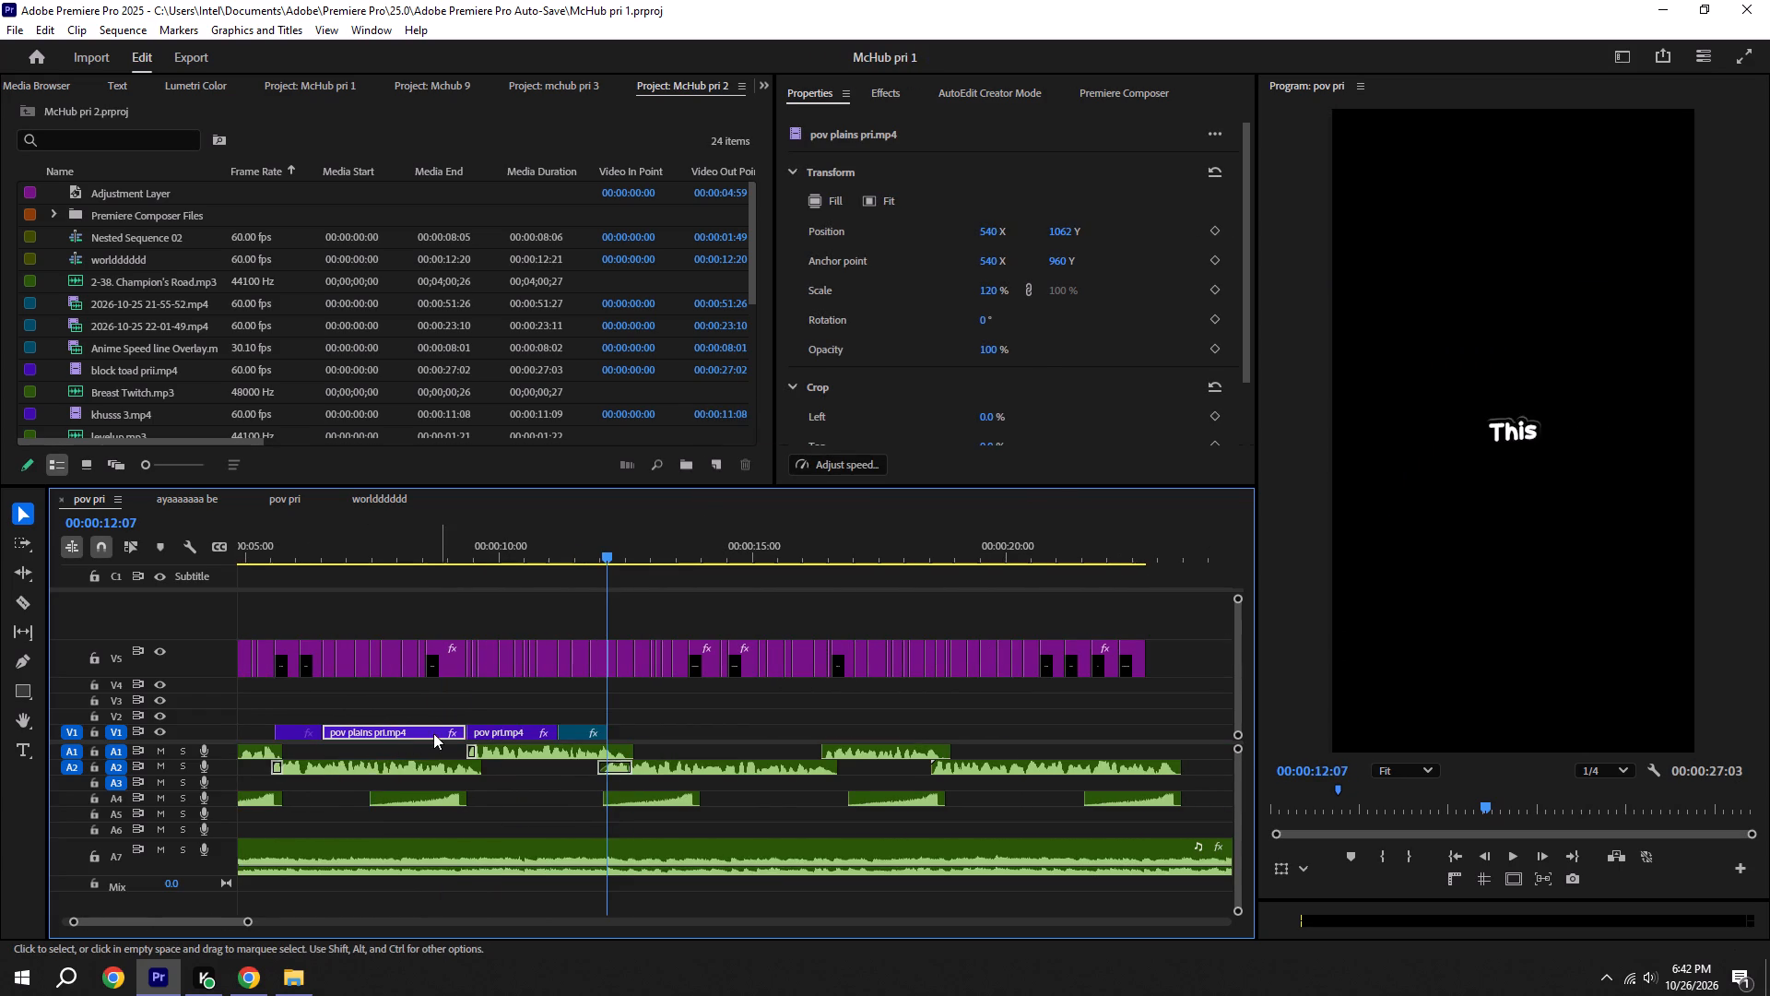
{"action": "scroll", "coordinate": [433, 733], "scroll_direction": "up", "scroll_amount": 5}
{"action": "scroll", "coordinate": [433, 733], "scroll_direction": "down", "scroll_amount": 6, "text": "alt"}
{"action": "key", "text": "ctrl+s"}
Find and copy the khusss 3.mp4 clip on V1 of the worldddddd sequence, under the "I've" caption.
{"action": "left_click", "coordinate": [390, 499]}
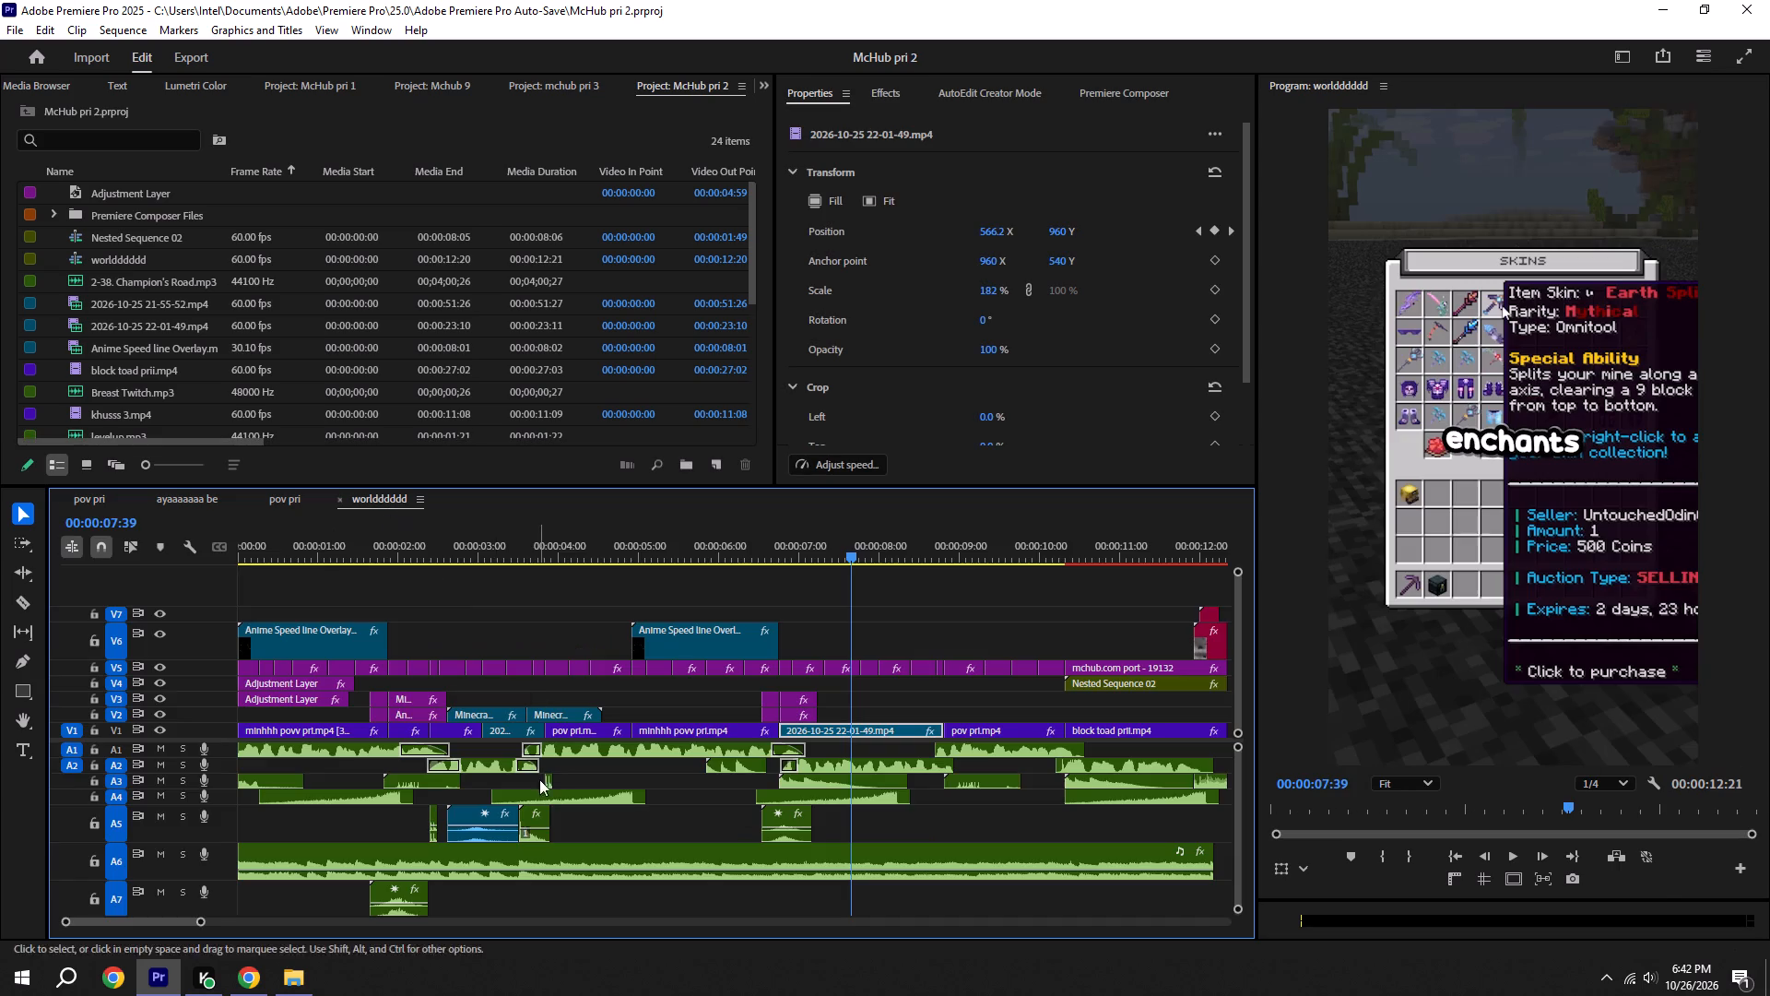
{"action": "left_click", "coordinate": [967, 735]}
{"action": "left_click", "coordinate": [1114, 735]}
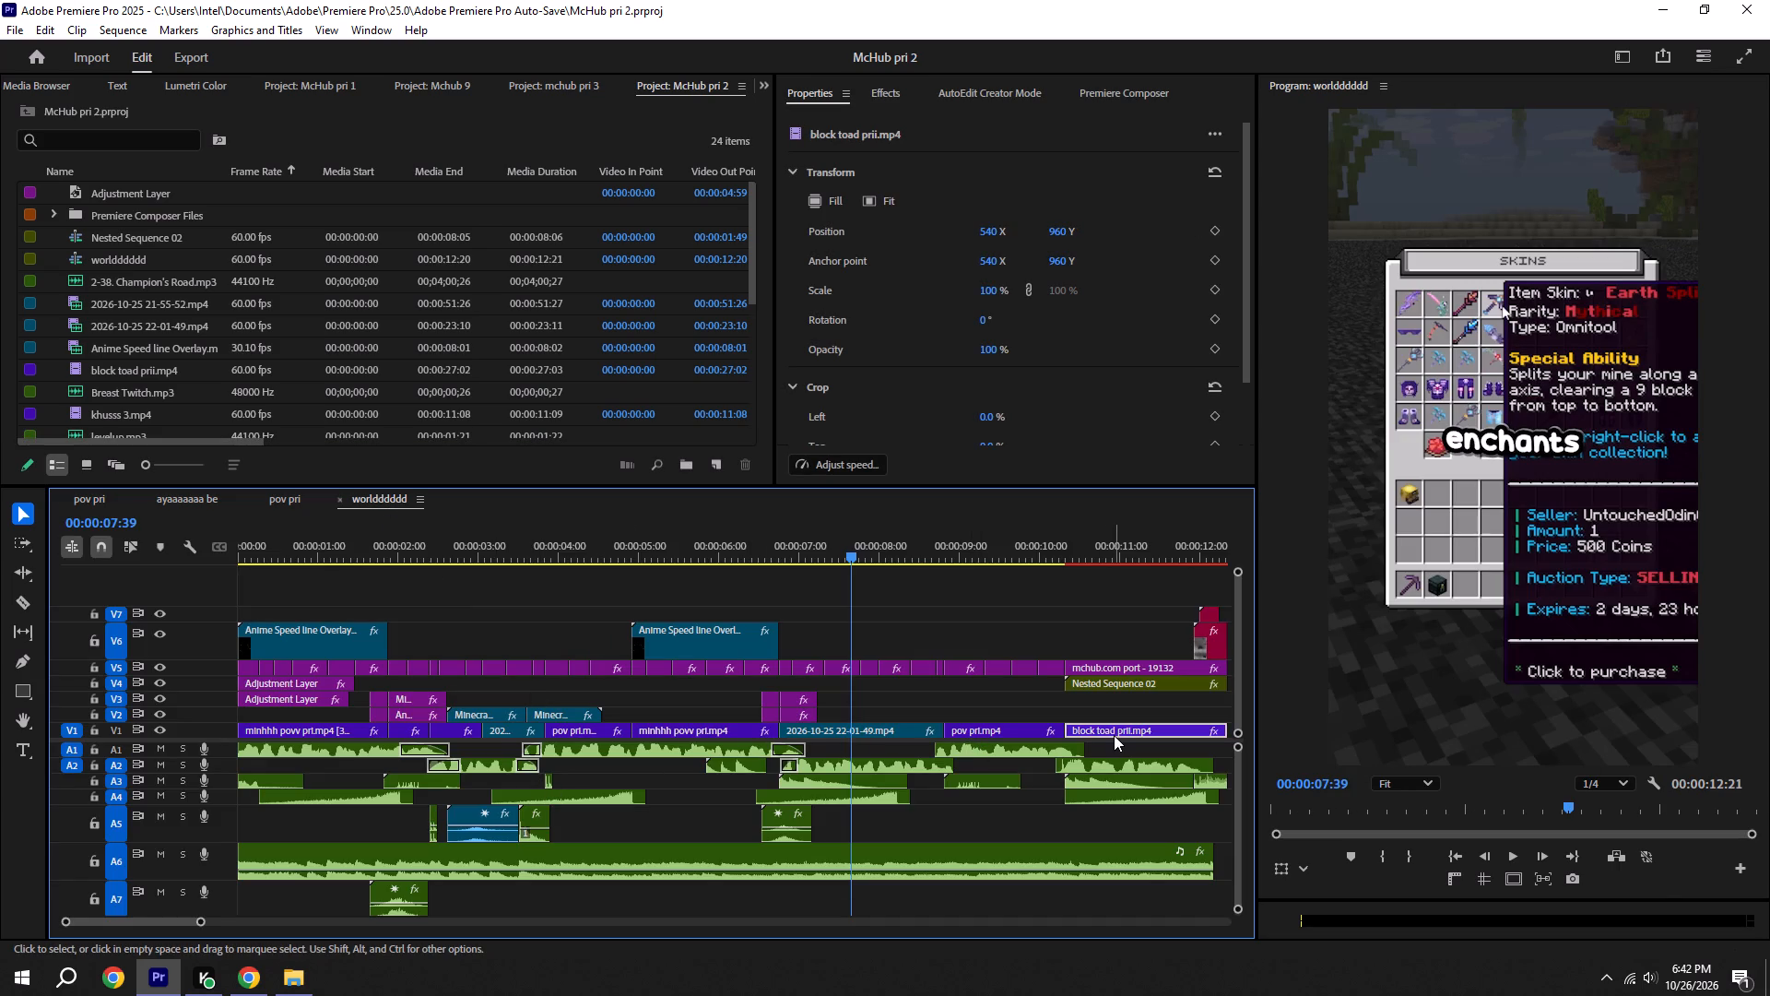
{"action": "left_click", "coordinate": [315, 732]}
{"action": "left_click_drag", "start_coordinate": [352, 551], "coordinate": [313, 541]}
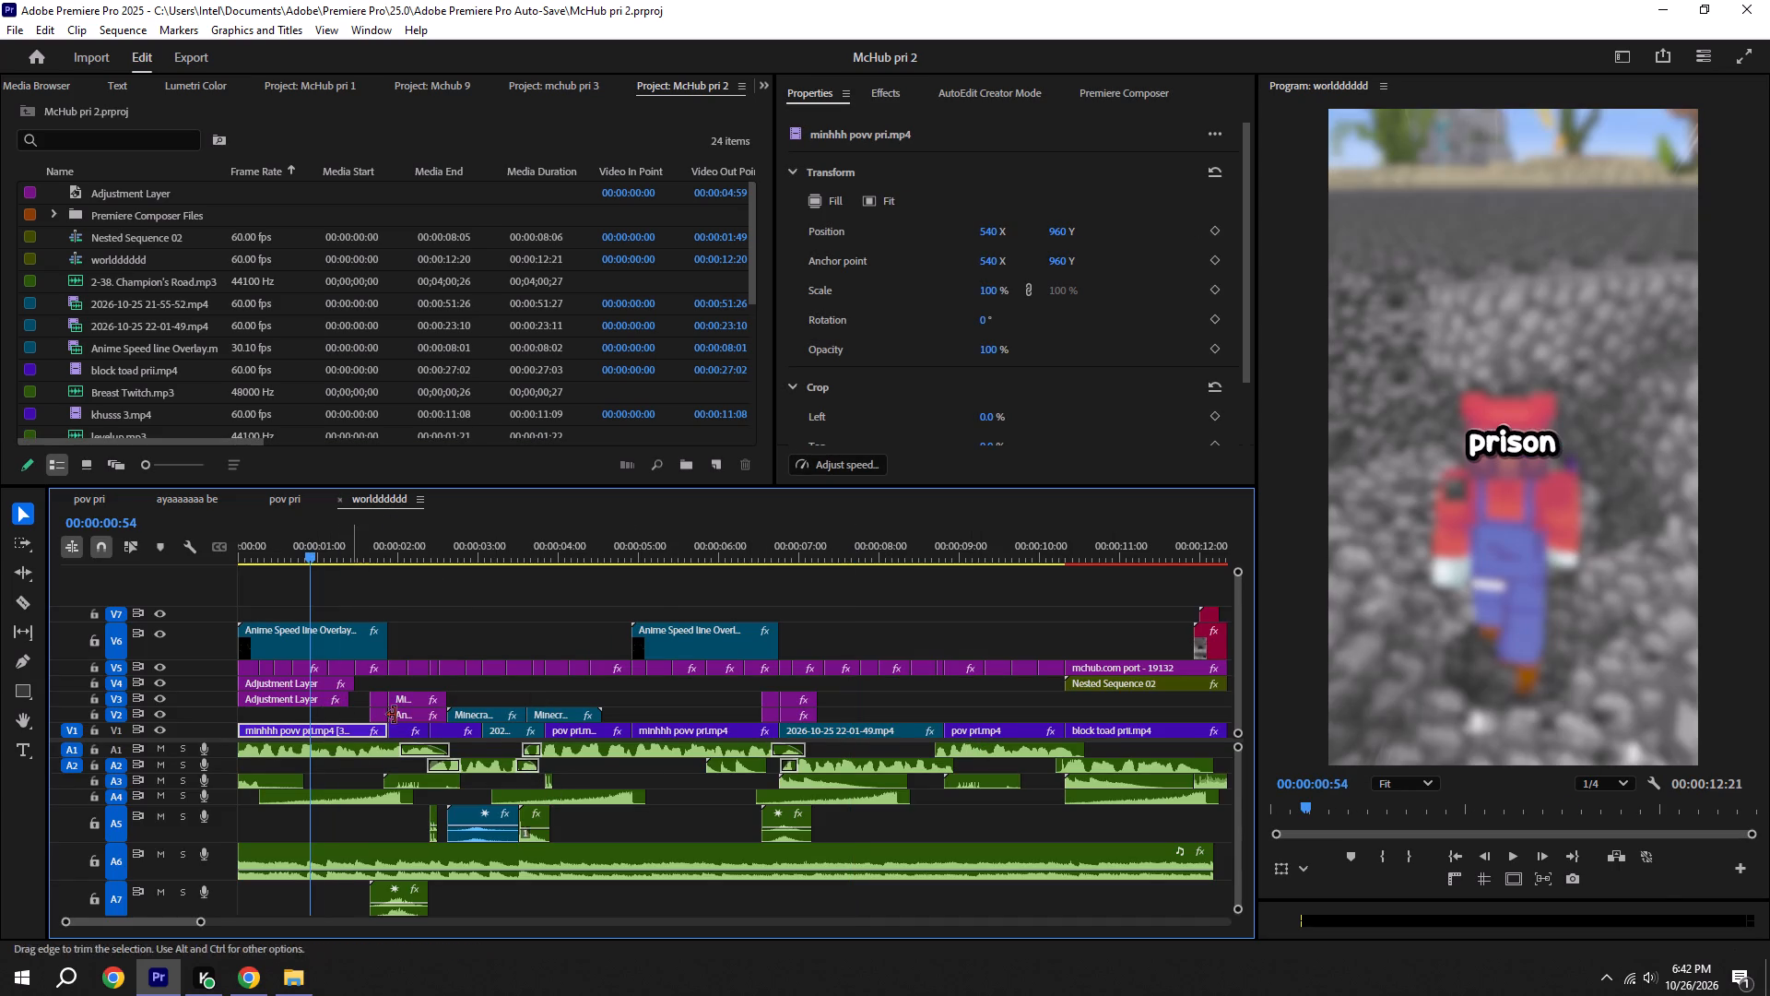
{"action": "scroll", "coordinate": [399, 727], "scroll_direction": "up", "scroll_amount": 10, "text": "alt"}
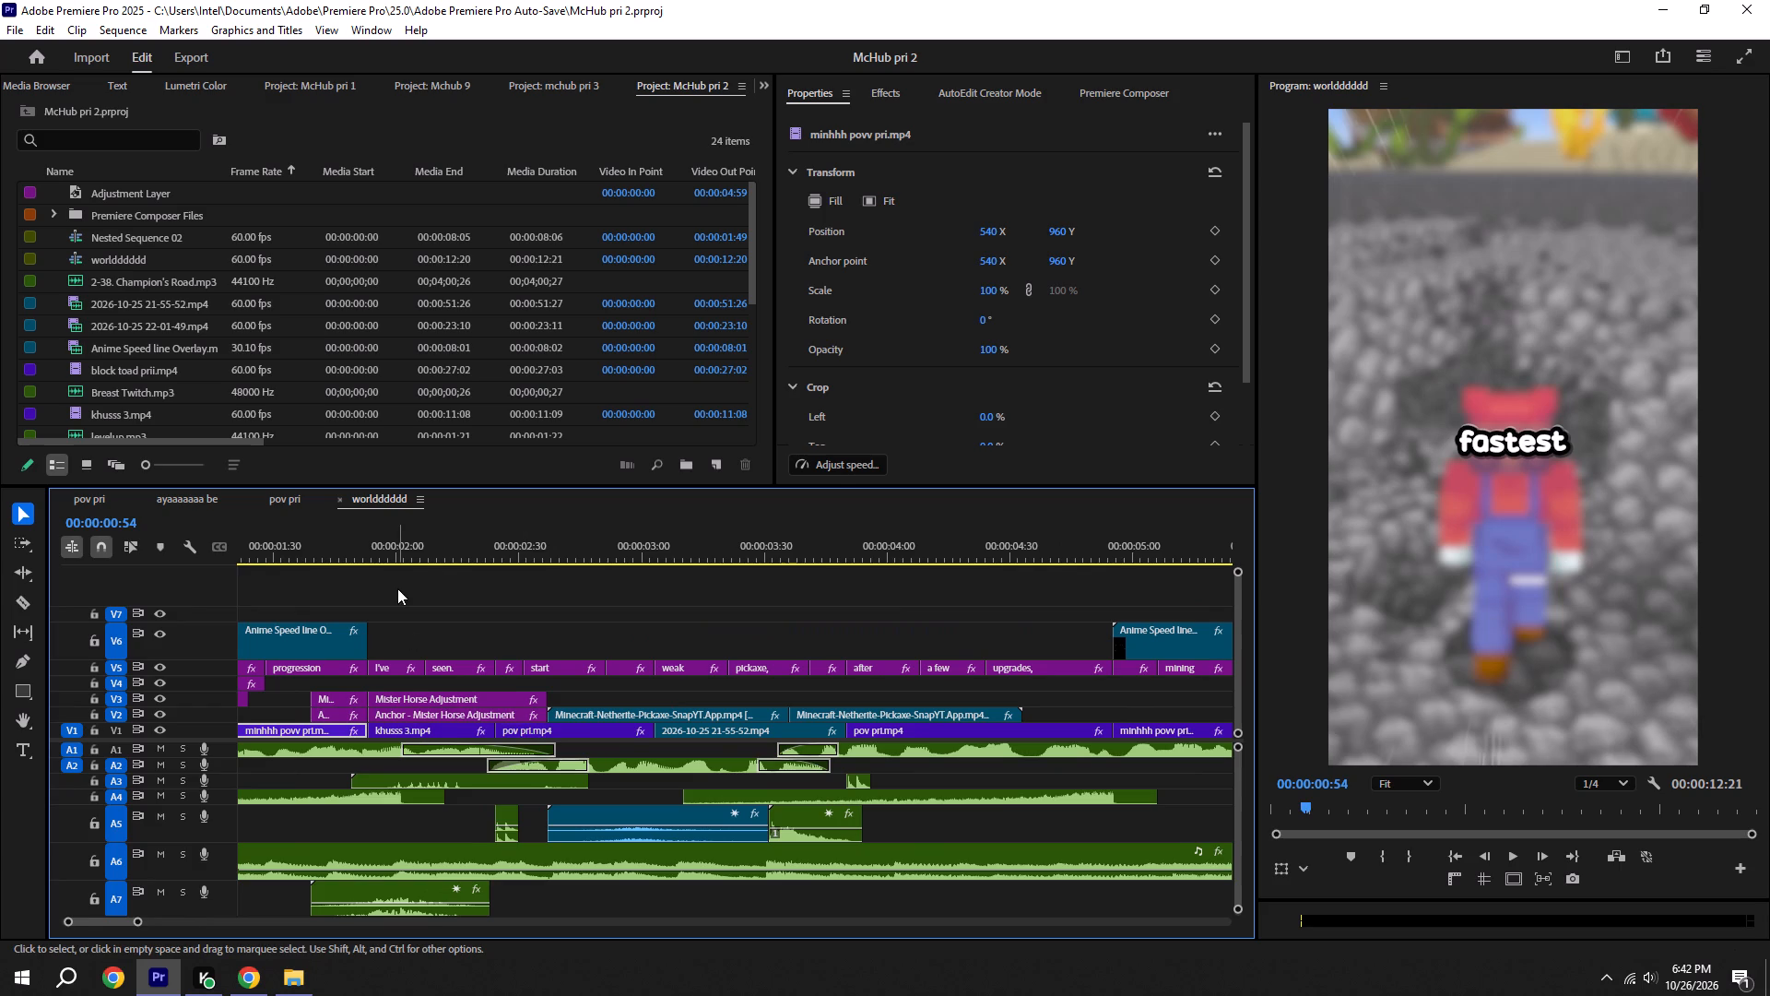
{"action": "left_click_drag", "start_coordinate": [397, 558], "coordinate": [402, 570]}
{"action": "left_click", "coordinate": [413, 720]}
{"action": "left_click", "coordinate": [412, 729]}
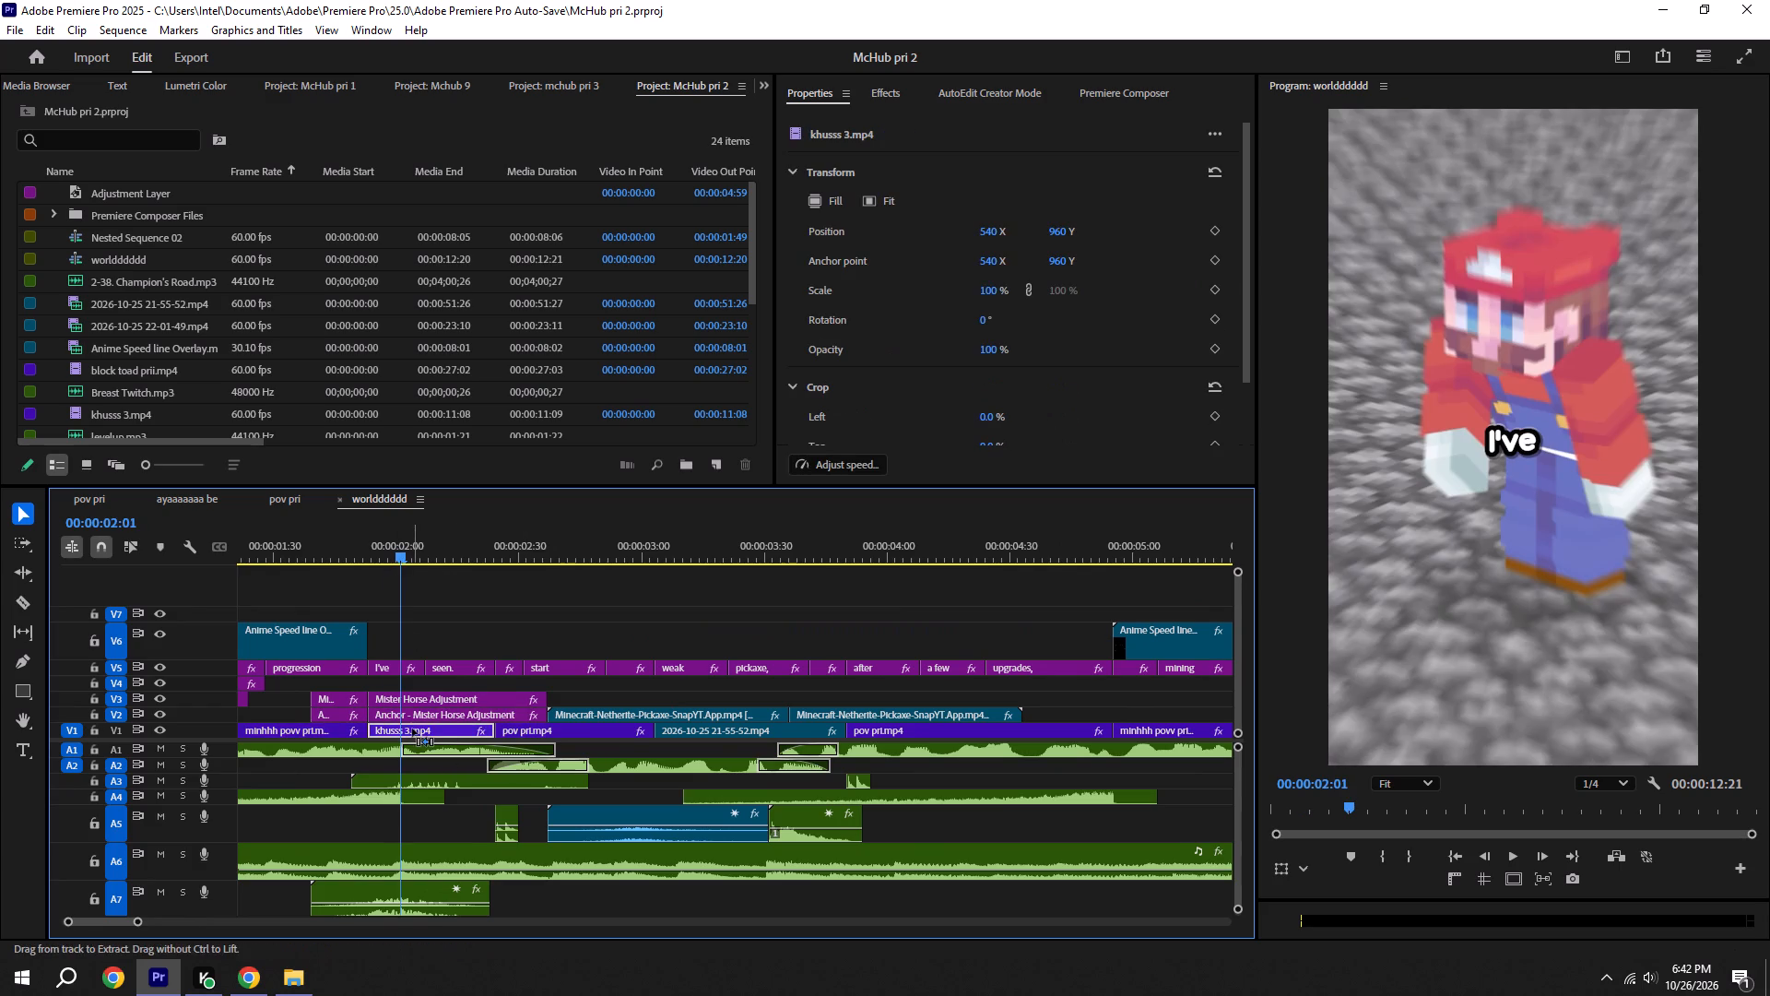
{"action": "key", "text": "ctrl+c"}
Paste the khusss 3.mp4 clip onto V1 of the pov pri sequence at 00:00:12:07 and play it.
{"action": "left_click", "coordinate": [111, 501]}
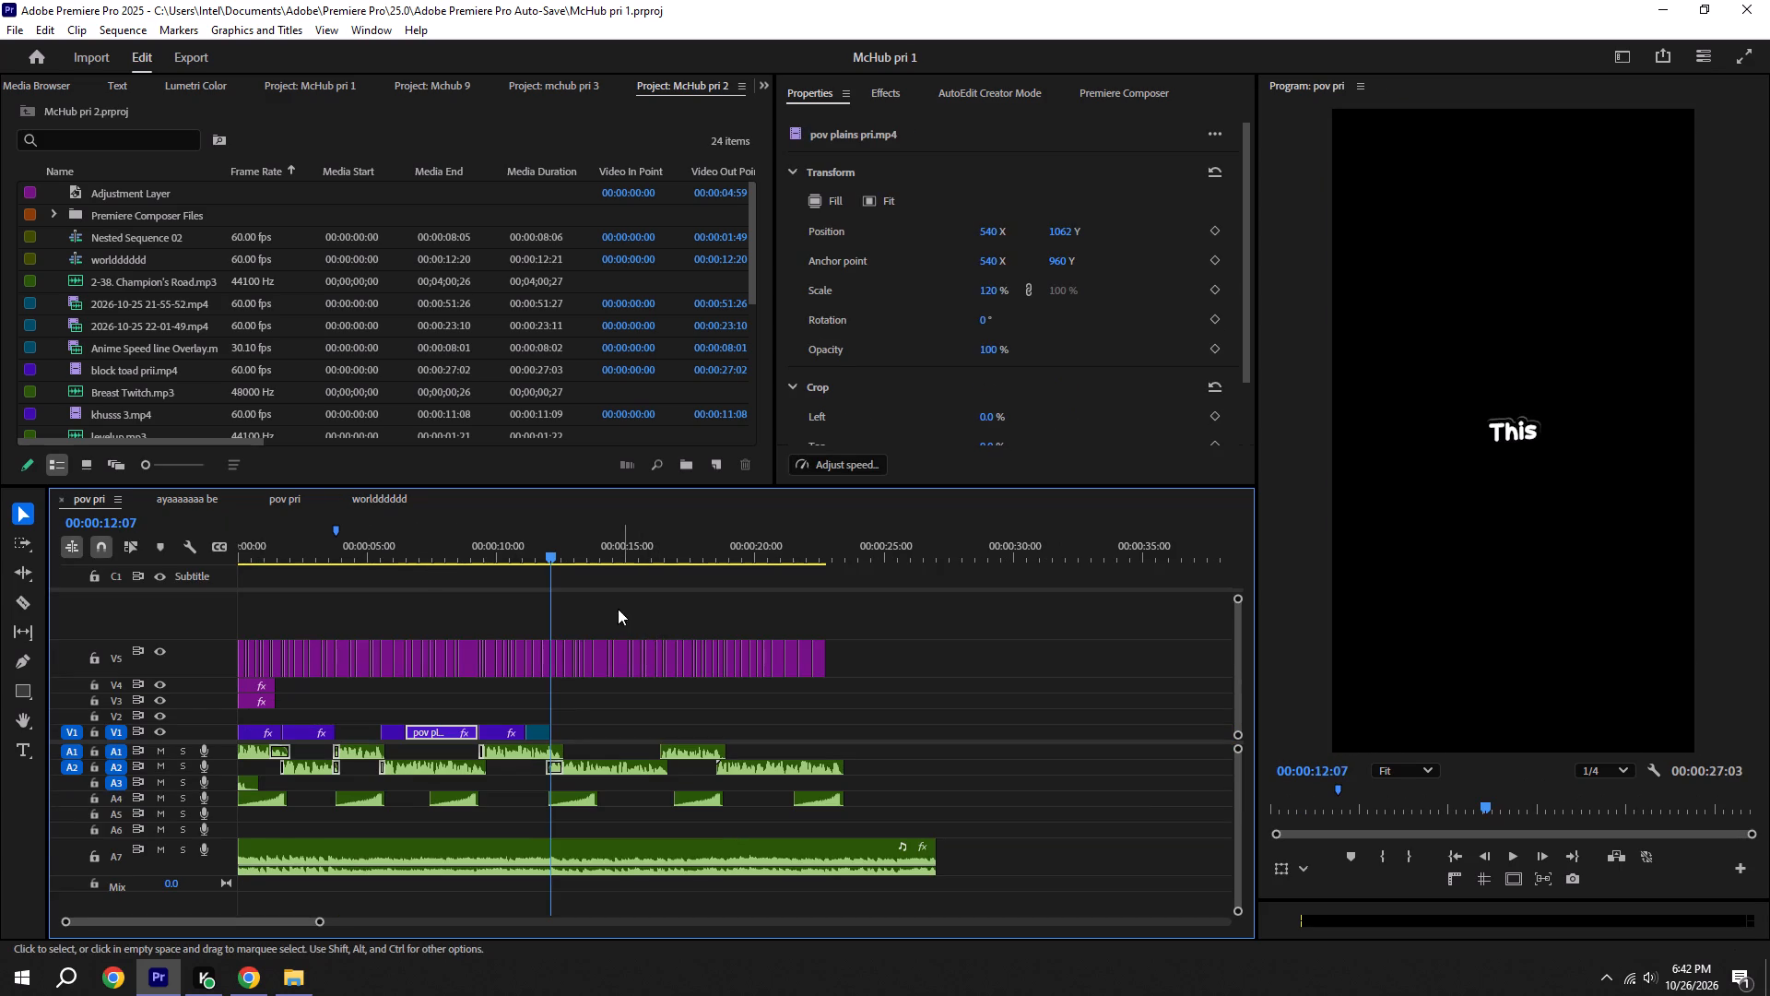
{"action": "key", "text": "ctrl+v"}
{"action": "left_click_drag", "start_coordinate": [519, 539], "coordinate": [502, 541], "text": "shift"}
{"action": "key", "text": "space"}
{"action": "scroll", "coordinate": [559, 734], "scroll_direction": "up", "scroll_amount": 11, "text": "alt"}
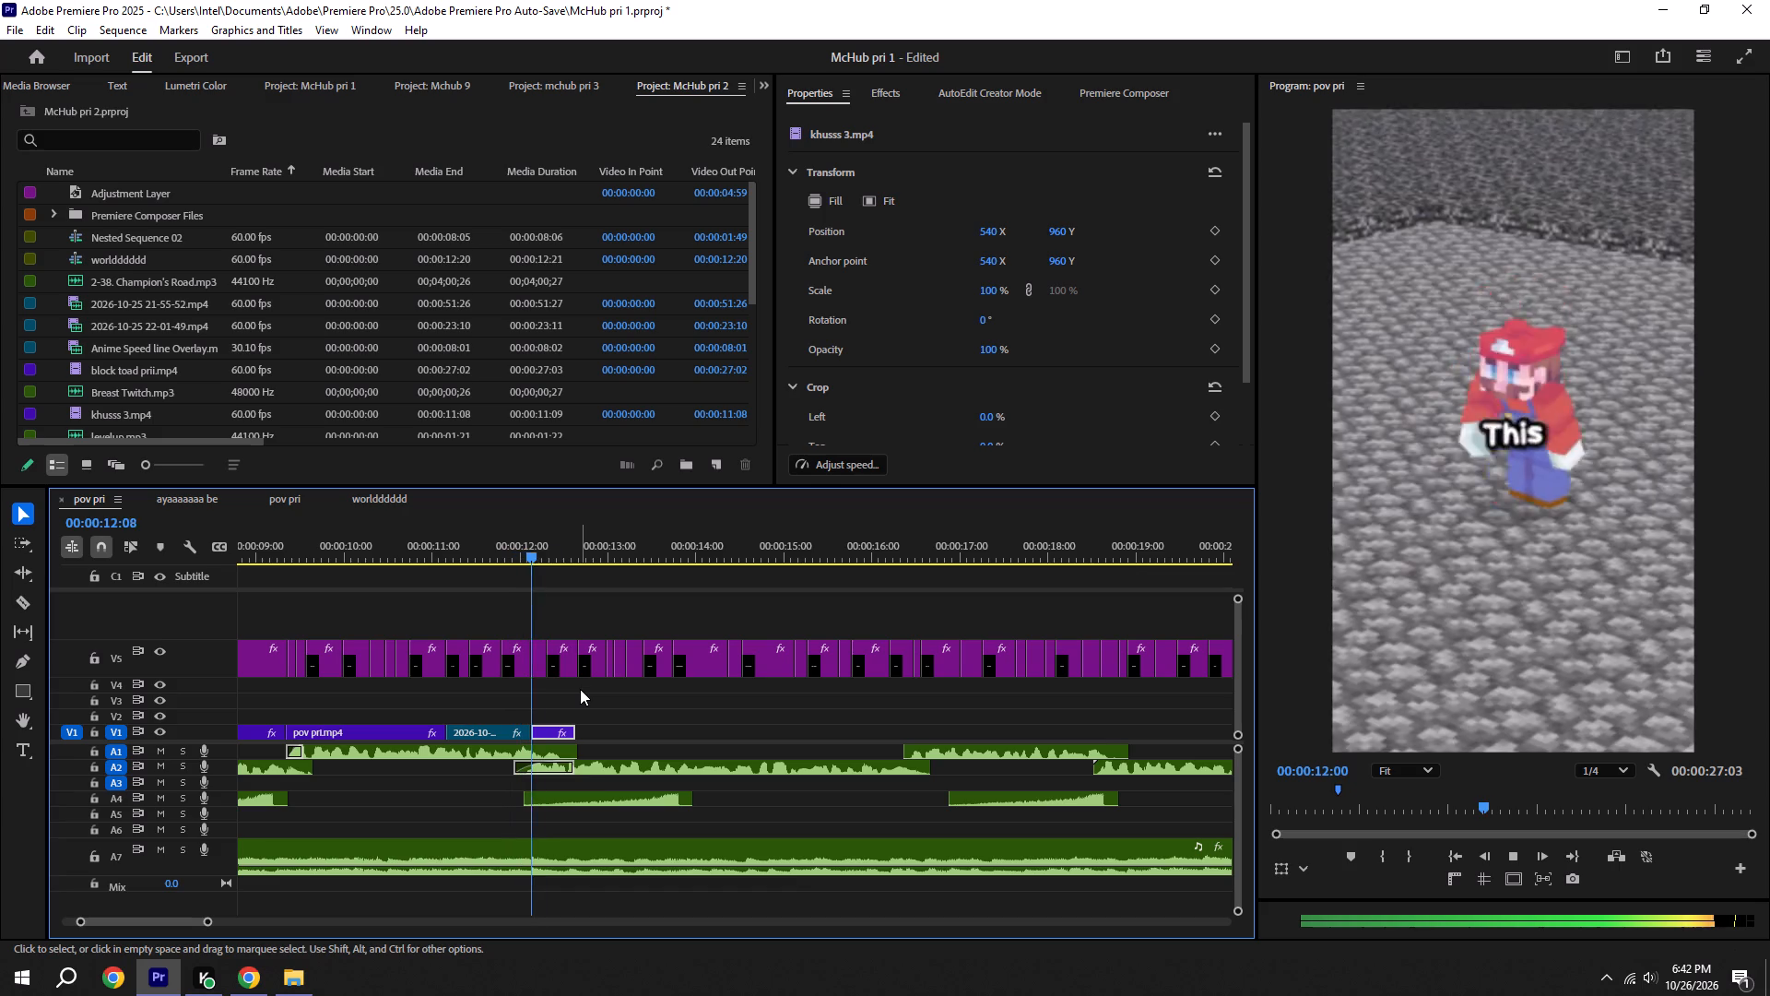
{"action": "key", "text": "space"}
Extend the end of the khusss 3.mp4 clip to the end of the "combinations" caption, save, and play on through the following voice line.
{"action": "left_click_drag", "start_coordinate": [573, 729], "coordinate": [670, 729]}
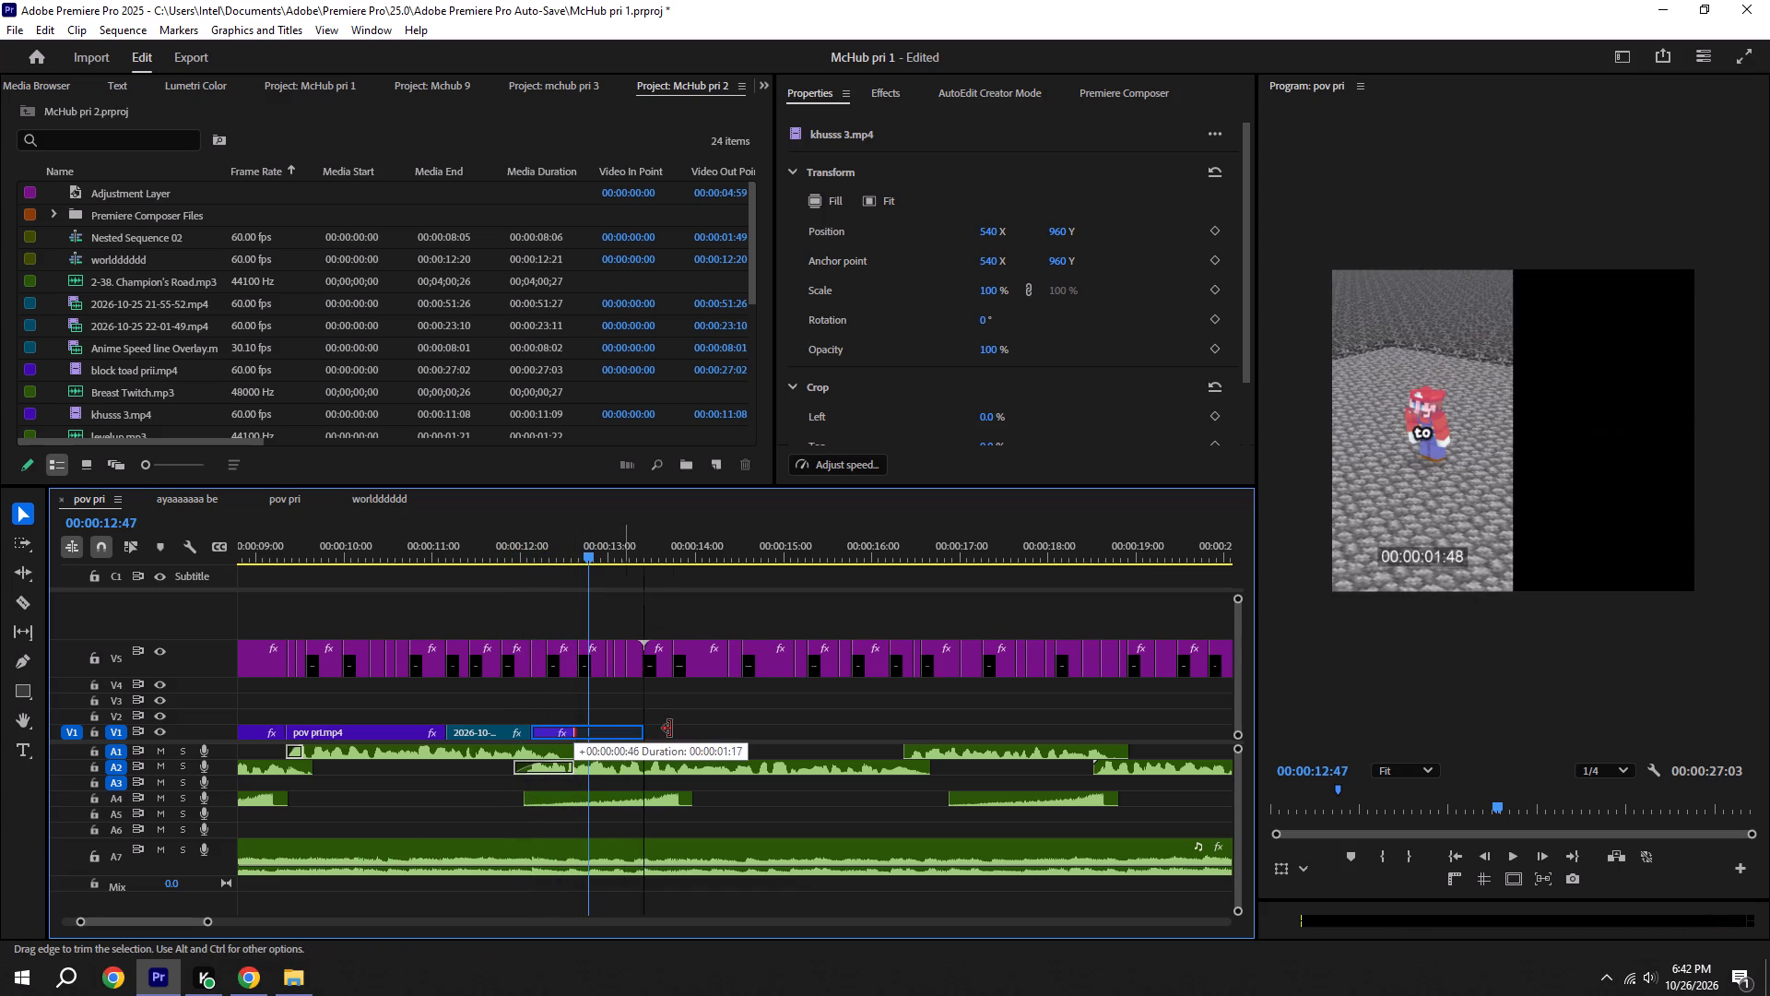
{"action": "left_click_drag", "start_coordinate": [670, 729], "coordinate": [675, 729]}
{"action": "key", "text": "ctrl+s"}
{"action": "key", "text": "space"}
{"action": "scroll", "coordinate": [657, 704], "scroll_direction": "up", "scroll_amount": 9, "text": "alt"}
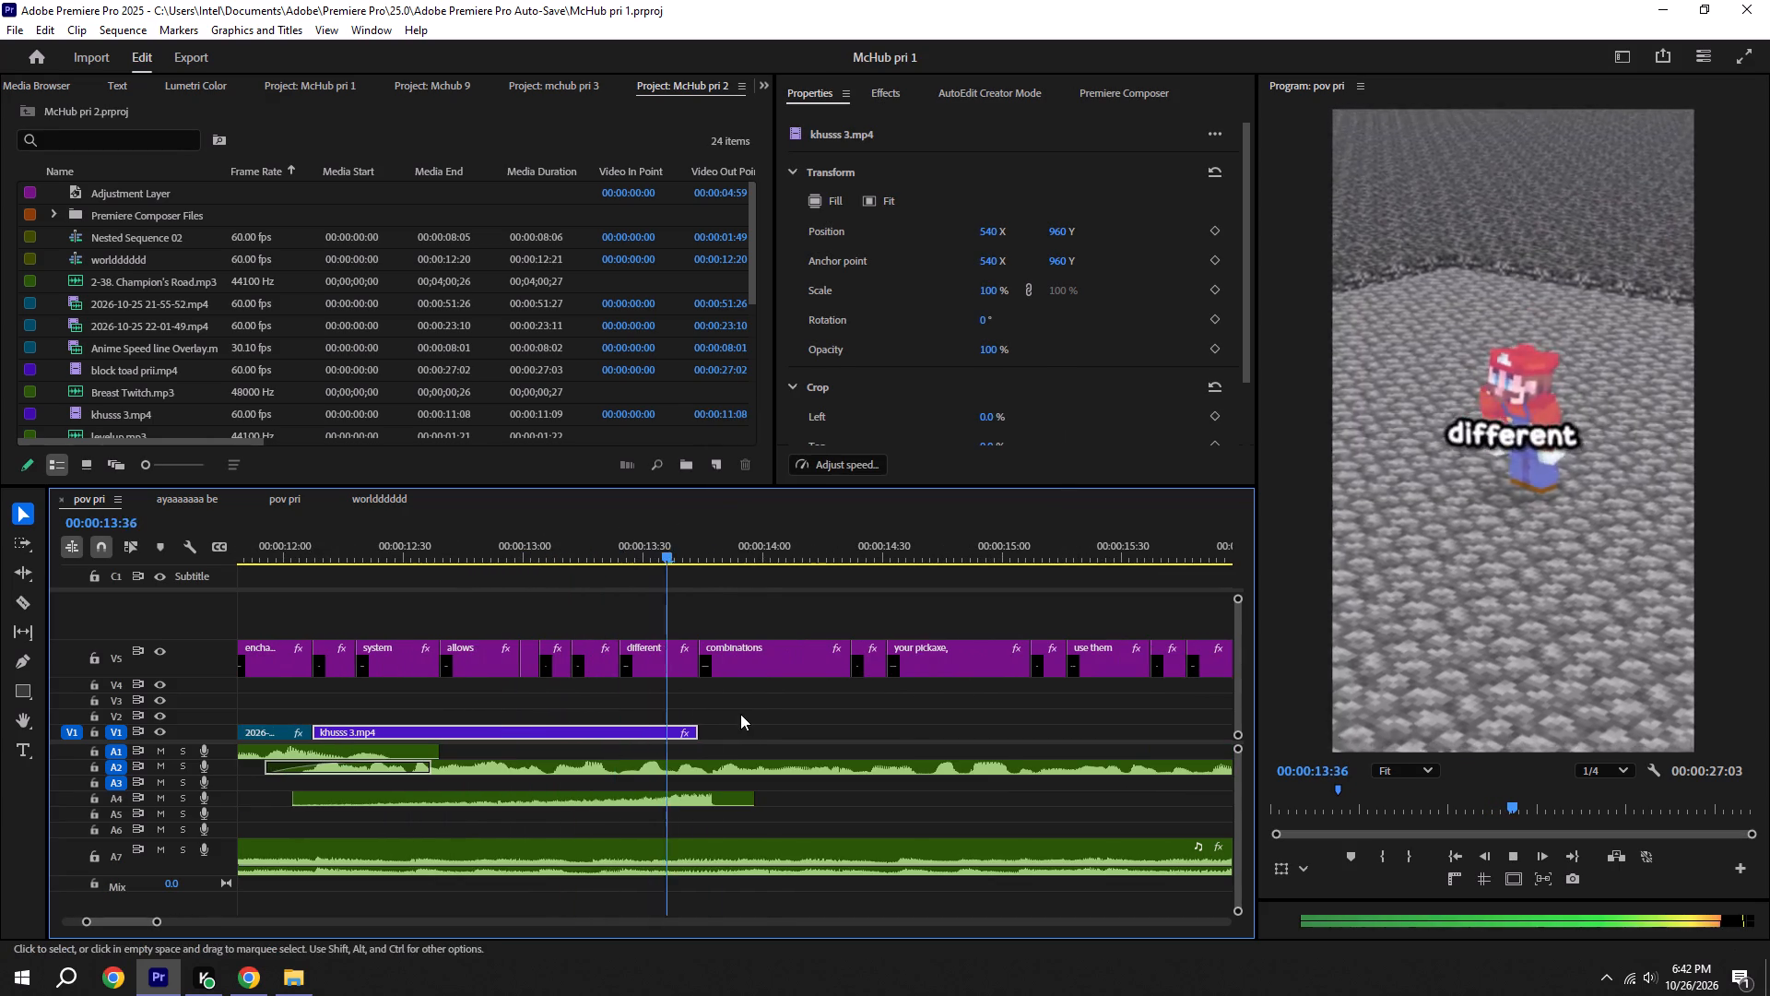
{"action": "key", "text": "space"}
{"action": "left_click_drag", "start_coordinate": [701, 732], "coordinate": [848, 729]}
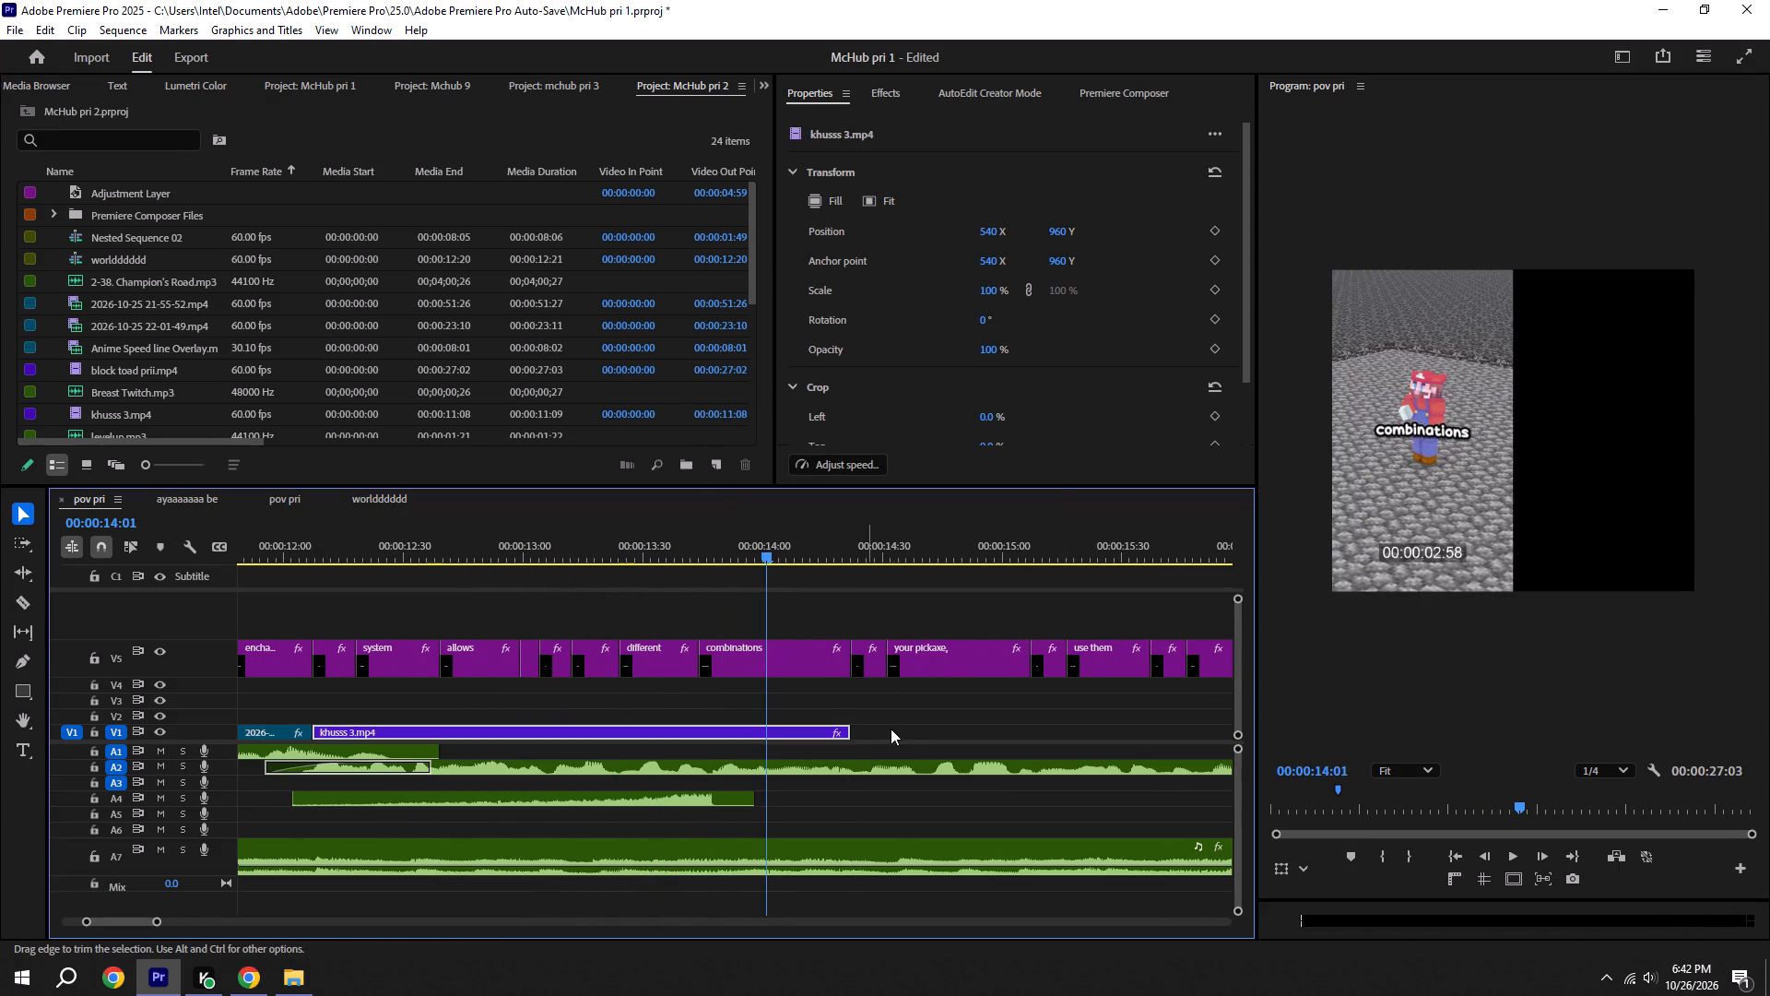
{"action": "left_click", "coordinate": [897, 728]}
{"action": "key", "text": "ctrl+s"}
{"action": "scroll", "coordinate": [899, 726], "scroll_direction": "down", "scroll_amount": 5, "text": "alt"}
{"action": "key", "text": "space"}
{"action": "key", "text": "space"}
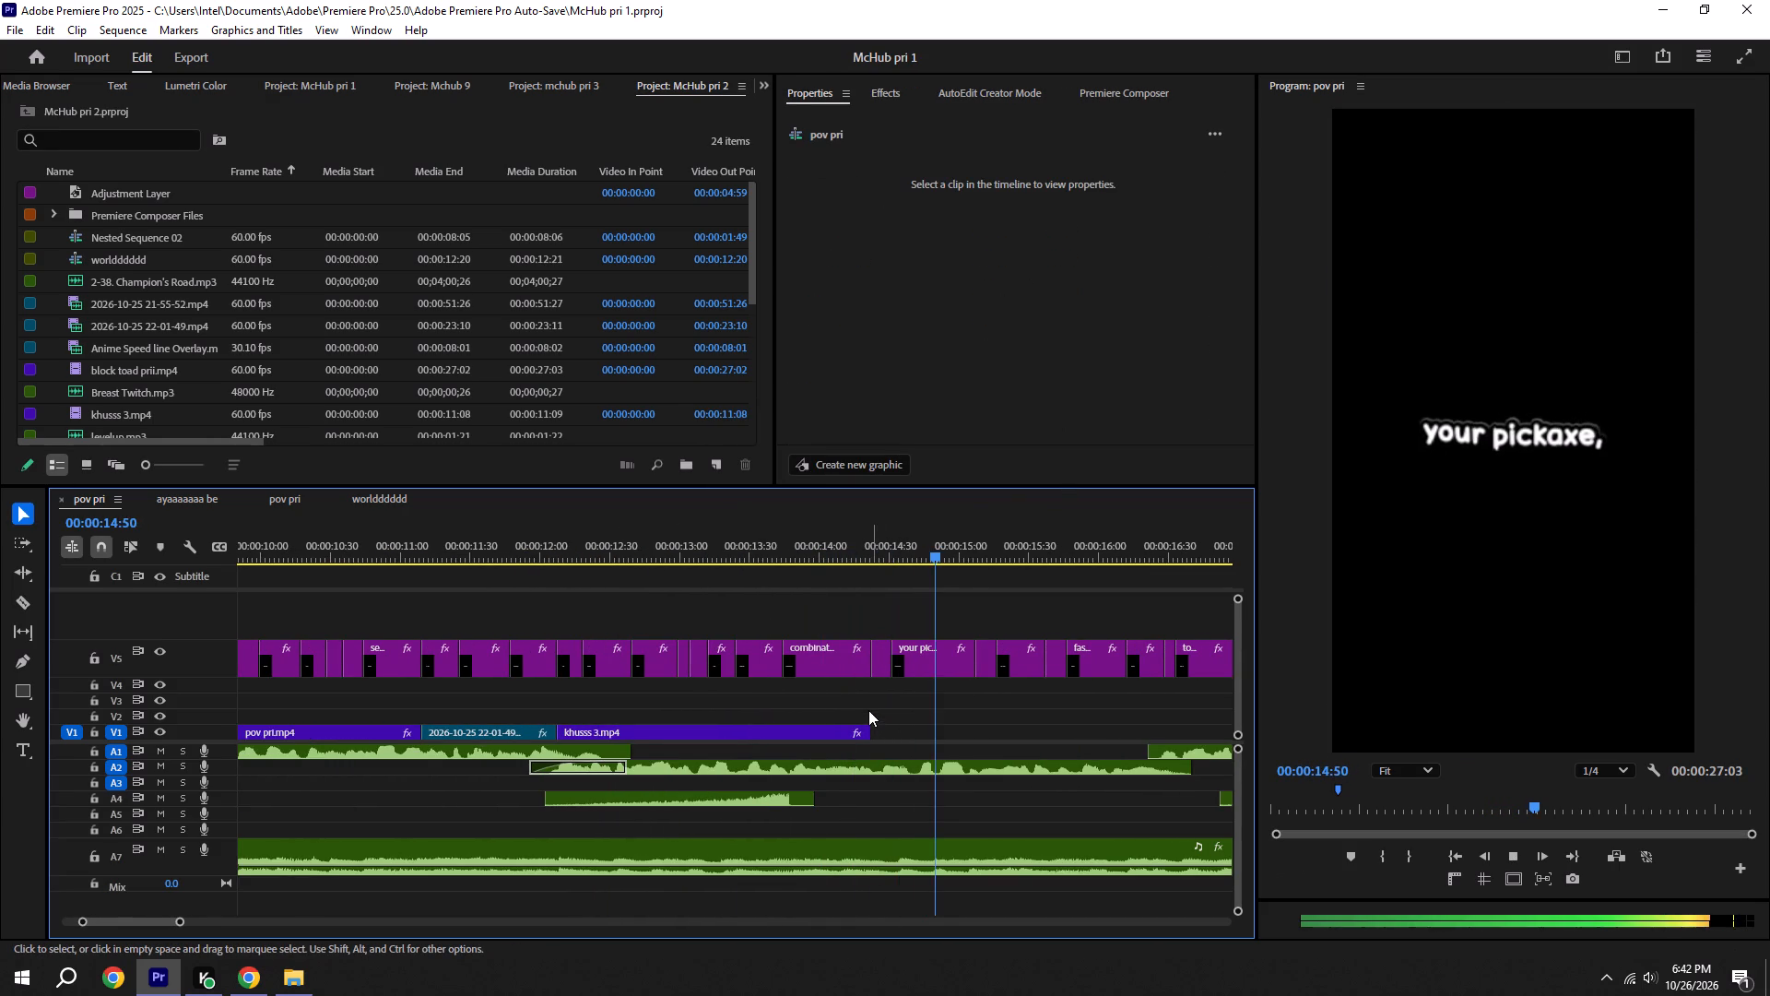
{"action": "key", "text": "space"}
{"action": "key", "text": "space"}
{"action": "key", "text": "space"}
{"action": "key", "text": "space"}
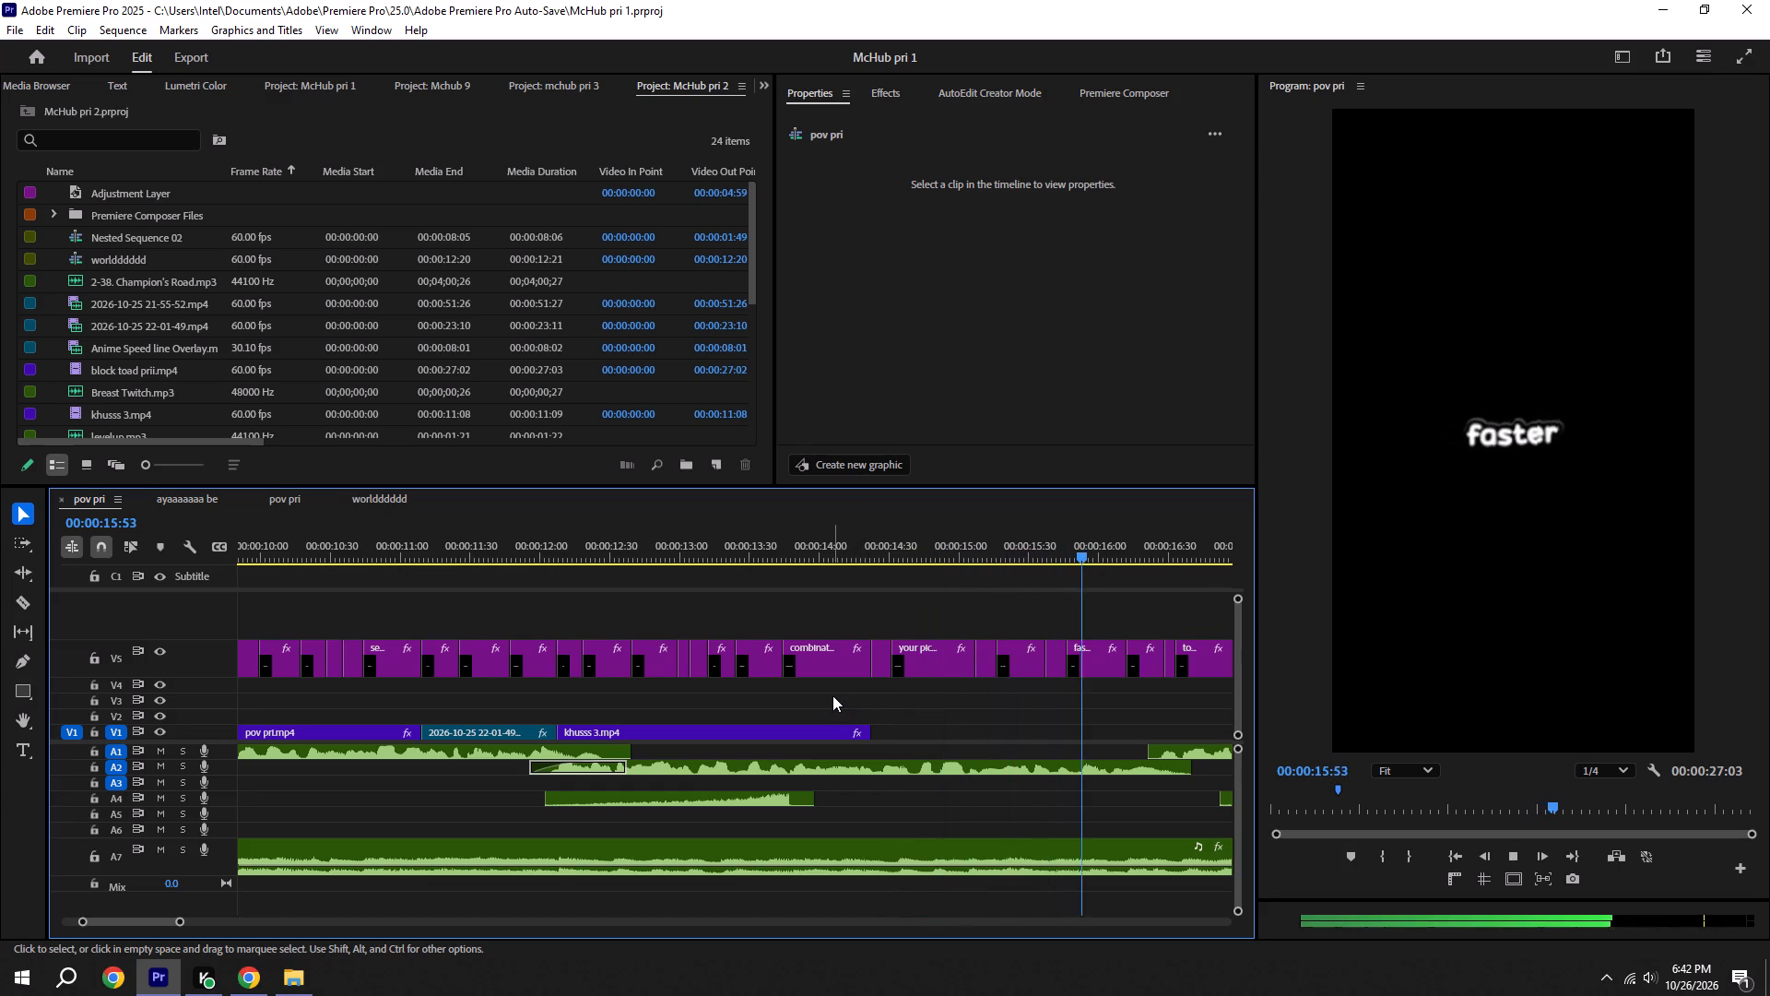
Move the "for" caption on V5 earlier to 00:00:14:21 and extend its end toward the "your pickaxe," caption.
{"action": "scroll", "coordinate": [862, 605], "scroll_direction": "up", "scroll_amount": 4, "text": "alt"}
{"action": "left_click_drag", "start_coordinate": [780, 535], "coordinate": [822, 540], "text": "shift"}
{"action": "key", "text": "space"}
{"action": "key", "text": "space"}
{"action": "scroll", "coordinate": [910, 729], "scroll_direction": "up", "scroll_amount": 4, "text": "alt"}
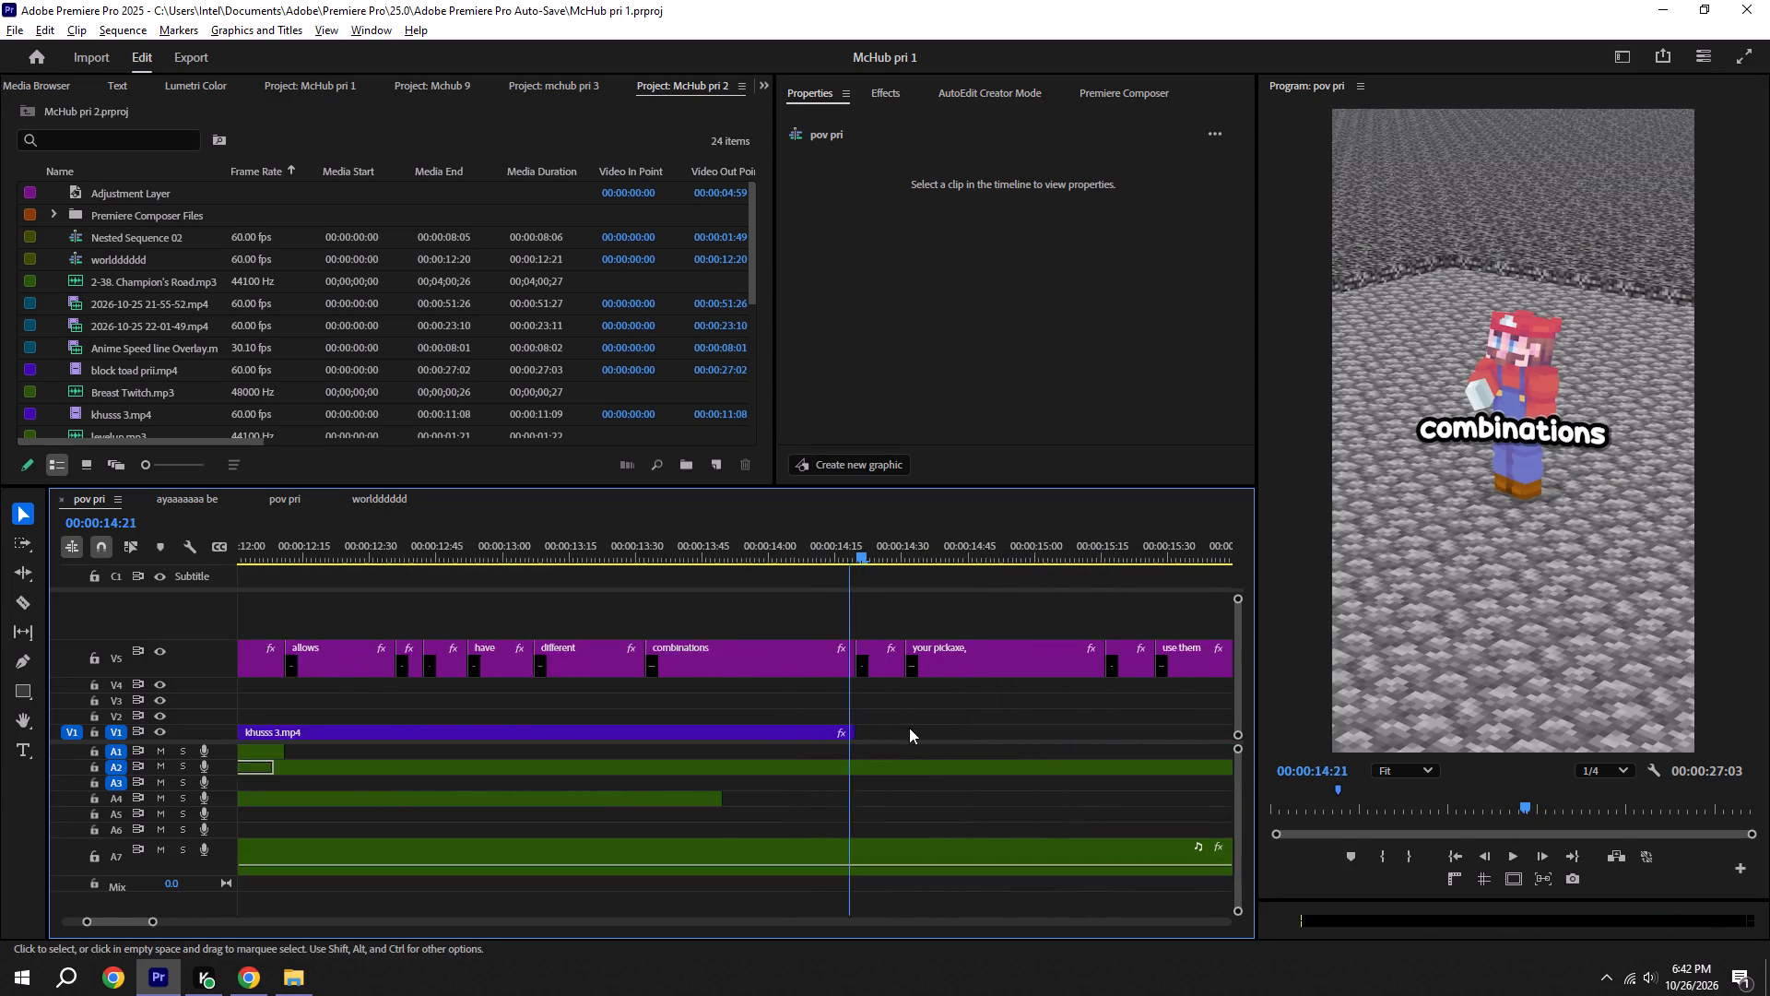
{"action": "scroll", "coordinate": [909, 728], "scroll_direction": "up", "scroll_amount": 6, "text": "alt"}
{"action": "left_click_drag", "start_coordinate": [864, 658], "coordinate": [848, 658]}
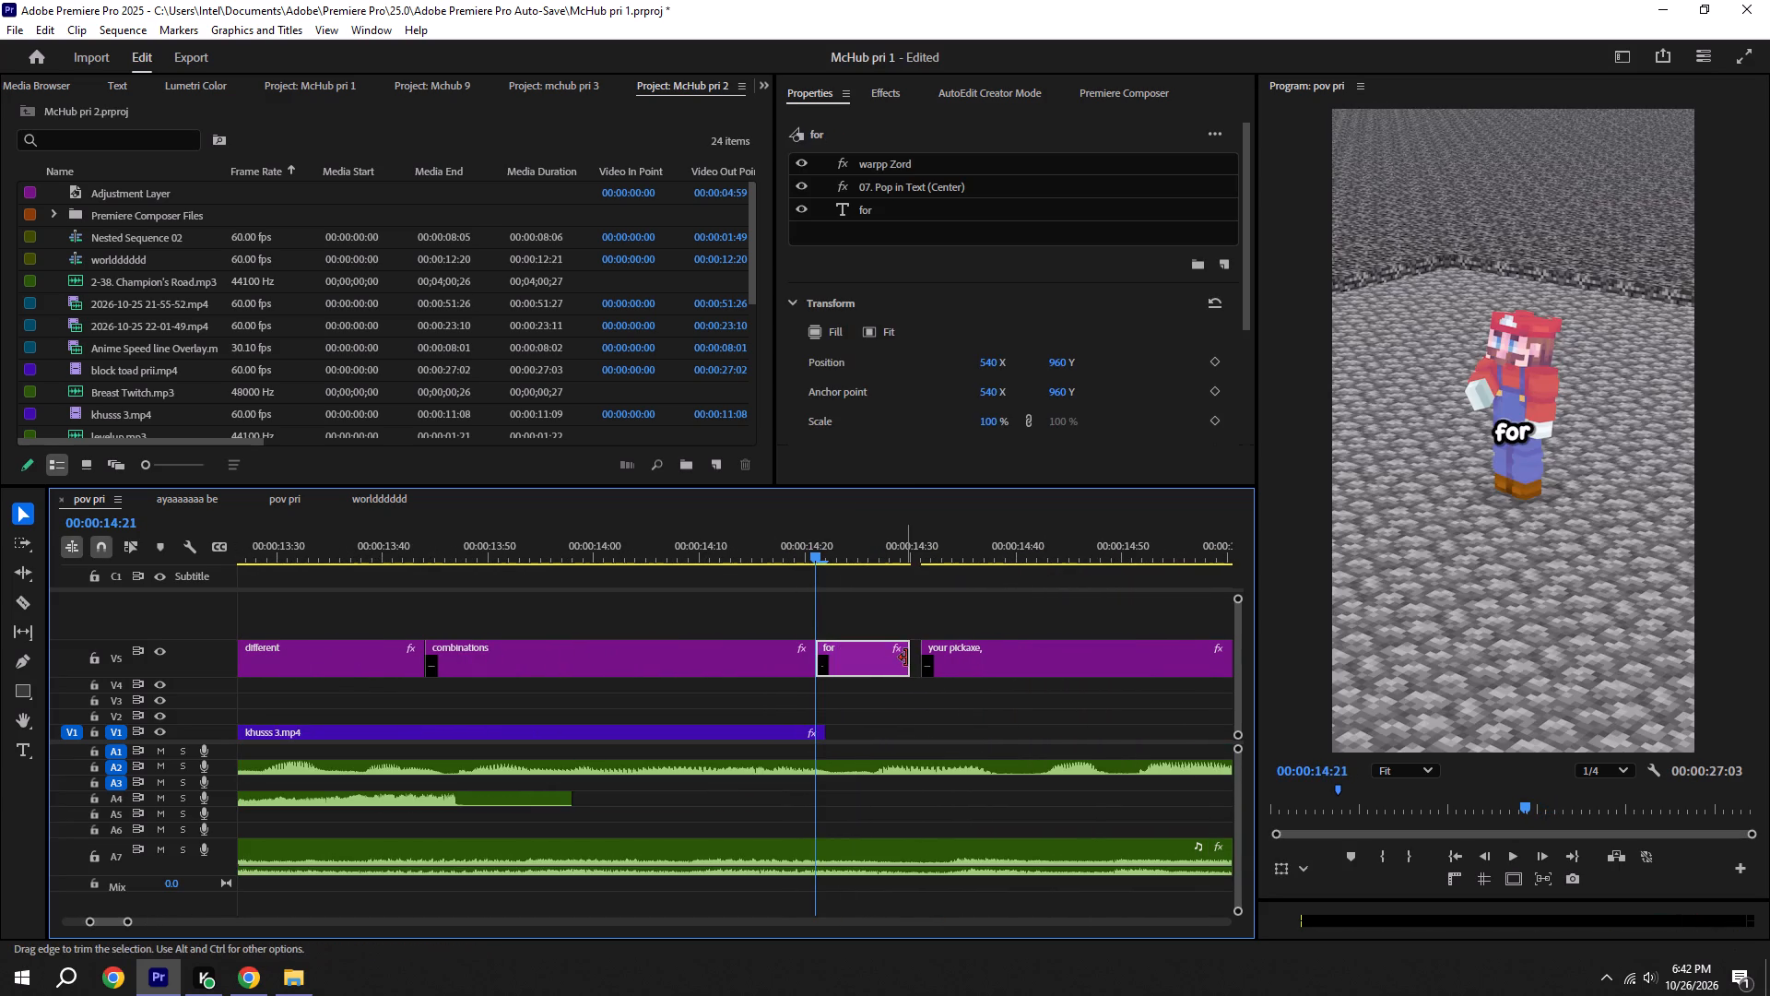
{"action": "left_click_drag", "start_coordinate": [906, 658], "coordinate": [994, 663]}
Trim the end of the khusss 3.mp4 clip back to 00:00:14:21 where the "for" caption begins, and save.
{"action": "left_click_drag", "start_coordinate": [820, 726], "coordinate": [807, 721]}
{"action": "key", "text": "ctrl+s"}
{"action": "scroll", "coordinate": [842, 726], "scroll_direction": "down", "scroll_amount": 13, "text": "alt"}
{"action": "key", "text": "ctrl+s"}
{"action": "scroll", "coordinate": [841, 717], "scroll_direction": "down", "scroll_amount": 5, "text": "alt"}
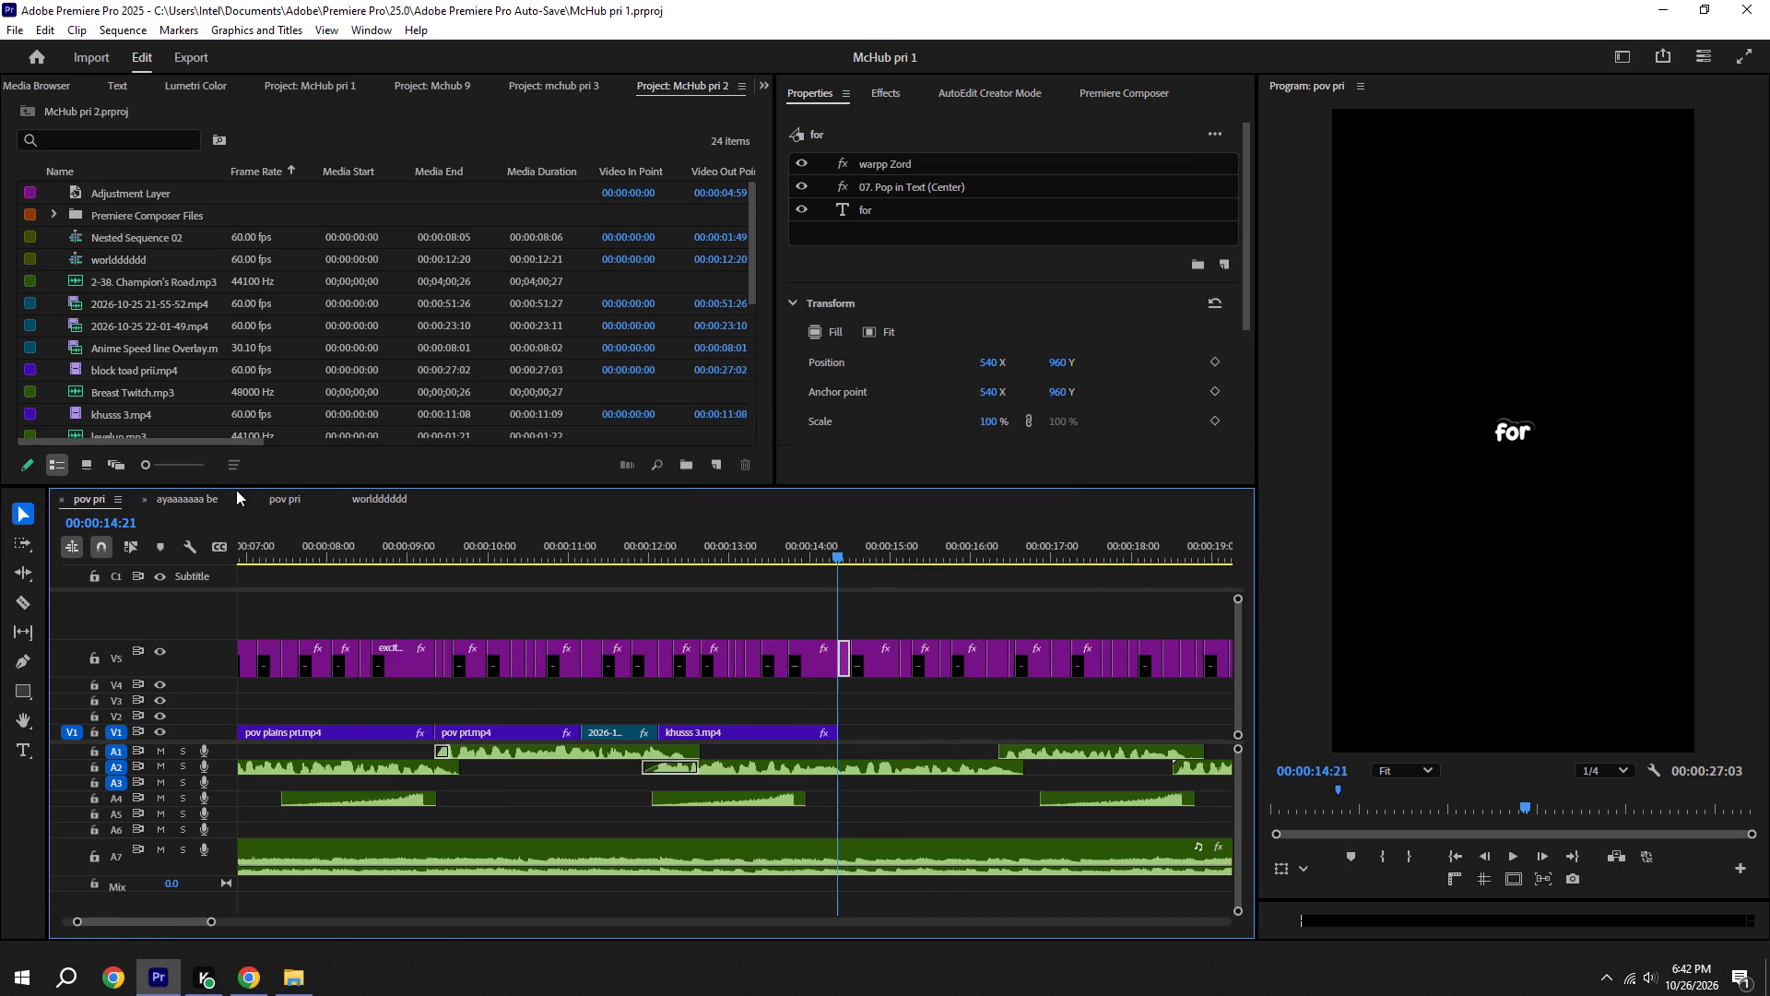
{"action": "left_click", "coordinate": [377, 496]}
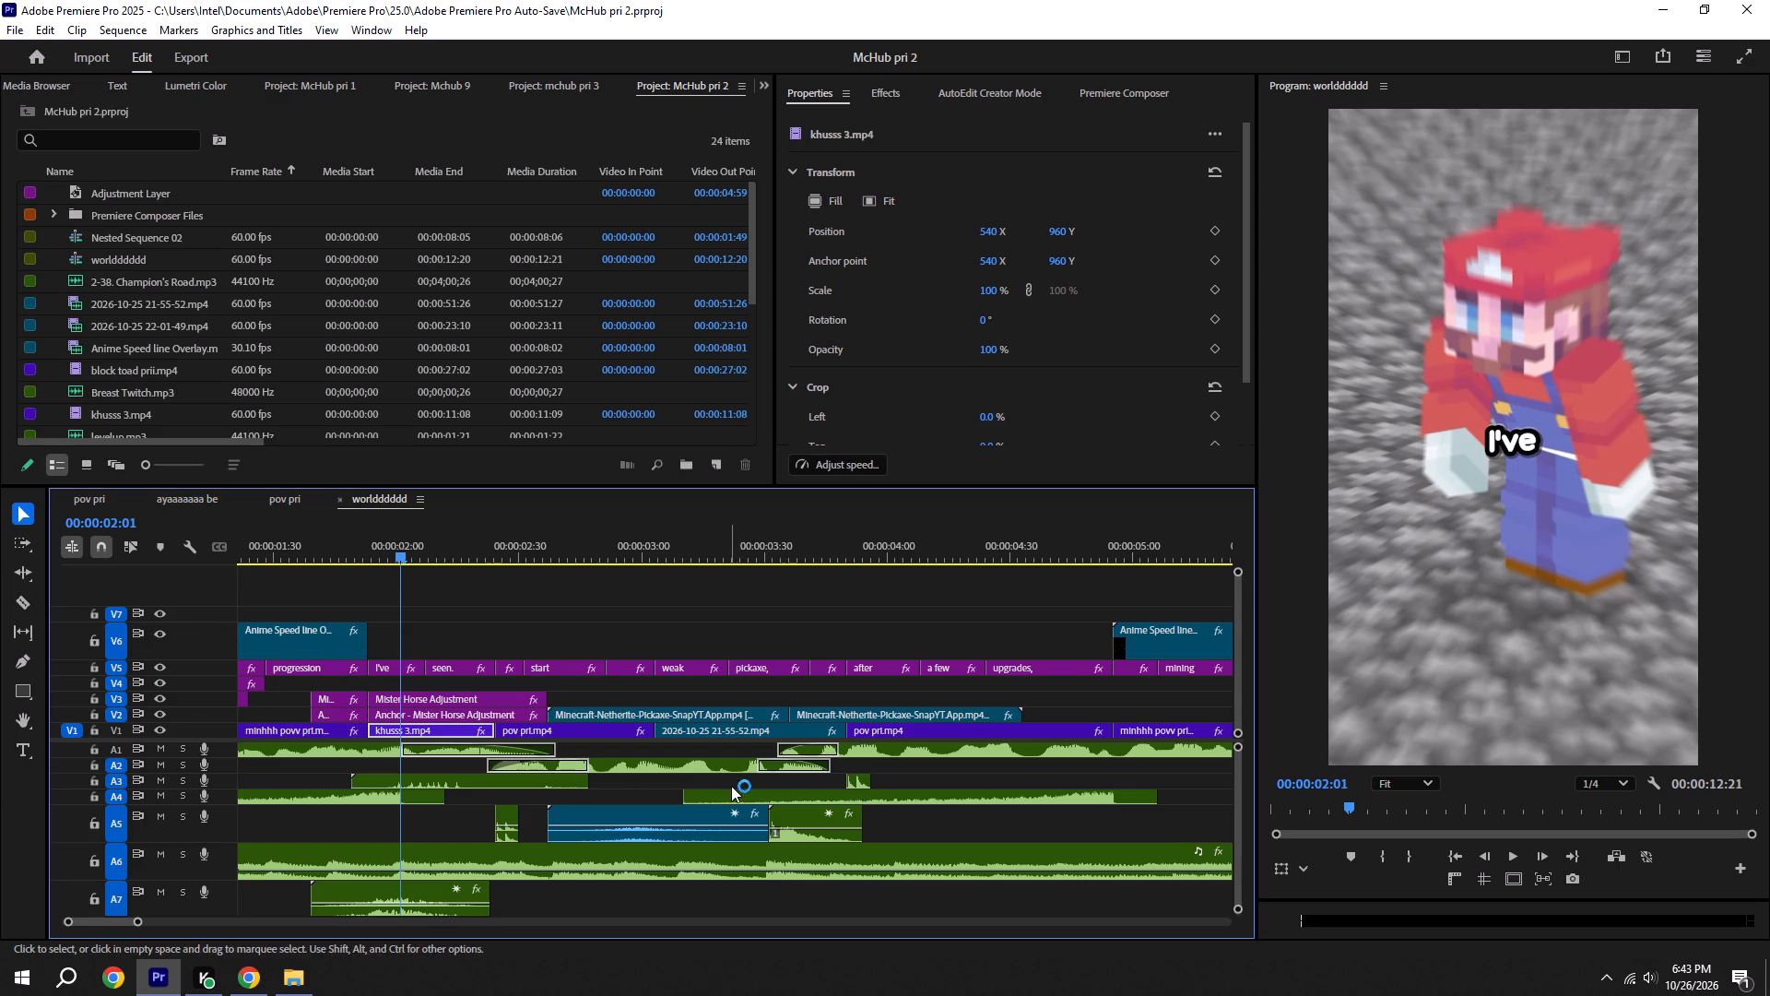
{"action": "left_click", "coordinate": [698, 559], "text": "shift"}
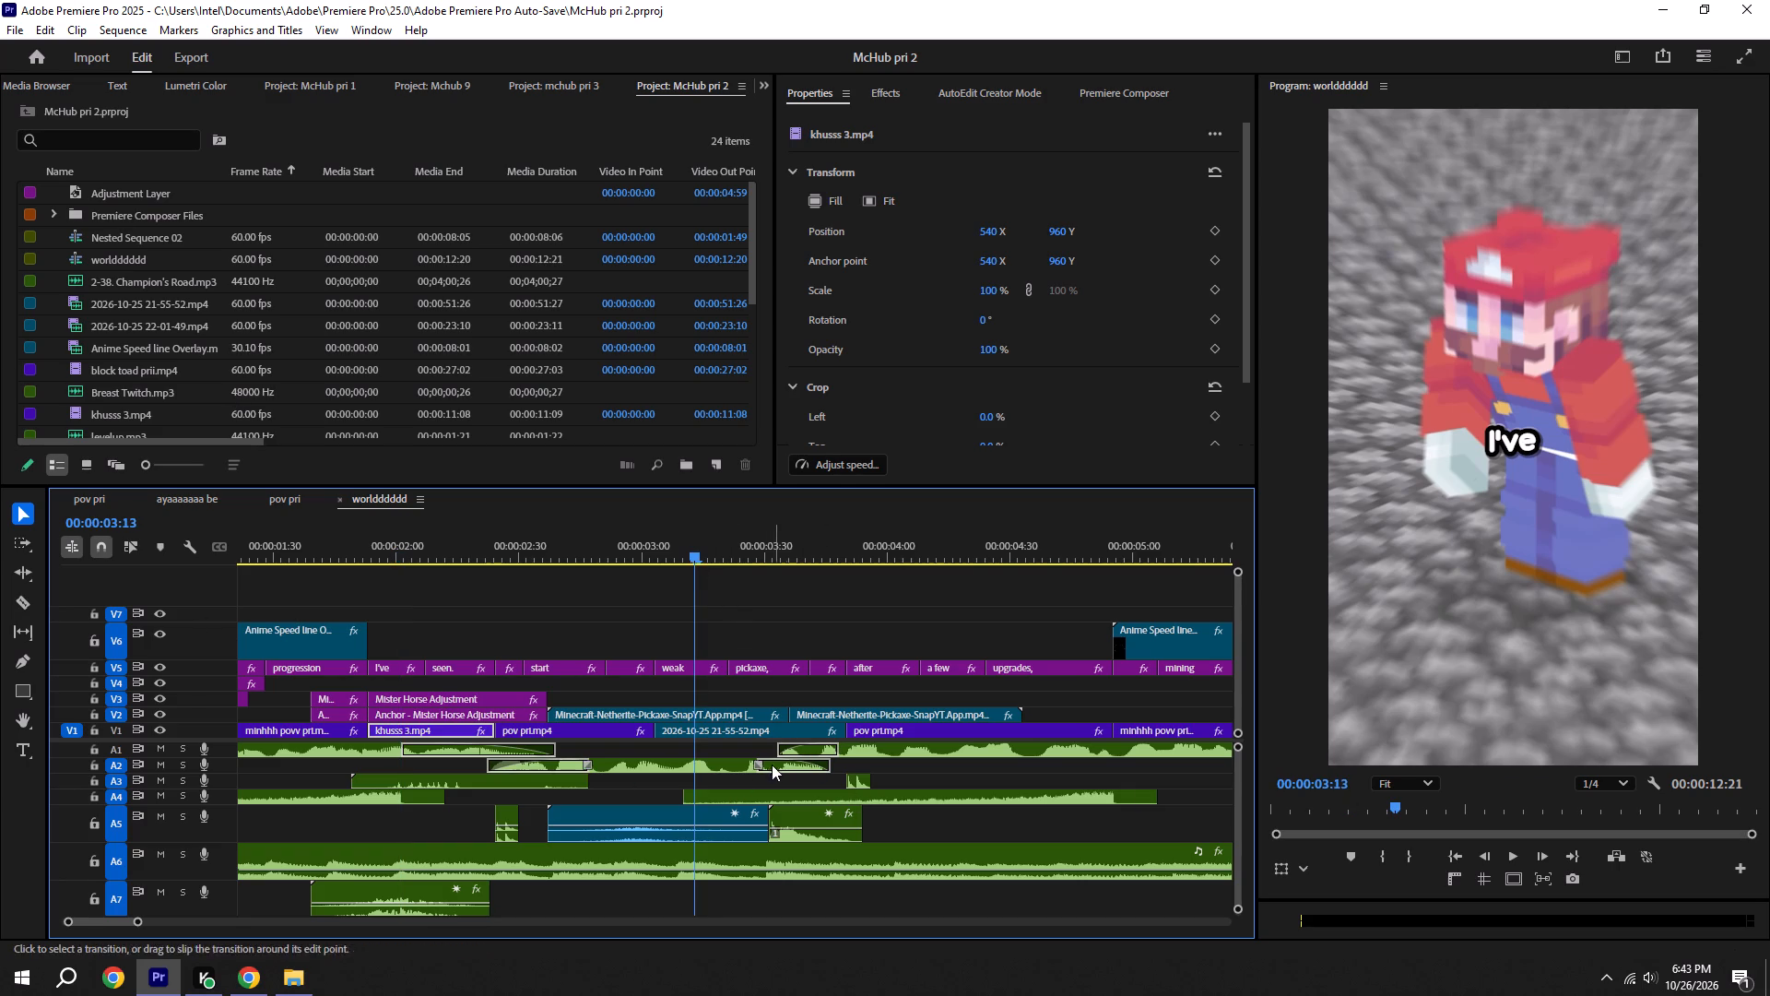
{"action": "left_click", "coordinate": [768, 737]}
{"action": "key", "text": "ctrl+c"}
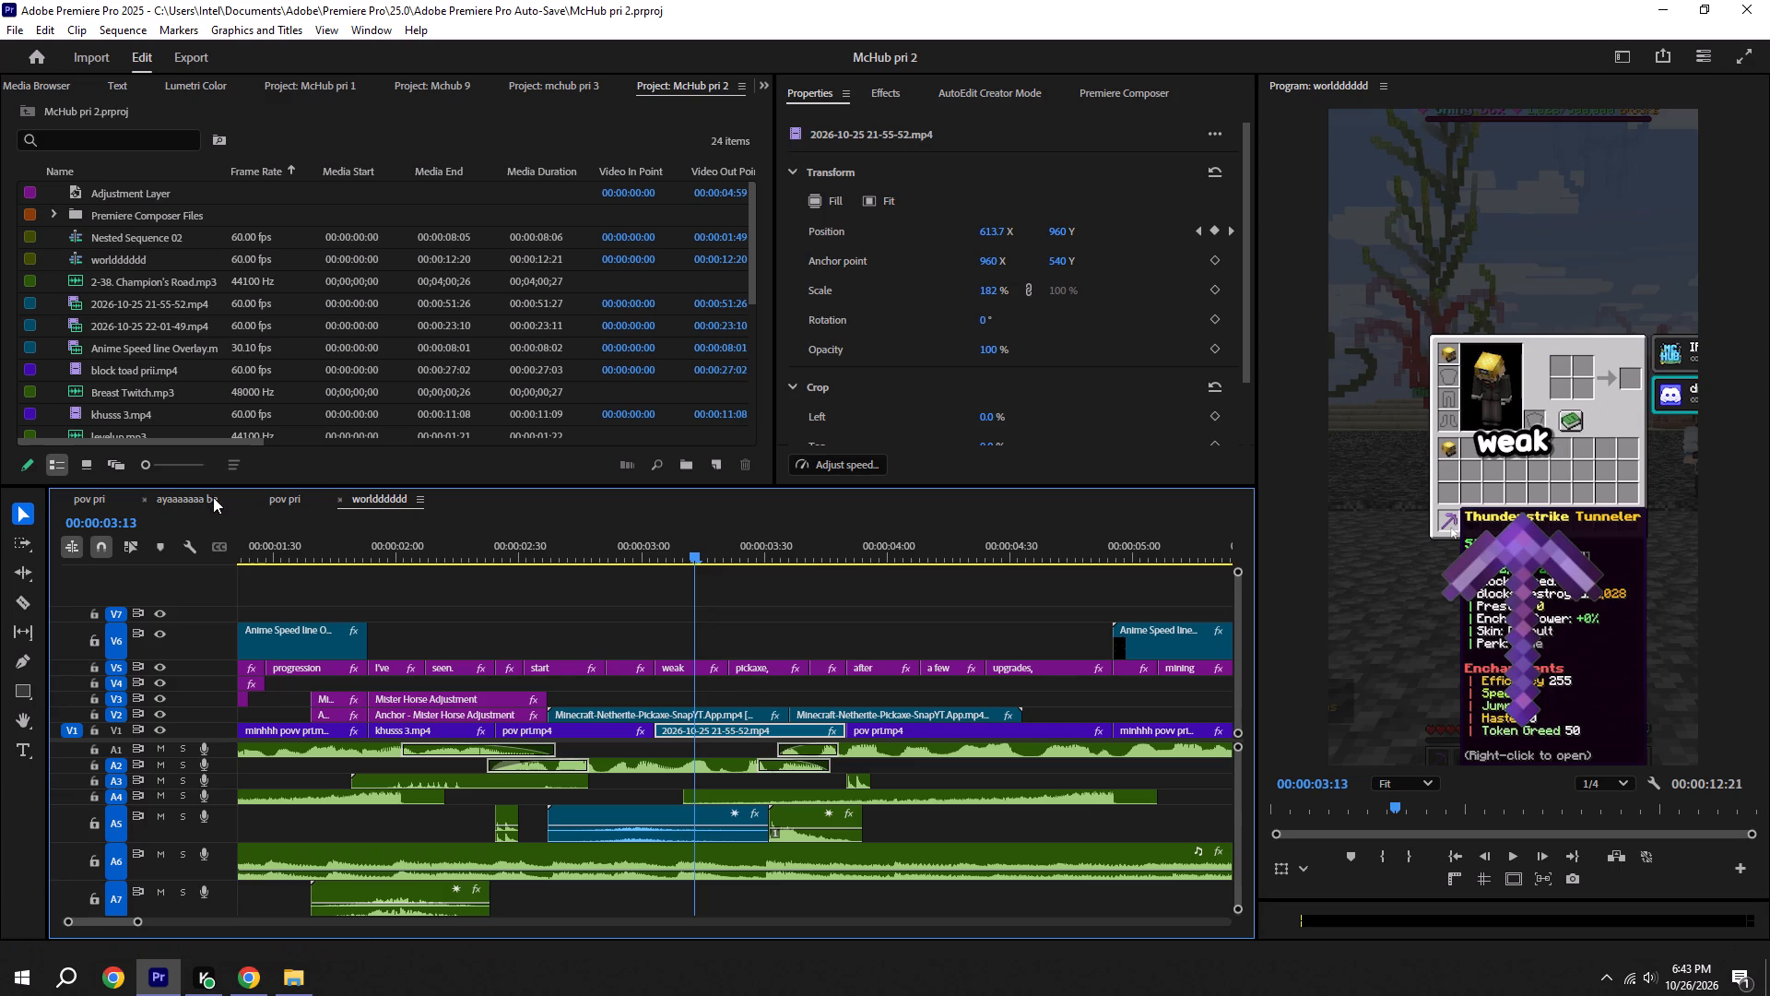
{"action": "left_click", "coordinate": [78, 498]}
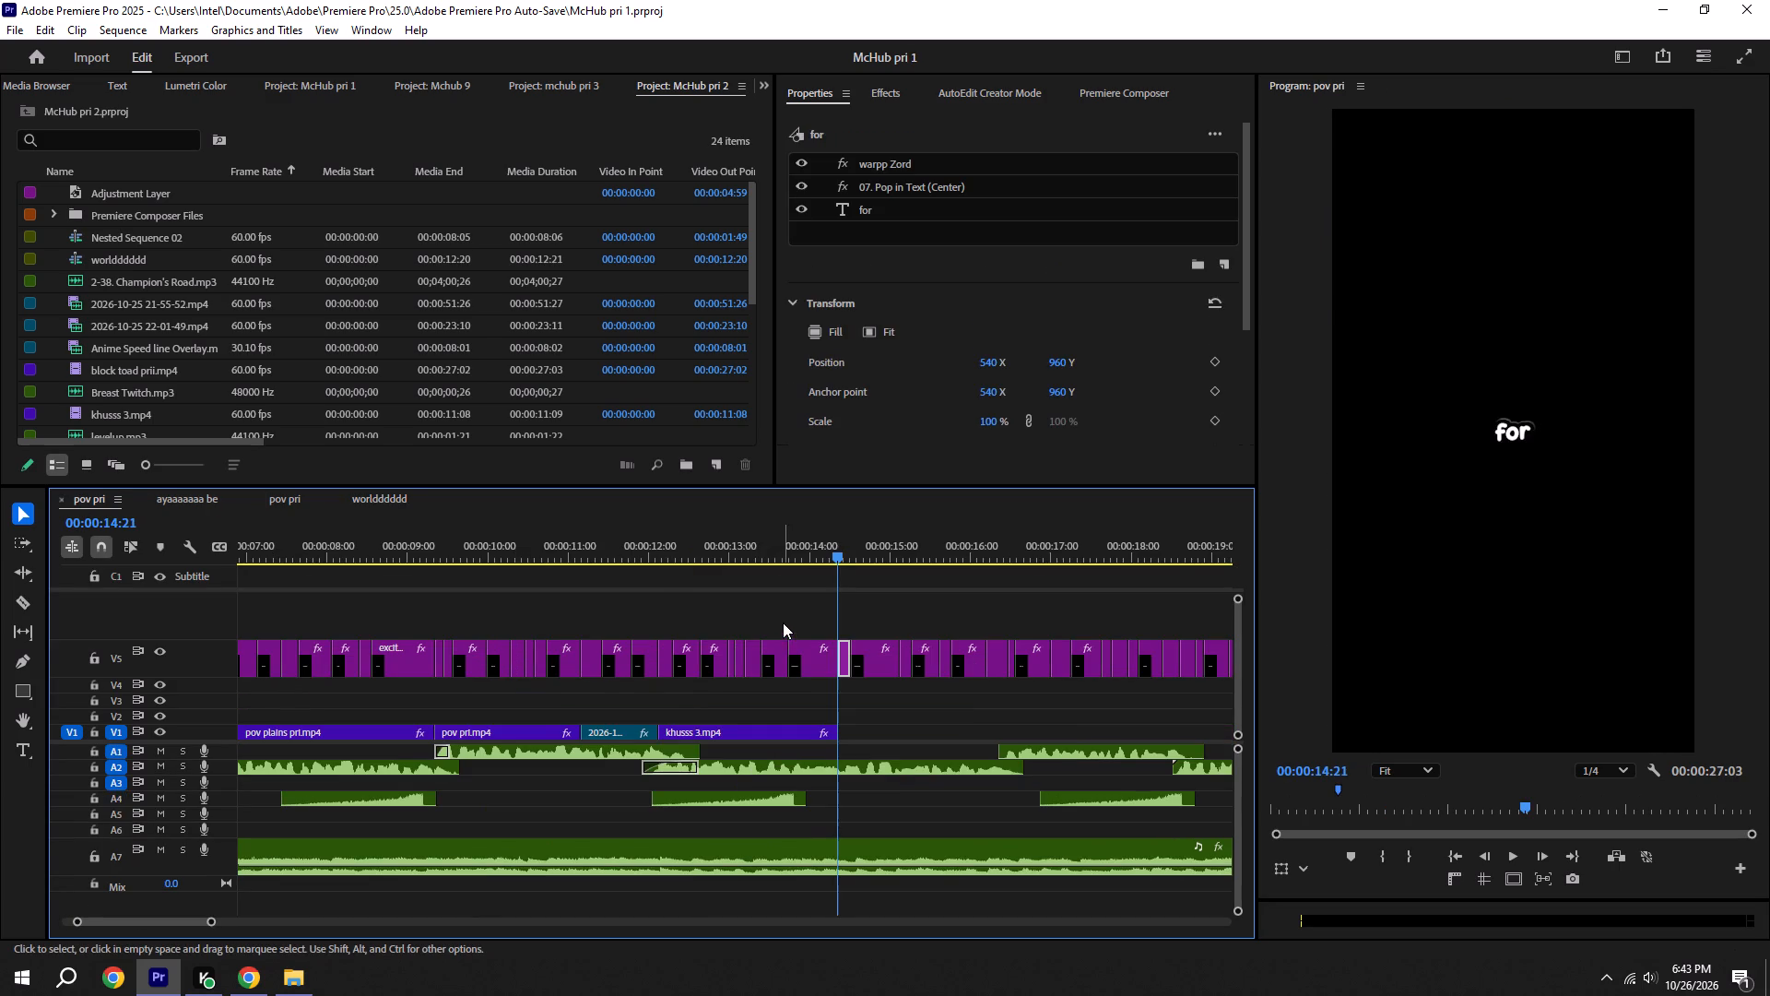
{"action": "key", "text": "ctrl+v"}
{"action": "left_click_drag", "start_coordinate": [826, 547], "coordinate": [836, 546], "text": "shift"}
{"action": "key", "text": "space"}
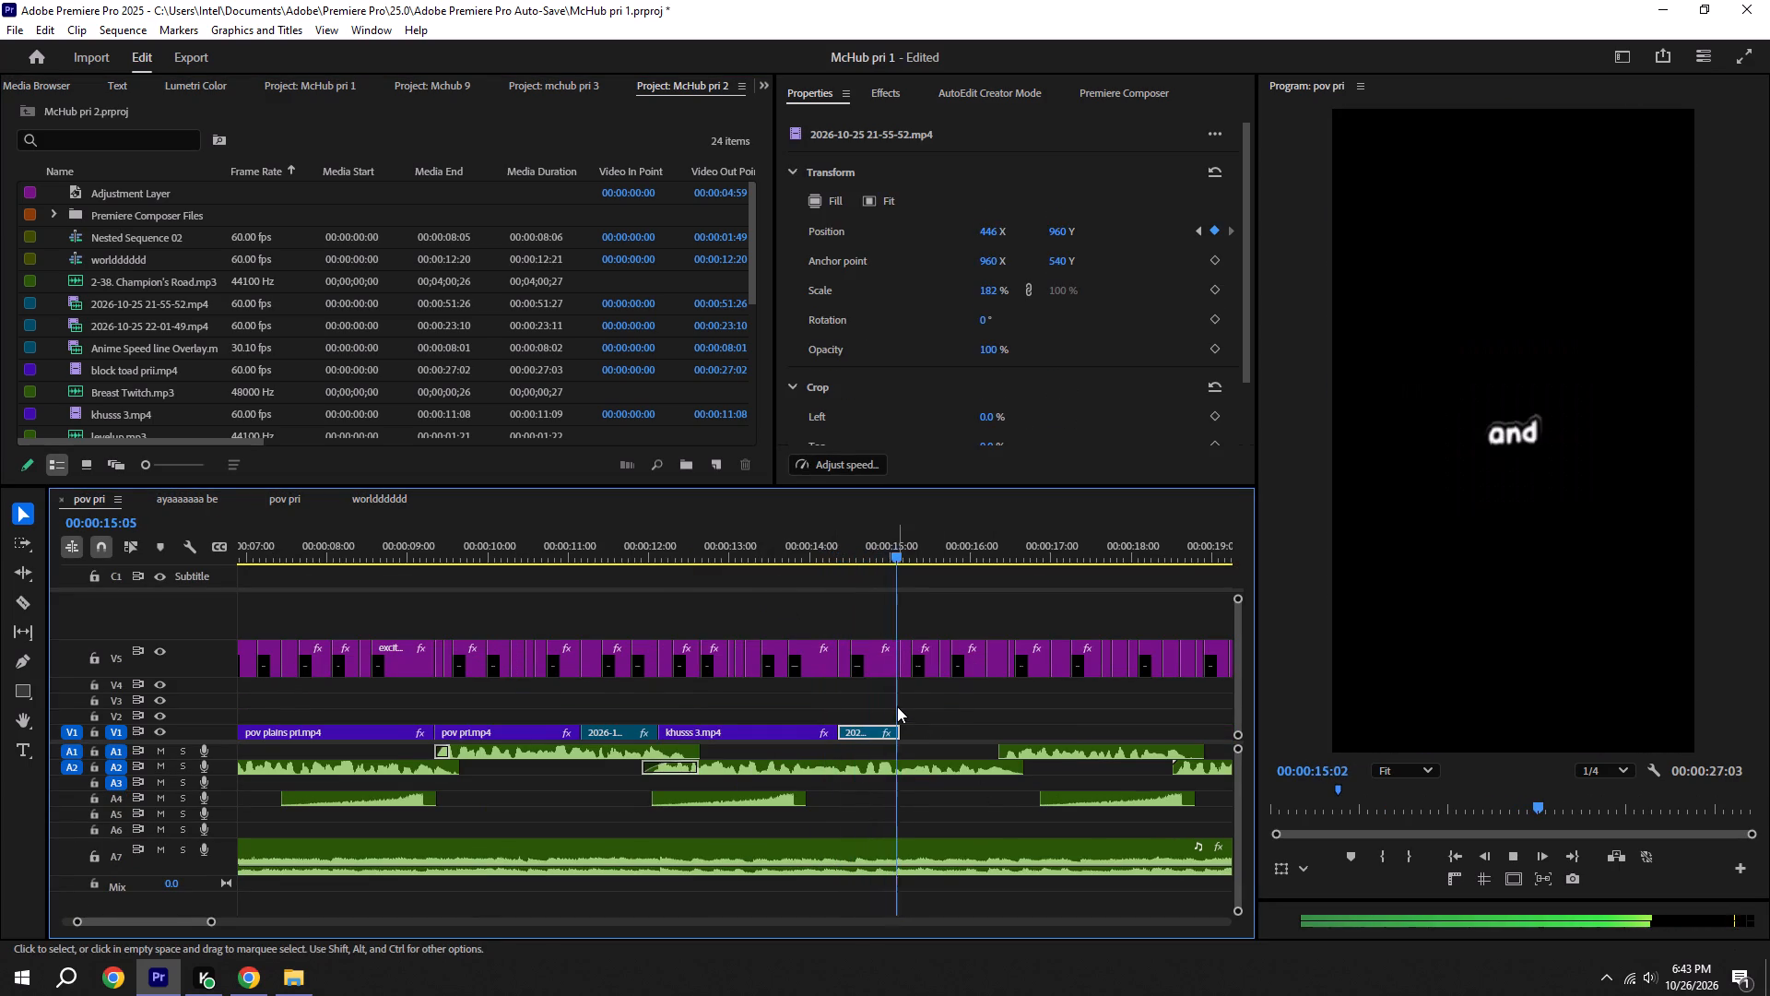
{"action": "key", "text": "space"}
{"action": "scroll", "coordinate": [950, 704], "scroll_direction": "up", "scroll_amount": 10, "text": "alt"}
{"action": "scroll", "coordinate": [843, 665], "scroll_direction": "up", "scroll_amount": 5, "text": "alt"}
{"action": "key", "text": "ctrl+s"}
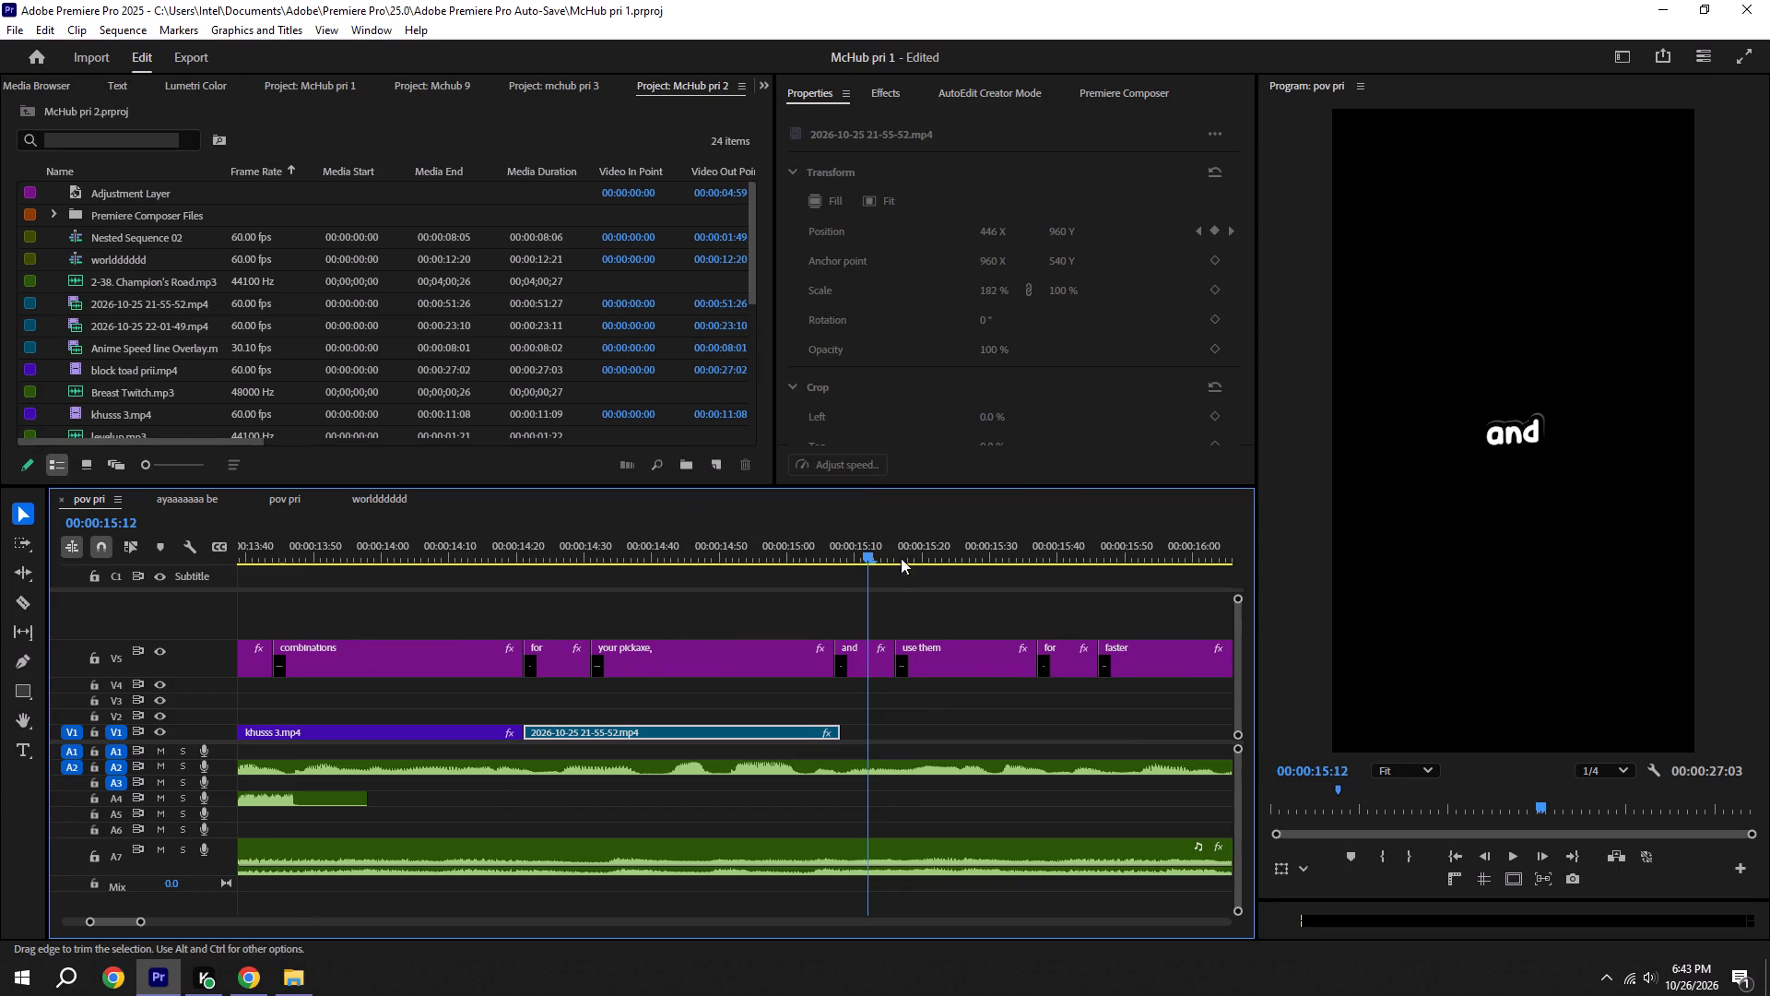
{"action": "left_click", "coordinate": [896, 549], "text": "shift"}
{"action": "left_click", "coordinate": [844, 724]}
{"action": "left_click_drag", "start_coordinate": [843, 730], "coordinate": [896, 729]}
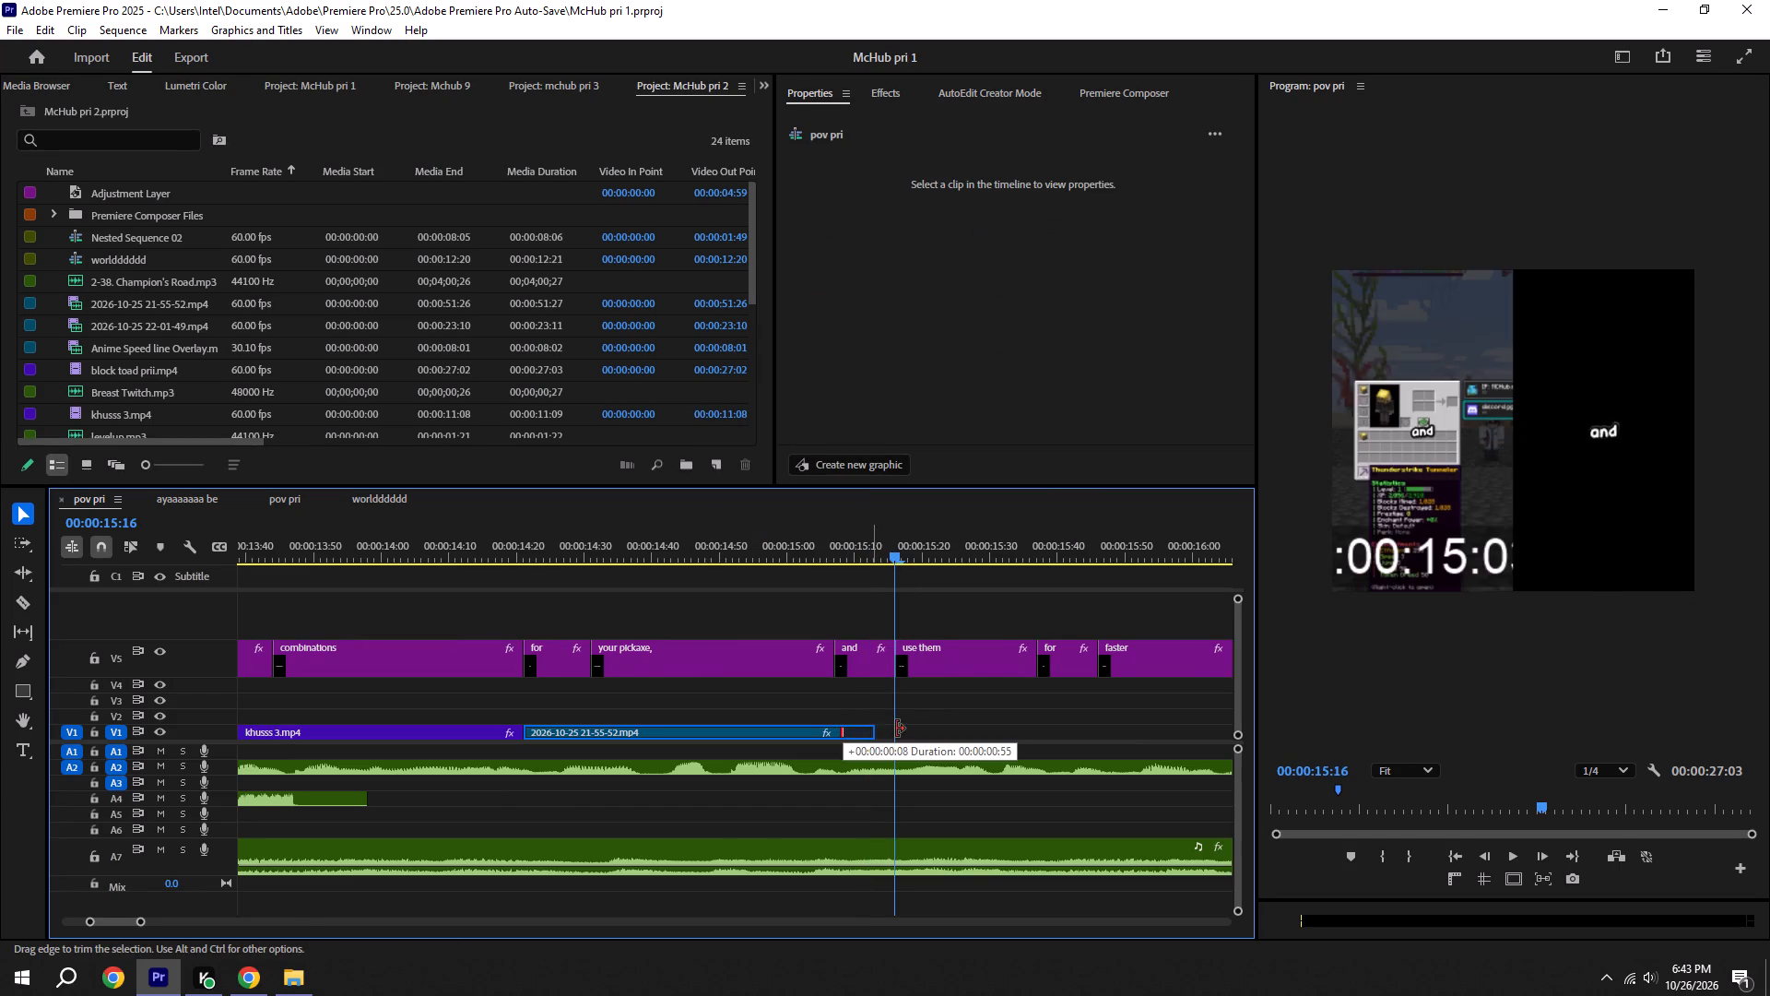
{"action": "left_click_drag", "start_coordinate": [896, 729], "coordinate": [899, 729]}
{"action": "left_click", "coordinate": [938, 721]}
{"action": "key", "text": "ctrl+s"}
{"action": "scroll", "coordinate": [867, 683], "scroll_direction": "down", "scroll_amount": 6, "text": "alt"}
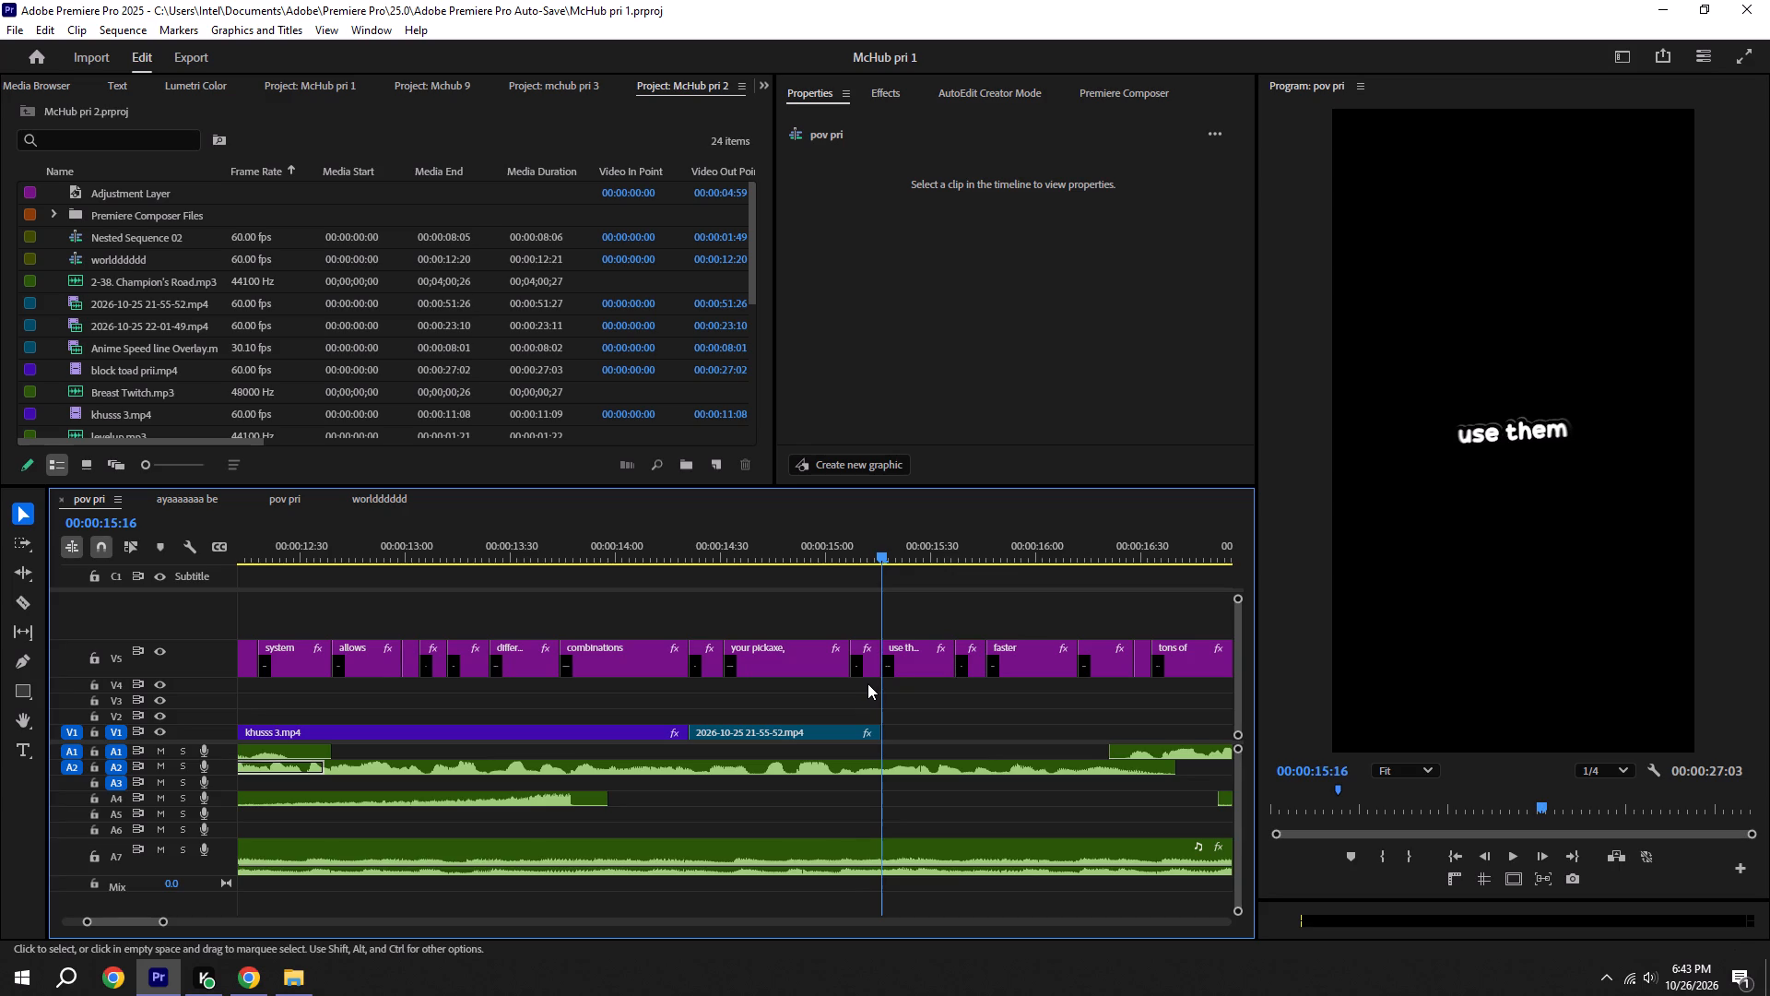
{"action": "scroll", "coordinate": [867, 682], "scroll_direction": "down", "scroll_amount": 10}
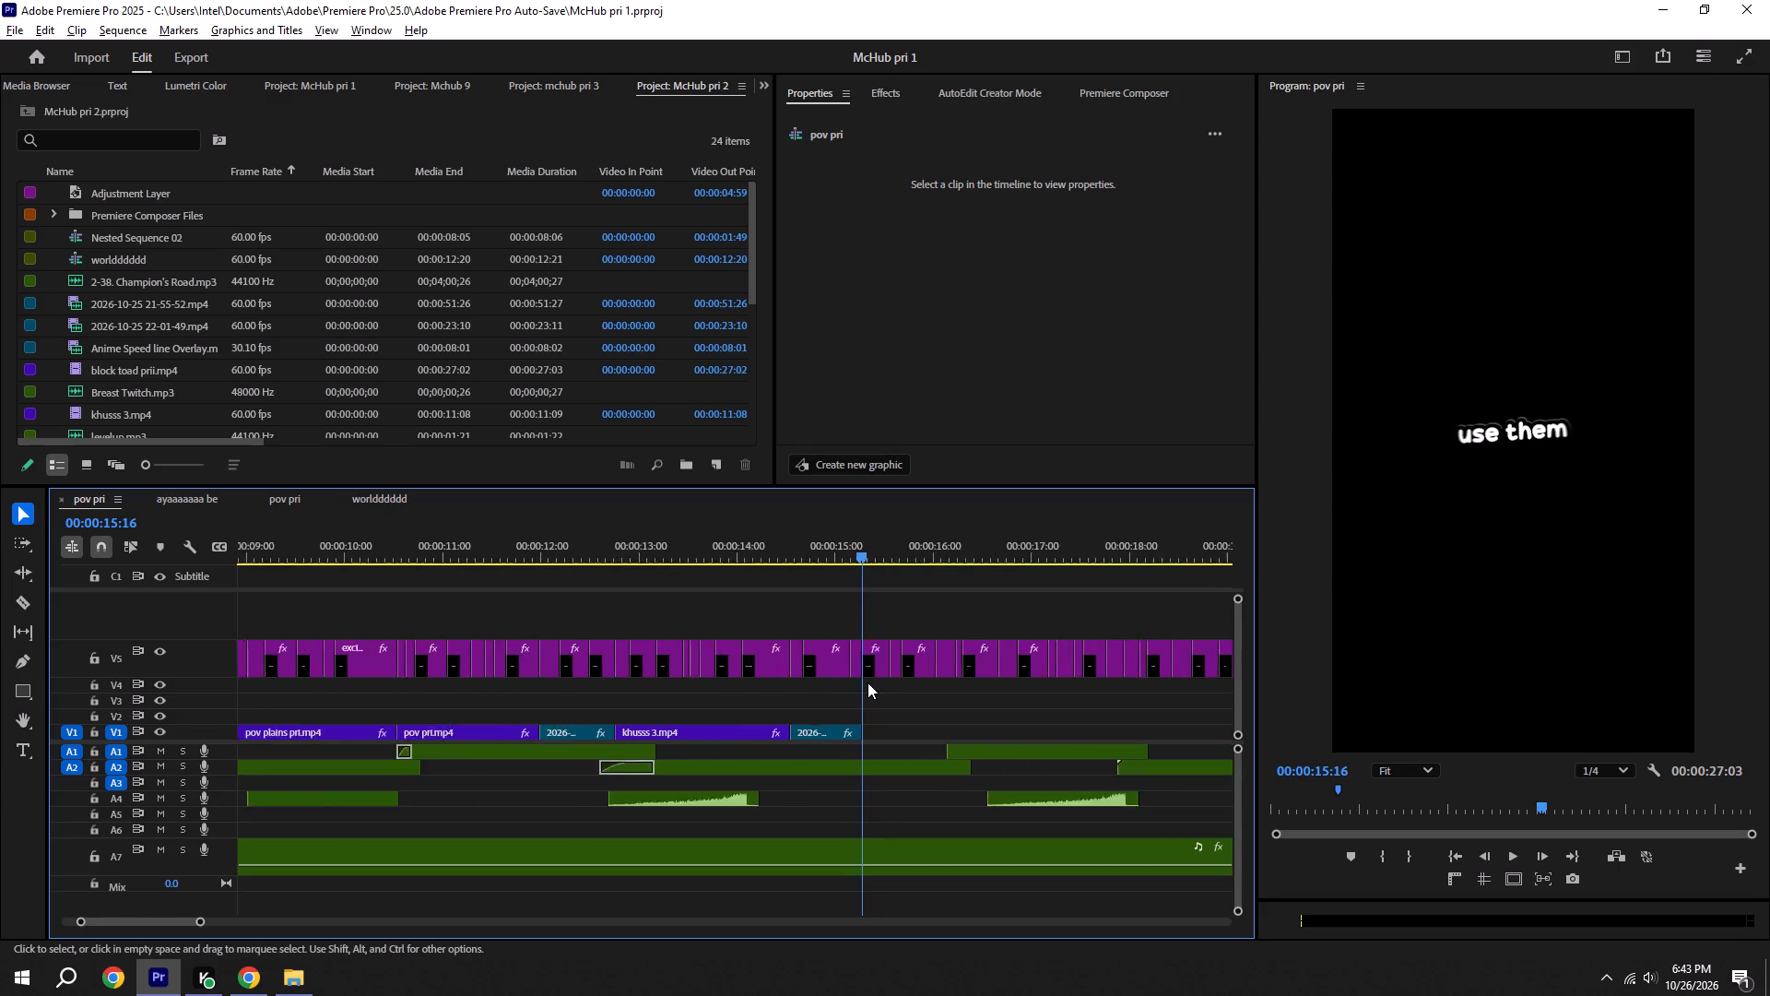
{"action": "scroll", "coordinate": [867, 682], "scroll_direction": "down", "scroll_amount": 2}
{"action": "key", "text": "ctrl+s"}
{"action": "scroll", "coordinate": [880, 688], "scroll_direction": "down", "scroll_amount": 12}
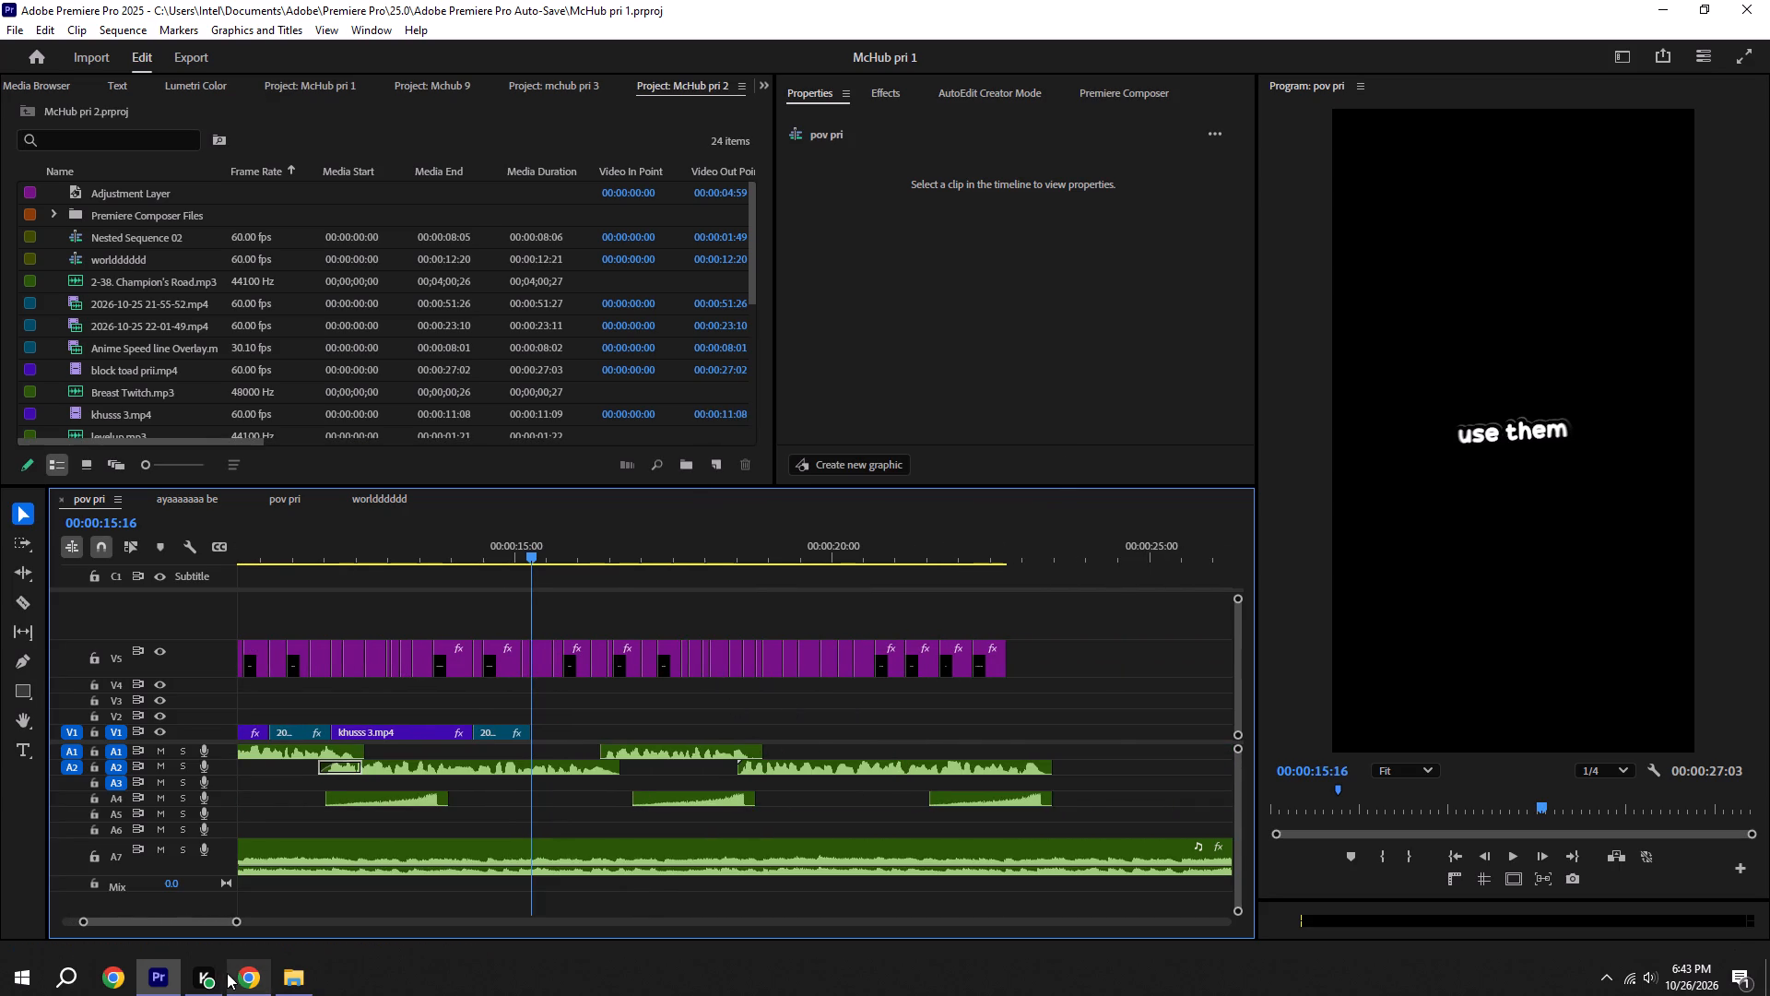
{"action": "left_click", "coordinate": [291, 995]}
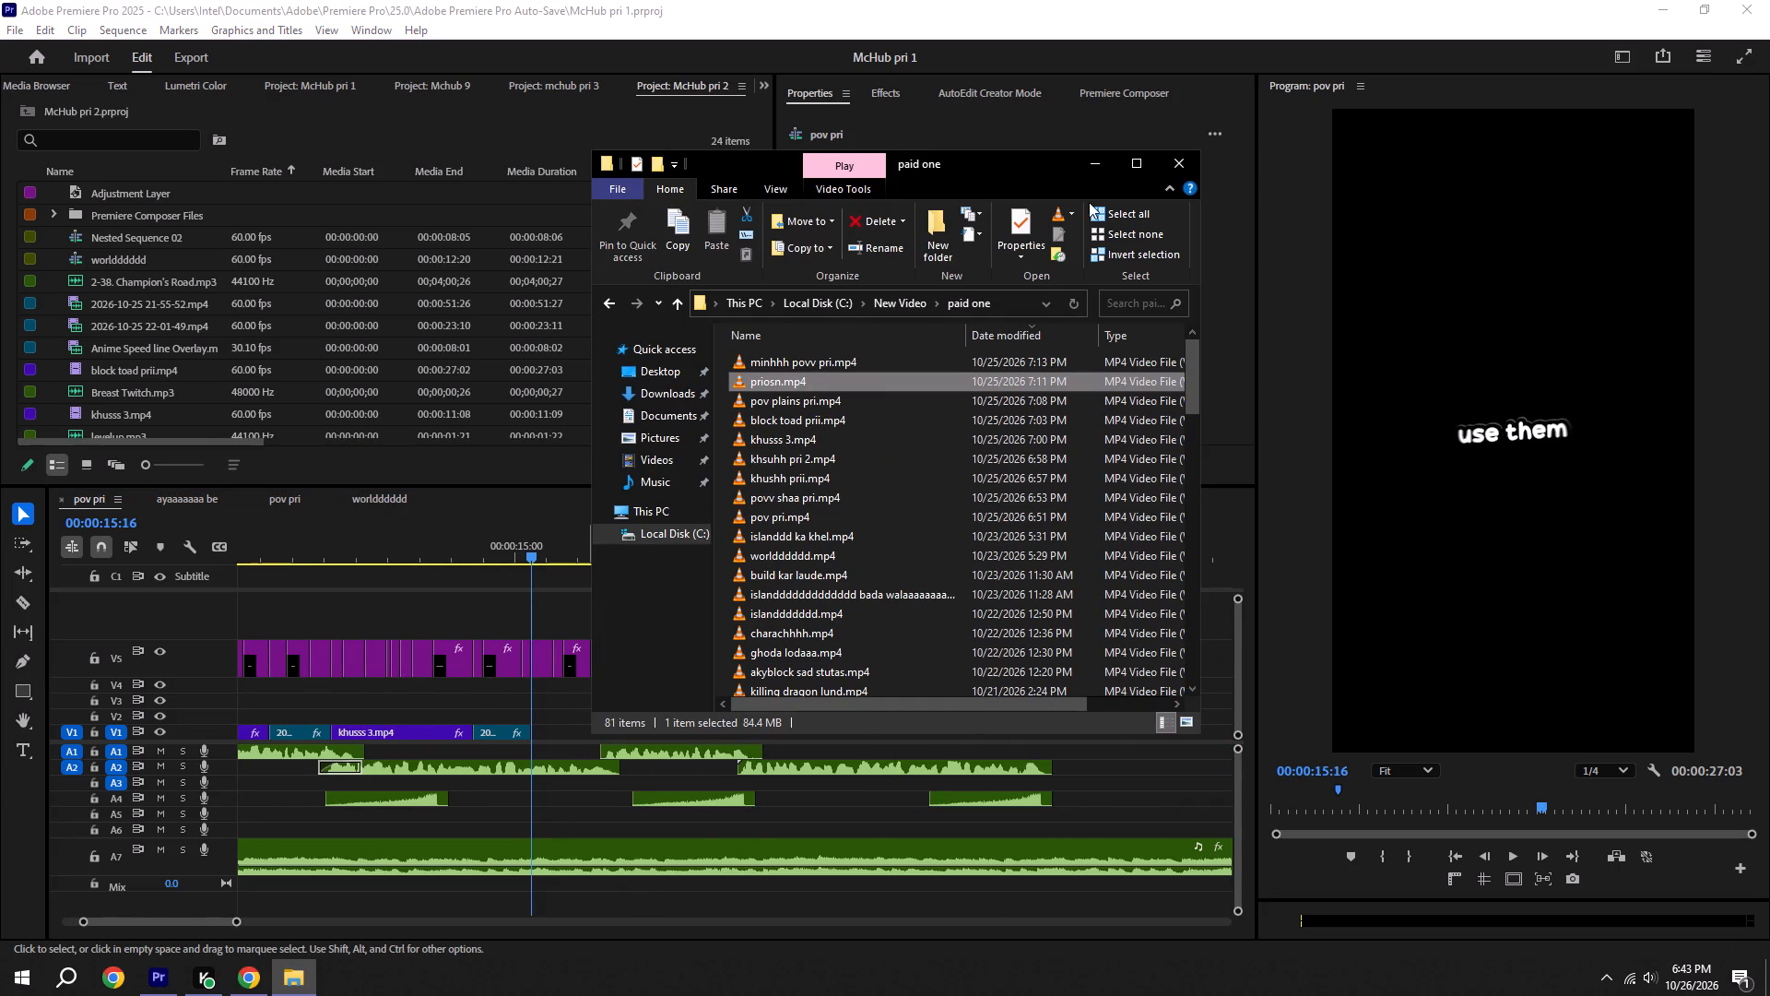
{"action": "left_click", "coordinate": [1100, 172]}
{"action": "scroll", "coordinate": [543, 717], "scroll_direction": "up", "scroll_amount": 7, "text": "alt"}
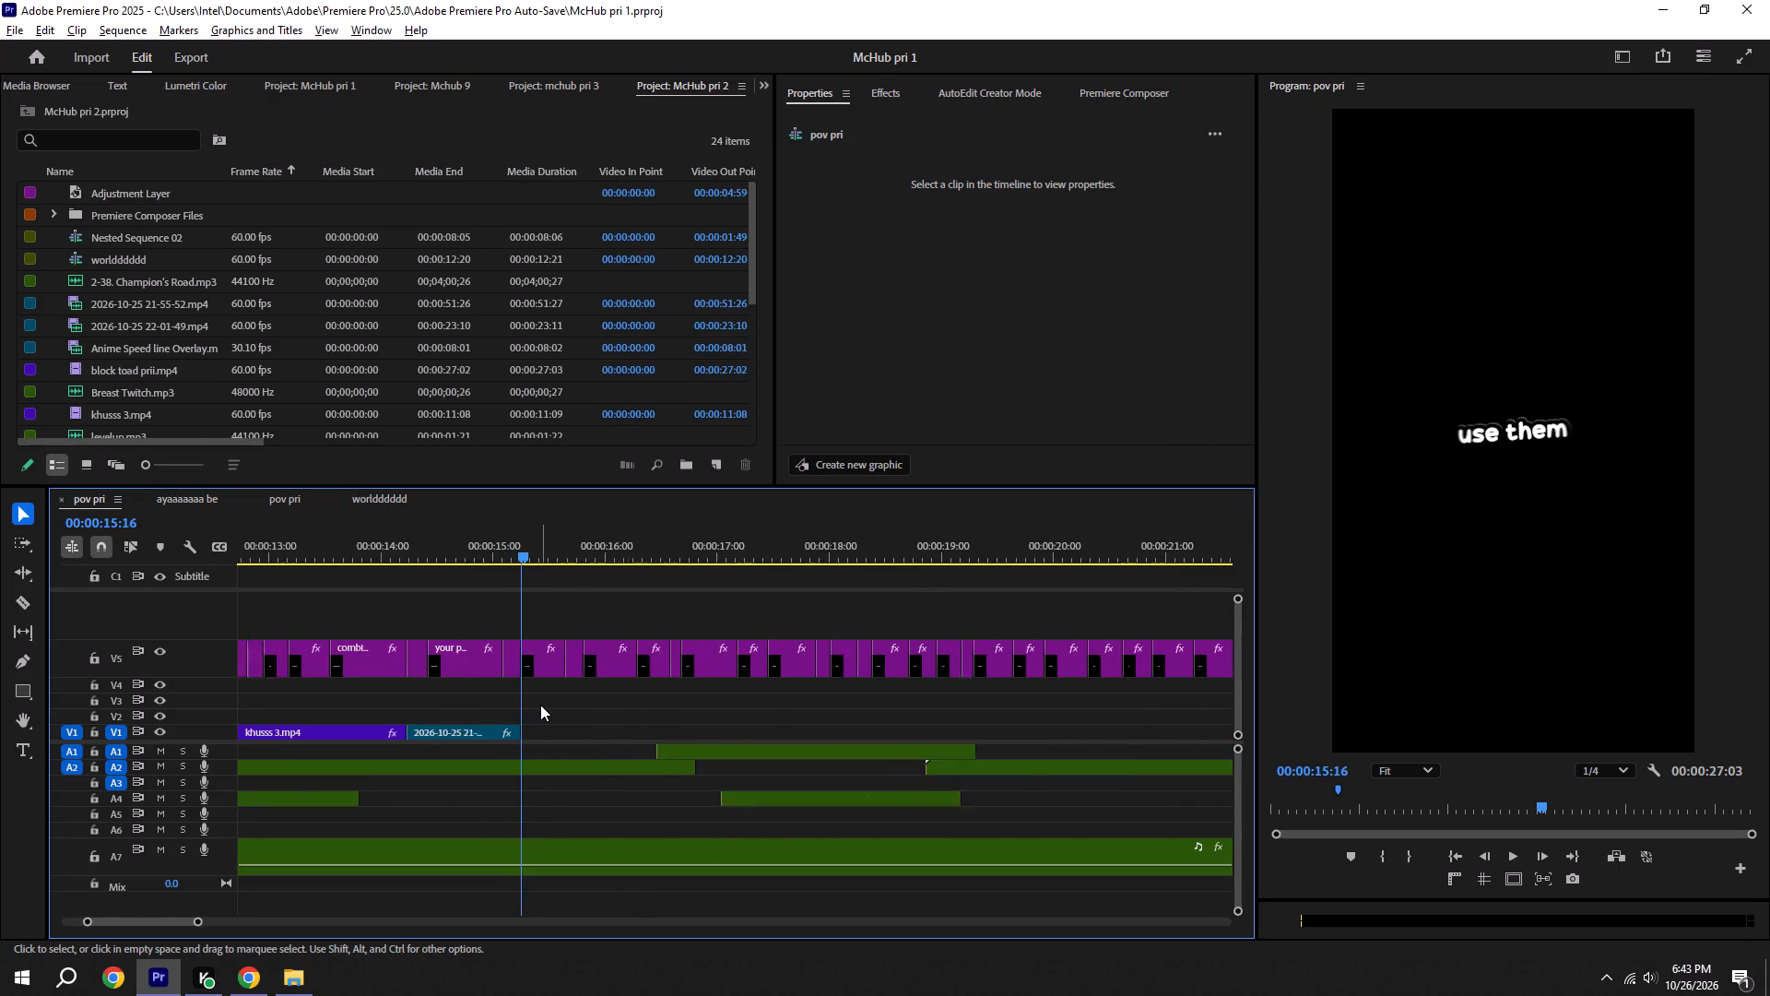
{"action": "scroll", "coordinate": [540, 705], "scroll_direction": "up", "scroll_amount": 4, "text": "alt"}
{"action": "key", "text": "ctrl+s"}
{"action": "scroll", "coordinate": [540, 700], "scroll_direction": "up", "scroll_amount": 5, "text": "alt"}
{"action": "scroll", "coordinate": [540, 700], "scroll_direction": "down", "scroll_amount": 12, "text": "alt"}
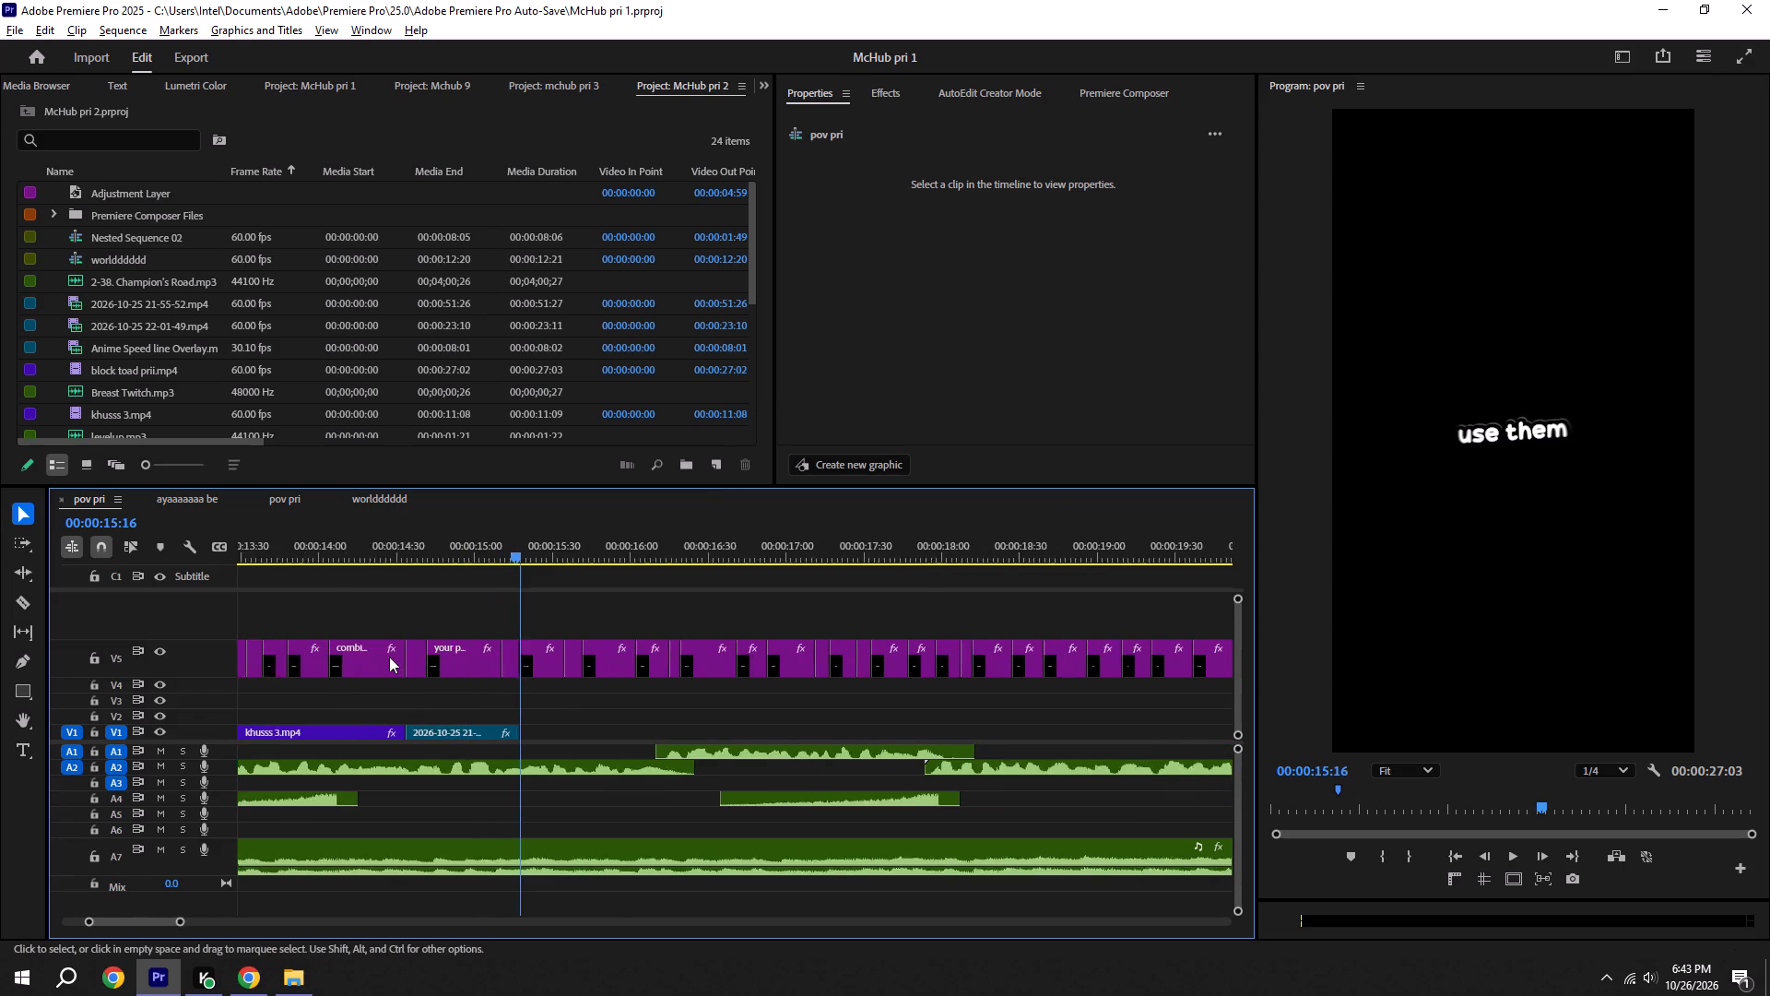
Copy the first minhhh povv pri.mp4 clip on V1 of the worldddddd sequence, under the "prison" caption.
{"action": "left_click", "coordinate": [387, 498]}
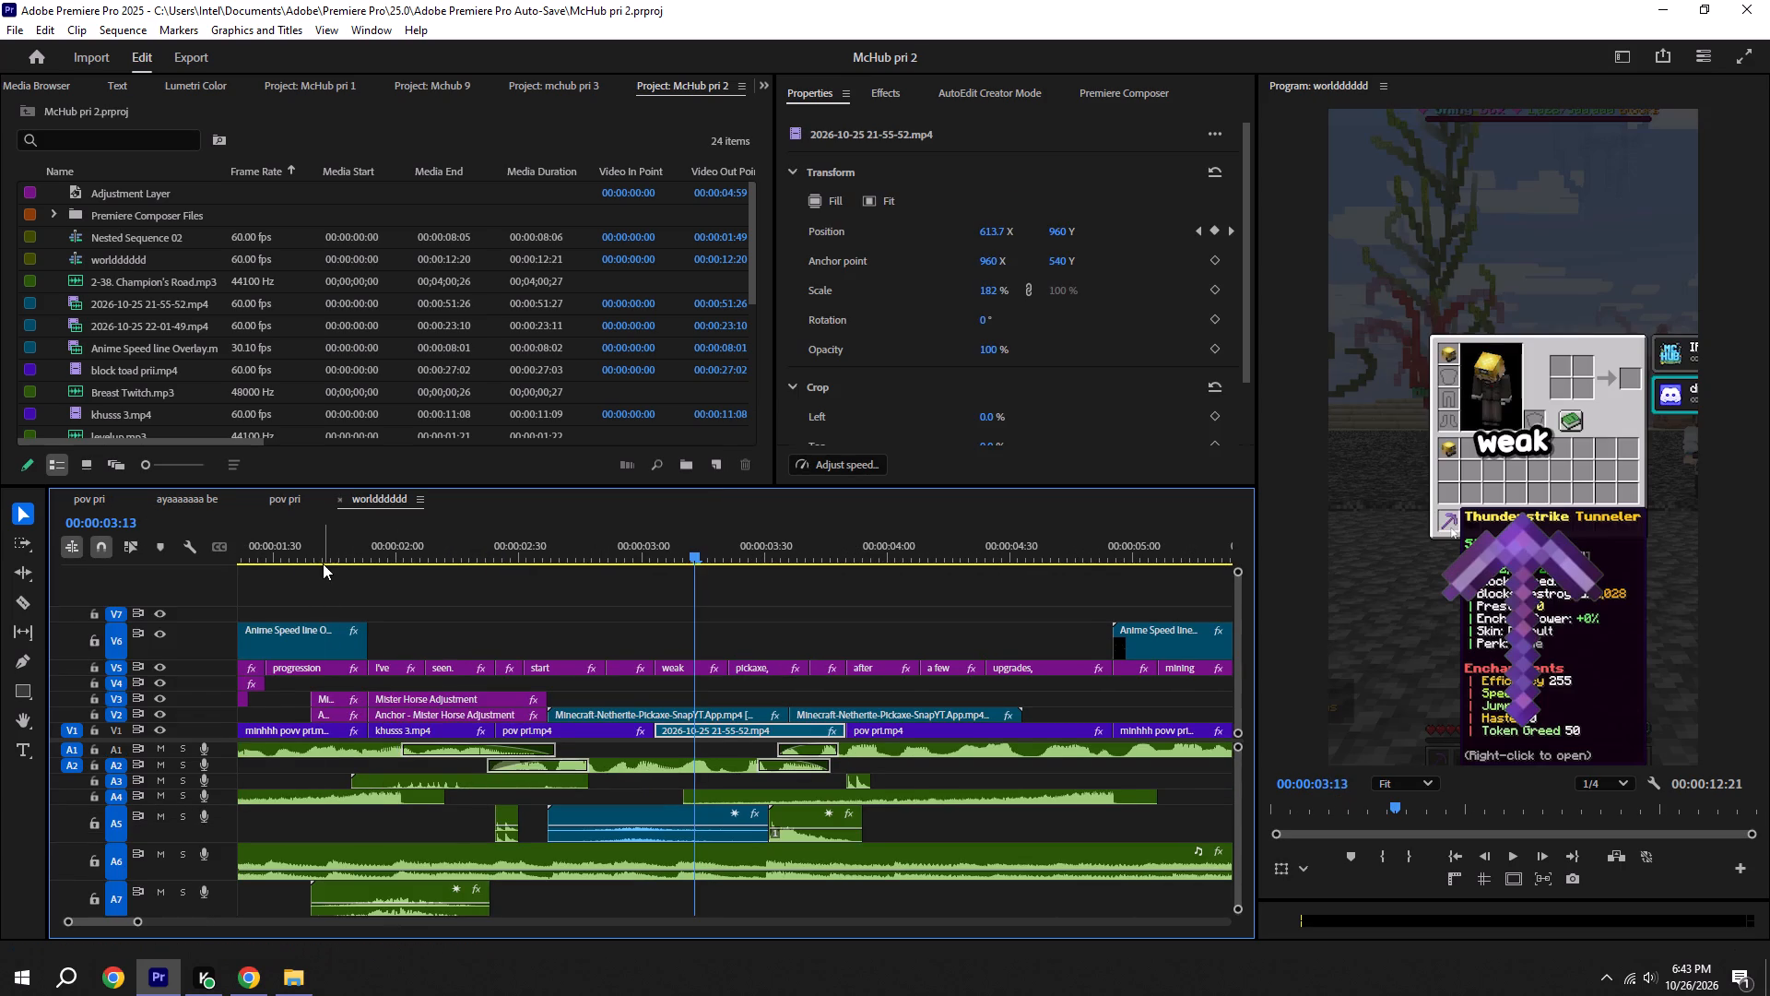
{"action": "left_click_drag", "start_coordinate": [322, 563], "coordinate": [222, 563]}
{"action": "left_click", "coordinate": [301, 735]}
{"action": "key", "text": "ctrl+c"}
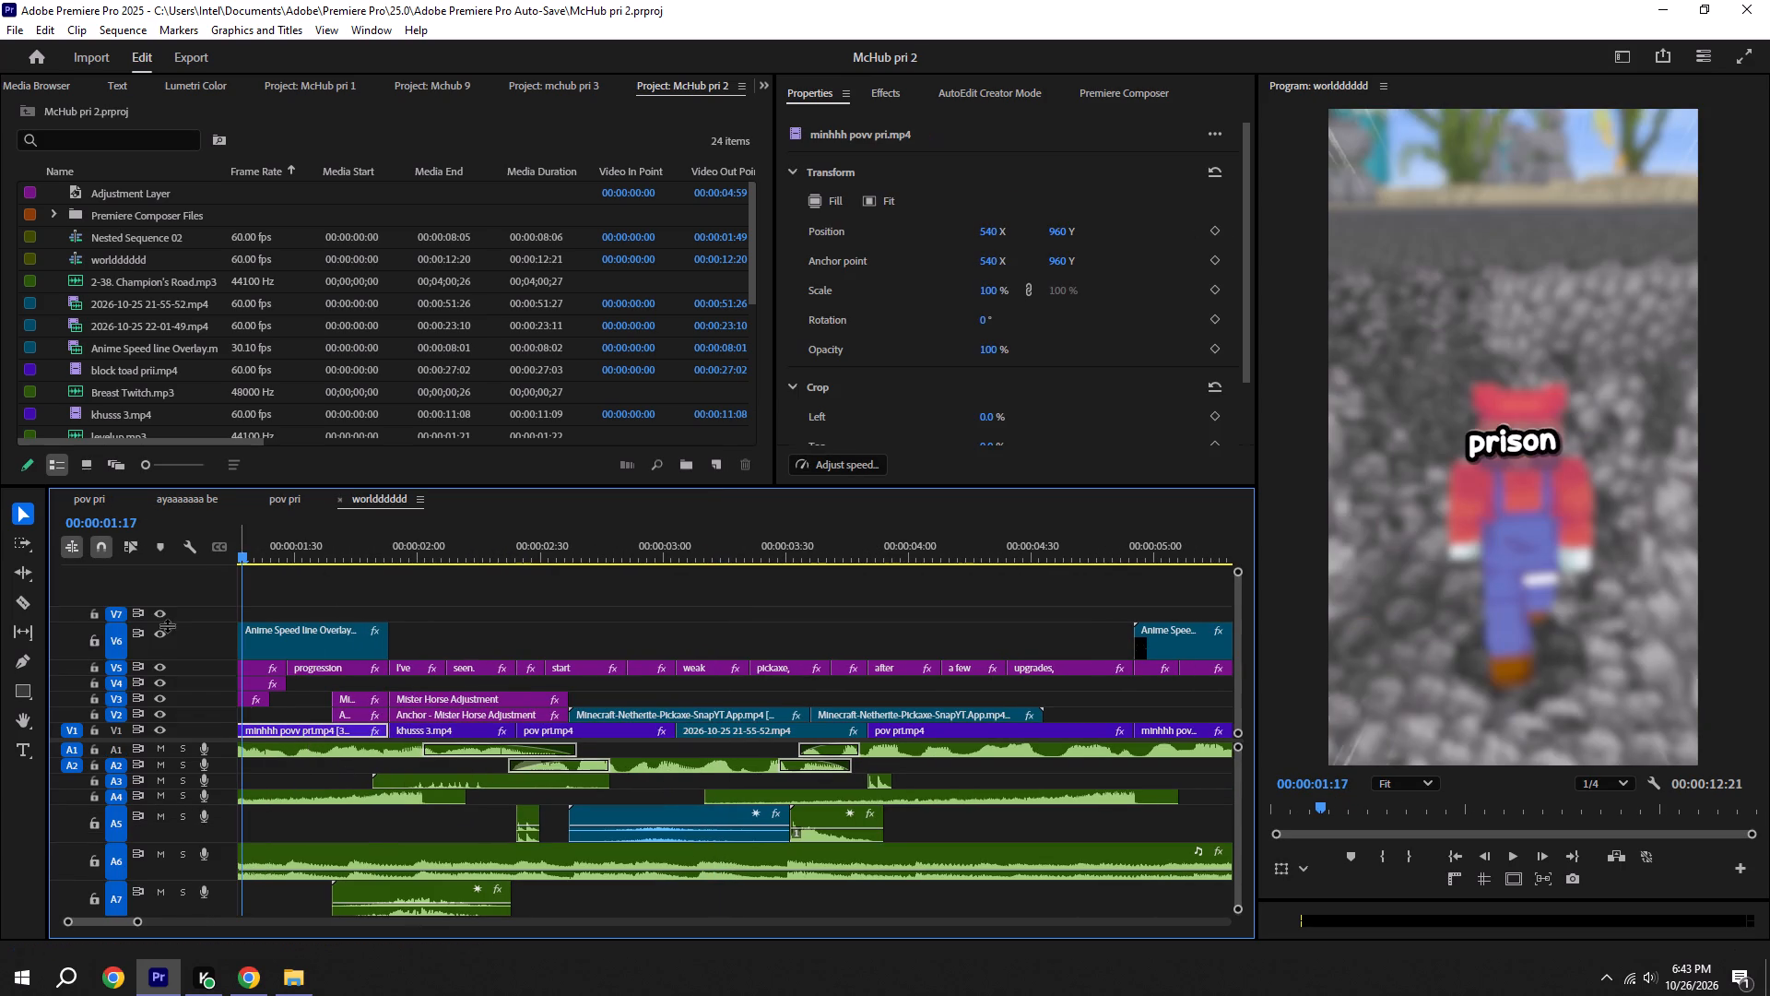
Paste the minhhh povv pri.mp4 clip onto V1 of the pov pri sequence at 00:00:15:16, under the "use them" caption, and deselect it.
{"action": "left_click", "coordinate": [108, 499]}
{"action": "key", "text": "ctrl+v"}
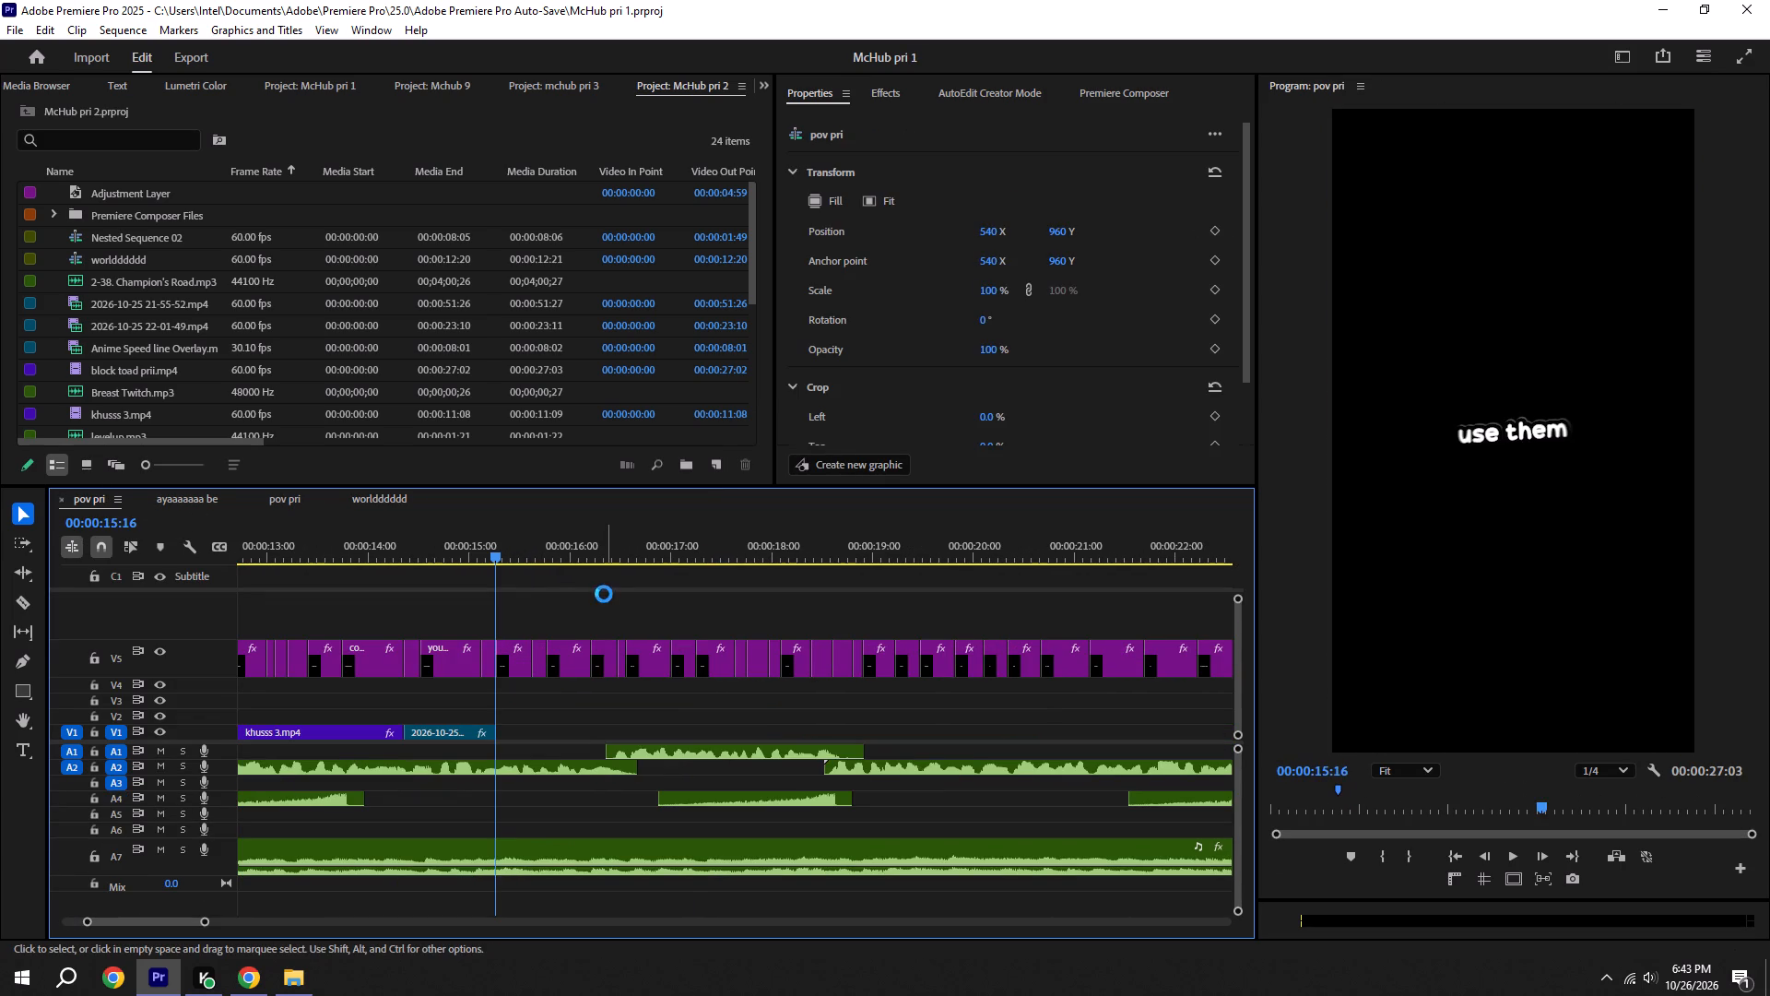
{"action": "left_click", "coordinate": [501, 538], "text": "shift"}
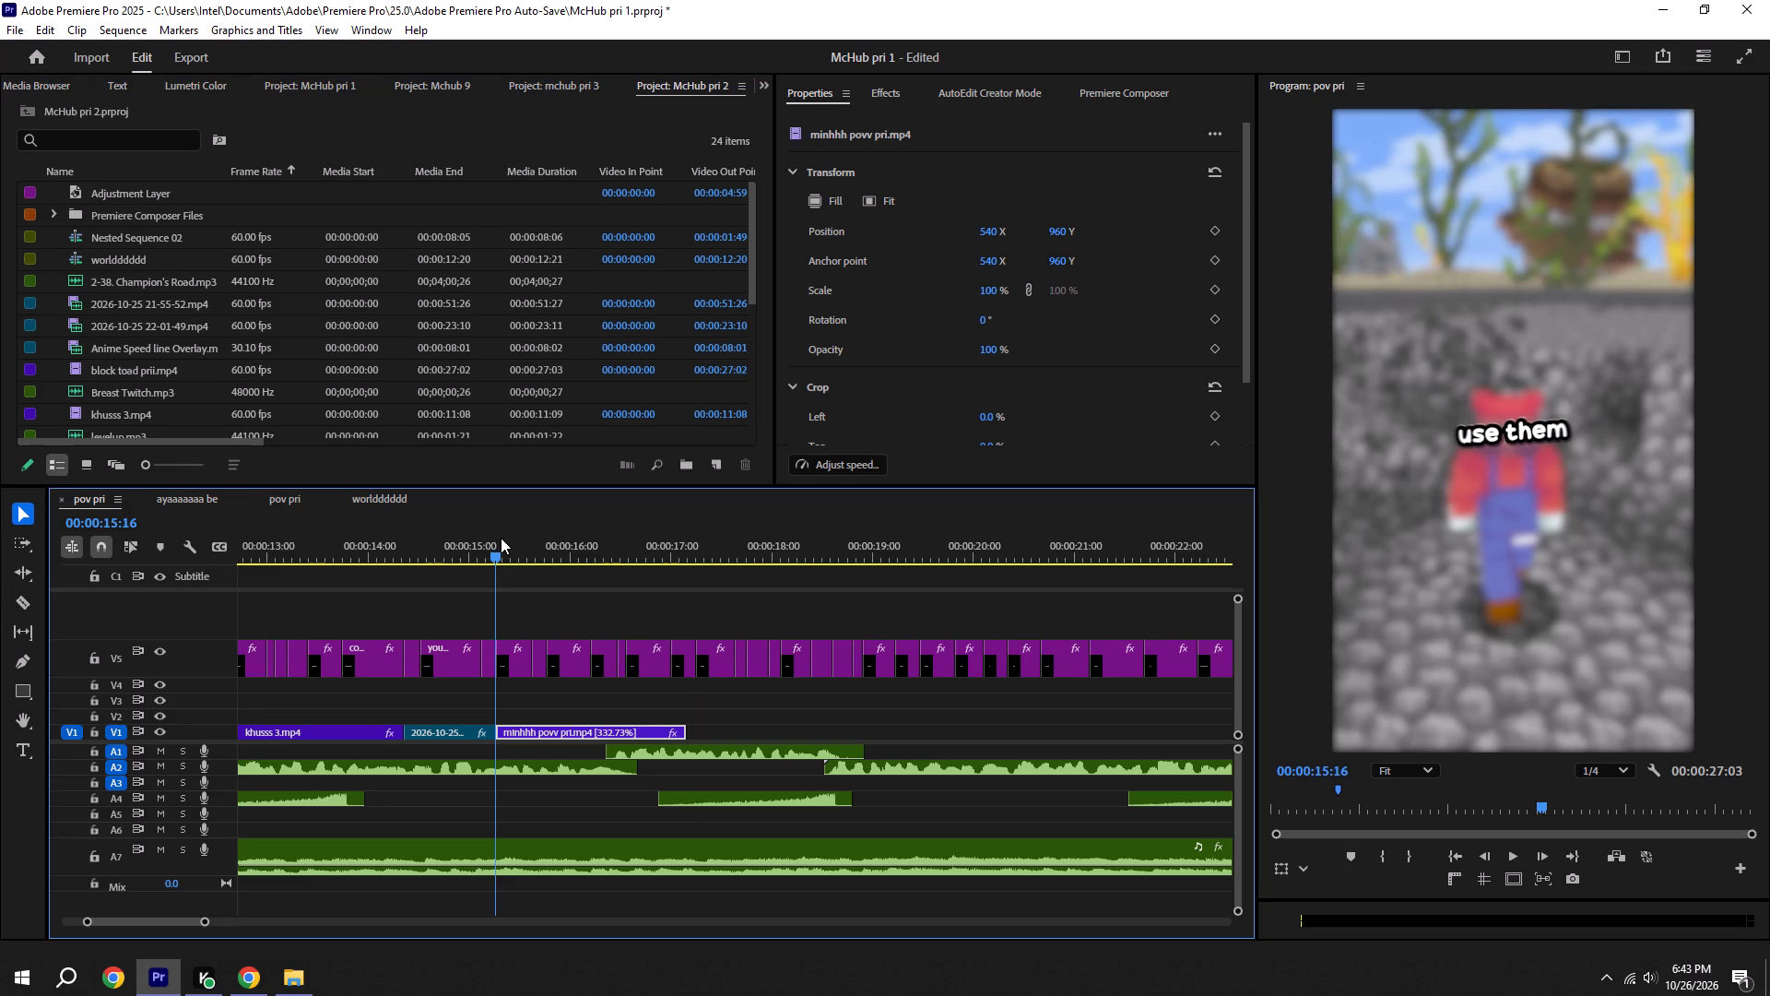
{"action": "scroll", "coordinate": [501, 538], "scroll_direction": "down", "scroll_amount": 4, "text": "alt"}
{"action": "scroll", "coordinate": [496, 667], "scroll_direction": "down", "scroll_amount": 5, "text": "alt"}
{"action": "left_click", "coordinate": [636, 707]}
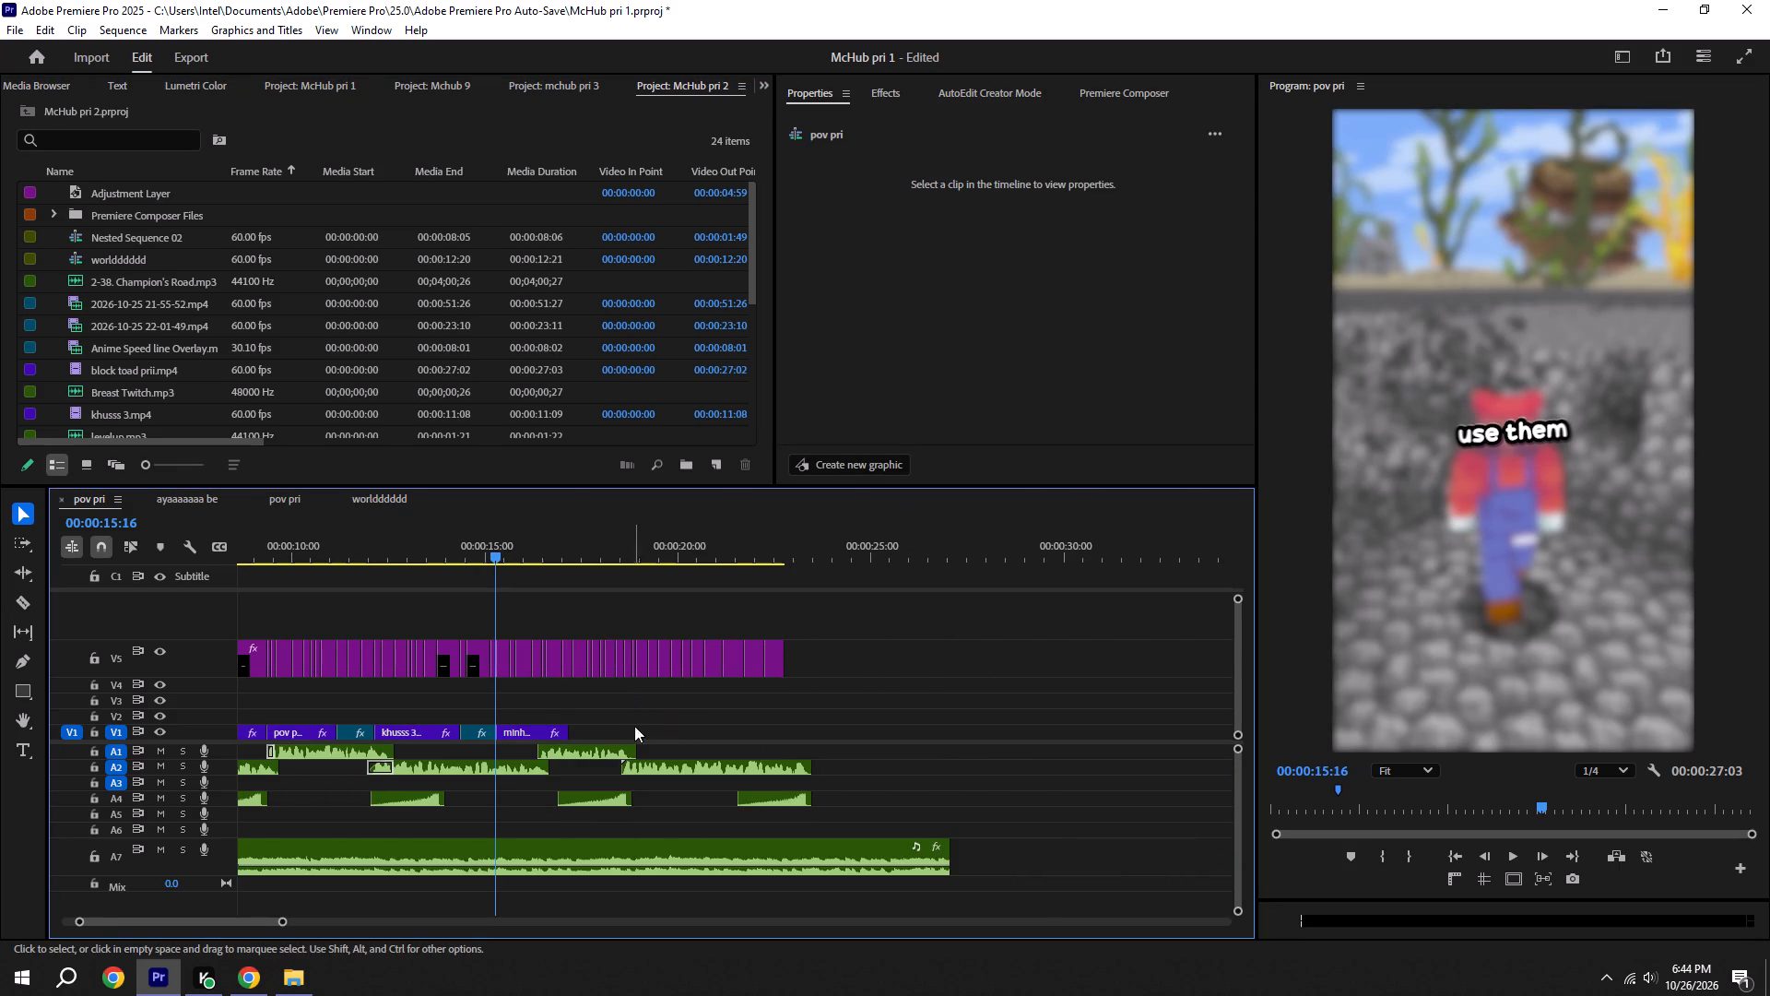
{"action": "left_click_drag", "start_coordinate": [593, 714], "coordinate": [567, 715]}
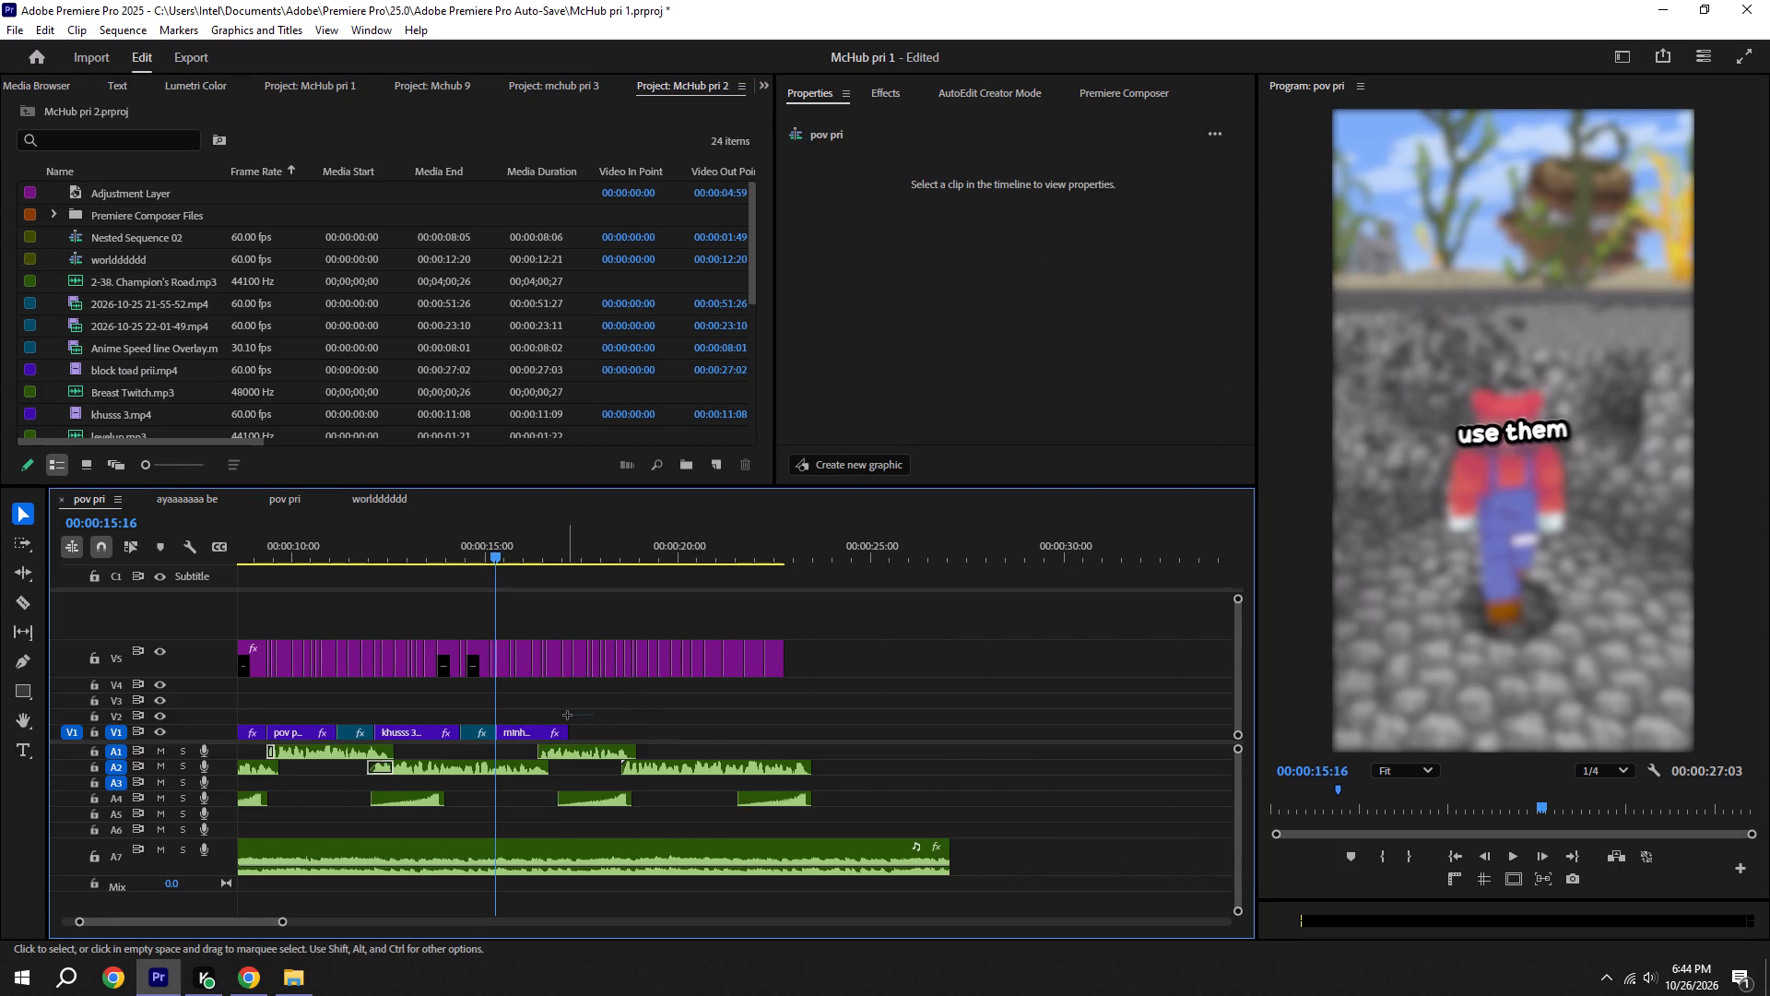
{"action": "left_click_drag", "start_coordinate": [567, 715], "coordinate": [559, 726]}
{"action": "left_click", "coordinate": [587, 709]}
Play the pasted minhhh povv pri.mp4 clip on V1, remove its Gaussian Blur effect, and save the project.
{"action": "key", "text": "space"}
{"action": "key", "text": "space"}
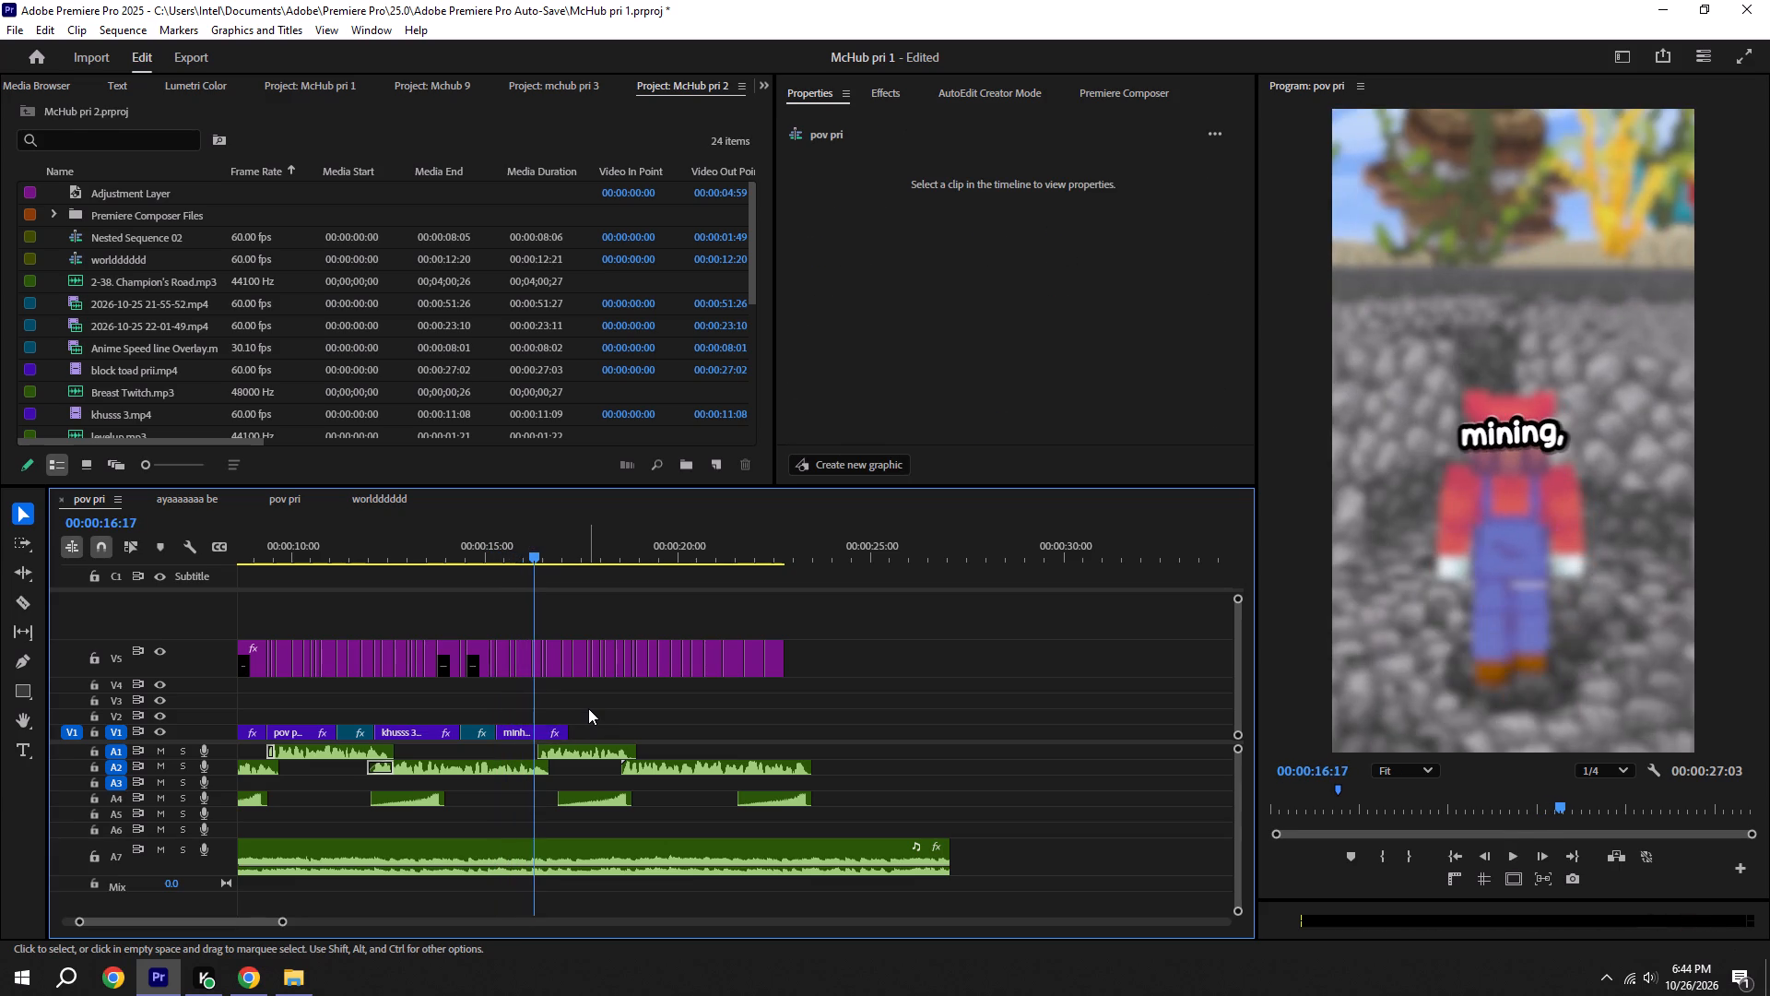
{"action": "key", "text": "space"}
{"action": "key", "text": "space"}
{"action": "left_click", "coordinate": [524, 728]}
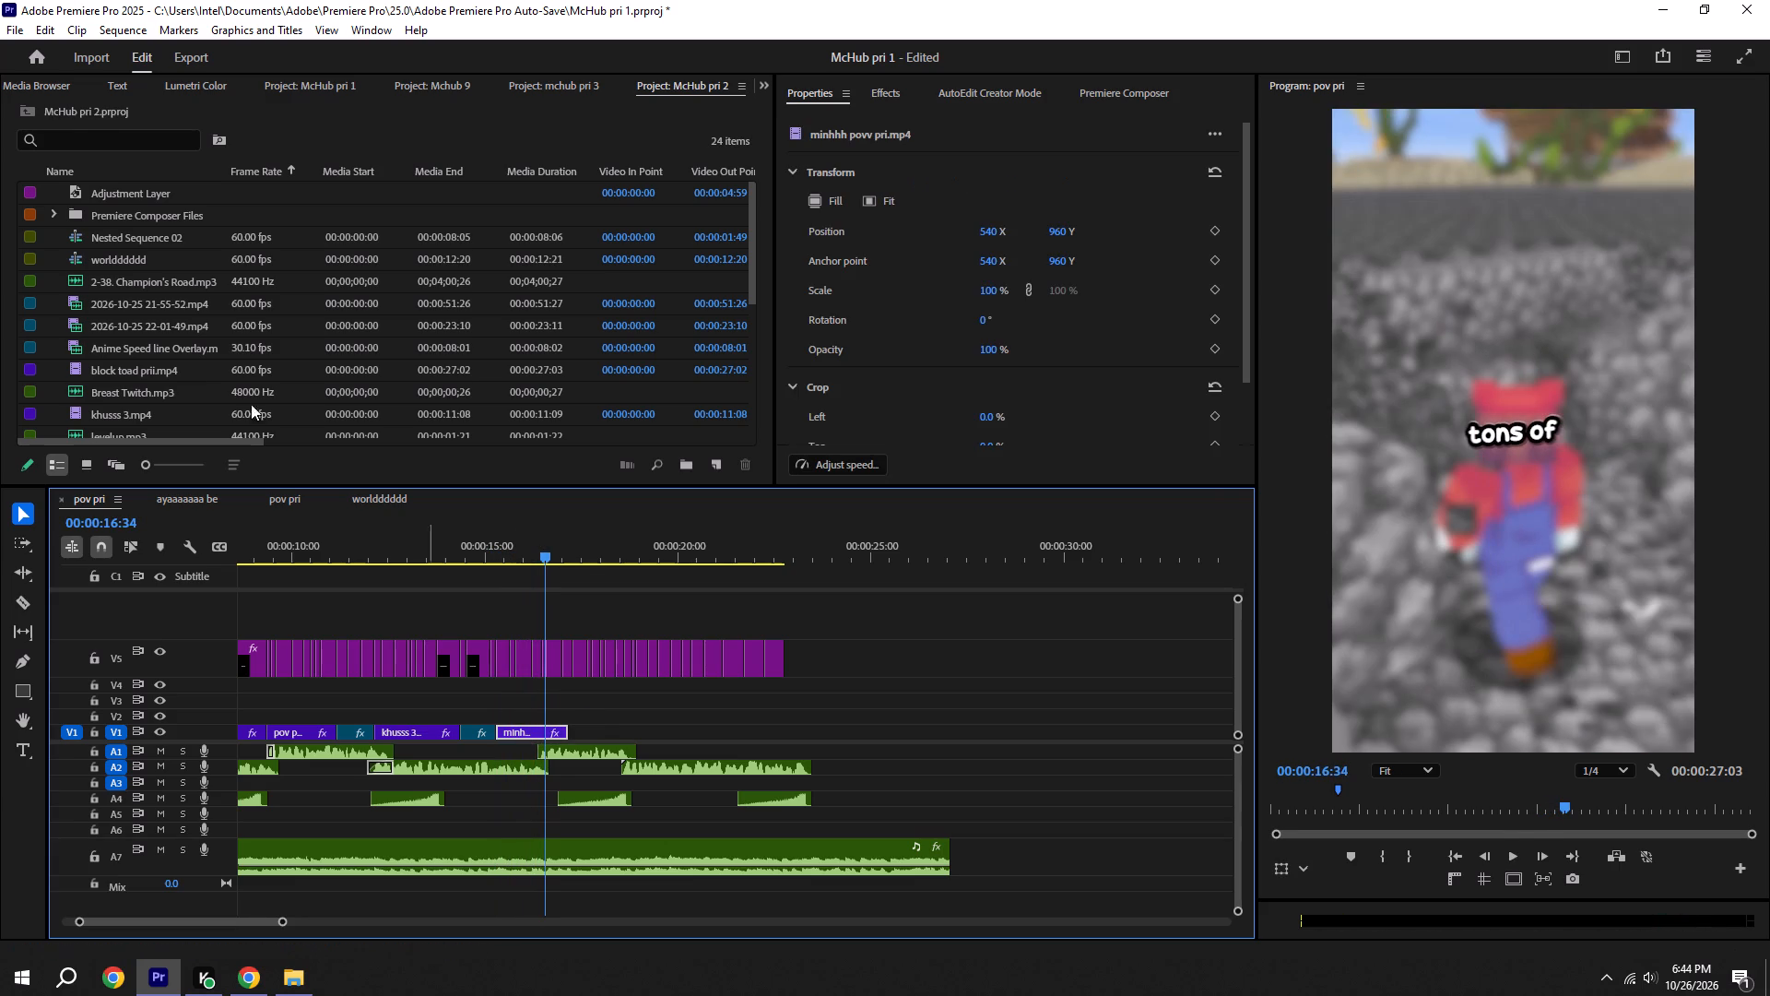
{"action": "left_click", "coordinate": [39, 83]}
{"action": "scroll", "coordinate": [39, 83], "scroll_direction": "up", "scroll_amount": 4}
{"action": "left_click", "coordinate": [186, 75]}
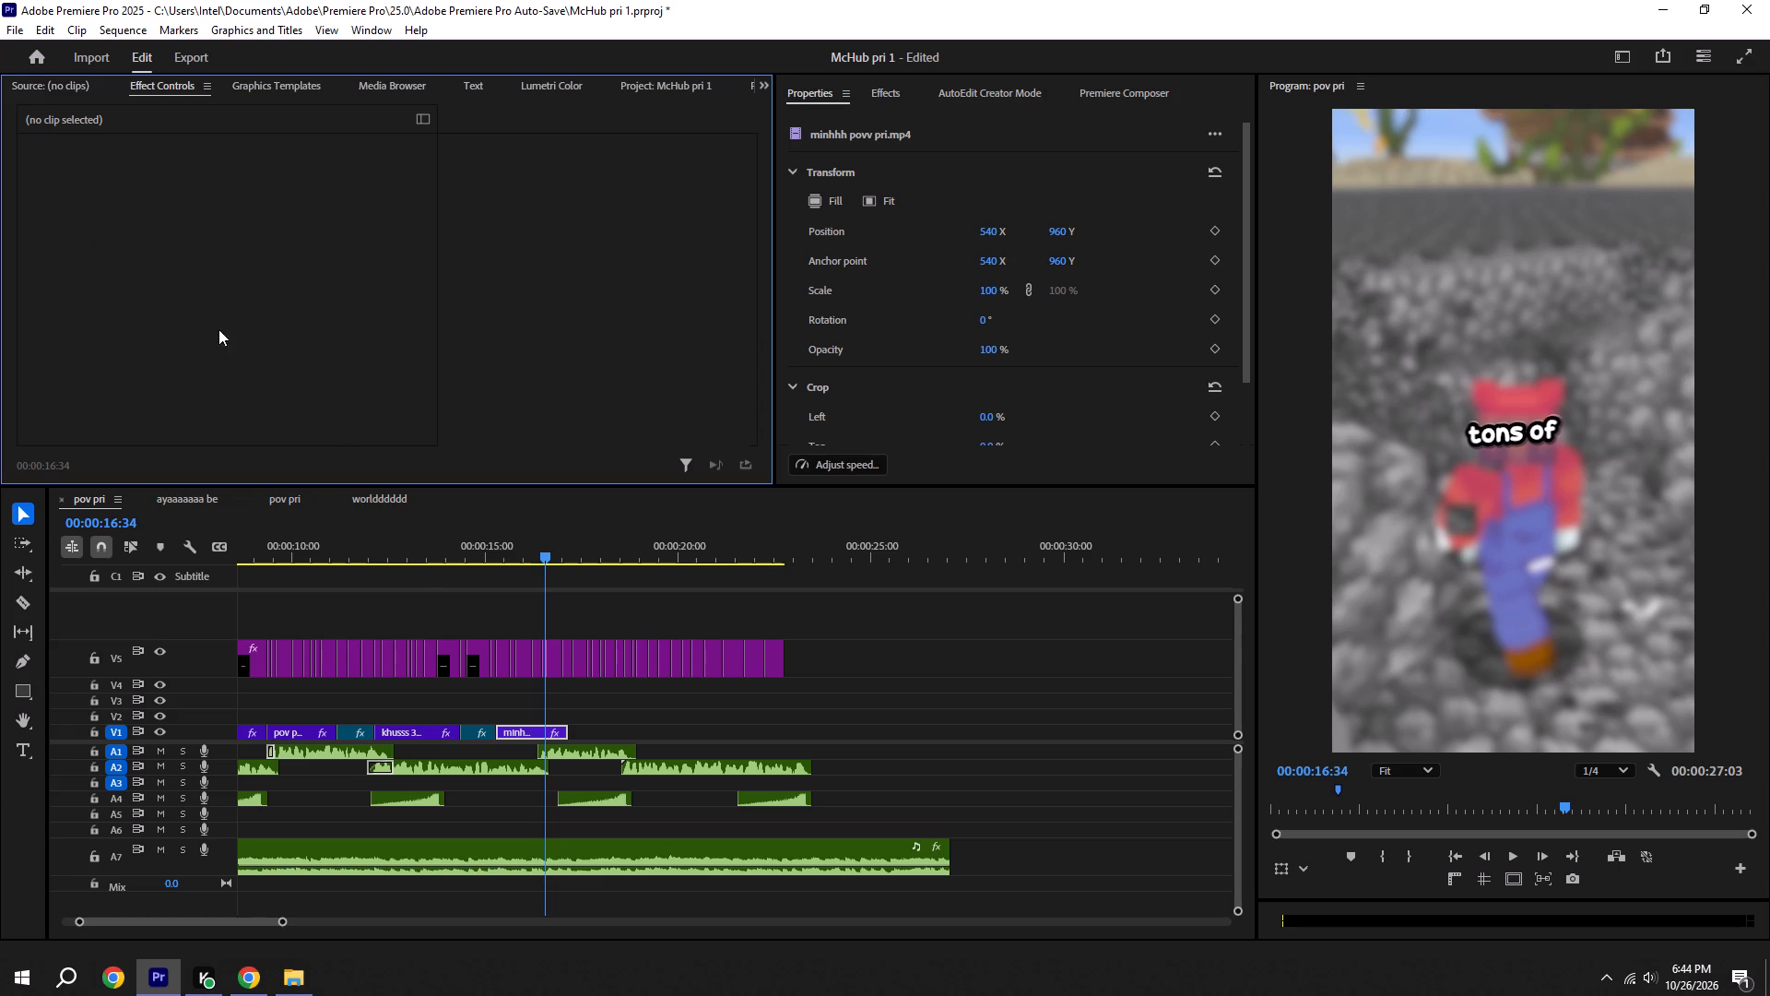
{"action": "left_click", "coordinate": [513, 725]}
{"action": "scroll", "coordinate": [210, 282], "scroll_direction": "down", "scroll_amount": 5}
{"action": "scroll", "coordinate": [128, 388], "scroll_direction": "down", "scroll_amount": 3}
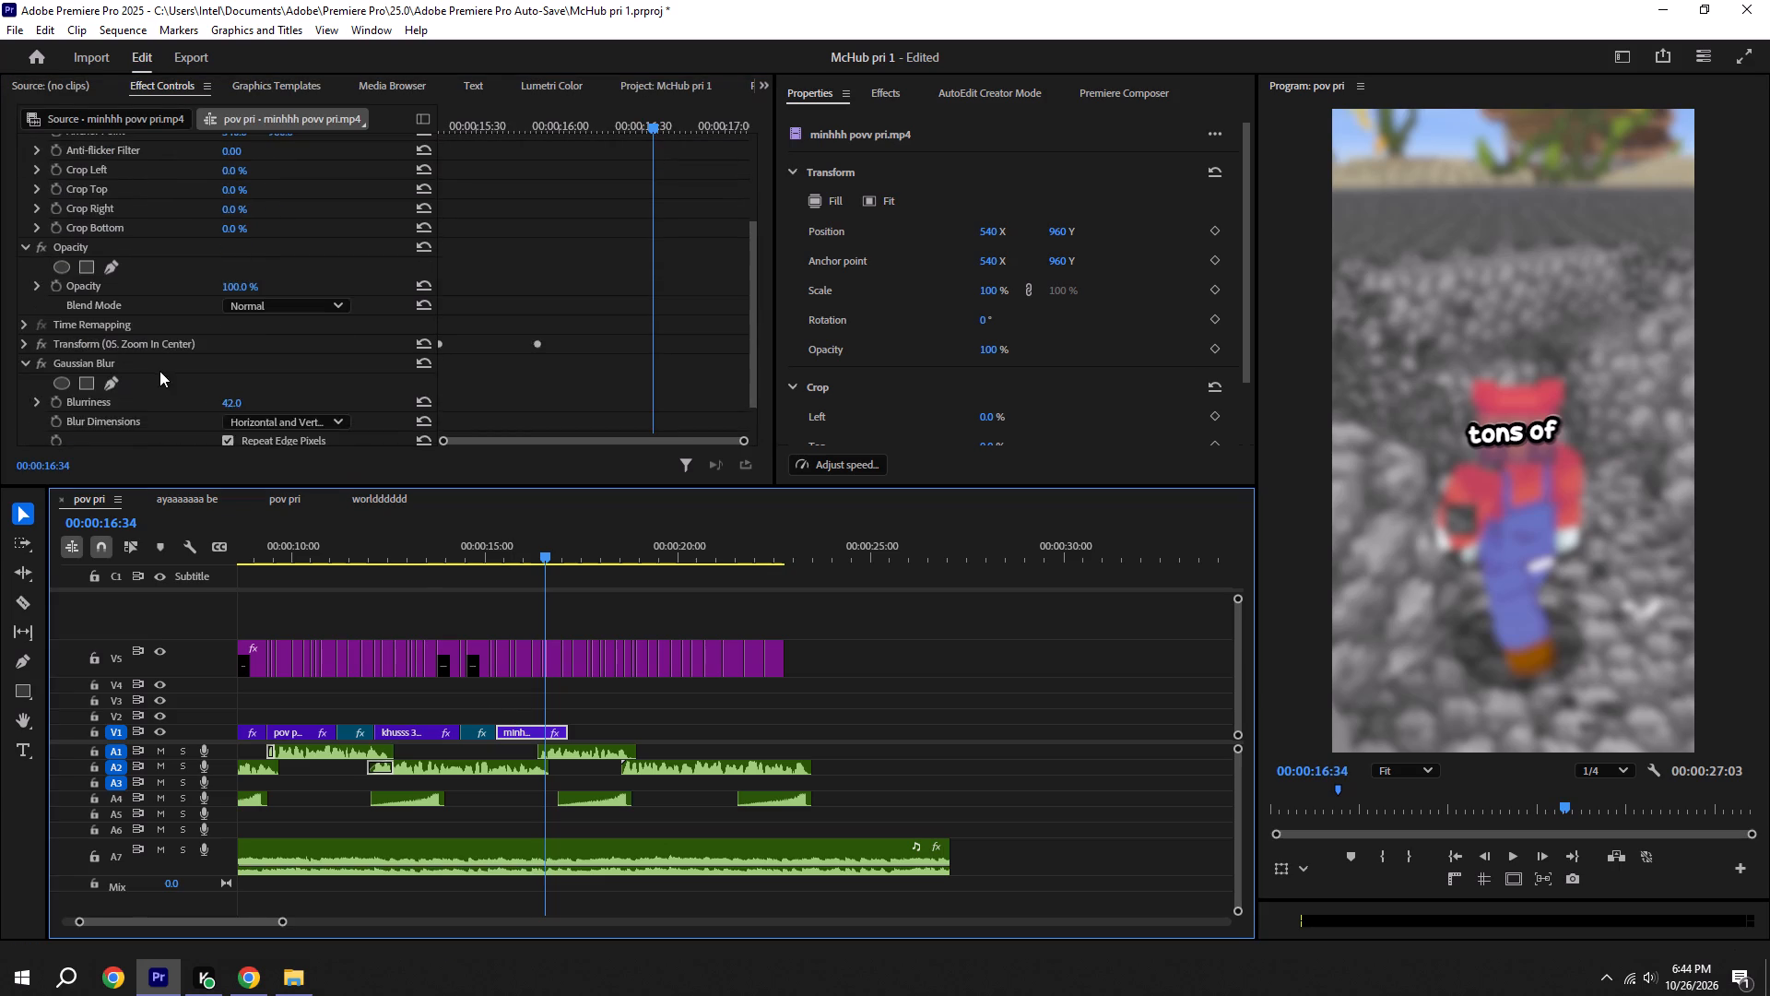
{"action": "scroll", "coordinate": [142, 340], "scroll_direction": "down", "scroll_amount": 5}
{"action": "left_click", "coordinate": [100, 318]}
{"action": "key", "text": "BackSpace"}
{"action": "key", "text": "ctrl+s"}
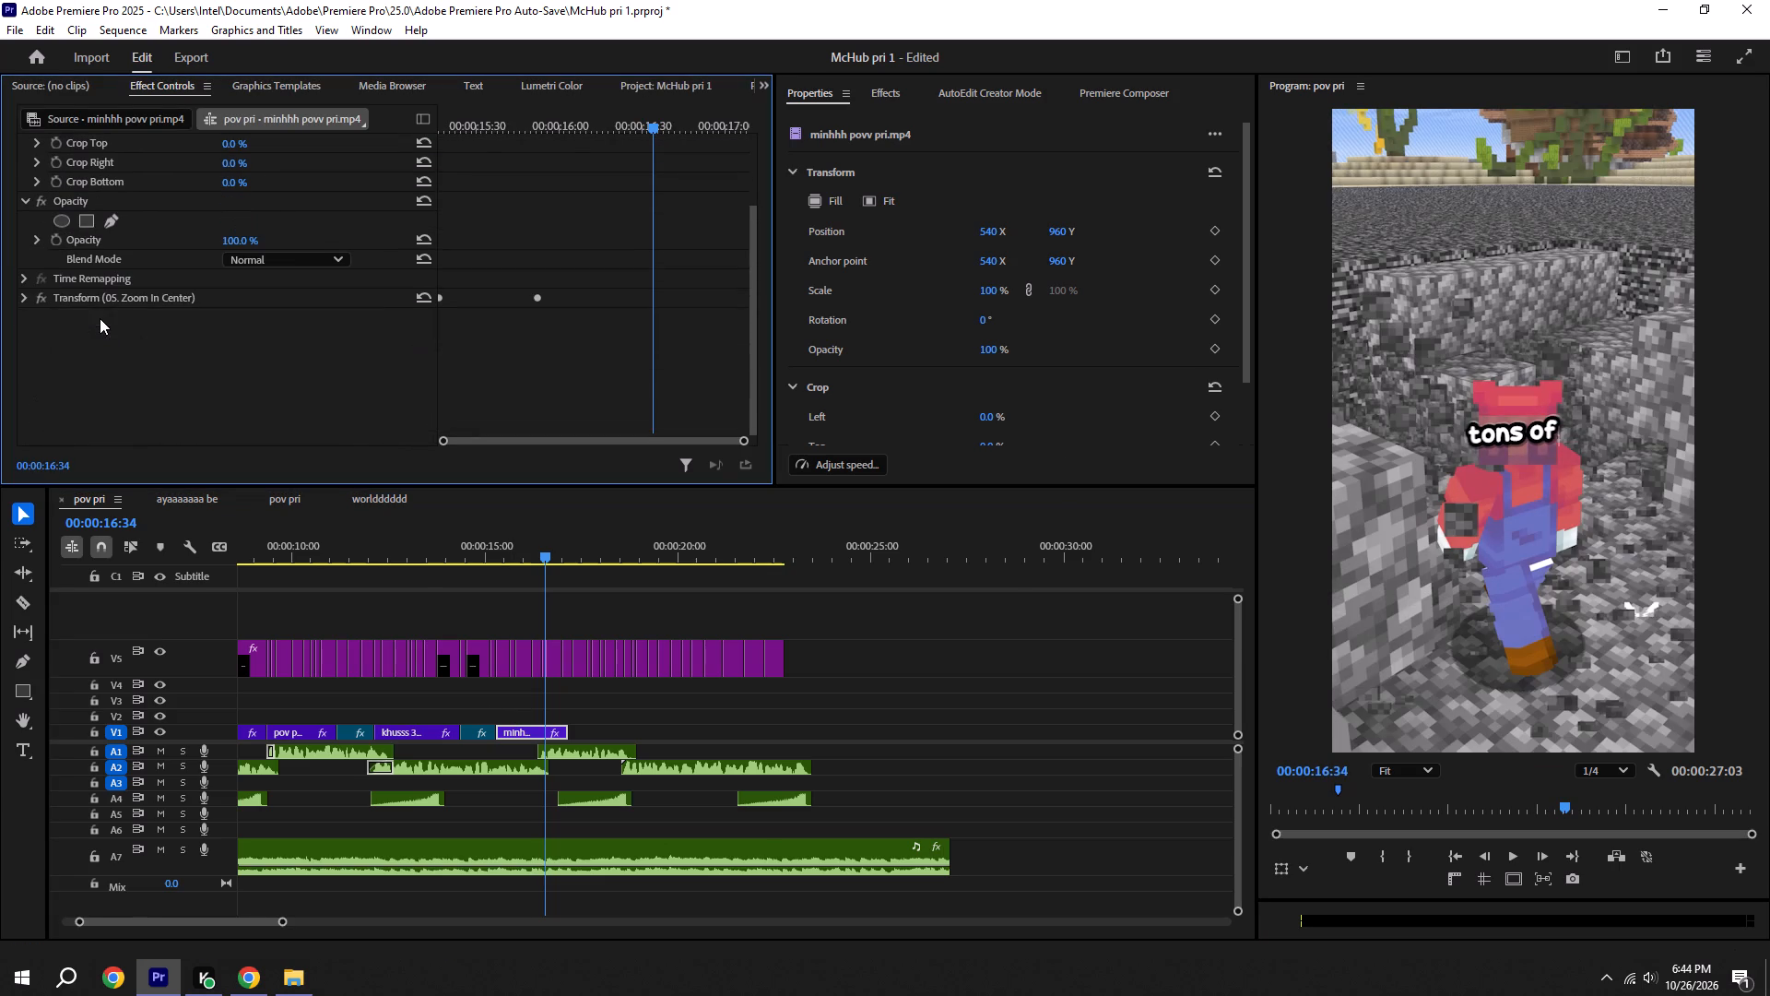
Play onward, trim the end of the minhhh povv pri.mp4 clip back to 00:00:16:28, just before the "tons of" caption, and save.
{"action": "left_click", "coordinate": [797, 644]}
{"action": "key", "text": "space"}
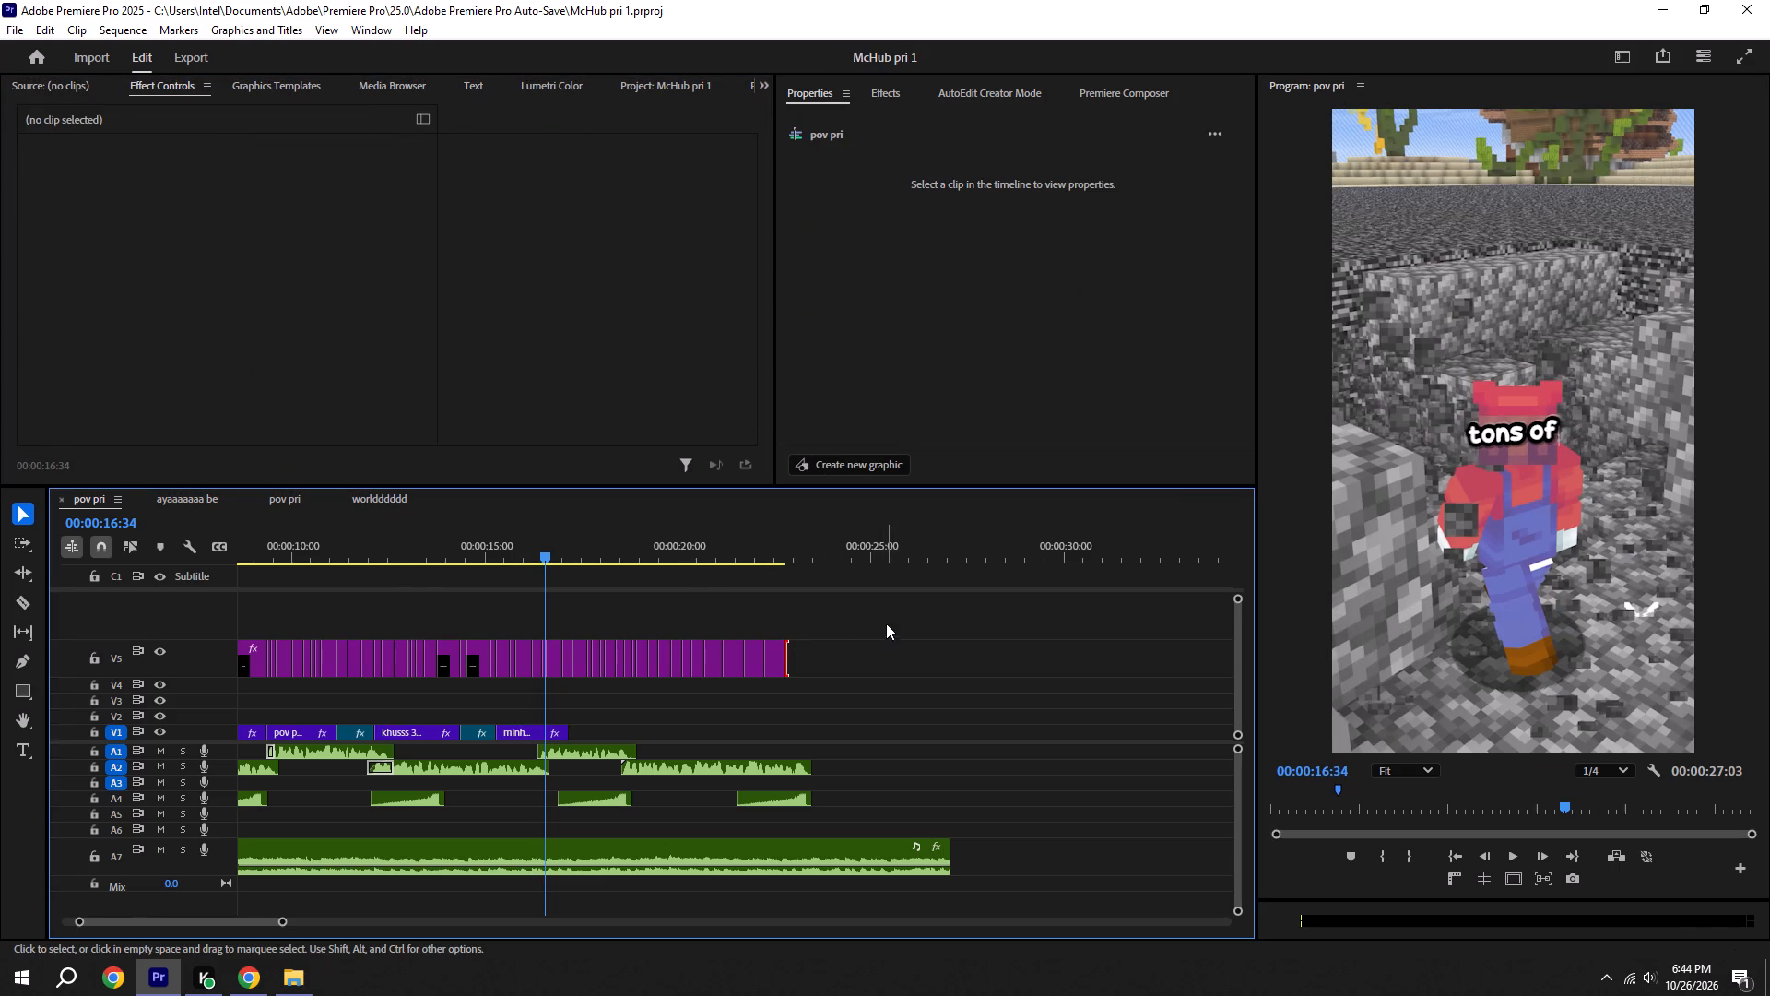
{"action": "scroll", "coordinate": [612, 646], "scroll_direction": "up", "scroll_amount": 8, "text": "alt"}
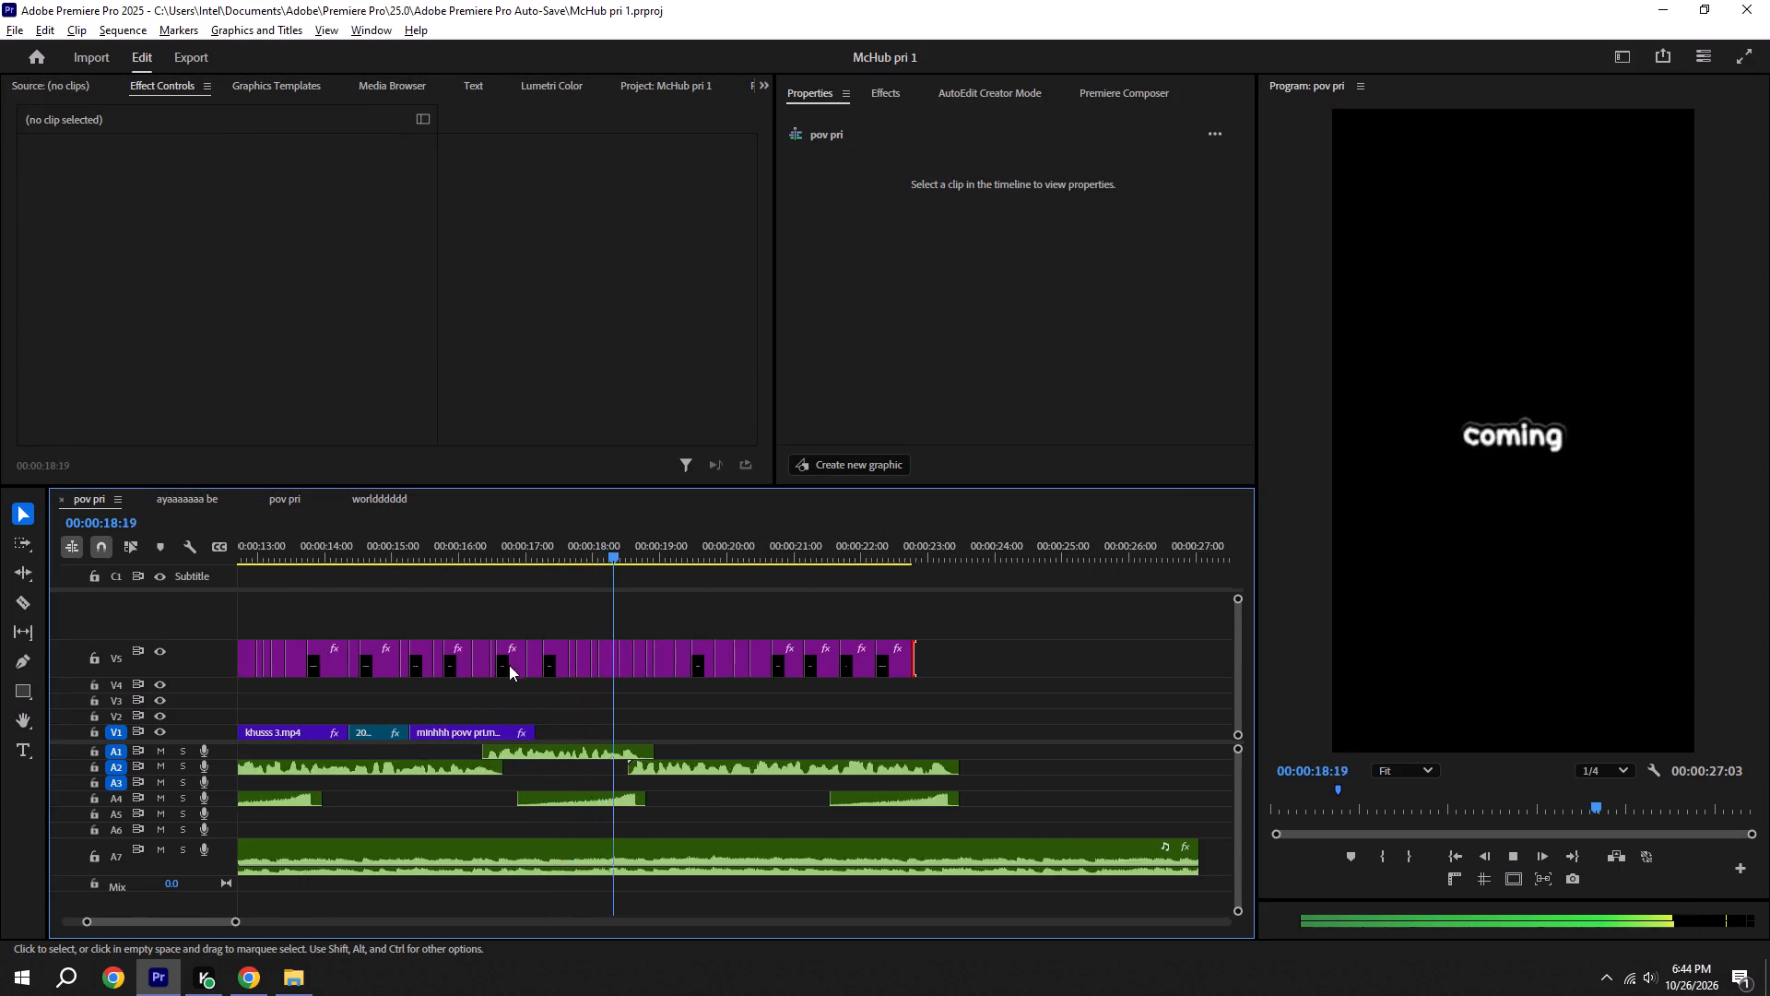
{"action": "scroll", "coordinate": [509, 665], "scroll_direction": "up", "scroll_amount": 1, "text": "alt"}
{"action": "key", "text": "ctrl+s"}
{"action": "scroll", "coordinate": [503, 627], "scroll_direction": "up", "scroll_amount": 11}
{"action": "key", "text": "ctrl+s"}
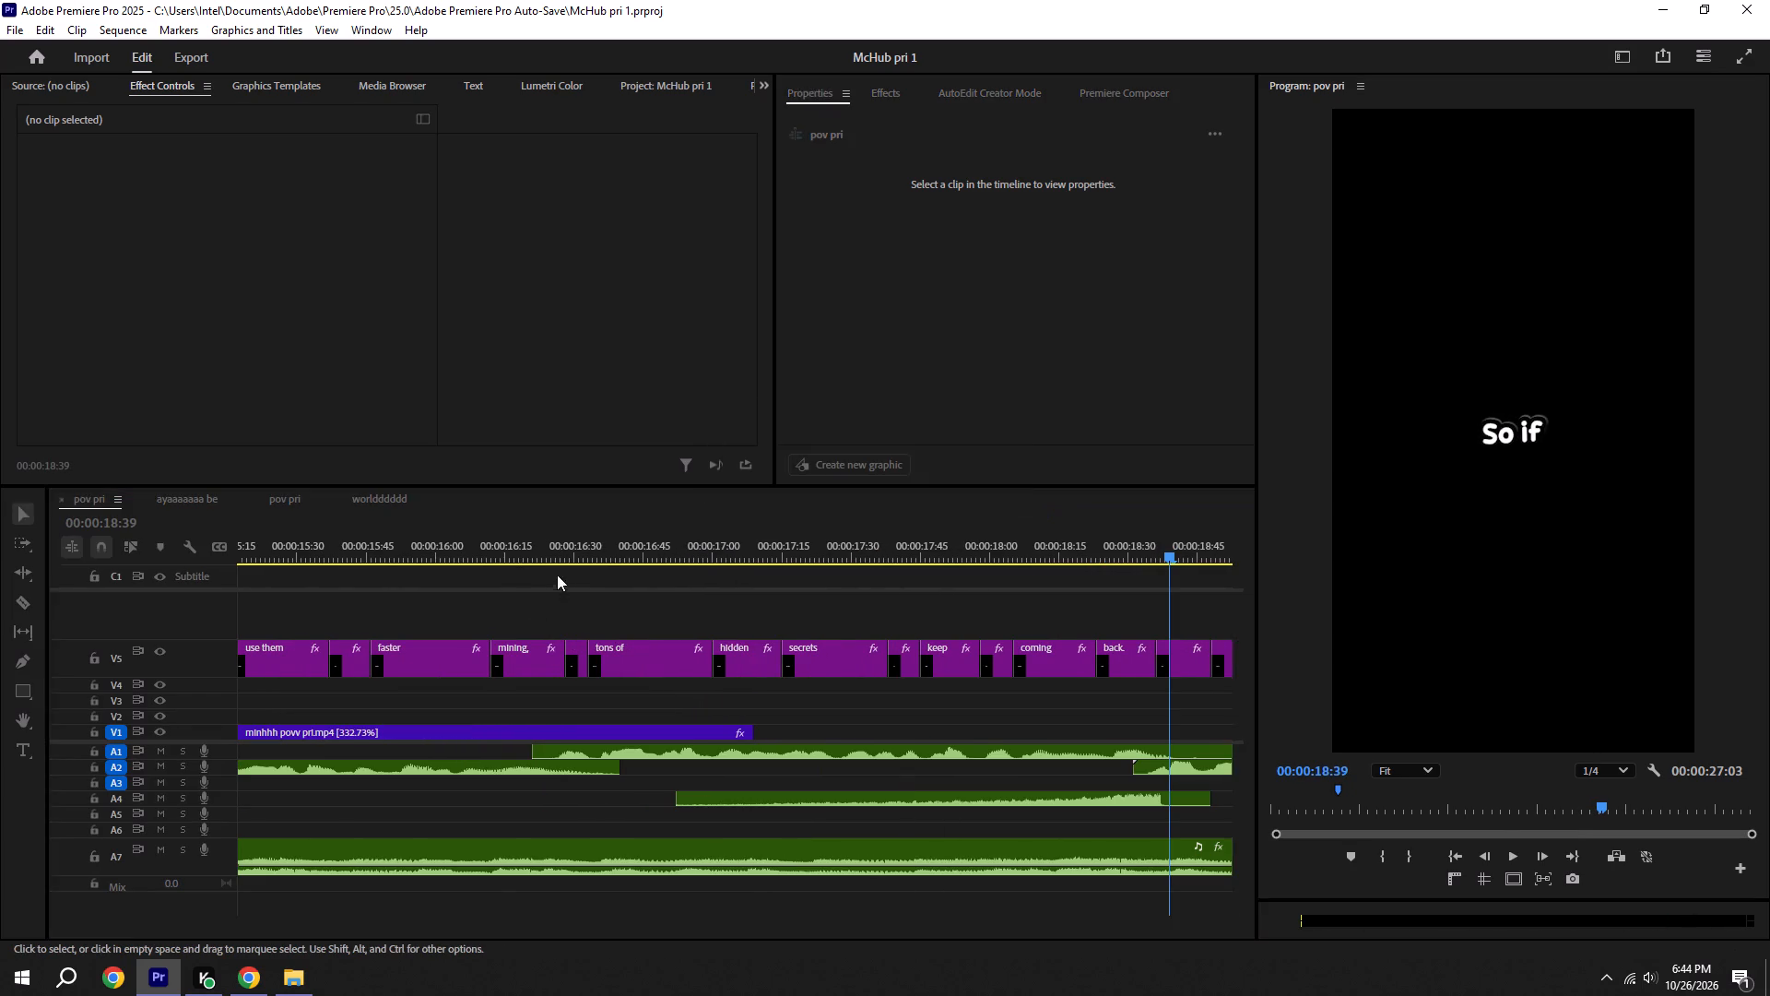
{"action": "left_click", "coordinate": [493, 548]}
{"action": "key", "text": "space"}
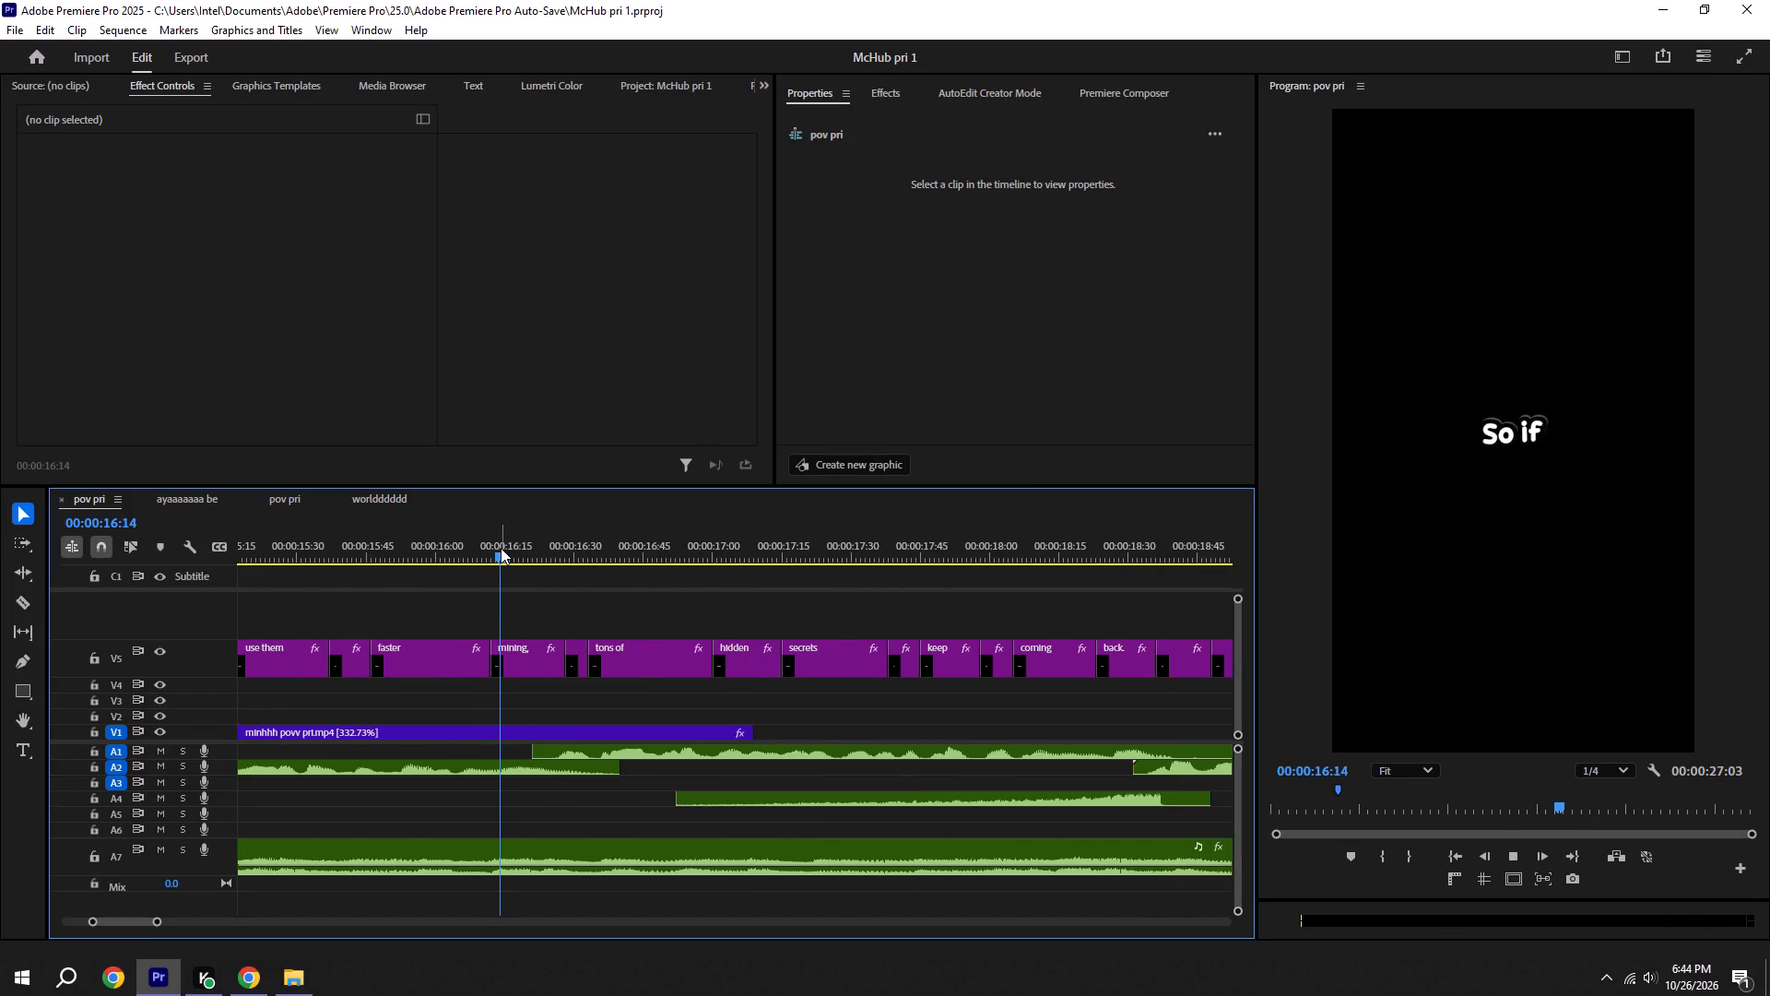
{"action": "left_click_drag", "start_coordinate": [584, 554], "coordinate": [576, 552], "text": "shift"}
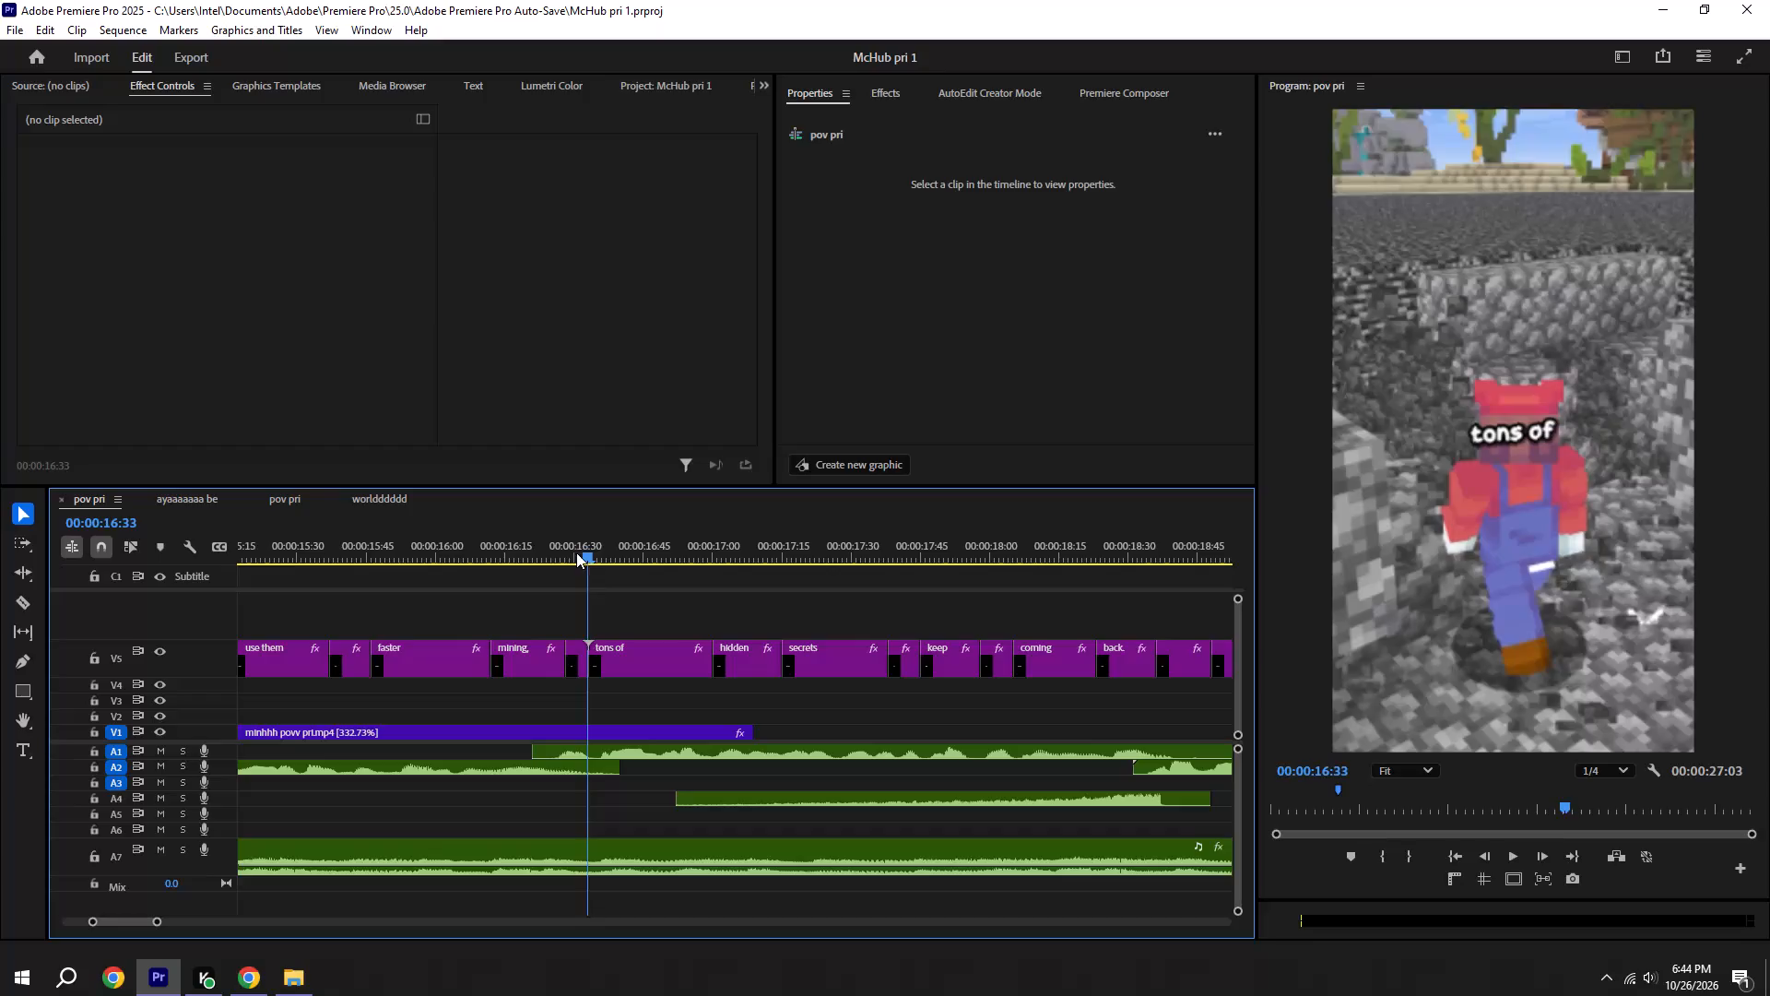
{"action": "left_click_drag", "start_coordinate": [576, 552], "coordinate": [560, 550], "text": "shift"}
{"action": "left_click_drag", "start_coordinate": [757, 736], "coordinate": [561, 731]}
{"action": "key", "text": "ctrl+s"}
Duplicate the earlier pov pri.mp4 clip on V1 to 00:00:16:28, directly after the minhhh povv pri.mp4 clip, and play it.
{"action": "scroll", "coordinate": [621, 729], "scroll_direction": "down", "scroll_amount": 12, "text": "alt"}
{"action": "scroll", "coordinate": [466, 702], "scroll_direction": "up", "scroll_amount": 6}
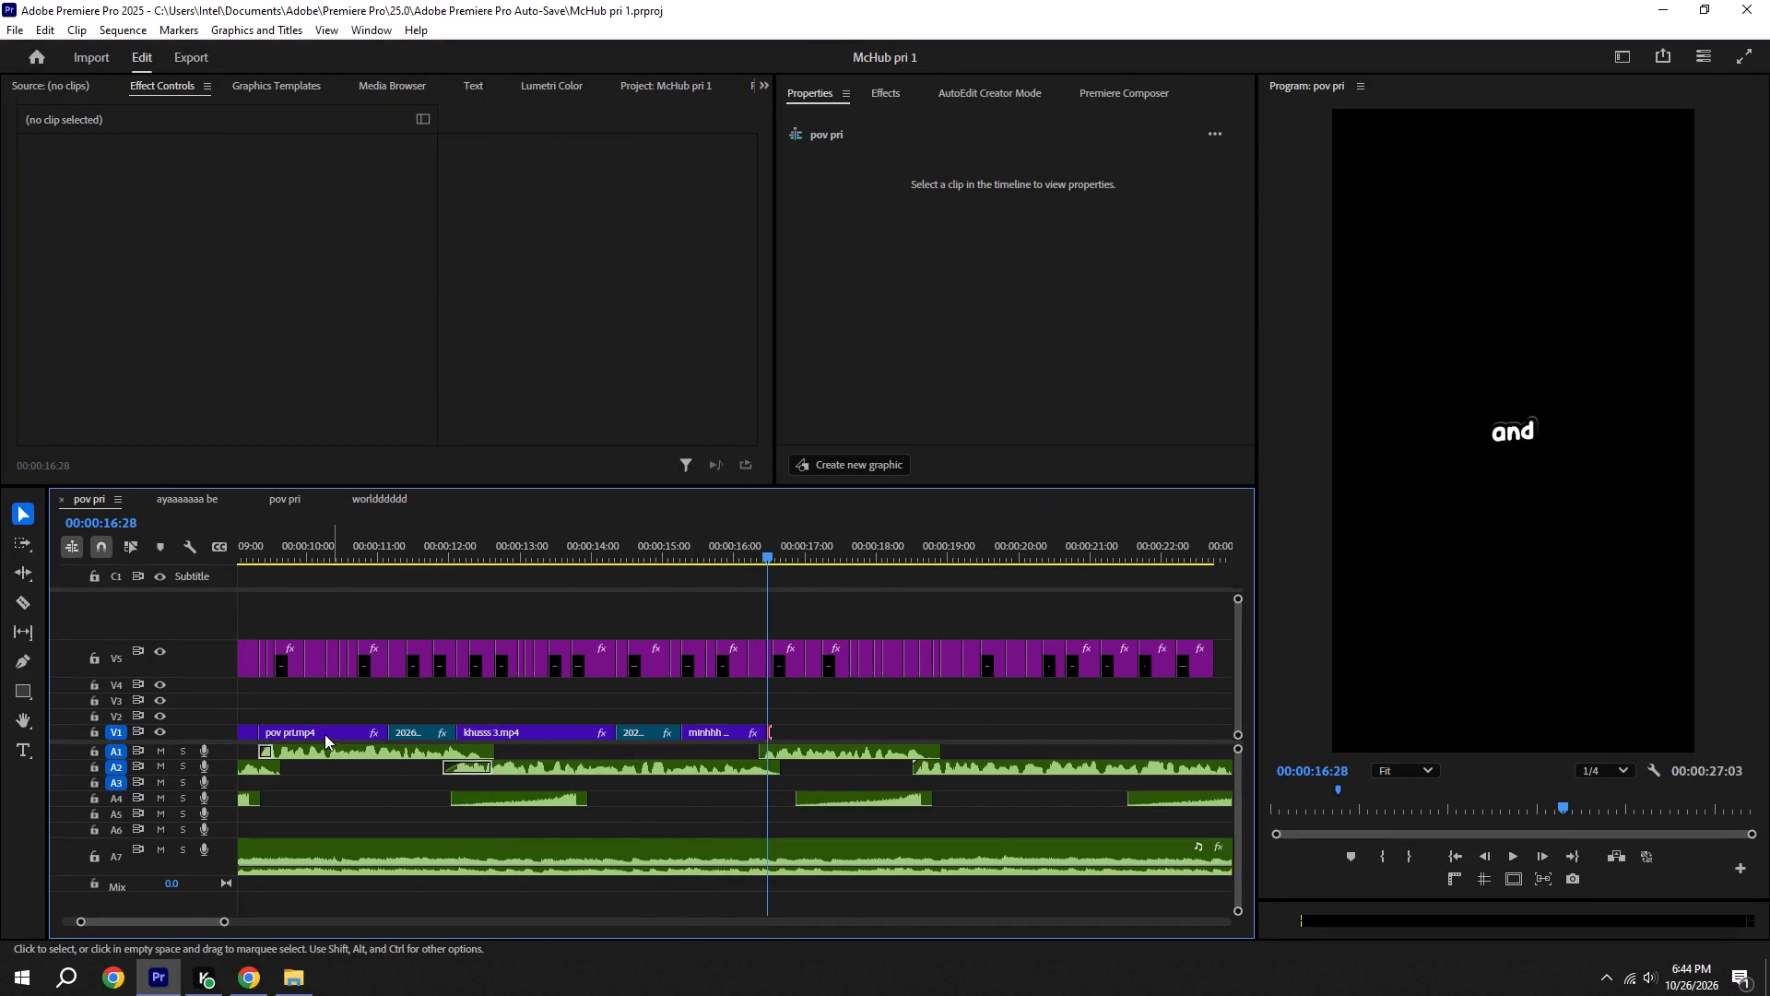
{"action": "left_click_drag", "start_coordinate": [313, 731], "coordinate": [831, 729], "text": "alt"}
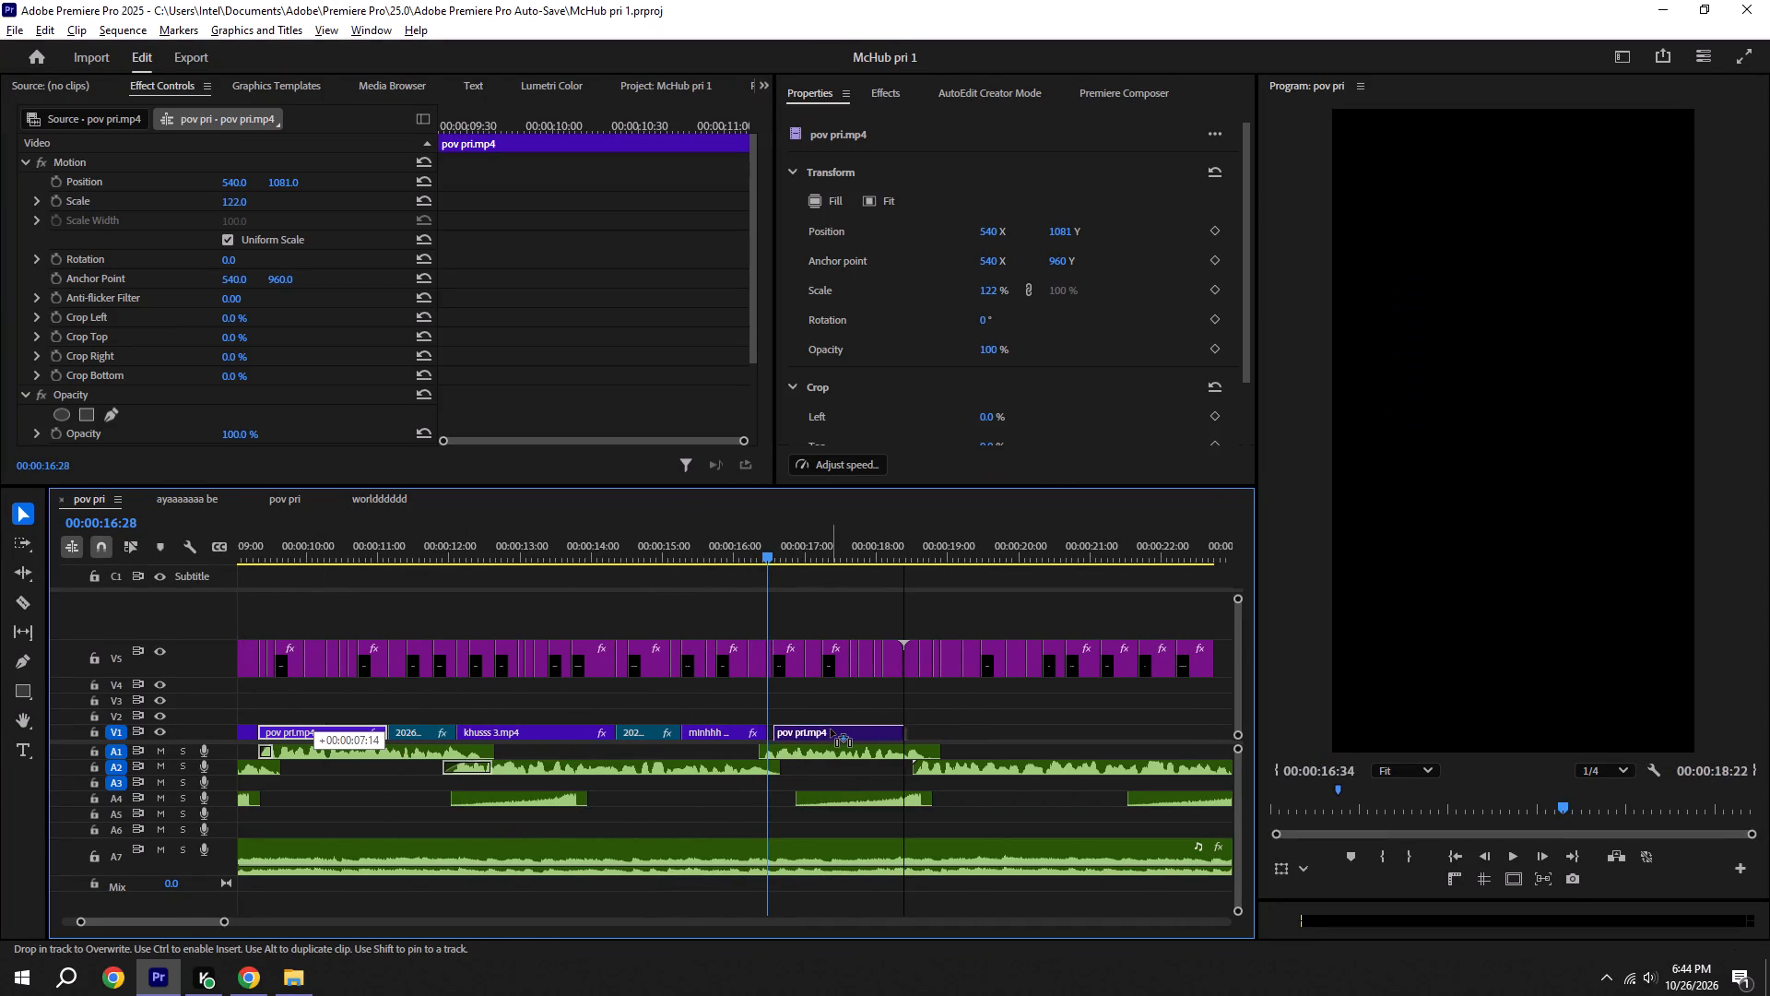
{"action": "left_click_drag", "start_coordinate": [831, 729], "coordinate": [822, 729], "text": "alt"}
{"action": "left_click", "coordinate": [966, 734], "text": "alt"}
{"action": "key", "text": "space"}
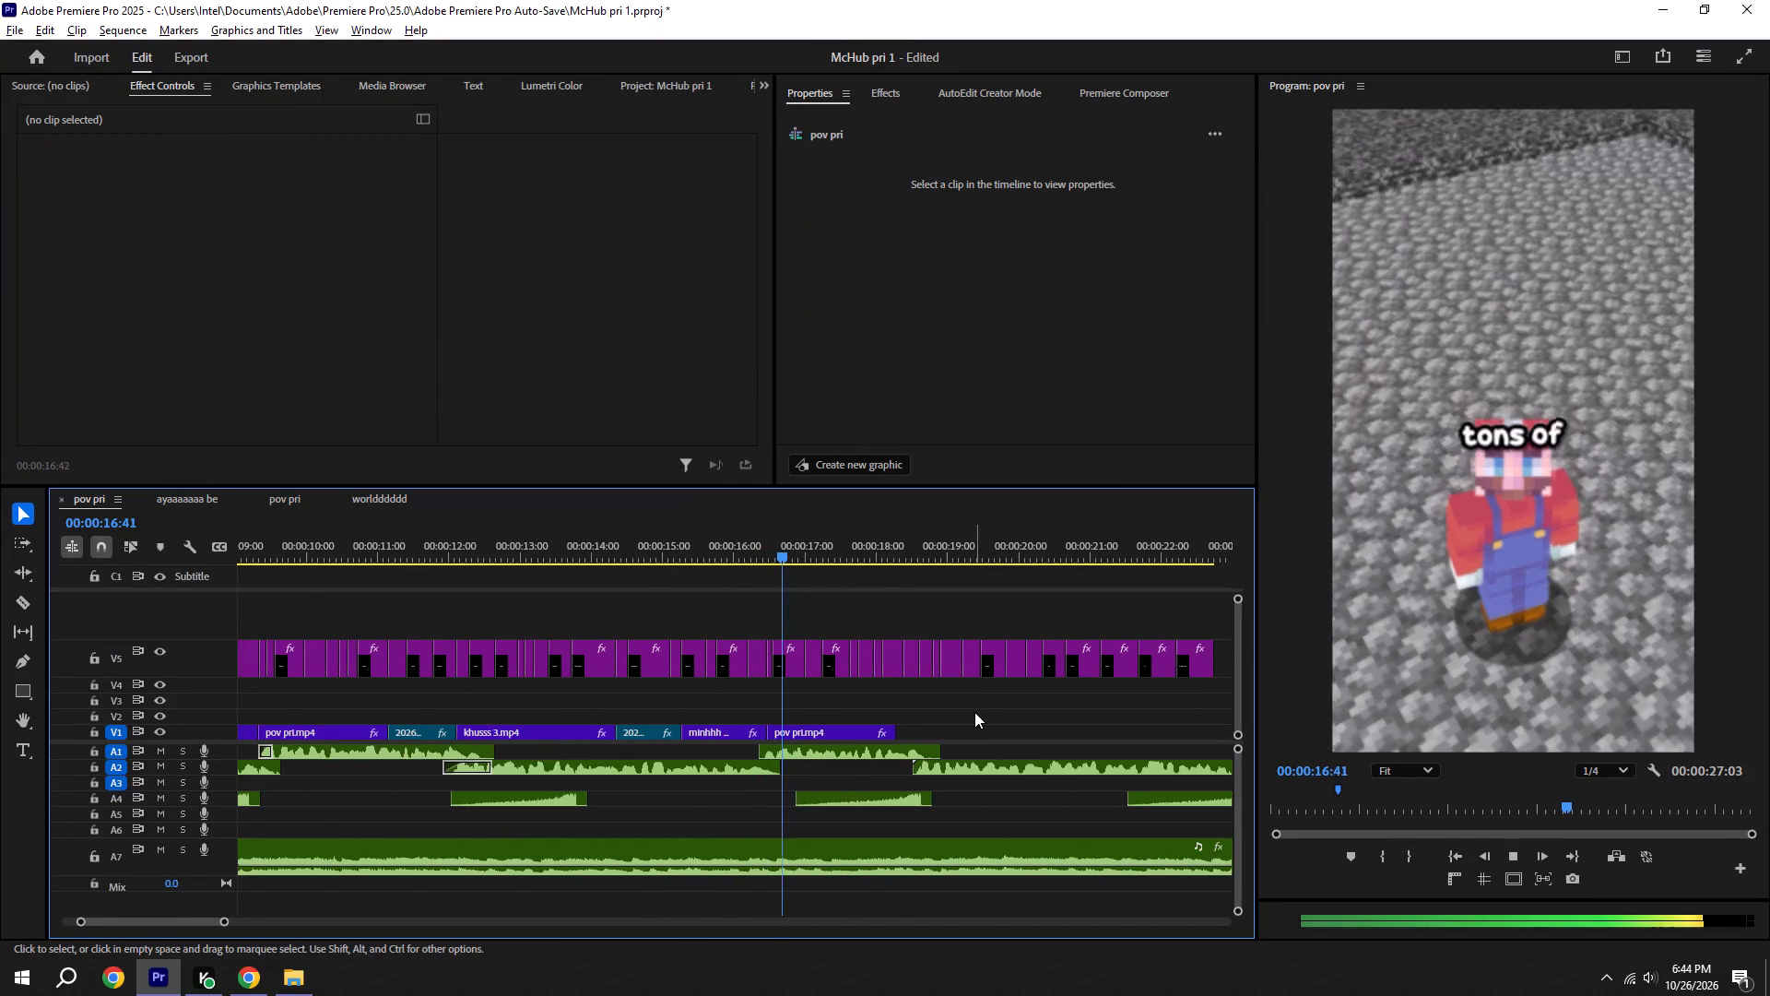
{"action": "key", "text": "space"}
Extend the end of the duplicated pov pri.mp4 clip to about 00:00:18:36, where the "So if" caption begins, save, and play it.
{"action": "scroll", "coordinate": [1042, 684], "scroll_direction": "up", "scroll_amount": 7, "text": "alt"}
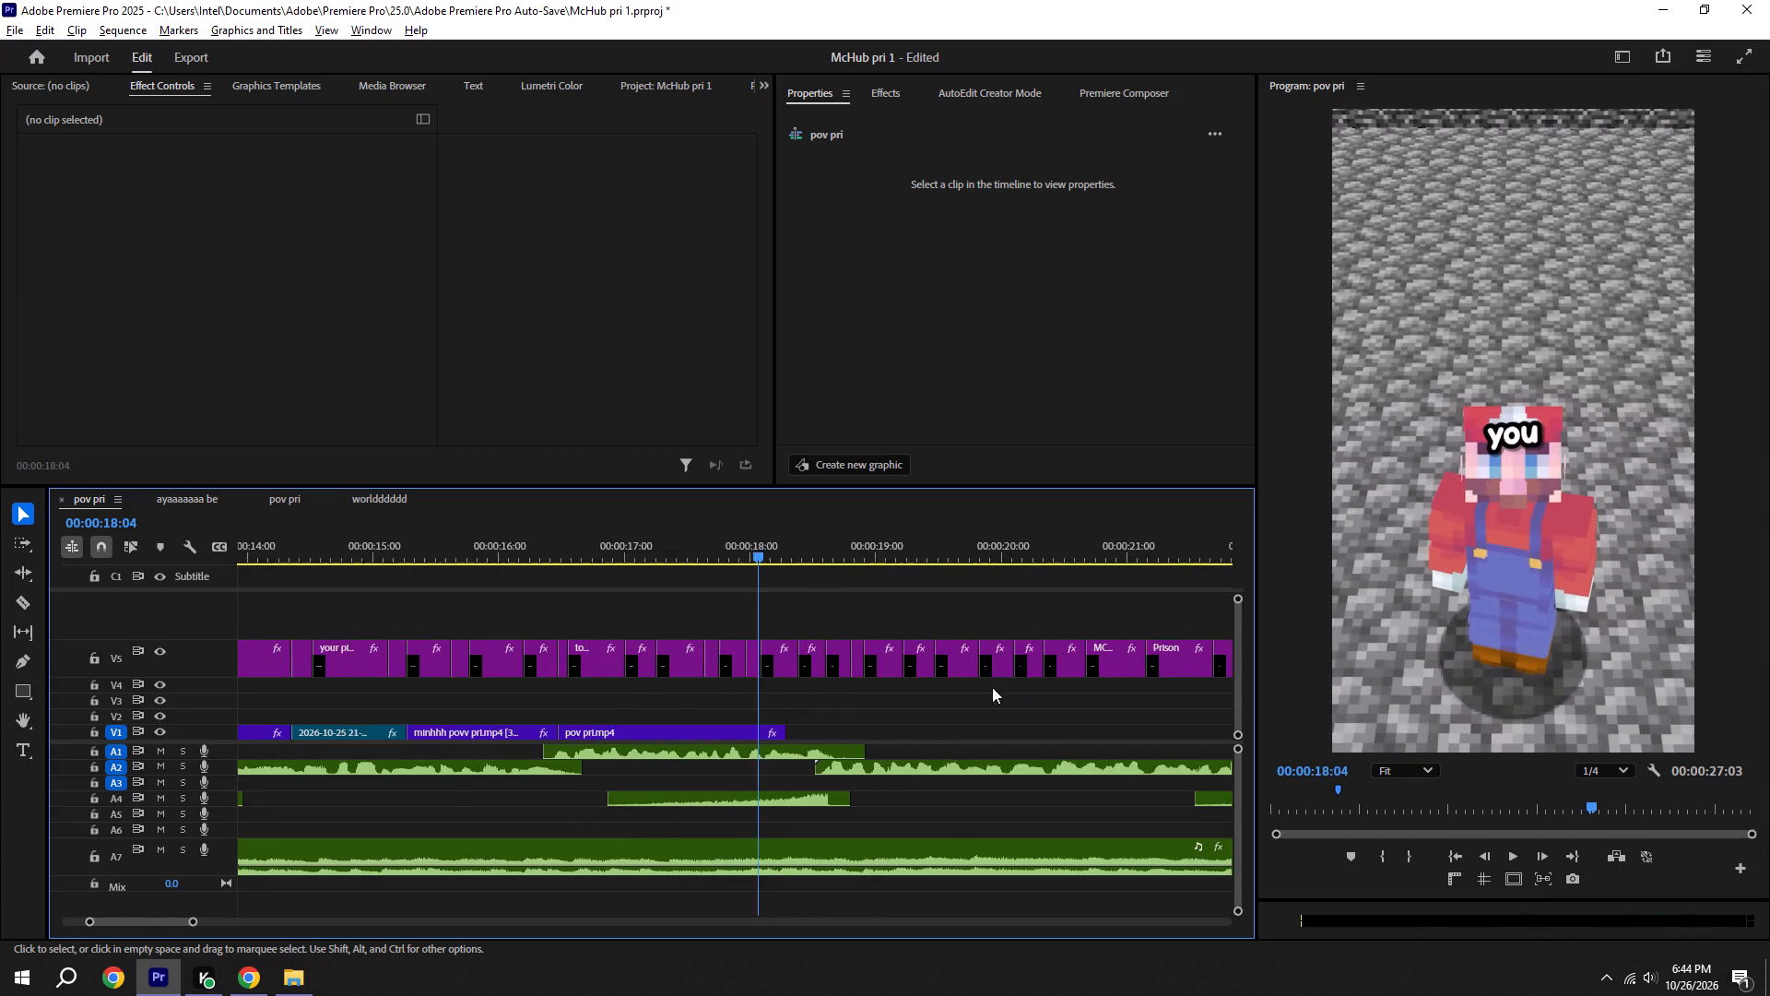
{"action": "scroll", "coordinate": [992, 687], "scroll_direction": "up", "scroll_amount": 4, "text": "alt"}
{"action": "key", "text": "ctrl+s"}
{"action": "scroll", "coordinate": [686, 676], "scroll_direction": "up", "scroll_amount": 4, "text": "alt"}
{"action": "key", "text": "ctrl+s"}
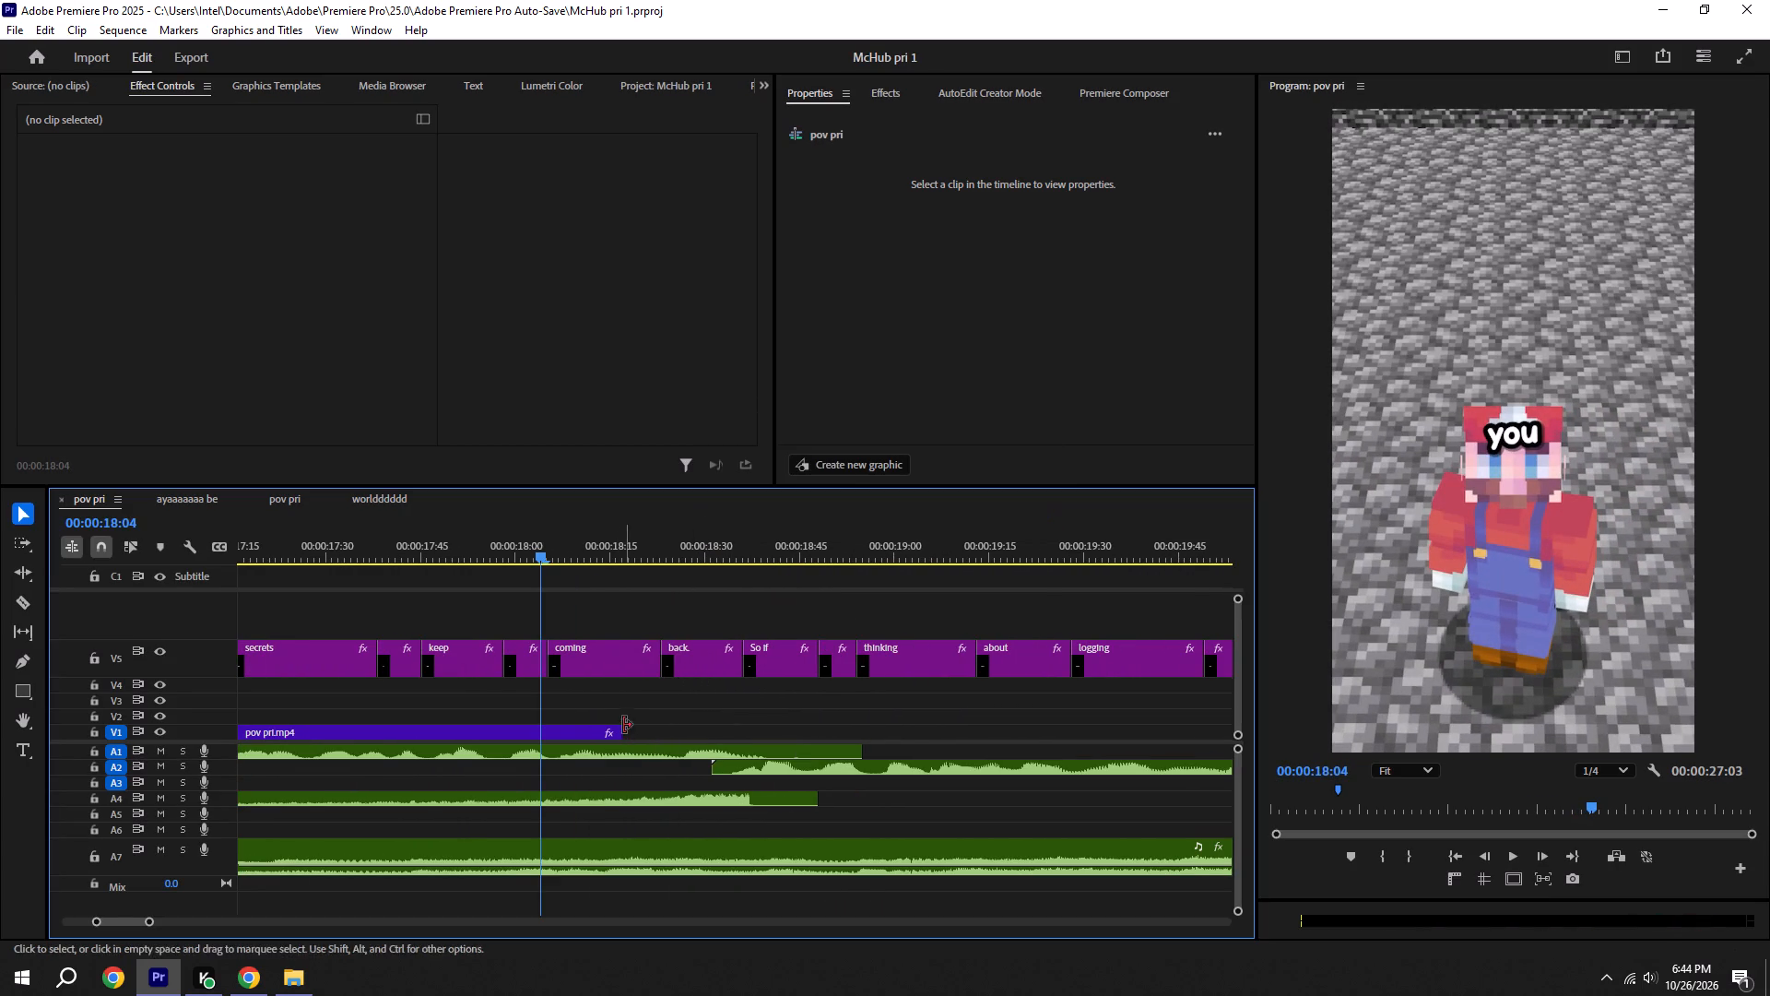
{"action": "left_click_drag", "start_coordinate": [621, 727], "coordinate": [749, 727]}
{"action": "key", "text": "ctrl+s"}
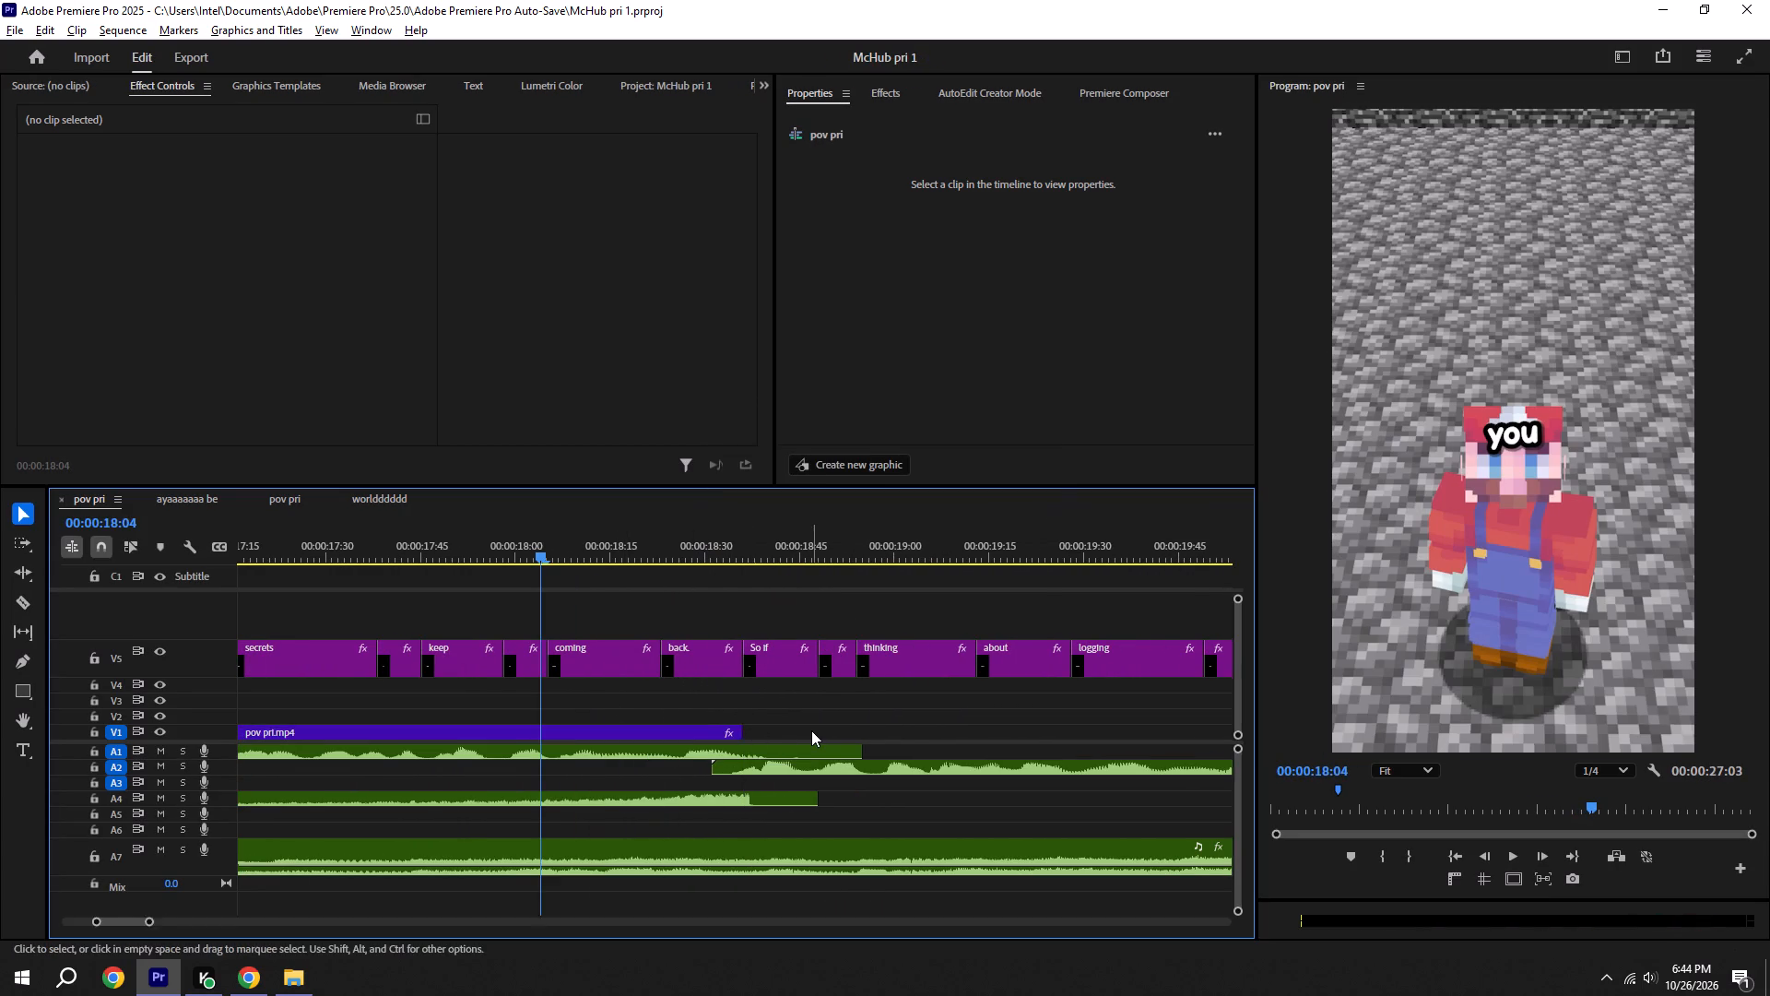
{"action": "scroll", "coordinate": [811, 730], "scroll_direction": "down", "scroll_amount": 12, "text": "alt"}
{"action": "key", "text": "ctrl+s"}
{"action": "scroll", "coordinate": [813, 730], "scroll_direction": "down", "scroll_amount": 5, "text": "alt"}
{"action": "key", "text": "space"}
{"action": "key", "text": "space"}
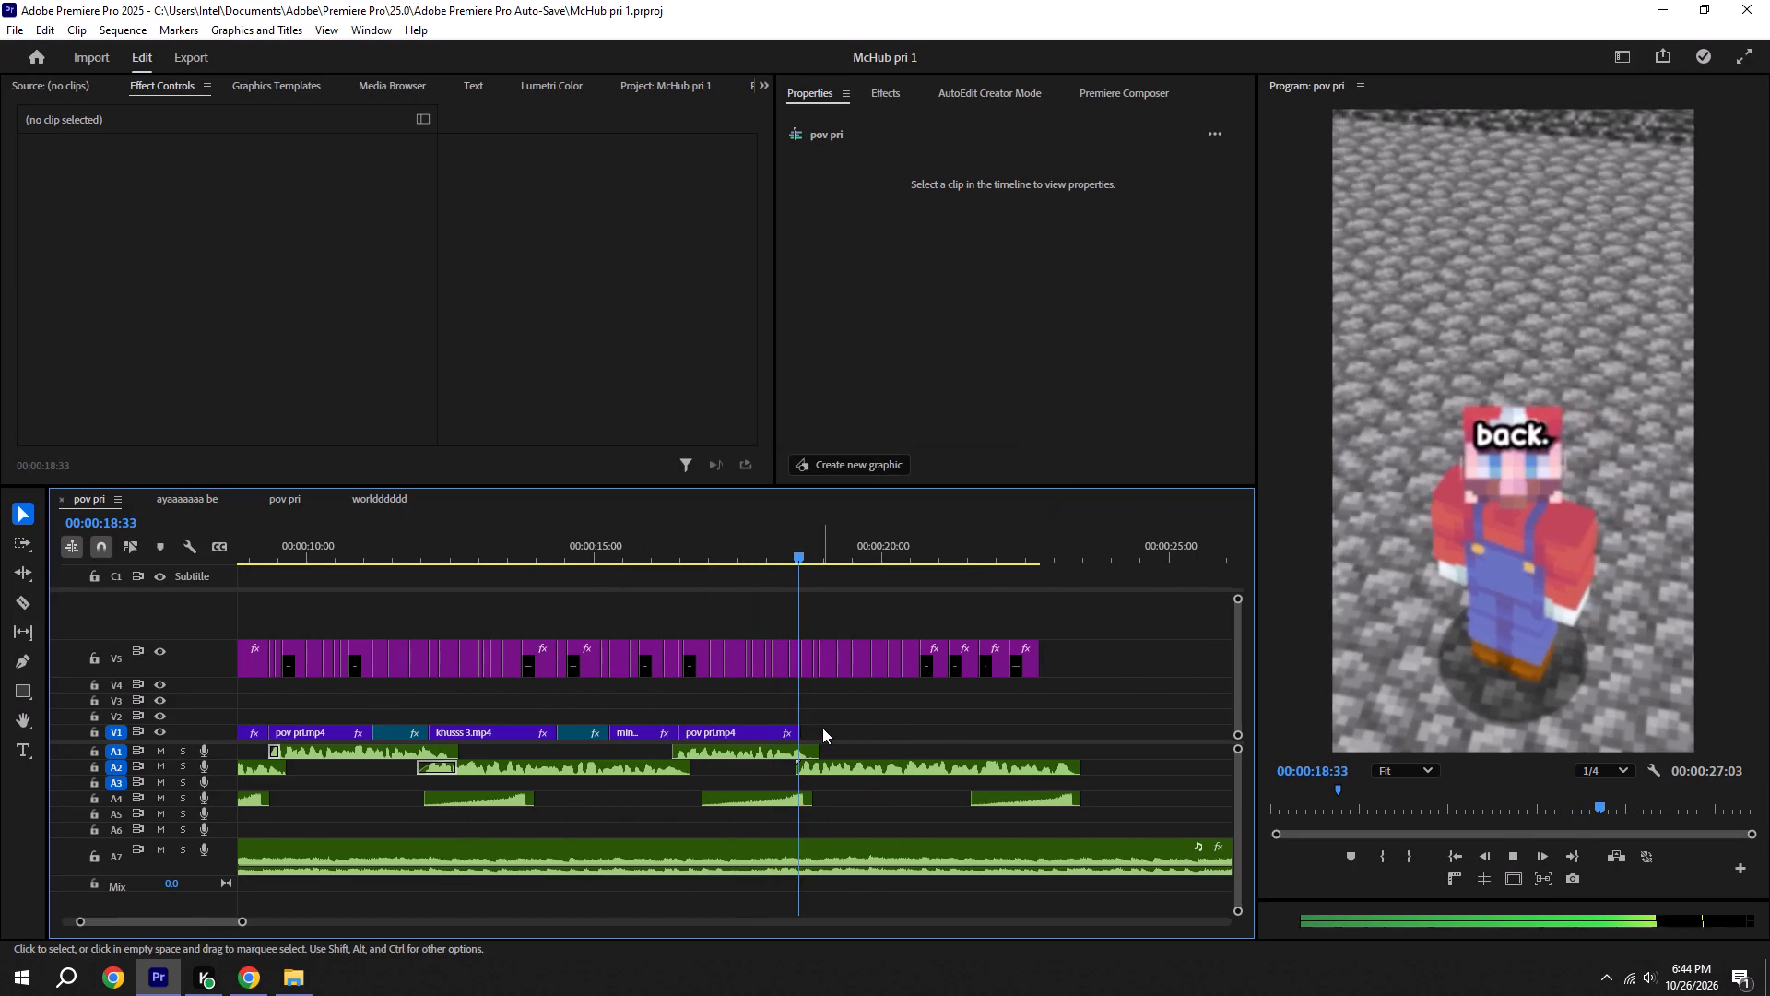
Duplicate the ghoda lodaaa.mp4 clip from early on V1 to 00:00:18:36, under the "So if" caption, and play it.
{"action": "left_click_drag", "start_coordinate": [809, 547], "coordinate": [800, 545], "text": "shift"}
{"action": "scroll", "coordinate": [423, 736], "scroll_direction": "down", "scroll_amount": 2, "text": "alt"}
{"action": "scroll", "coordinate": [423, 736], "scroll_direction": "up", "scroll_amount": 3}
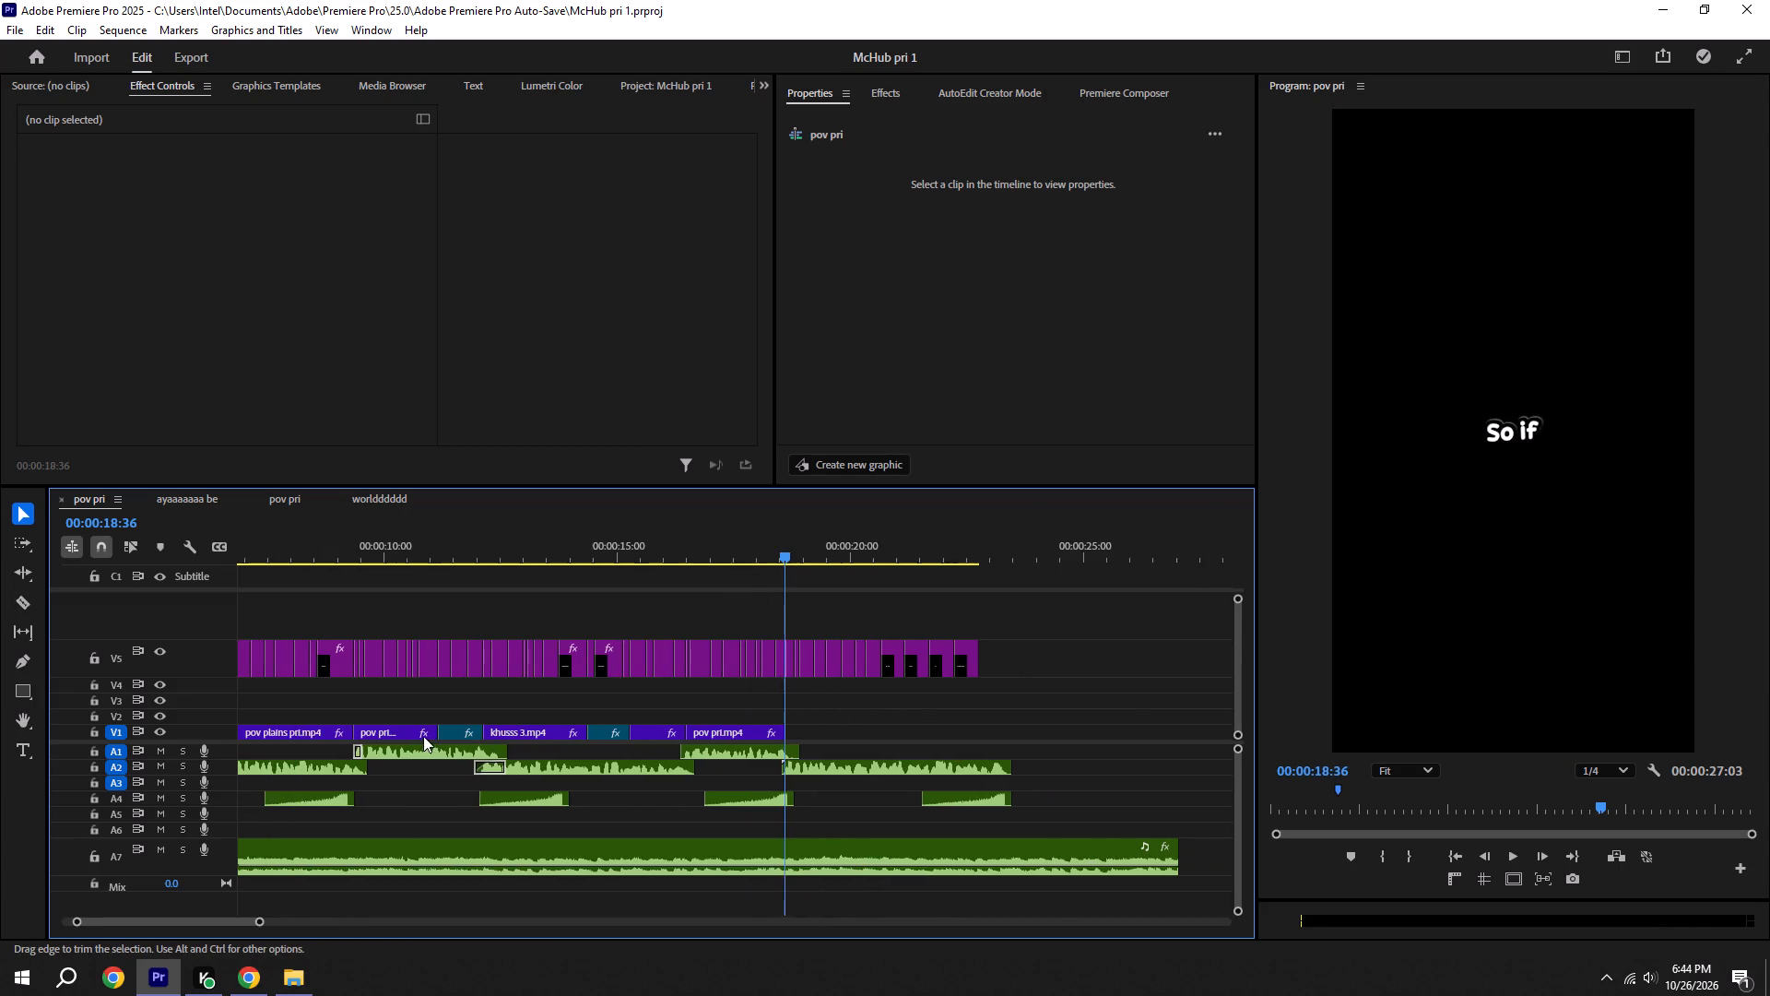
{"action": "scroll", "coordinate": [396, 734], "scroll_direction": "up", "scroll_amount": 9}
{"action": "scroll", "coordinate": [394, 733], "scroll_direction": "down", "scroll_amount": 6, "text": "alt"}
{"action": "left_click_drag", "start_coordinate": [299, 731], "coordinate": [316, 736]}
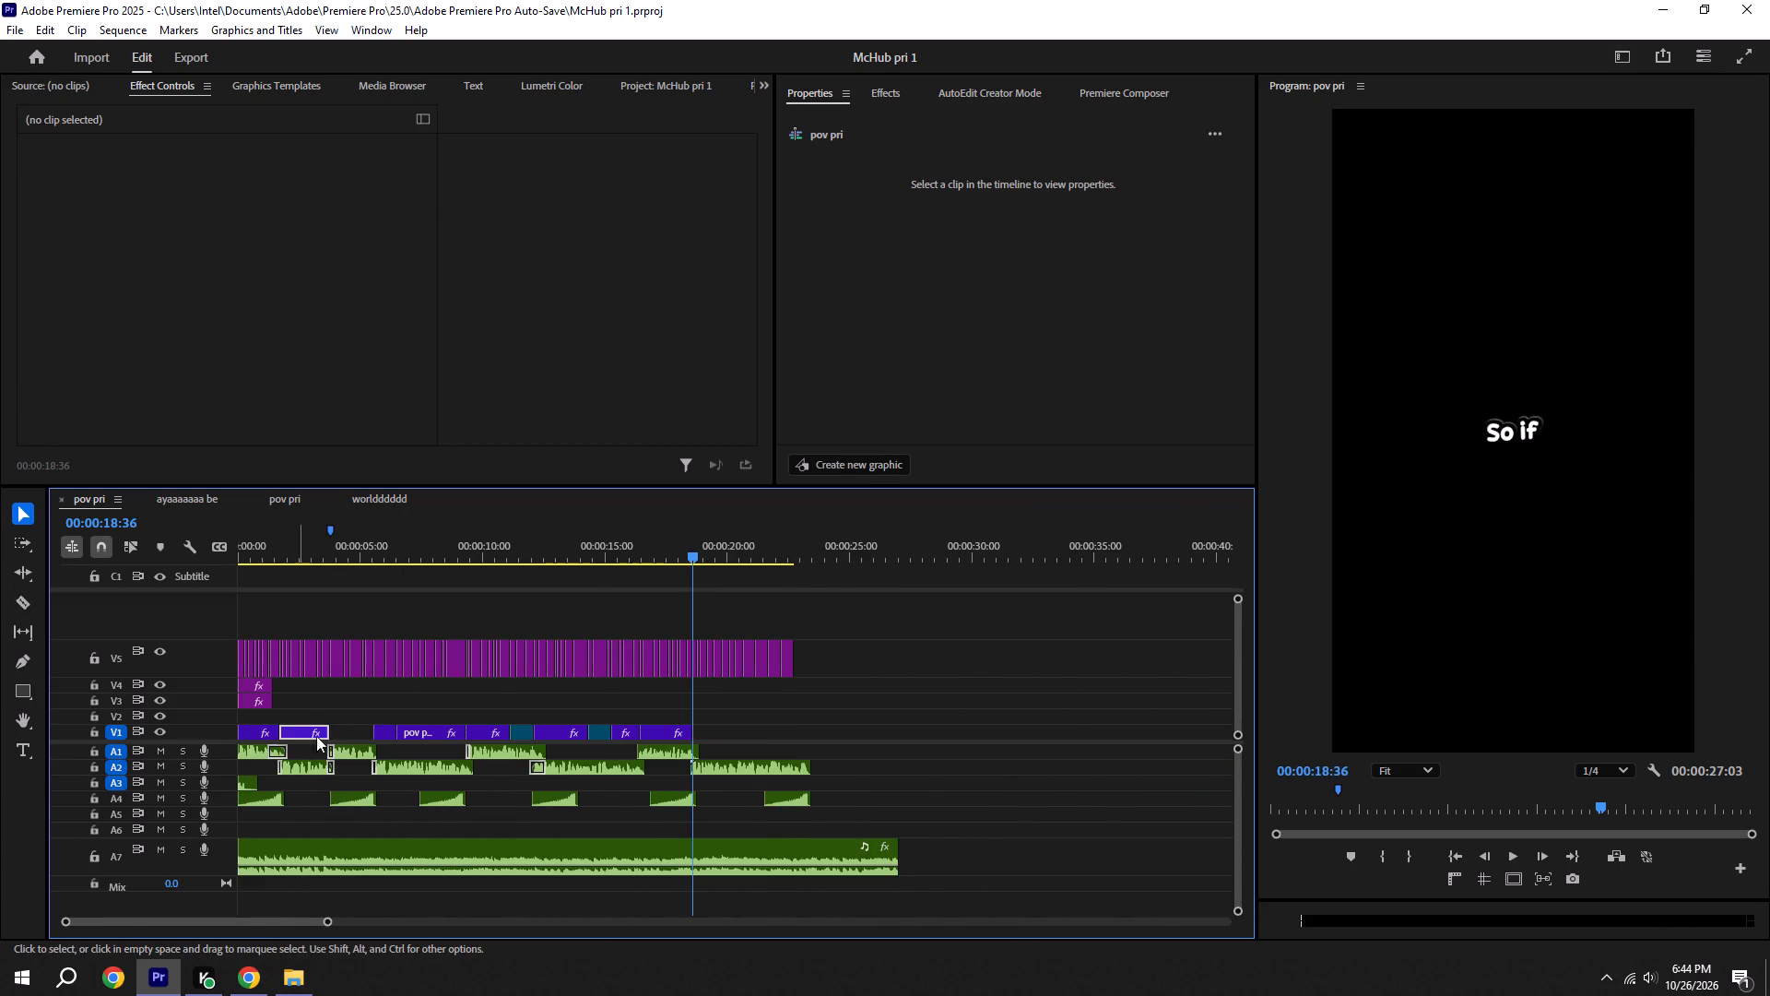
{"action": "left_click_drag", "start_coordinate": [316, 736], "coordinate": [710, 734]}
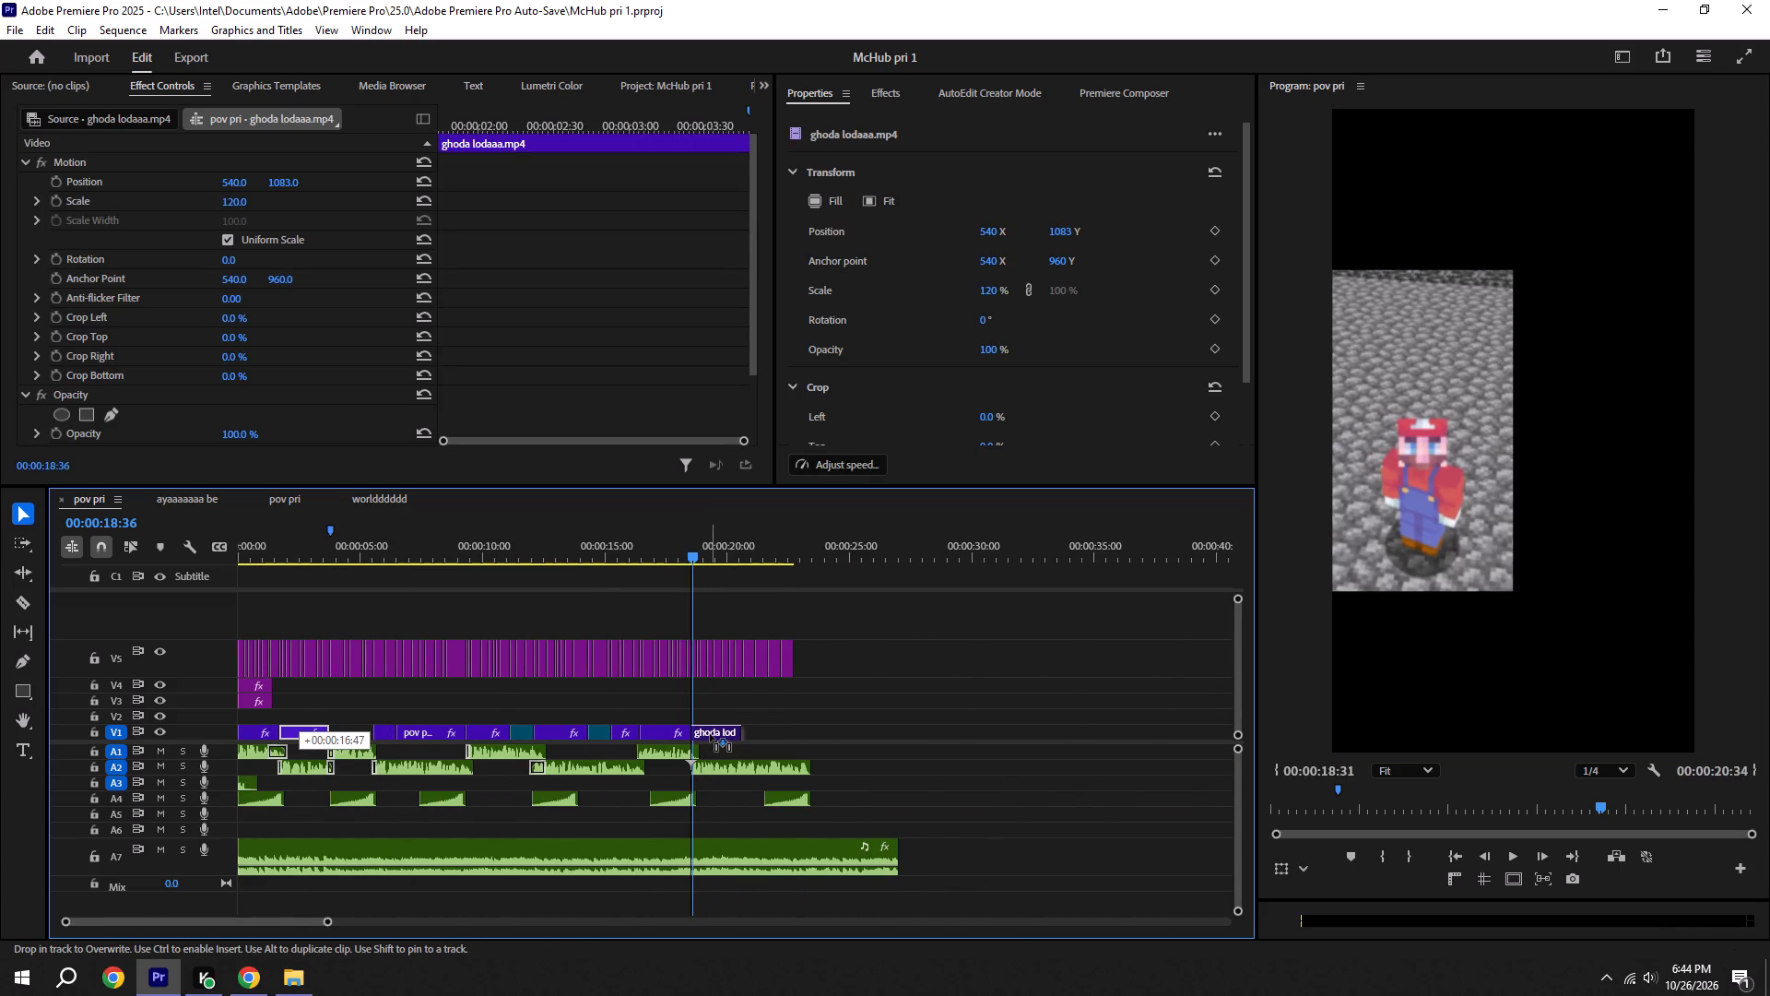
{"action": "left_click_drag", "start_coordinate": [710, 734], "coordinate": [713, 734]}
{"action": "scroll", "coordinate": [749, 741], "scroll_direction": "up", "scroll_amount": 5, "text": "alt"}
{"action": "key", "text": "space"}
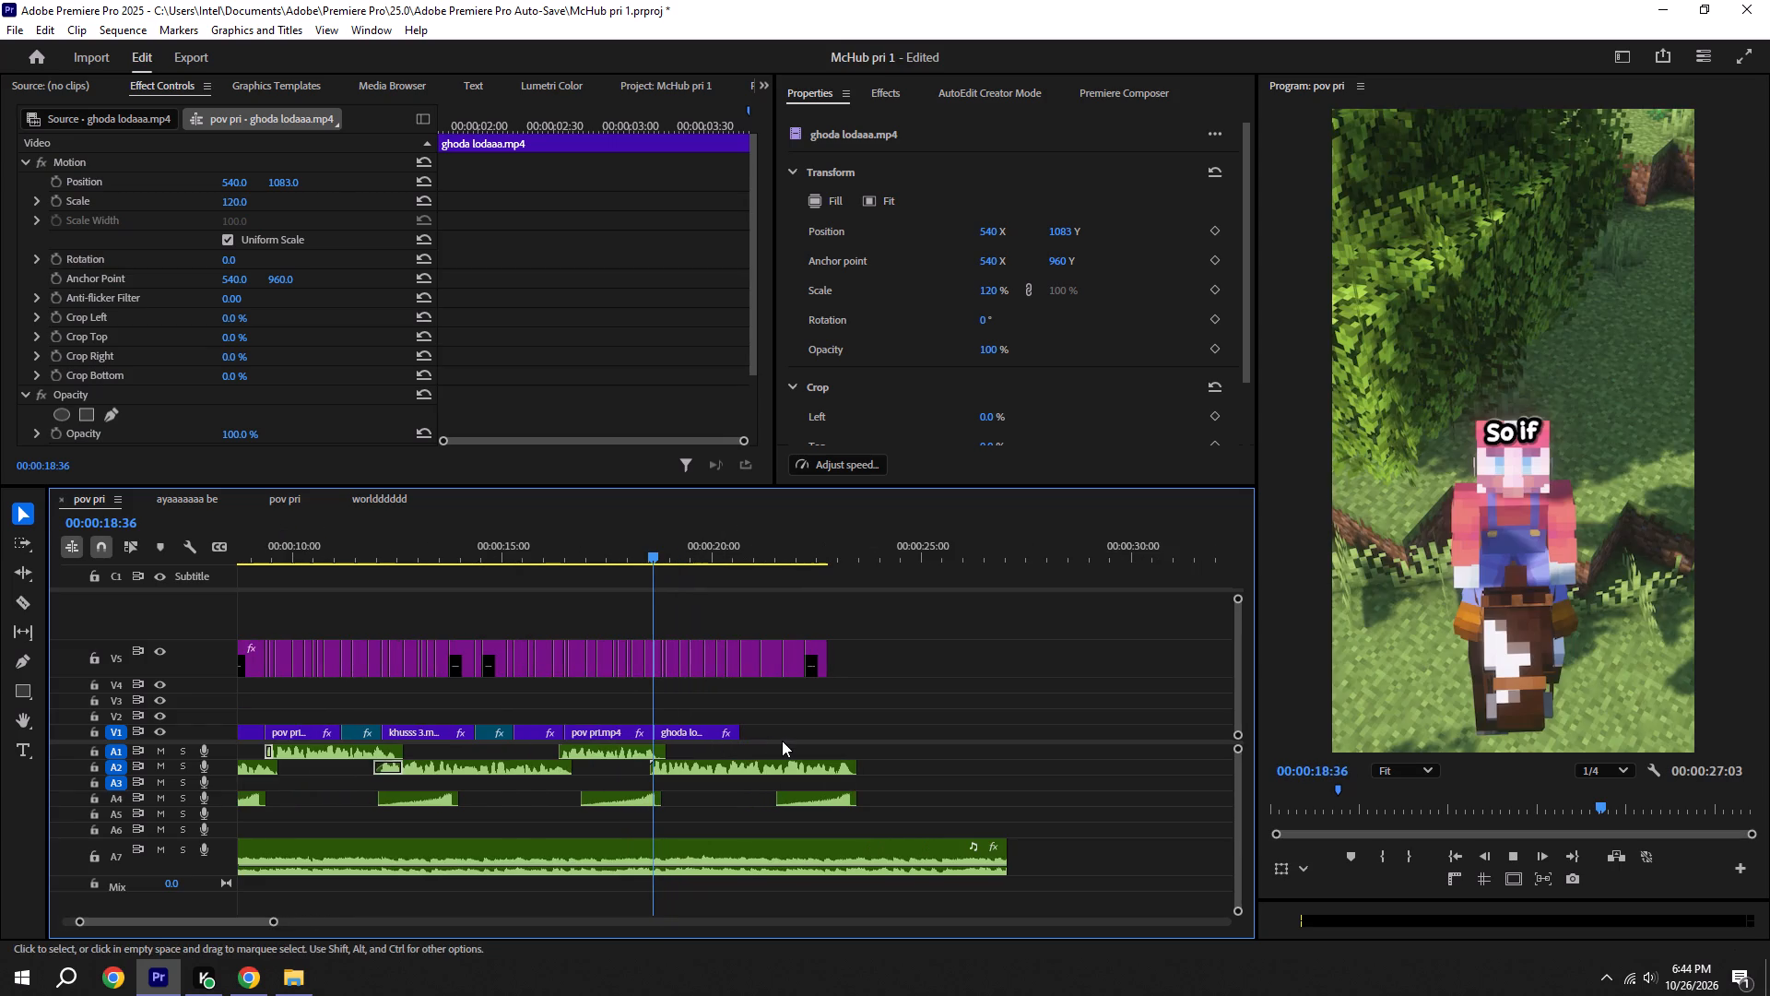
{"action": "key", "text": "space"}
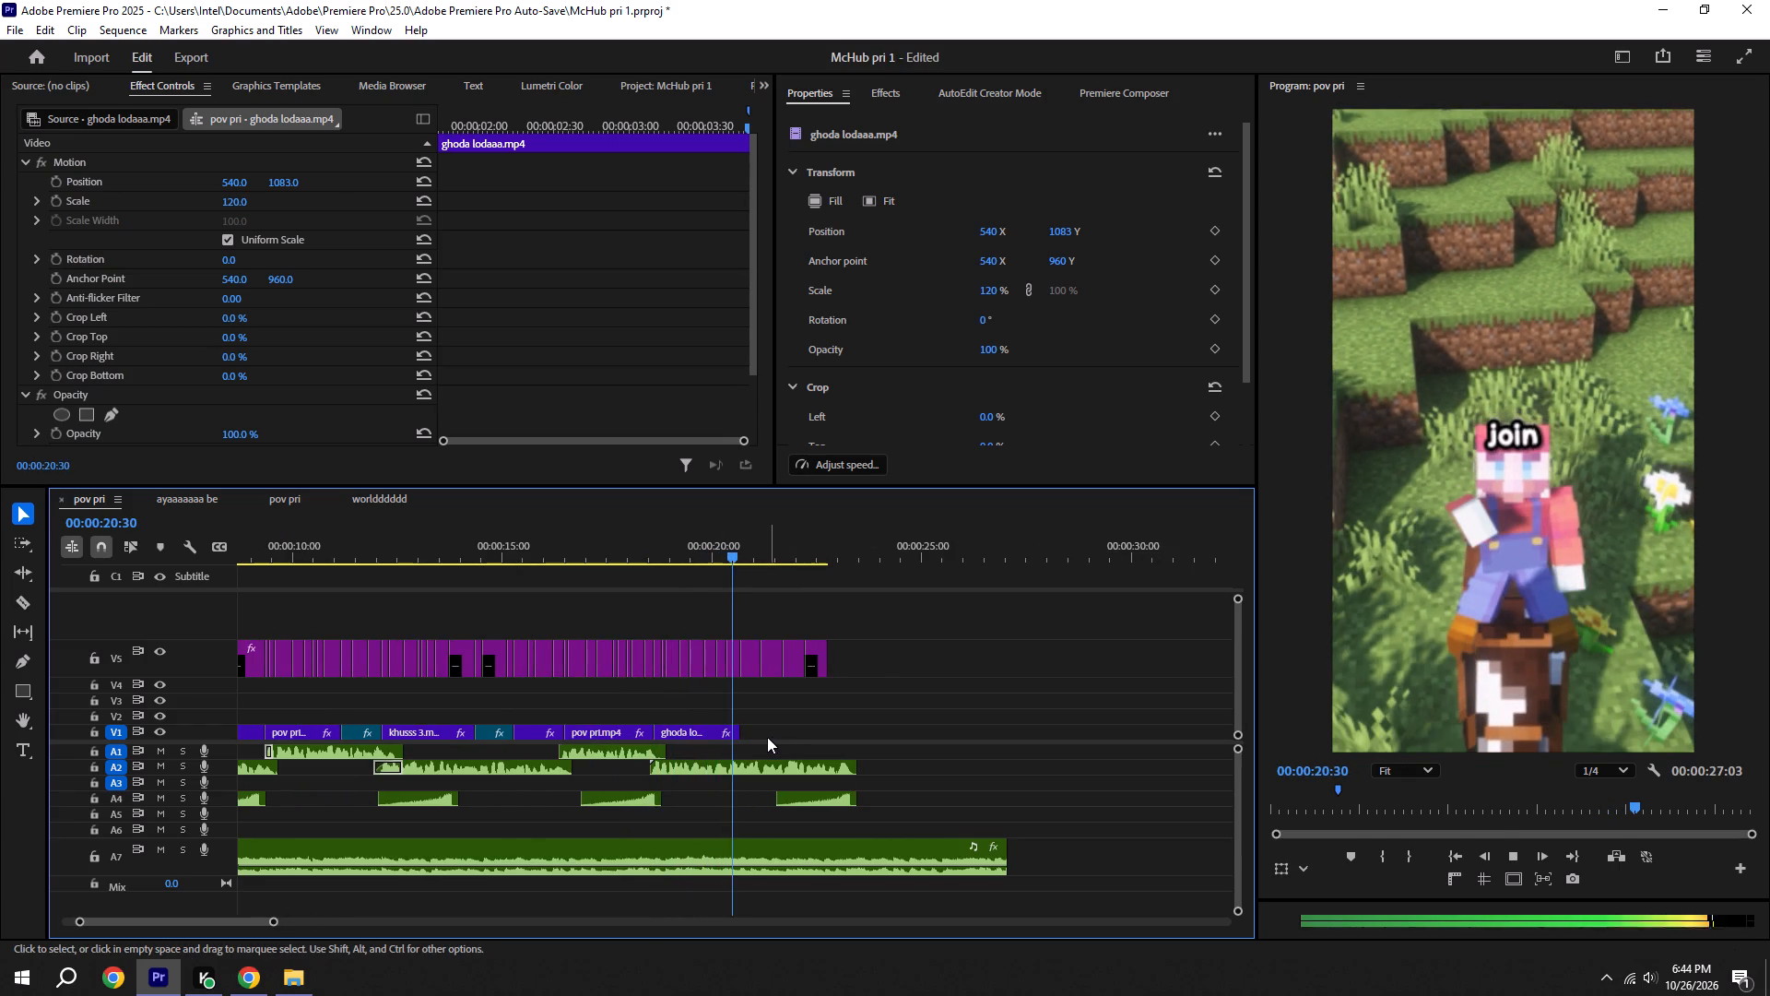
Trim the end of the duplicated ghoda lodaaa.mp4 clip to 00:00:20:20, where the "join" caption begins, and save.
{"action": "scroll", "coordinate": [729, 705], "scroll_direction": "up", "scroll_amount": 17, "text": "alt"}
{"action": "left_click", "coordinate": [694, 560], "text": "shift"}
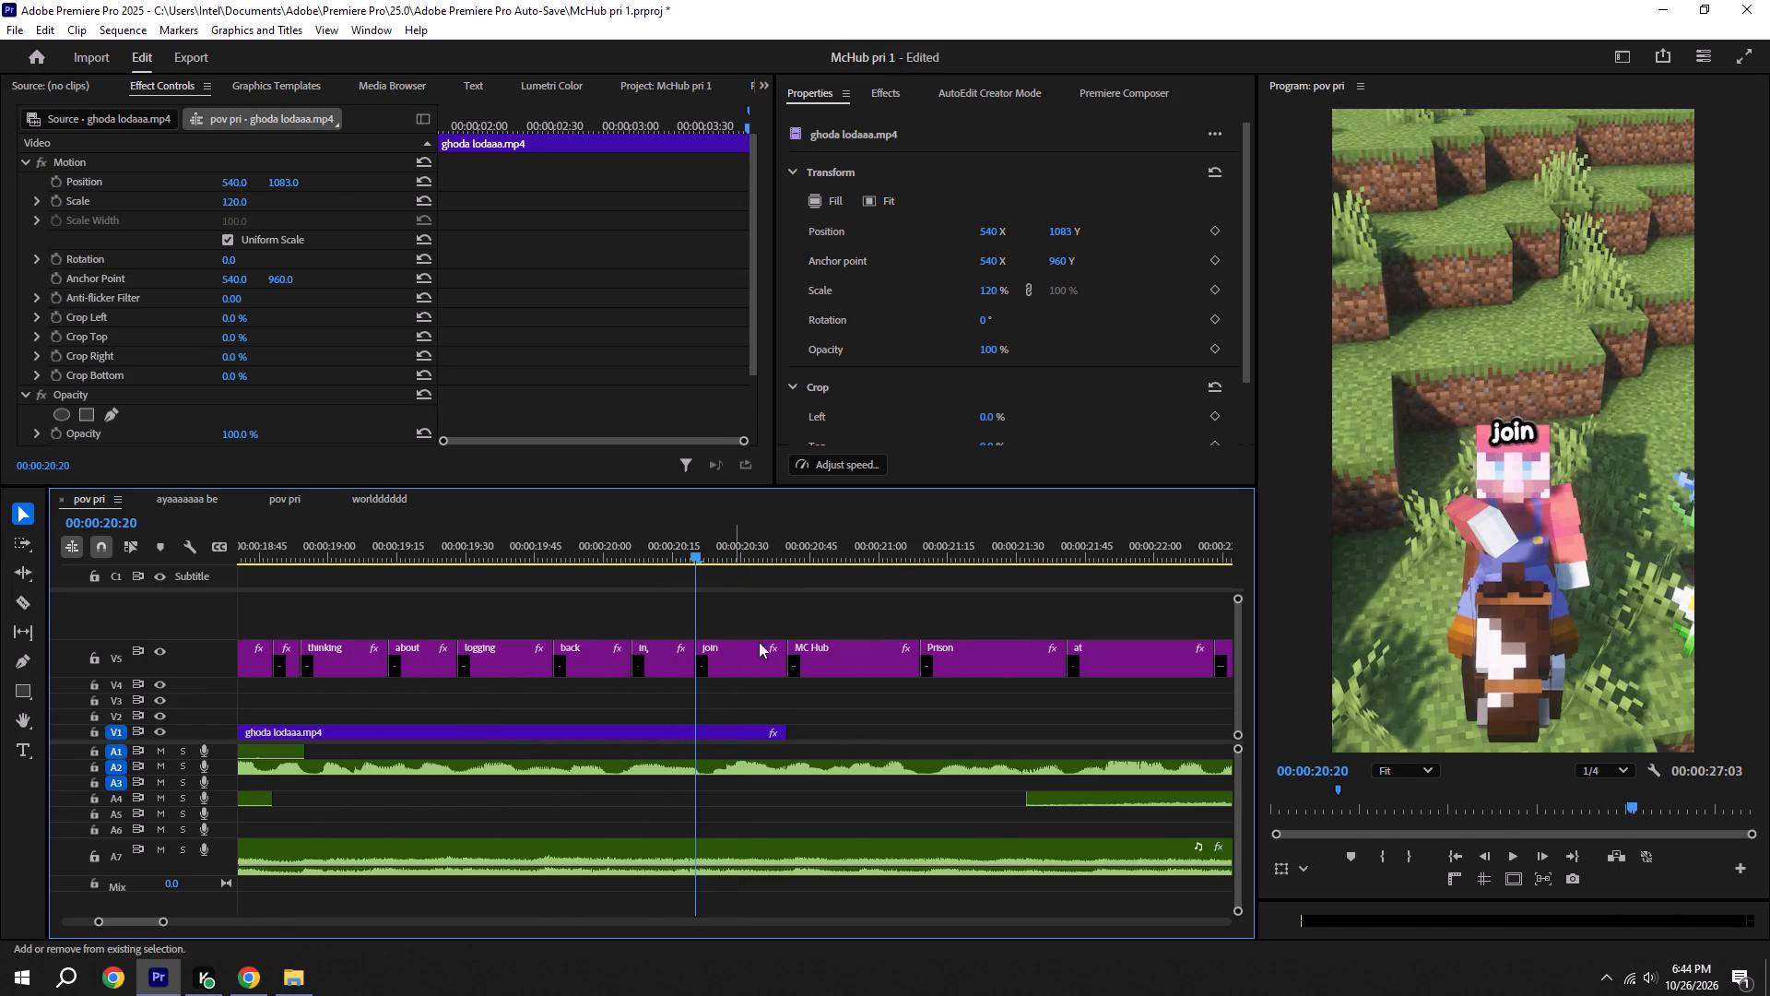
{"action": "left_click_drag", "start_coordinate": [782, 728], "coordinate": [693, 725]}
{"action": "left_click", "coordinate": [732, 729]}
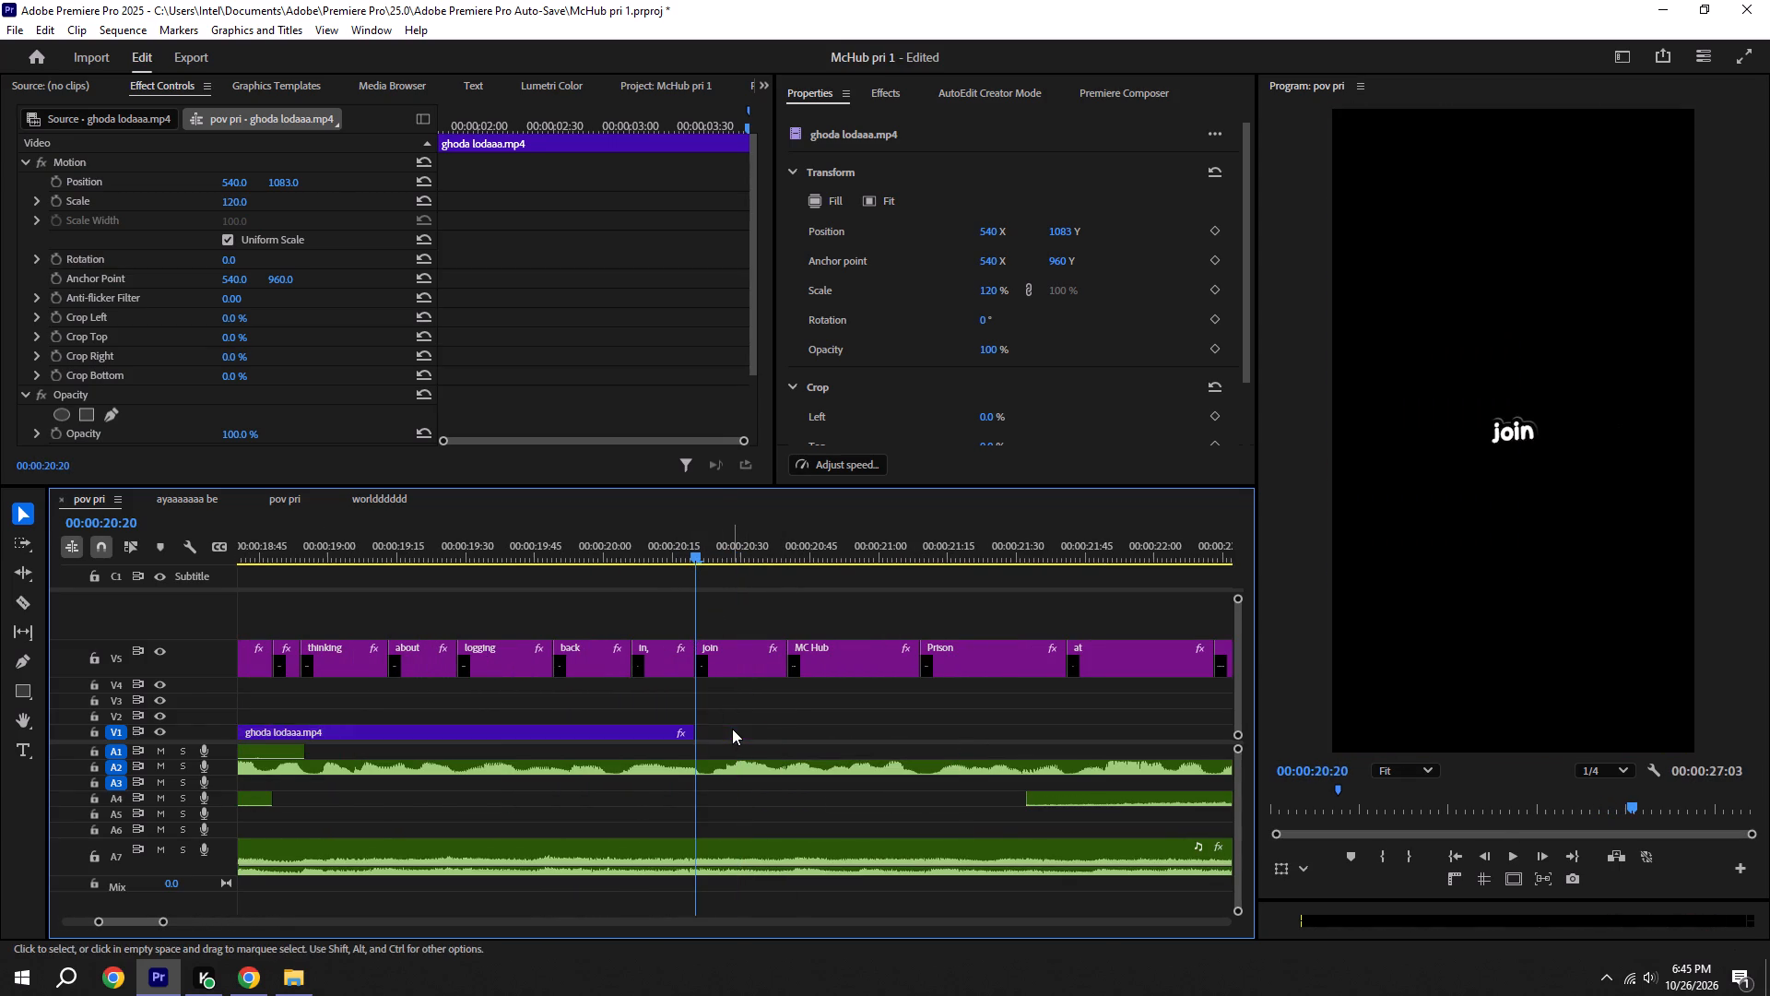
{"action": "key", "text": "ctrl+s"}
{"action": "scroll", "coordinate": [726, 728], "scroll_direction": "down", "scroll_amount": 12, "text": "alt"}
{"action": "key", "text": "ctrl+s"}
{"action": "scroll", "coordinate": [726, 728], "scroll_direction": "down", "scroll_amount": 5, "text": "alt"}
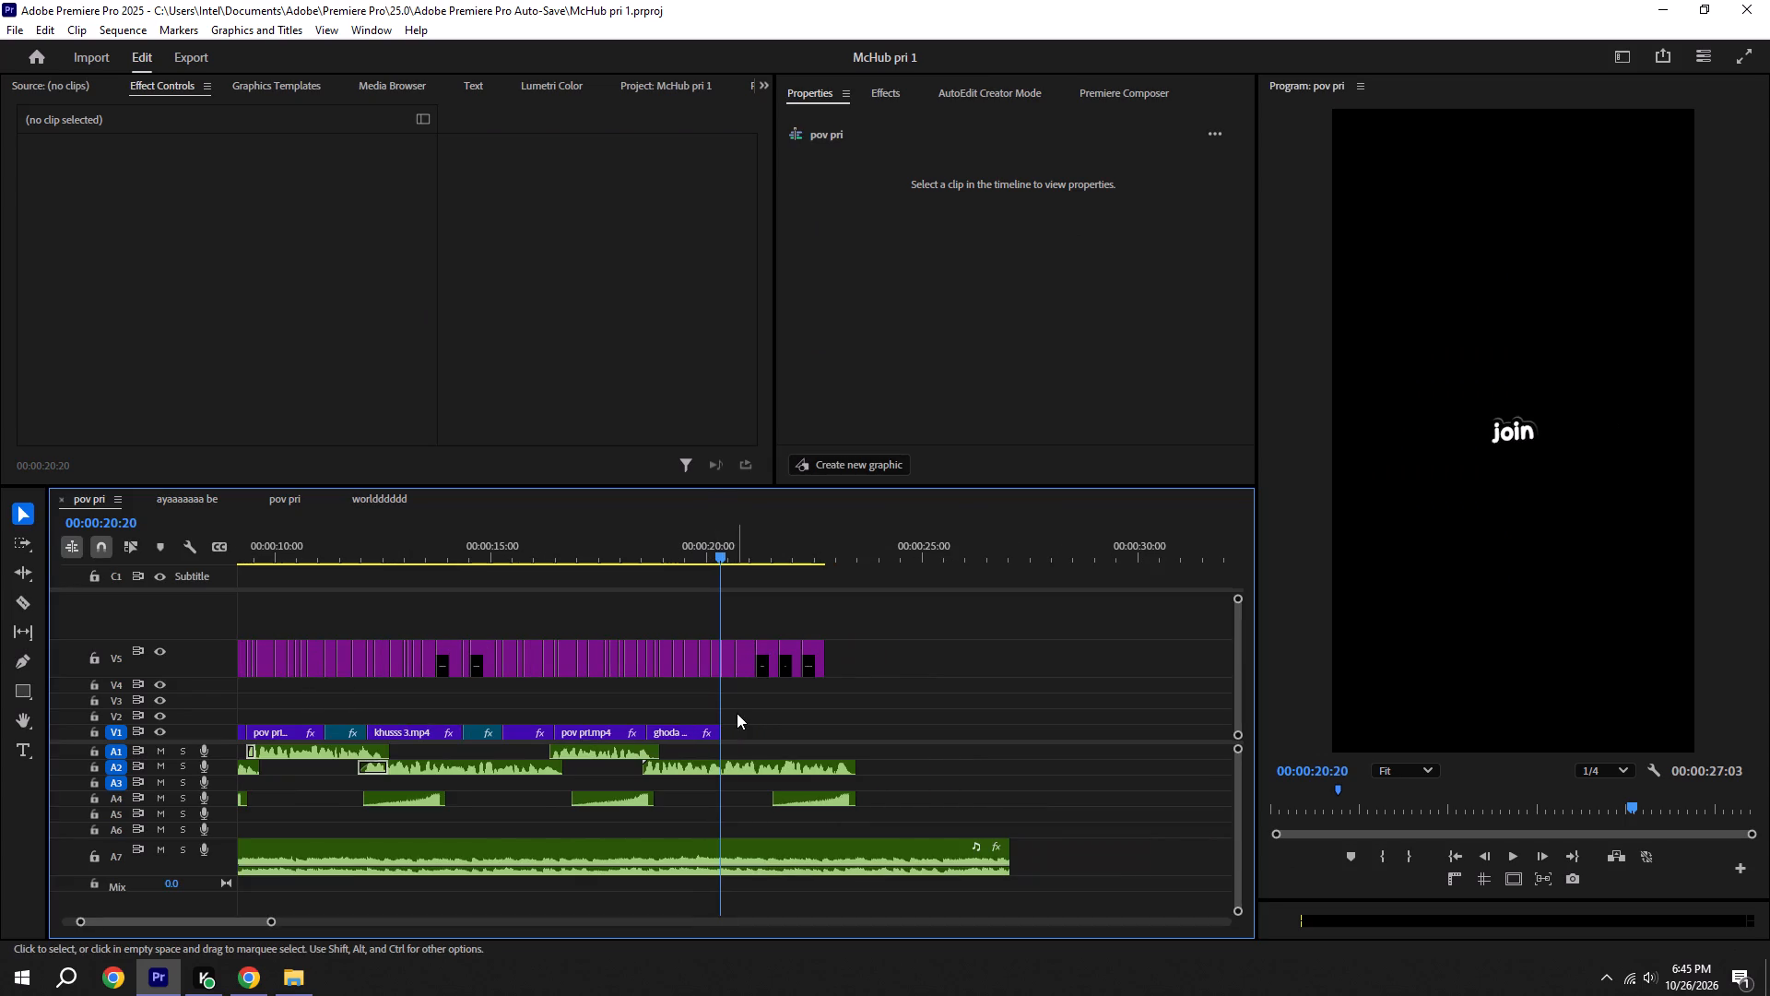
{"action": "key", "text": "ctrl+s"}
{"action": "scroll", "coordinate": [431, 754], "scroll_direction": "down", "scroll_amount": 3, "text": "alt"}
{"action": "key", "text": "ctrl+s"}
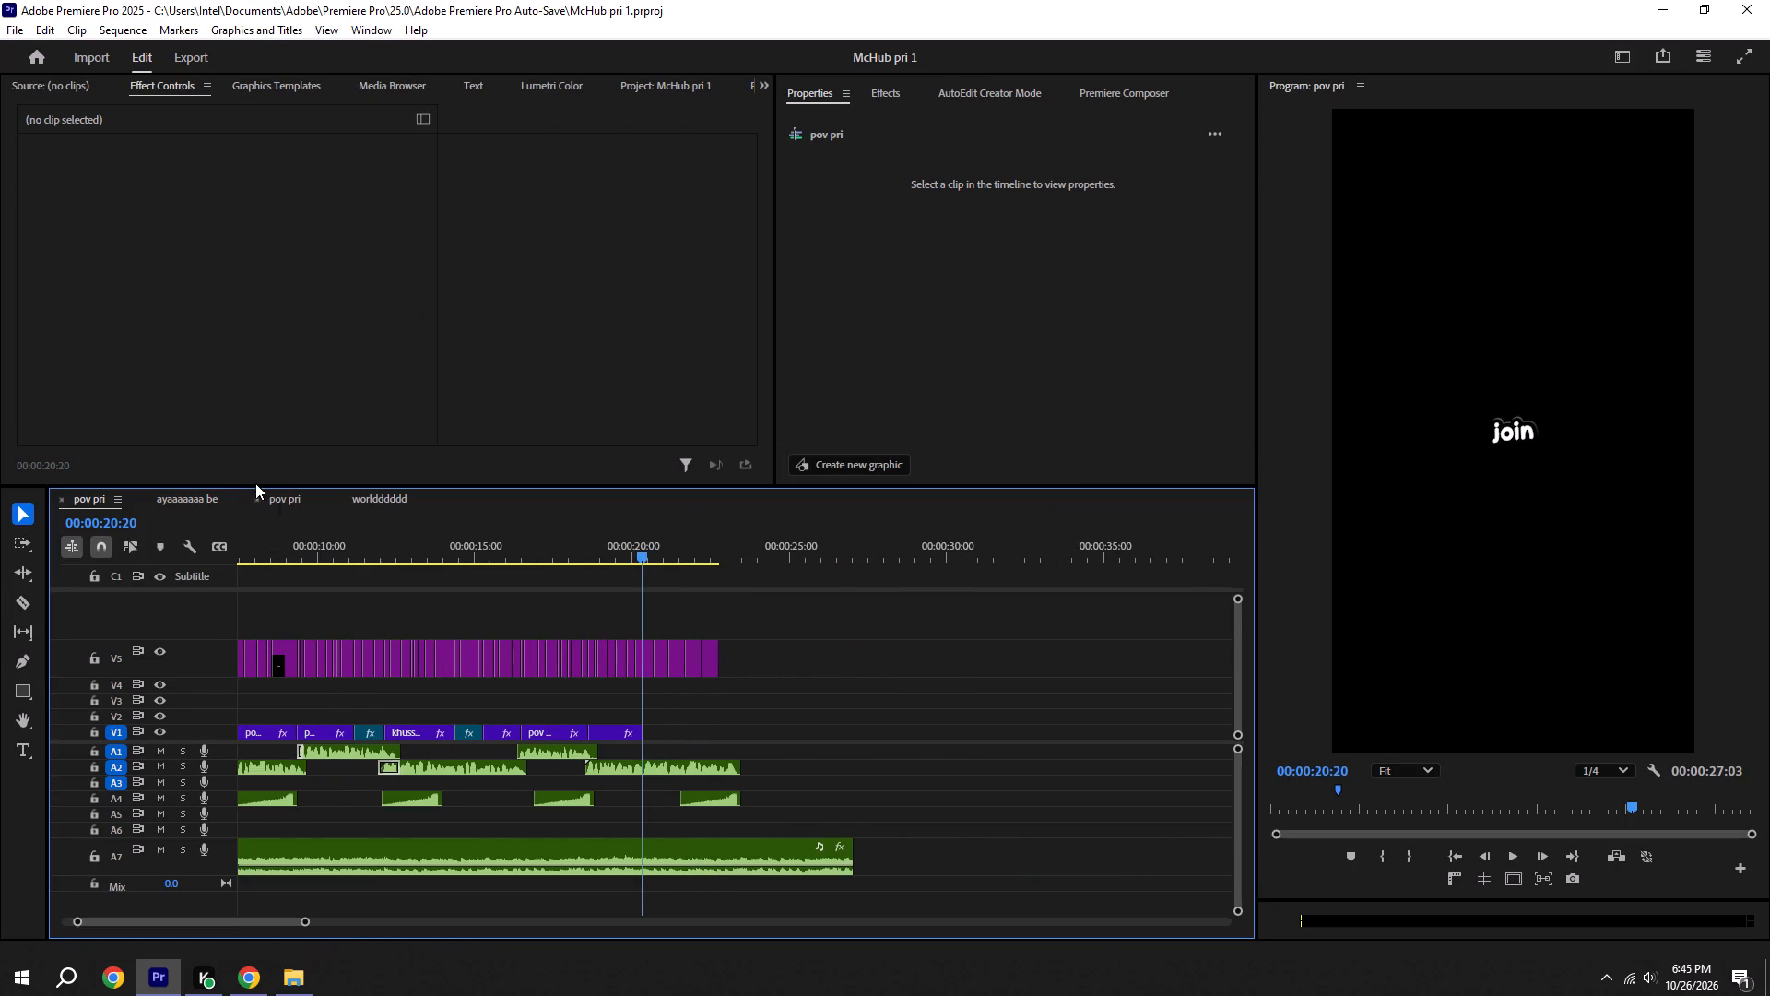
Copy the first khusss 3.mp4 clip from V1 of the worldddddd sequence and paste it onto V1 of pov pri at 00:00:20:20.
{"action": "left_click", "coordinate": [376, 490]}
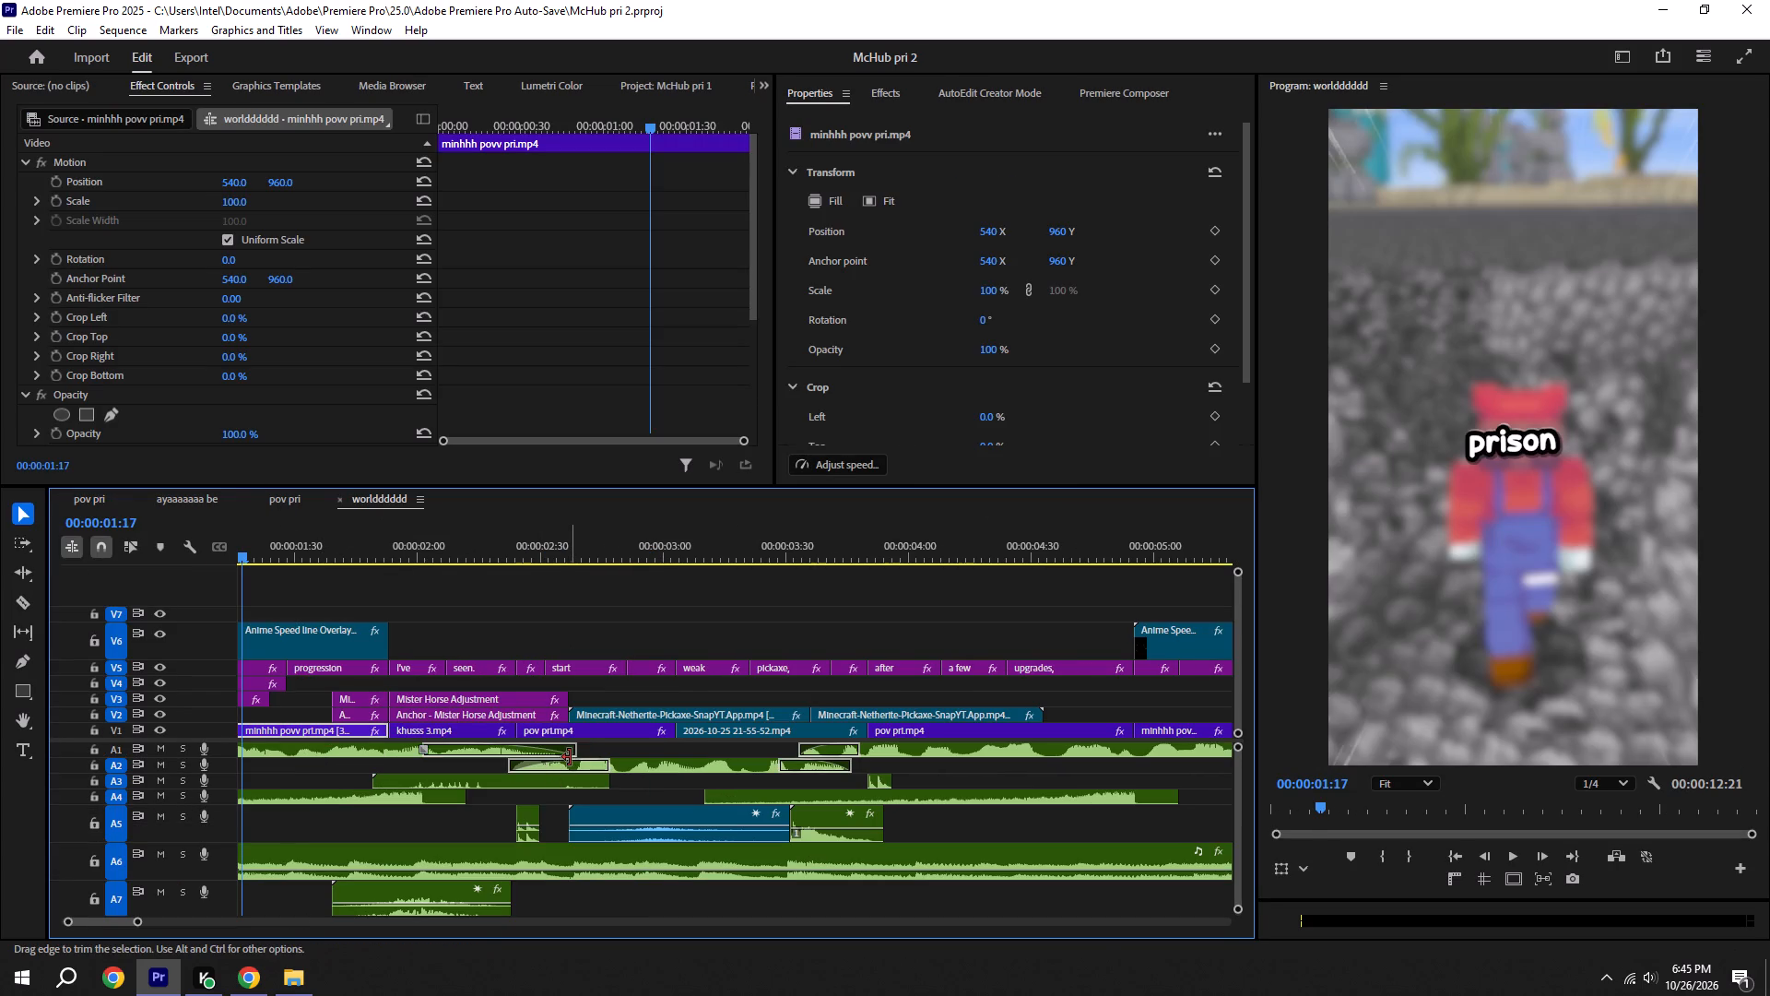
{"action": "left_click", "coordinate": [422, 734]}
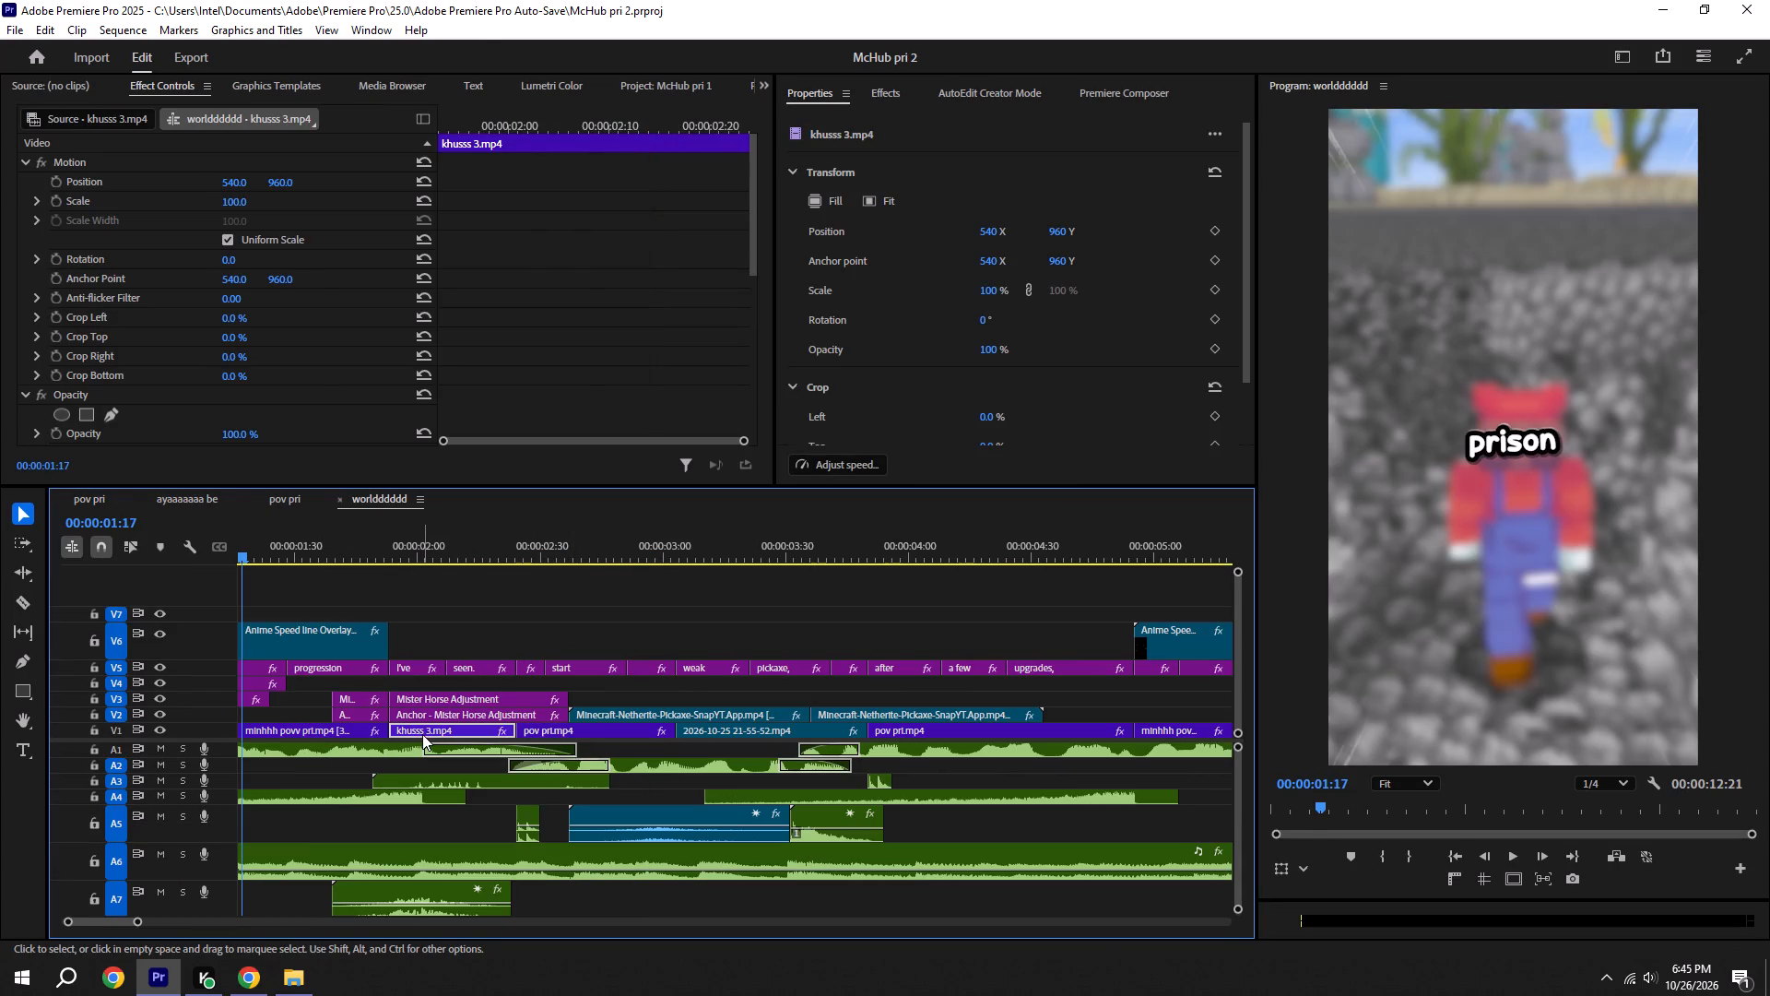
{"action": "right_click", "coordinate": [422, 734]}
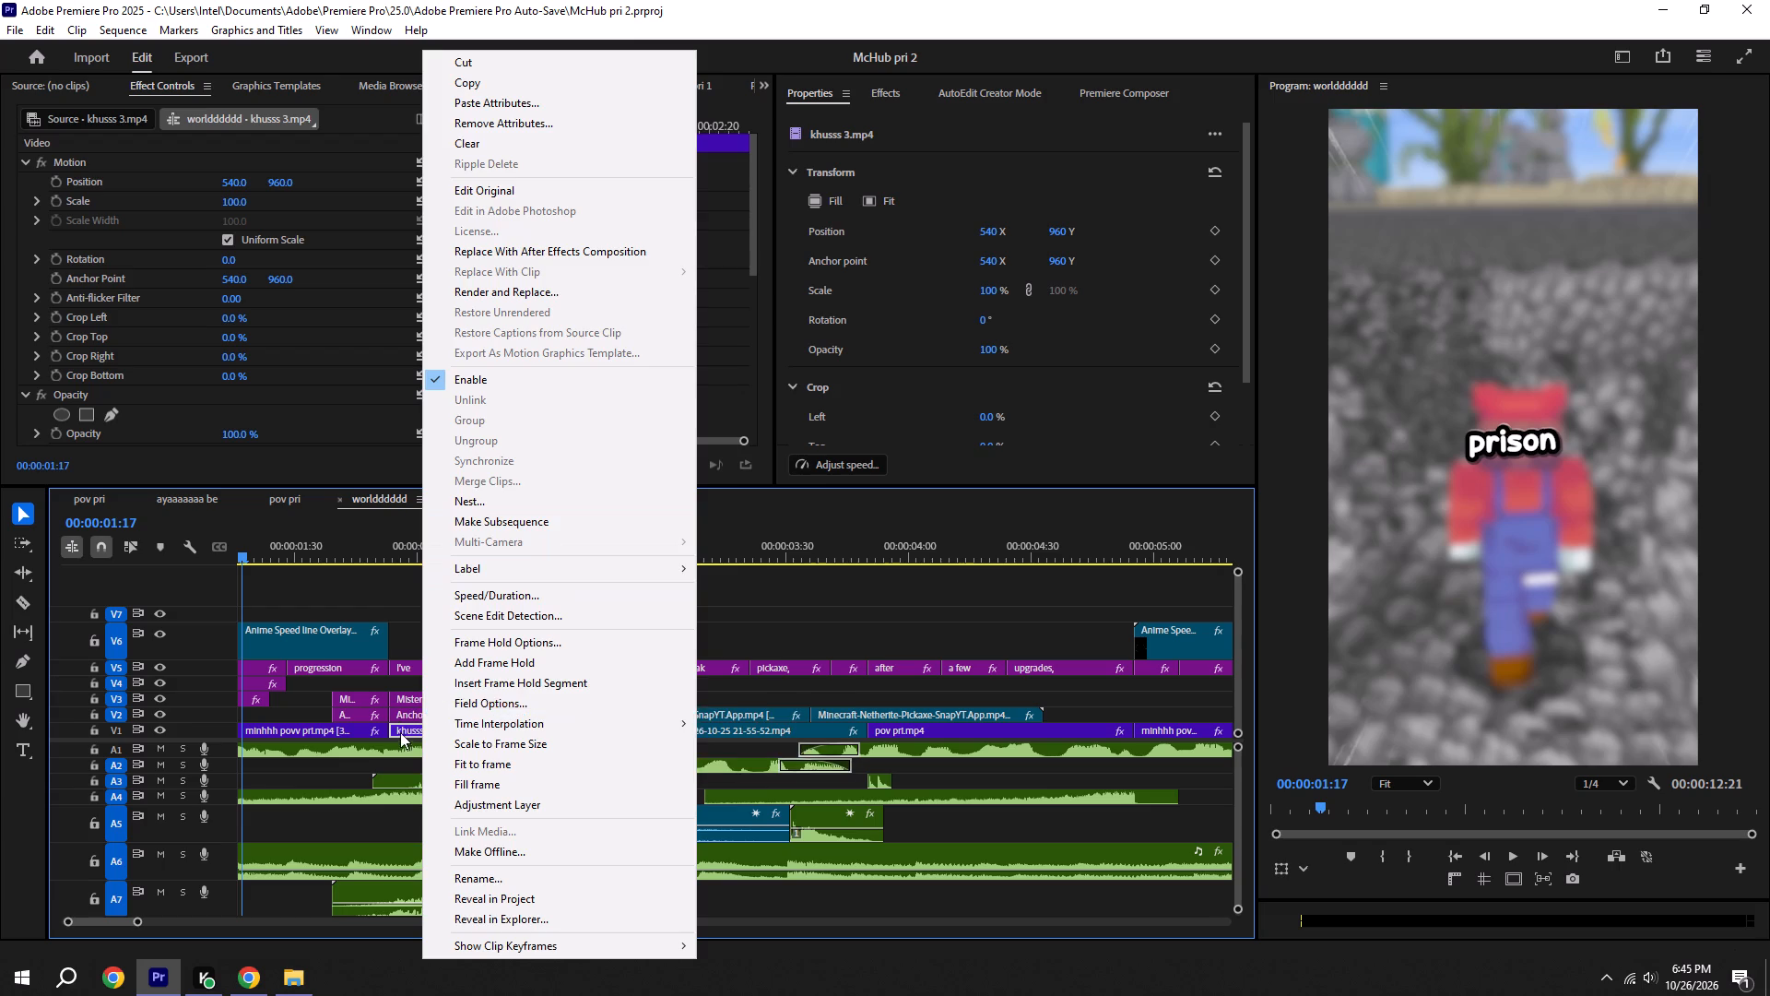
{"action": "left_click", "coordinate": [401, 734]}
{"action": "left_click", "coordinate": [428, 734]}
{"action": "key", "text": "ctrl+c"}
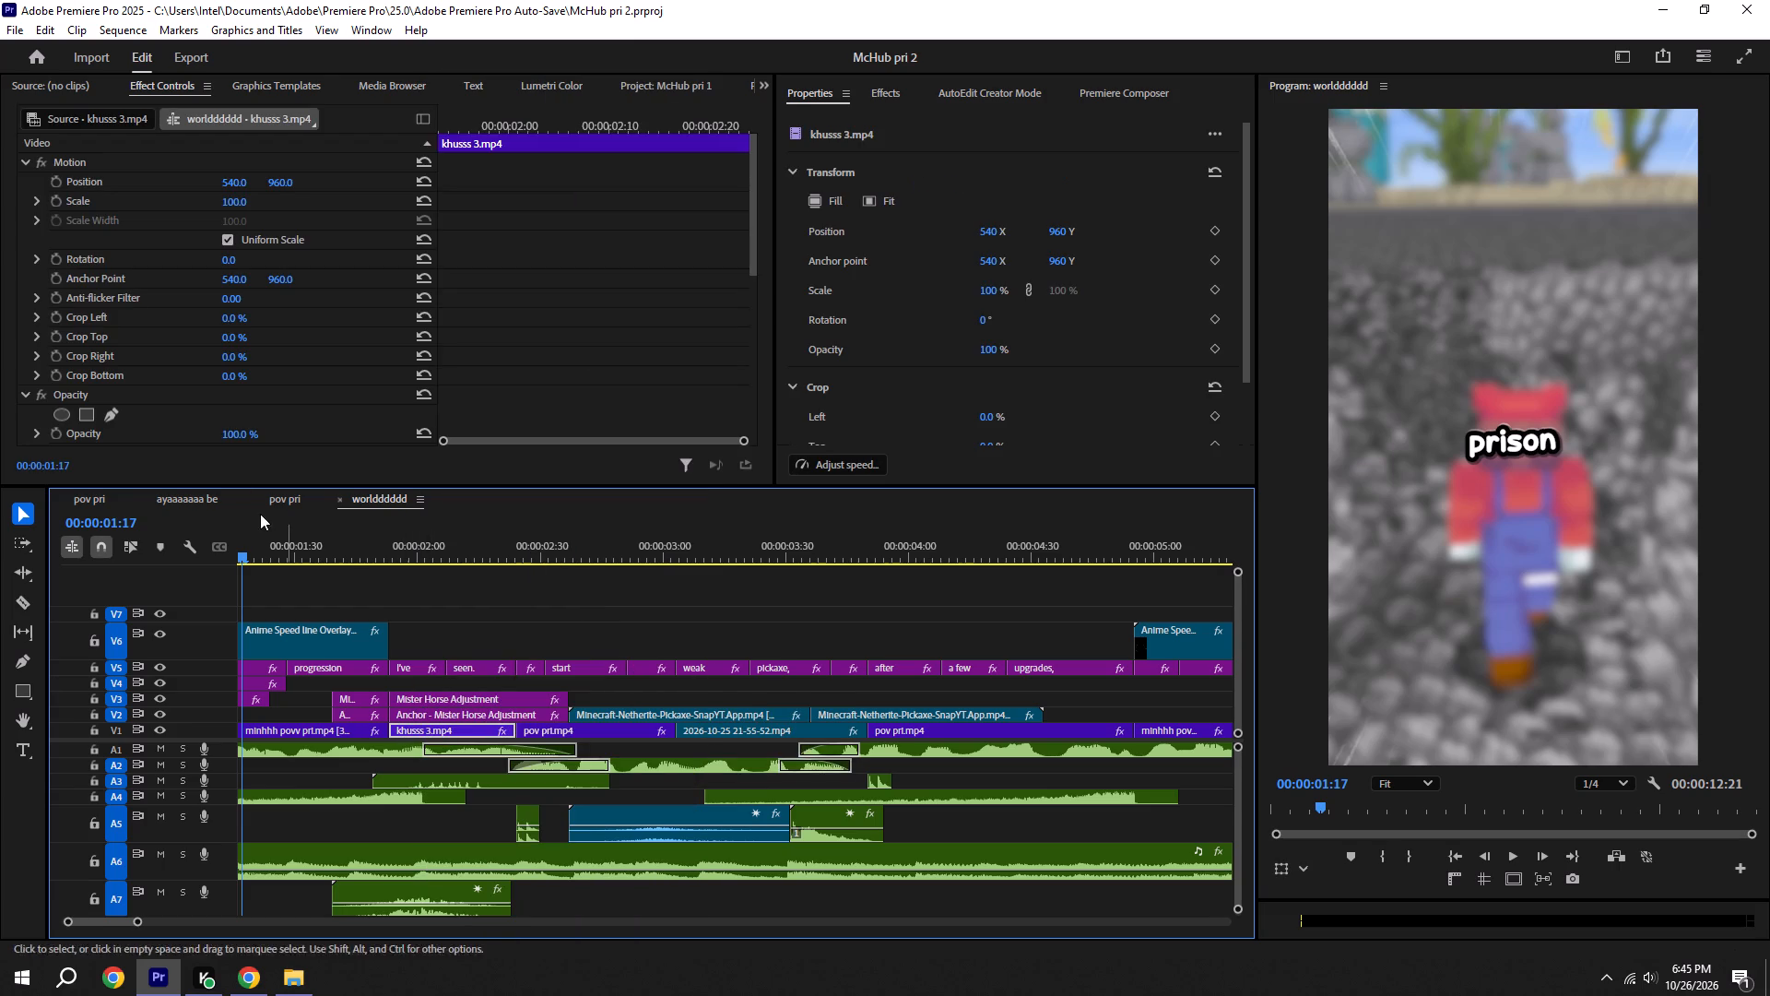
{"action": "left_click", "coordinate": [99, 496]}
{"action": "key", "text": "ctrl+v"}
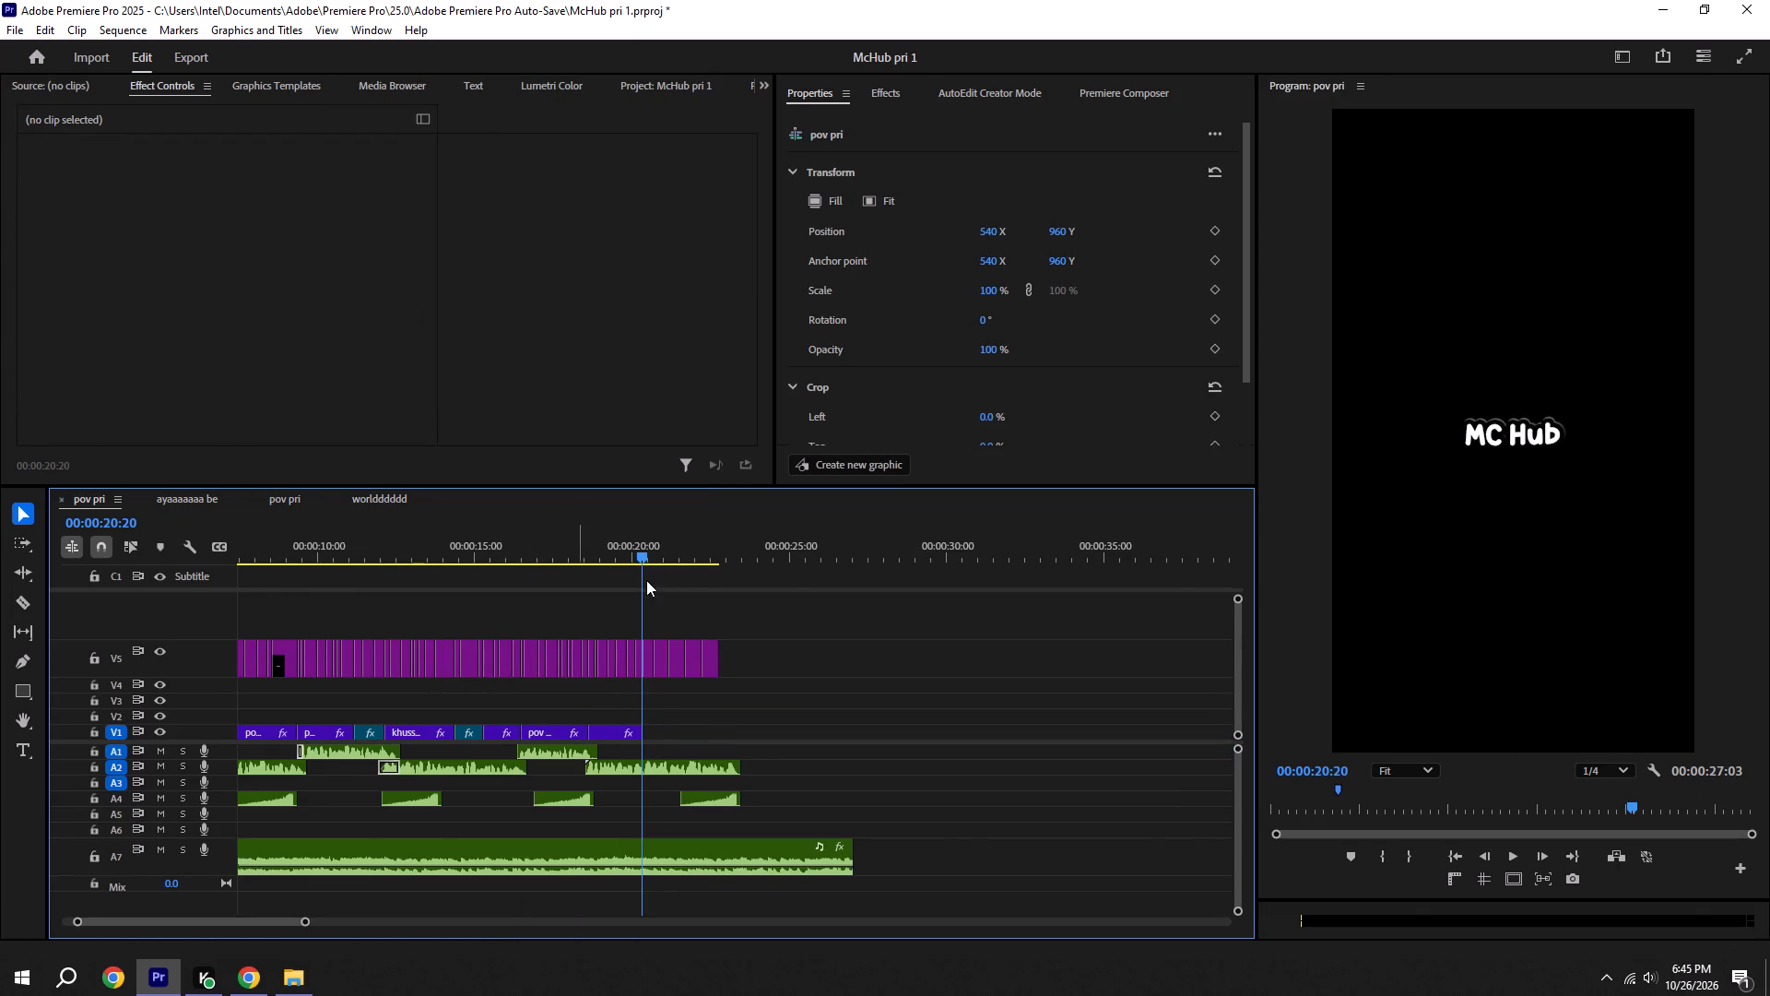
Extend the end of the pasted khusss 3.mp4 clip to the end of the voice audio, about 00:00:23:26, play it, and save.
{"action": "scroll", "coordinate": [698, 734], "scroll_direction": "up", "scroll_amount": 14, "text": "alt"}
{"action": "left_click_drag", "start_coordinate": [621, 728], "coordinate": [673, 728]}
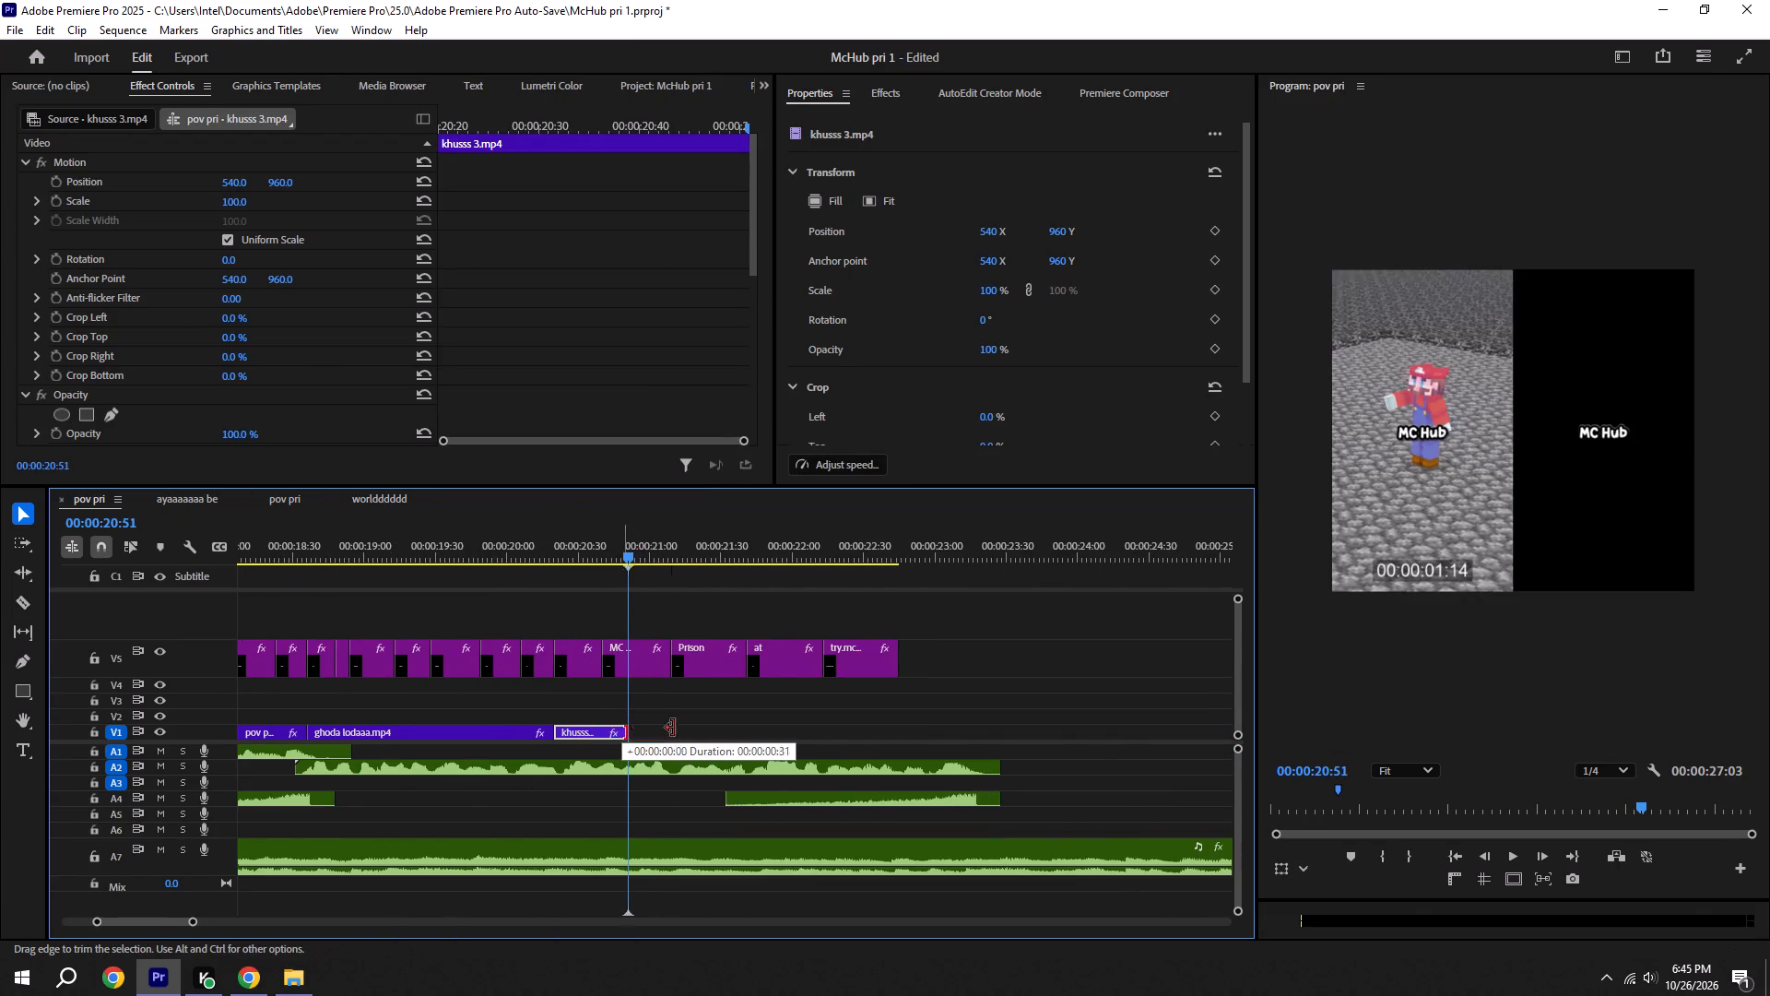
{"action": "left_click_drag", "start_coordinate": [673, 728], "coordinate": [991, 733]}
{"action": "left_click", "coordinate": [1062, 743], "text": "ctrl"}
{"action": "key", "text": "ctrl+s"}
{"action": "key", "text": "space"}
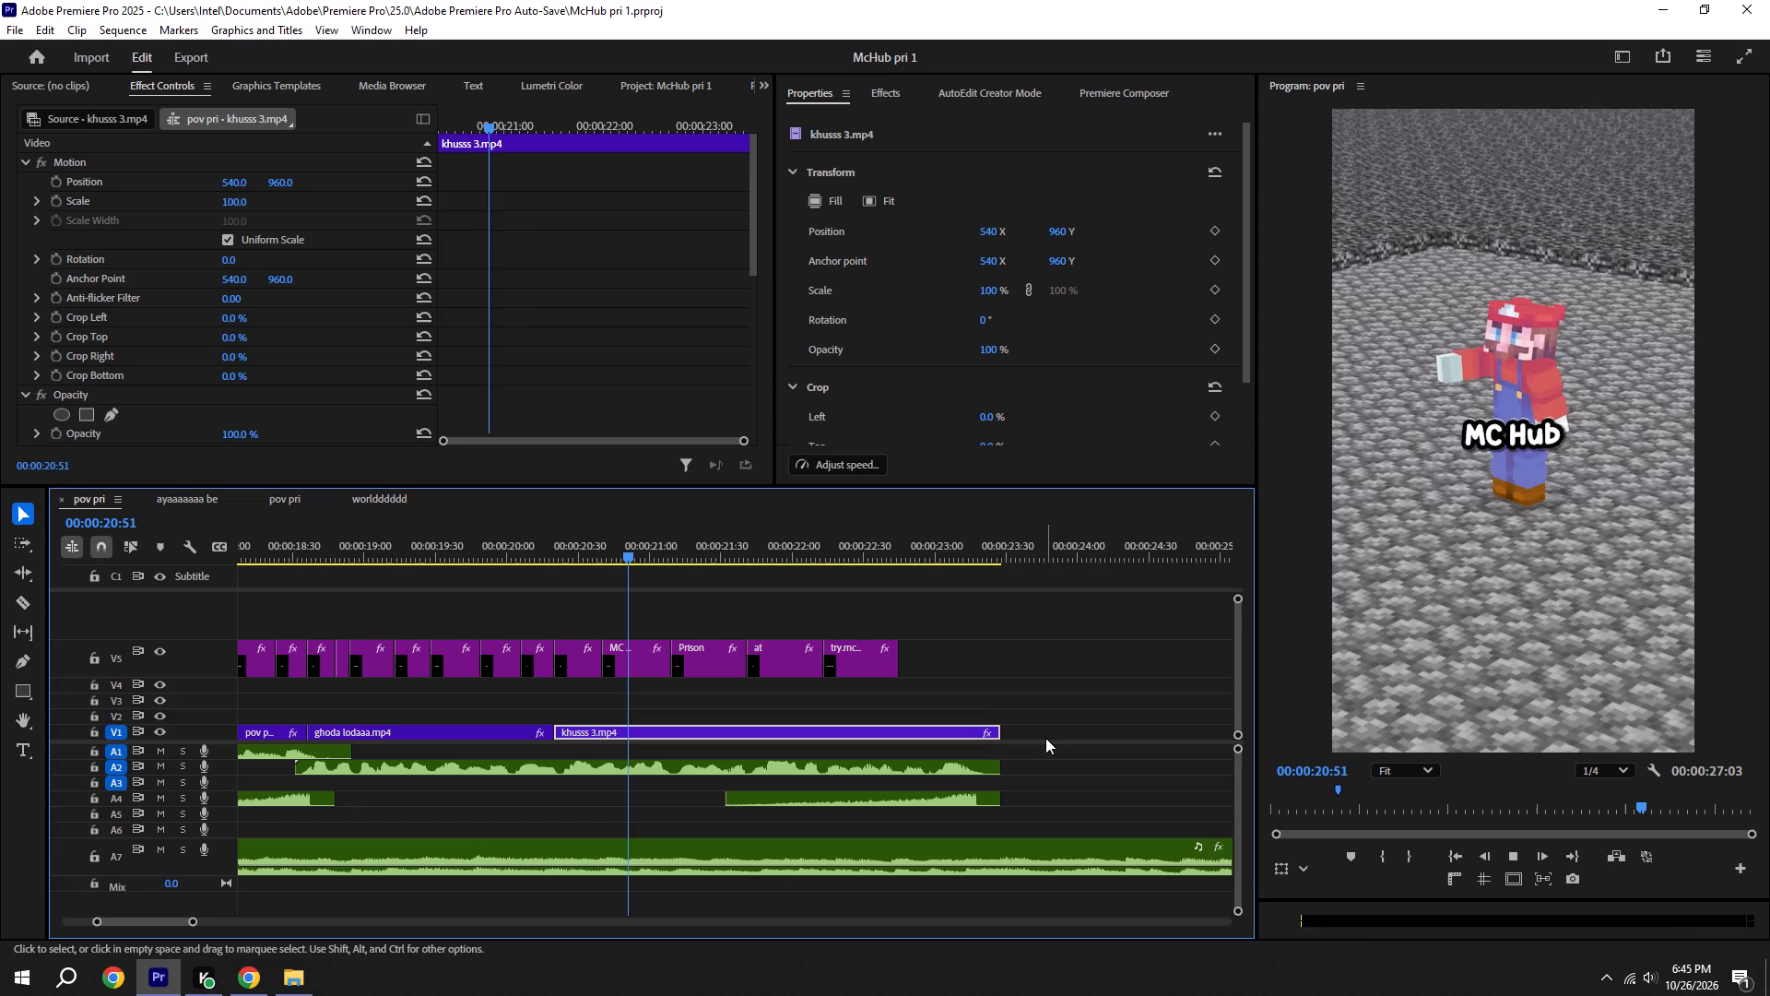
{"action": "key", "text": "ctrl+s"}
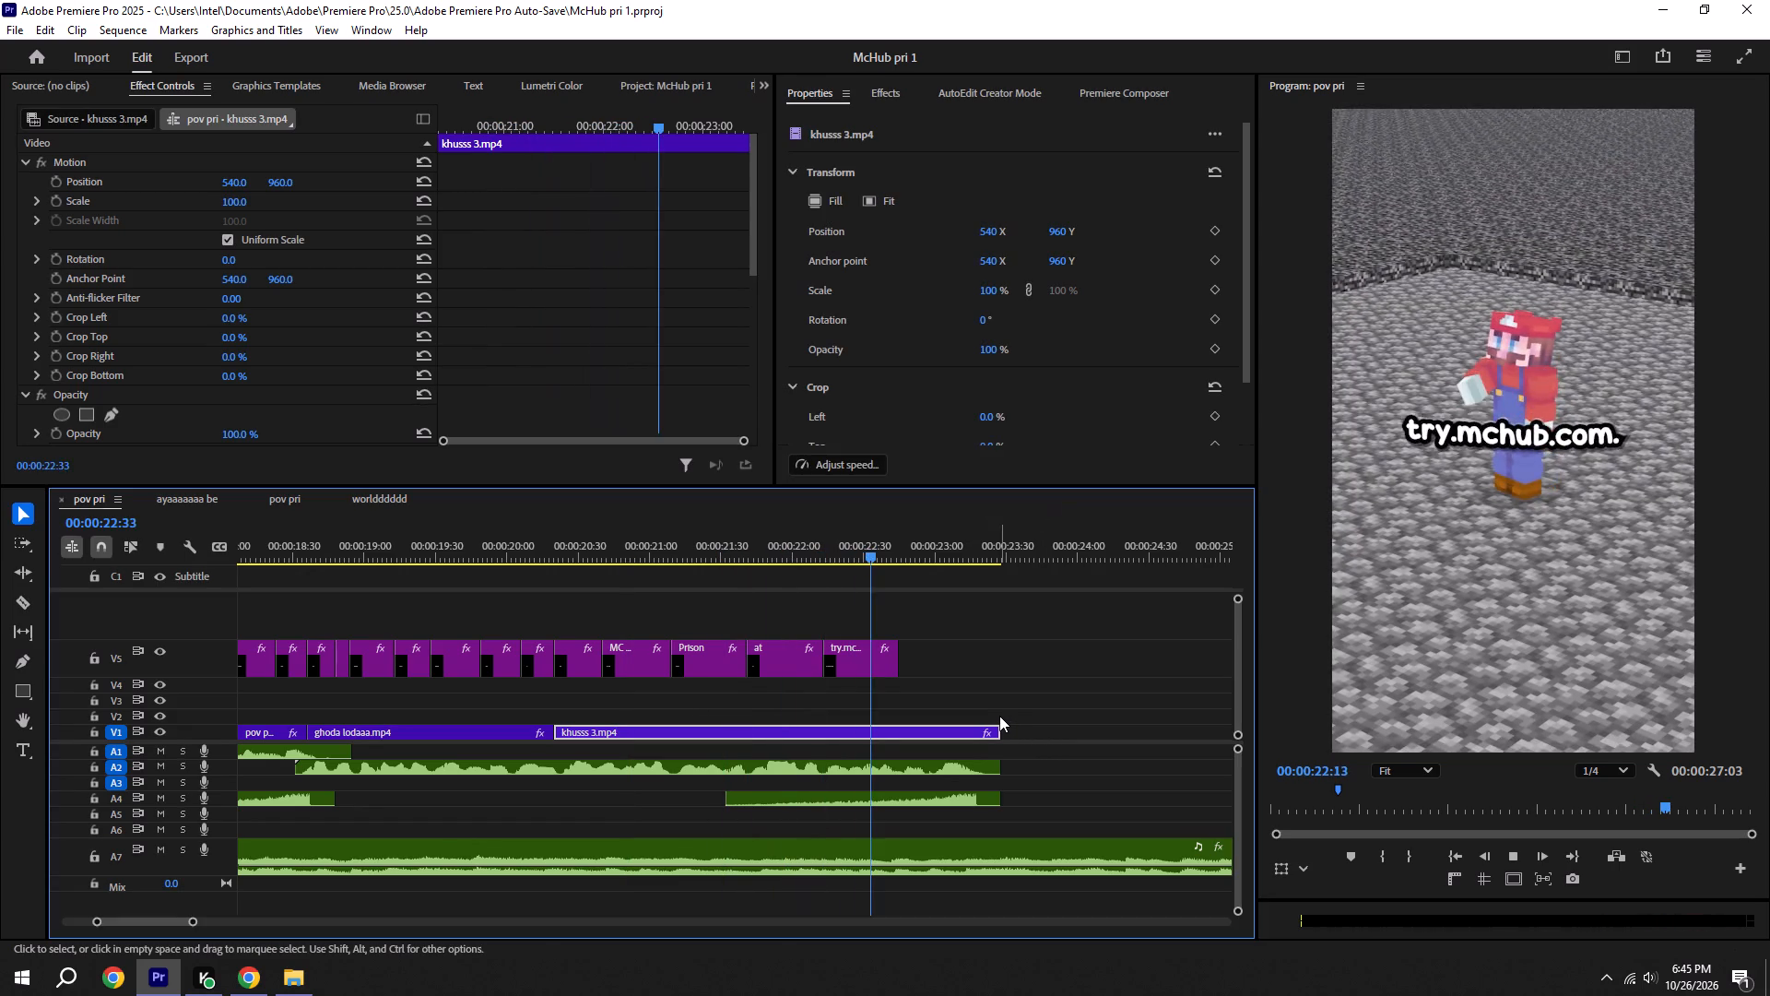
{"action": "key", "text": "space"}
{"action": "key", "text": "ctrl+s"}
{"action": "scroll", "coordinate": [994, 714], "scroll_direction": "down", "scroll_amount": 4, "text": "alt"}
{"action": "key", "text": "ctrl+s"}
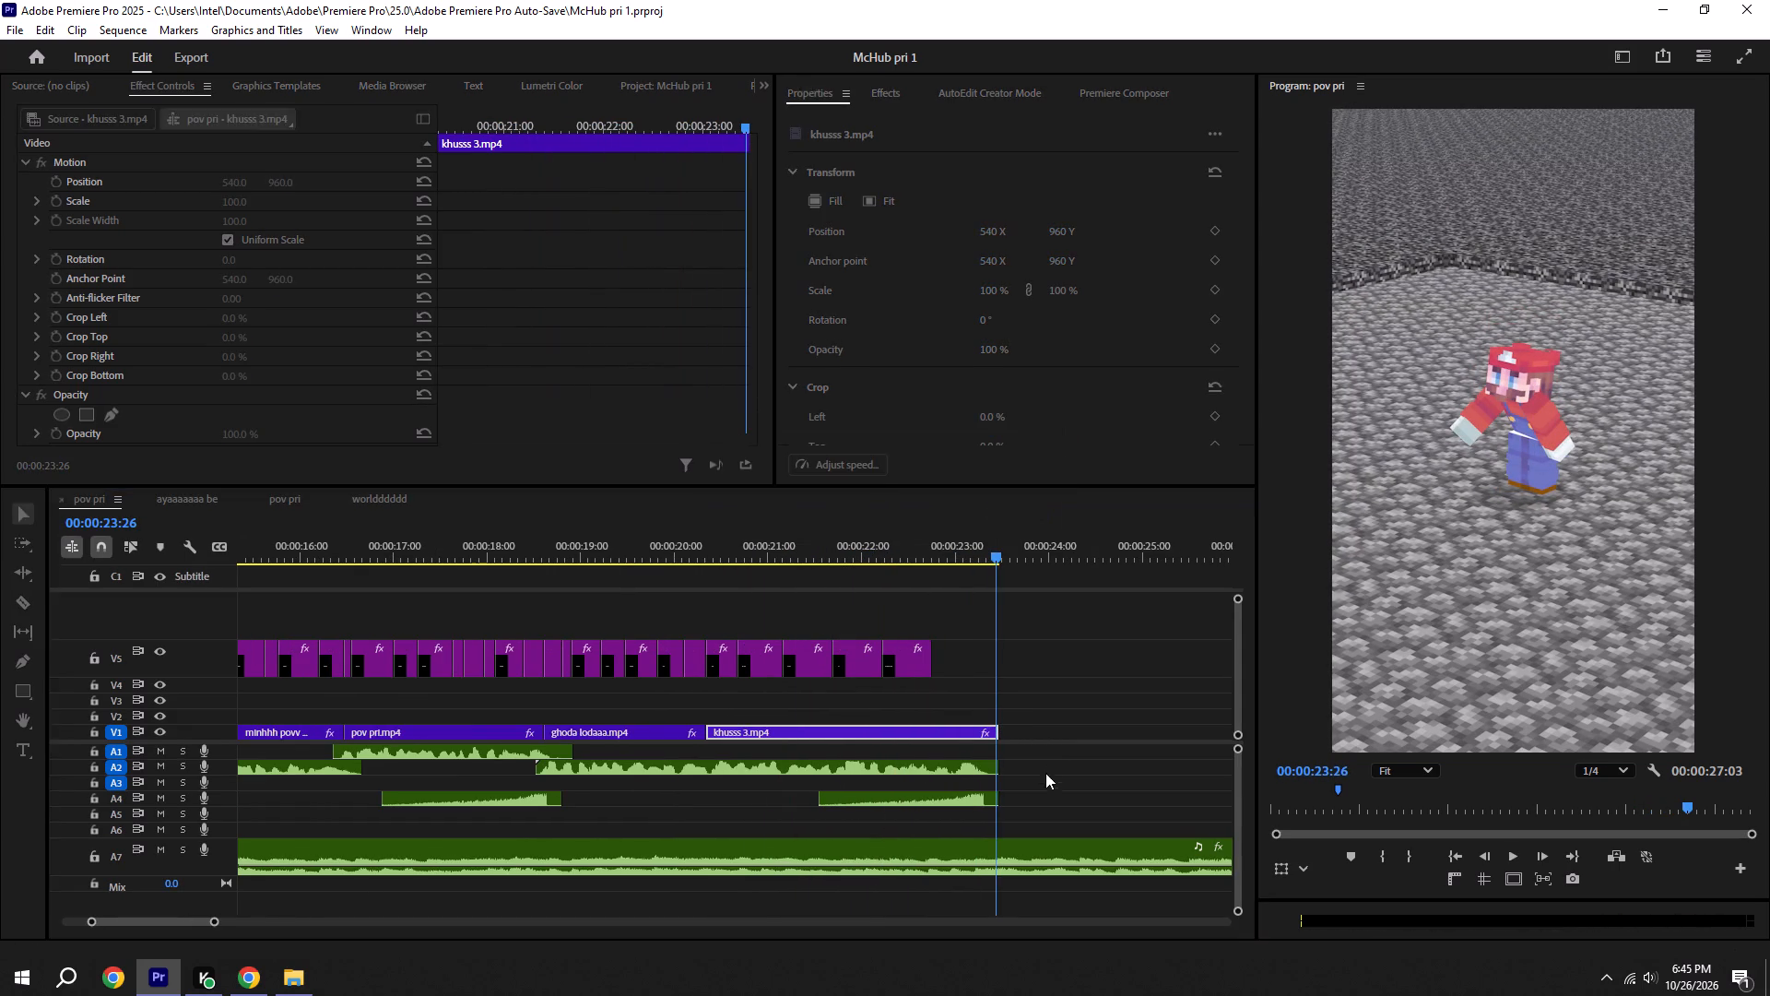
Play the pov pri sequence from the start to review the whole edit against the captions and voice.
{"action": "left_click", "coordinate": [1455, 861]}
{"action": "scroll", "coordinate": [888, 756], "scroll_direction": "down", "scroll_amount": 14, "text": "alt"}
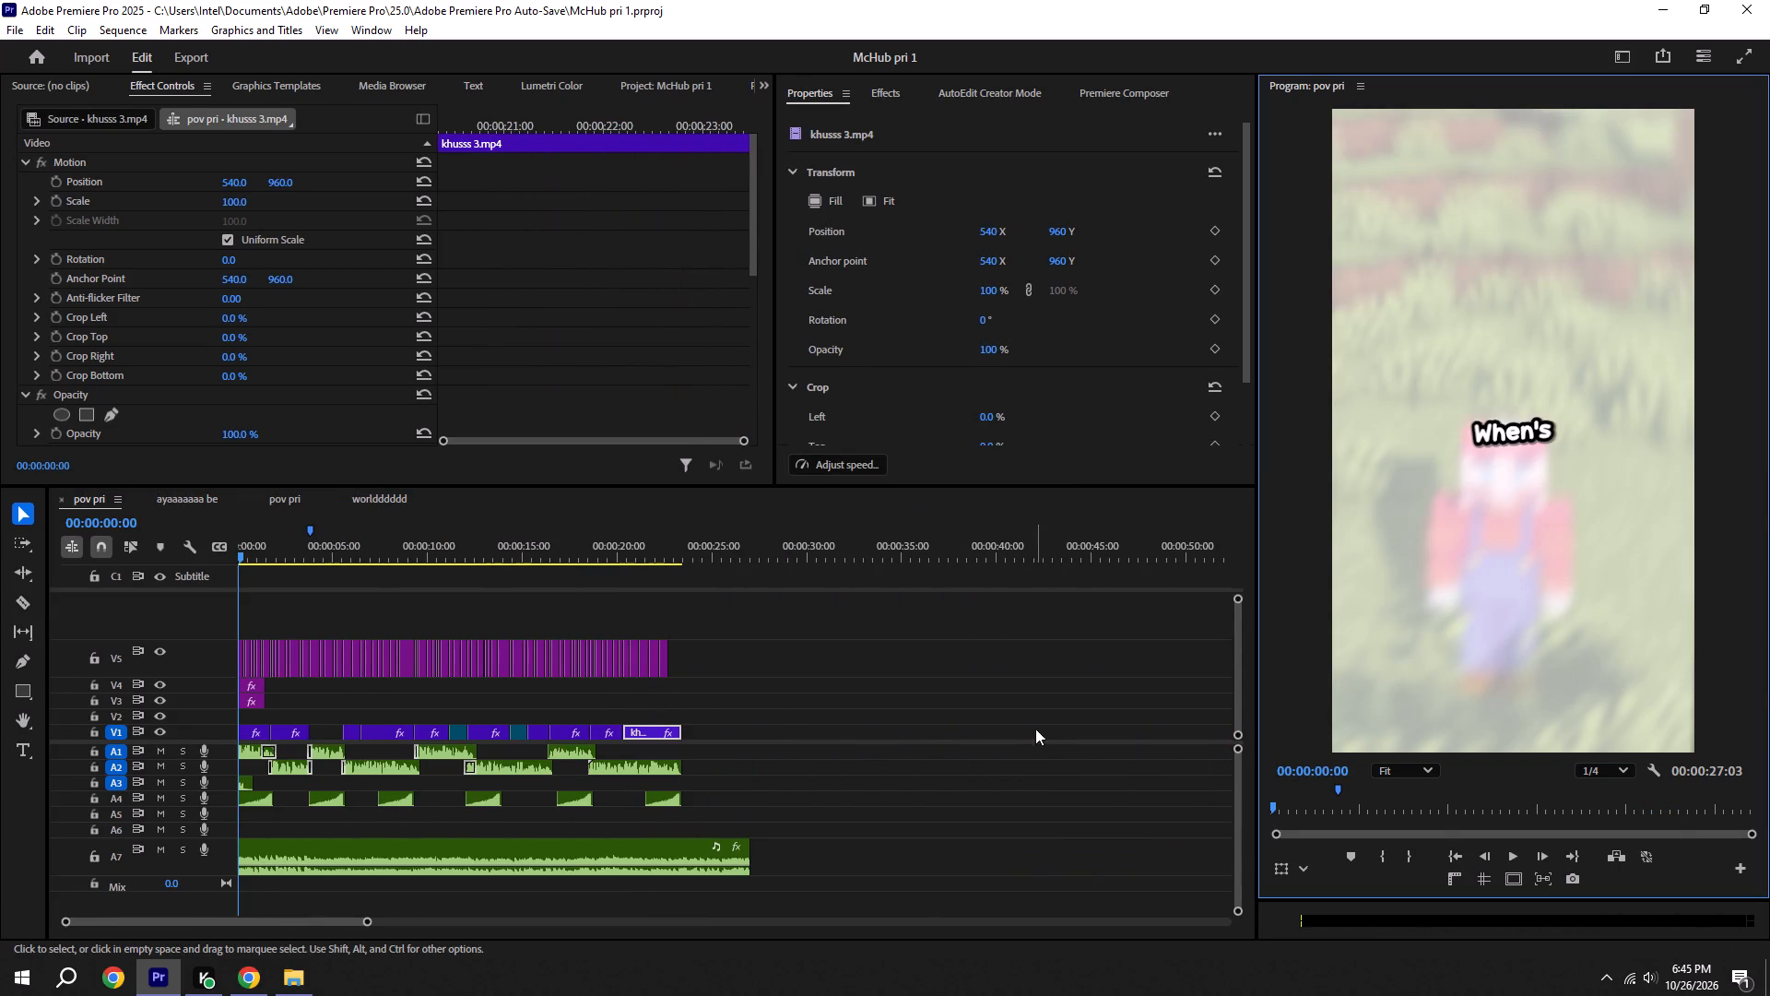
{"action": "left_click", "coordinate": [1035, 729]}
{"action": "left_click", "coordinate": [859, 725]}
{"action": "key", "text": "space"}
{"action": "left_click", "coordinate": [859, 725]}
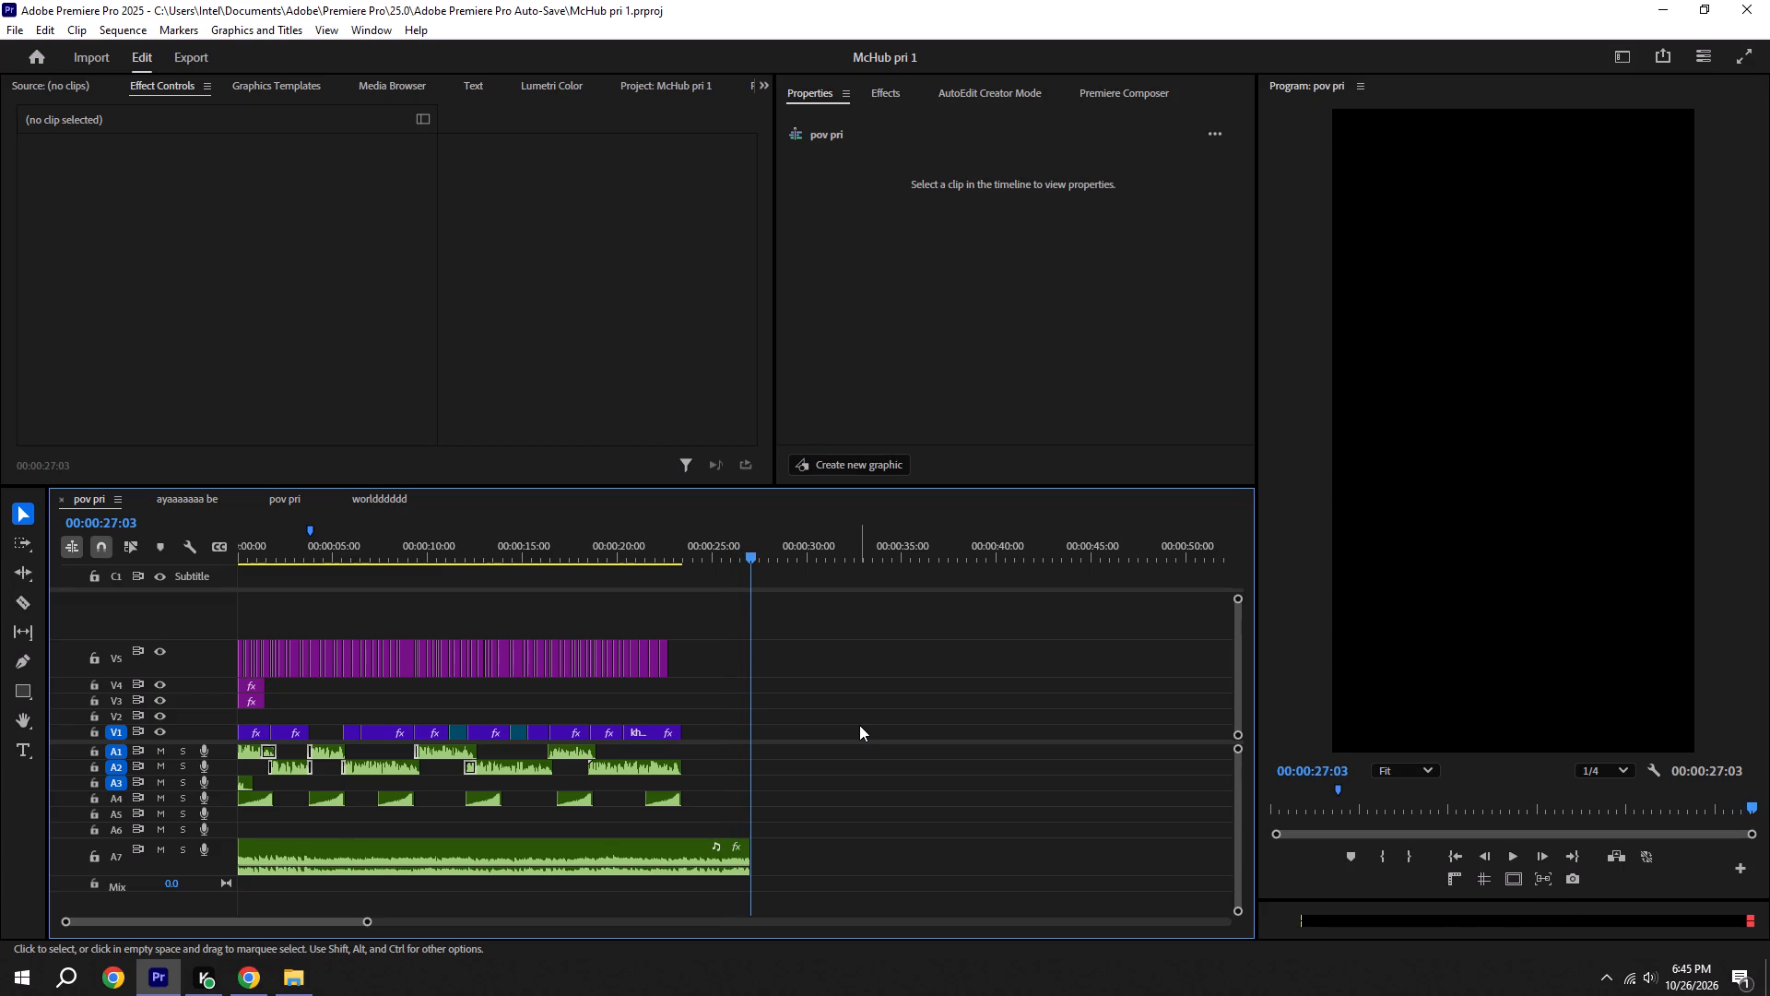
{"action": "key", "text": "space"}
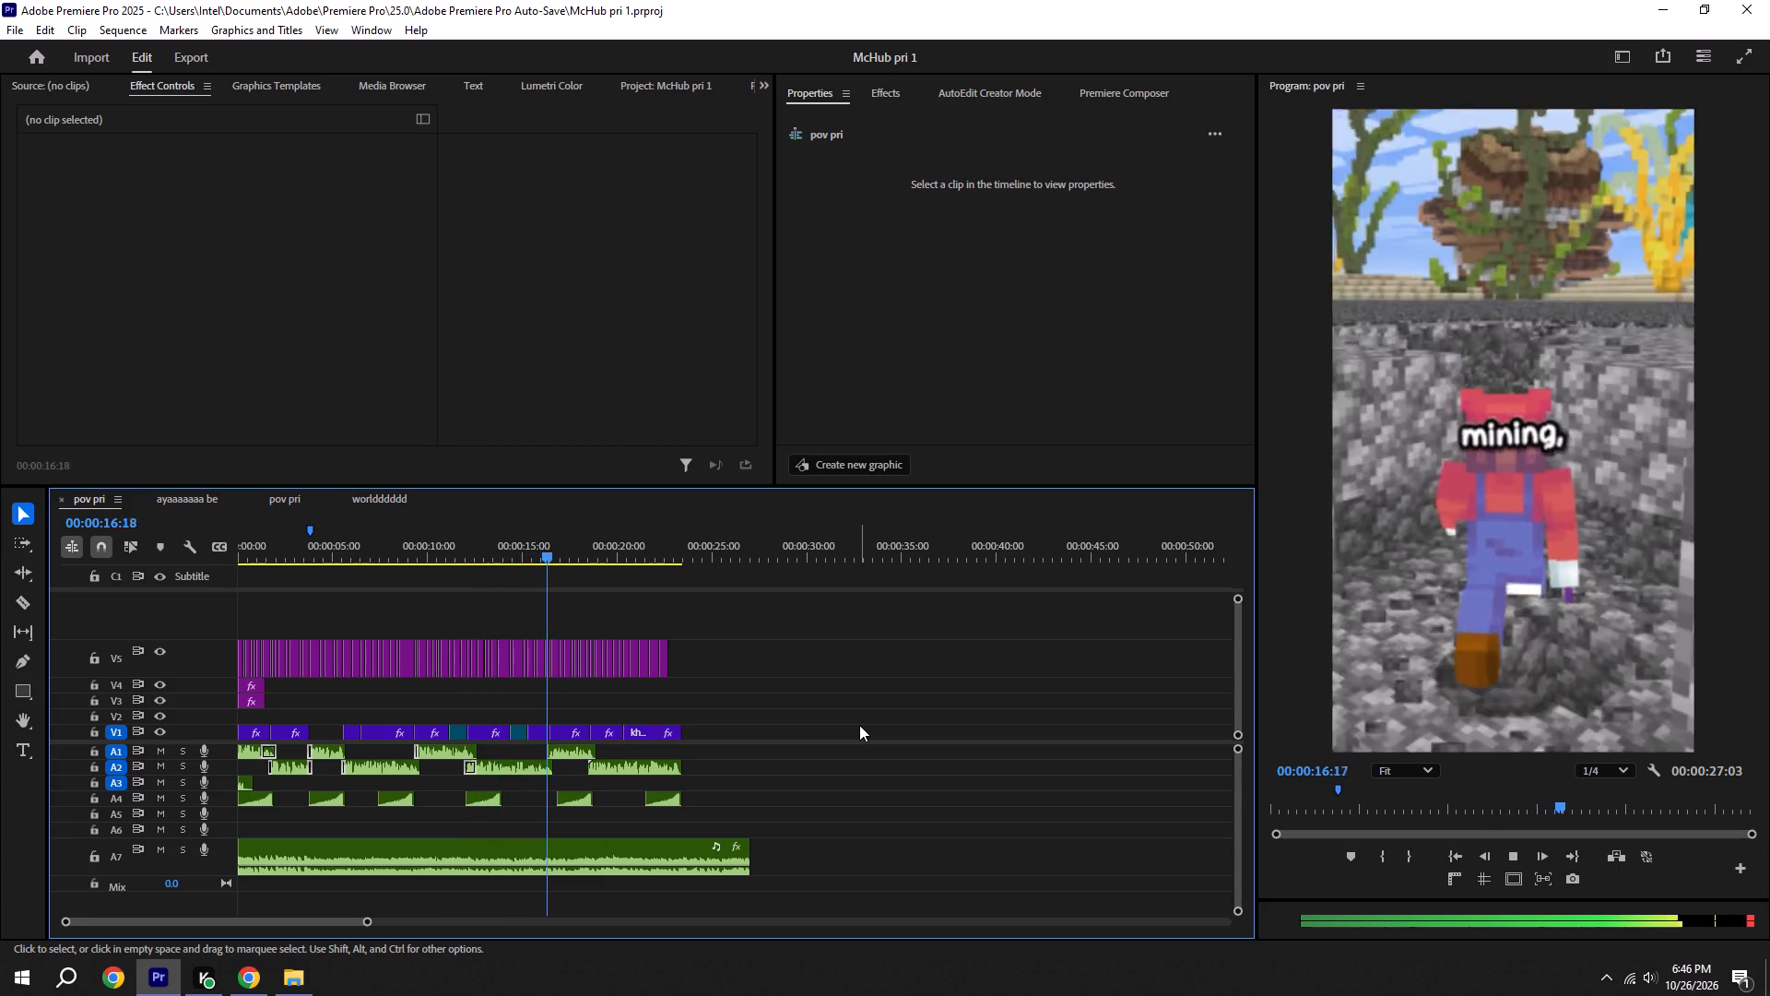
{"action": "key", "text": "space"}
{"action": "scroll", "coordinate": [495, 758], "scroll_direction": "up", "scroll_amount": 4, "text": "alt"}
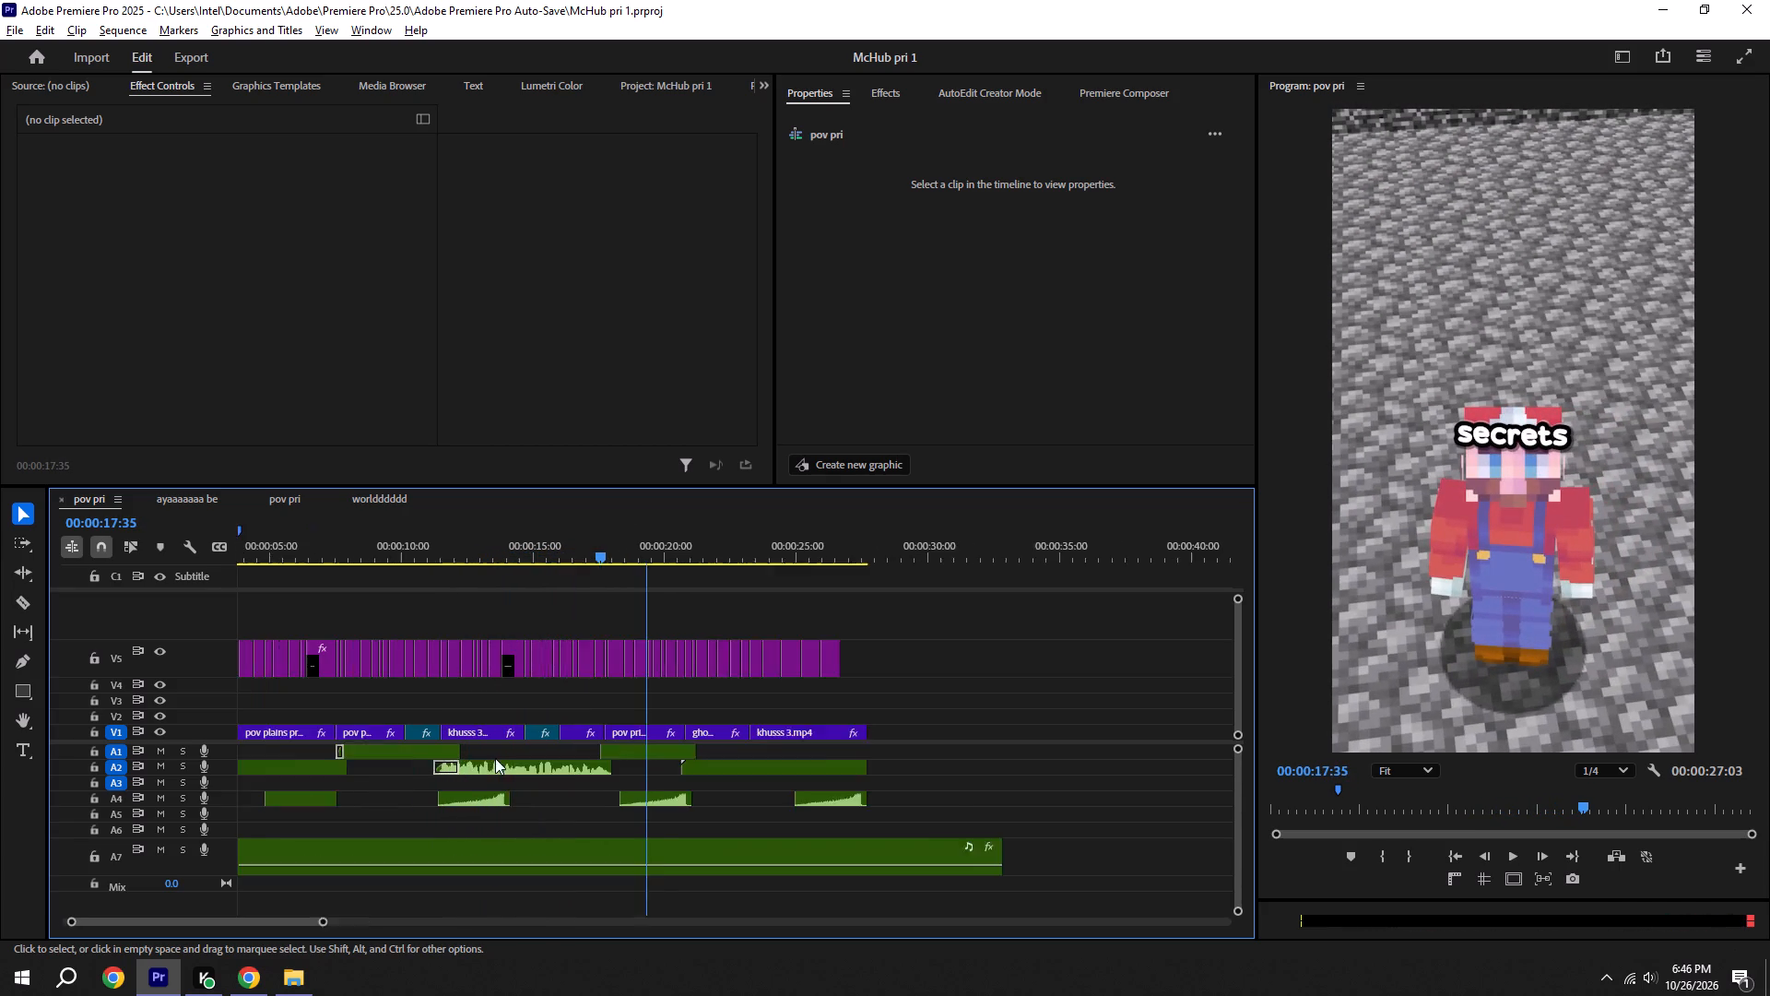
{"action": "scroll", "coordinate": [495, 758], "scroll_direction": "up", "scroll_amount": 9, "text": "alt"}
{"action": "key", "text": "ctrl+s"}
{"action": "left_click", "coordinate": [600, 734]}
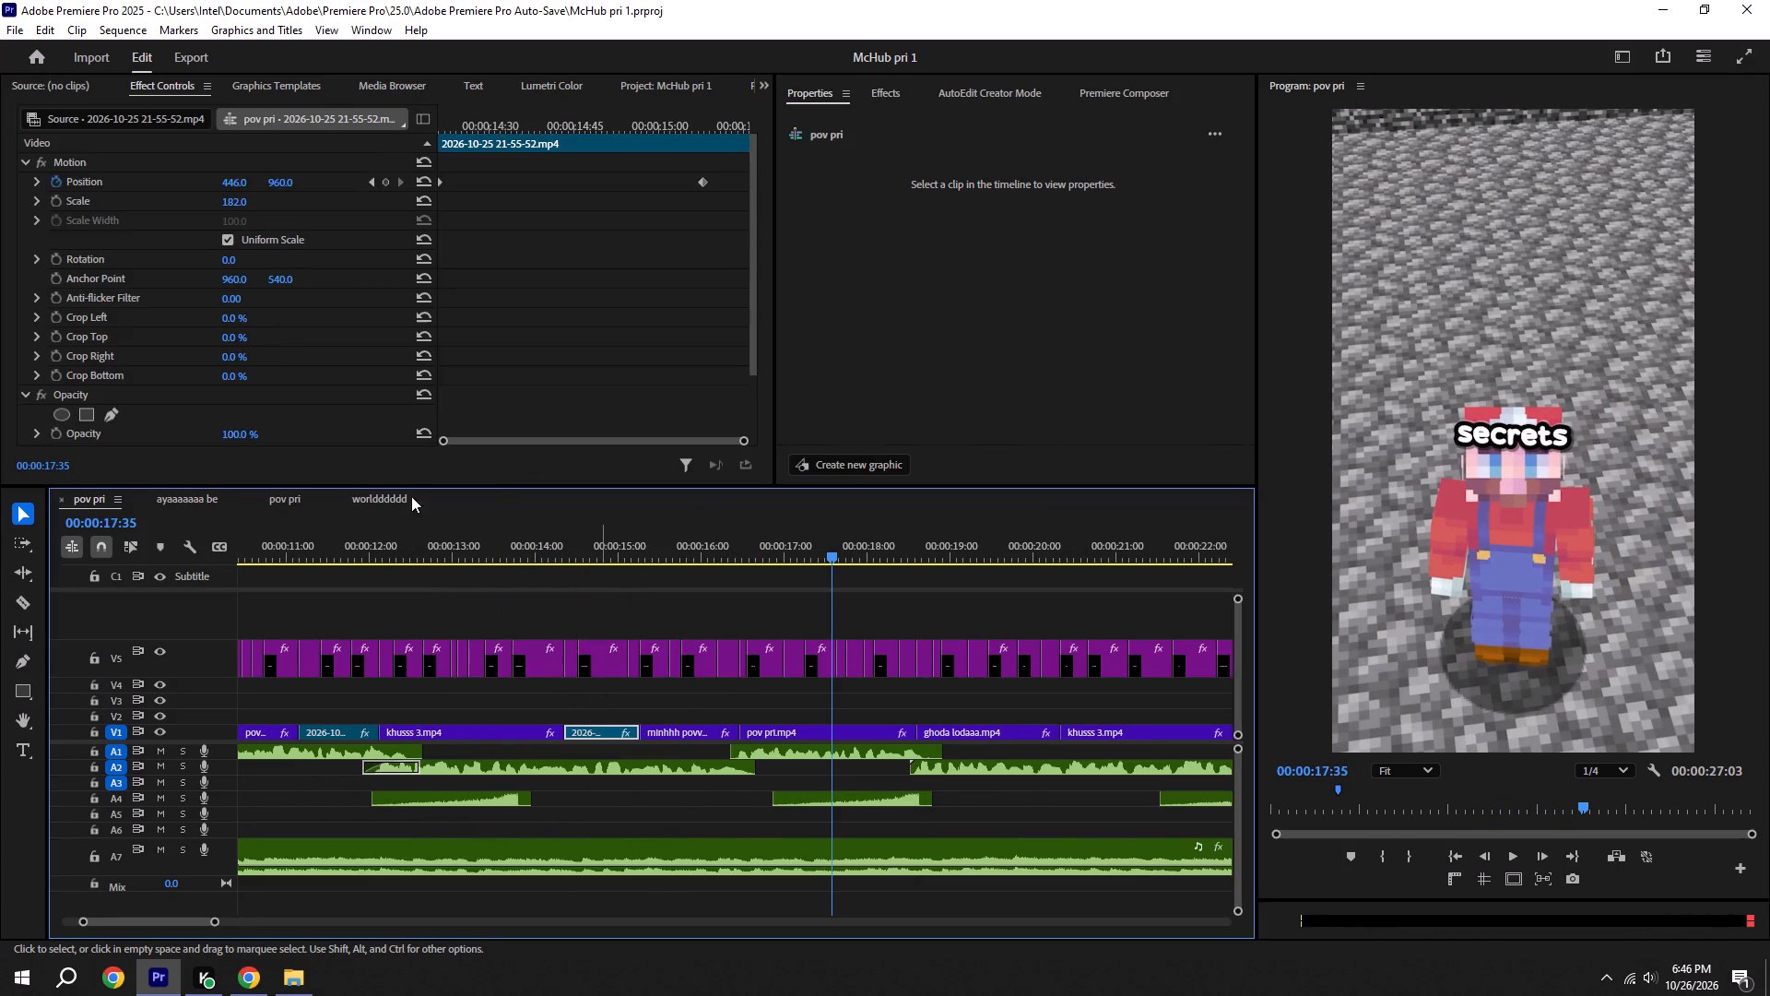
{"action": "scroll", "coordinate": [281, 328], "scroll_direction": "down", "scroll_amount": 7}
{"action": "scroll", "coordinate": [392, 301], "scroll_direction": "up", "scroll_amount": 6}
{"action": "left_click_drag", "start_coordinate": [705, 181], "coordinate": [978, 246]}
{"action": "key", "text": "ctrl+s"}
{"action": "left_click_drag", "start_coordinate": [541, 563], "coordinate": [301, 550], "text": "shift"}
{"action": "key", "text": "space"}
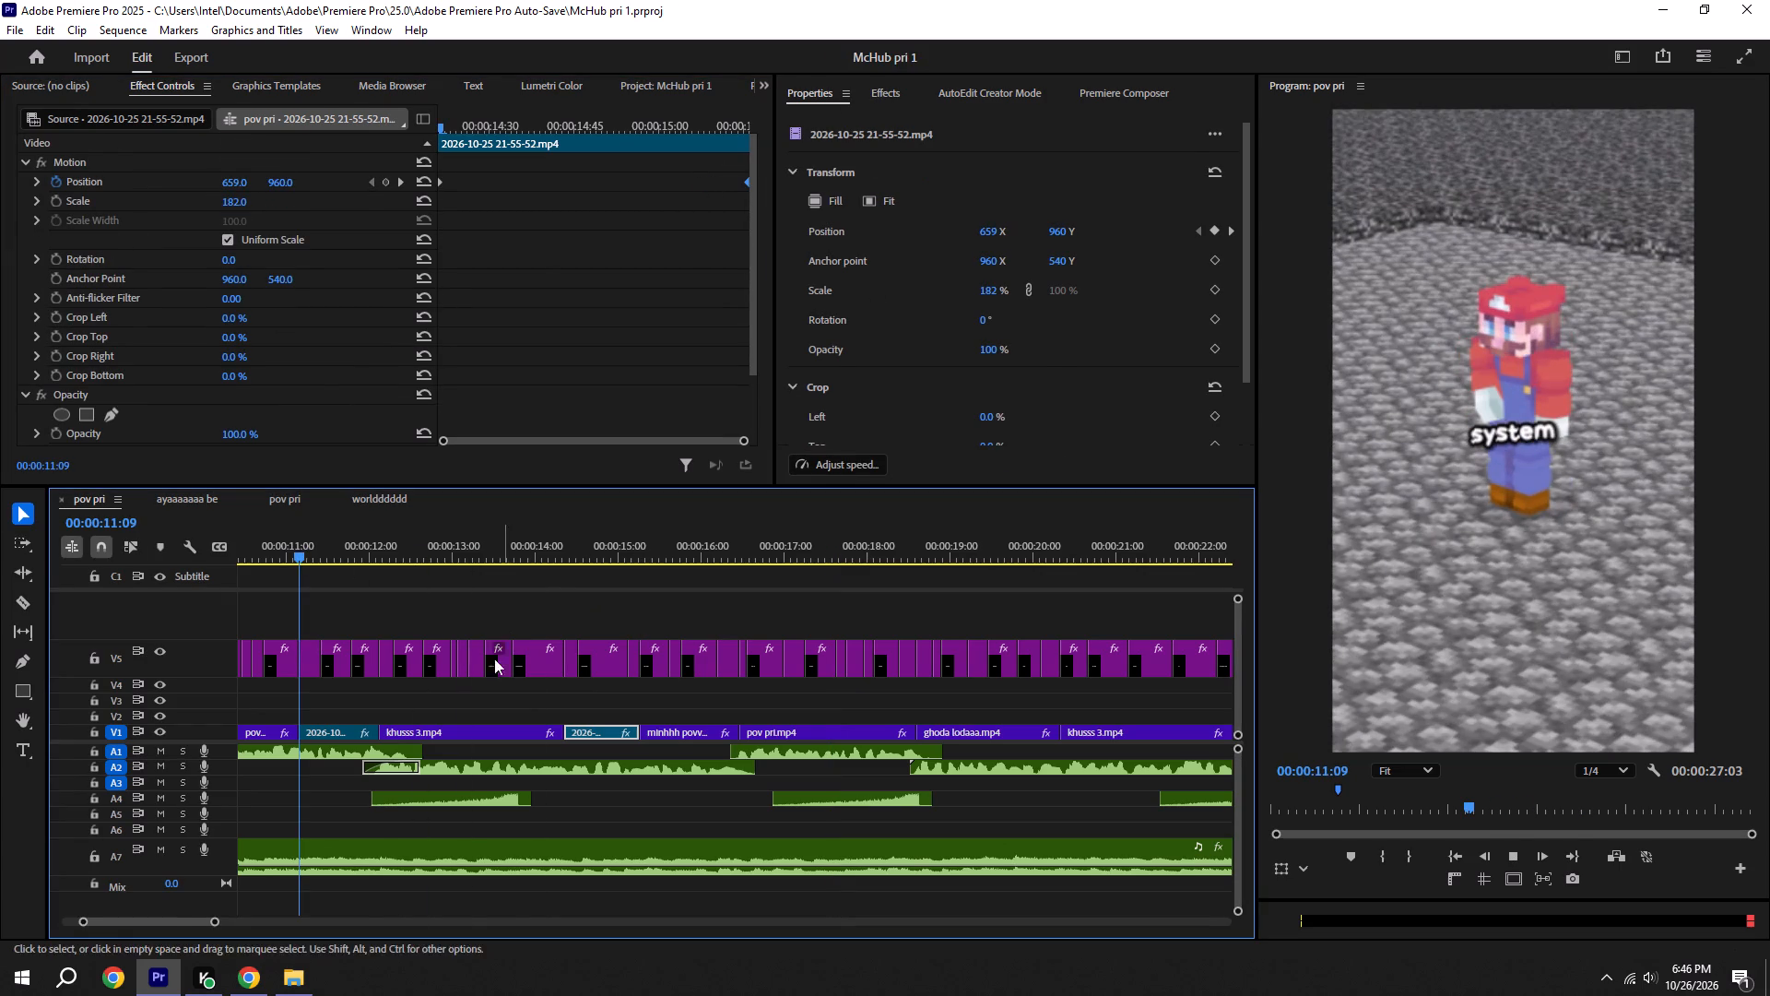
{"action": "key", "text": "space"}
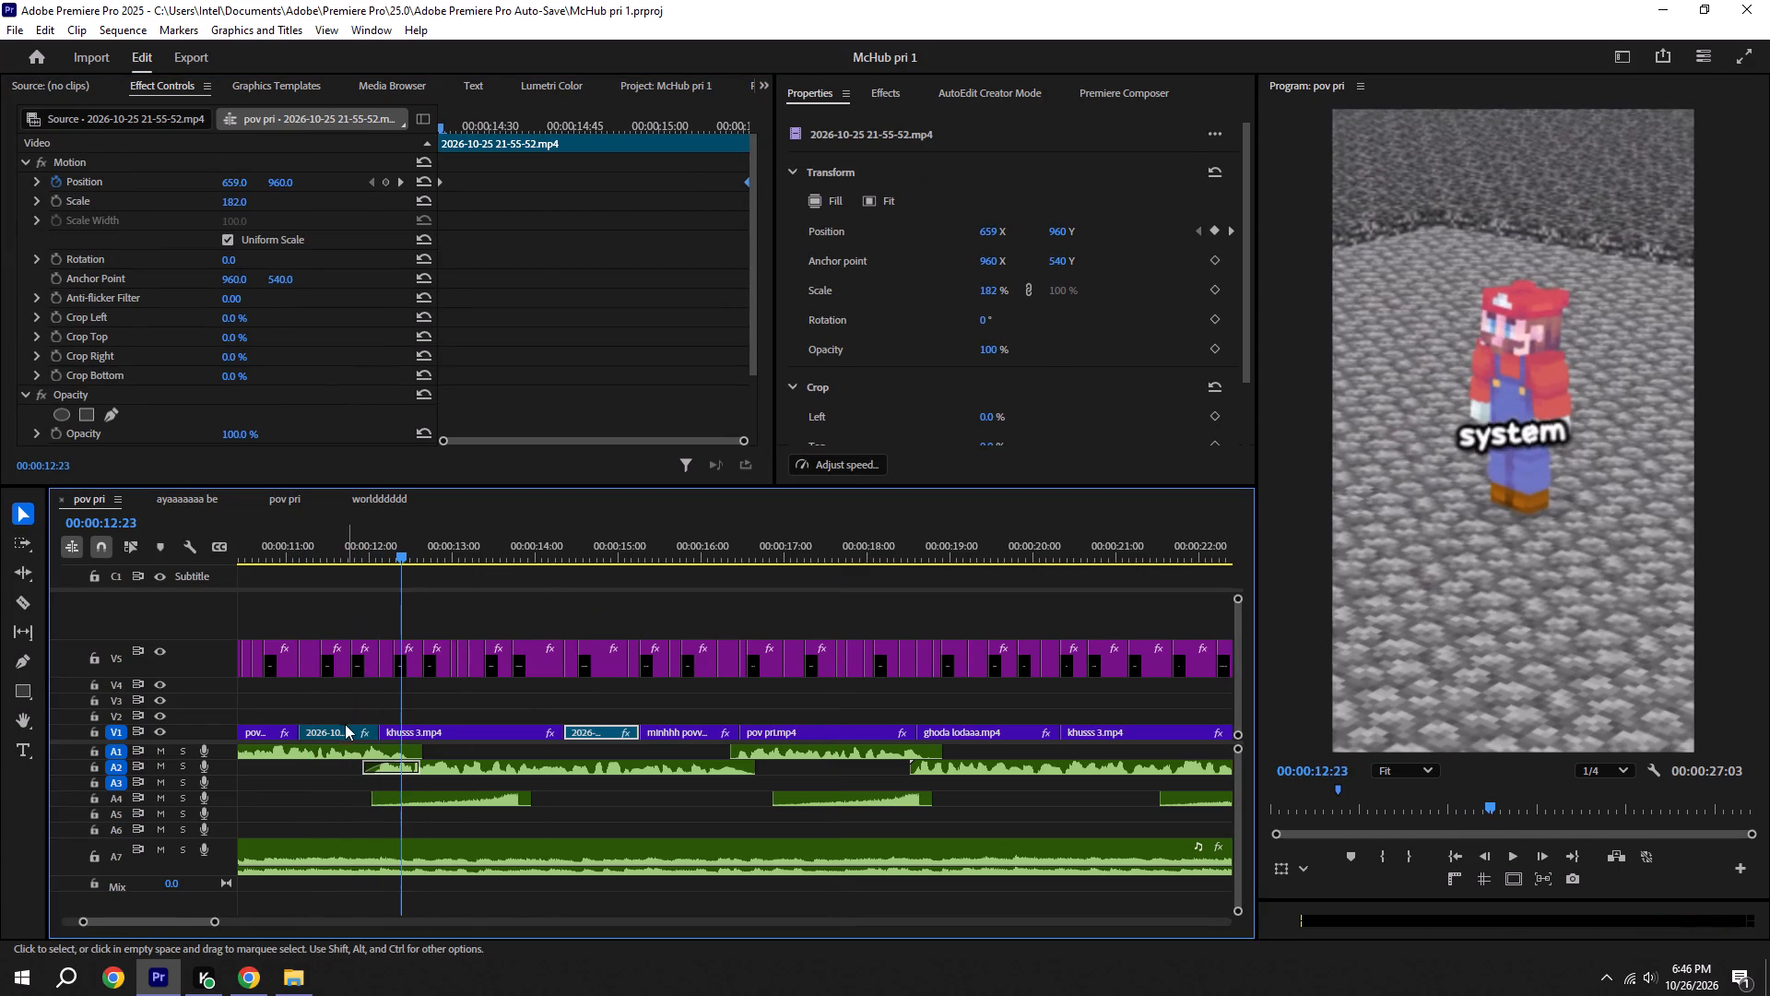
{"action": "left_click", "coordinate": [326, 731]}
{"action": "scroll", "coordinate": [642, 286], "scroll_direction": "down", "scroll_amount": 5}
{"action": "scroll", "coordinate": [612, 311], "scroll_direction": "up", "scroll_amount": 5}
{"action": "key", "text": "ctrl+s"}
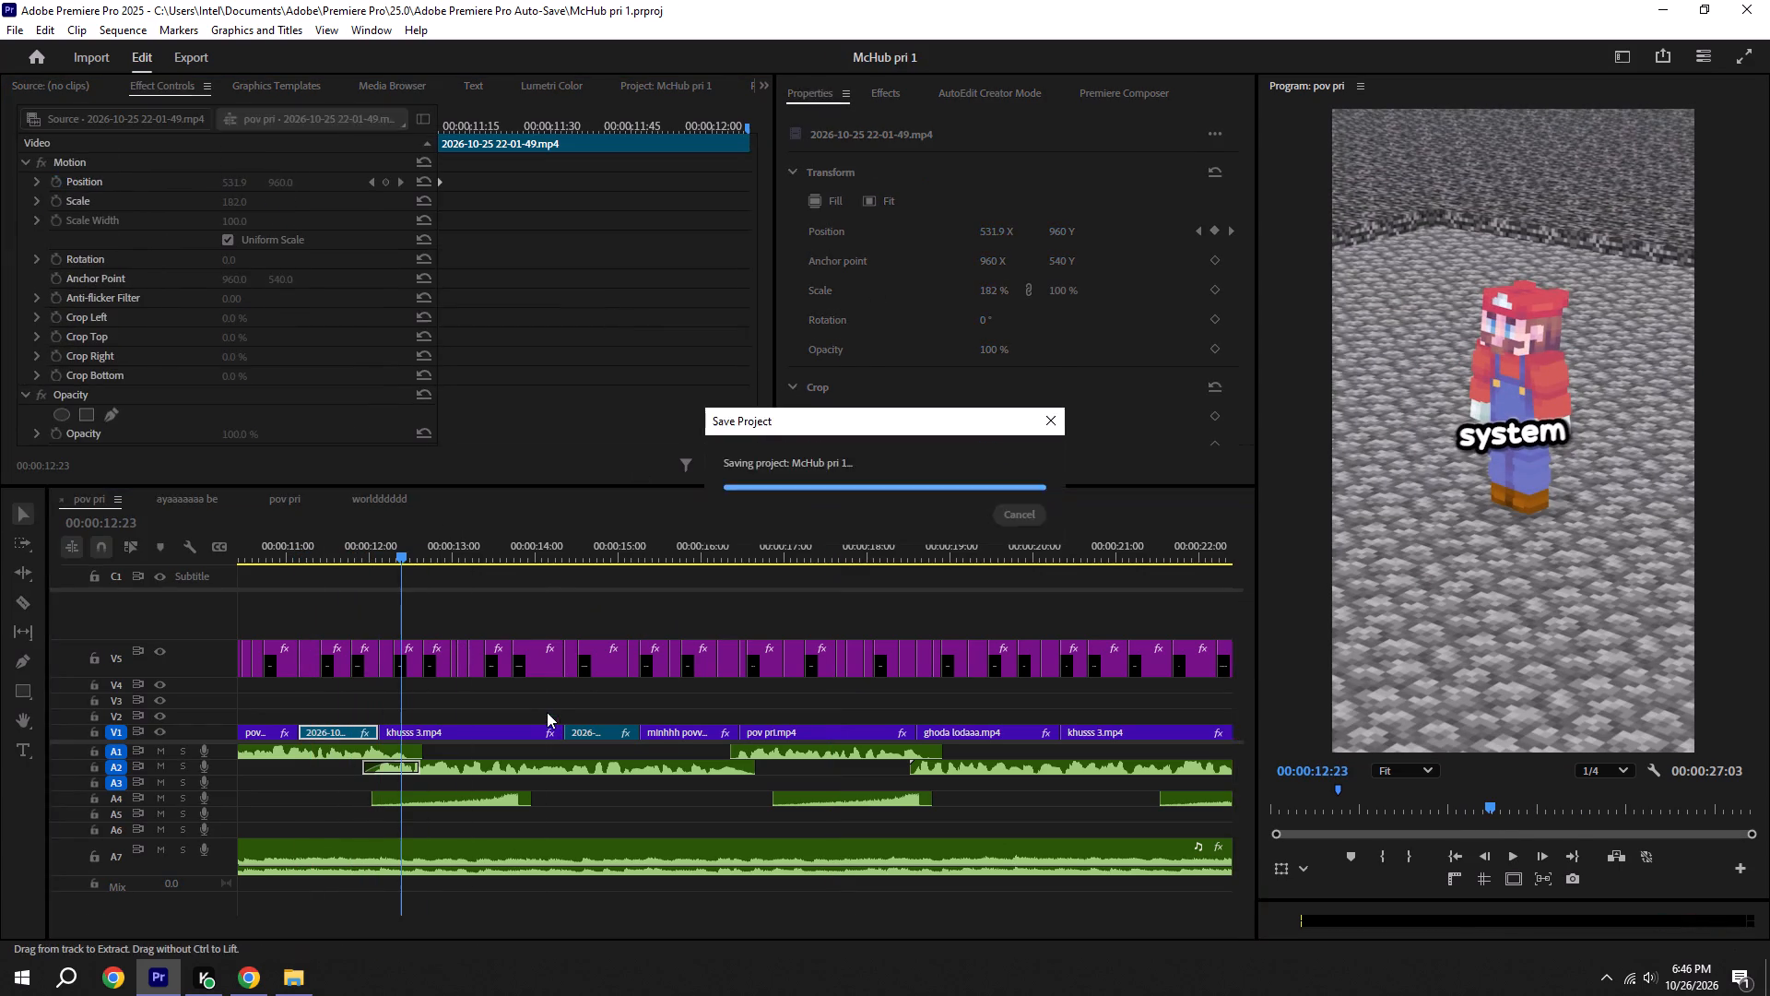
{"action": "left_click", "coordinate": [547, 712]}
{"action": "key", "text": "space"}
{"action": "scroll", "coordinate": [552, 668], "scroll_direction": "down", "scroll_amount": 6, "text": "alt"}
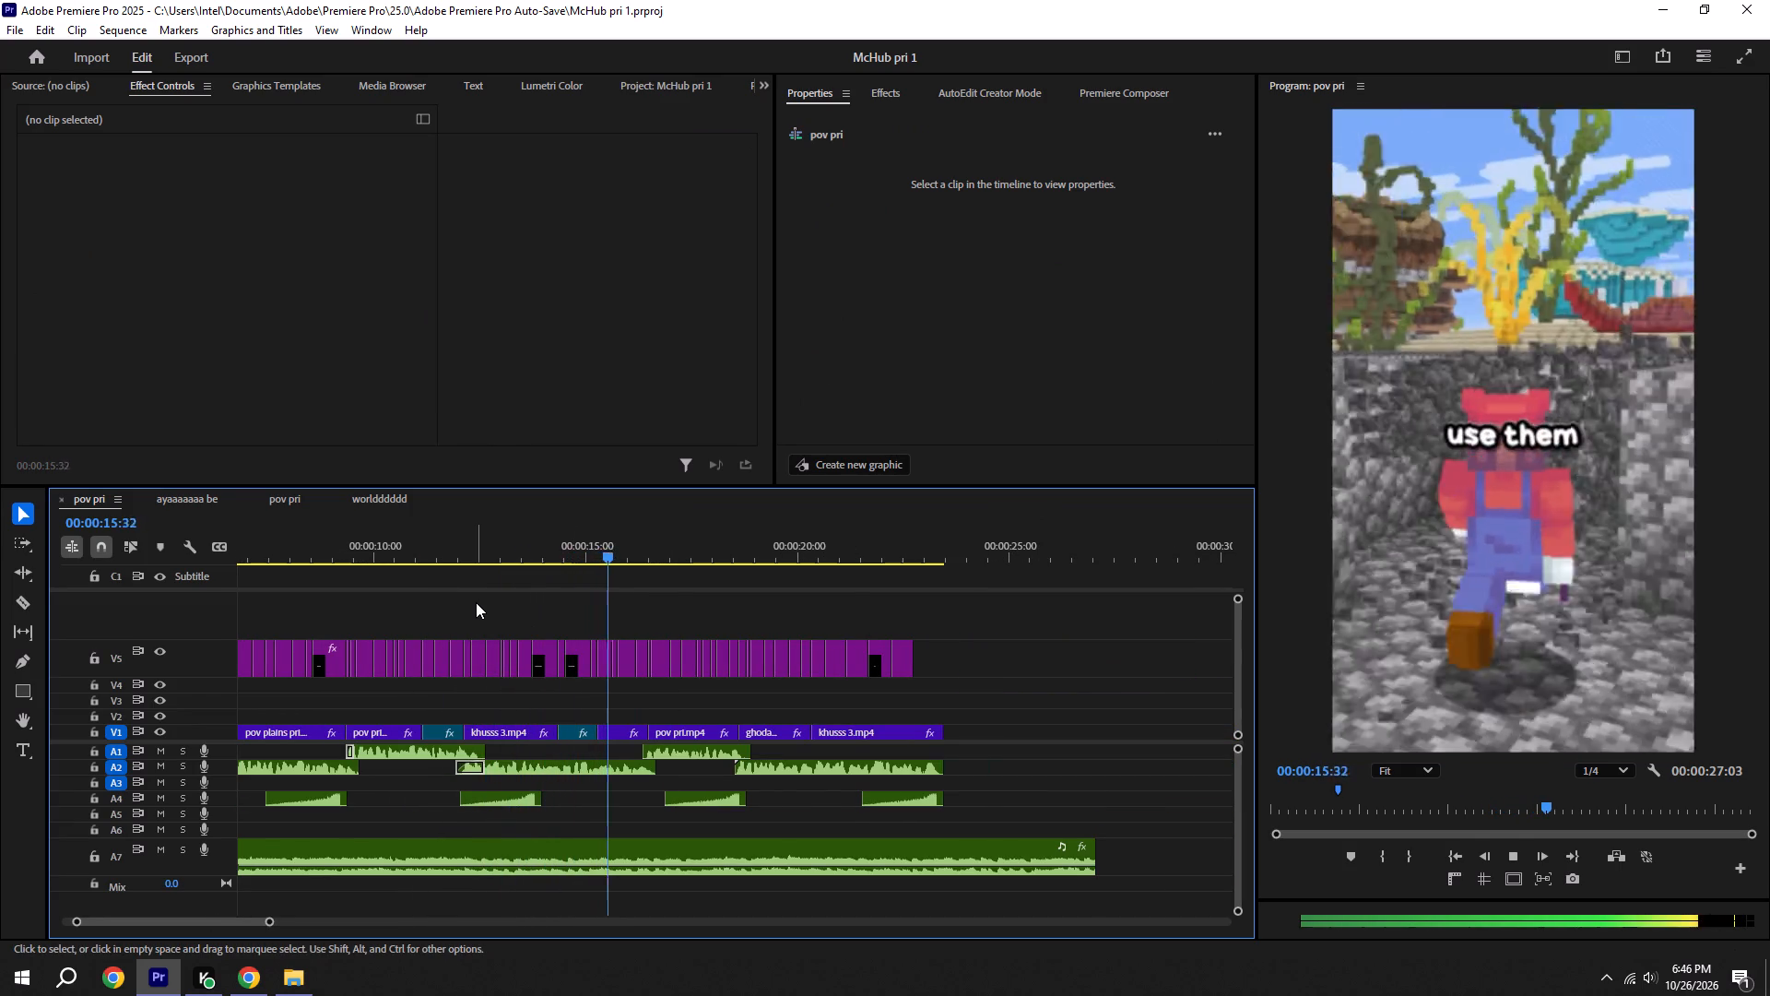
{"action": "key", "text": "ctrl+s"}
{"action": "key", "text": "space"}
{"action": "scroll", "coordinate": [581, 615], "scroll_direction": "down", "scroll_amount": 5, "text": "alt"}
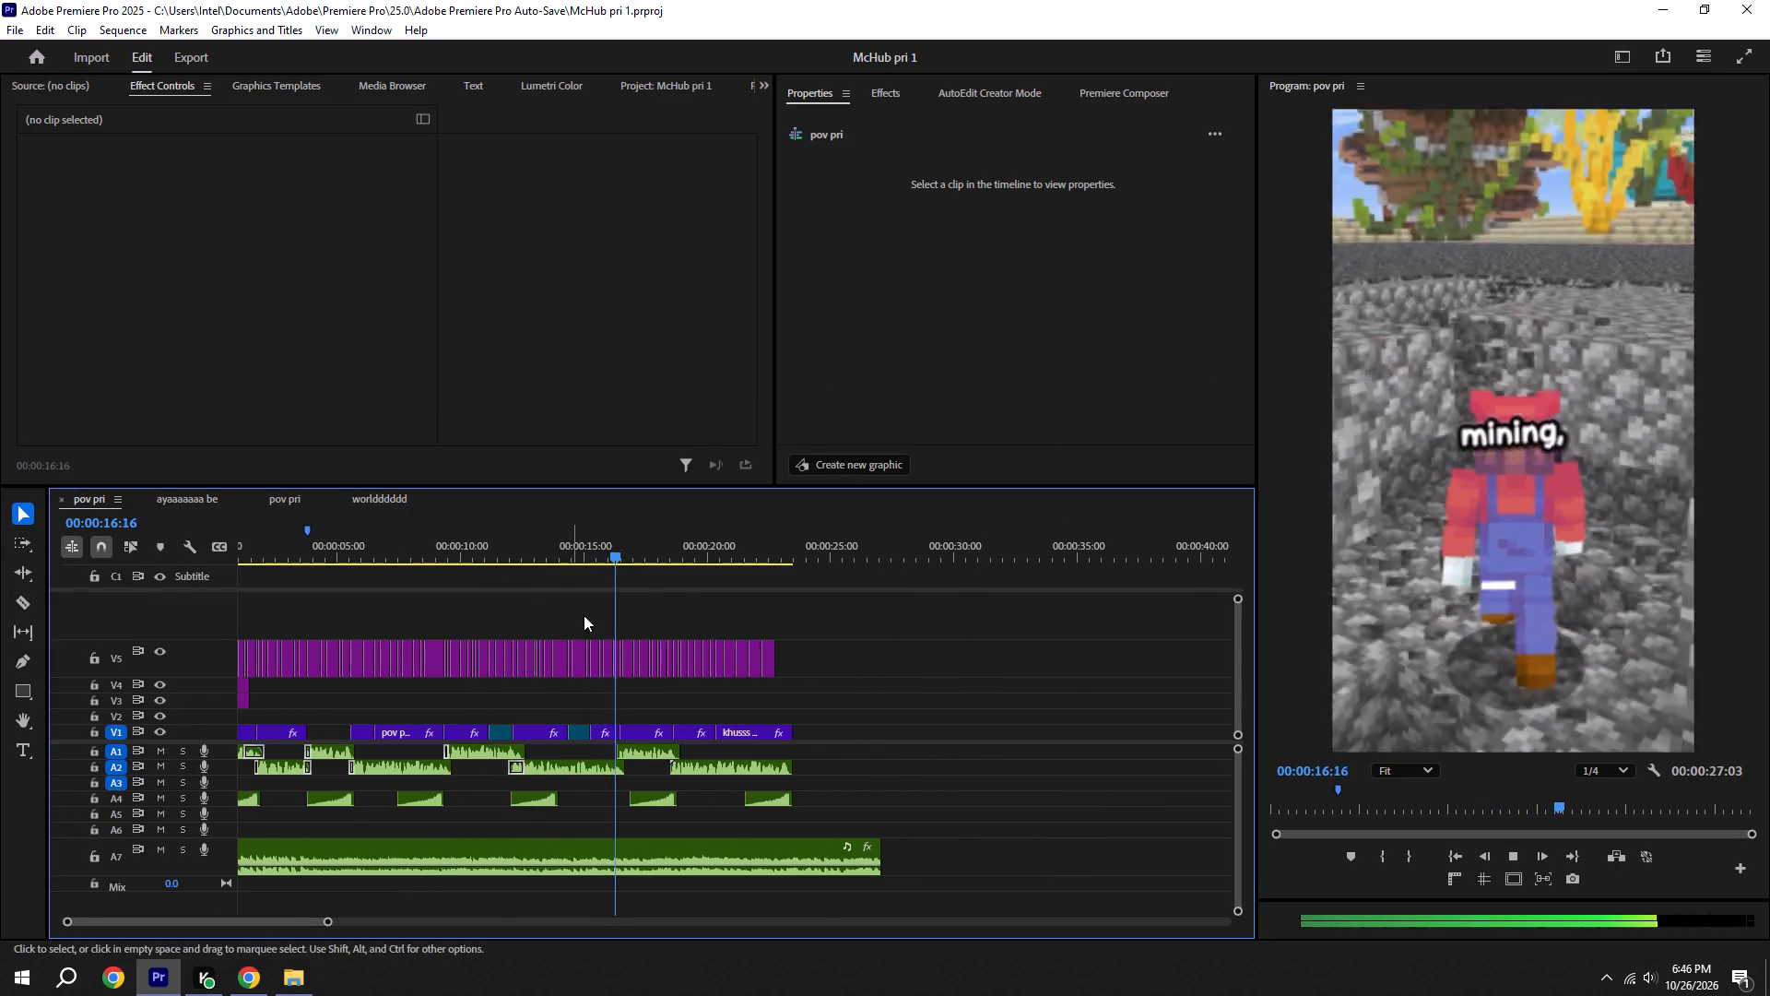
{"action": "key", "text": "space"}
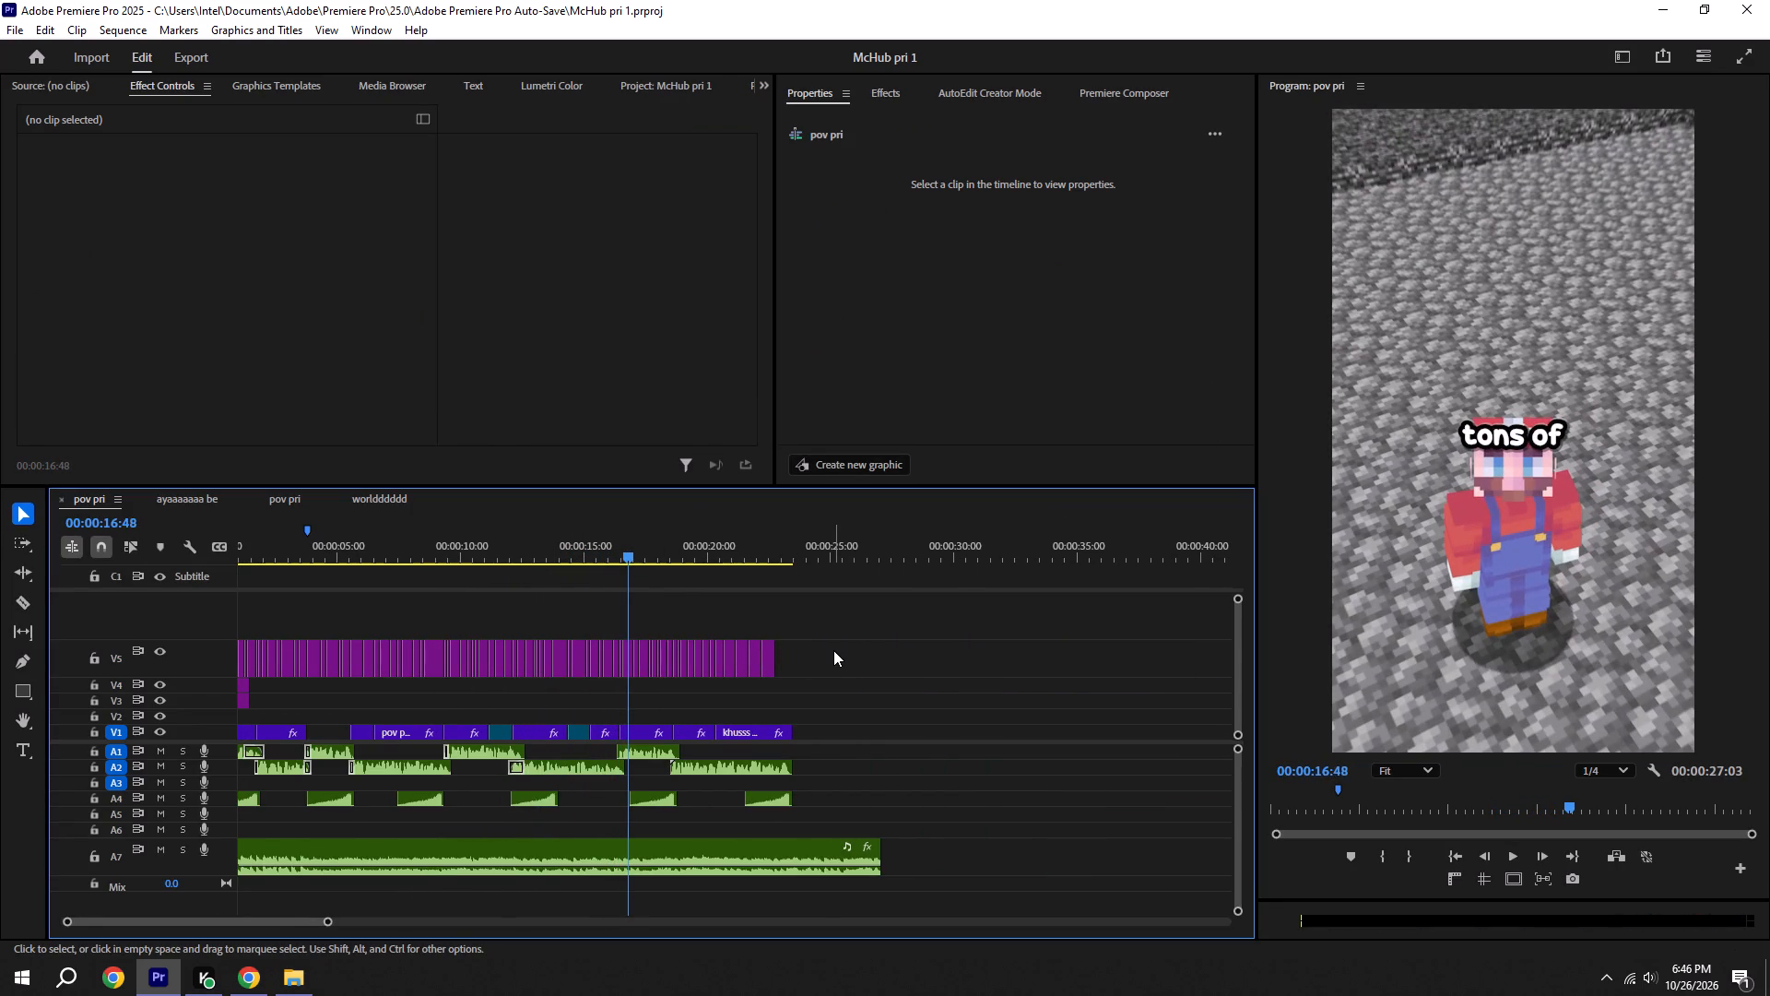
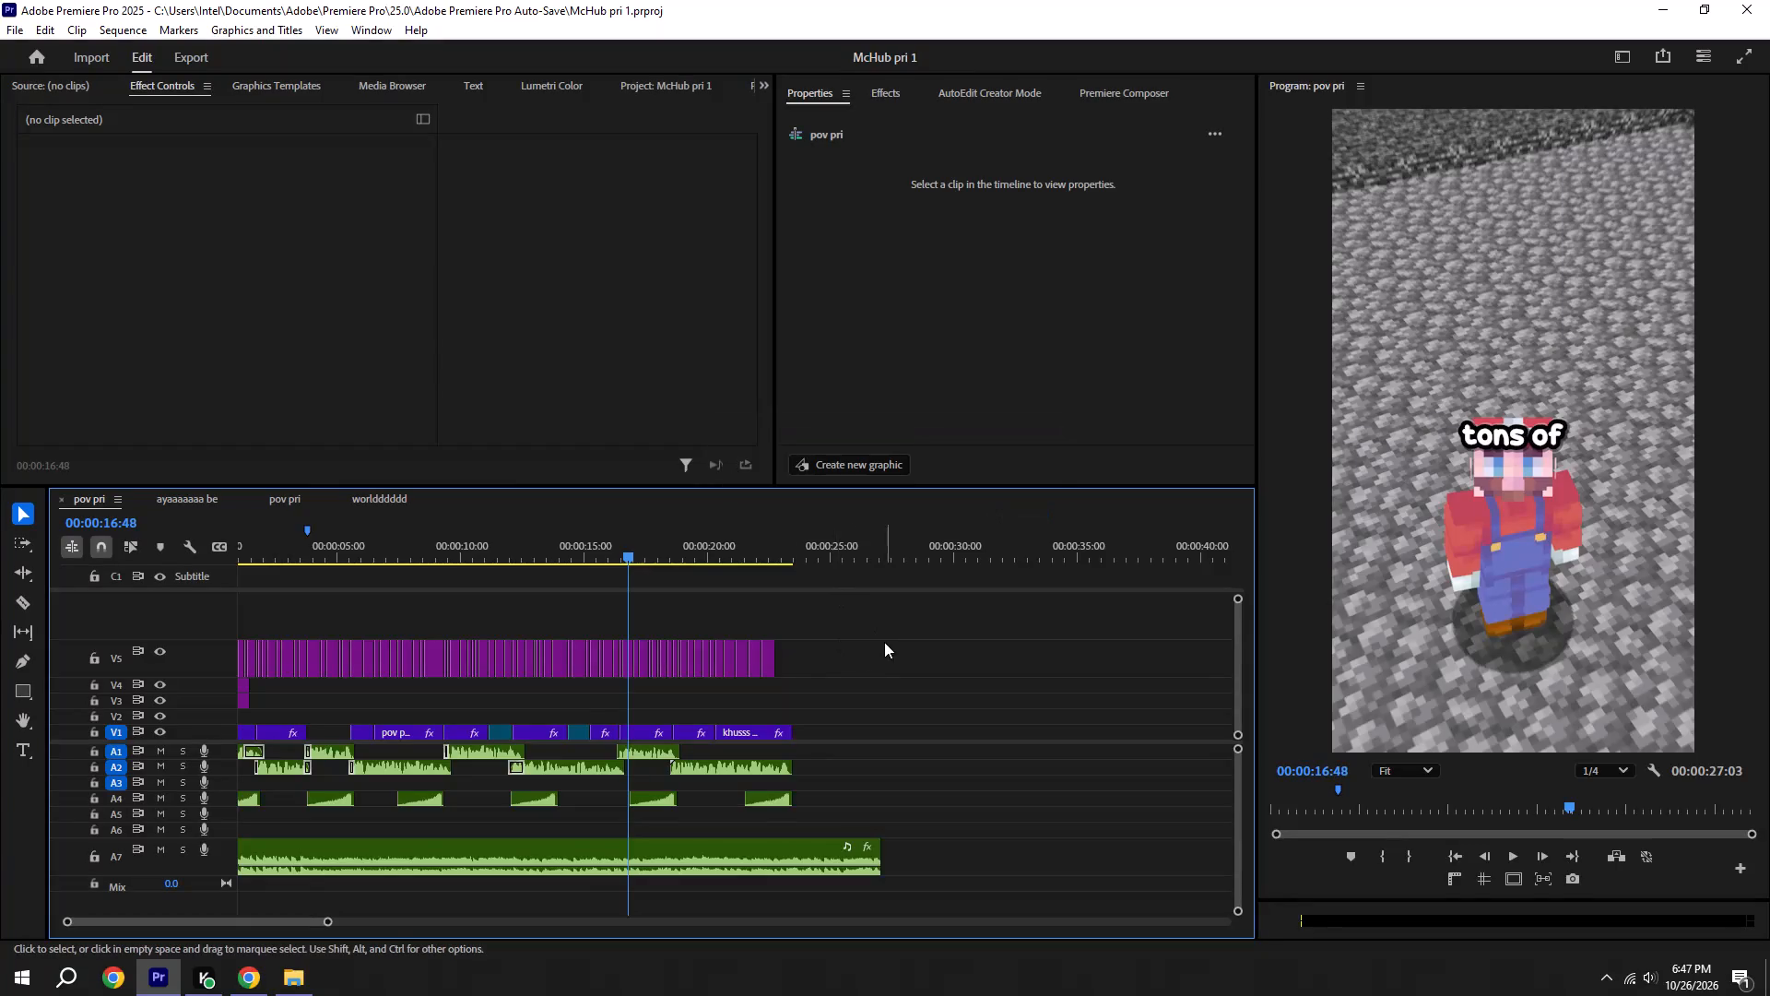
Save the McHub pri 1 project with the pov pri edit.
{"action": "scroll", "coordinate": [866, 656], "scroll_direction": "down", "scroll_amount": 5, "text": "alt"}
{"action": "key", "text": "ctrl+s"}
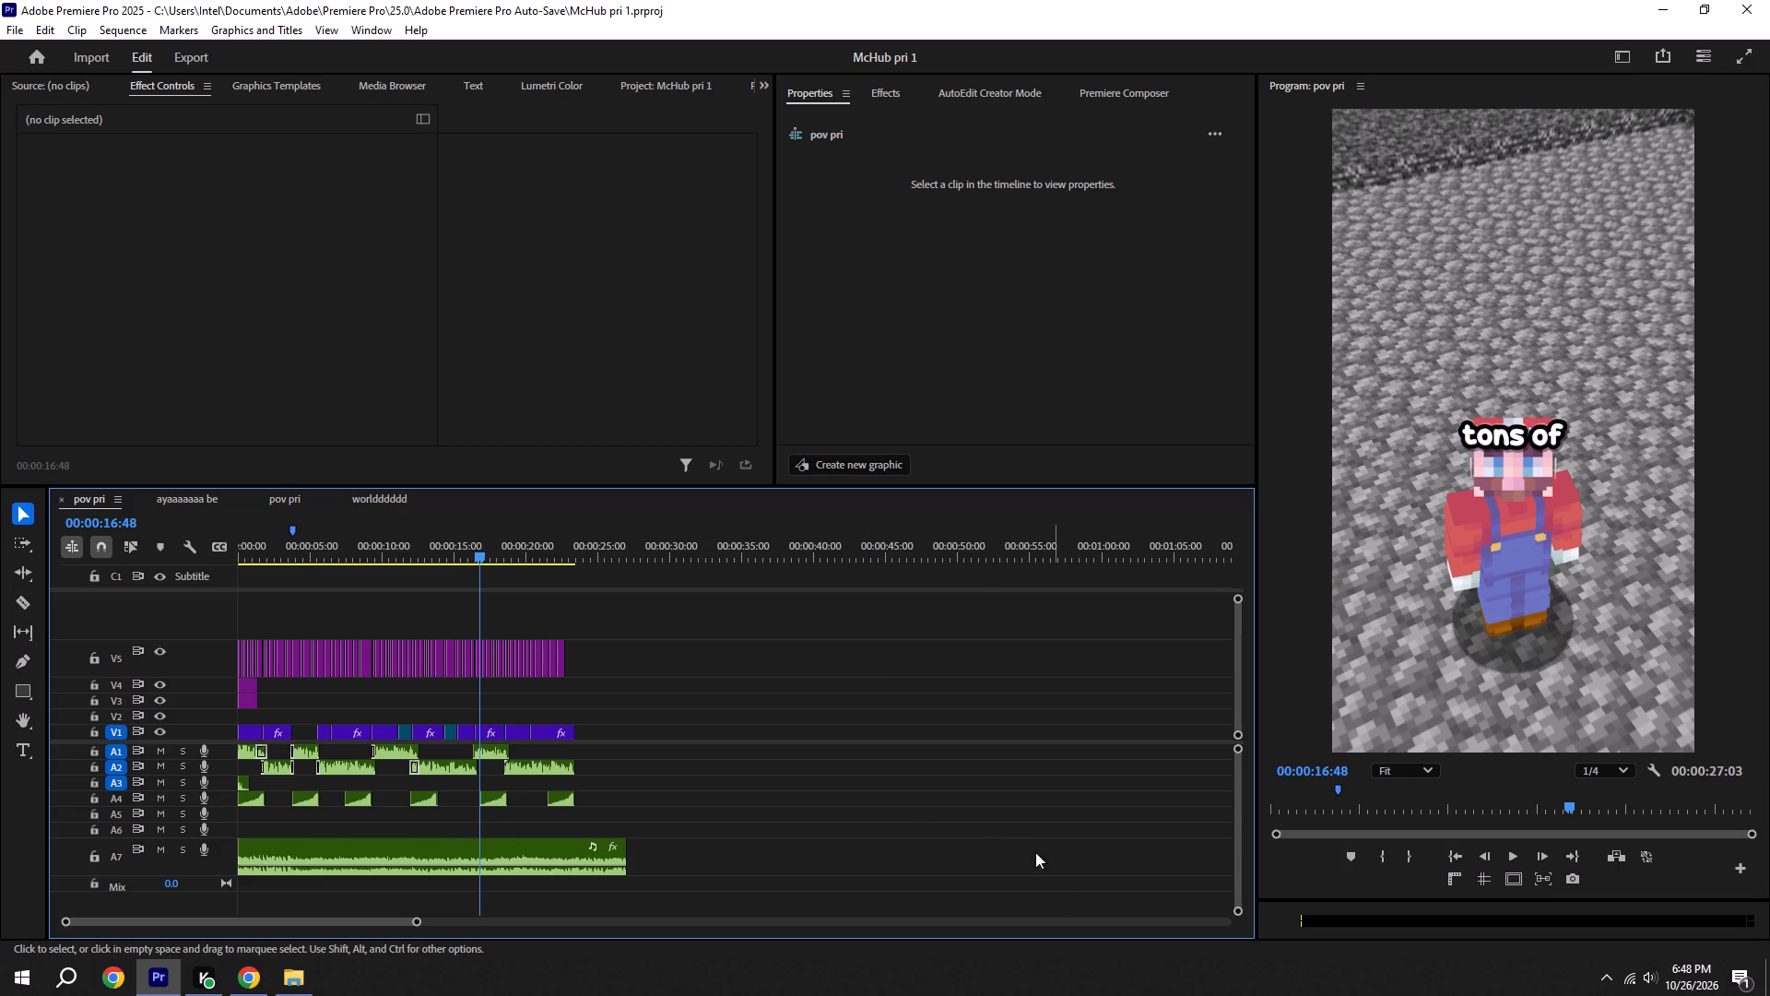
{"action": "key", "text": "ctrl+s"}
{"action": "scroll", "coordinate": [679, 733], "scroll_direction": "up", "scroll_amount": 9, "text": "alt"}
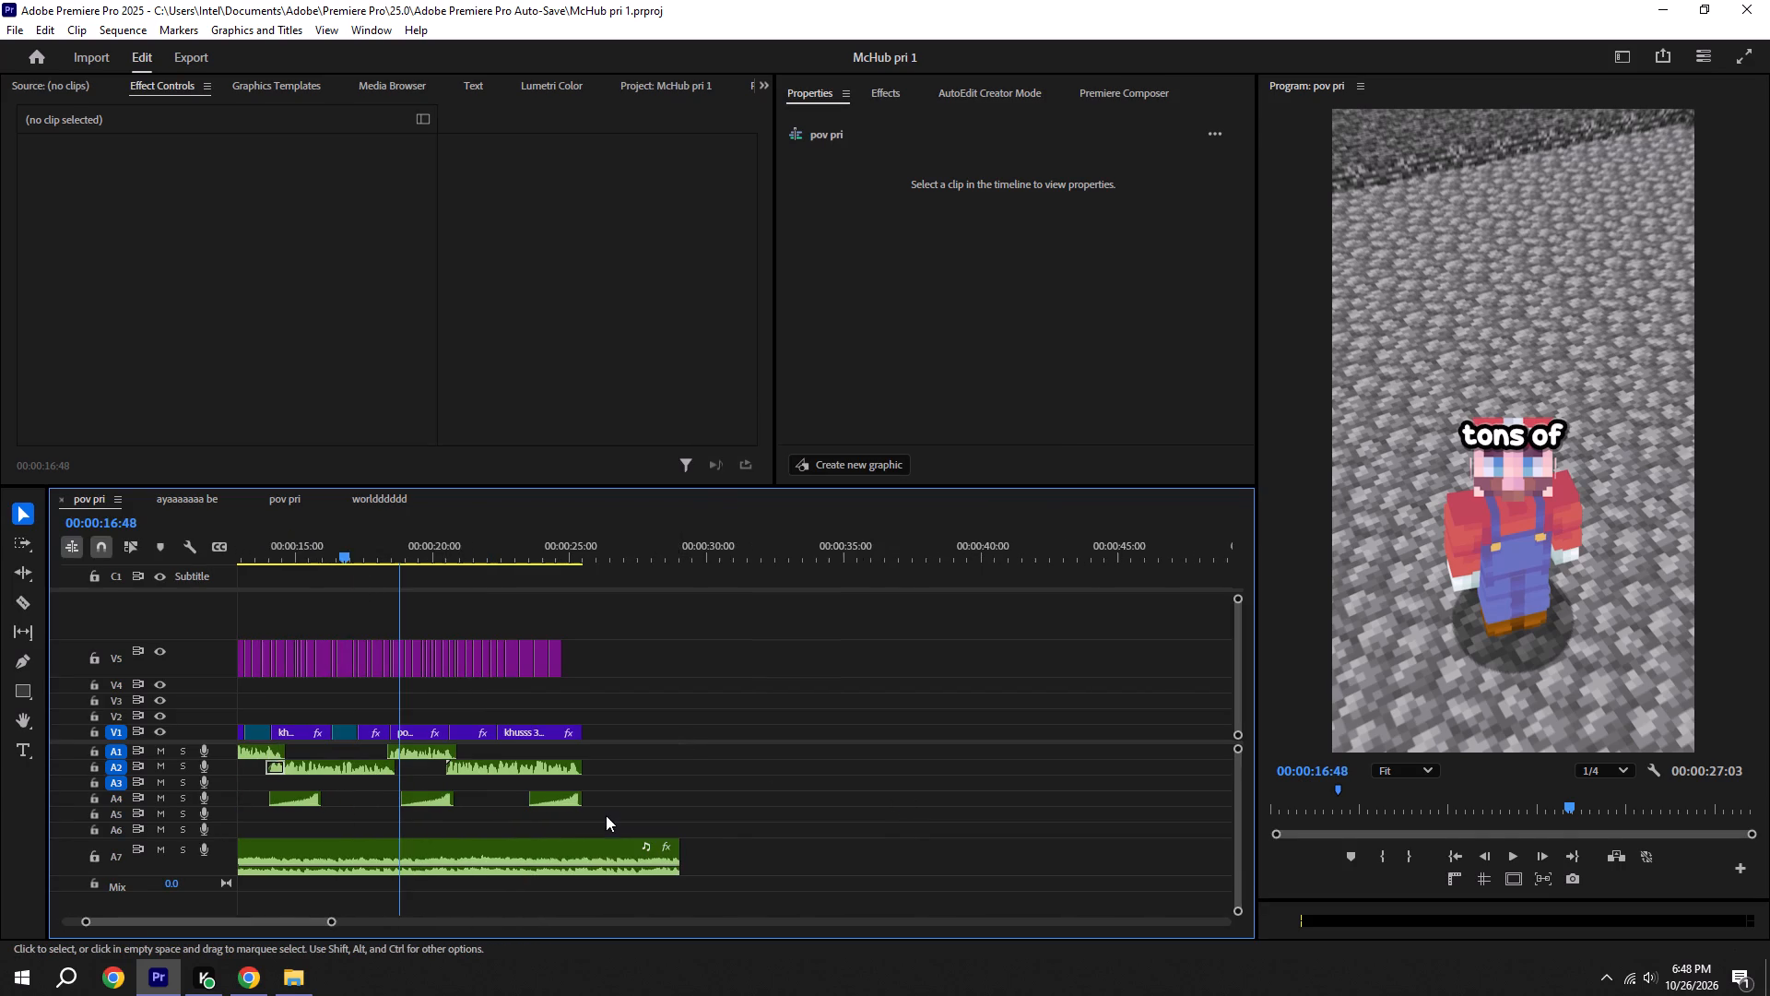
{"action": "key", "text": "ctrl+s"}
Open the pov pri sequence of mchub pri 3, move the playhead to its start, and save.
{"action": "left_click", "coordinate": [206, 493]}
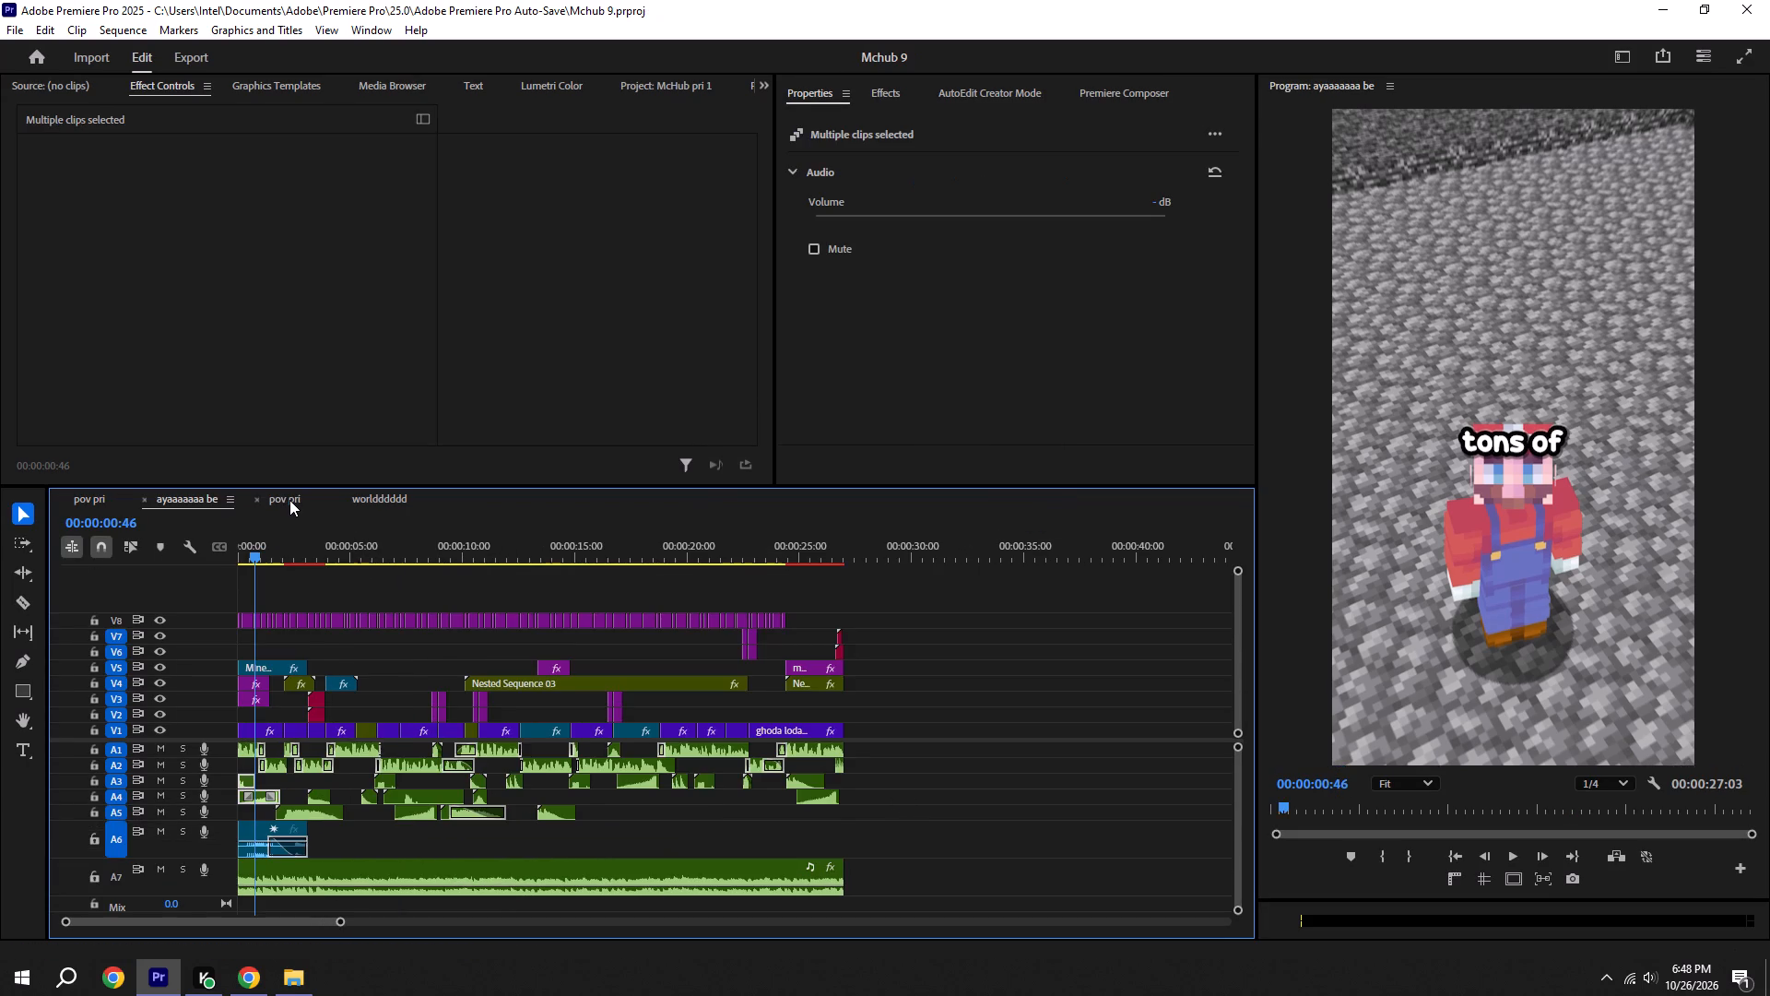
{"action": "left_click", "coordinate": [289, 500]}
{"action": "left_click_drag", "start_coordinate": [272, 553], "coordinate": [0, 584]}
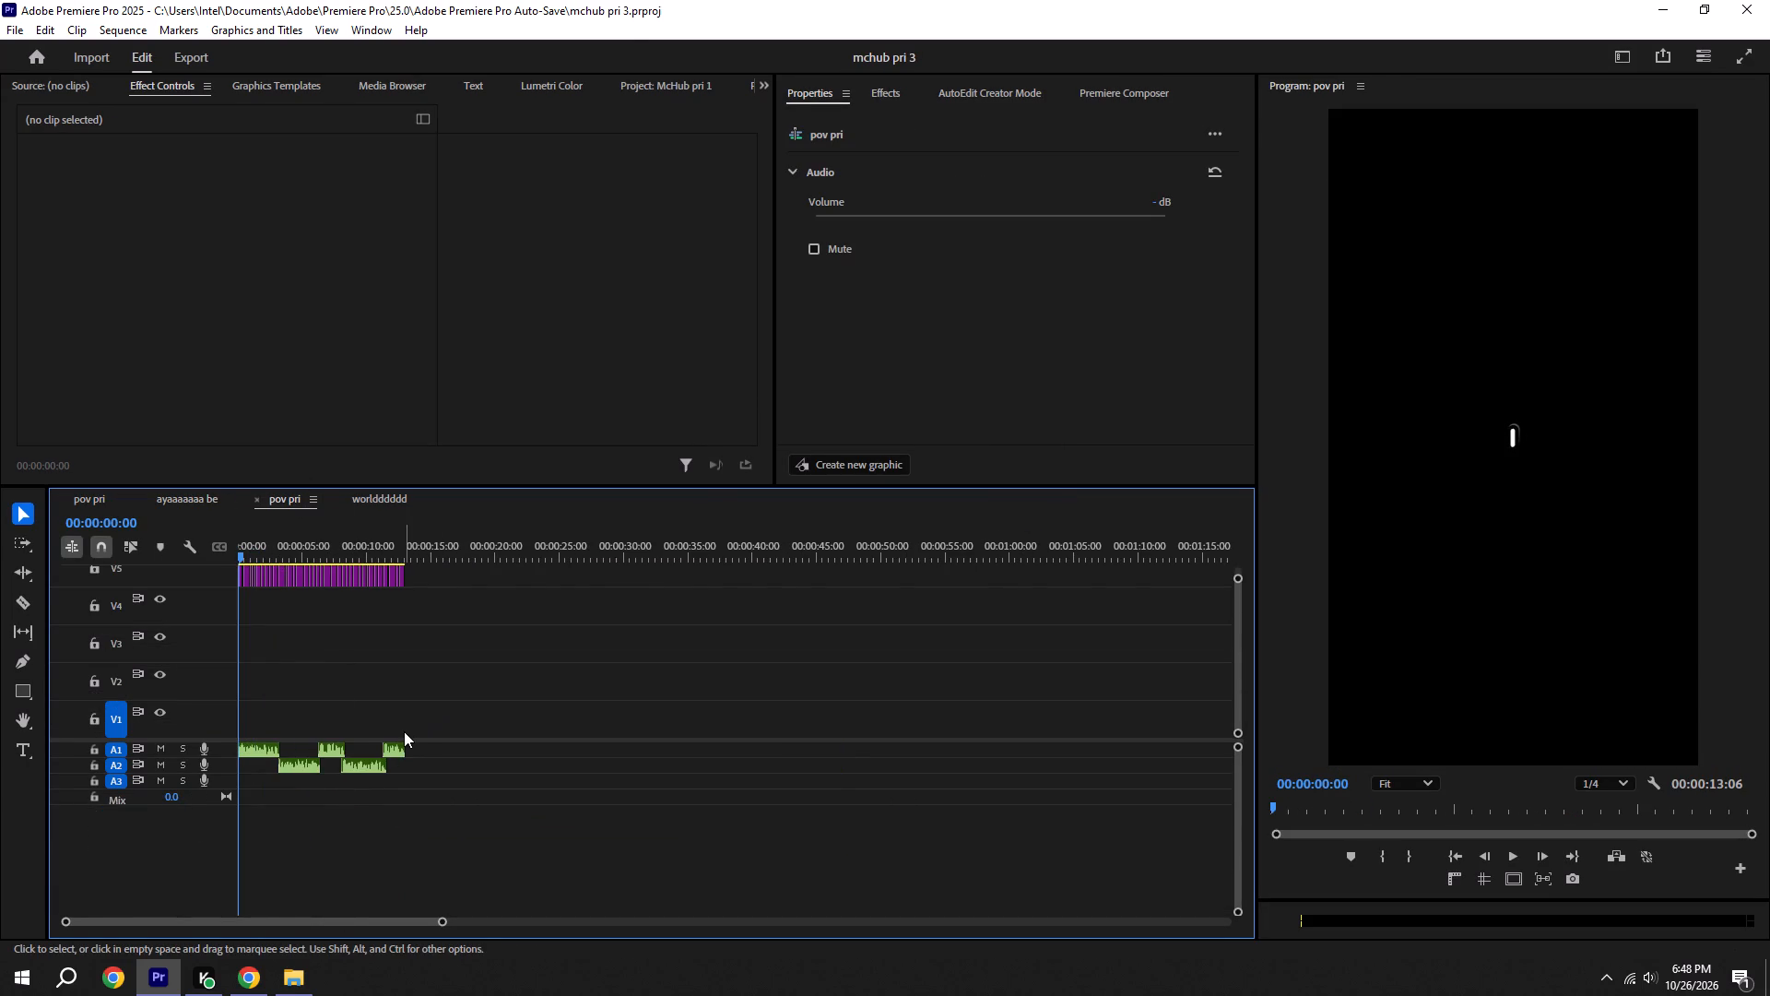
{"action": "scroll", "coordinate": [404, 731], "scroll_direction": "up", "scroll_amount": 19, "text": "alt"}
{"action": "key", "text": "ctrl+s"}
Copy the first Adjustment Layer clips on V3 and V4 of worlddddddd to the start of mchub pri 3's pov pri, and save.
{"action": "left_click", "coordinate": [378, 512]}
{"action": "left_click", "coordinate": [386, 500]}
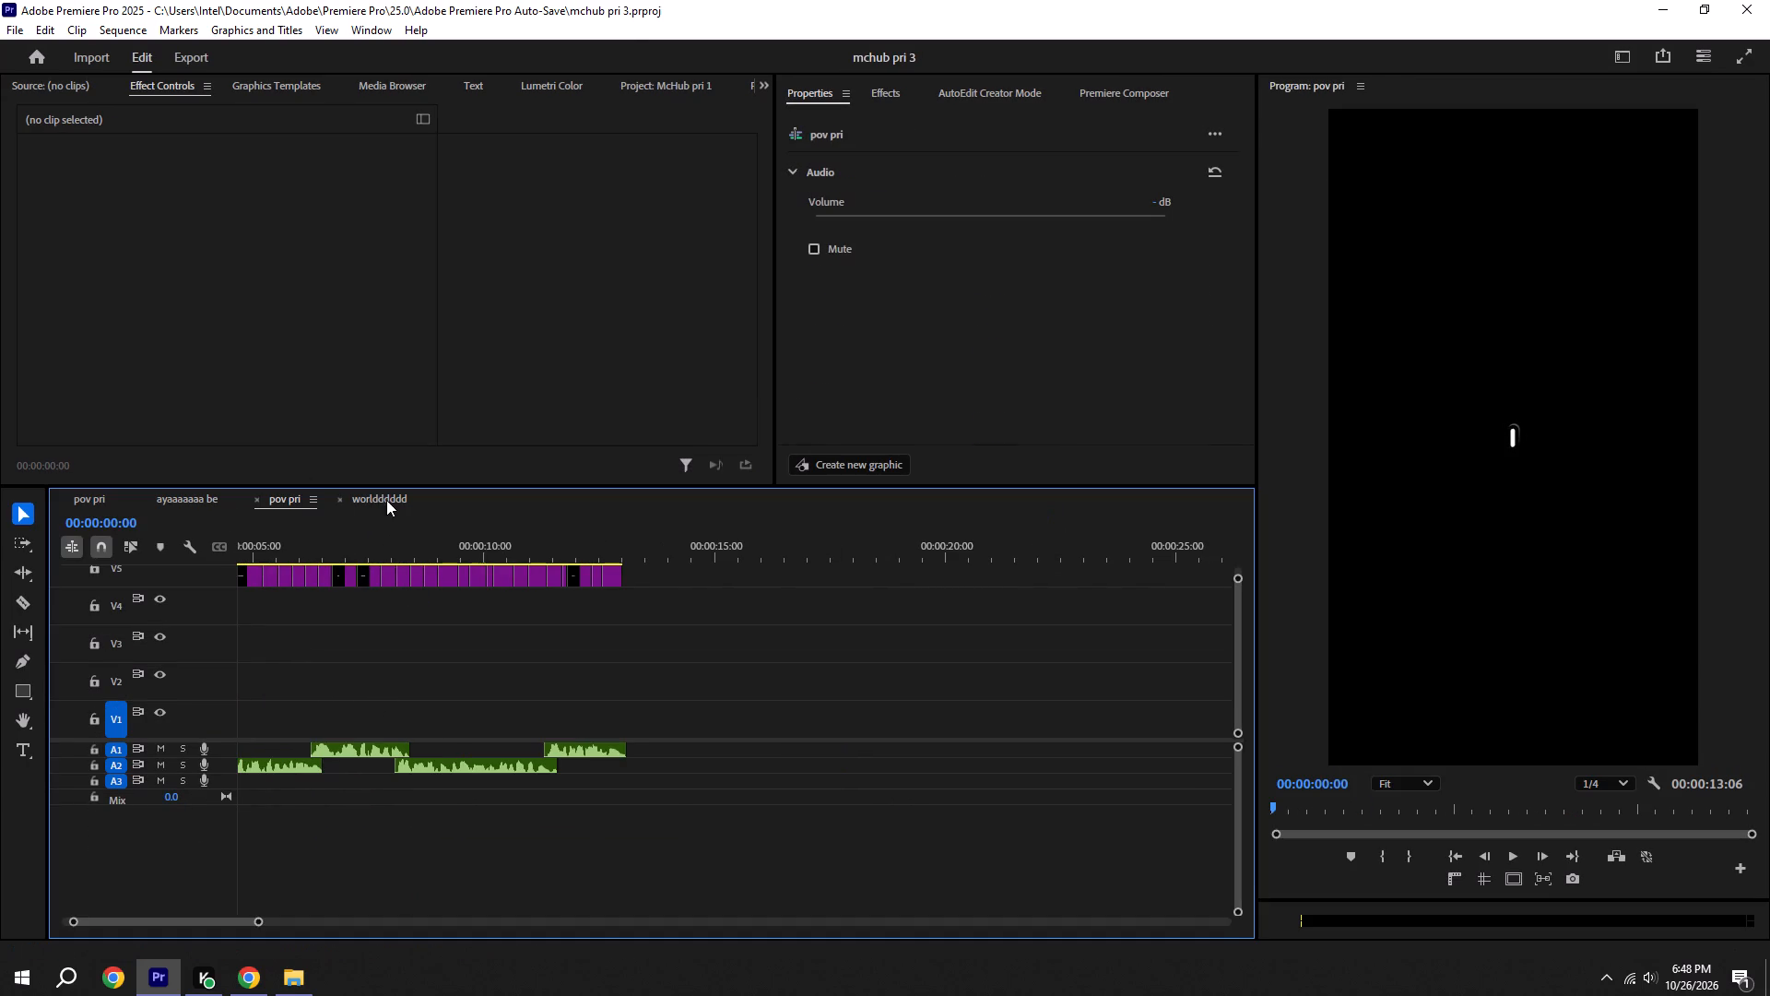
{"action": "scroll", "coordinate": [327, 696], "scroll_direction": "up", "scroll_amount": 5}
{"action": "left_click_drag", "start_coordinate": [307, 707], "coordinate": [306, 689]}
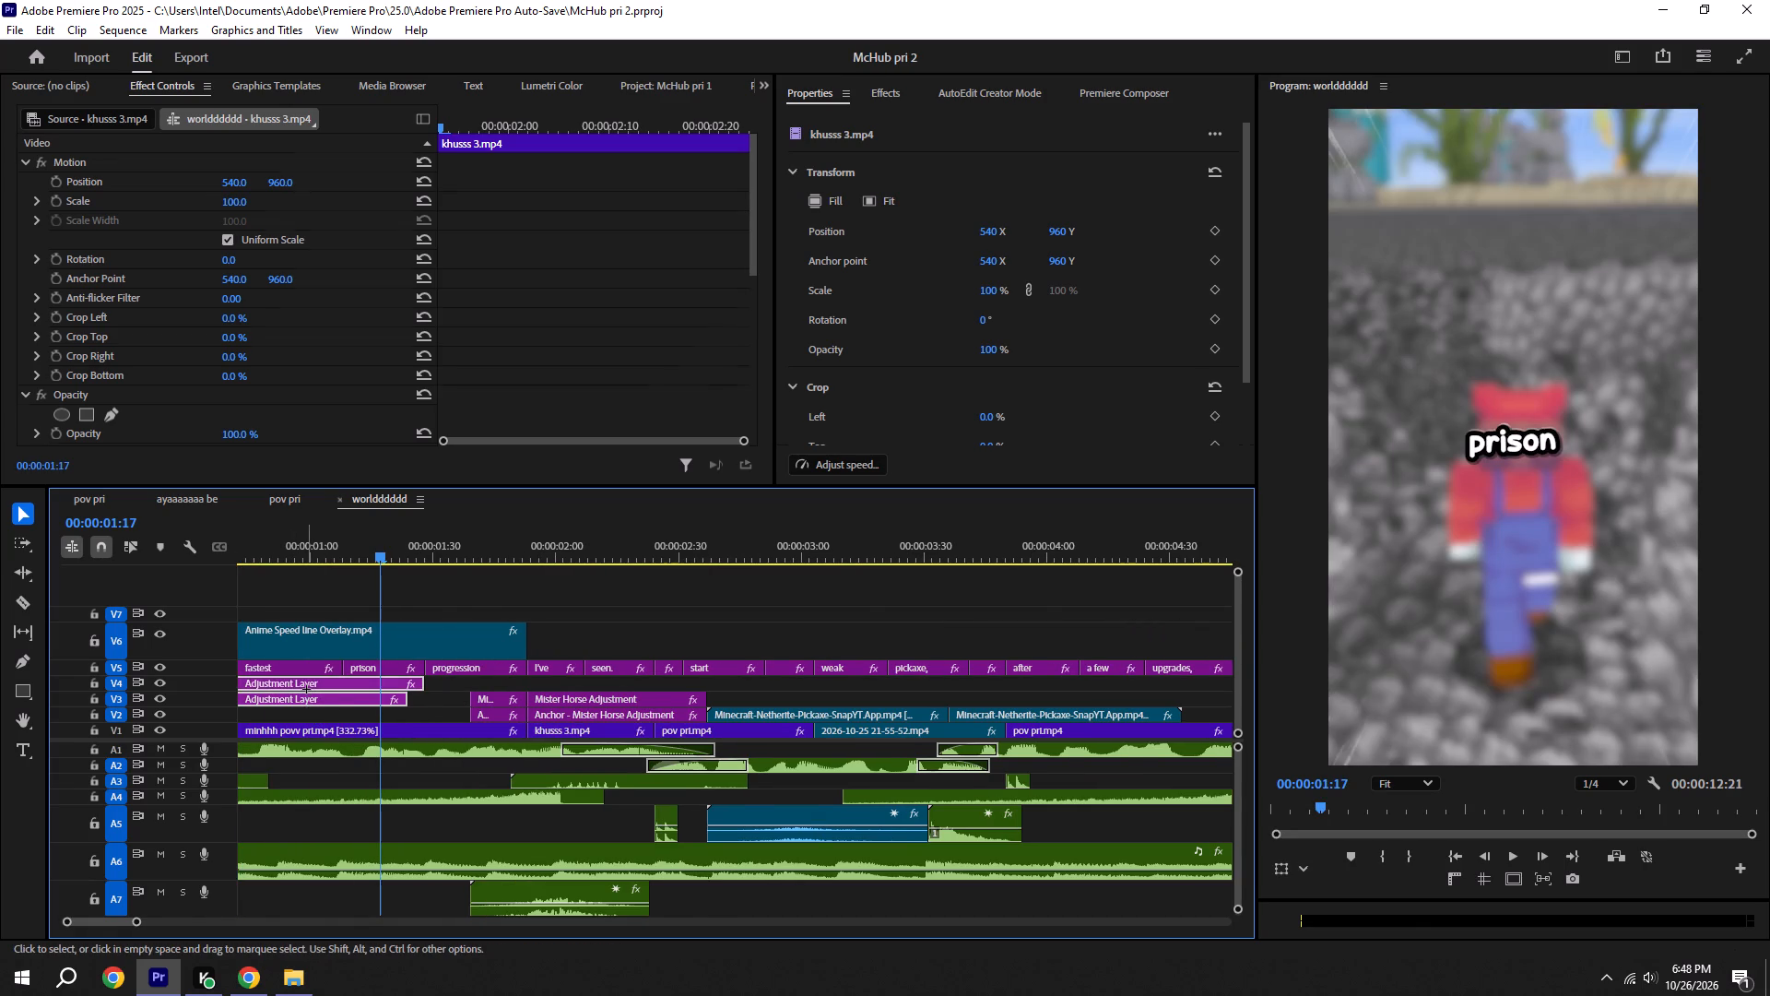
{"action": "key", "text": "ctrl+c"}
{"action": "left_click", "coordinate": [301, 506]}
{"action": "left_click_drag", "start_coordinate": [407, 549], "coordinate": [40, 539]}
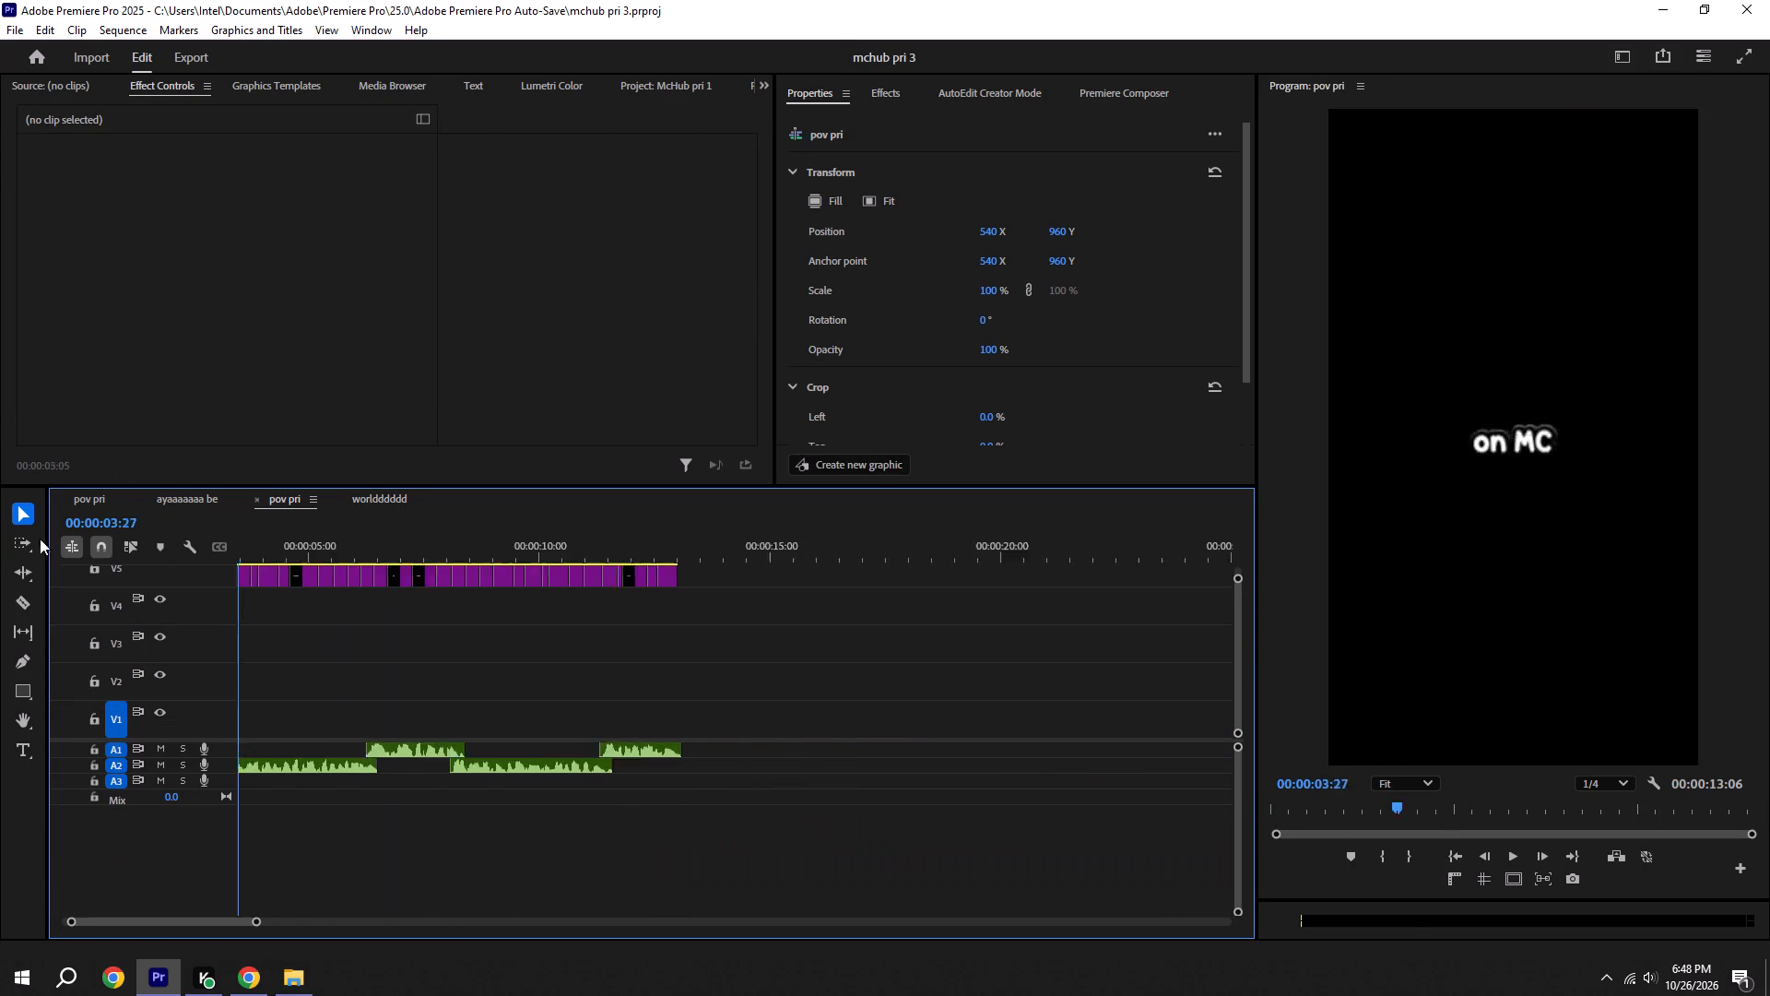
{"action": "left_click_drag", "start_coordinate": [40, 539], "coordinate": [0, 587]}
{"action": "left_click_drag", "start_coordinate": [277, 550], "coordinate": [46, 573]}
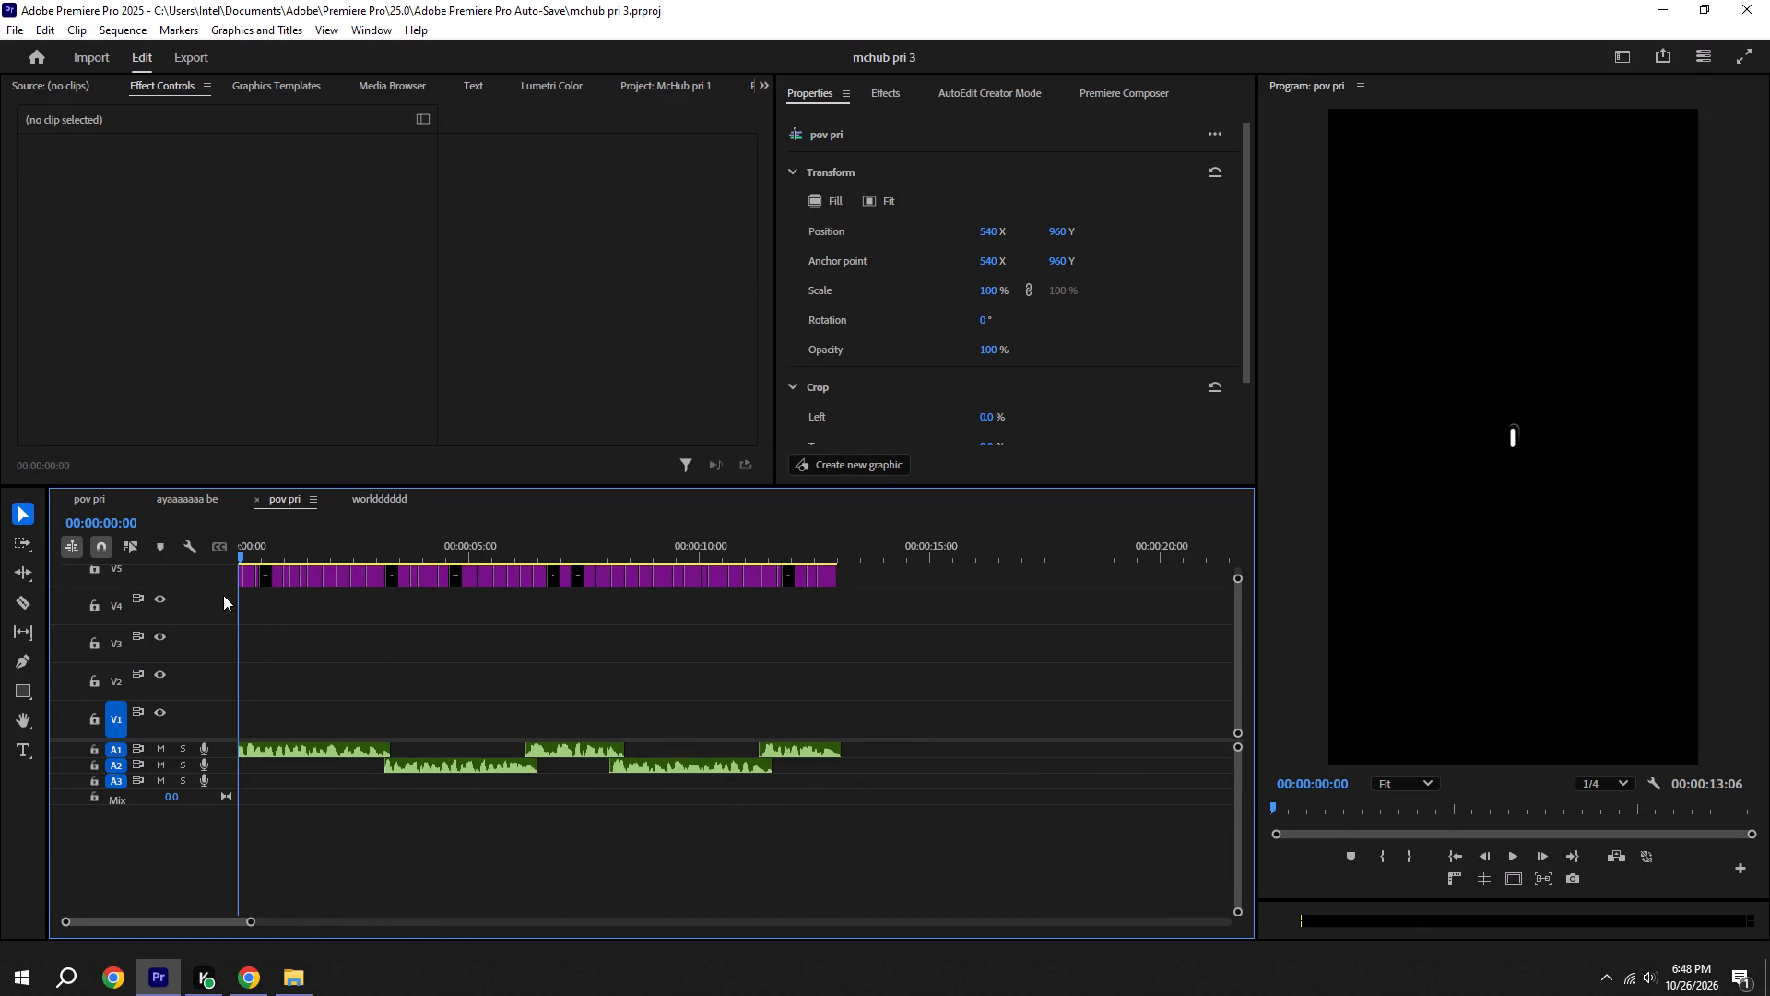
{"action": "key", "text": "ctrl+v"}
{"action": "scroll", "coordinate": [381, 716], "scroll_direction": "up", "scroll_amount": 11, "text": "alt"}
{"action": "key", "text": "ctrl+s"}
{"action": "left_click_drag", "start_coordinate": [338, 544], "coordinate": [40, 558]}
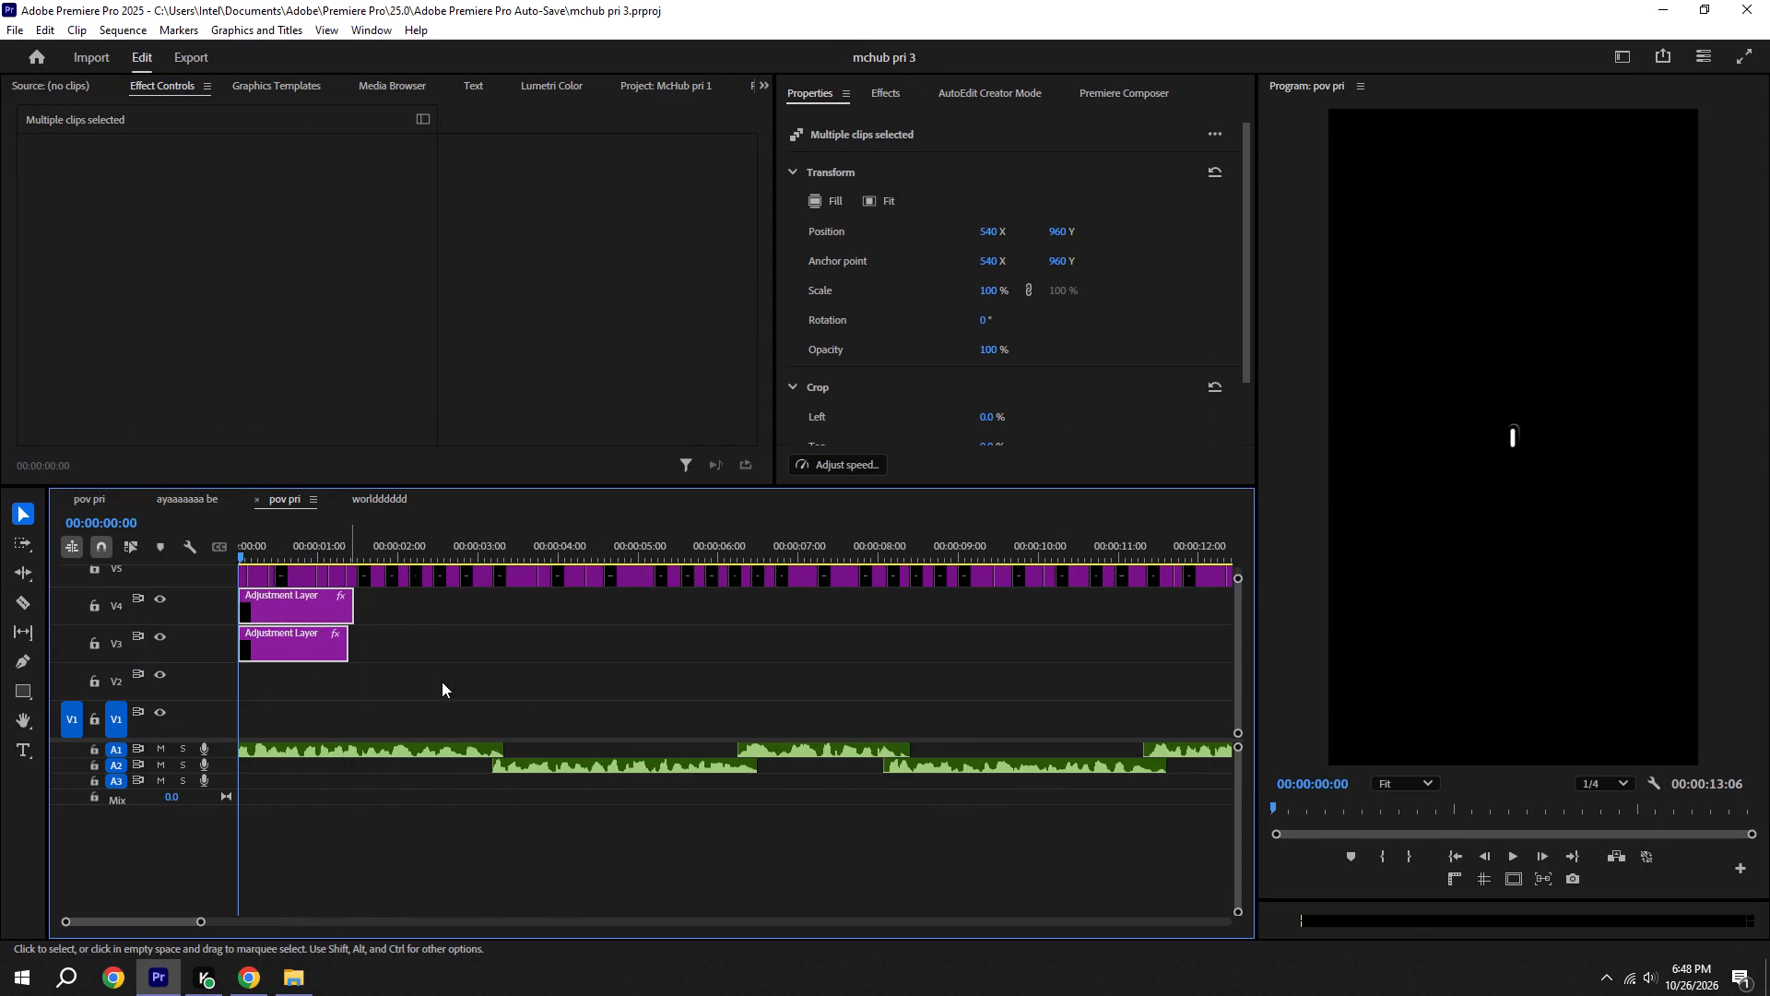
{"action": "left_click", "coordinate": [537, 701]}
{"action": "key", "text": "space"}
{"action": "key", "text": "ctrl+s"}
Copy the opening sound effects on A3 and A4 of worlddddddd to the start of mchub pri 3's pov pri, and save.
{"action": "left_click", "coordinate": [383, 500]}
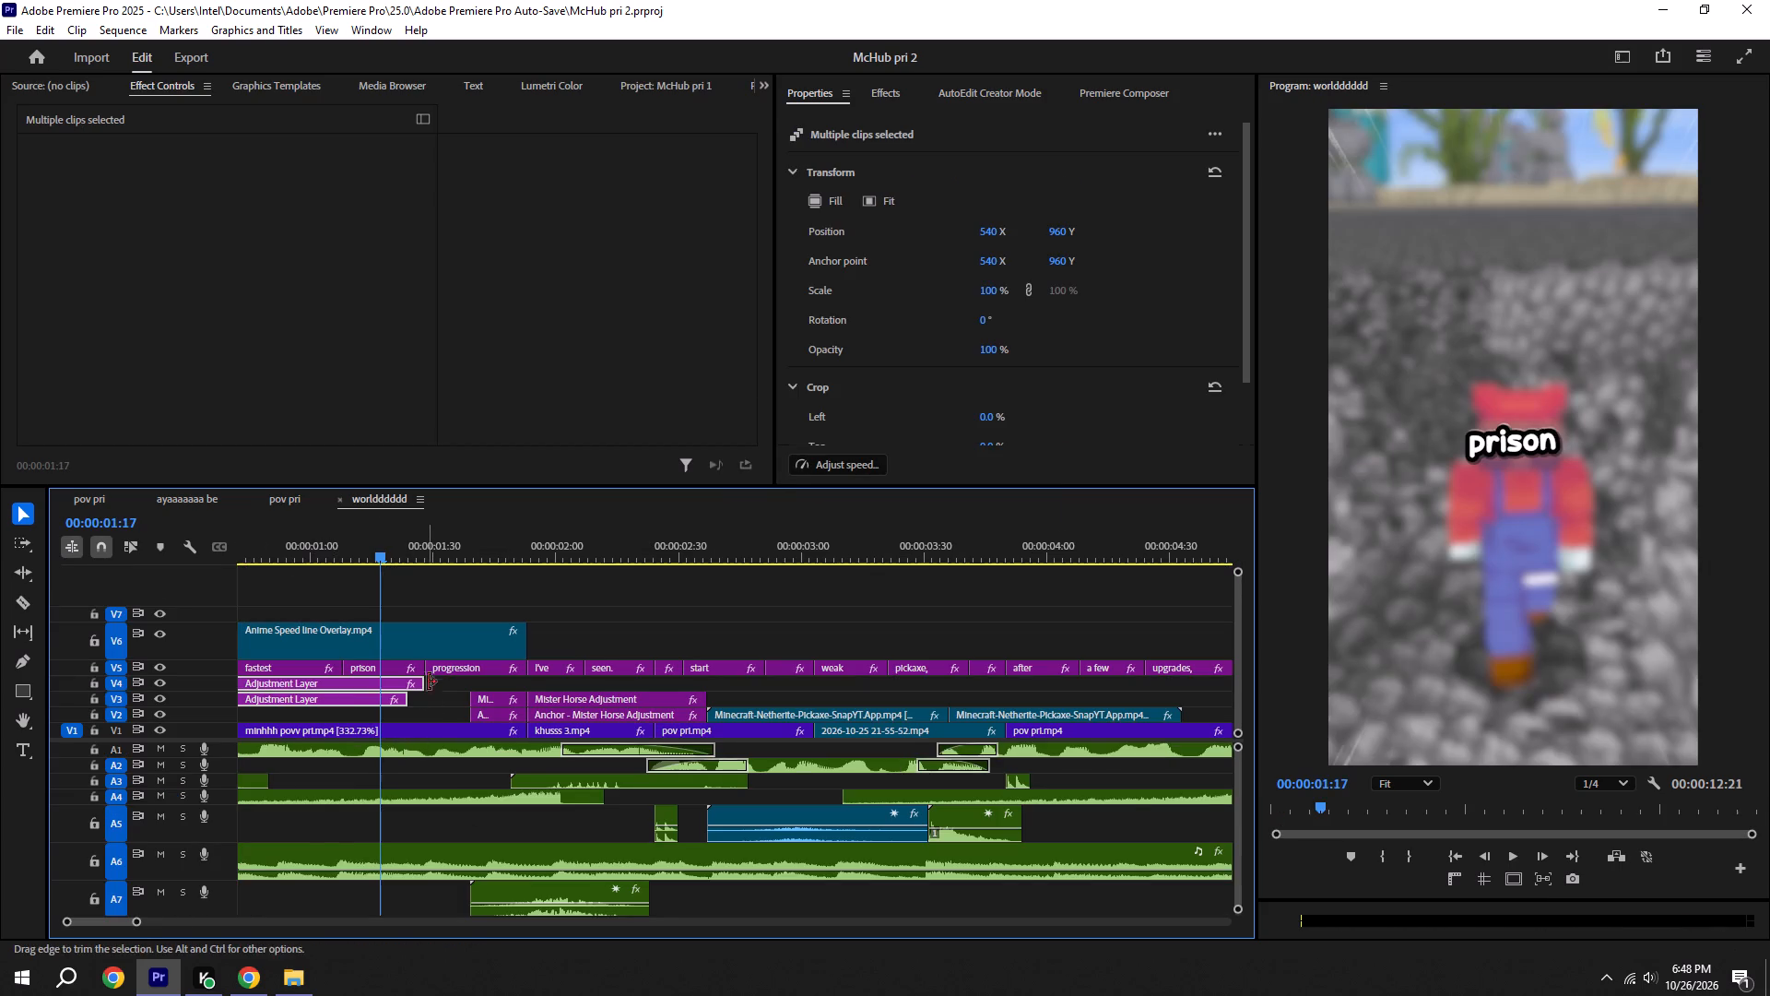
{"action": "left_click", "coordinate": [429, 707]}
{"action": "left_click_drag", "start_coordinate": [301, 821], "coordinate": [255, 784]}
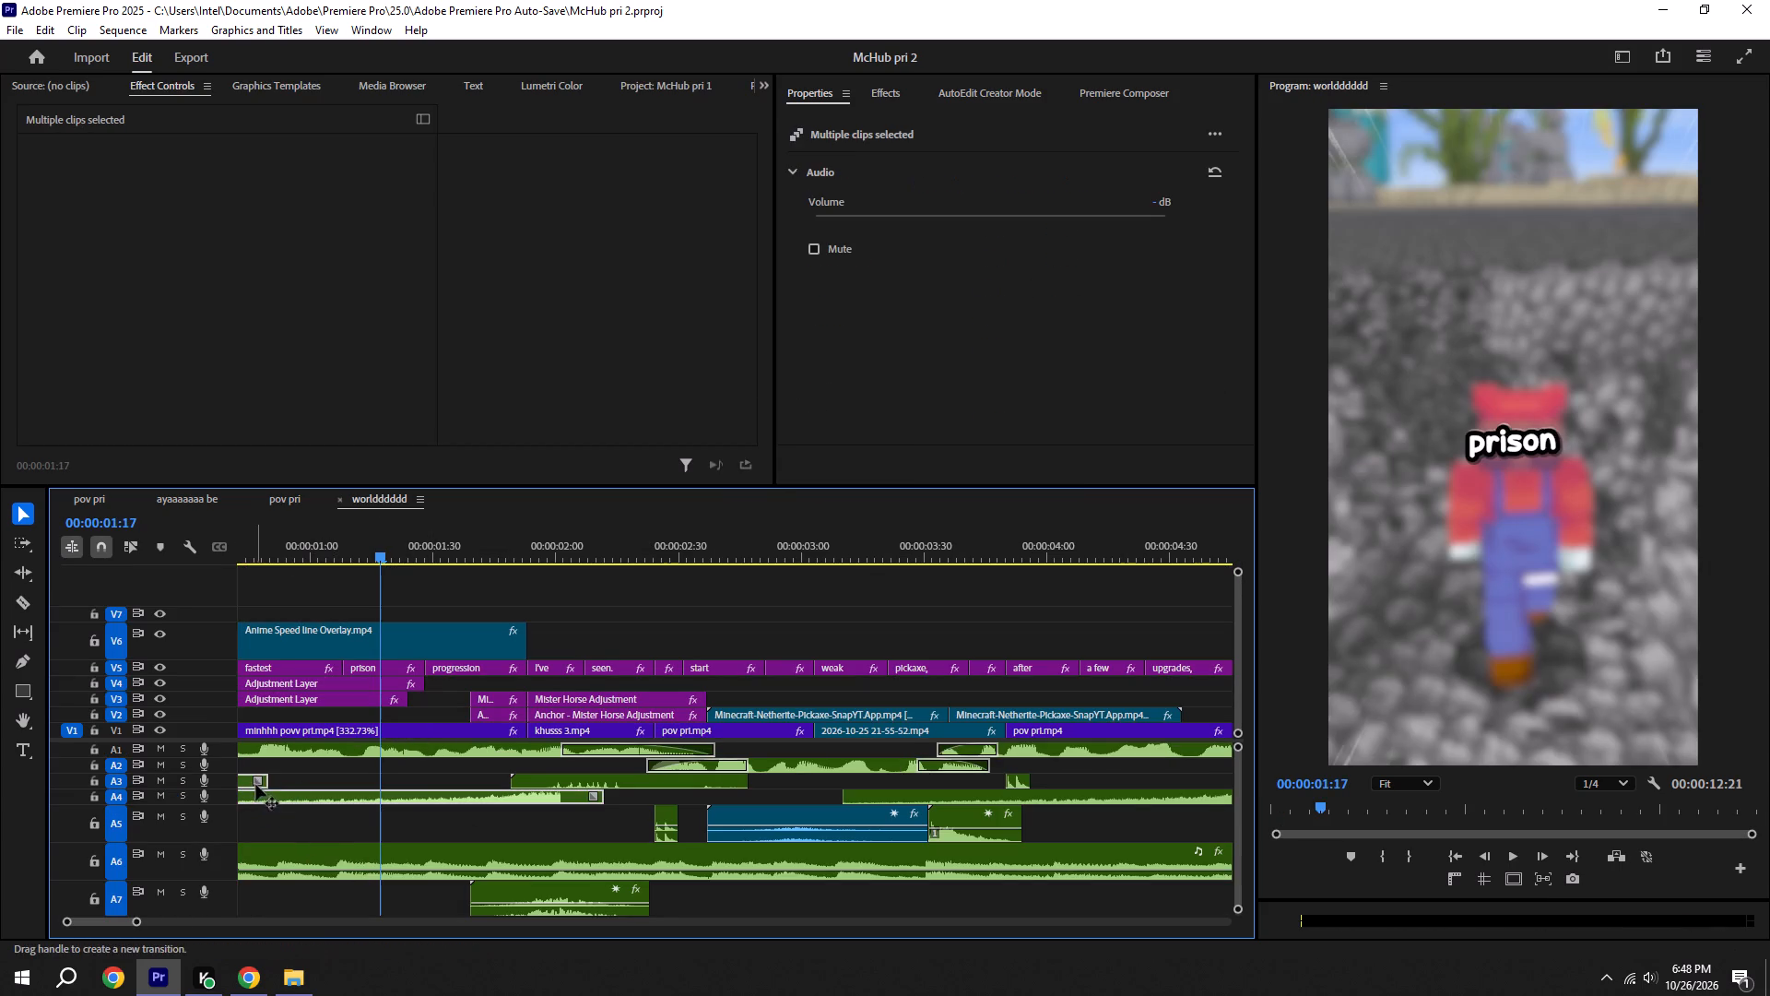
{"action": "key", "text": "ctrl+c"}
{"action": "left_click", "coordinate": [302, 498]}
{"action": "left_click_drag", "start_coordinate": [320, 543], "coordinate": [21, 575]}
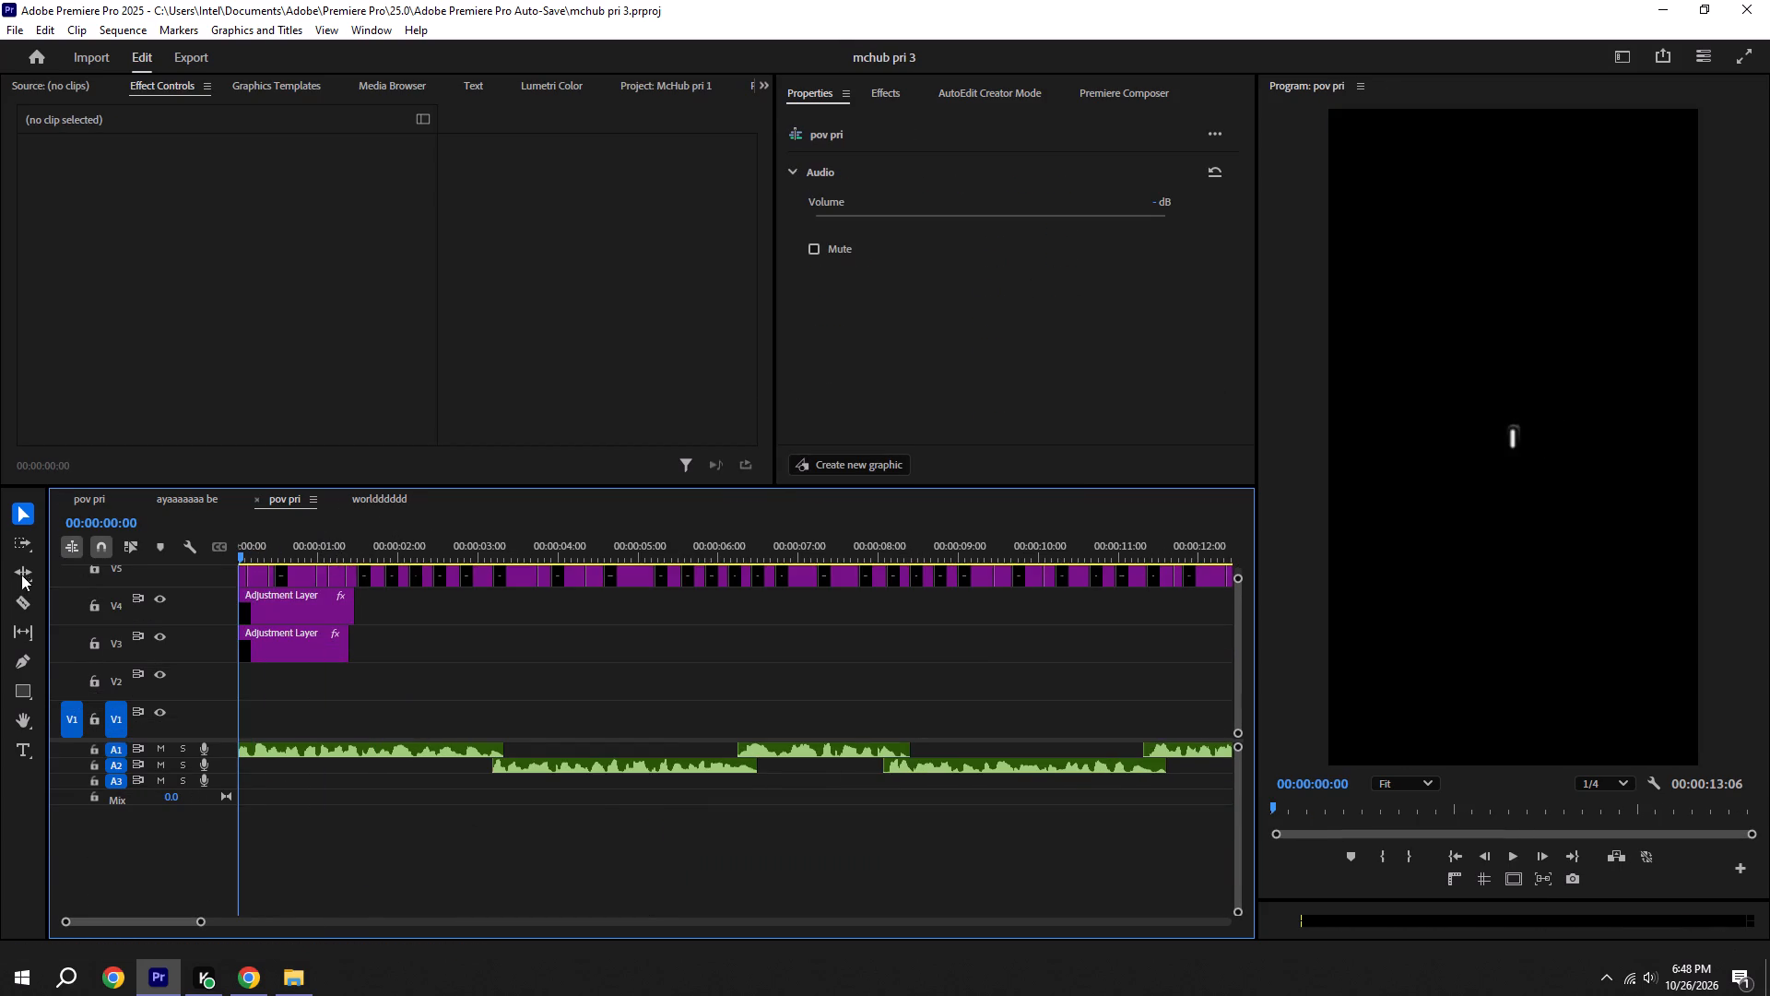
{"action": "left_click_drag", "start_coordinate": [21, 575], "coordinate": [11, 584]}
{"action": "key", "text": "ctrl+v"}
{"action": "scroll", "coordinate": [388, 798], "scroll_direction": "down", "scroll_amount": 6, "text": "alt"}
{"action": "key", "text": "ctrl+s"}
Collapse the audio tracks of pov pri to minimum height, clear the selection, and save.
{"action": "scroll", "coordinate": [330, 804], "scroll_direction": "up", "scroll_amount": 5}
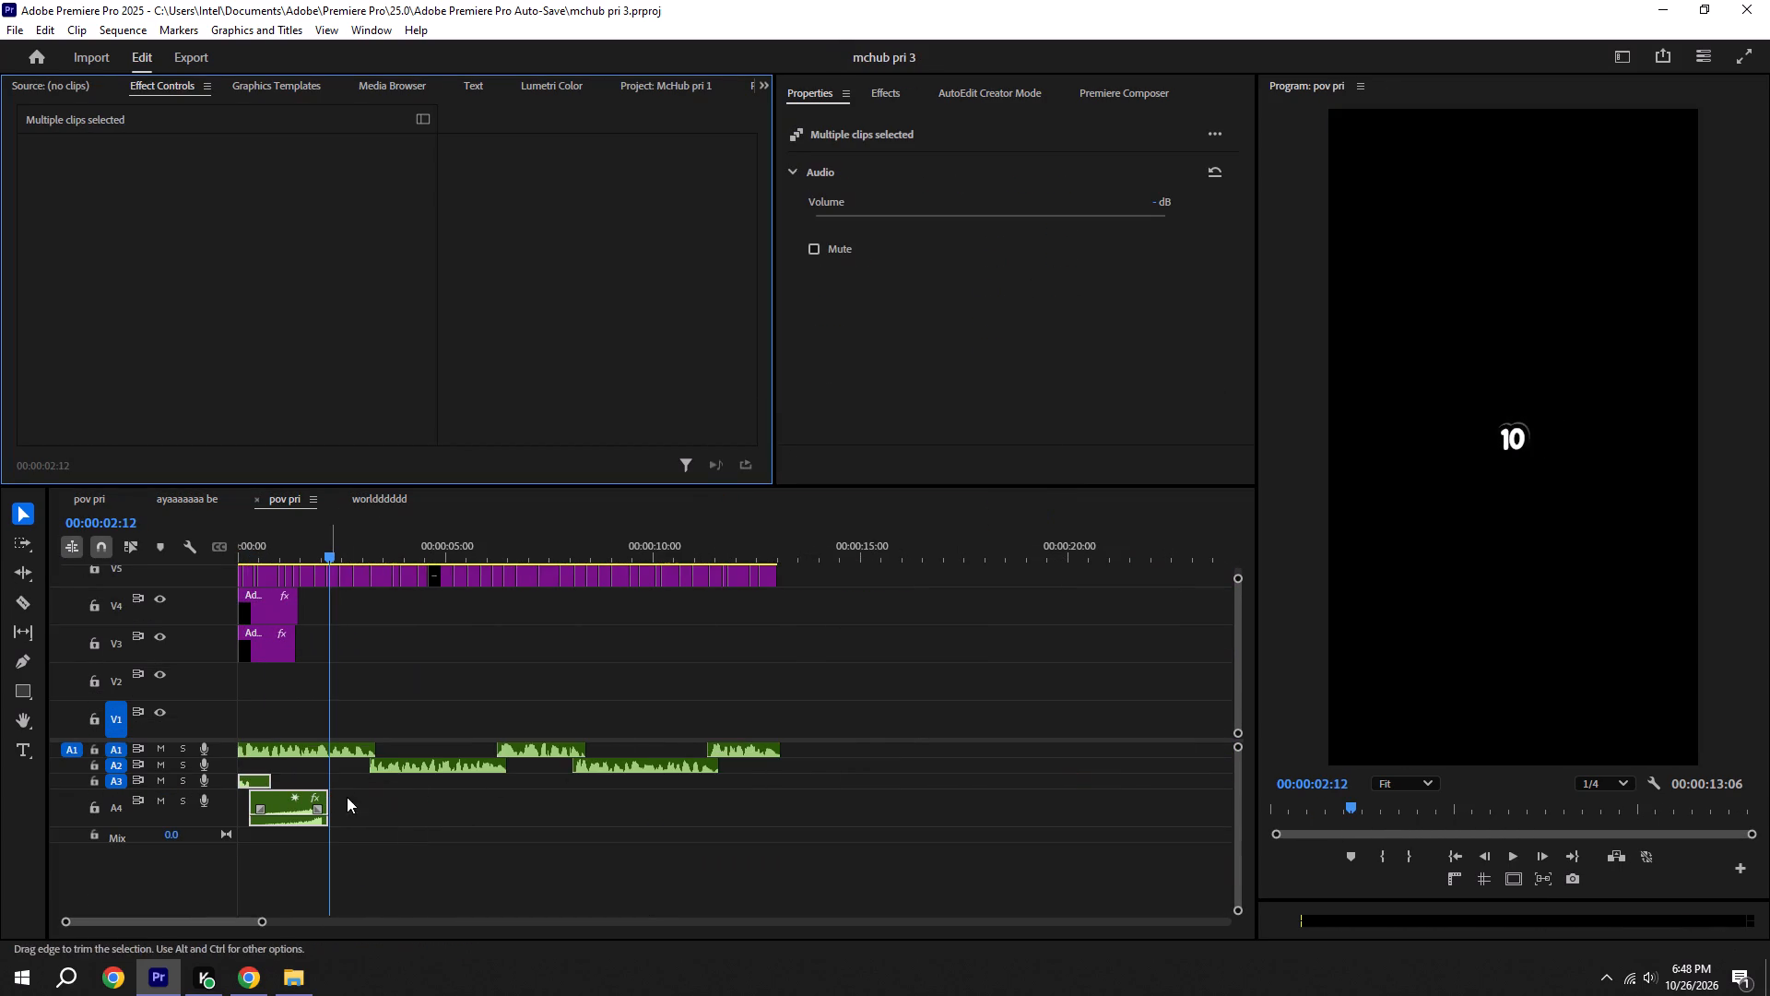
{"action": "left_click_drag", "start_coordinate": [1240, 750], "coordinate": [1263, 642]}
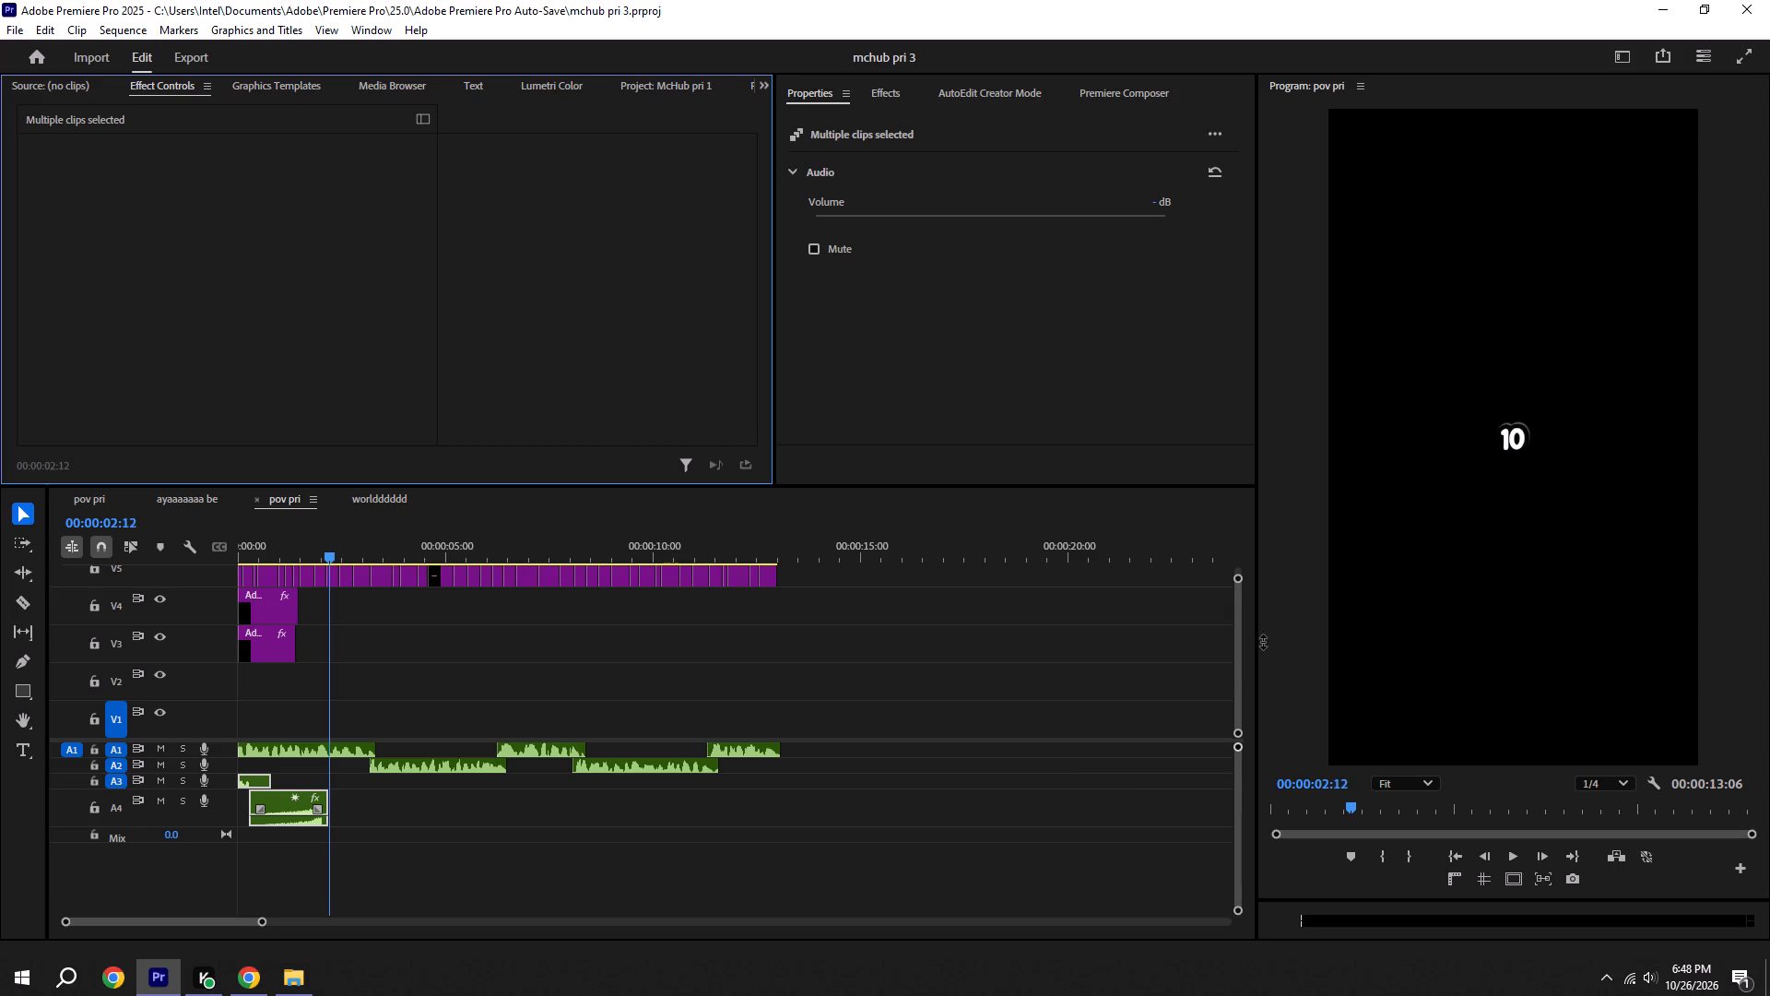
{"action": "left_click_drag", "start_coordinate": [1263, 642], "coordinate": [1277, 614]}
{"action": "key", "text": "ctrl+s"}
{"action": "left_click", "coordinate": [411, 812]}
{"action": "key", "text": "ctrl+s"}
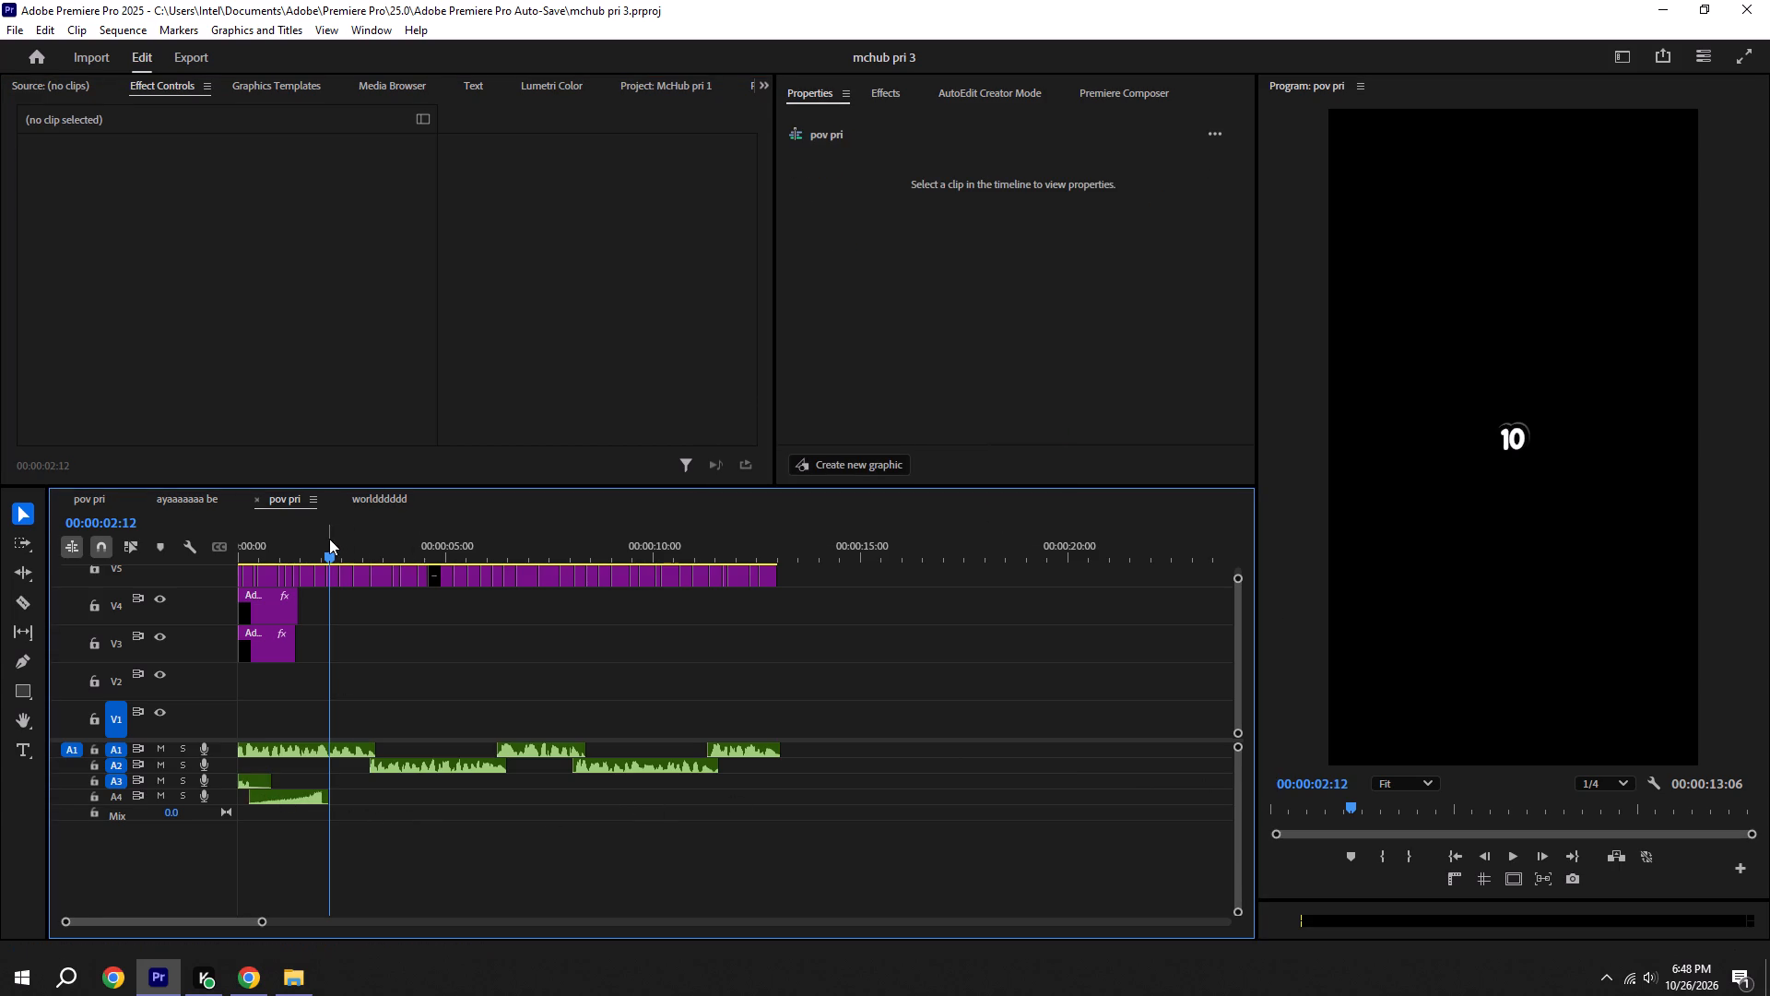
Play mchub pri 3's pov pri from the start to check the pasted opening sounds against the captions, and save.
{"action": "left_click_drag", "start_coordinate": [329, 539], "coordinate": [0, 596]}
{"action": "scroll", "coordinate": [300, 817], "scroll_direction": "up", "scroll_amount": 15, "text": "alt"}
{"action": "key", "text": "space"}
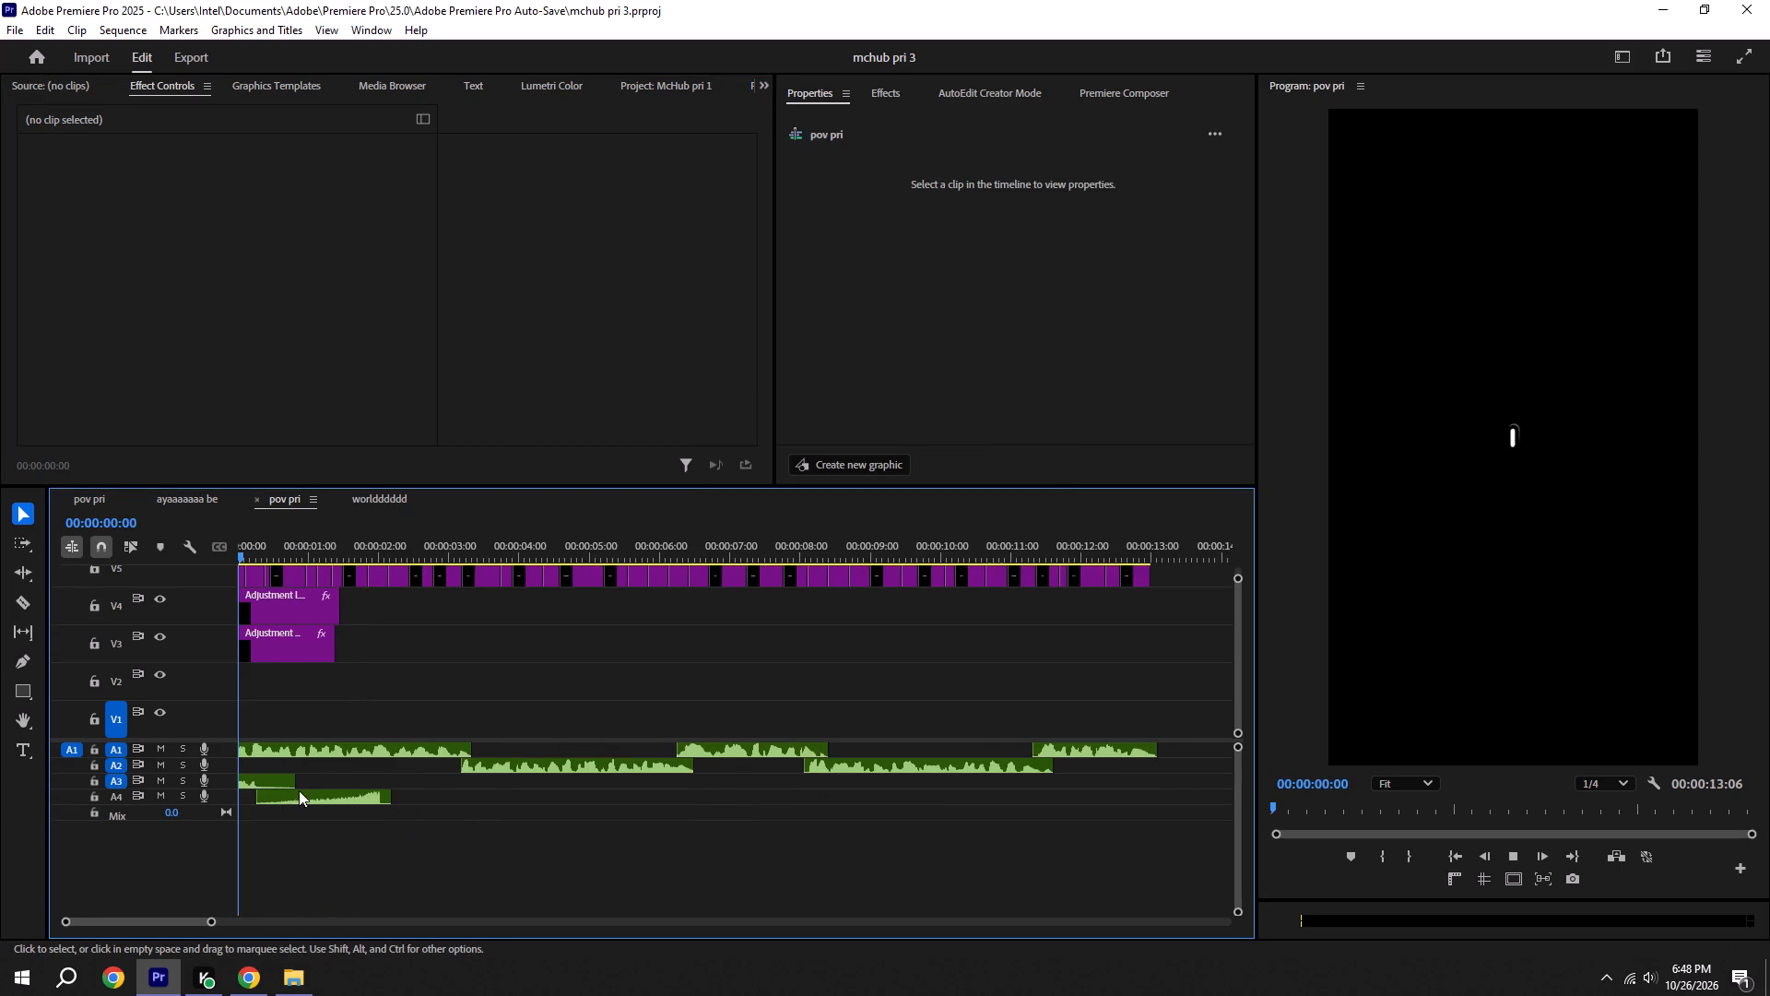
{"action": "key", "text": "space"}
{"action": "key", "text": "ctrl+s"}
{"action": "scroll", "coordinate": [435, 656], "scroll_direction": "down", "scroll_amount": 6, "text": "alt"}
{"action": "key", "text": "ctrl+s"}
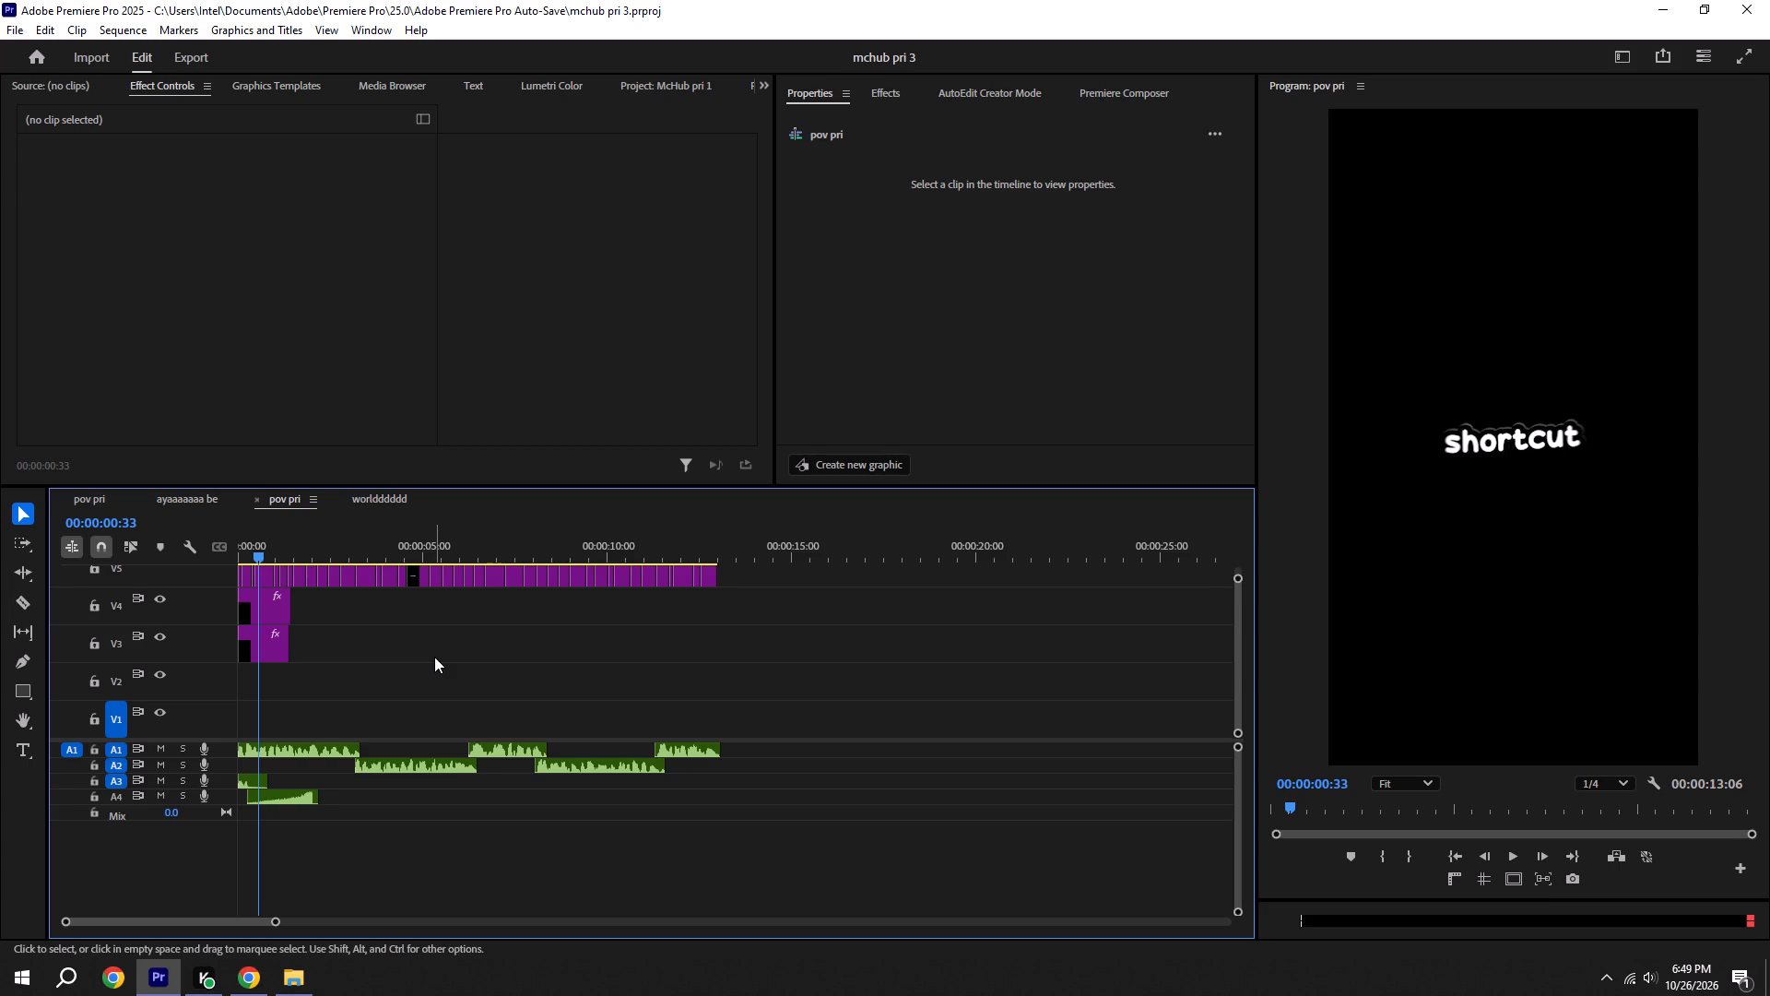
Examine the clip and sound effect layout of the whole worlddddddd sequence as a reference, saving along the way.
{"action": "scroll", "coordinate": [434, 657], "scroll_direction": "down", "scroll_amount": 2, "text": "alt"}
{"action": "key", "text": "ctrl+s"}
{"action": "left_click", "coordinate": [383, 494]}
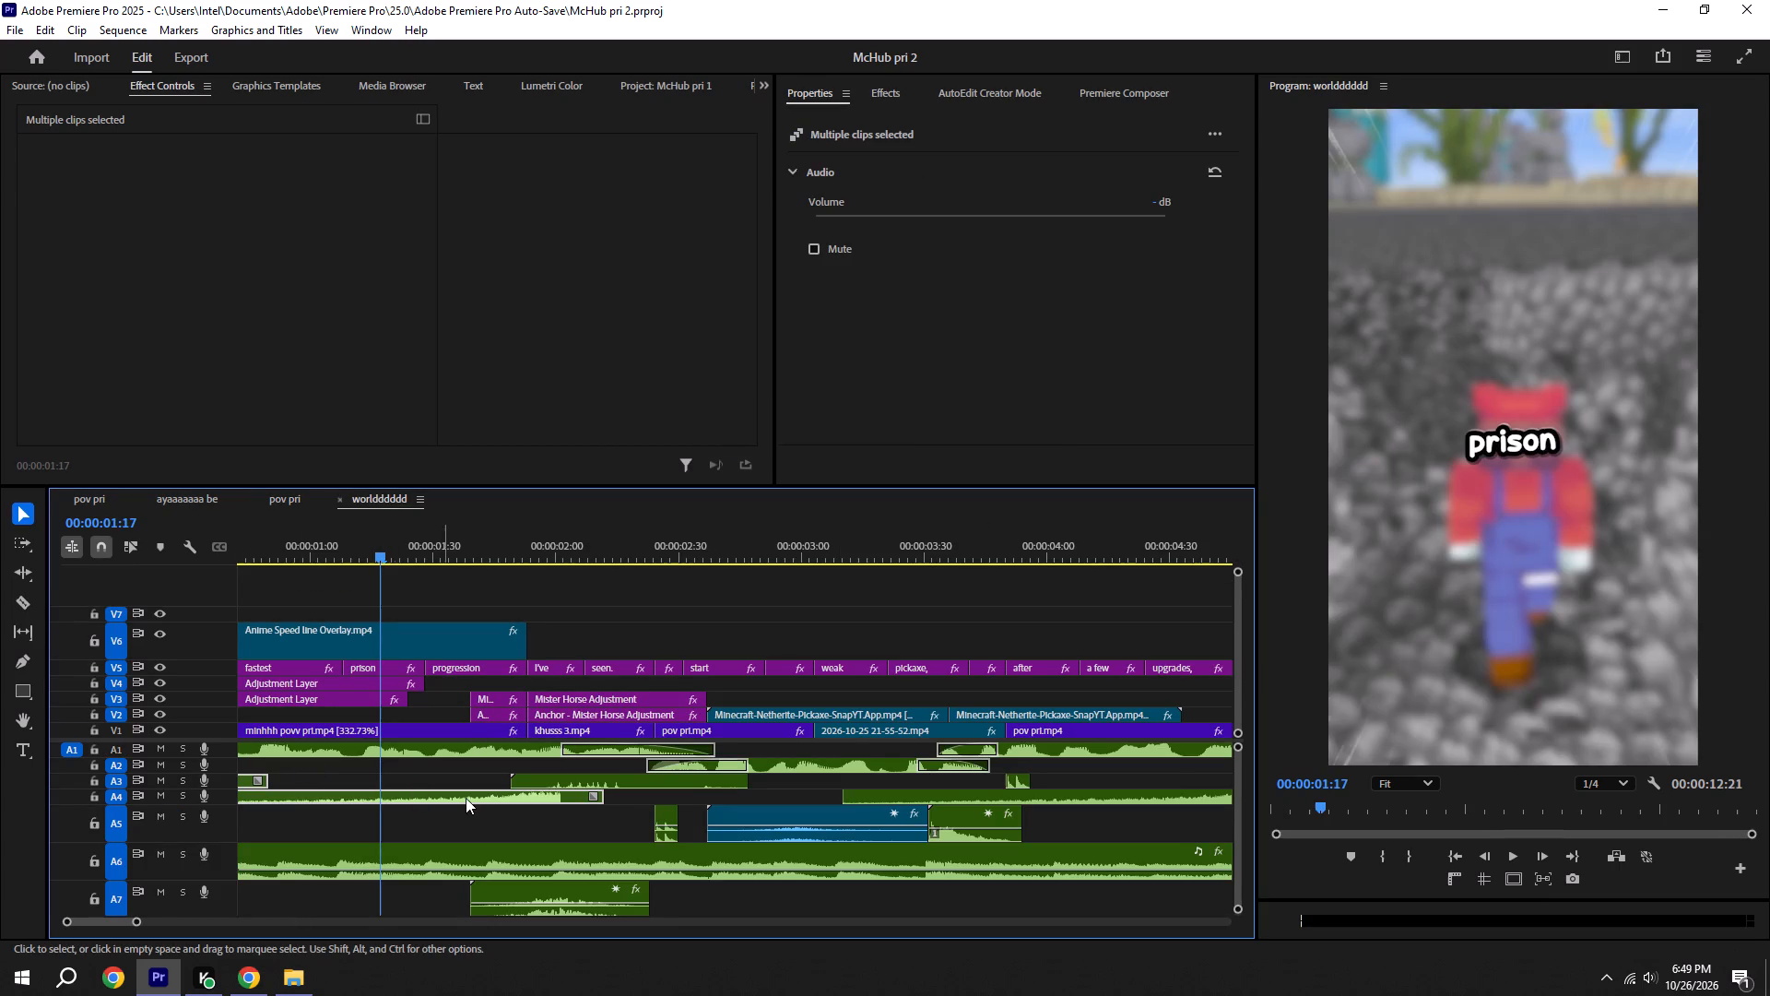
{"action": "scroll", "coordinate": [472, 798], "scroll_direction": "down", "scroll_amount": 5, "text": "alt"}
{"action": "key", "text": "ctrl+s"}
{"action": "left_click", "coordinate": [564, 592]}
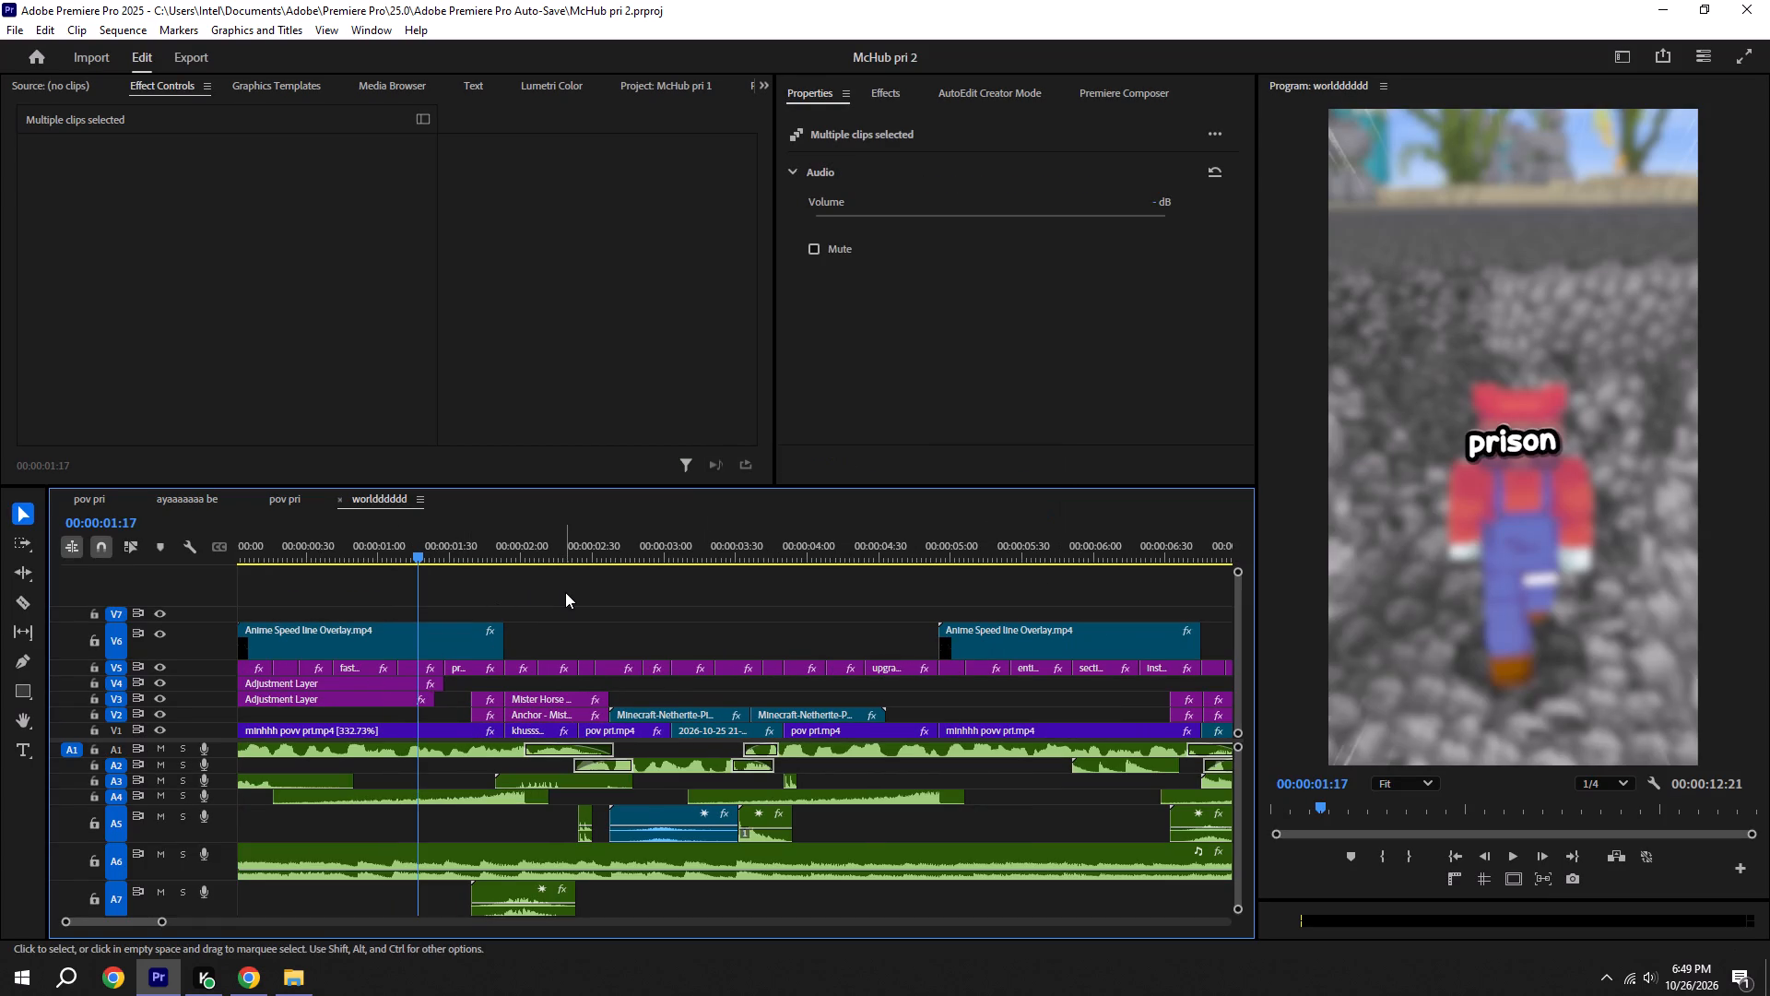
{"action": "left_click_drag", "start_coordinate": [439, 705], "coordinate": [447, 702]}
{"action": "key", "text": "ctrl+s"}
{"action": "scroll", "coordinate": [474, 709], "scroll_direction": "down", "scroll_amount": 5, "text": "alt"}
{"action": "key", "text": "ctrl+s"}
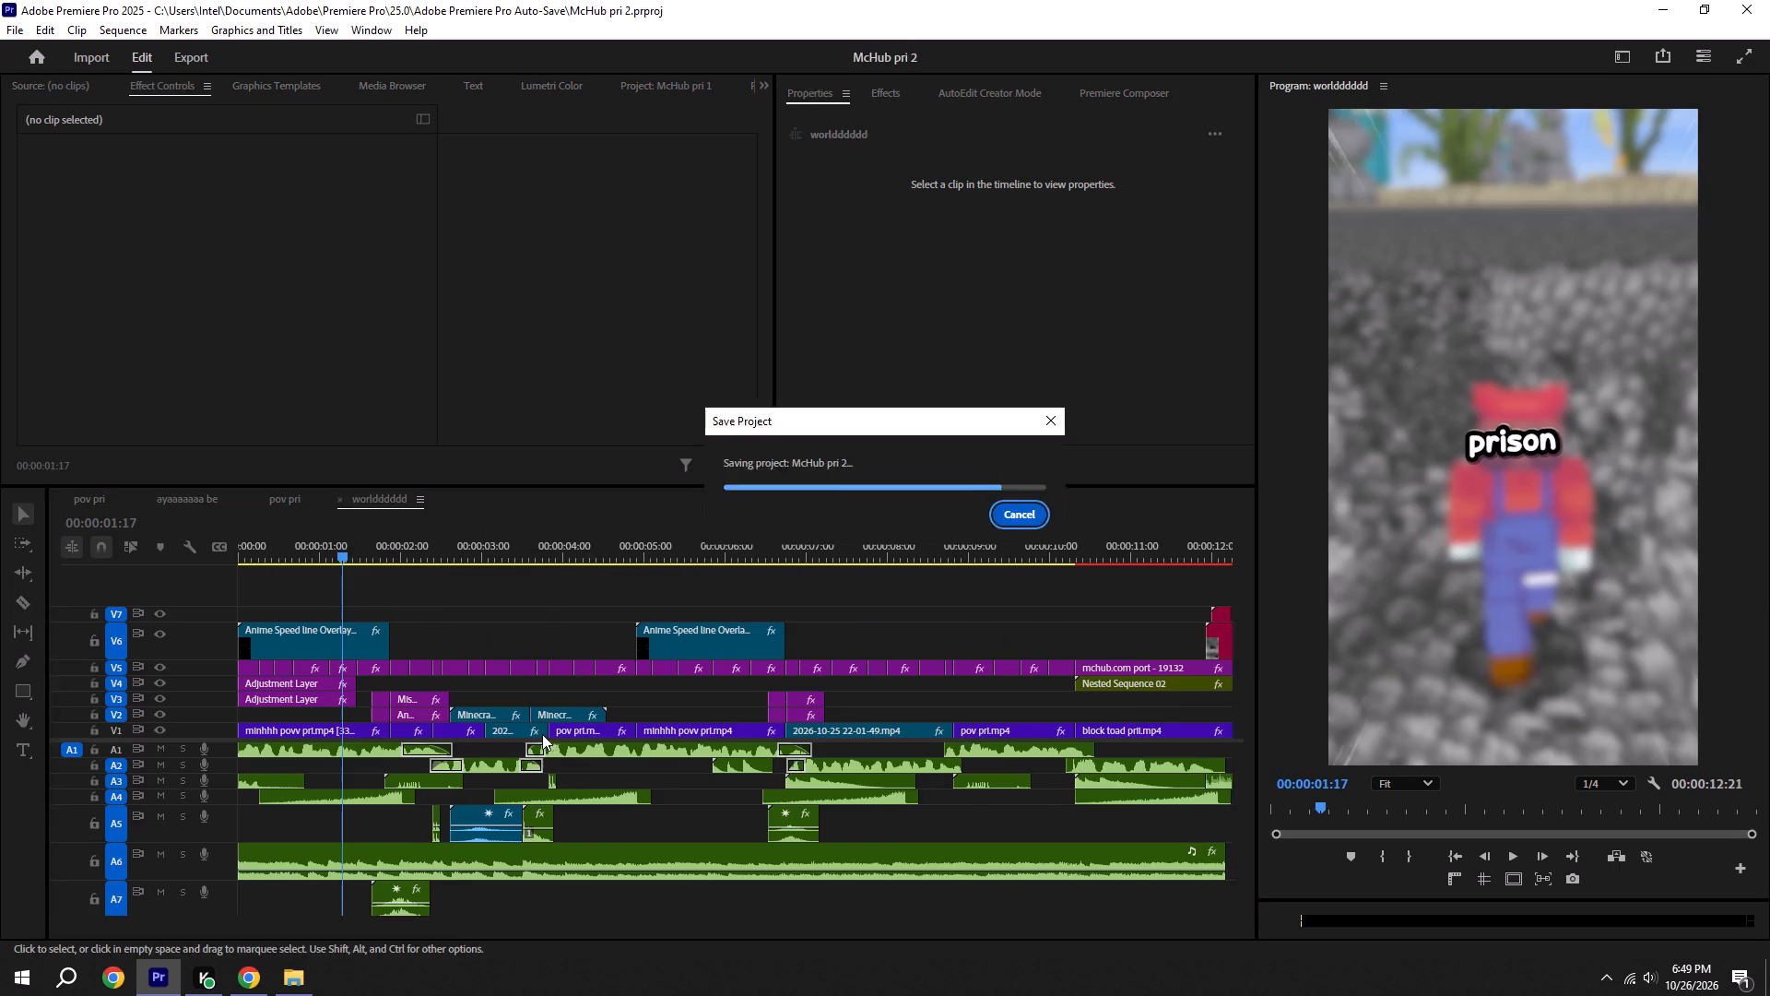
{"action": "scroll", "coordinate": [348, 749], "scroll_direction": "down", "scroll_amount": 5, "text": "alt"}
{"action": "key", "text": "ctrl+s"}
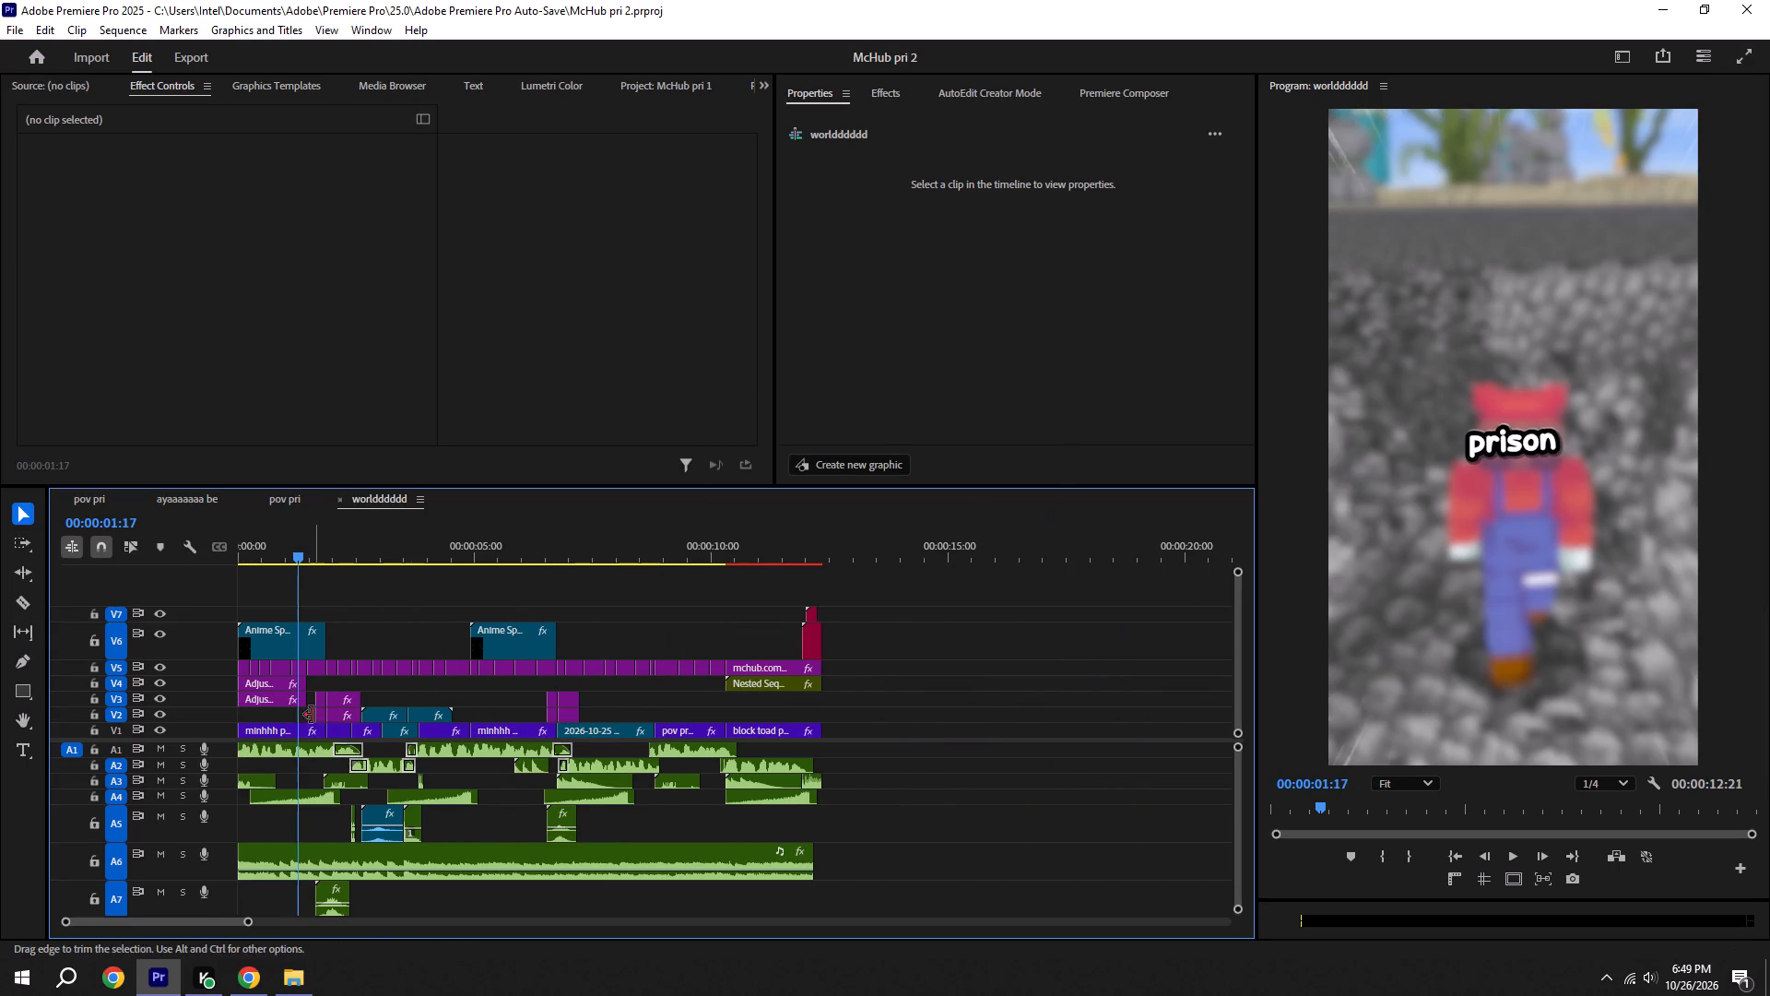
{"action": "scroll", "coordinate": [424, 804], "scroll_direction": "up", "scroll_amount": 5, "text": "alt"}
{"action": "scroll", "coordinate": [345, 800], "scroll_direction": "up", "scroll_amount": 6}
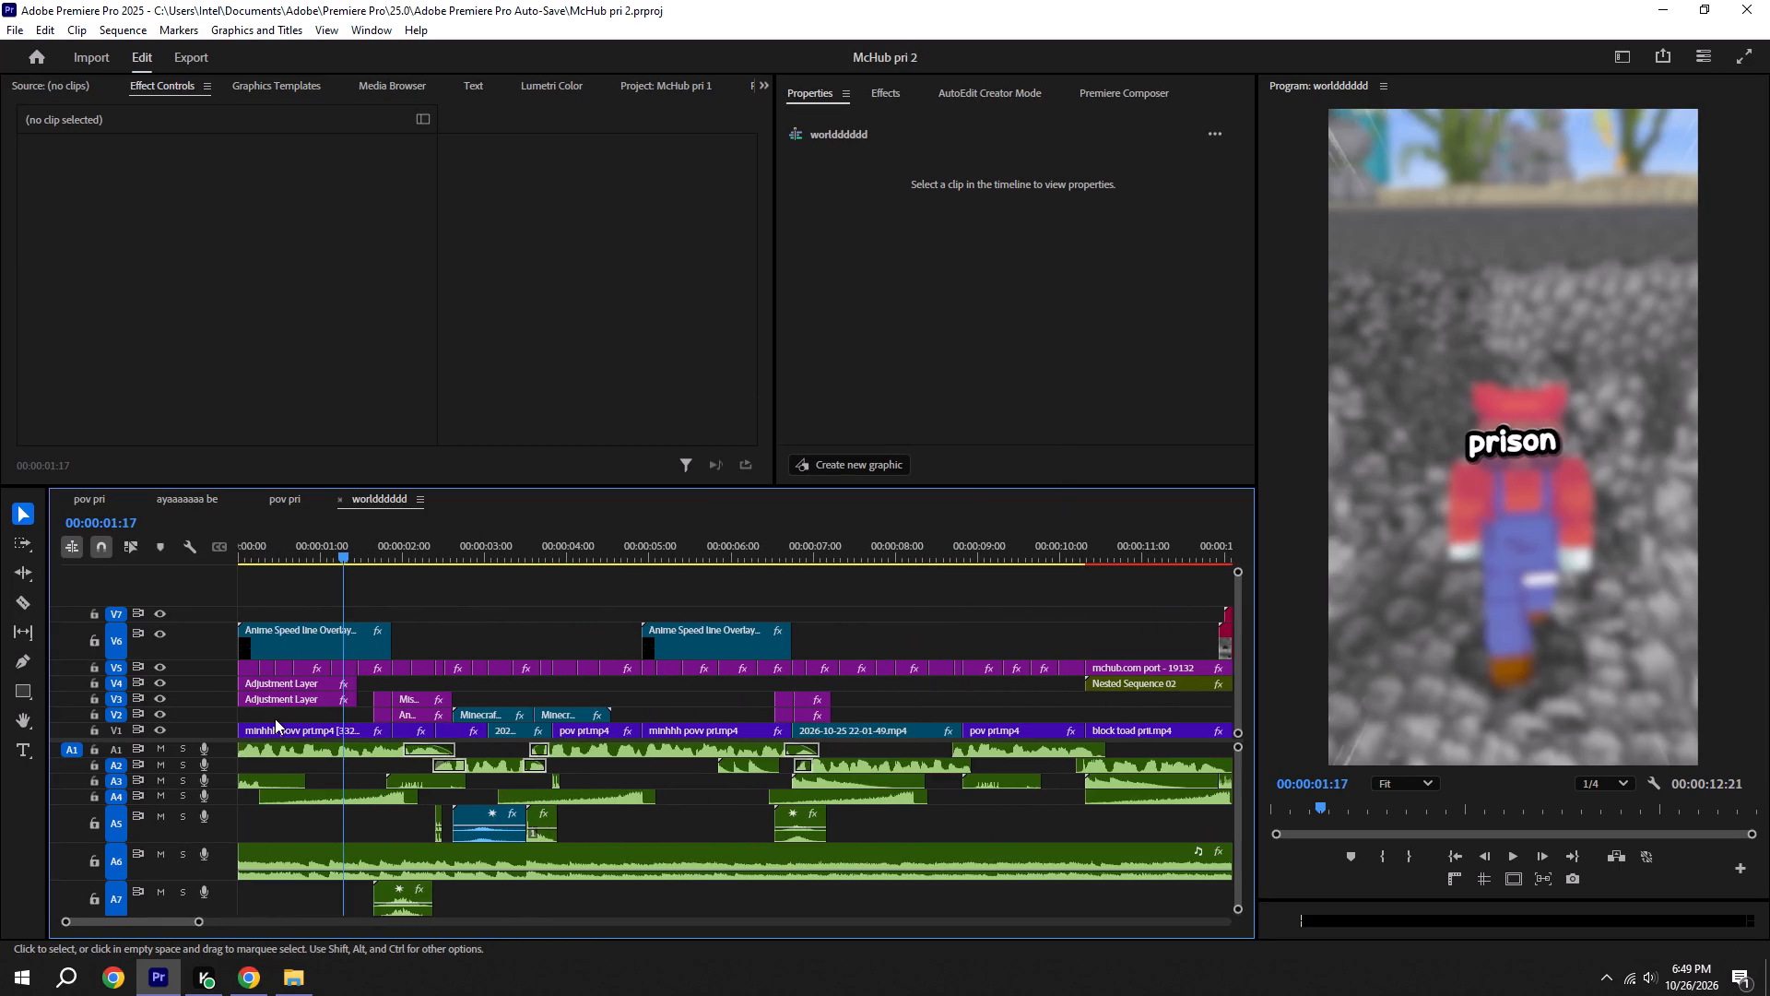
{"action": "key", "text": "ctrl+s"}
Play mchub pri 3's pov pri from the start to about 00:00:01:11 to check the opening sounds, and save.
{"action": "left_click", "coordinate": [299, 502]}
{"action": "left_click_drag", "start_coordinate": [298, 535], "coordinate": [0, 591]}
{"action": "key", "text": "space"}
{"action": "scroll", "coordinate": [324, 791], "scroll_direction": "up", "scroll_amount": 4, "text": "alt"}
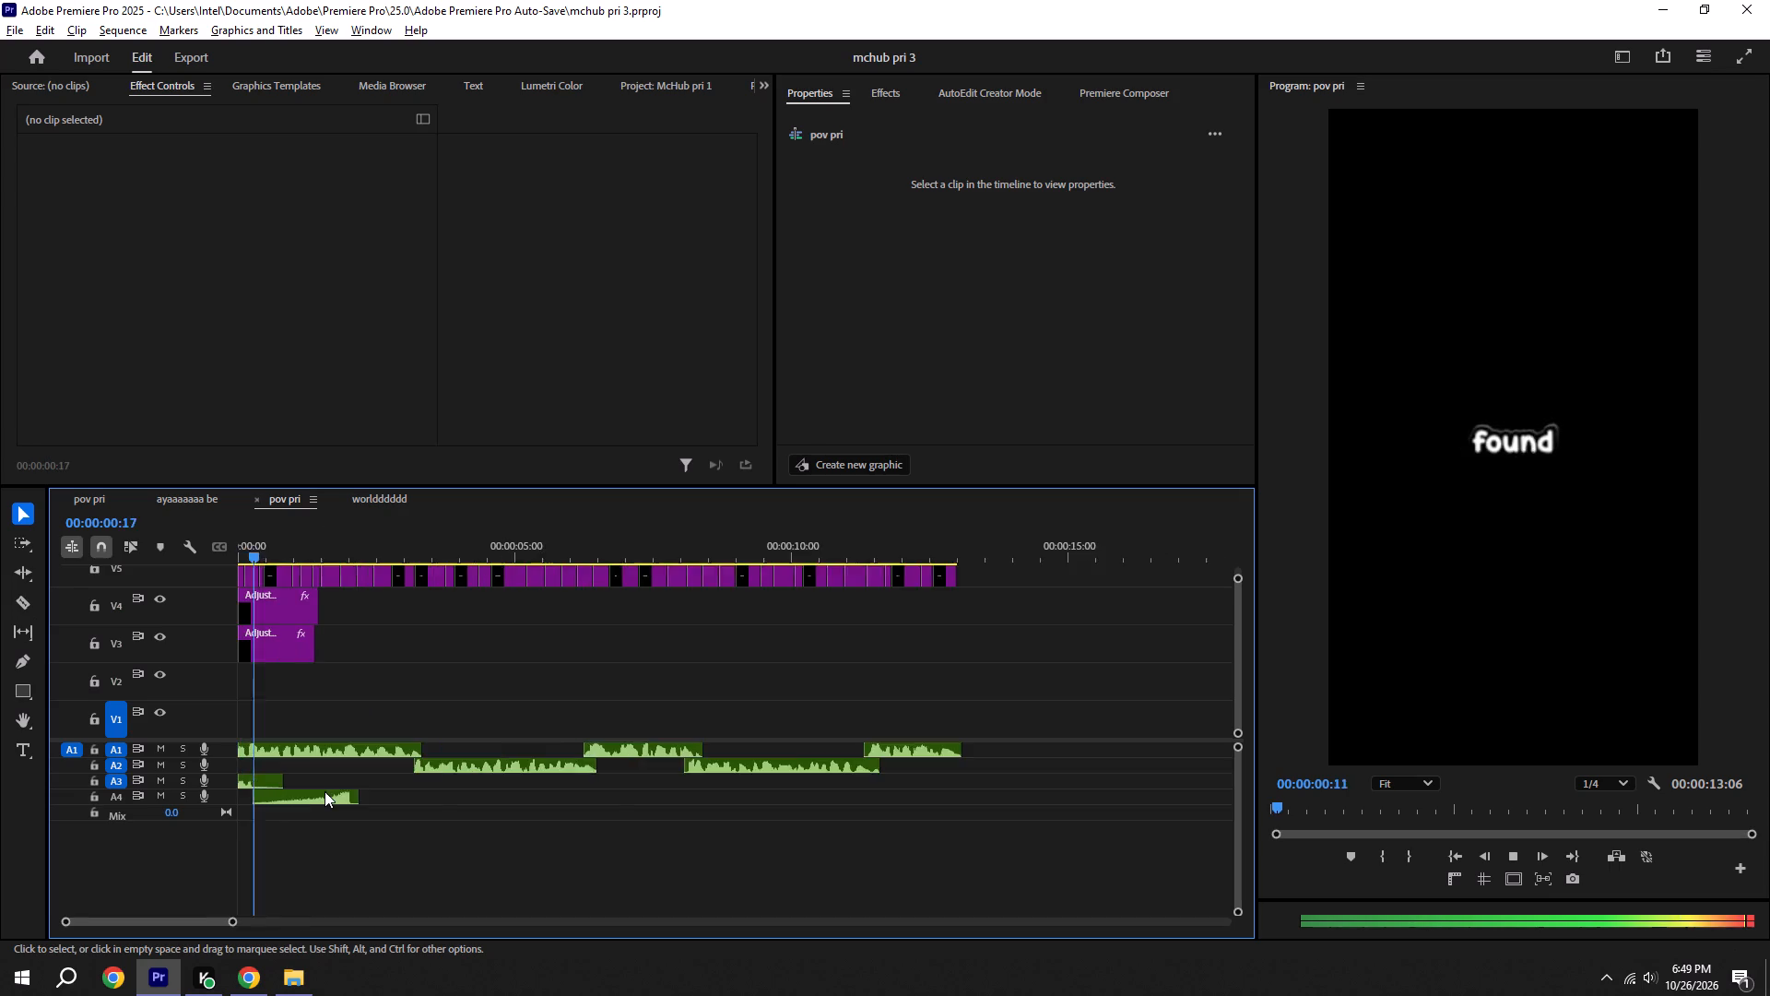
{"action": "scroll", "coordinate": [324, 791], "scroll_direction": "up", "scroll_amount": 7, "text": "alt"}
{"action": "key", "text": "ctrl+s"}
{"action": "scroll", "coordinate": [462, 739], "scroll_direction": "down", "scroll_amount": 6, "text": "alt"}
{"action": "key", "text": "ctrl+s"}
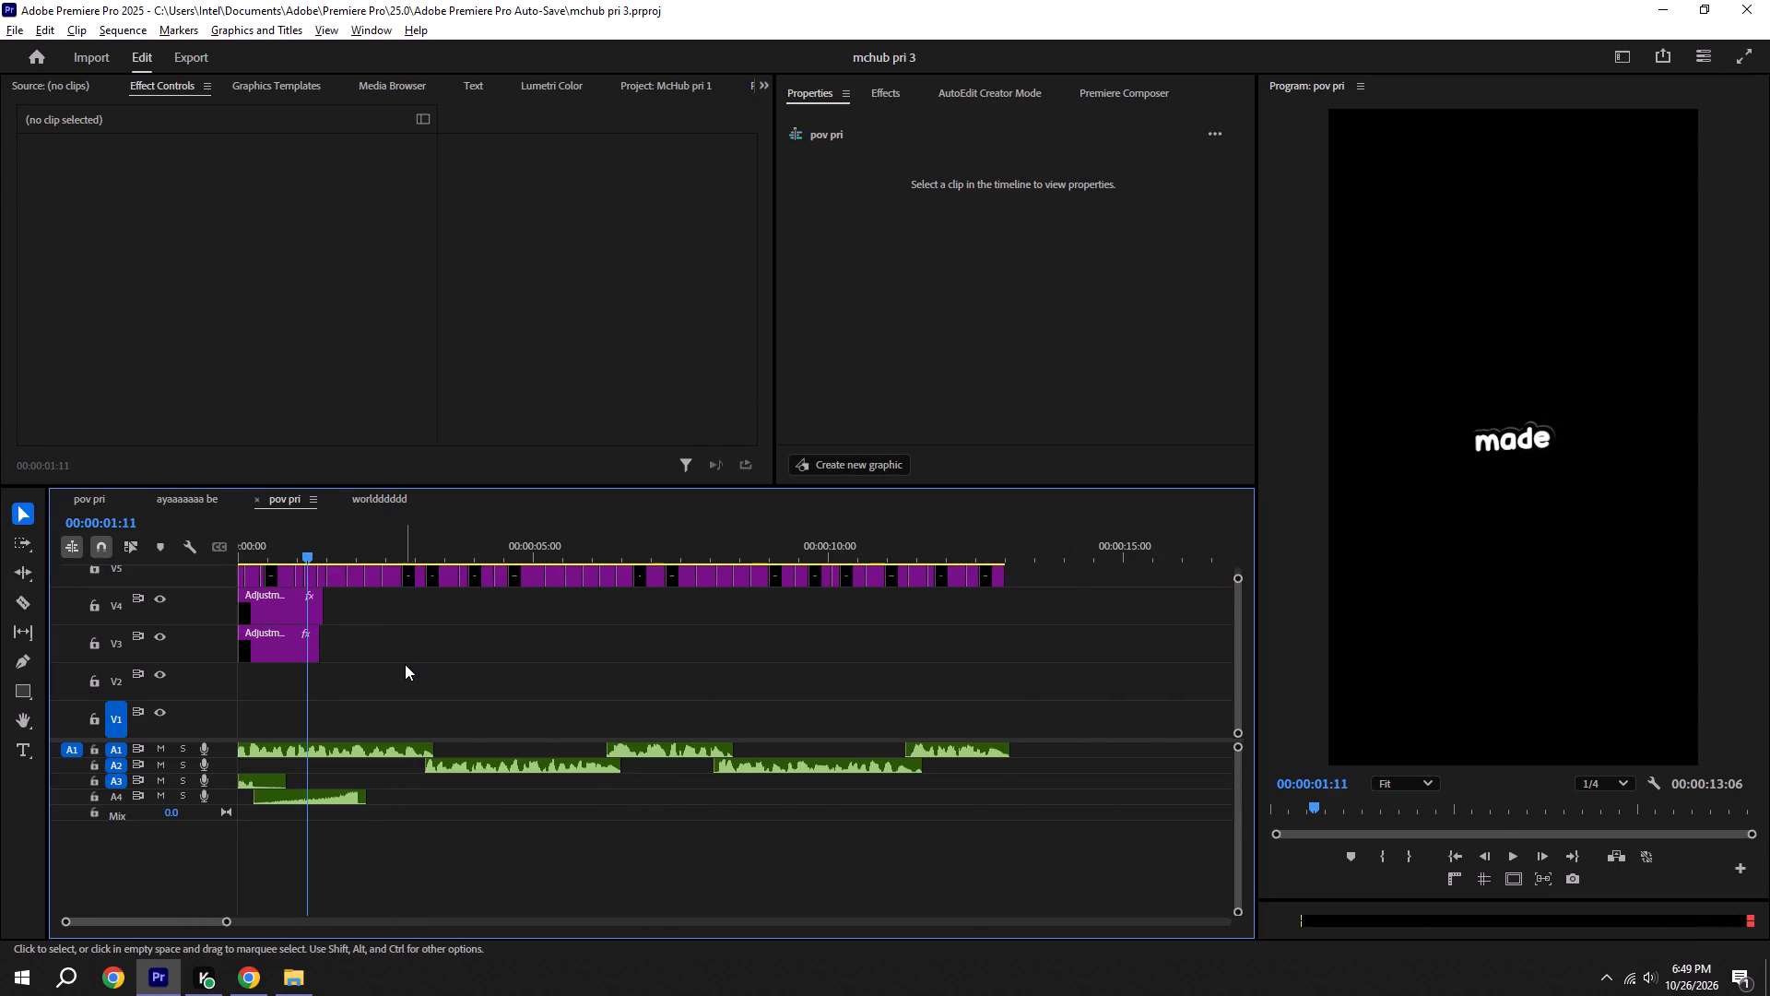
Play on from 00:00:01:11 and duplicate the popular-riser-metallic-sound-effect.mp3 clip on A4 to start at about 3.5 seconds.
{"action": "scroll", "coordinate": [405, 664], "scroll_direction": "down", "scroll_amount": 5, "text": "alt"}
{"action": "key", "text": "space"}
{"action": "left_click", "coordinate": [509, 701]}
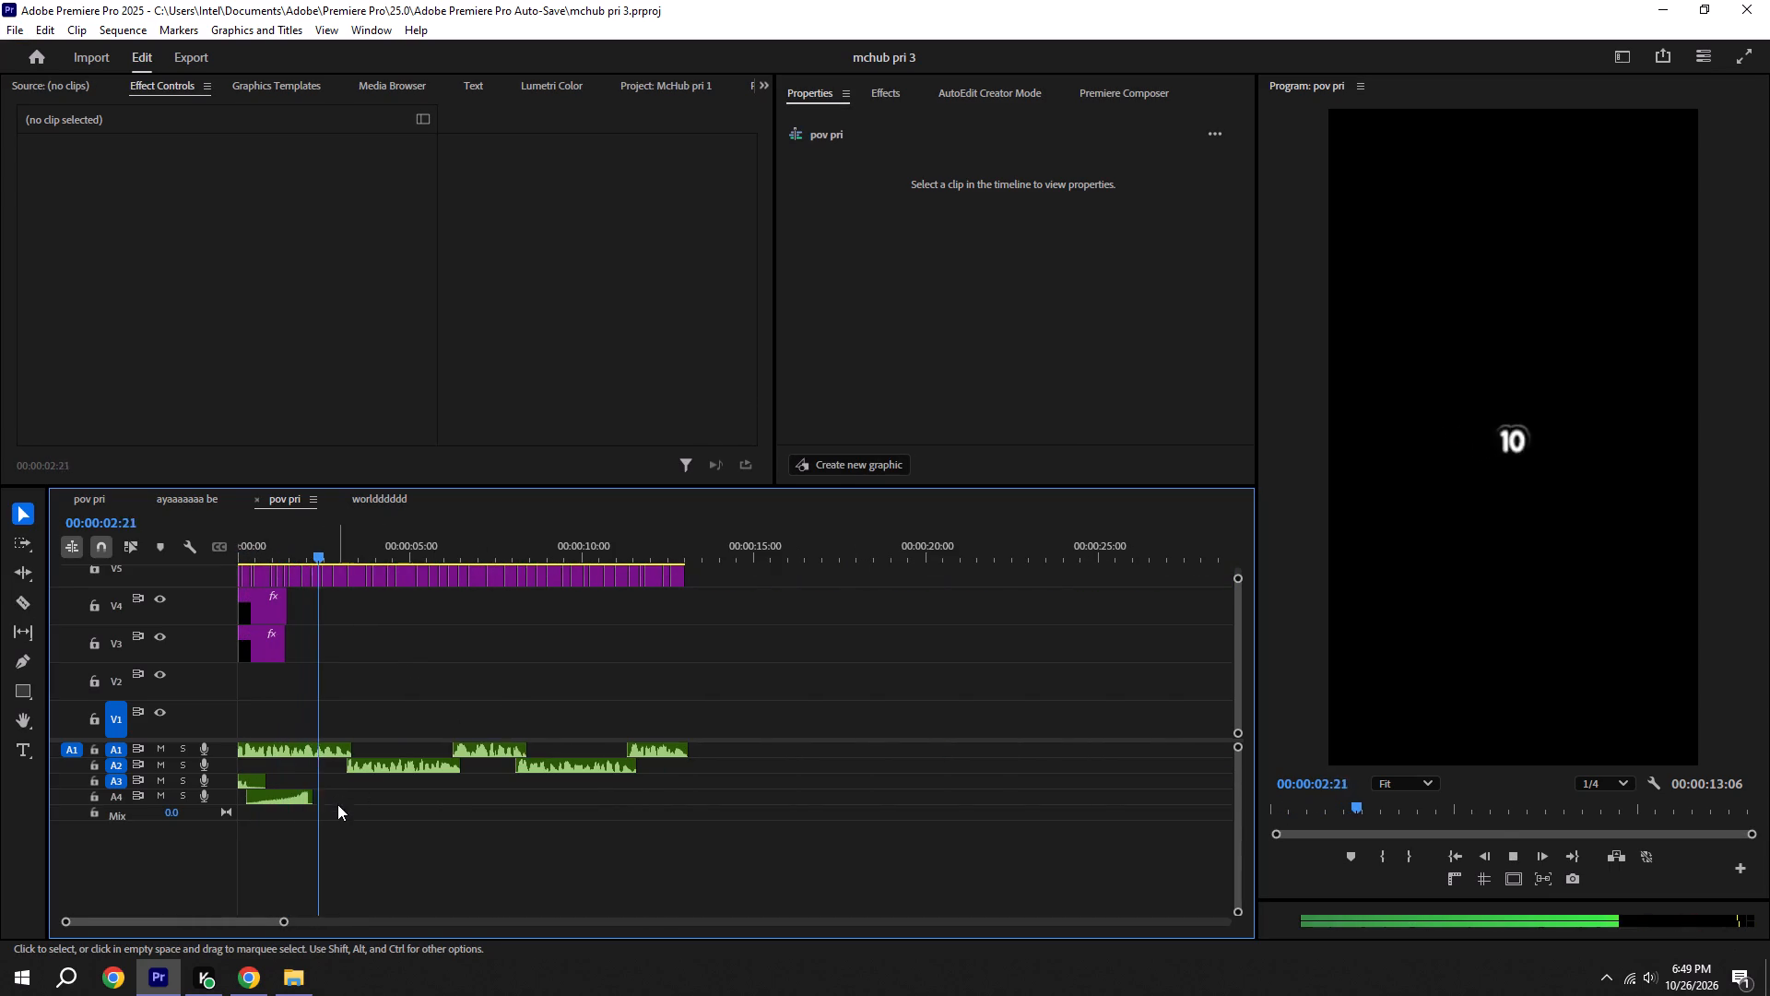
{"action": "left_click_drag", "start_coordinate": [289, 800], "coordinate": [407, 799], "text": "alt"}
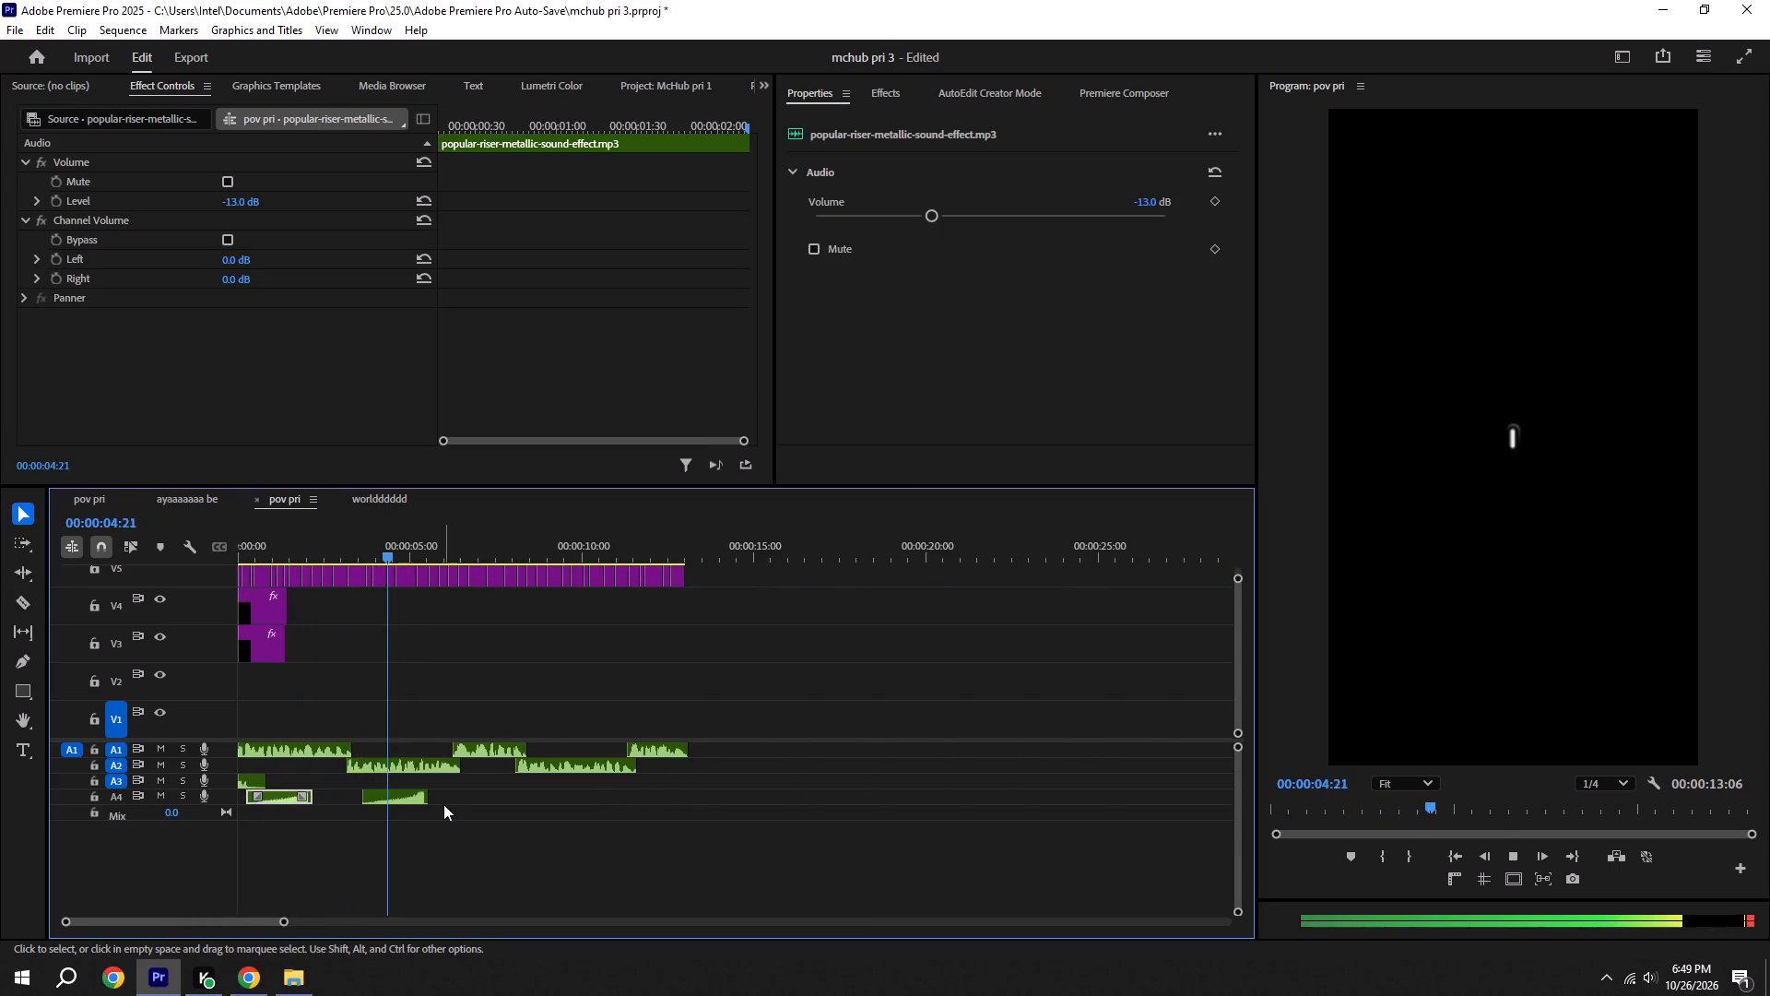
{"action": "key", "text": "space"}
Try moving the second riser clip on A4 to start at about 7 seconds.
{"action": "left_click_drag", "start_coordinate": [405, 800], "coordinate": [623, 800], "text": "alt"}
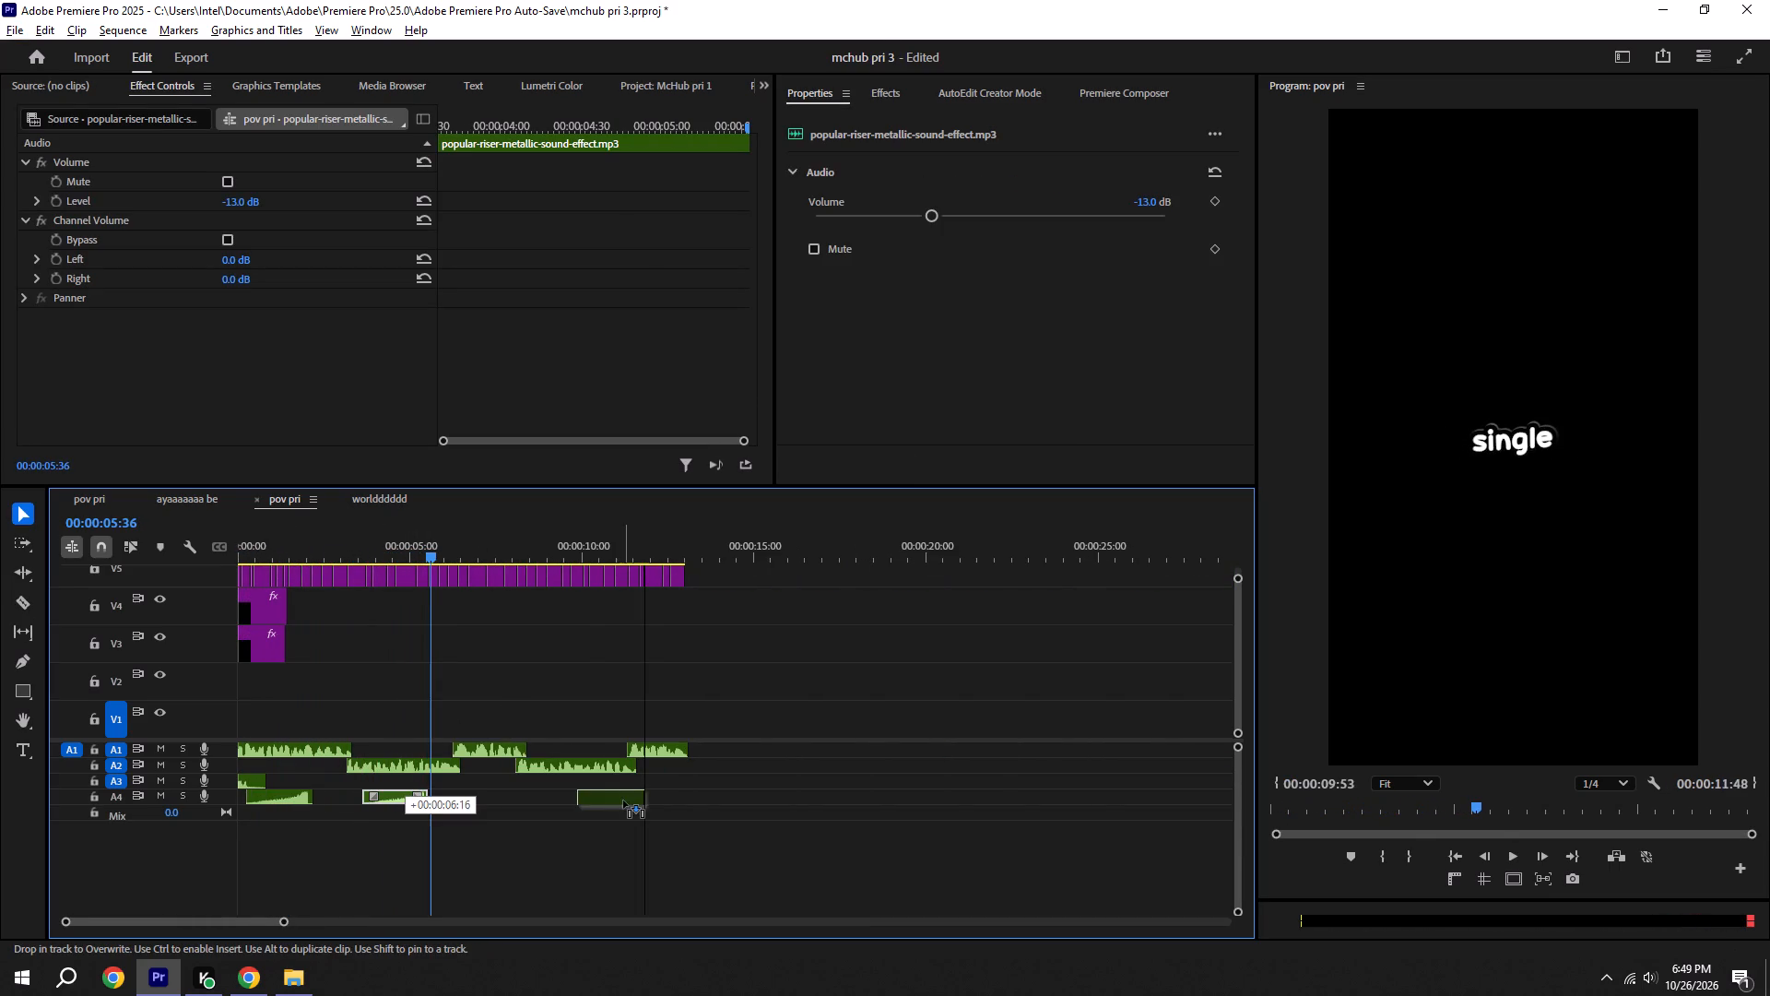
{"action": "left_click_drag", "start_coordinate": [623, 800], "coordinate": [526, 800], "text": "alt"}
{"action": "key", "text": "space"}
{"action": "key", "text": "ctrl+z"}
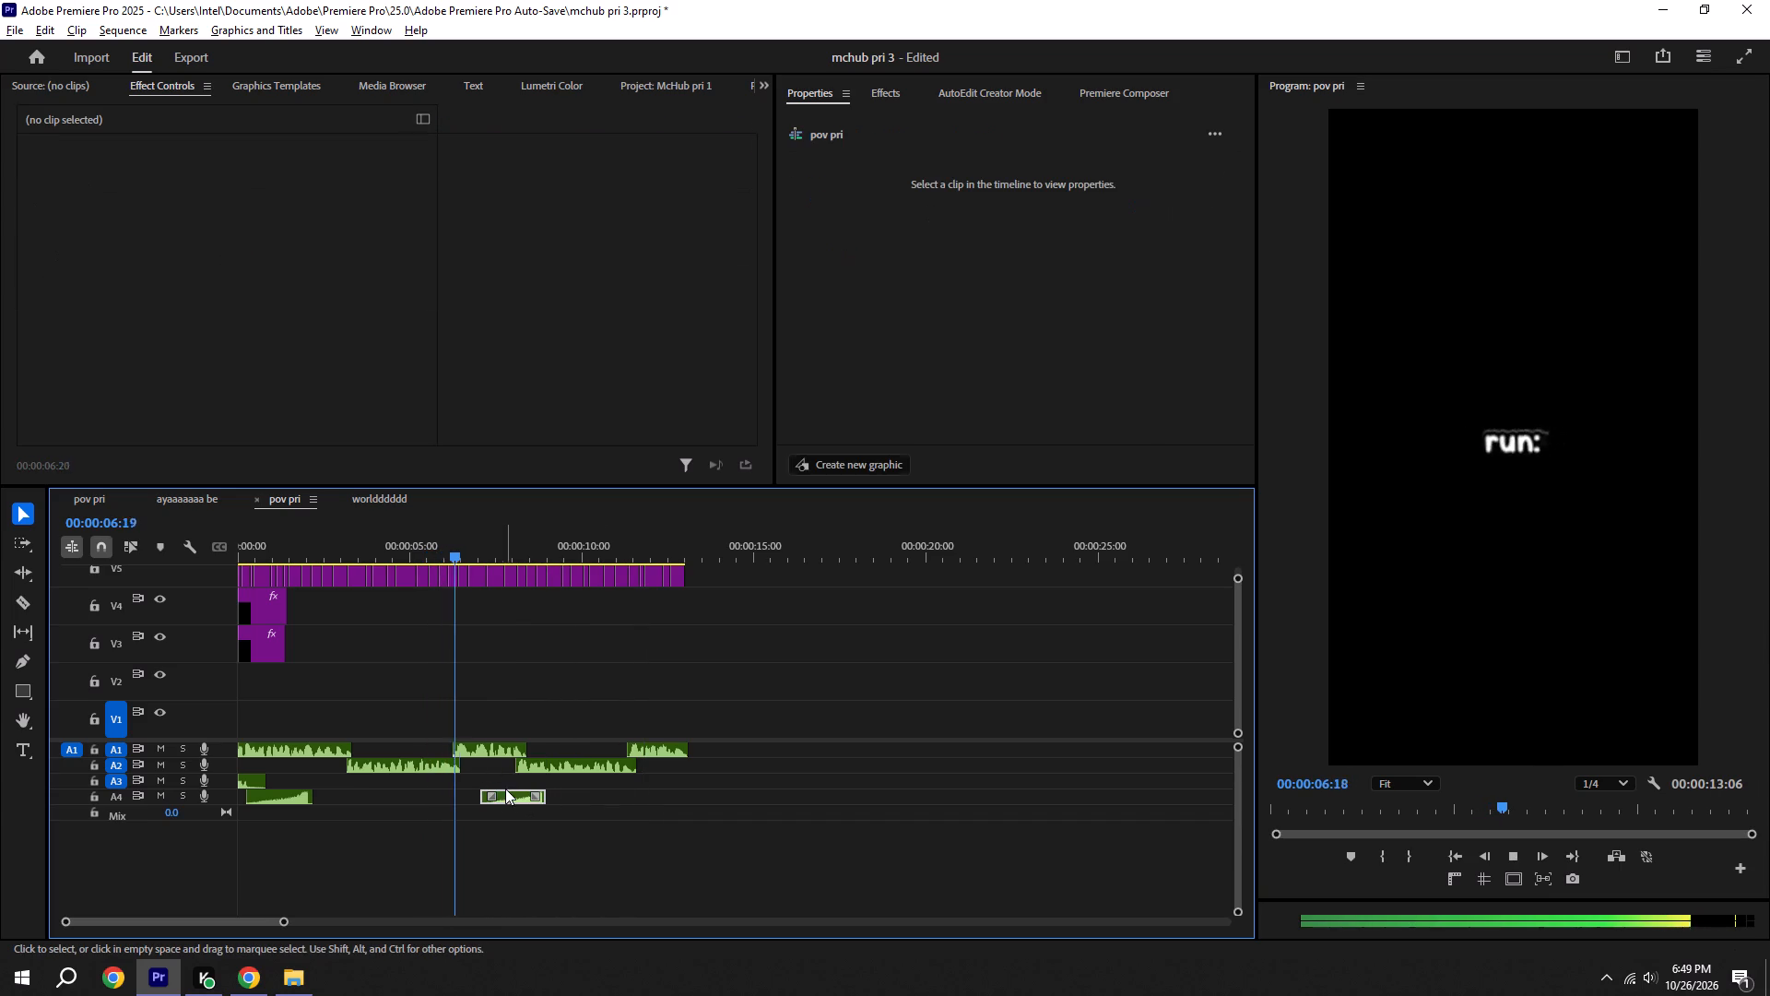
Duplicate the second riser clip on A4 to start at about 6.7 seconds, playing back to judge the placement.
{"action": "key", "text": "space"}
{"action": "left_click_drag", "start_coordinate": [400, 800], "coordinate": [500, 805], "text": "alt"}
{"action": "key", "text": "space"}
{"action": "key", "text": "space"}
{"action": "left_click_drag", "start_coordinate": [397, 795], "coordinate": [508, 798], "text": "alt"}
{"action": "key", "text": "space"}
{"action": "key", "text": "space"}
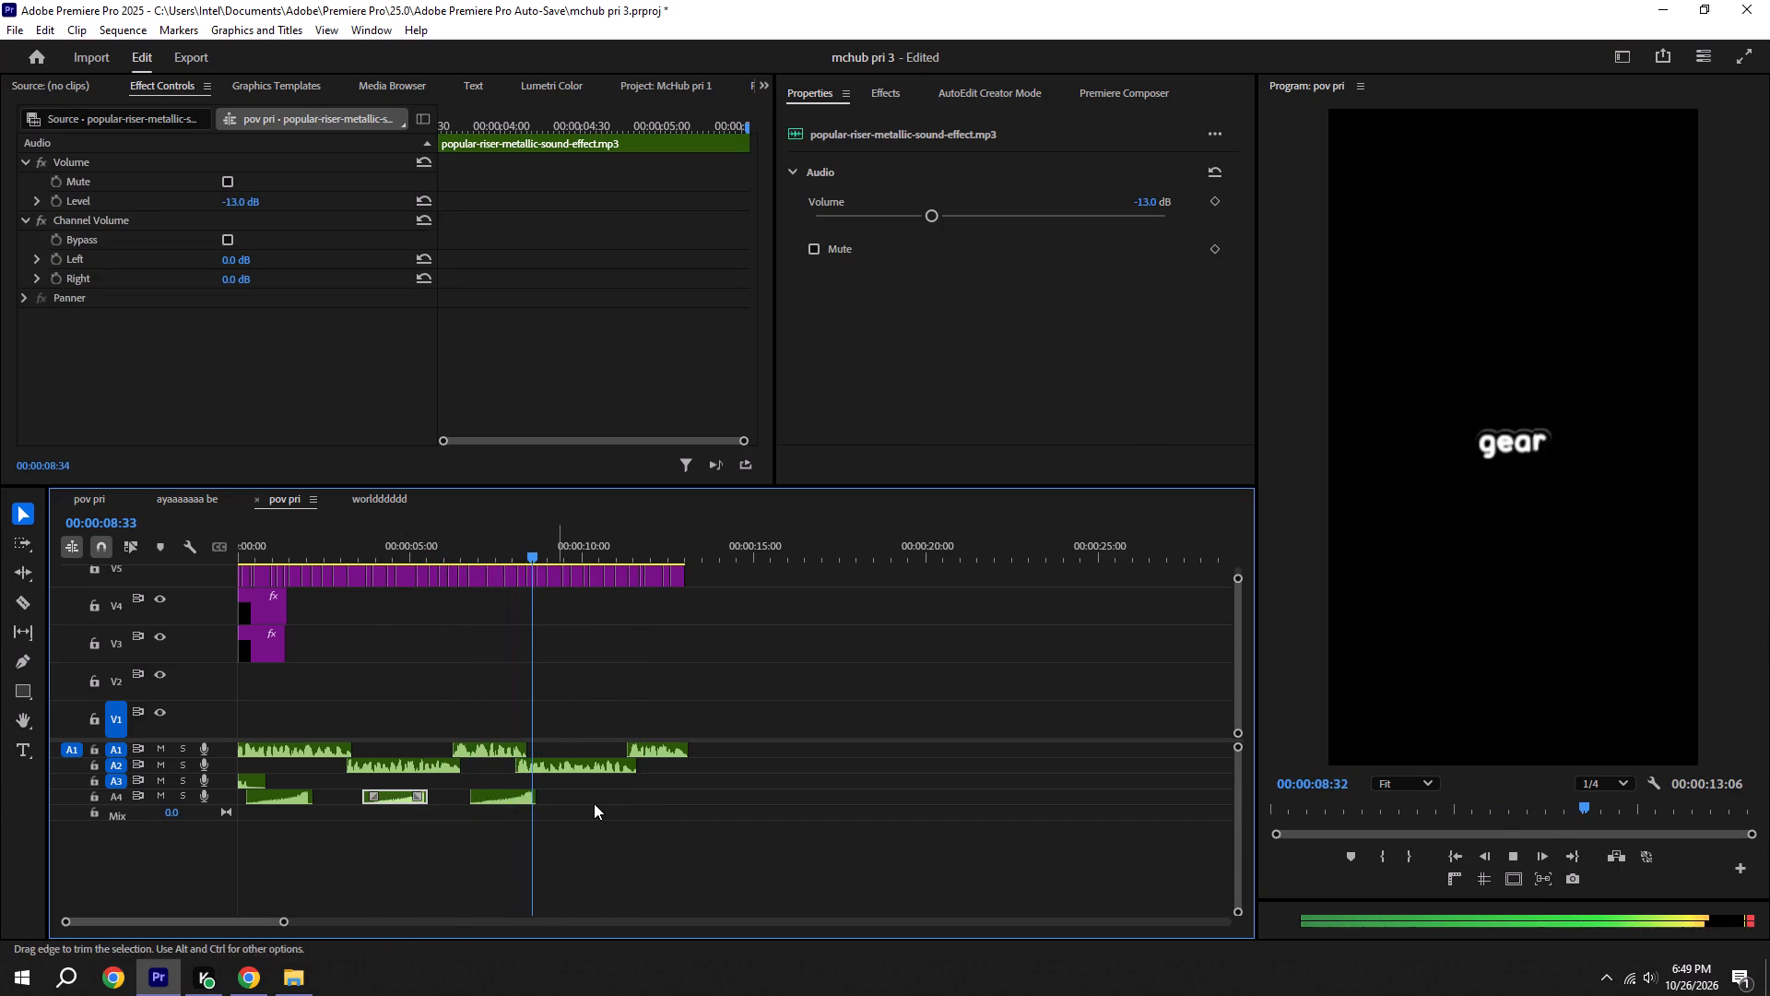
Duplicate the third riser clip on A4 so the copy ends with the voice audio at about 13 seconds, and save.
{"action": "left_click_drag", "start_coordinate": [498, 798], "coordinate": [649, 797], "text": "alt"}
{"action": "key", "text": "ctrl+s"}
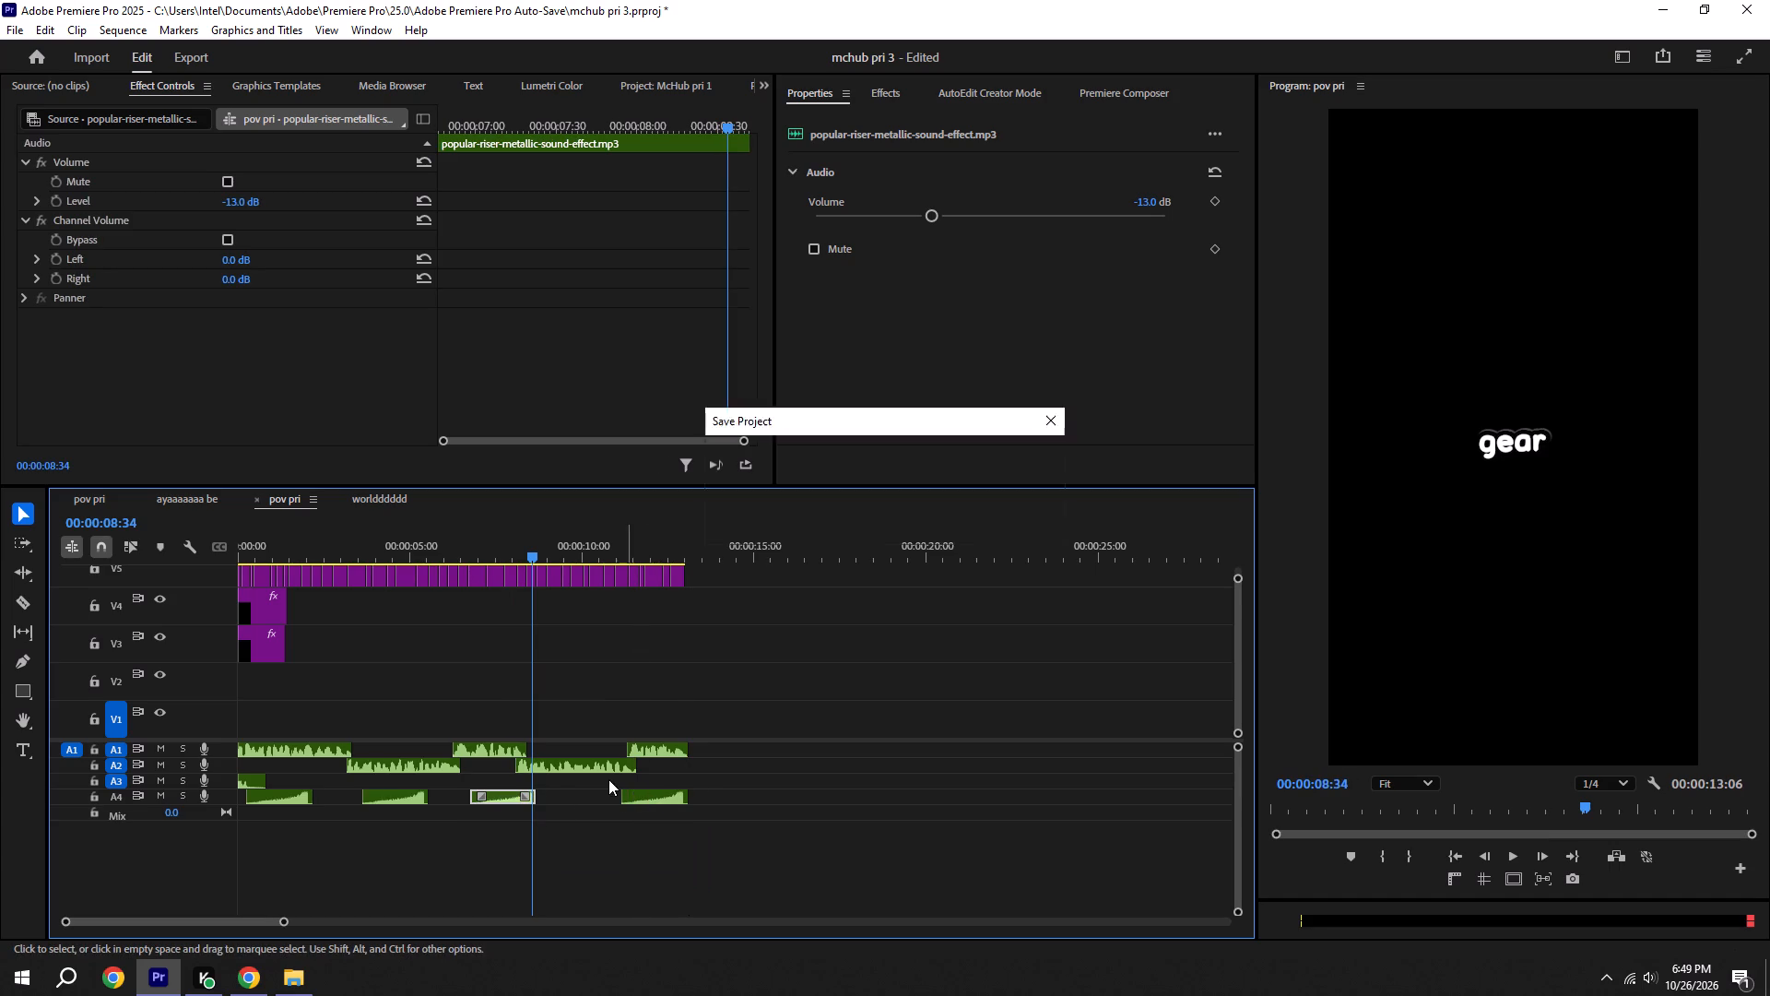
{"action": "key", "text": "space"}
{"action": "scroll", "coordinate": [727, 788], "scroll_direction": "down", "scroll_amount": 5, "text": "alt"}
{"action": "key", "text": "ctrl+s"}
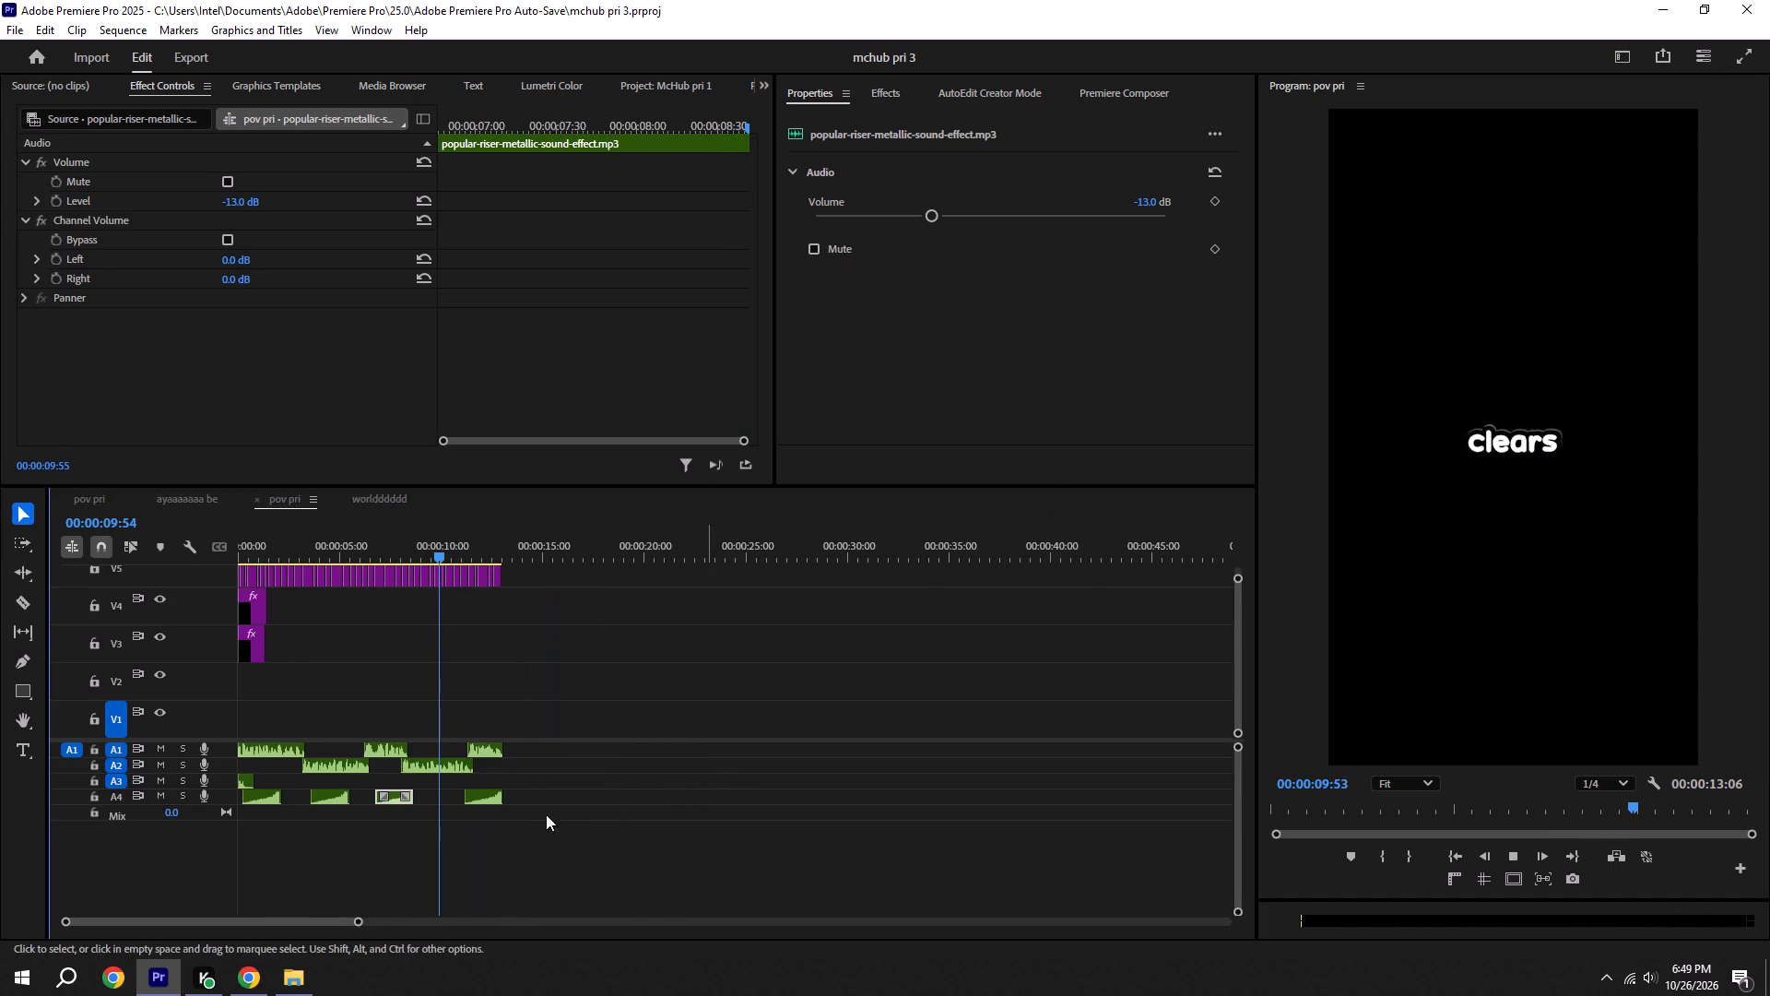
Clear the clip selection in pov pri and save the mchub pri 3 project.
{"action": "left_click_drag", "start_coordinate": [635, 846], "coordinate": [220, 806]}
{"action": "left_click", "coordinate": [702, 838]}
{"action": "key", "text": "ctrl+s"}
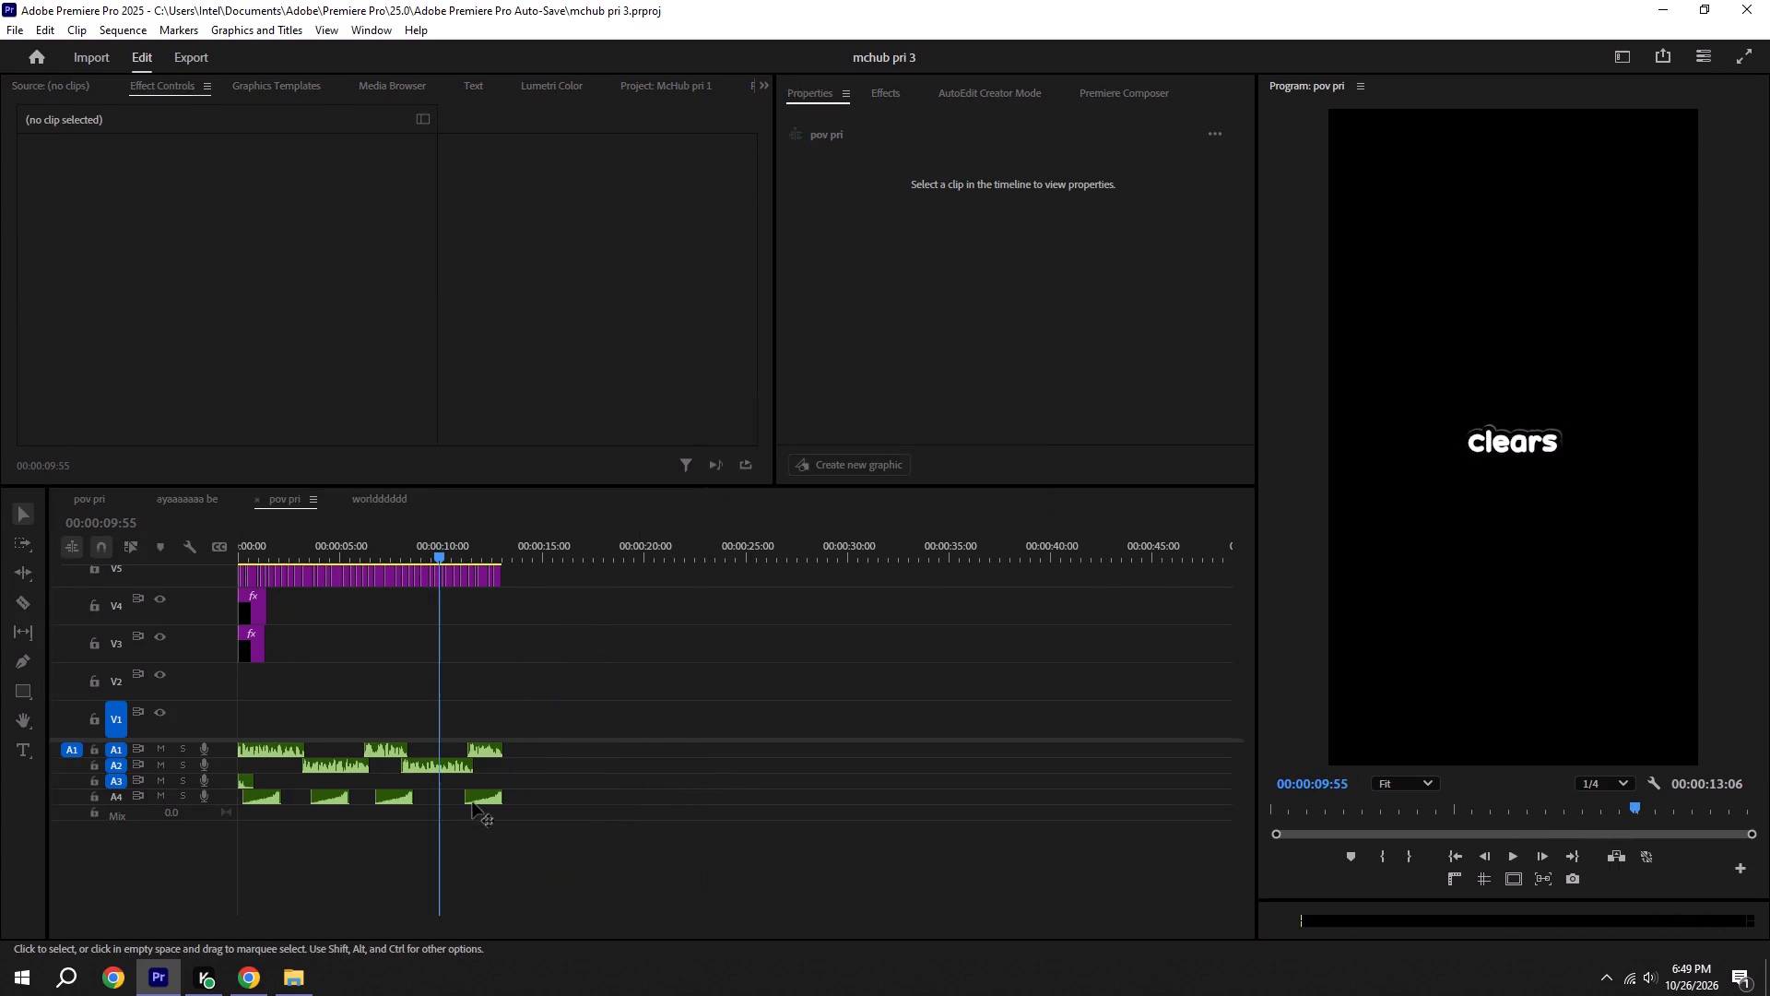
{"action": "scroll", "coordinate": [480, 792], "scroll_direction": "down", "scroll_amount": 5, "text": "alt"}
{"action": "key", "text": "ctrl+s"}
{"action": "left_click_drag", "start_coordinate": [1238, 747], "coordinate": [1298, 400]}
{"action": "key", "text": "ctrl+s"}
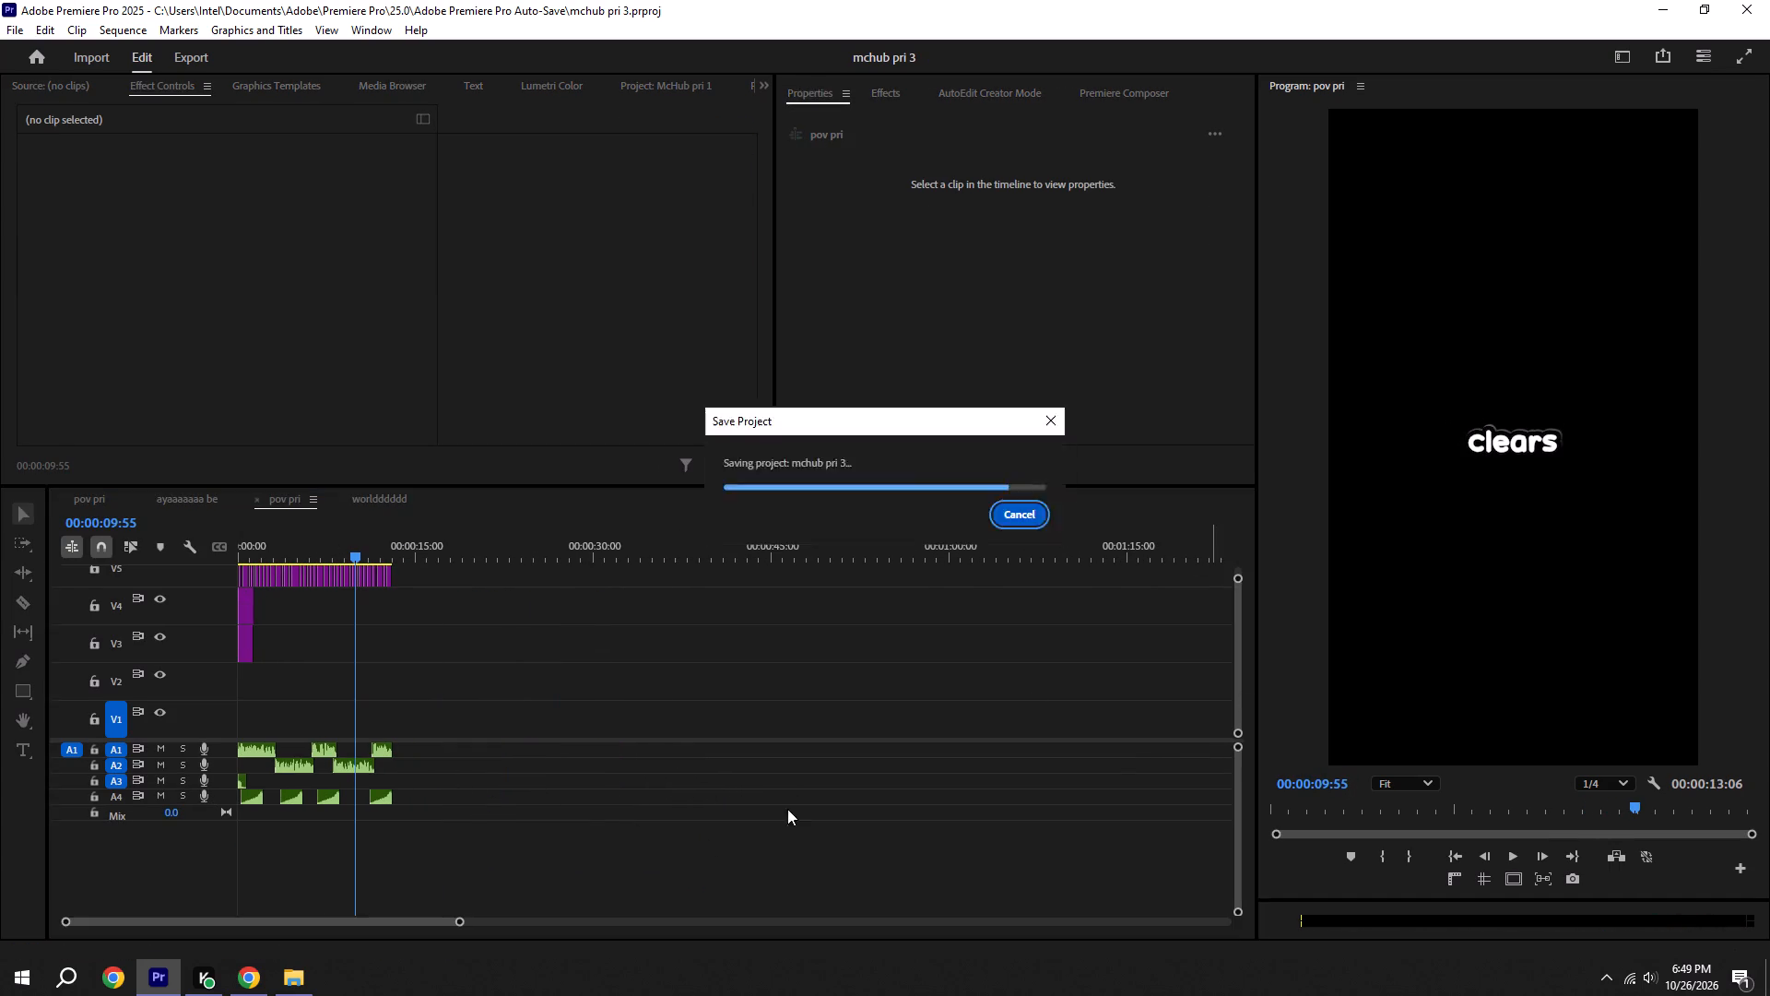
Play pov pri back from the start to check the captions and riser sounds, saving the project.
{"action": "scroll", "coordinate": [369, 820], "scroll_direction": "up", "scroll_amount": 20}
{"action": "scroll", "coordinate": [369, 820], "scroll_direction": "up", "scroll_amount": 6}
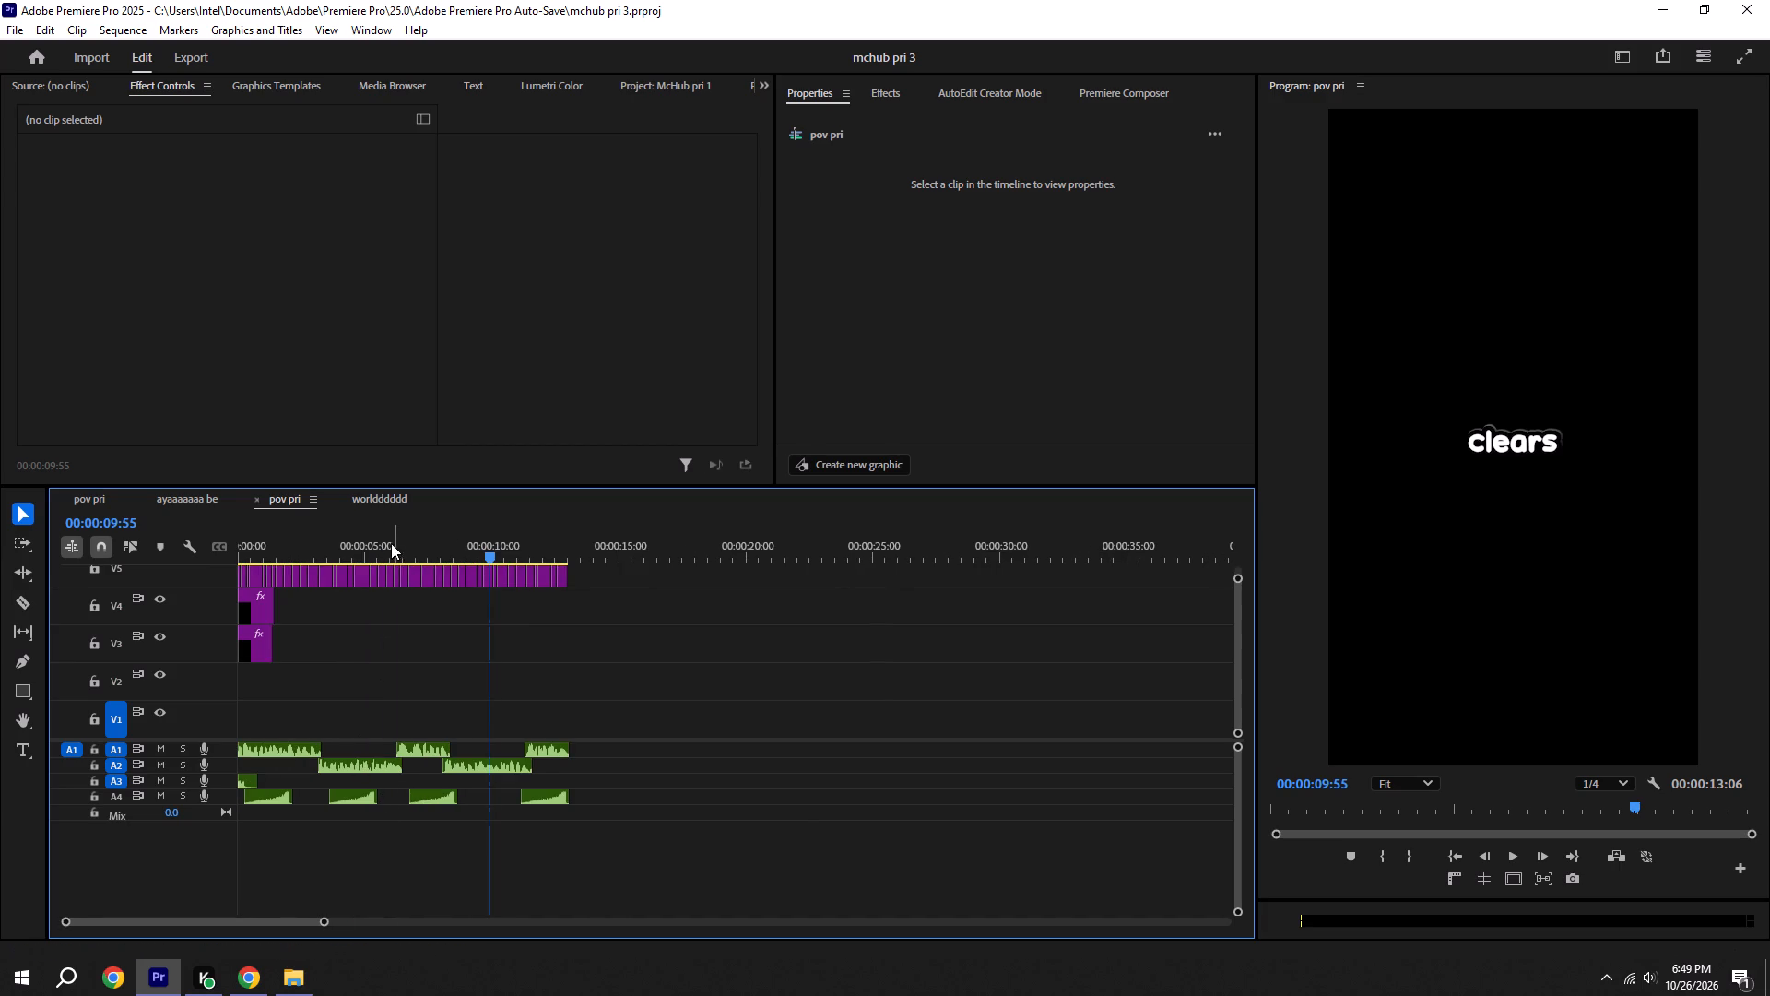
{"action": "left_click_drag", "start_coordinate": [390, 543], "coordinate": [18, 604]}
{"action": "key", "text": "space"}
{"action": "scroll", "coordinate": [422, 728], "scroll_direction": "up", "scroll_amount": 4, "text": "alt"}
{"action": "scroll", "coordinate": [452, 757], "scroll_direction": "up", "scroll_amount": 6}
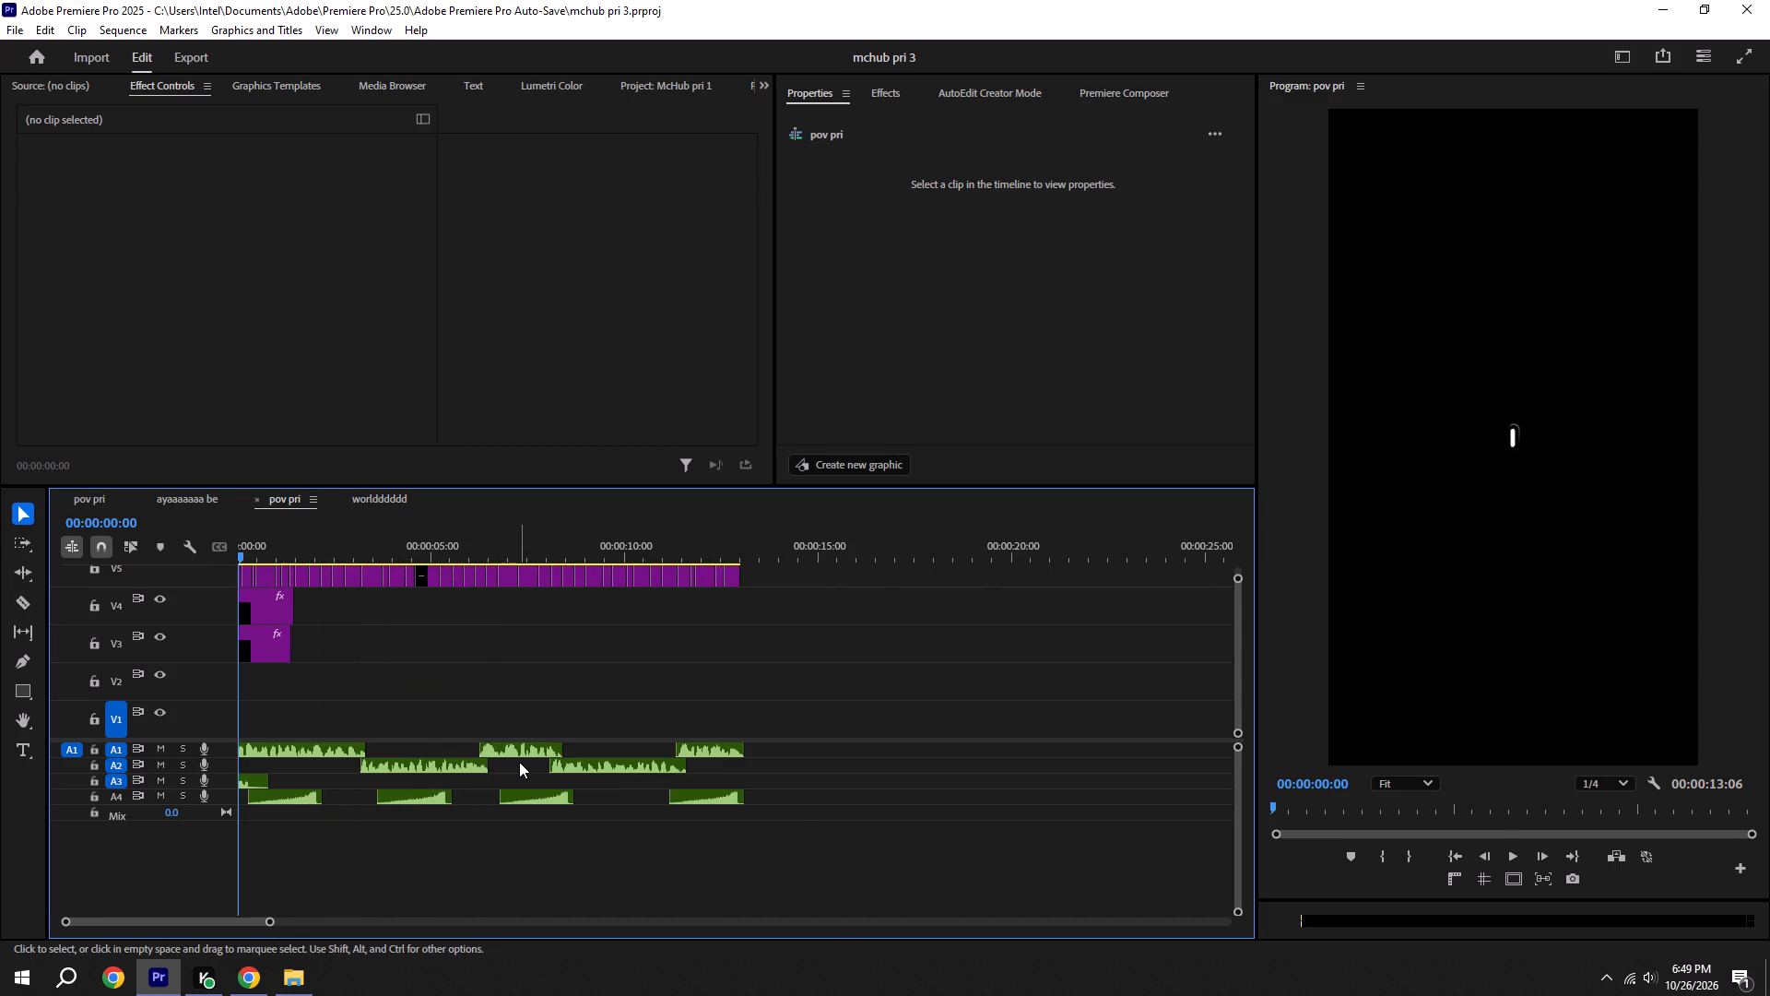
{"action": "left_click", "coordinate": [532, 673]}
{"action": "key", "text": "space"}
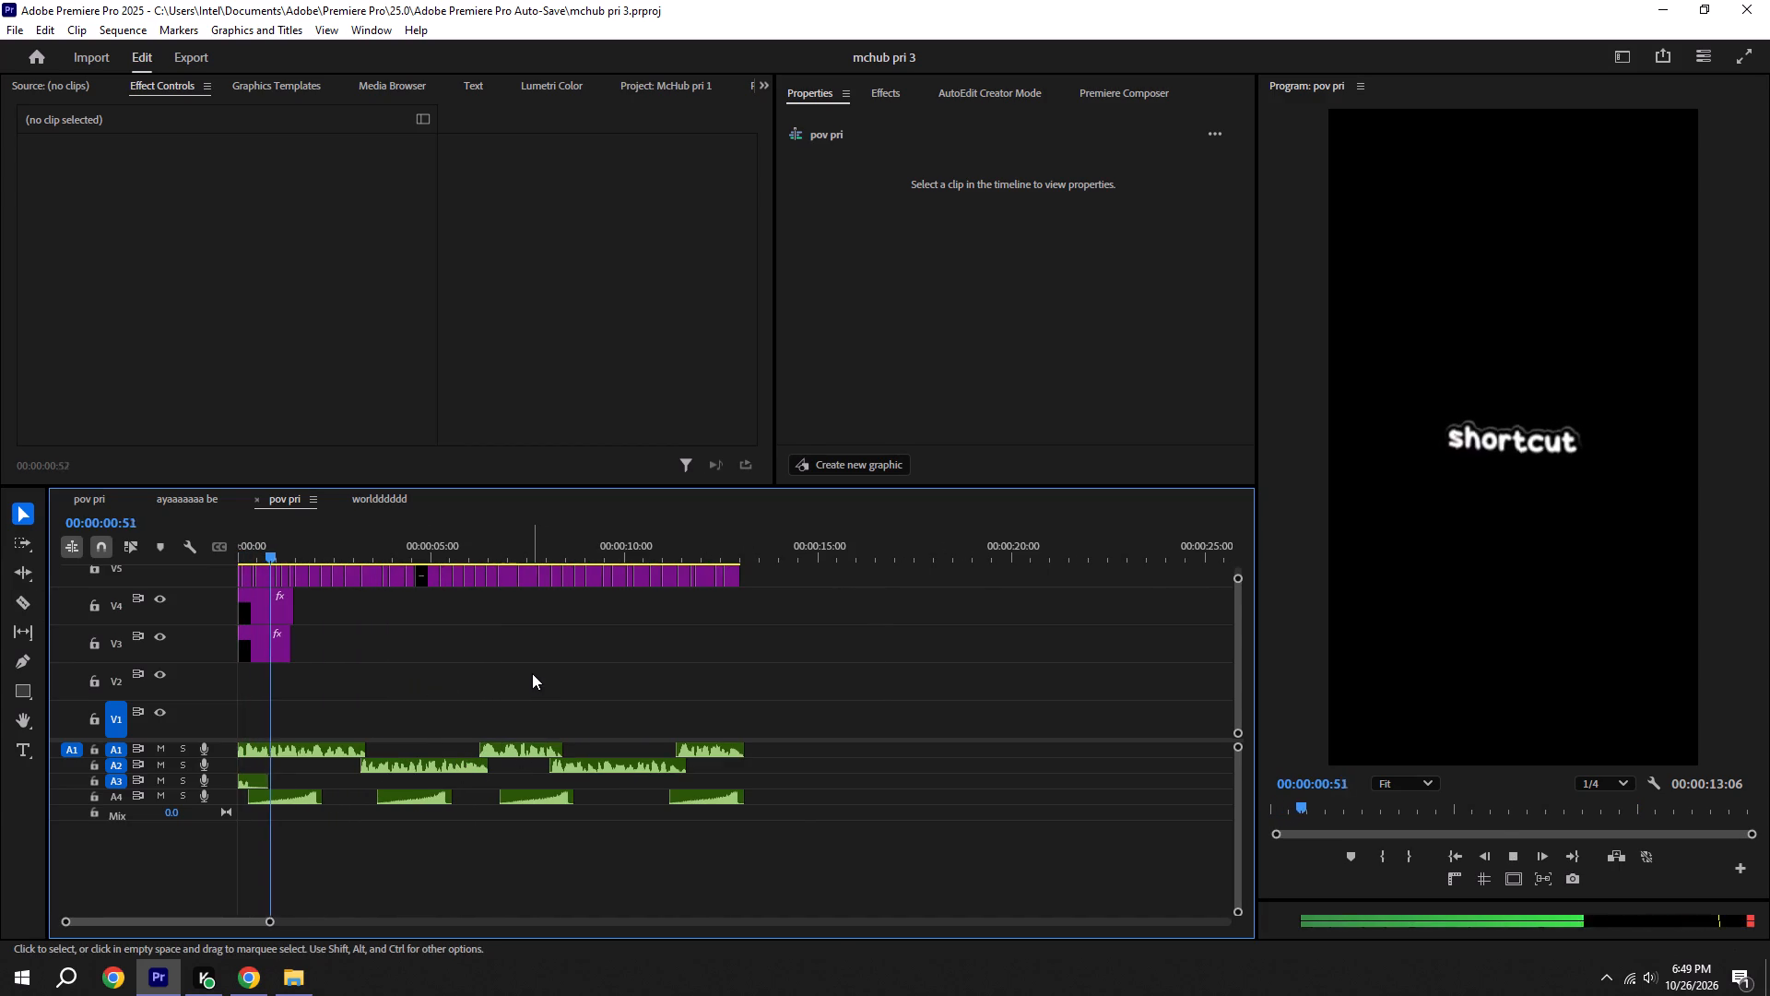
{"action": "key", "text": "ctrl+s"}
{"action": "key", "text": "ctrl+s"}
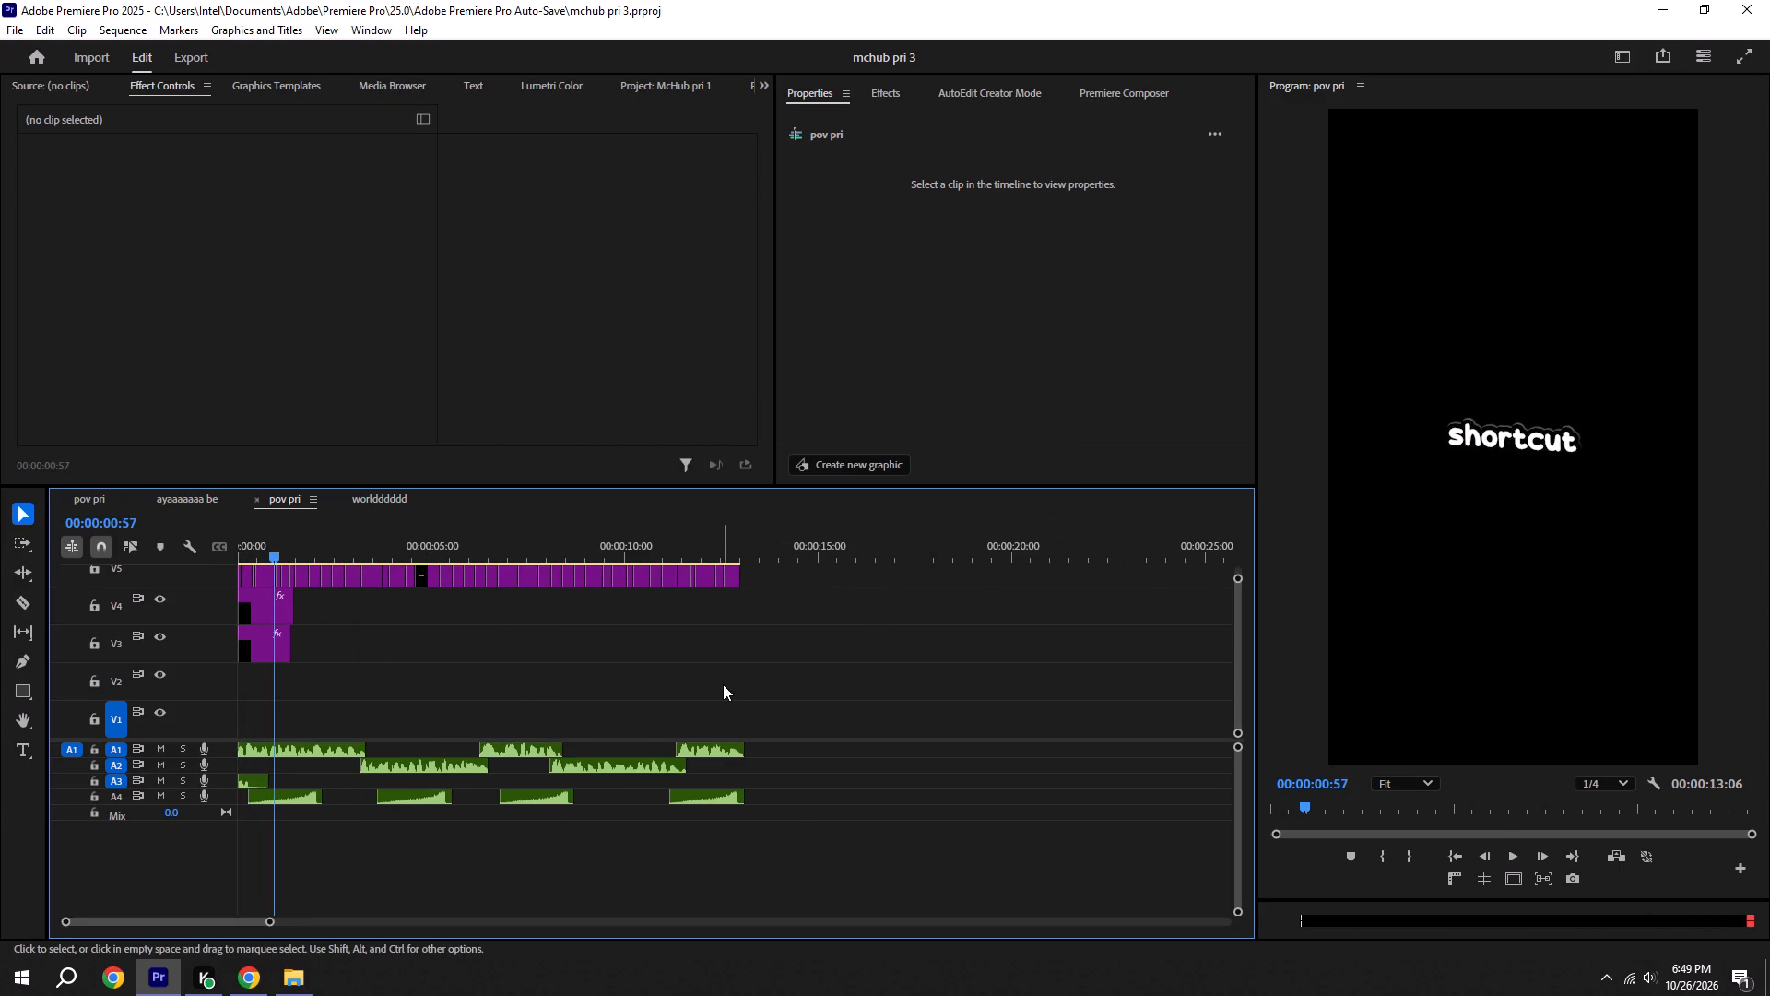
{"action": "left_click", "coordinate": [723, 684]}
{"action": "key", "text": "space"}
{"action": "left_click", "coordinate": [608, 700]}
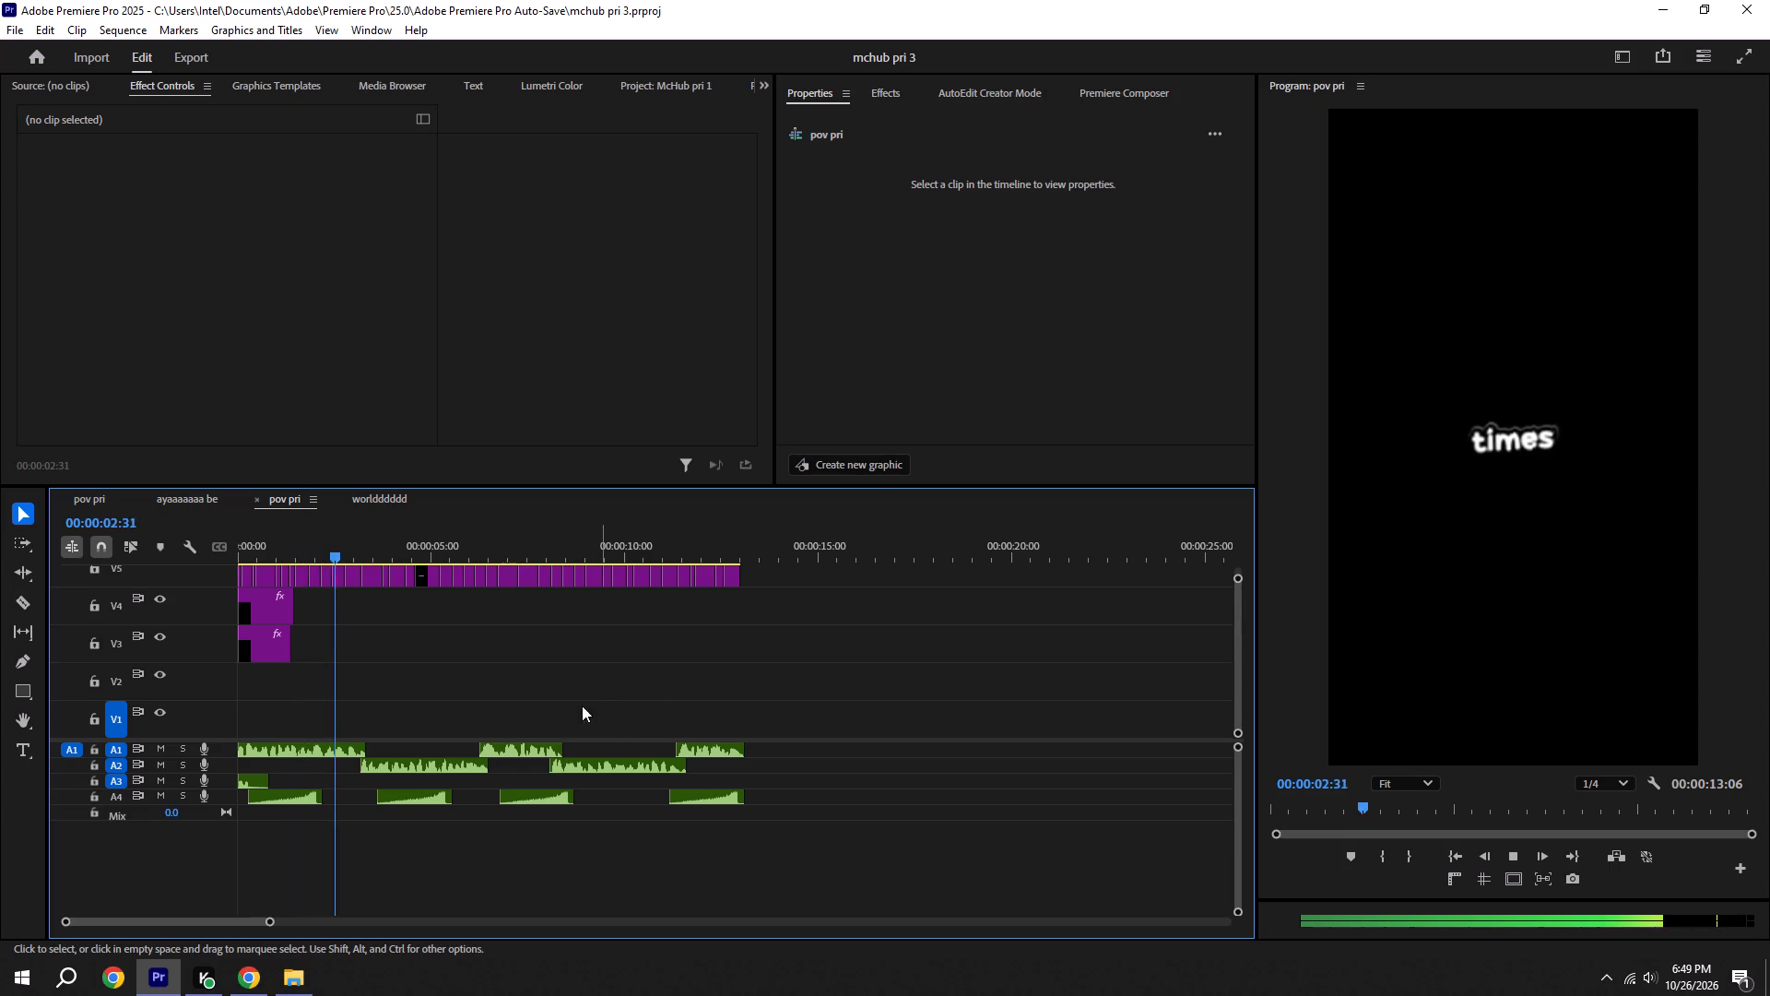
{"action": "key", "text": "ctrl+s"}
{"action": "scroll", "coordinate": [399, 733], "scroll_direction": "up", "scroll_amount": 10, "text": "alt"}
{"action": "key", "text": "ctrl+s"}
{"action": "scroll", "coordinate": [435, 693], "scroll_direction": "up", "scroll_amount": 6}
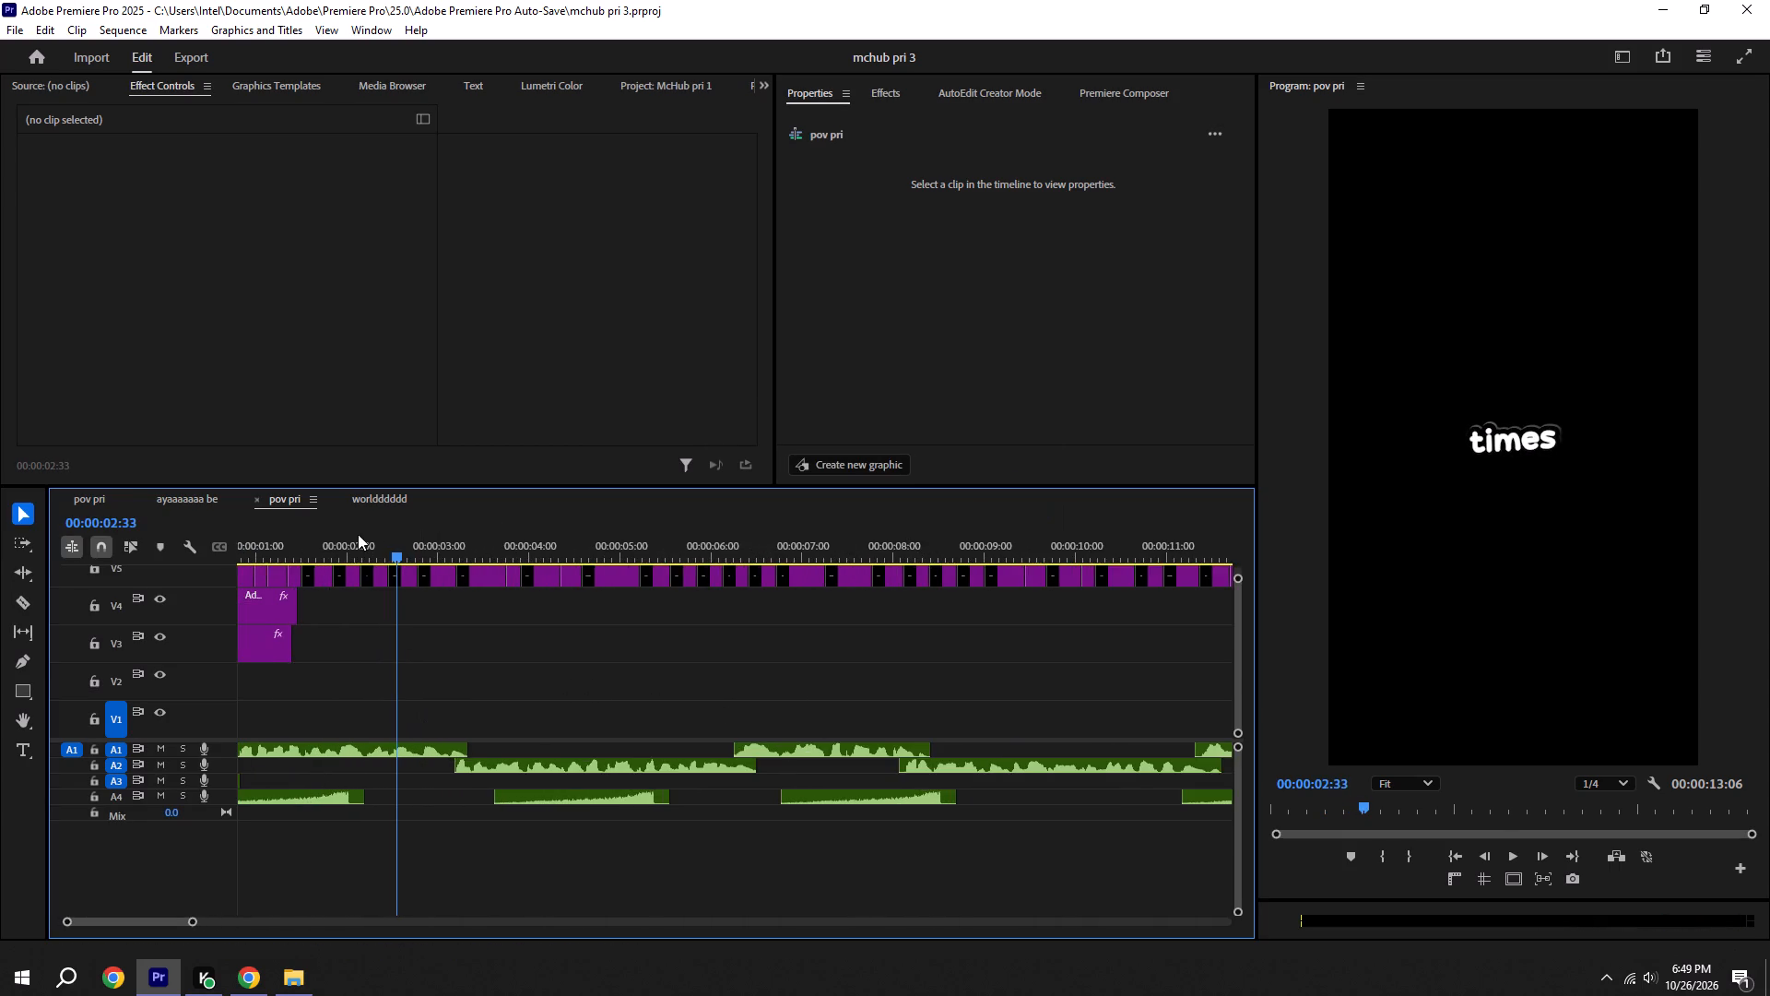
{"action": "key", "text": "ctrl+s"}
Play through the worlddddddd sequence up to its closing mchub.com title to review its effects and sounds.
{"action": "left_click", "coordinate": [371, 494]}
{"action": "scroll", "coordinate": [371, 711], "scroll_direction": "down", "scroll_amount": 5, "text": "alt"}
{"action": "key", "text": "ctrl+s"}
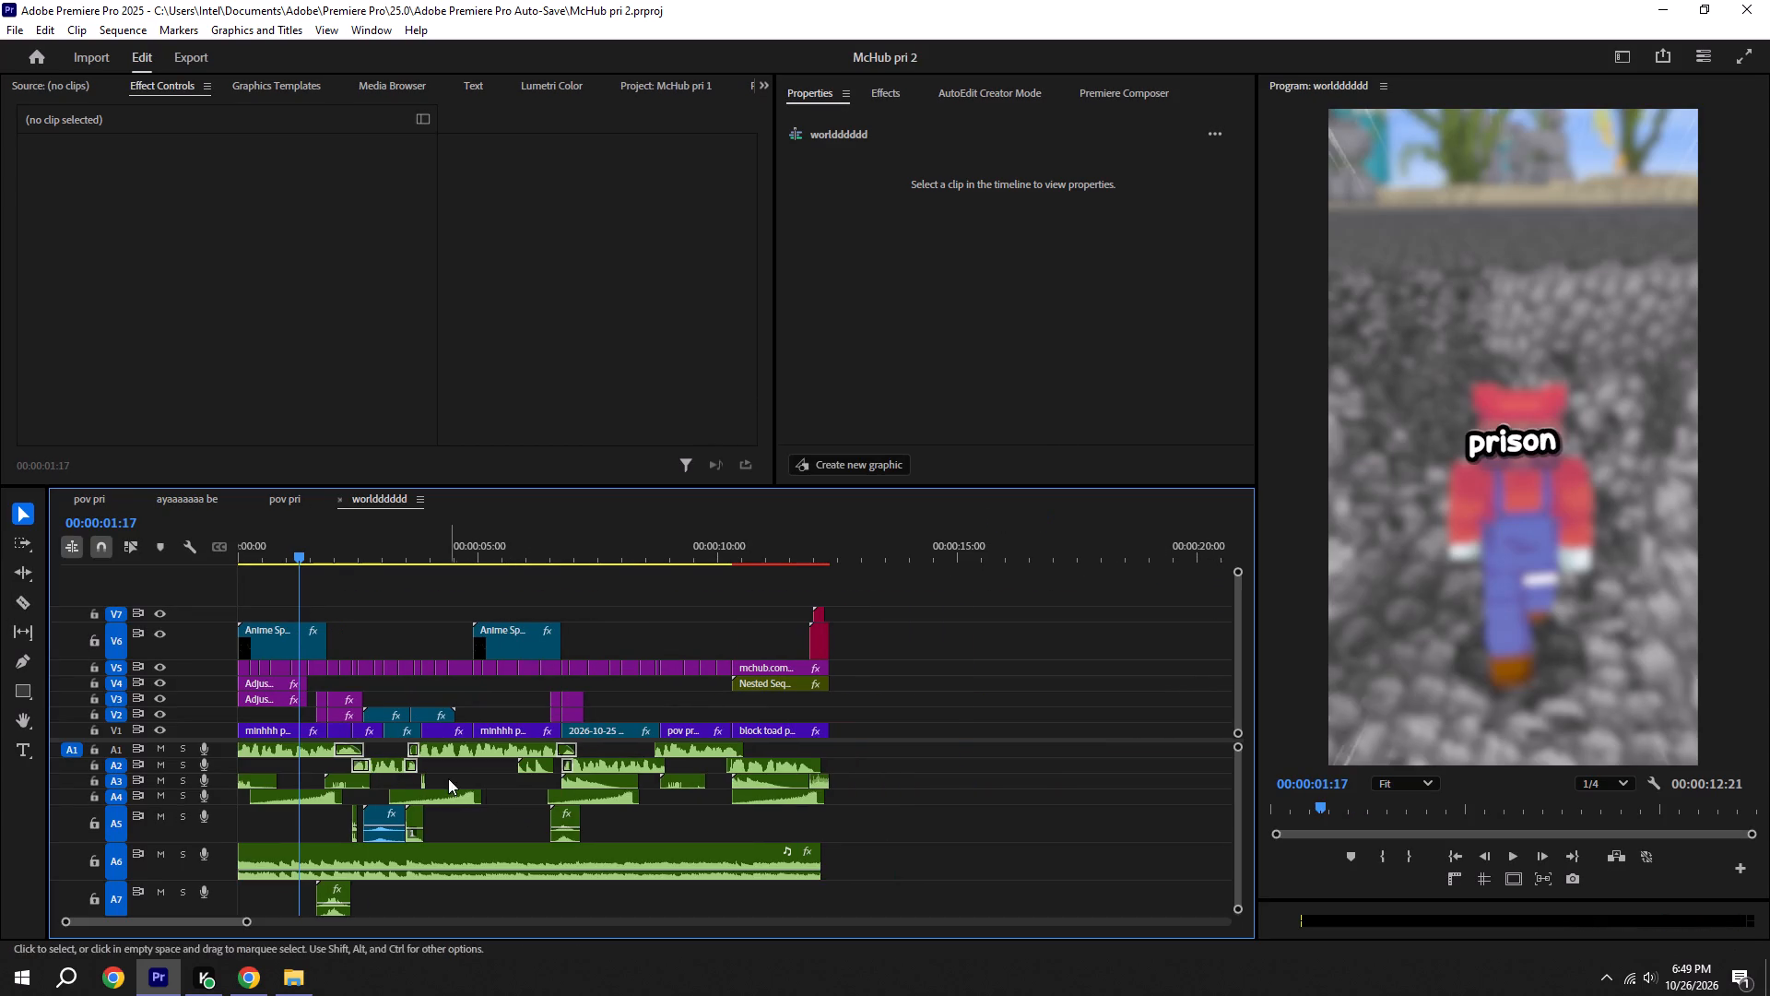
{"action": "key", "text": "space"}
{"action": "scroll", "coordinate": [337, 680], "scroll_direction": "up", "scroll_amount": 9, "text": "alt"}
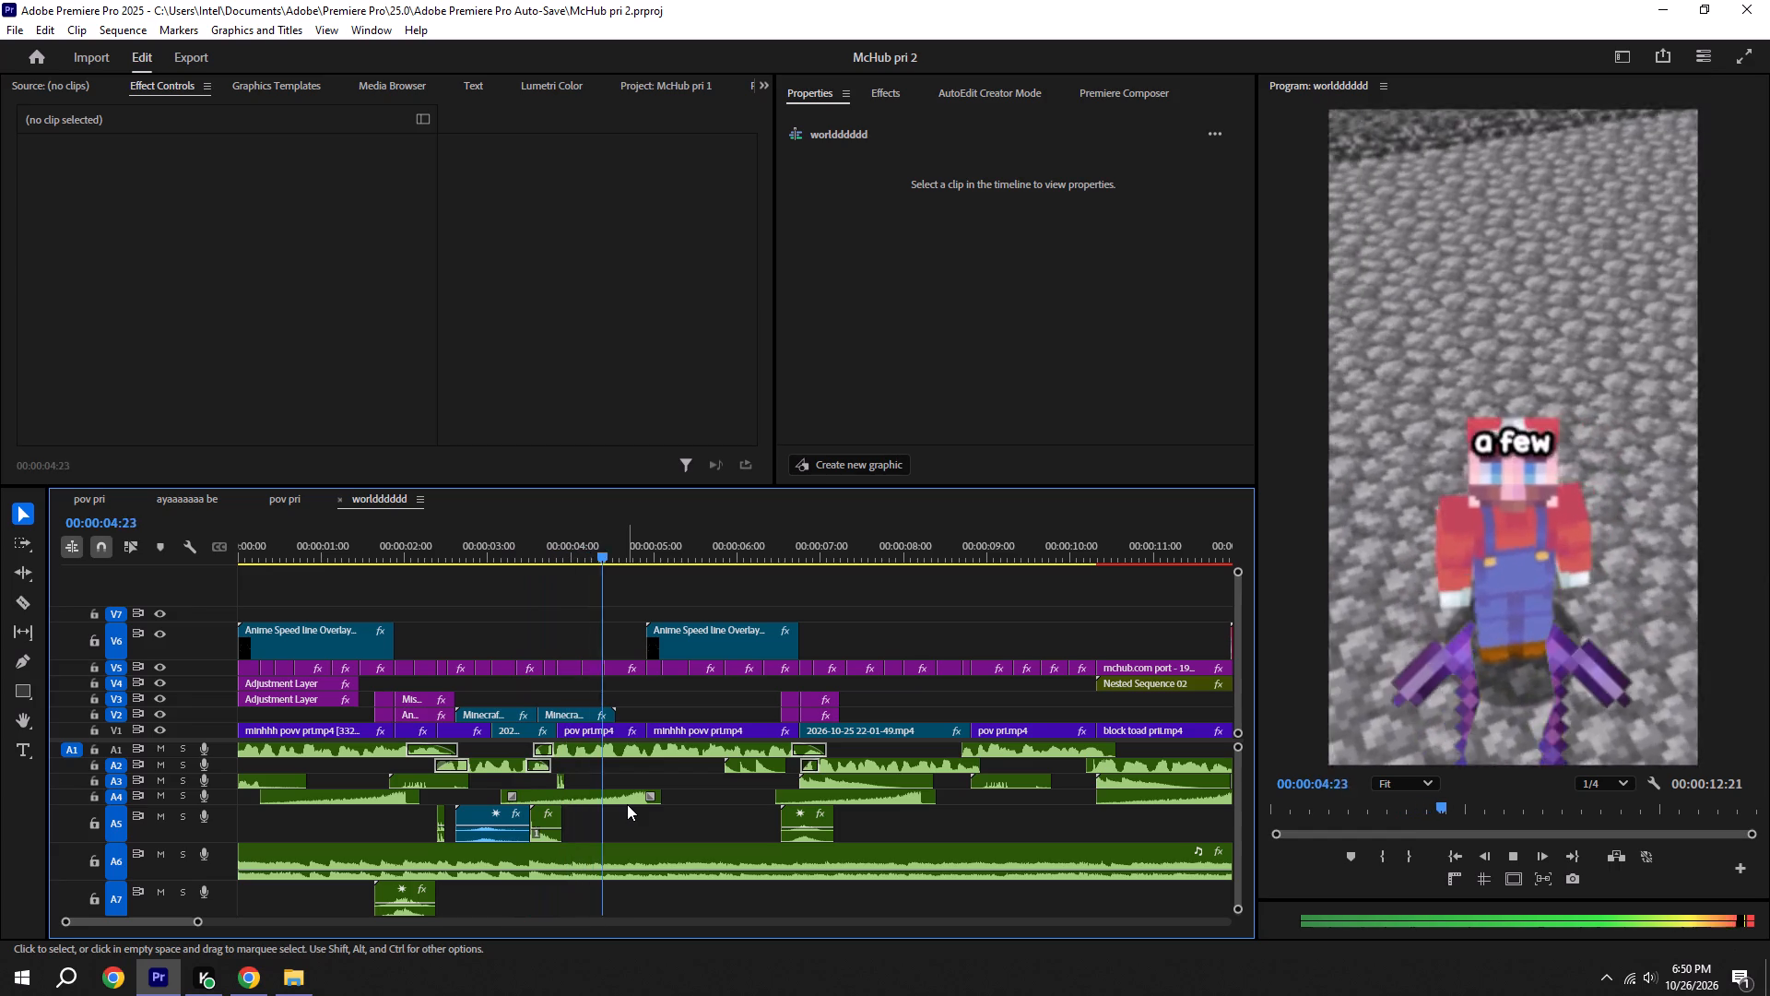
{"action": "key", "text": "ctrl+s"}
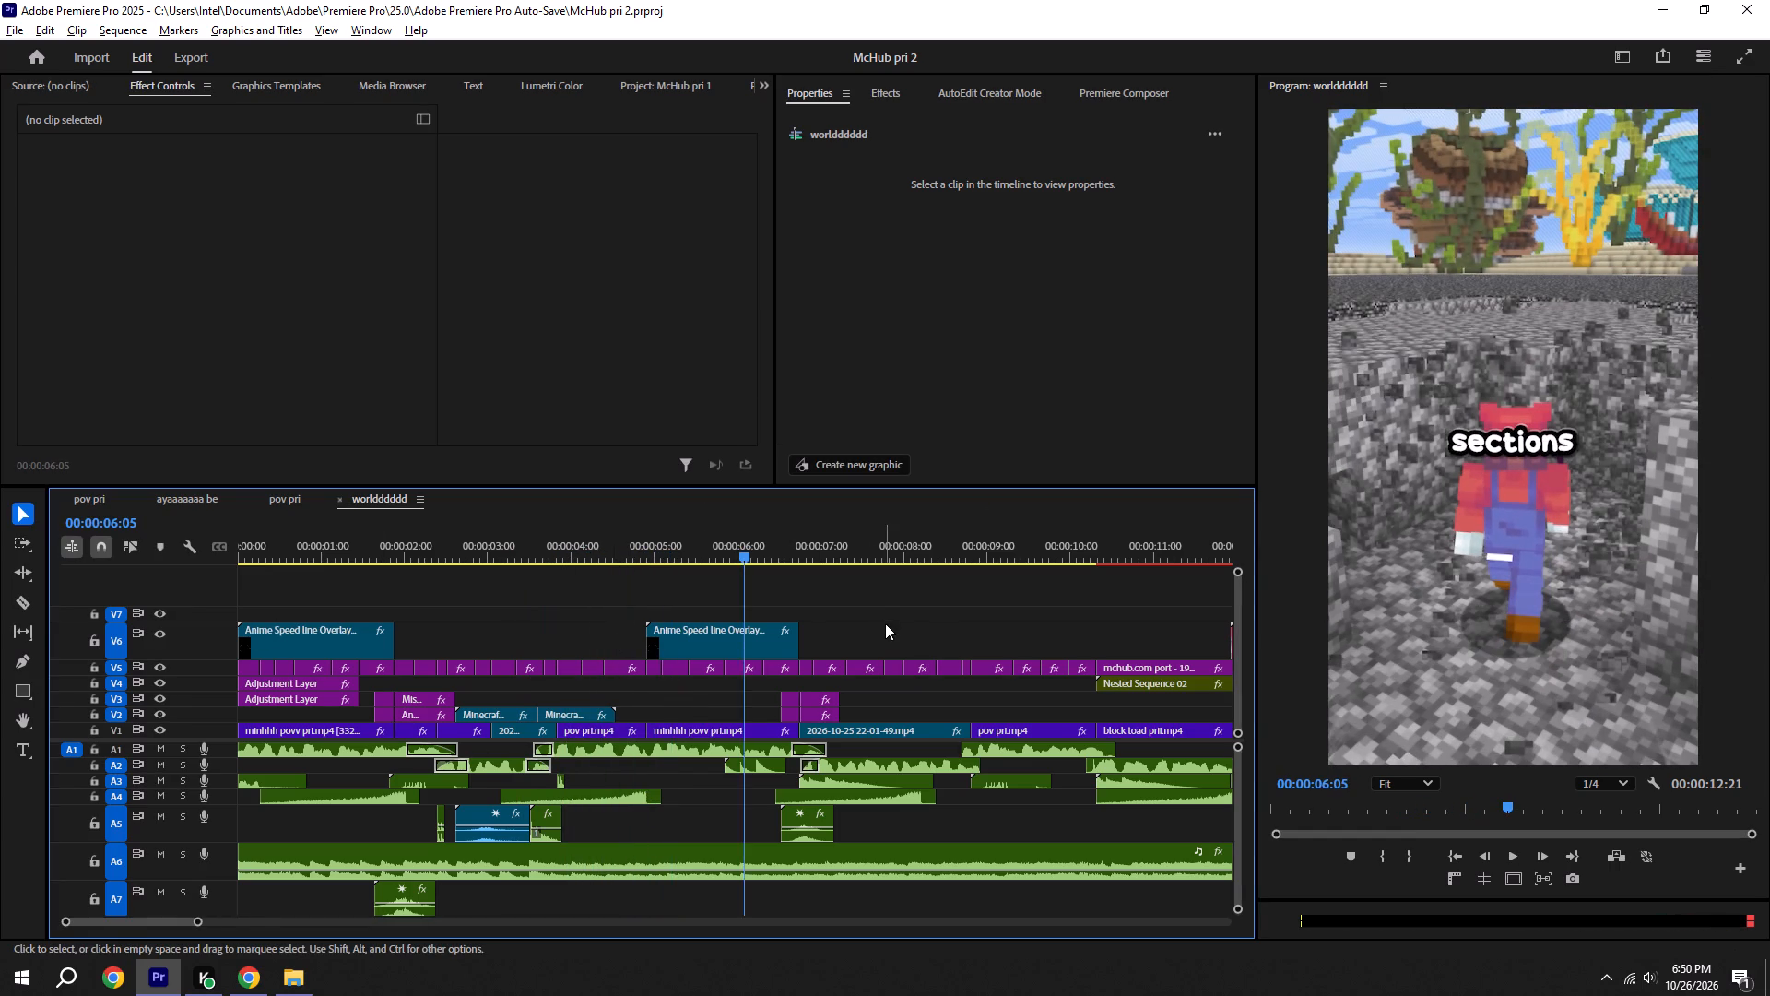
{"action": "scroll", "coordinate": [885, 626], "scroll_direction": "down", "scroll_amount": 6, "text": "alt"}
{"action": "left_click", "coordinate": [920, 707]}
{"action": "key", "text": "space"}
{"action": "scroll", "coordinate": [804, 738], "scroll_direction": "up", "scroll_amount": 4}
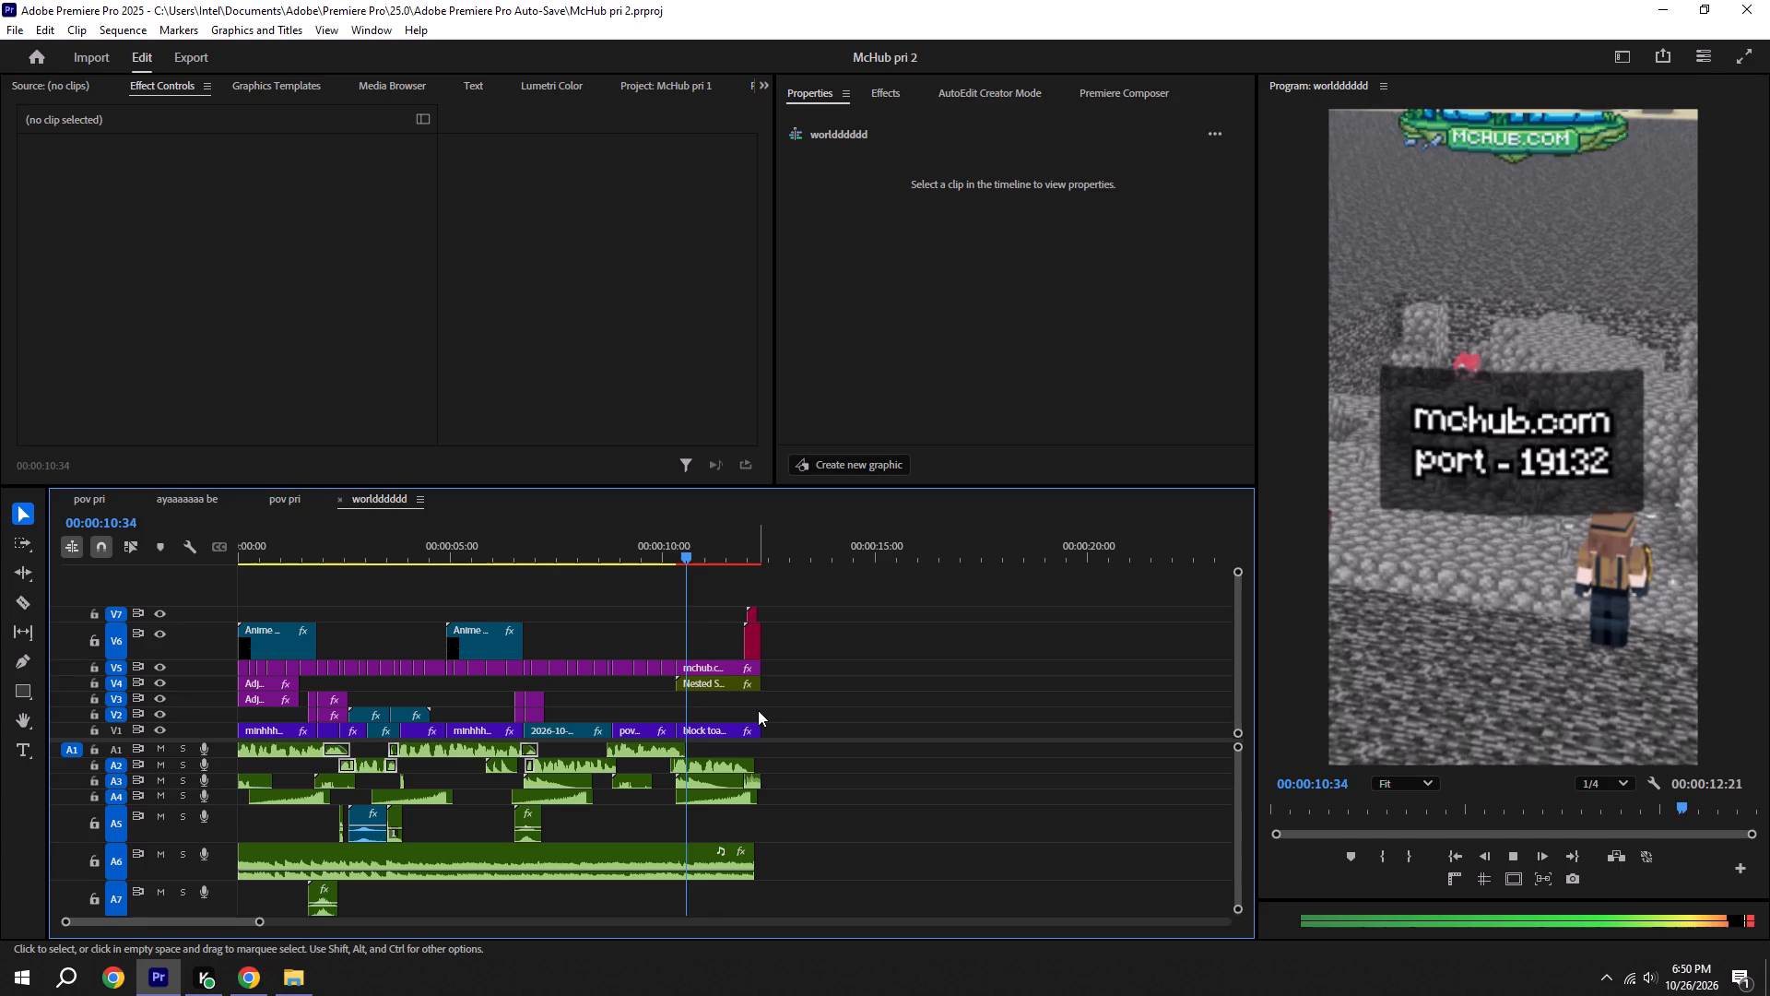
{"action": "key", "text": "ctrl+s"}
{"action": "scroll", "coordinate": [797, 684], "scroll_direction": "up", "scroll_amount": 5, "text": "alt"}
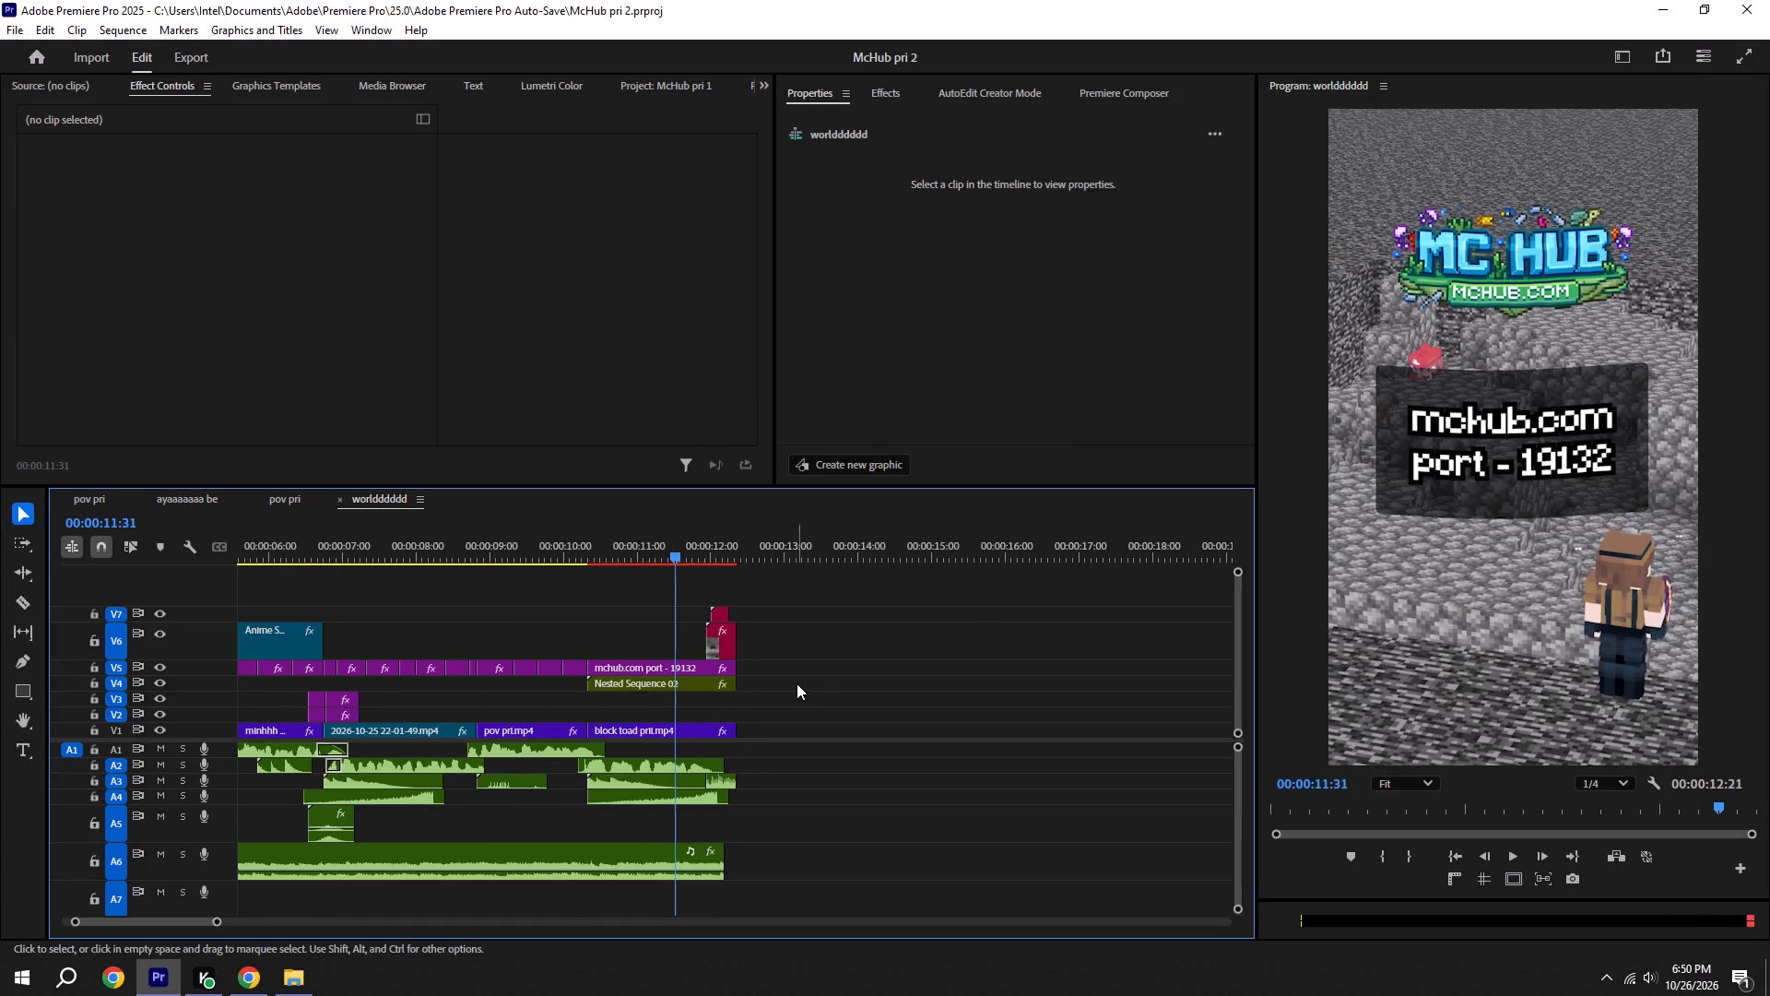
{"action": "key", "text": "ctrl+s"}
{"action": "scroll", "coordinate": [695, 656], "scroll_direction": "up", "scroll_amount": 5}
{"action": "key", "text": "ctrl+s"}
{"action": "key", "text": "ctrl+s"}
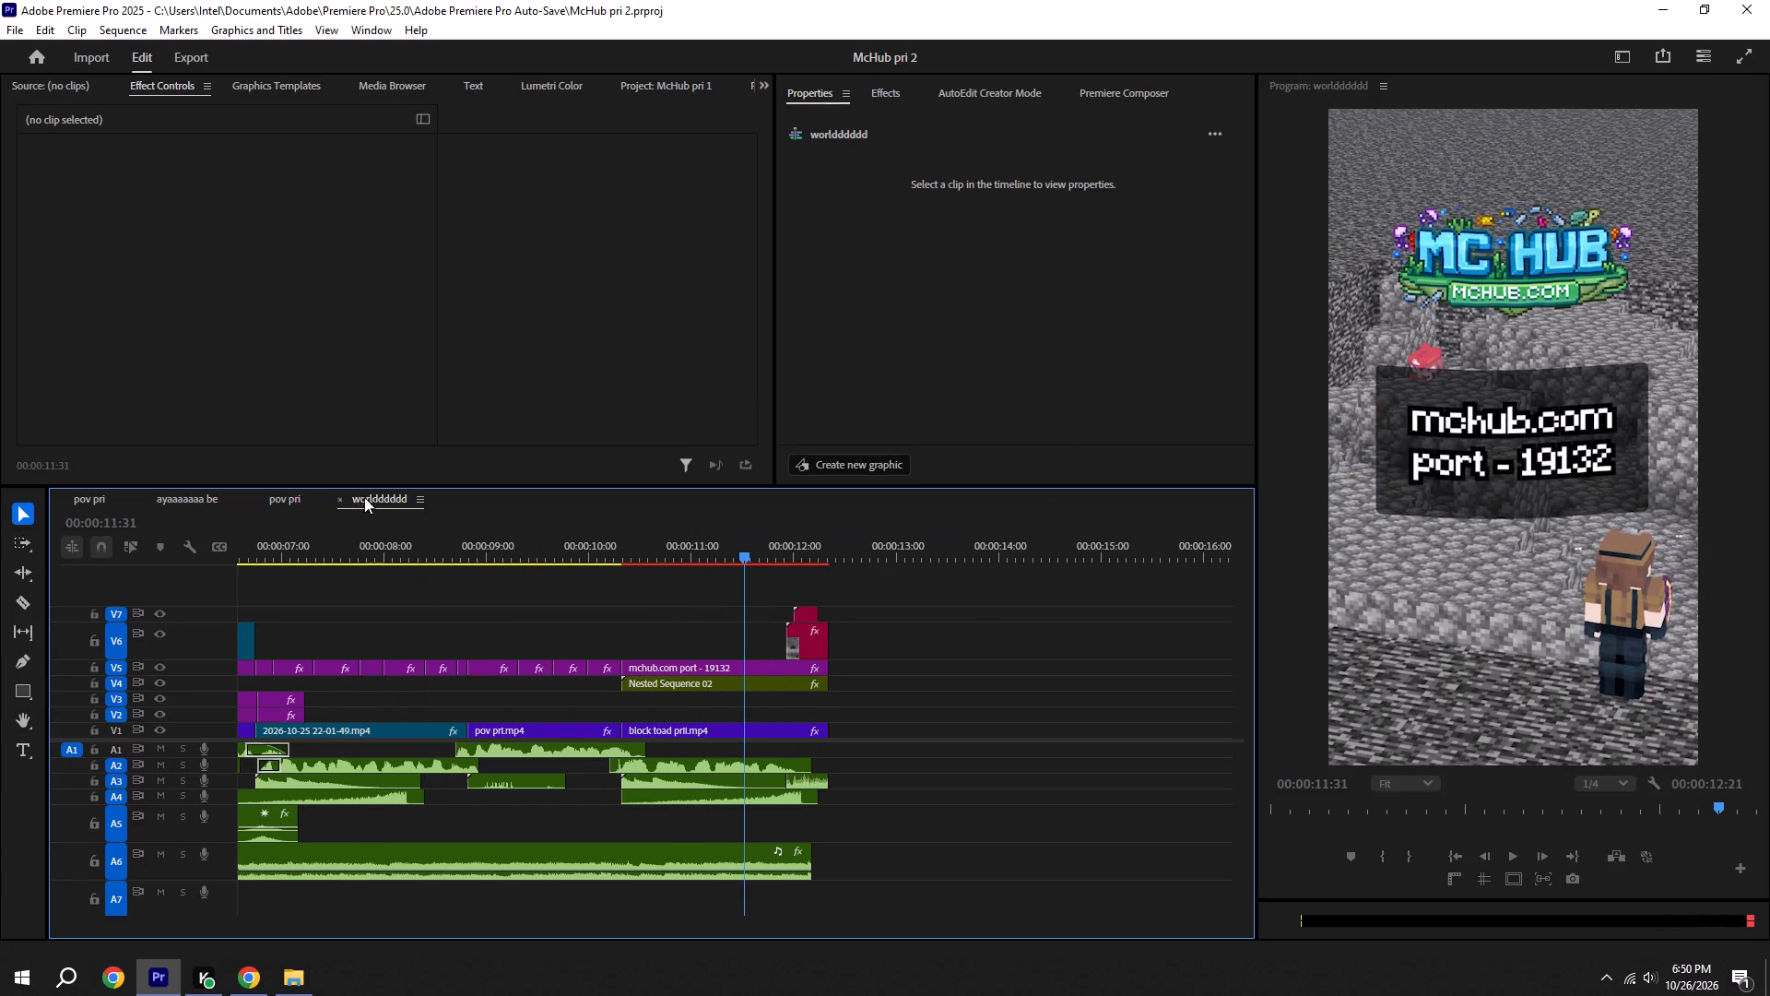
With linked selection on, copy worlddddddd's closing clips, including the mchub.com title, Nested Sequence 02, block toad footage and A2–A4 audio.
{"action": "left_click_drag", "start_coordinate": [694, 609], "coordinate": [719, 674]}
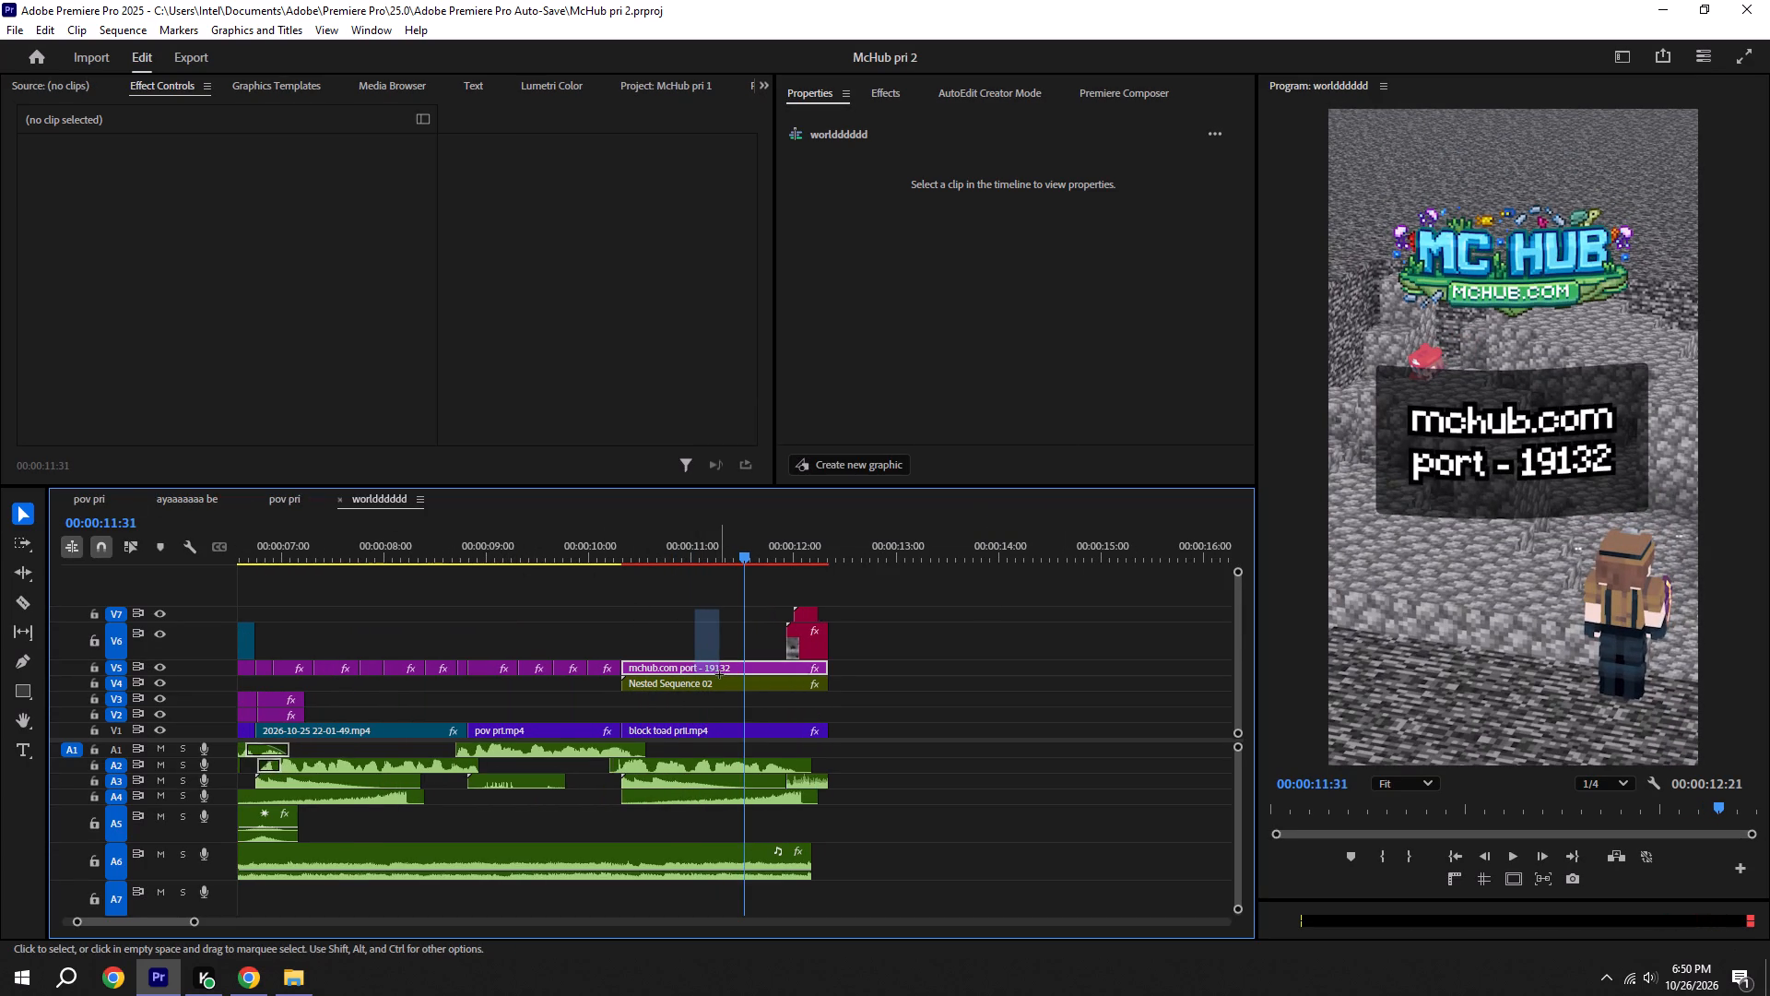
{"action": "left_click_drag", "start_coordinate": [719, 674], "coordinate": [719, 719]}
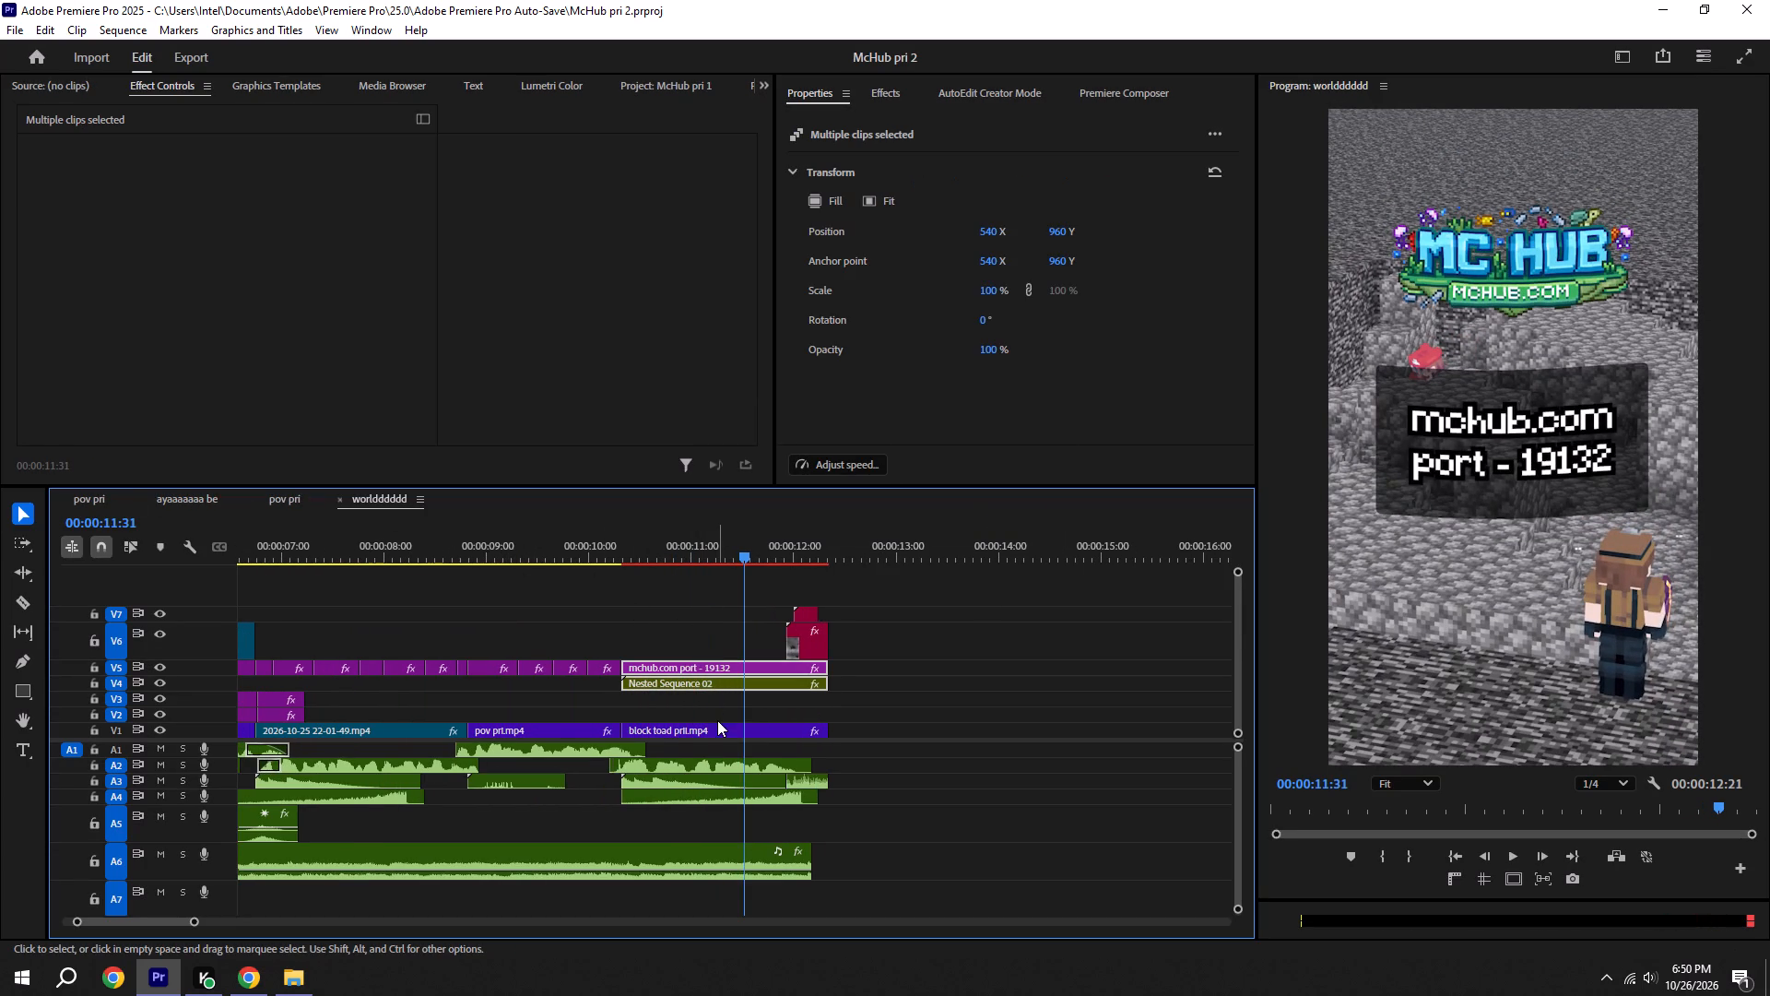
{"action": "left_click_drag", "start_coordinate": [668, 608], "coordinate": [778, 747]}
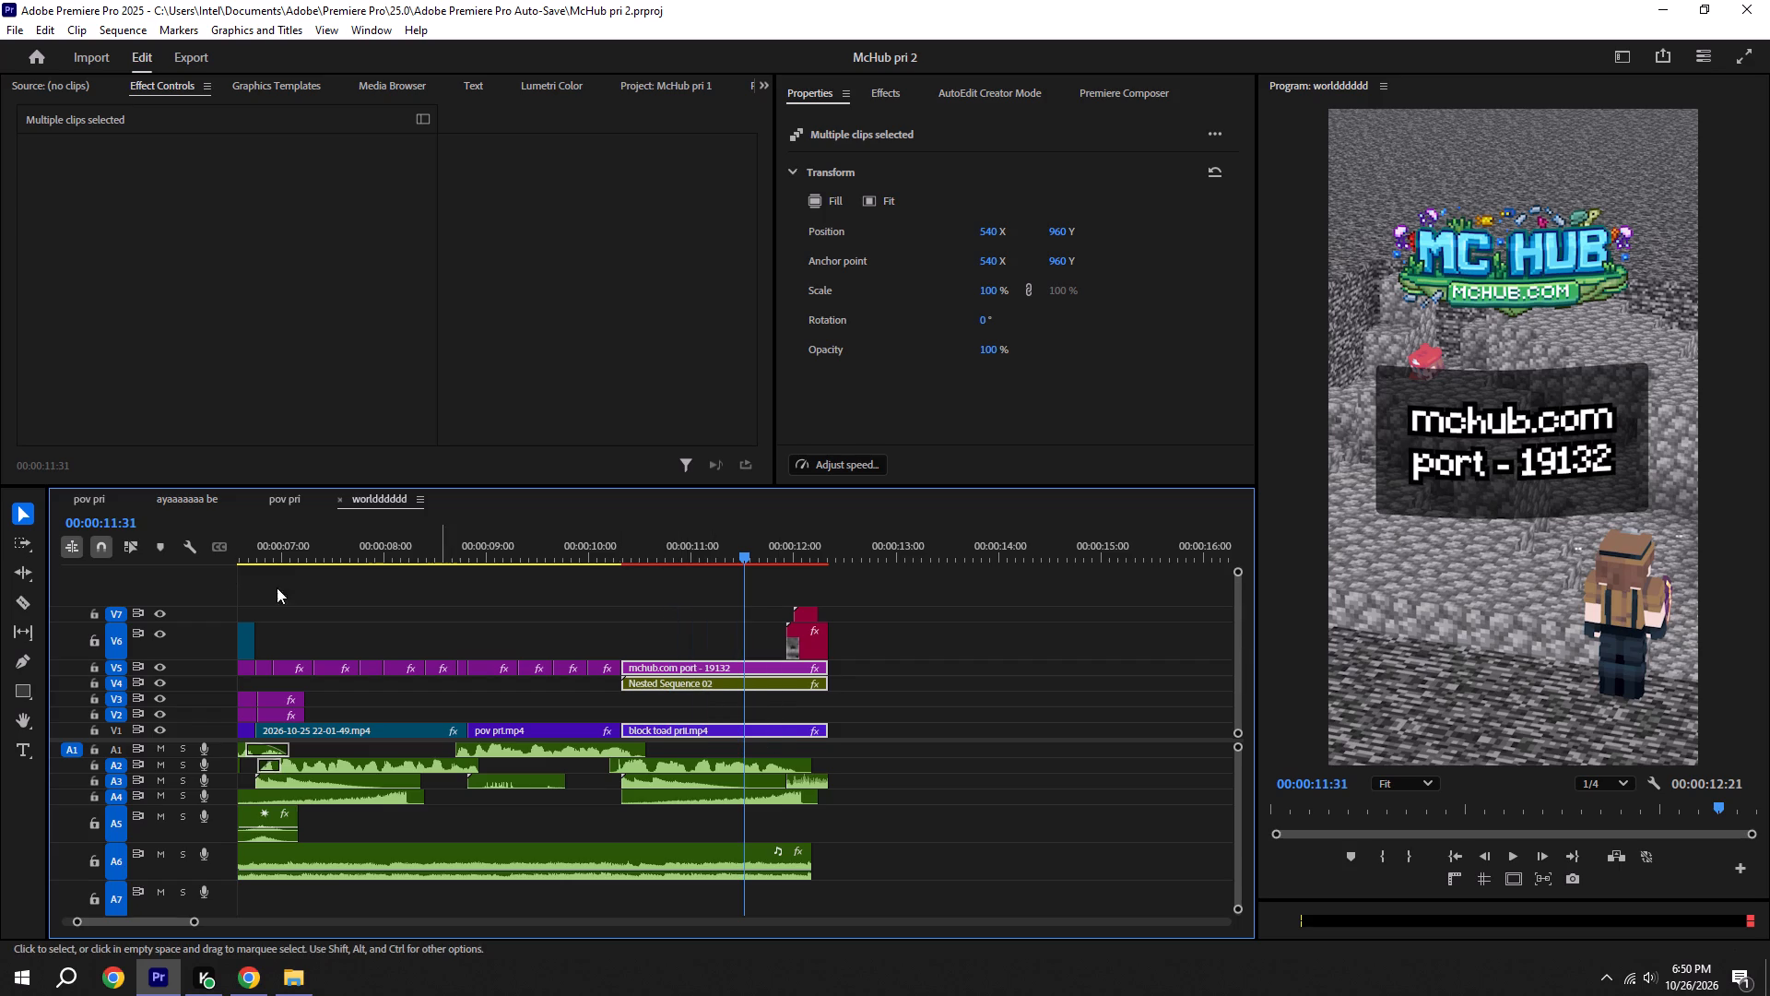
{"action": "left_click", "coordinate": [130, 549]}
{"action": "left_click", "coordinate": [929, 674]}
{"action": "left_click_drag", "start_coordinate": [690, 614], "coordinate": [695, 624]}
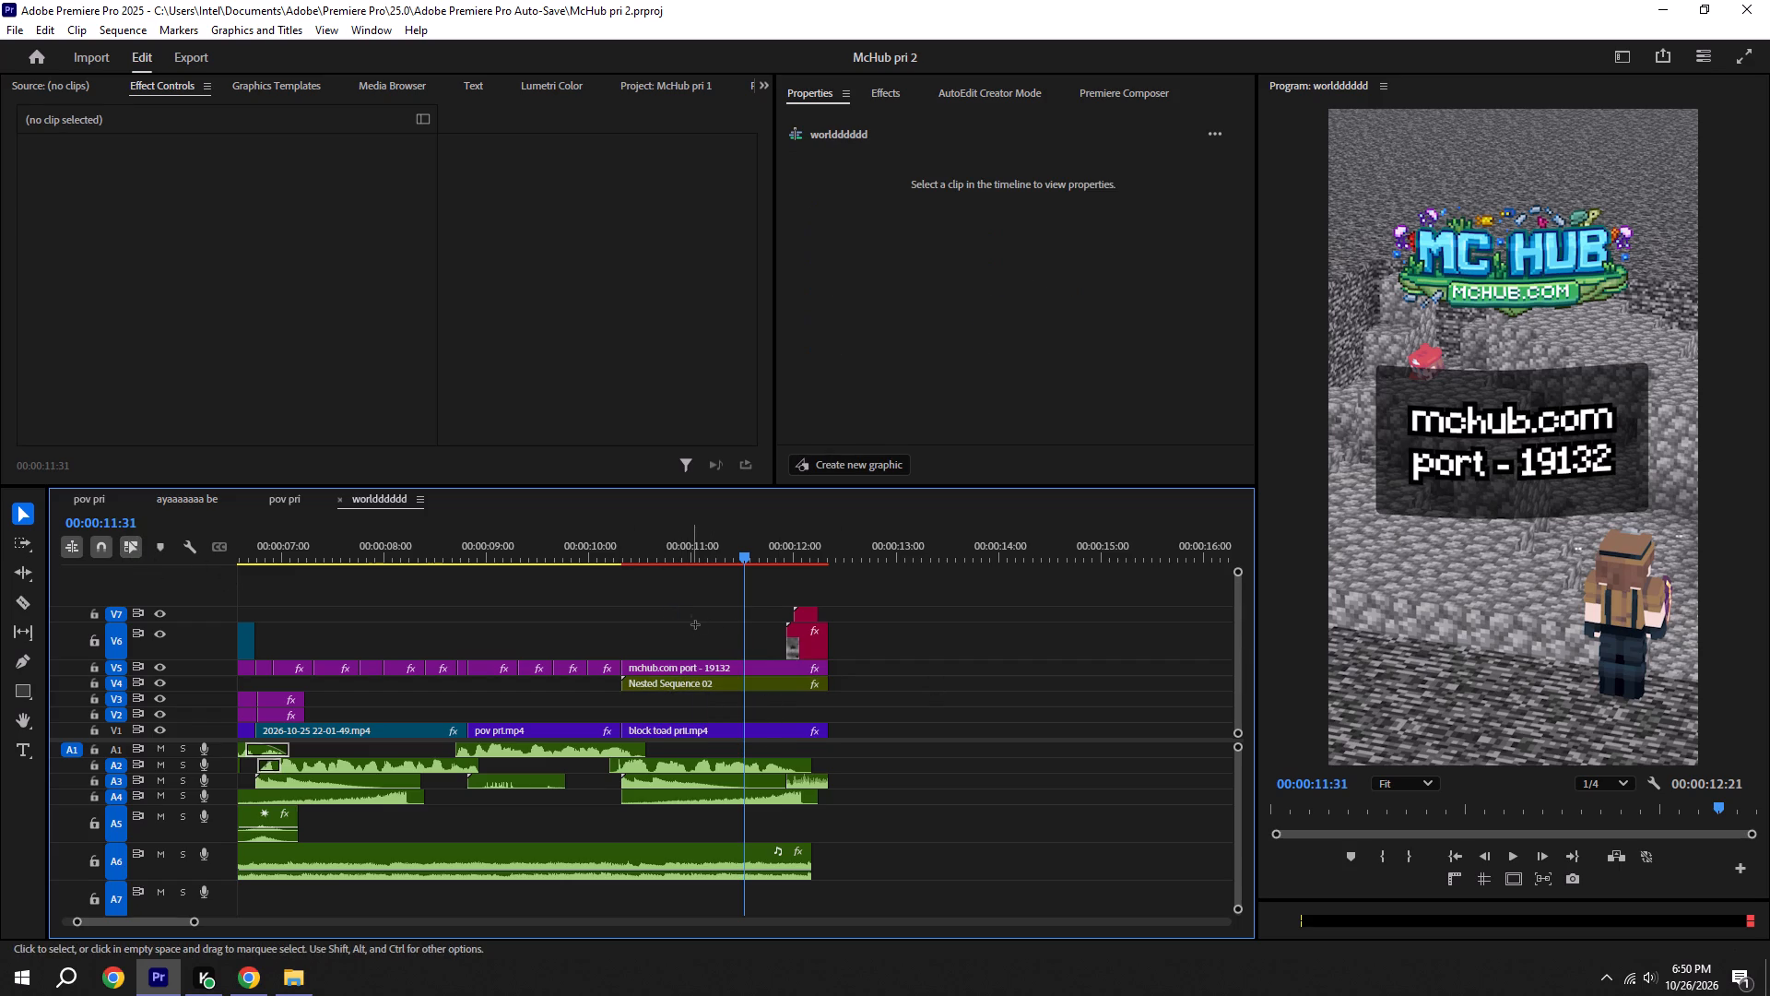
{"action": "left_click_drag", "start_coordinate": [695, 624], "coordinate": [803, 836]}
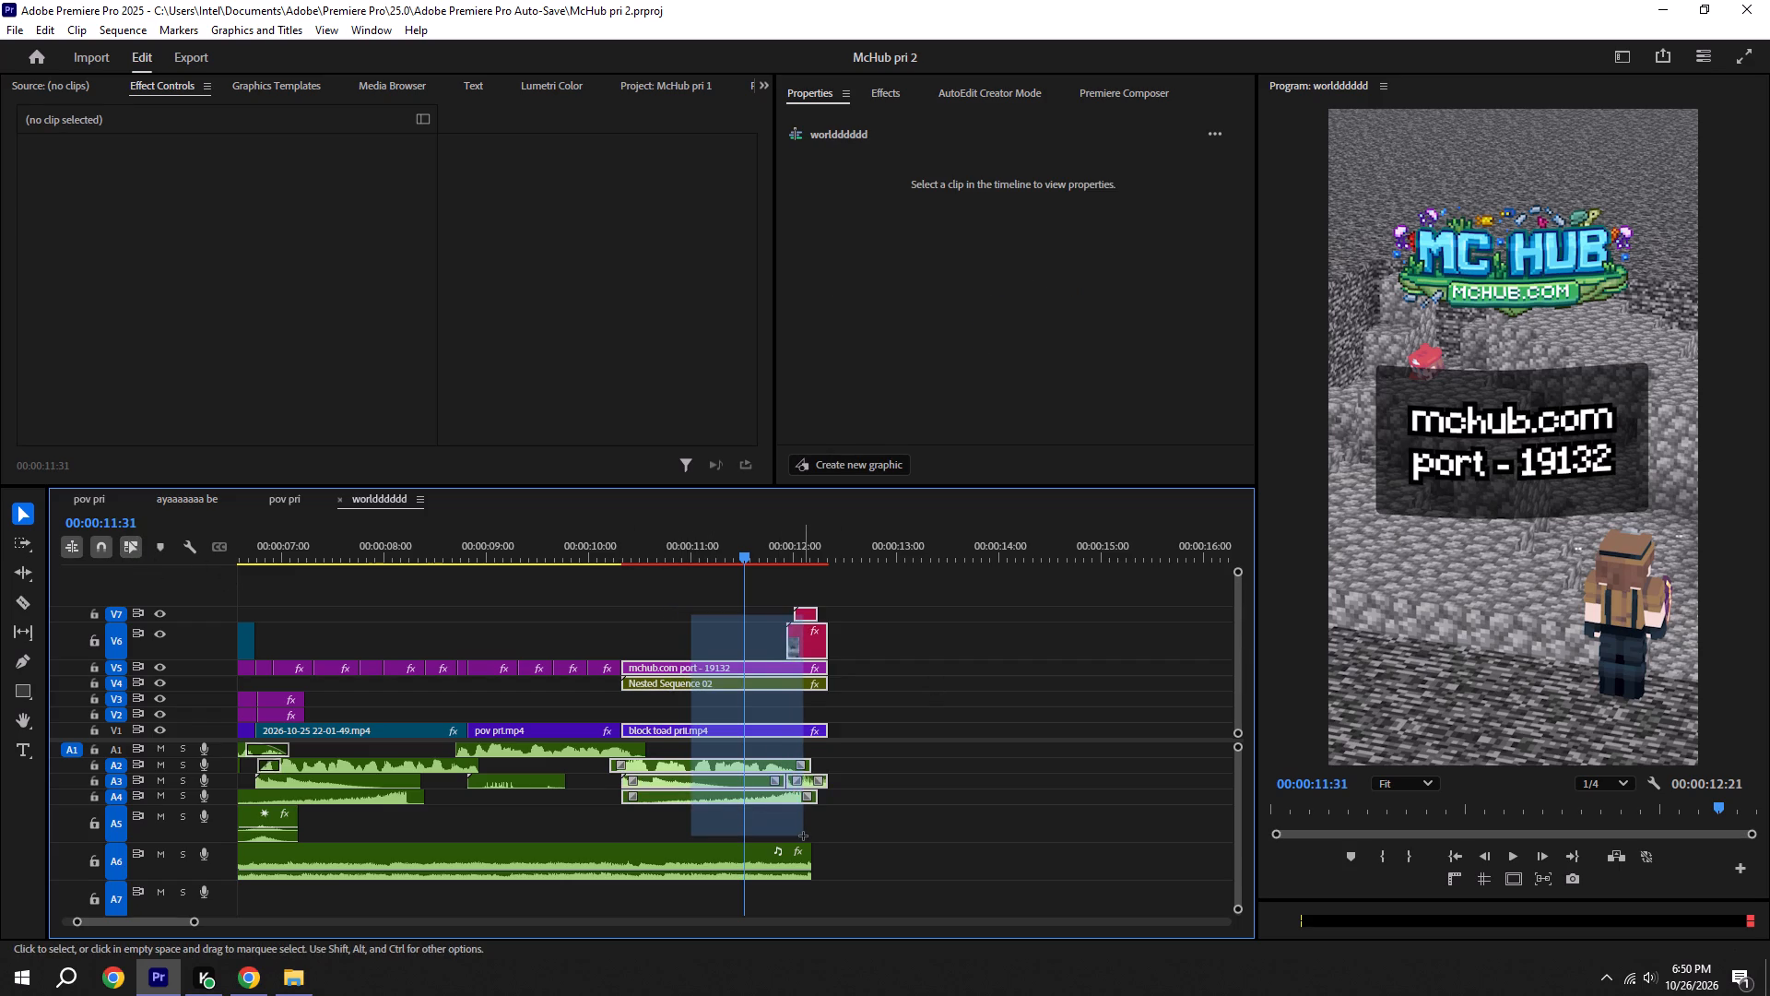
{"action": "left_click_drag", "start_coordinate": [803, 836], "coordinate": [832, 826]}
{"action": "key", "text": "ctrl+c"}
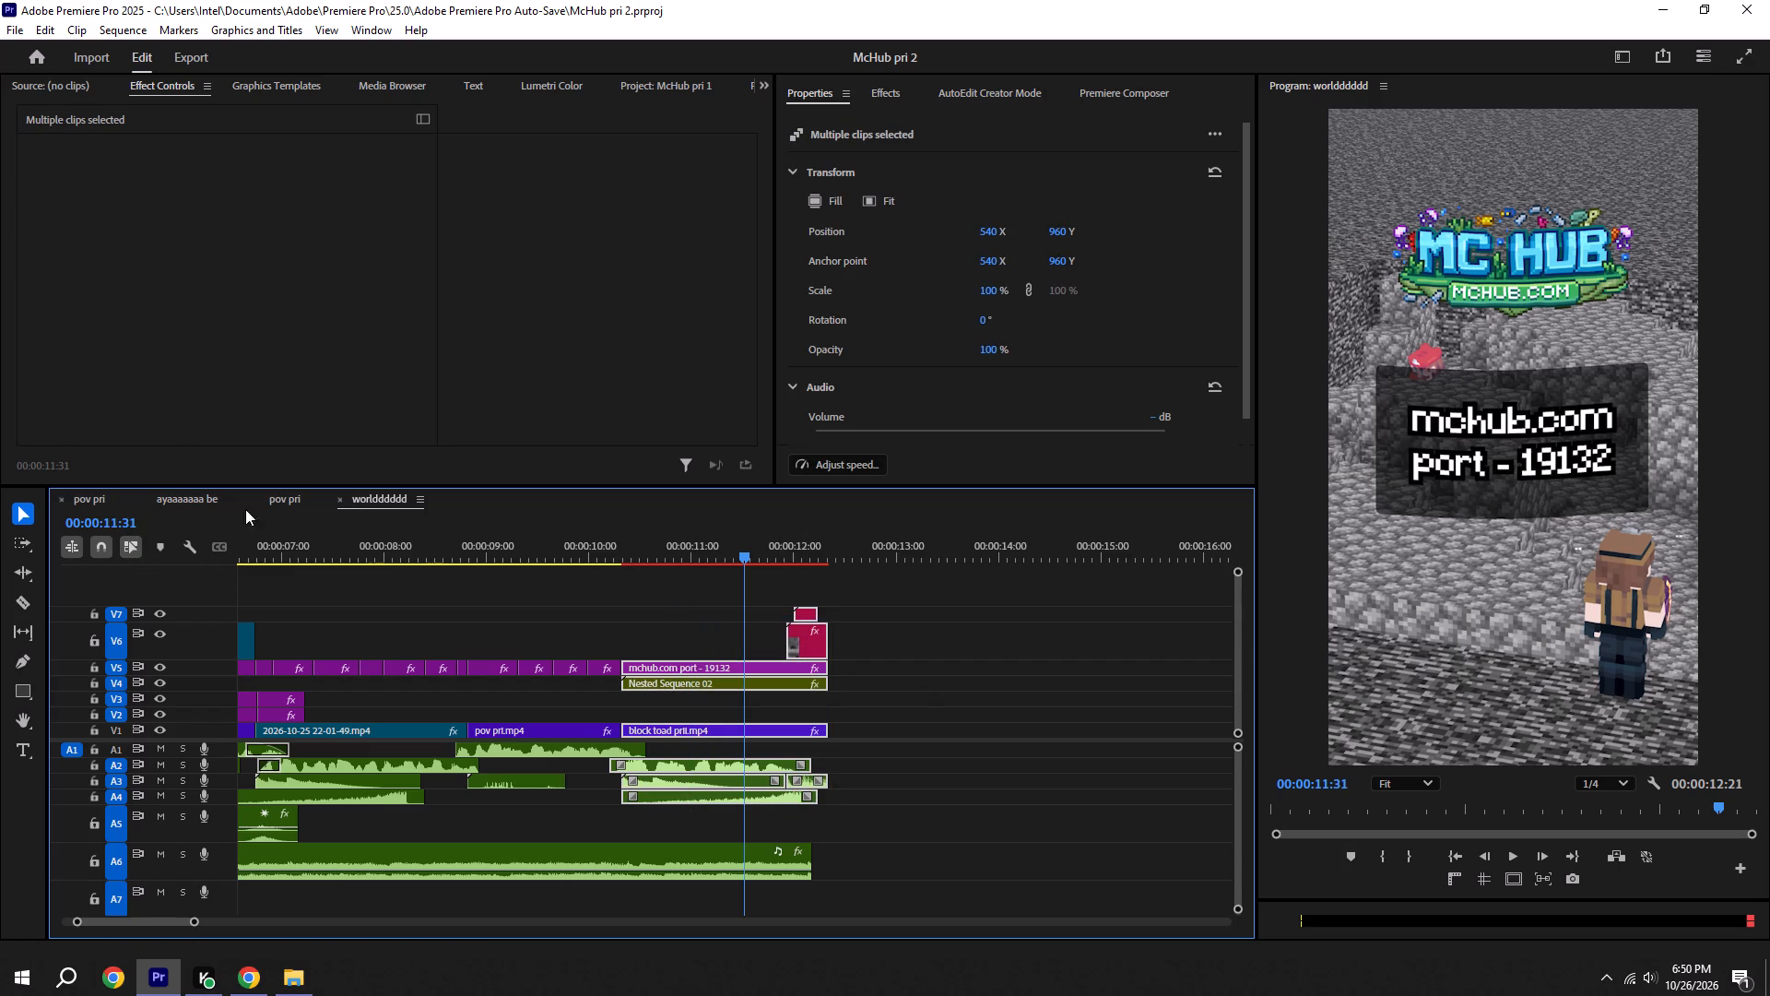
Paste the copied closing clips into pov pri past the end of the voice audio, at about 15.6 seconds.
{"action": "left_click", "coordinate": [276, 508]}
{"action": "scroll", "coordinate": [823, 622], "scroll_direction": "down", "scroll_amount": 12, "text": "alt"}
{"action": "key", "text": "space"}
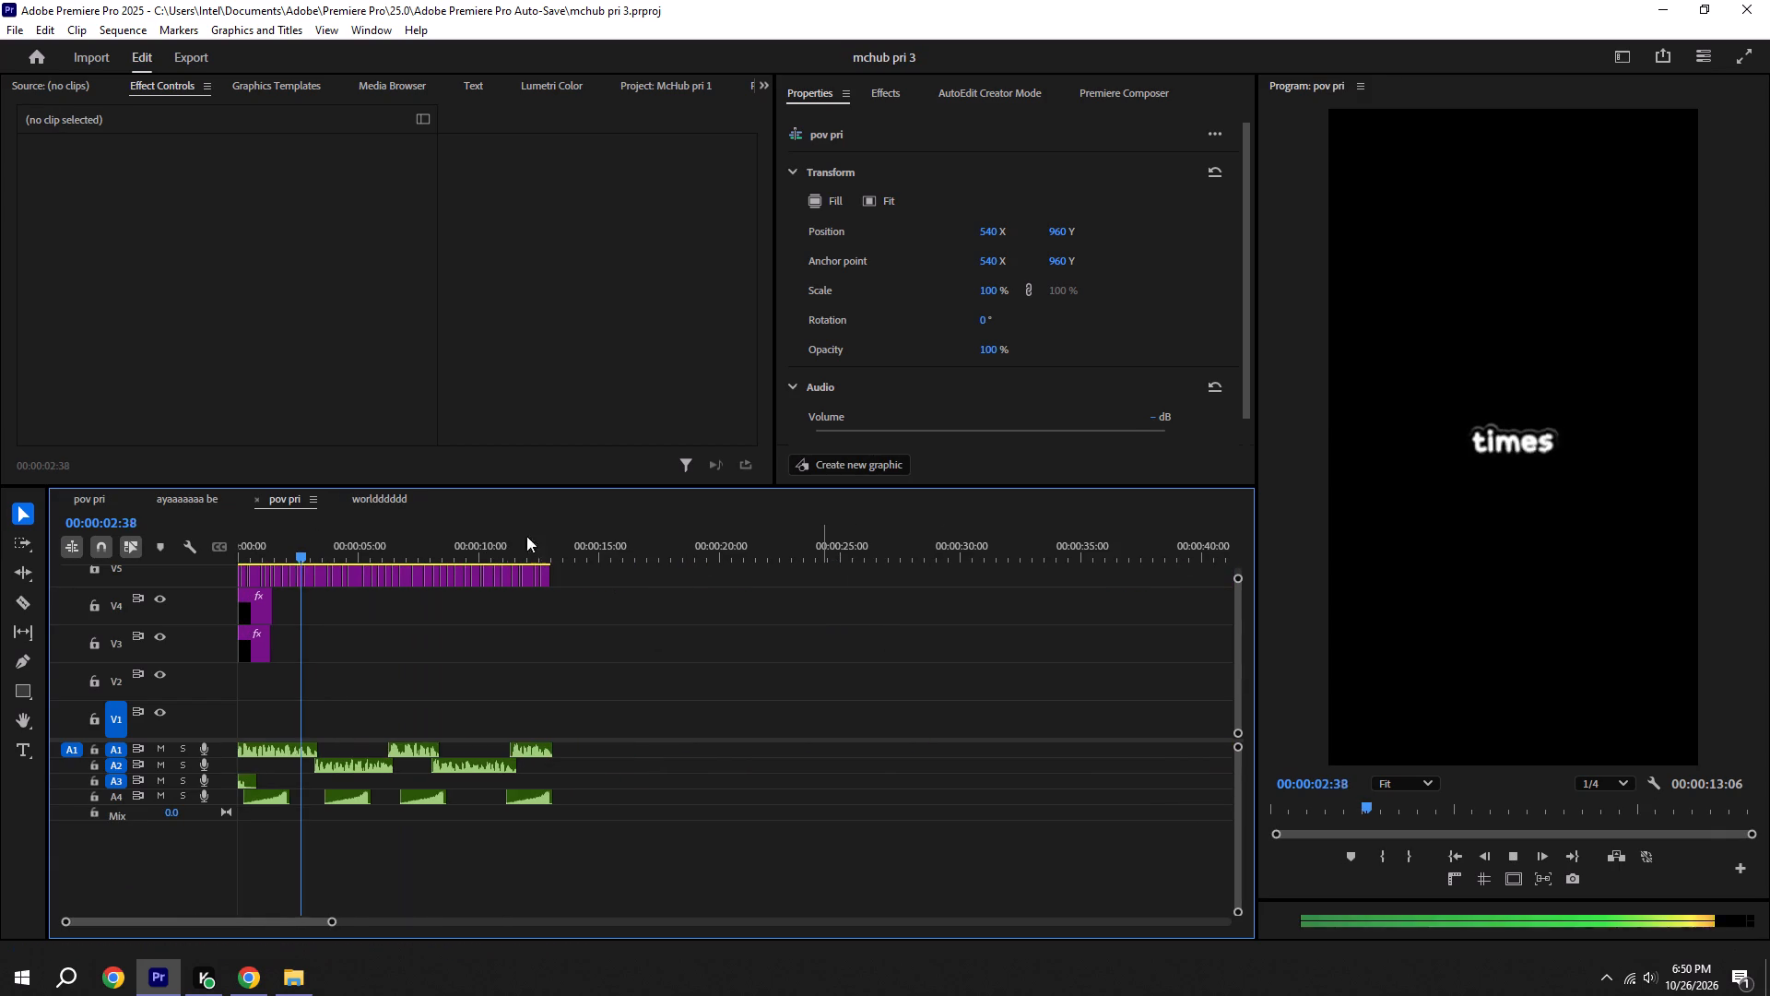
{"action": "left_click", "coordinate": [478, 546]}
{"action": "key", "text": "space"}
{"action": "scroll", "coordinate": [619, 697], "scroll_direction": "up", "scroll_amount": 10, "text": "alt"}
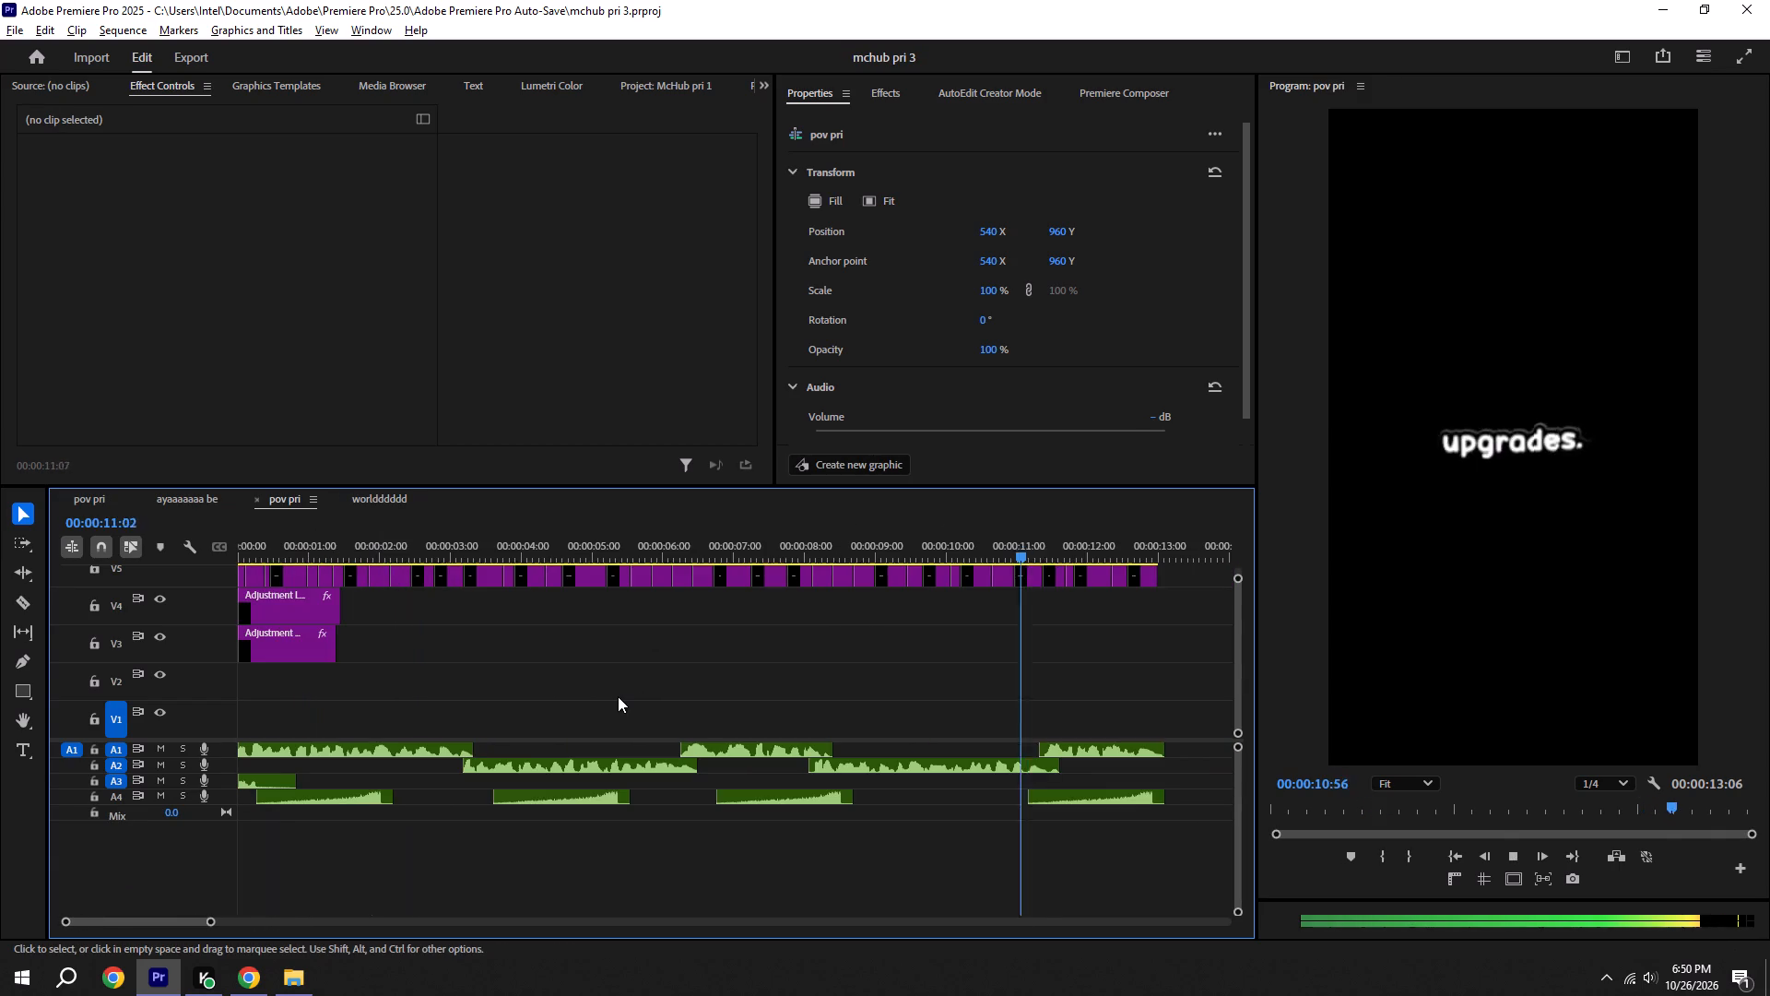
{"action": "scroll", "coordinate": [947, 614], "scroll_direction": "down", "scroll_amount": 6, "text": "alt"}
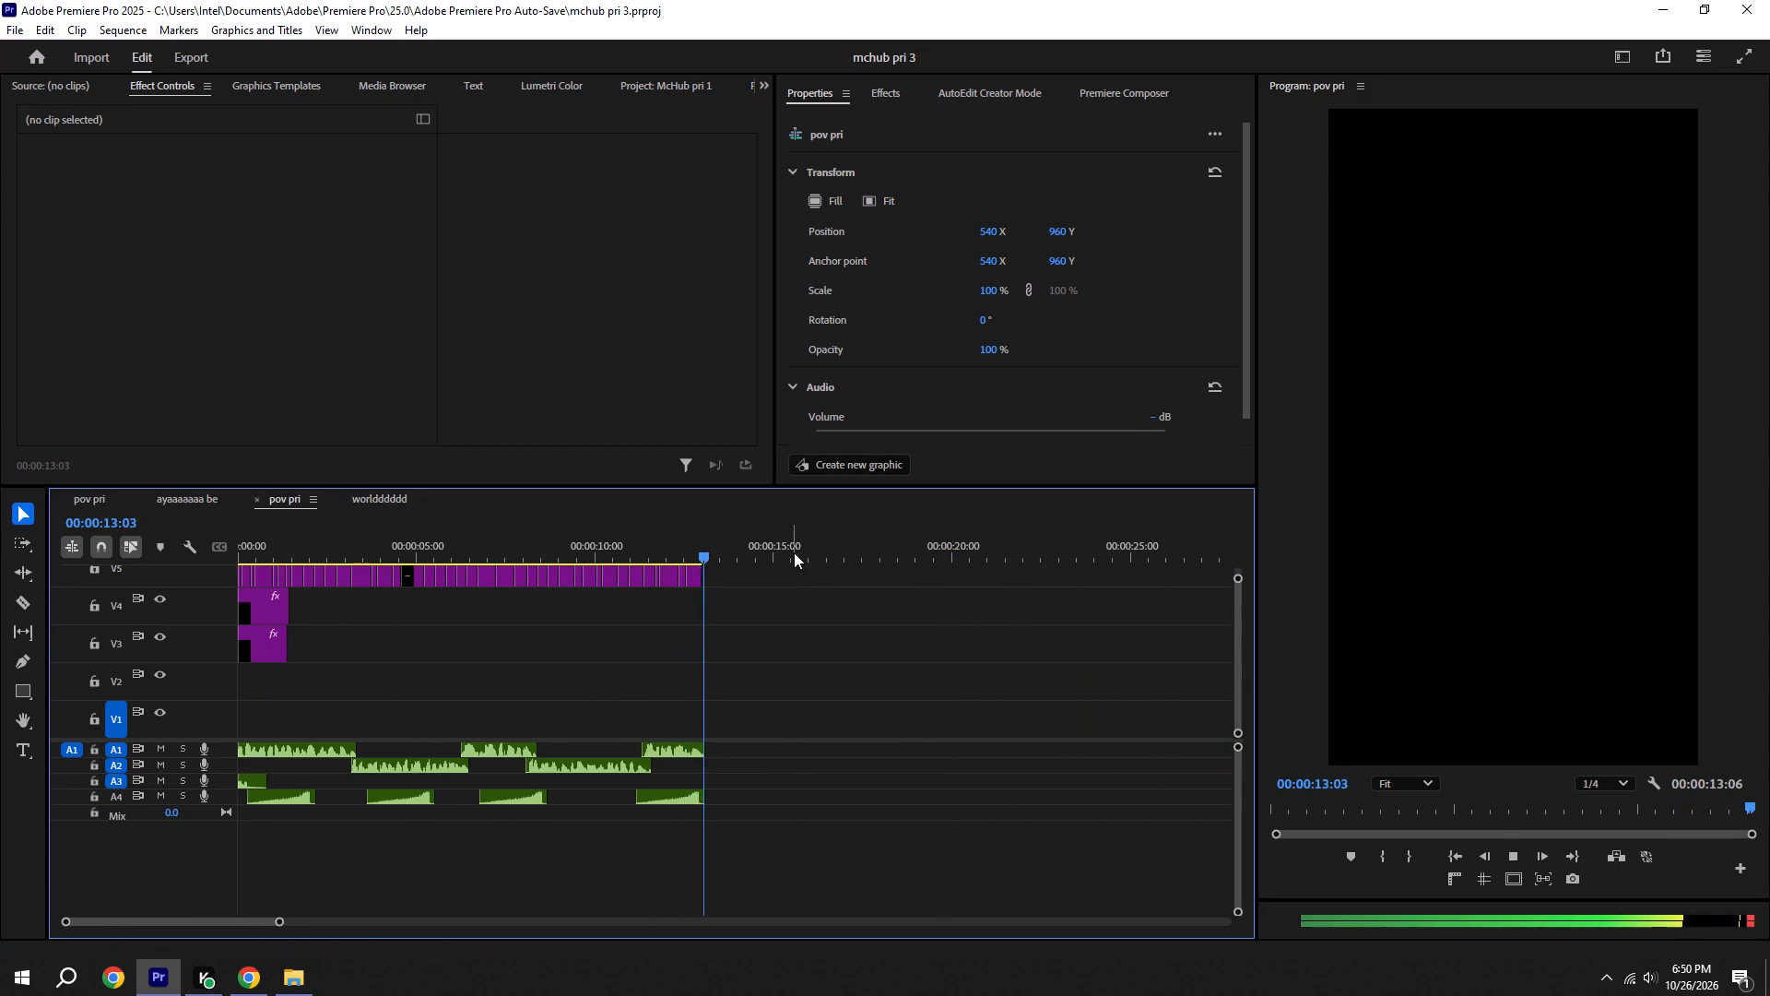
{"action": "left_click", "coordinate": [794, 552]}
{"action": "key", "text": "ctrl+v"}
{"action": "scroll", "coordinate": [872, 726], "scroll_direction": "up", "scroll_amount": 4, "text": "alt"}
{"action": "scroll", "coordinate": [872, 726], "scroll_direction": "up", "scroll_amount": 5}
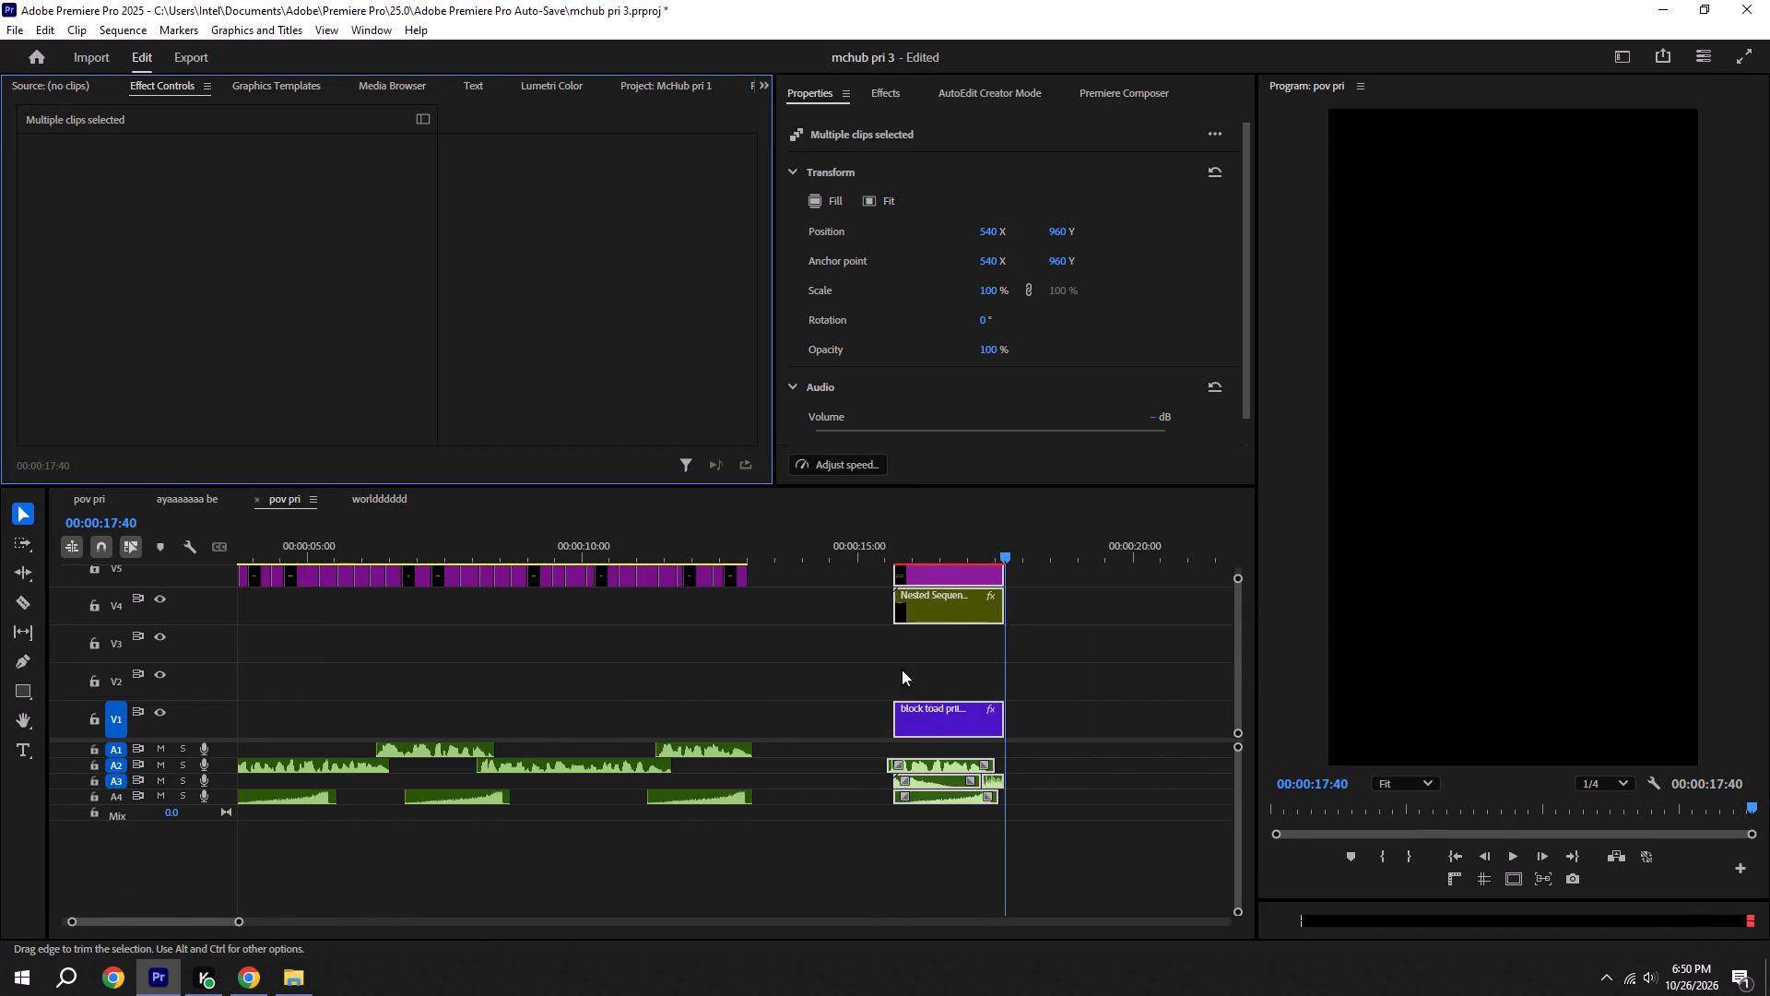
Delete the pasted MC HUB PRISON 2.mp3 voice clip from A2.
{"action": "left_click", "coordinate": [1100, 755]}
{"action": "left_click_drag", "start_coordinate": [1021, 757], "coordinate": [948, 767]}
{"action": "key", "text": "BackSpace"}
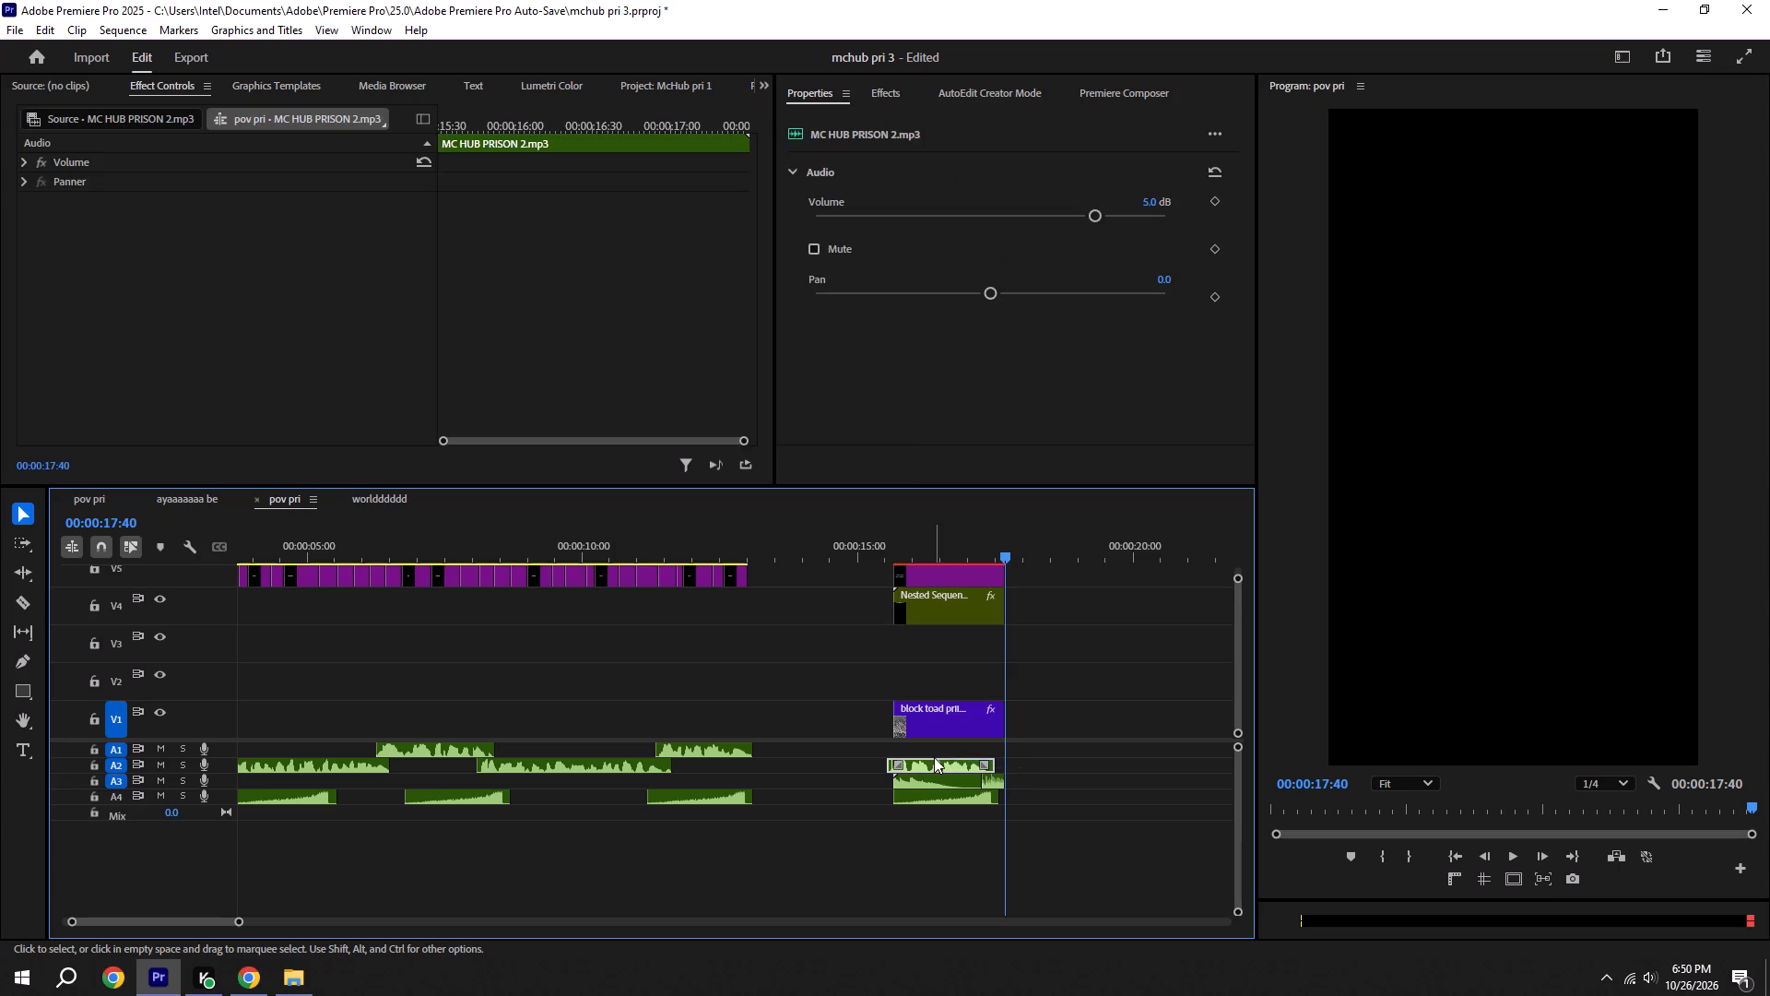
Move all the pasted closing clips earlier to start at about 00:00:11:22, overwriting the final captions and riser.
{"action": "left_click_drag", "start_coordinate": [980, 853], "coordinate": [933, 469]}
{"action": "left_click_drag", "start_coordinate": [1236, 580], "coordinate": [1221, 409]}
{"action": "left_click_drag", "start_coordinate": [1094, 885], "coordinate": [1034, 777]}
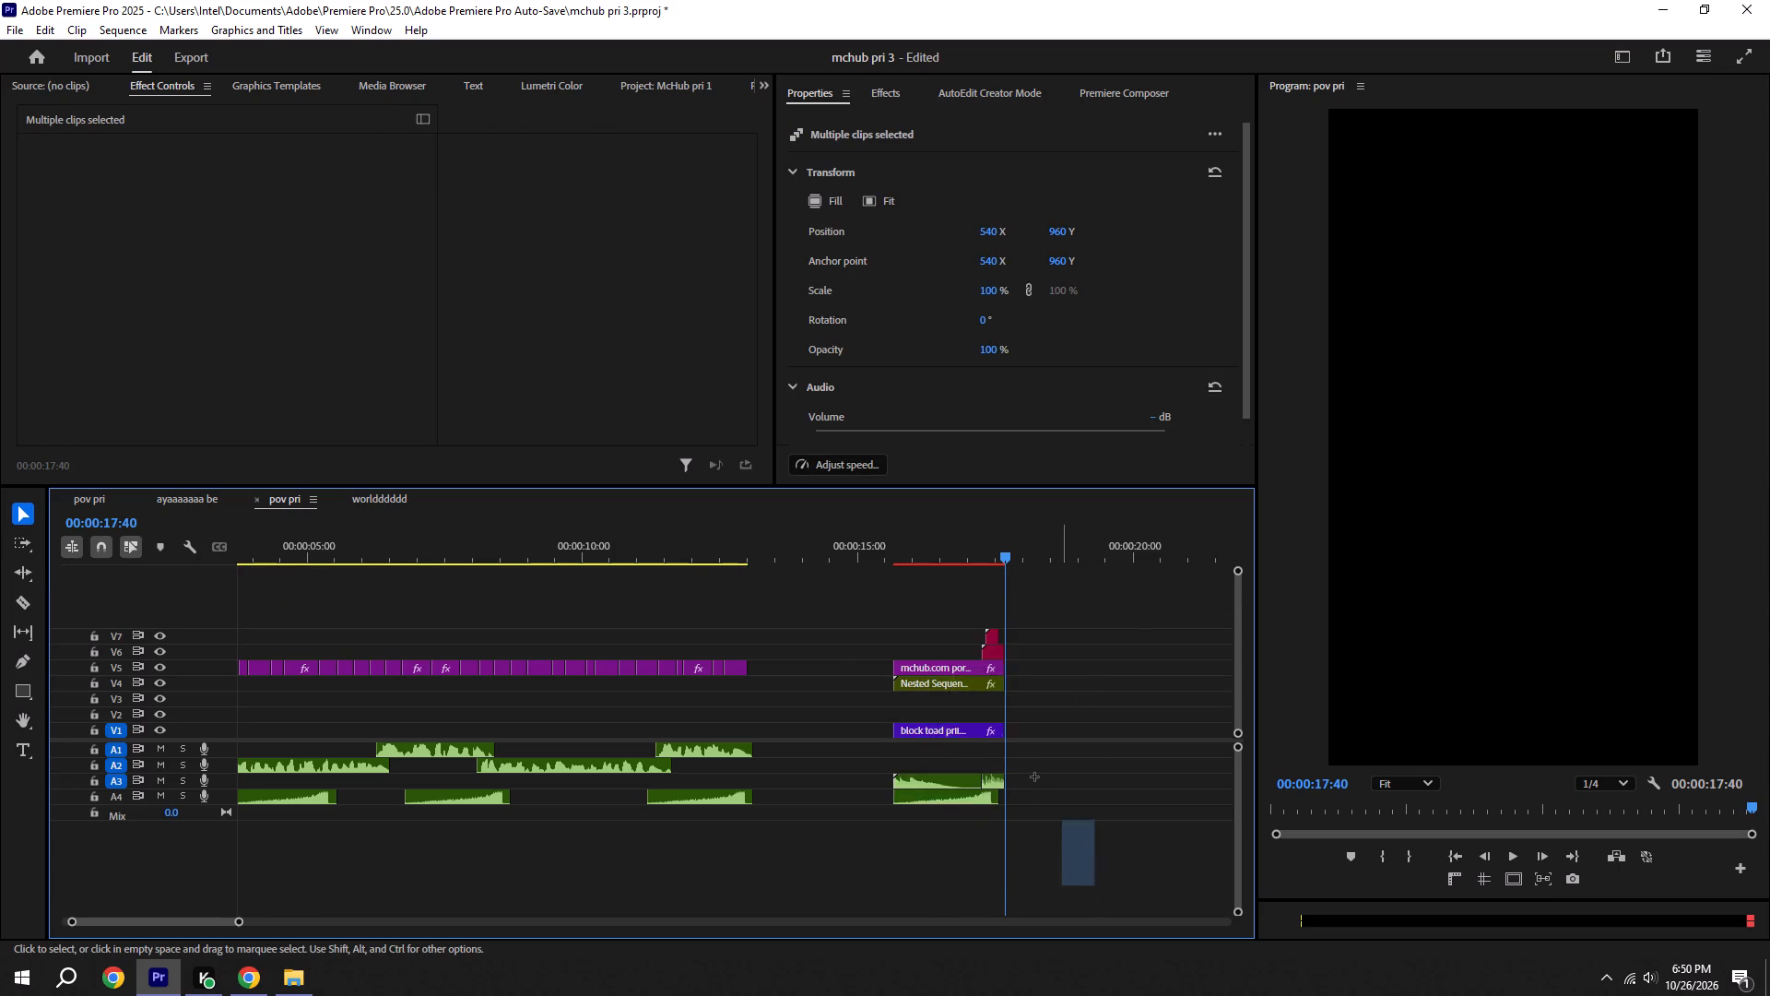
{"action": "left_click_drag", "start_coordinate": [1034, 777], "coordinate": [867, 492]}
{"action": "scroll", "coordinate": [885, 715], "scroll_direction": "up", "scroll_amount": 10}
{"action": "left_click_drag", "start_coordinate": [1098, 675], "coordinate": [786, 707]}
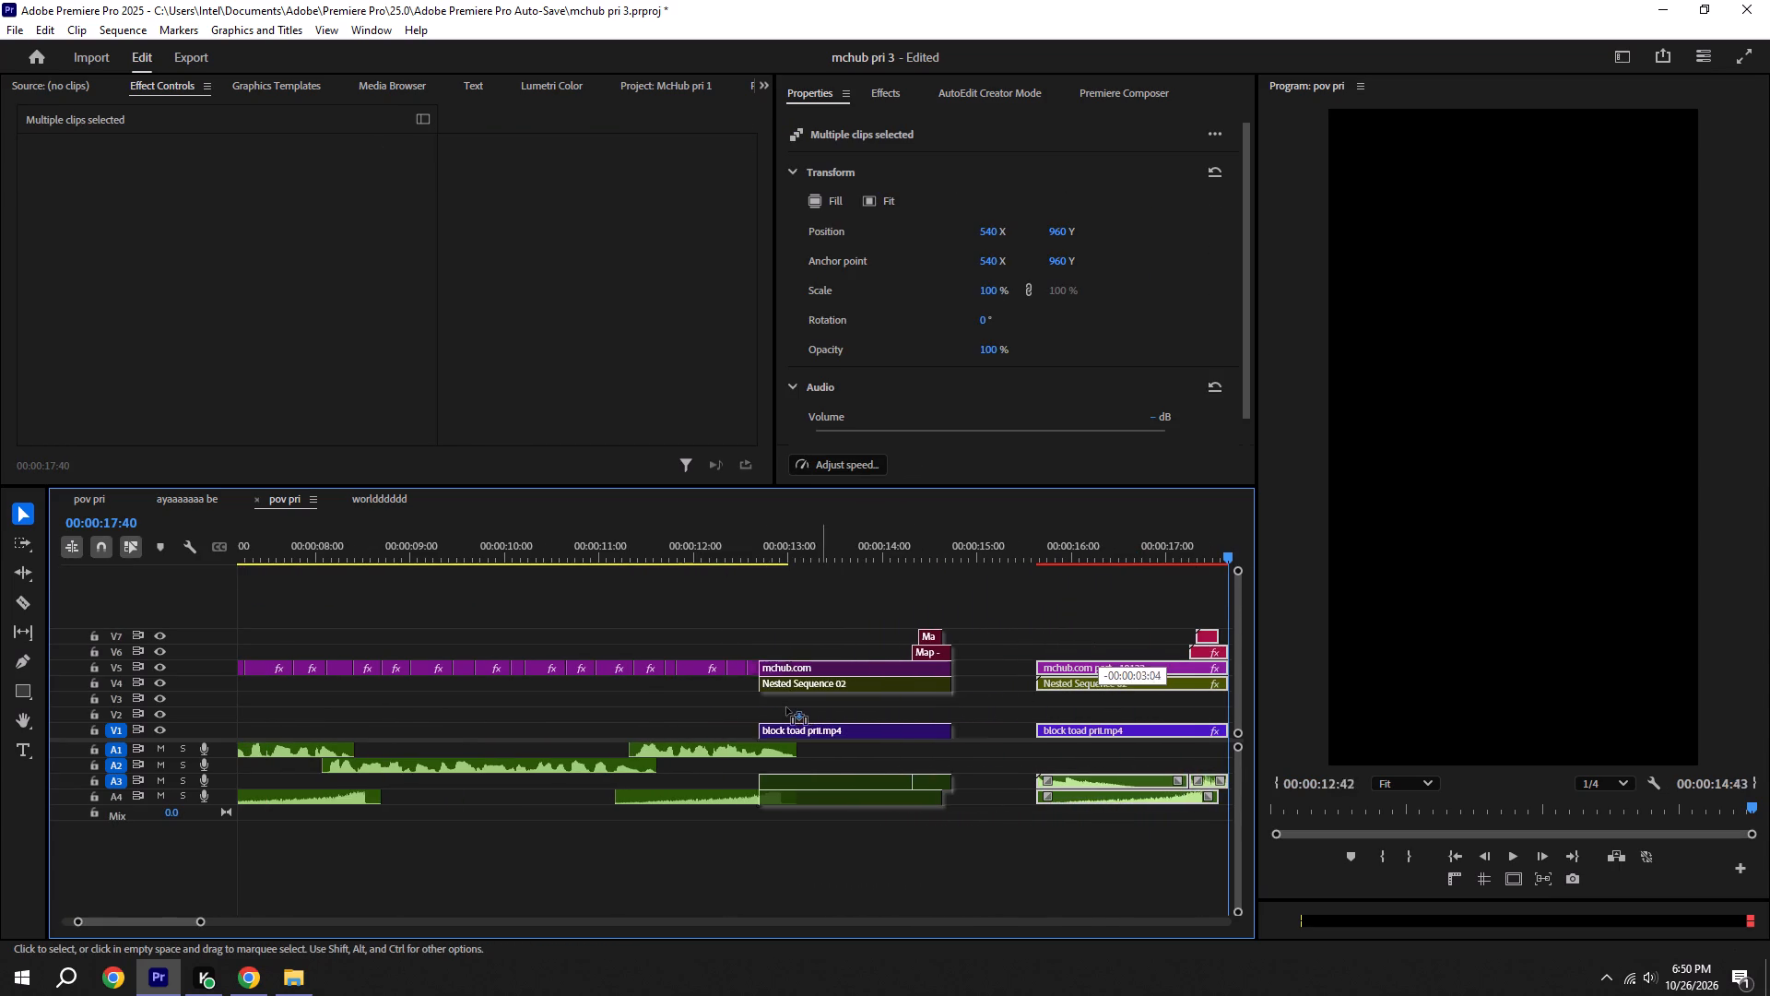
{"action": "left_click_drag", "start_coordinate": [786, 707], "coordinate": [693, 708]}
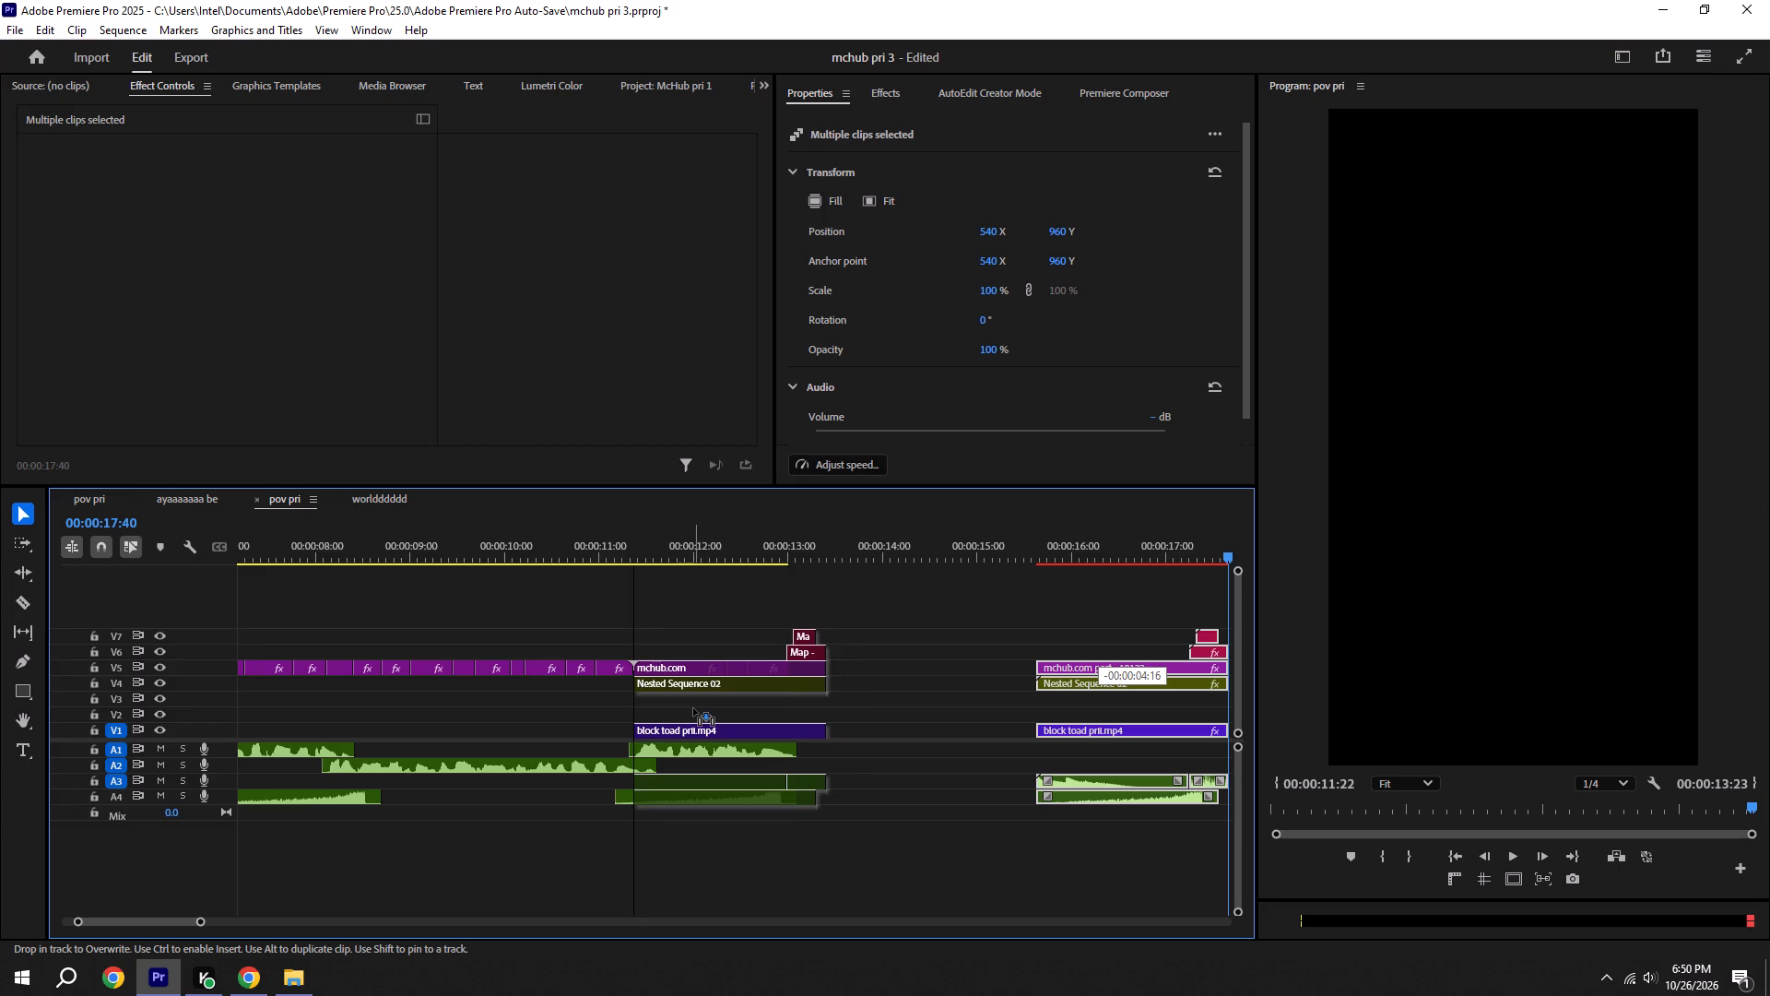
{"action": "left_click_drag", "start_coordinate": [693, 708], "coordinate": [696, 710]}
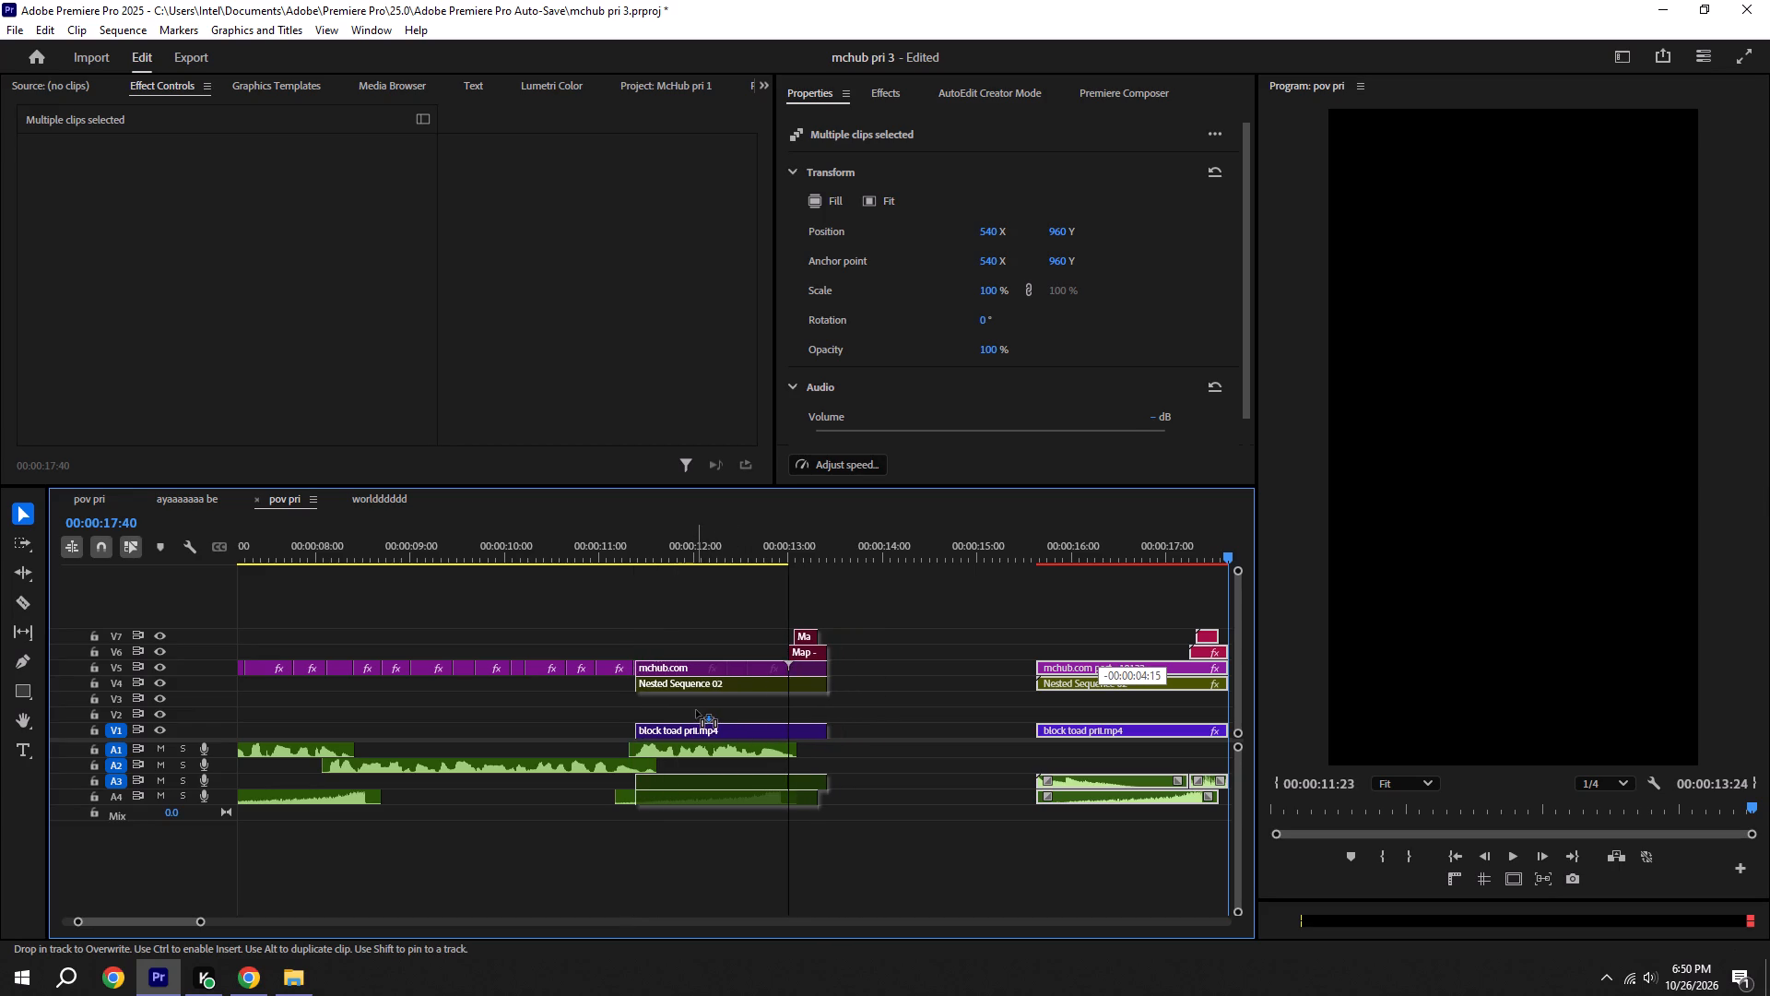
{"action": "left_click_drag", "start_coordinate": [696, 710], "coordinate": [694, 710]}
Delete the leftover riser fragment on A4 just before the closing clips and save the project.
{"action": "left_click", "coordinate": [1119, 842]}
{"action": "left_click", "coordinate": [630, 800]}
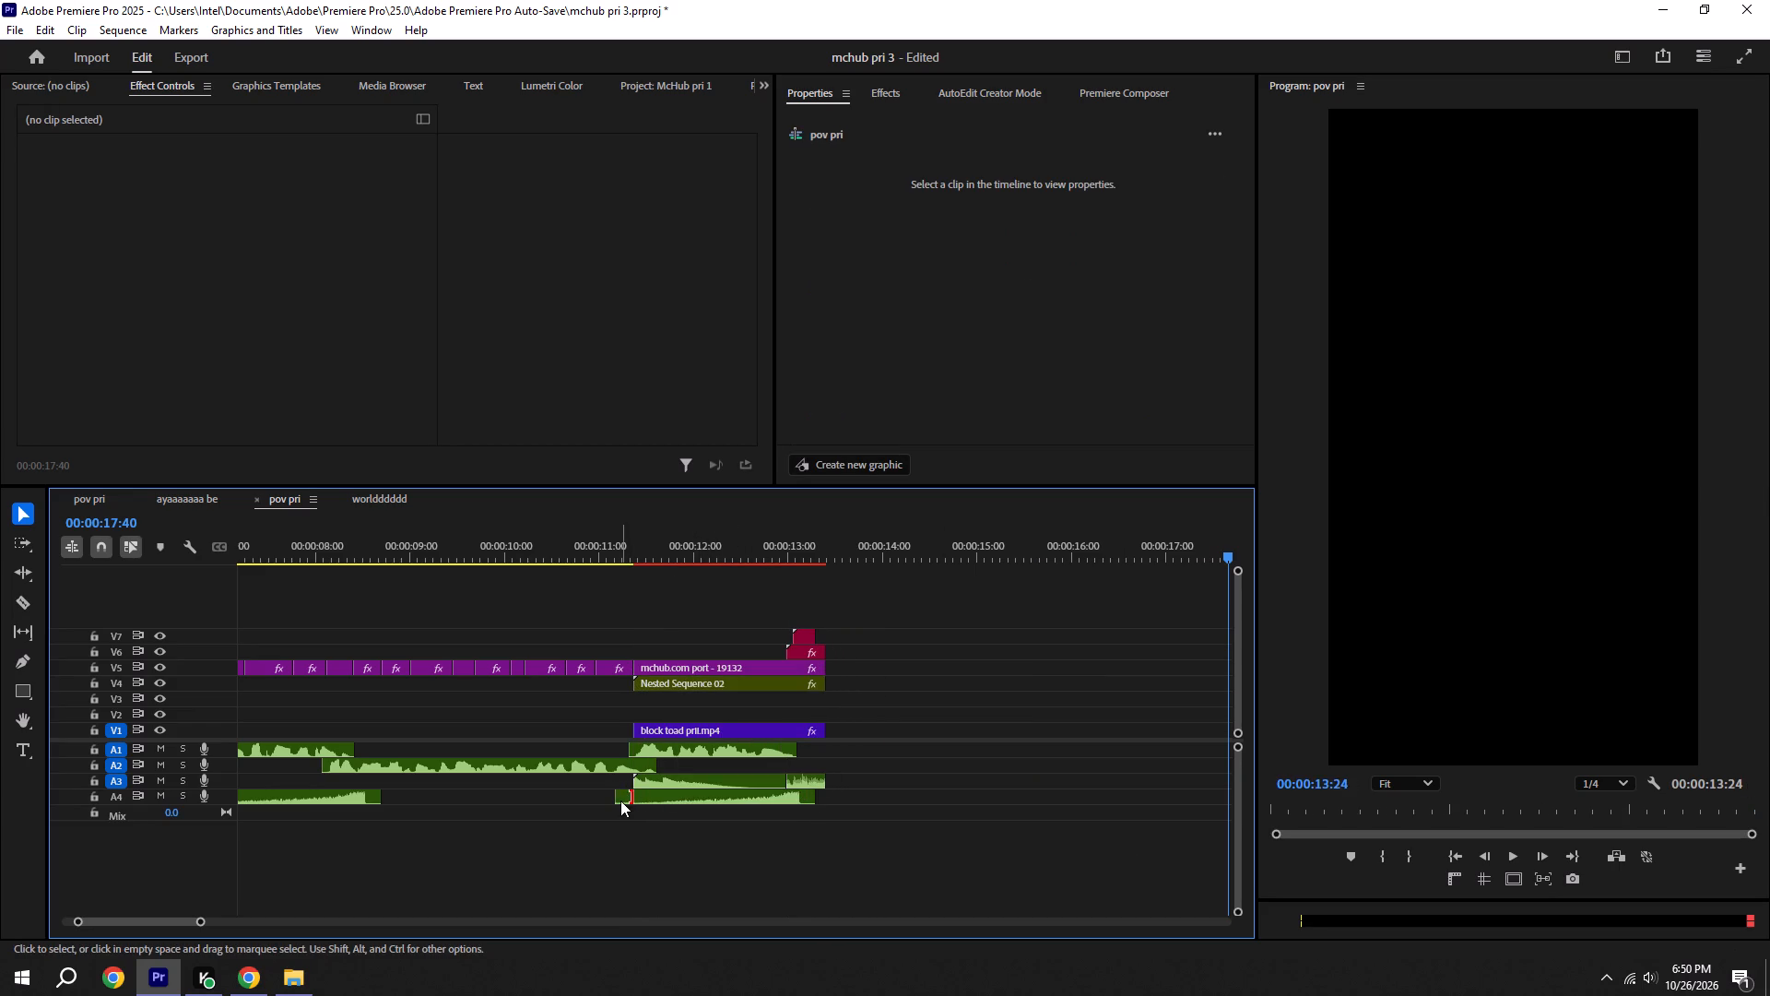
{"action": "left_click", "coordinate": [620, 800]}
{"action": "key", "text": "BackSpace"}
{"action": "key", "text": "ctrl+s"}
Play pov pri through to its end to check how the added closing section fits.
{"action": "key", "text": "space"}
{"action": "scroll", "coordinate": [730, 806], "scroll_direction": "up", "scroll_amount": 5, "text": "alt"}
{"action": "scroll", "coordinate": [730, 806], "scroll_direction": "down", "scroll_amount": 2, "text": "alt"}
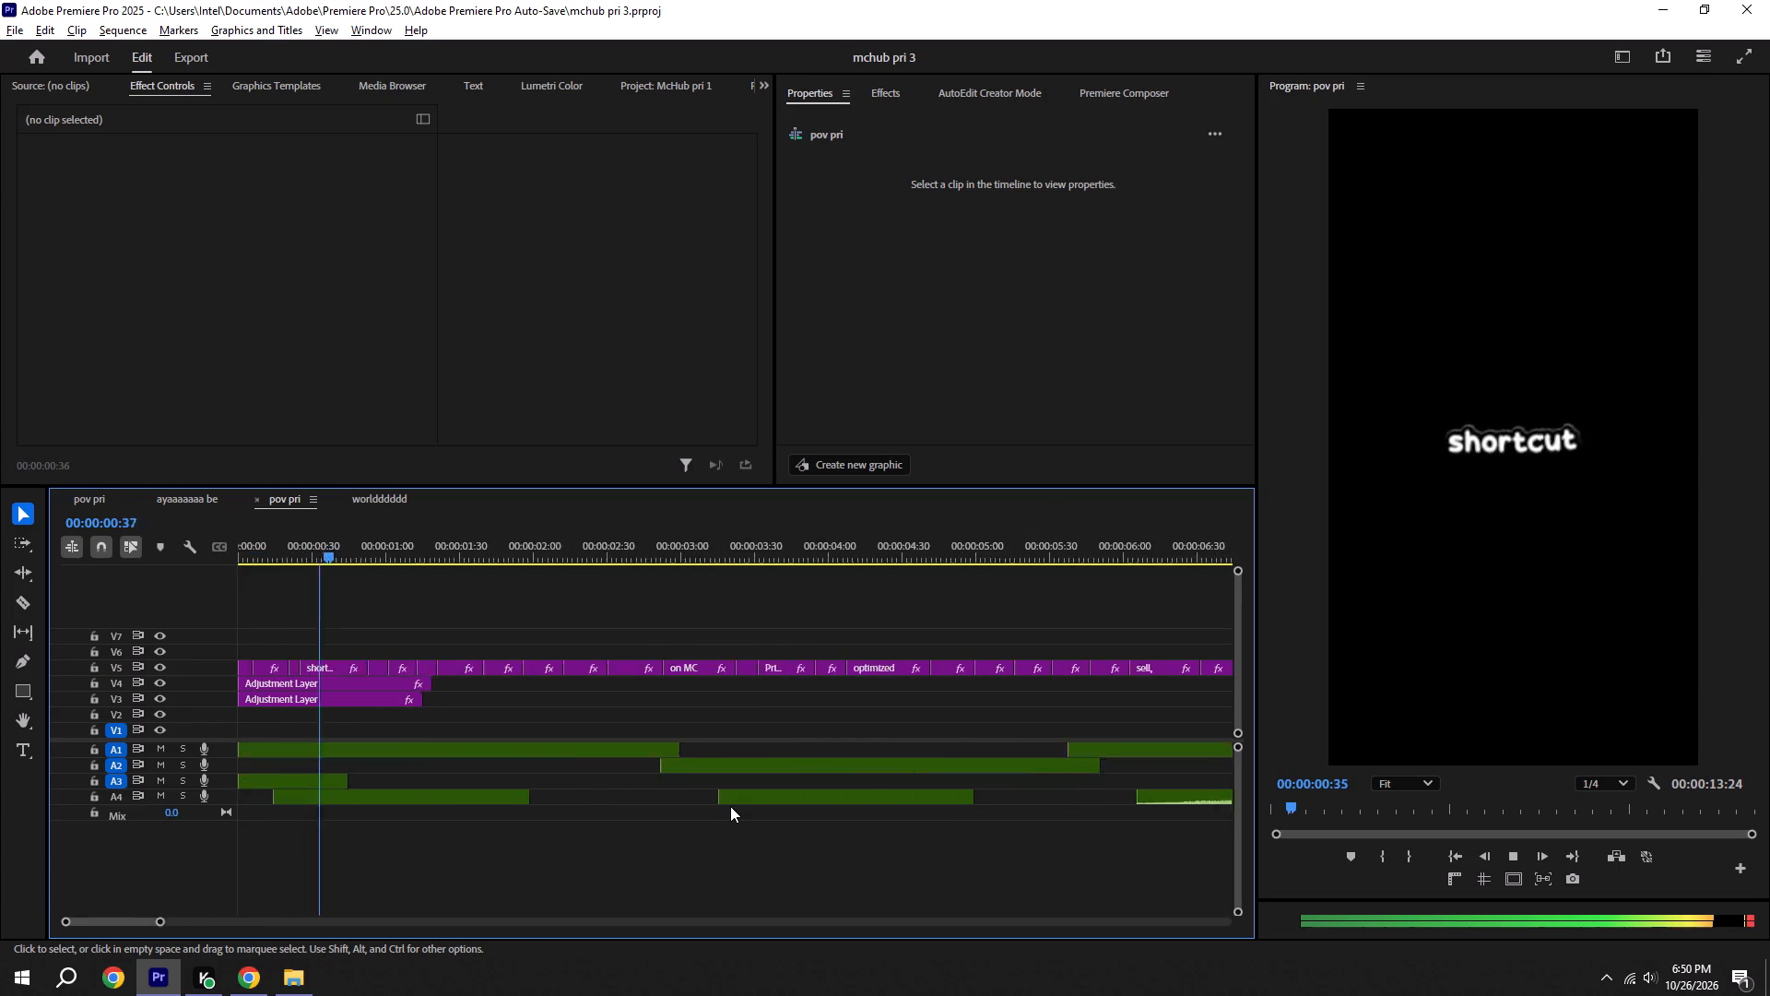
{"action": "scroll", "coordinate": [730, 806], "scroll_direction": "down", "scroll_amount": 16, "text": "alt"}
{"action": "left_click", "coordinate": [933, 748]}
{"action": "key", "text": "ctrl+s"}
{"action": "left_click", "coordinate": [783, 749]}
{"action": "key", "text": "space"}
{"action": "scroll", "coordinate": [615, 808], "scroll_direction": "up", "scroll_amount": 2, "text": "alt"}
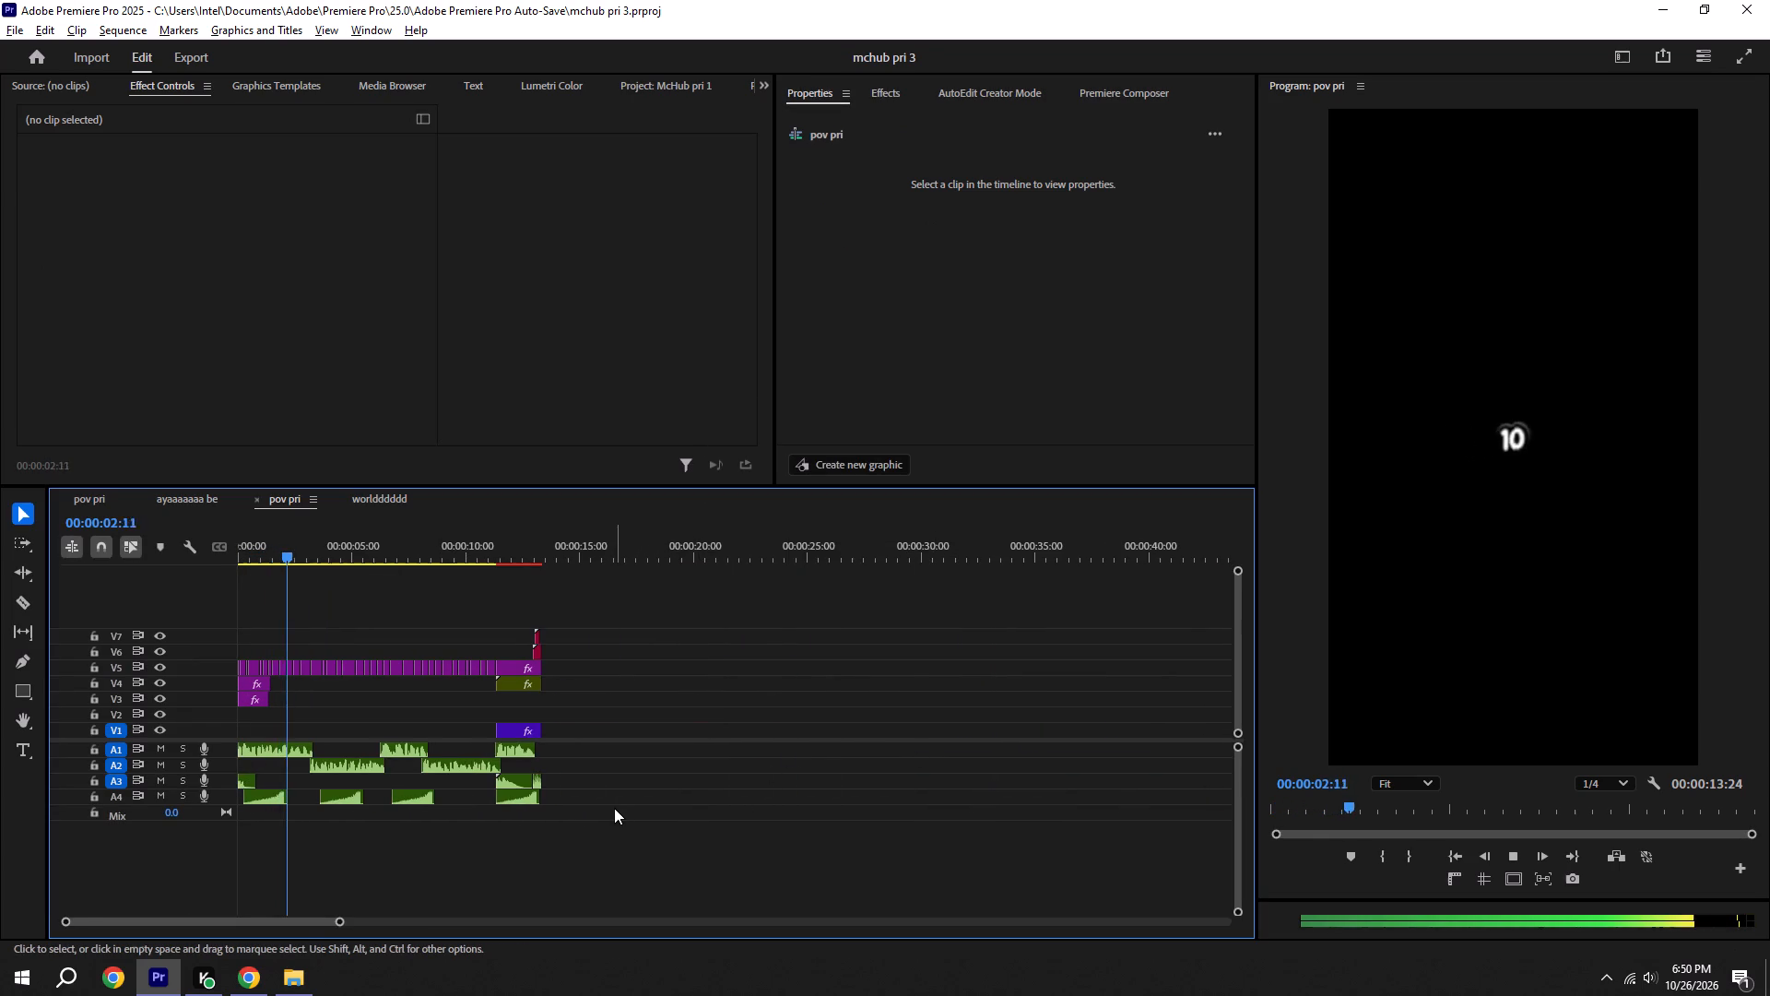
{"action": "scroll", "coordinate": [614, 808], "scroll_direction": "up", "scroll_amount": 8, "text": "alt"}
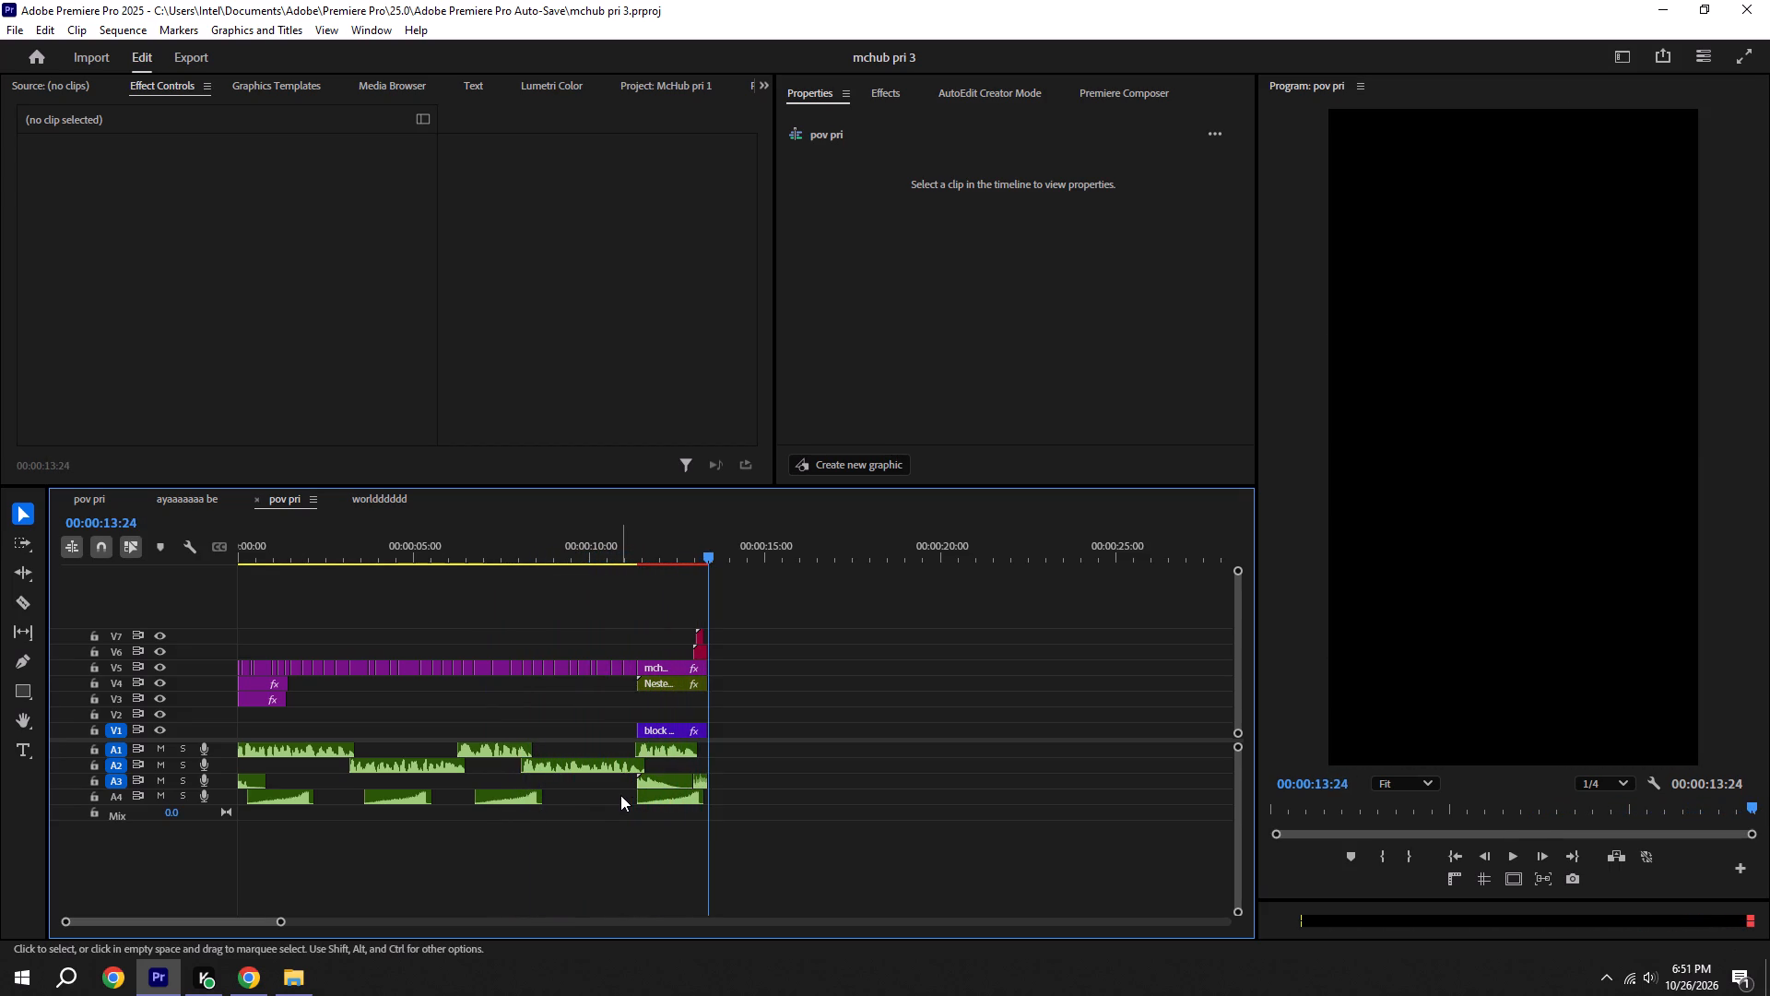
Change the closing title's address to "try.mchub.com", keeping the port line, and save the project.
{"action": "left_click", "coordinate": [671, 553]}
{"action": "left_click", "coordinate": [673, 668]}
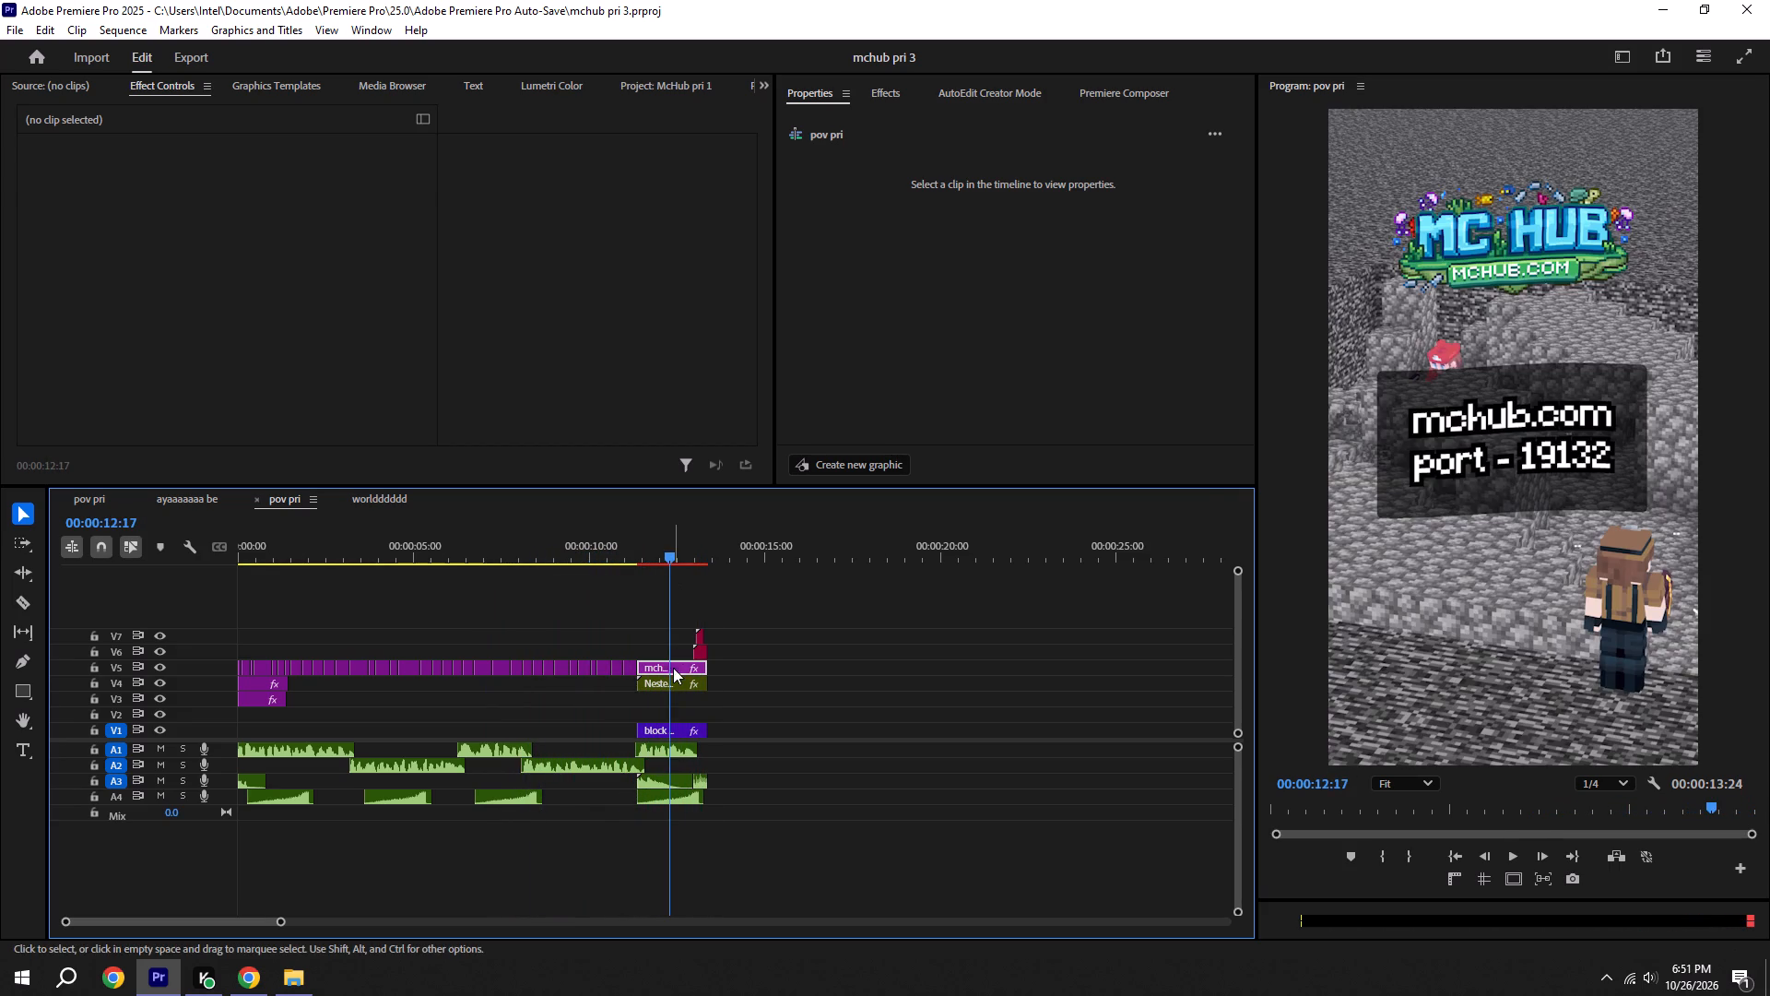
{"action": "double_click", "coordinate": [1422, 414]}
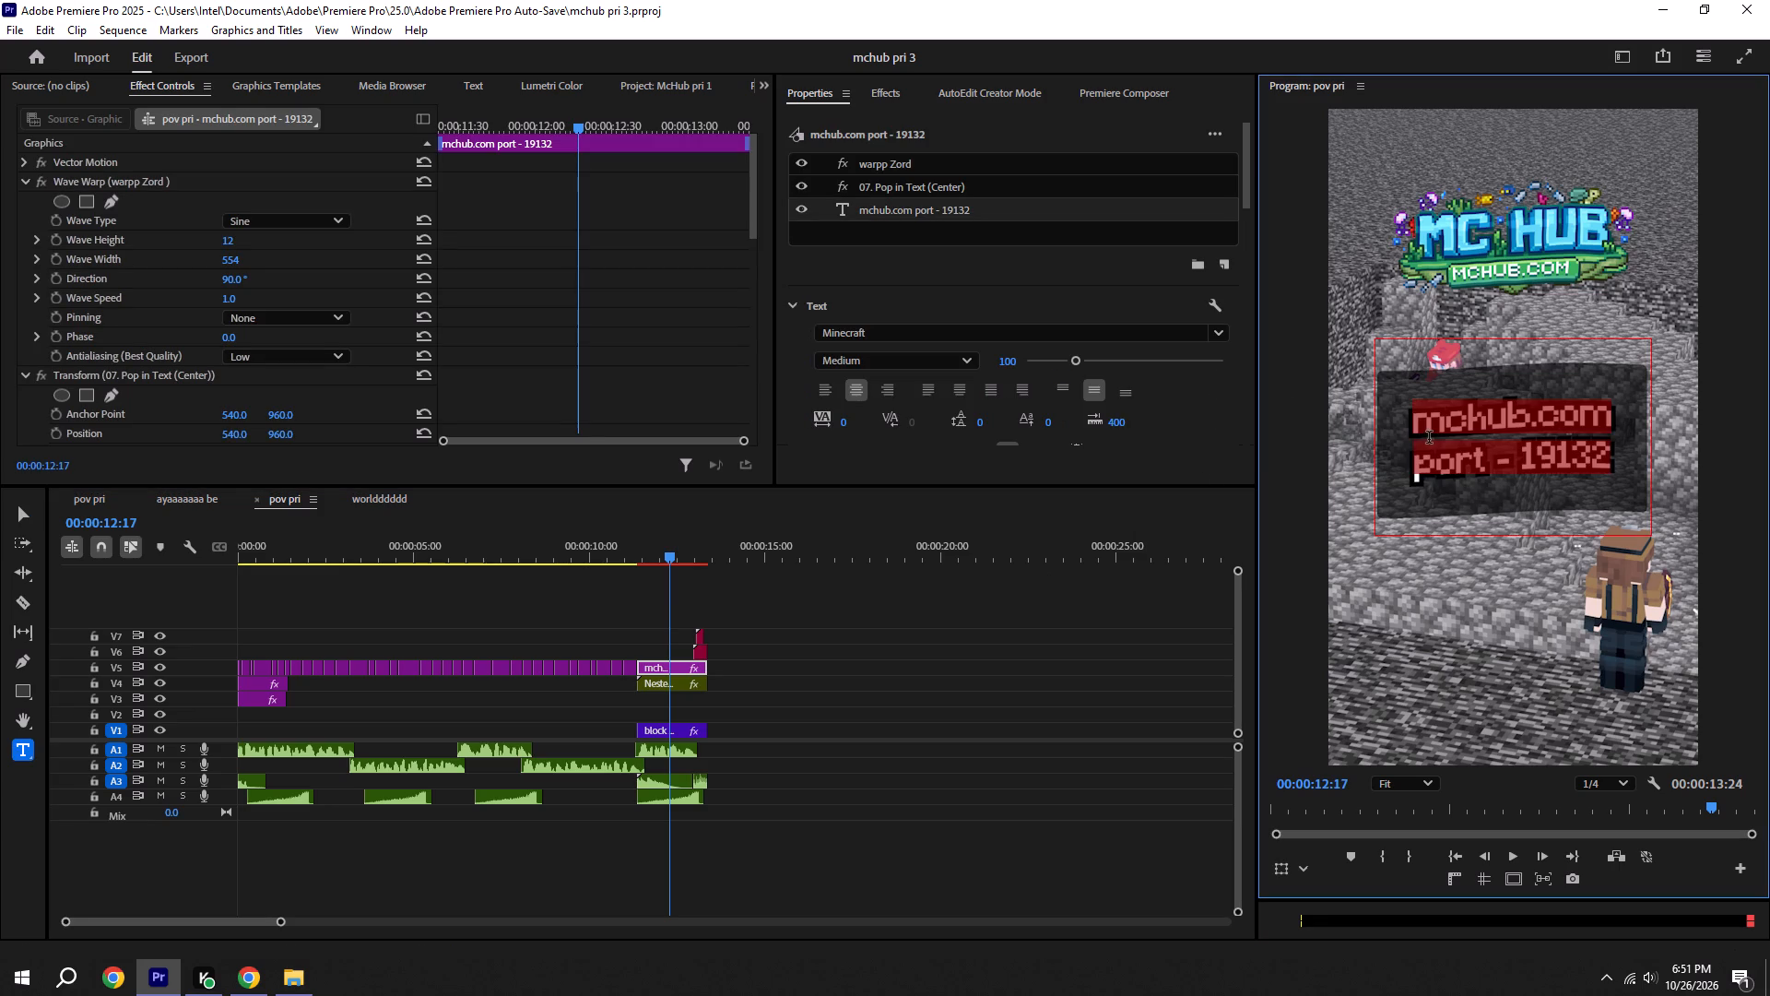
{"action": "left_click", "coordinate": [1422, 425]}
{"action": "type", "text": "try."}
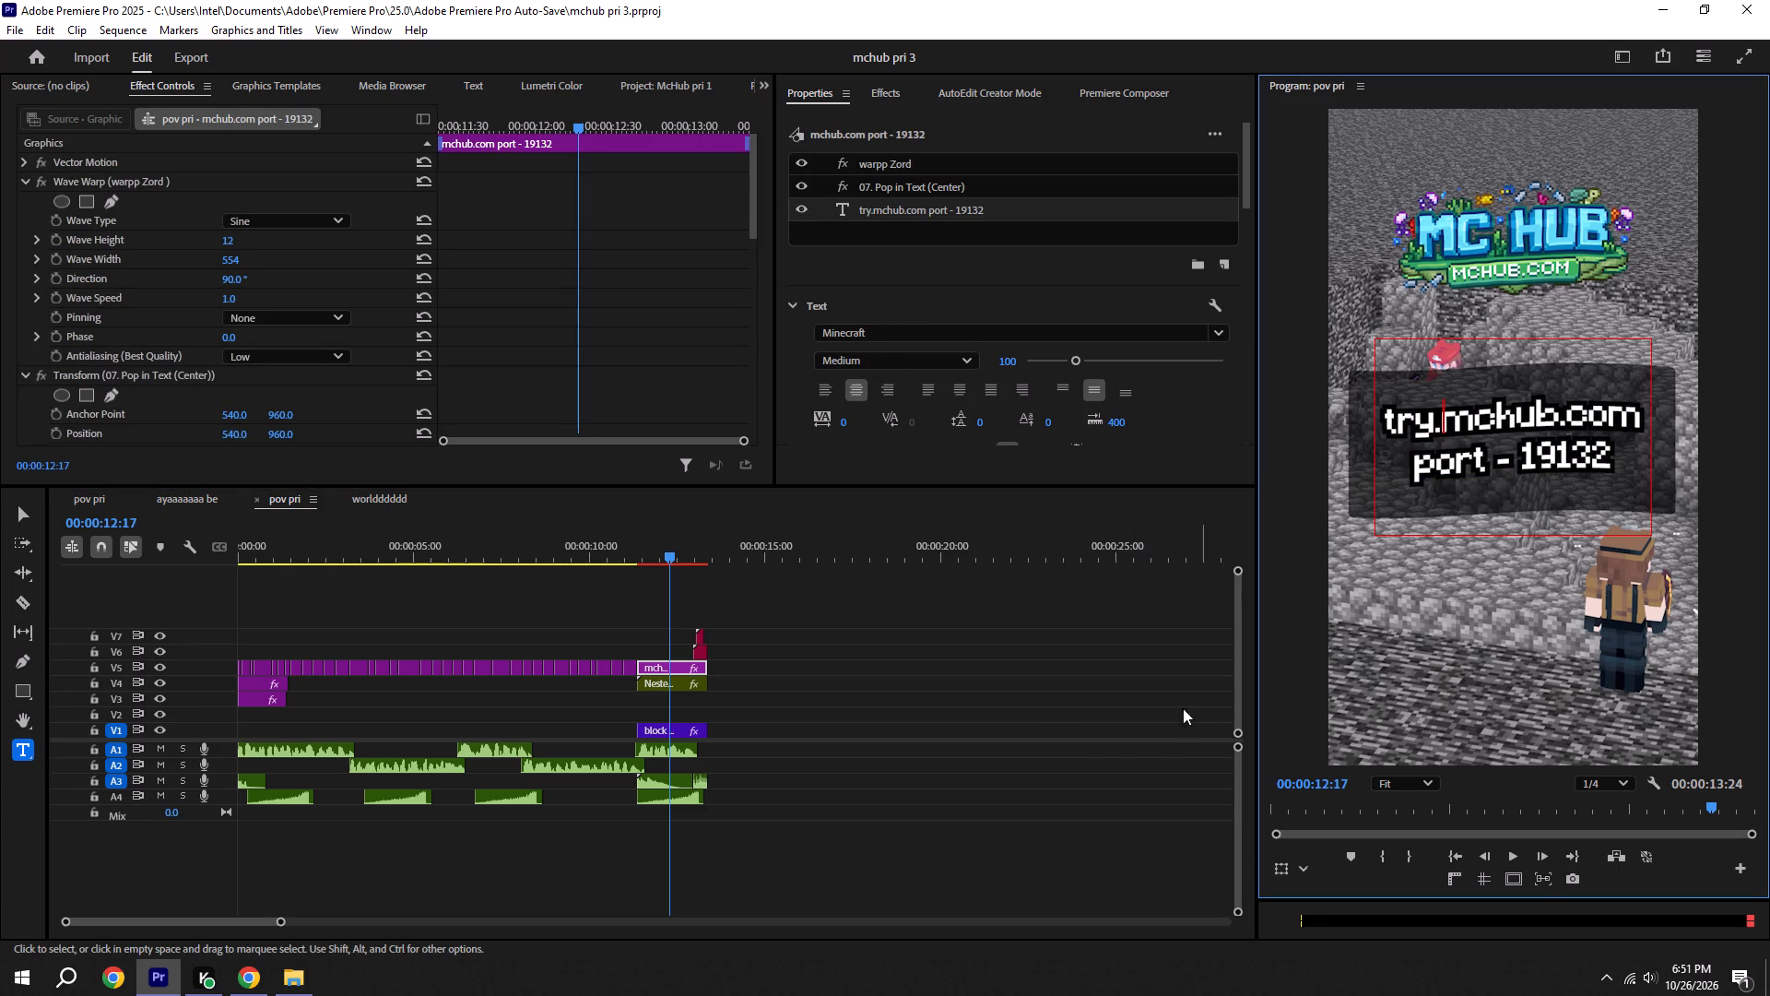
{"action": "left_click", "coordinate": [1053, 710]}
{"action": "key", "text": "ctrl+s"}
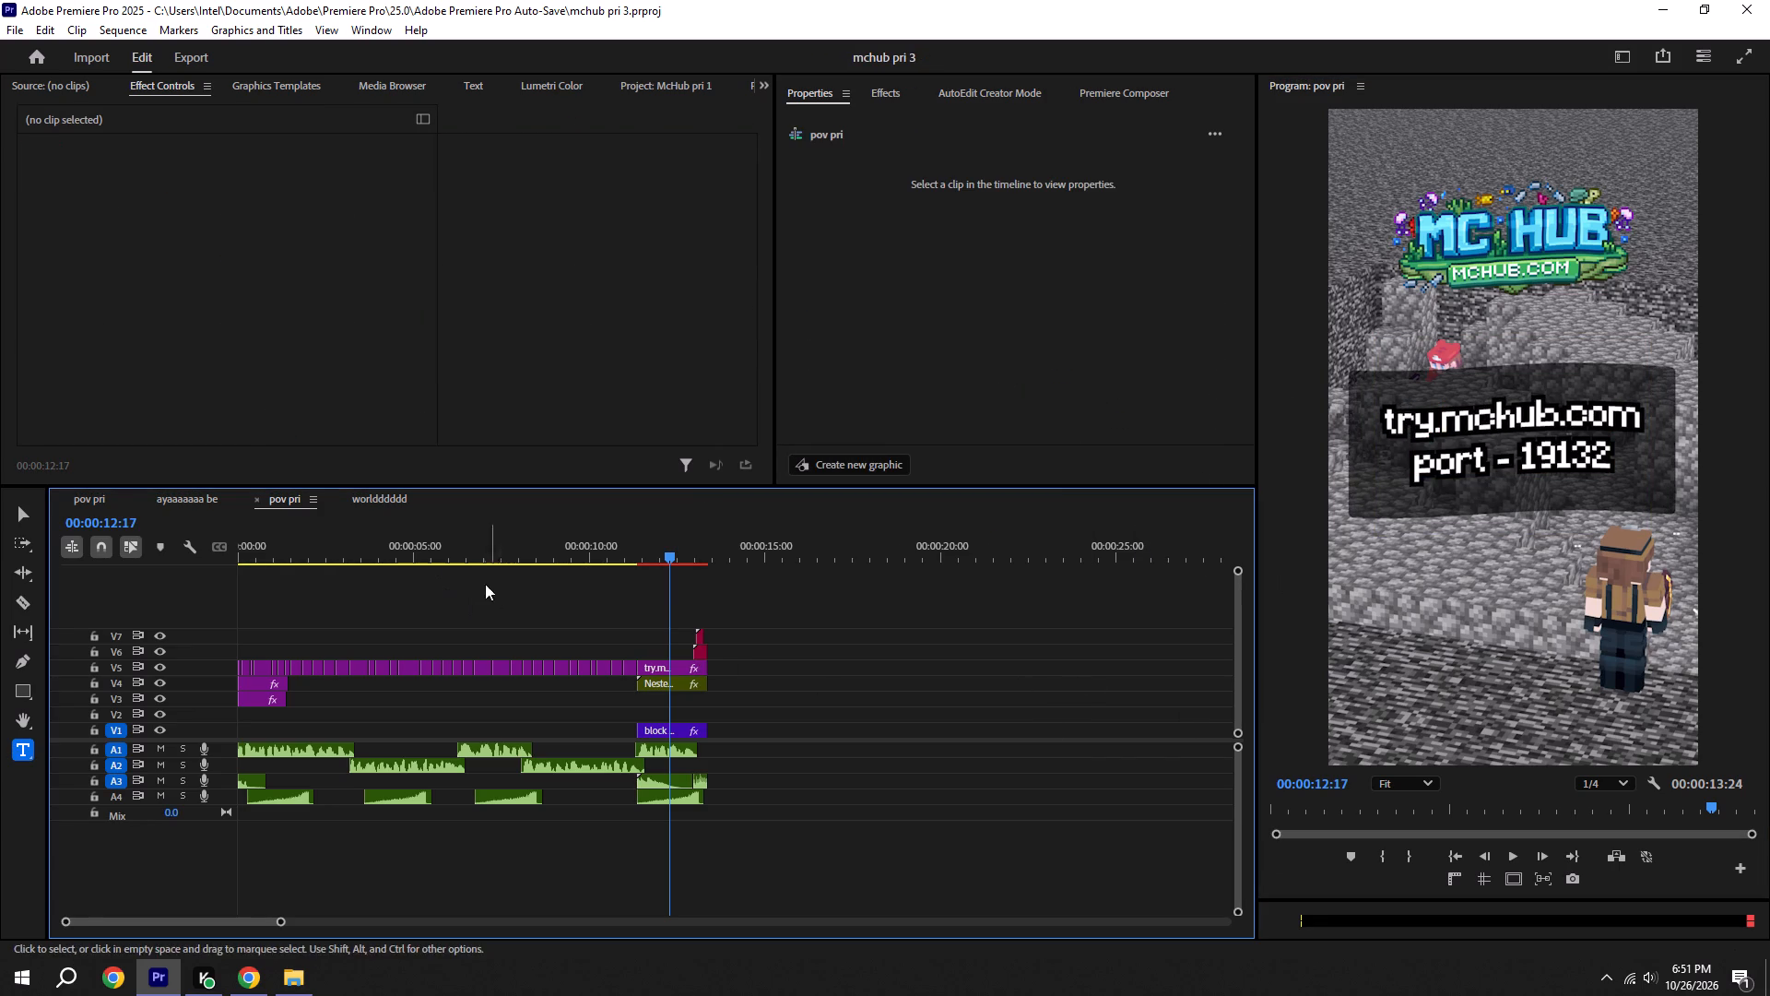
Play the last seconds of pov pri to check the closing title with its changed address, and save the project.
{"action": "left_click", "coordinate": [562, 545], "text": "shift"}
{"action": "key", "text": "space"}
{"action": "scroll", "coordinate": [693, 702], "scroll_direction": "up", "scroll_amount": 6, "text": "alt"}
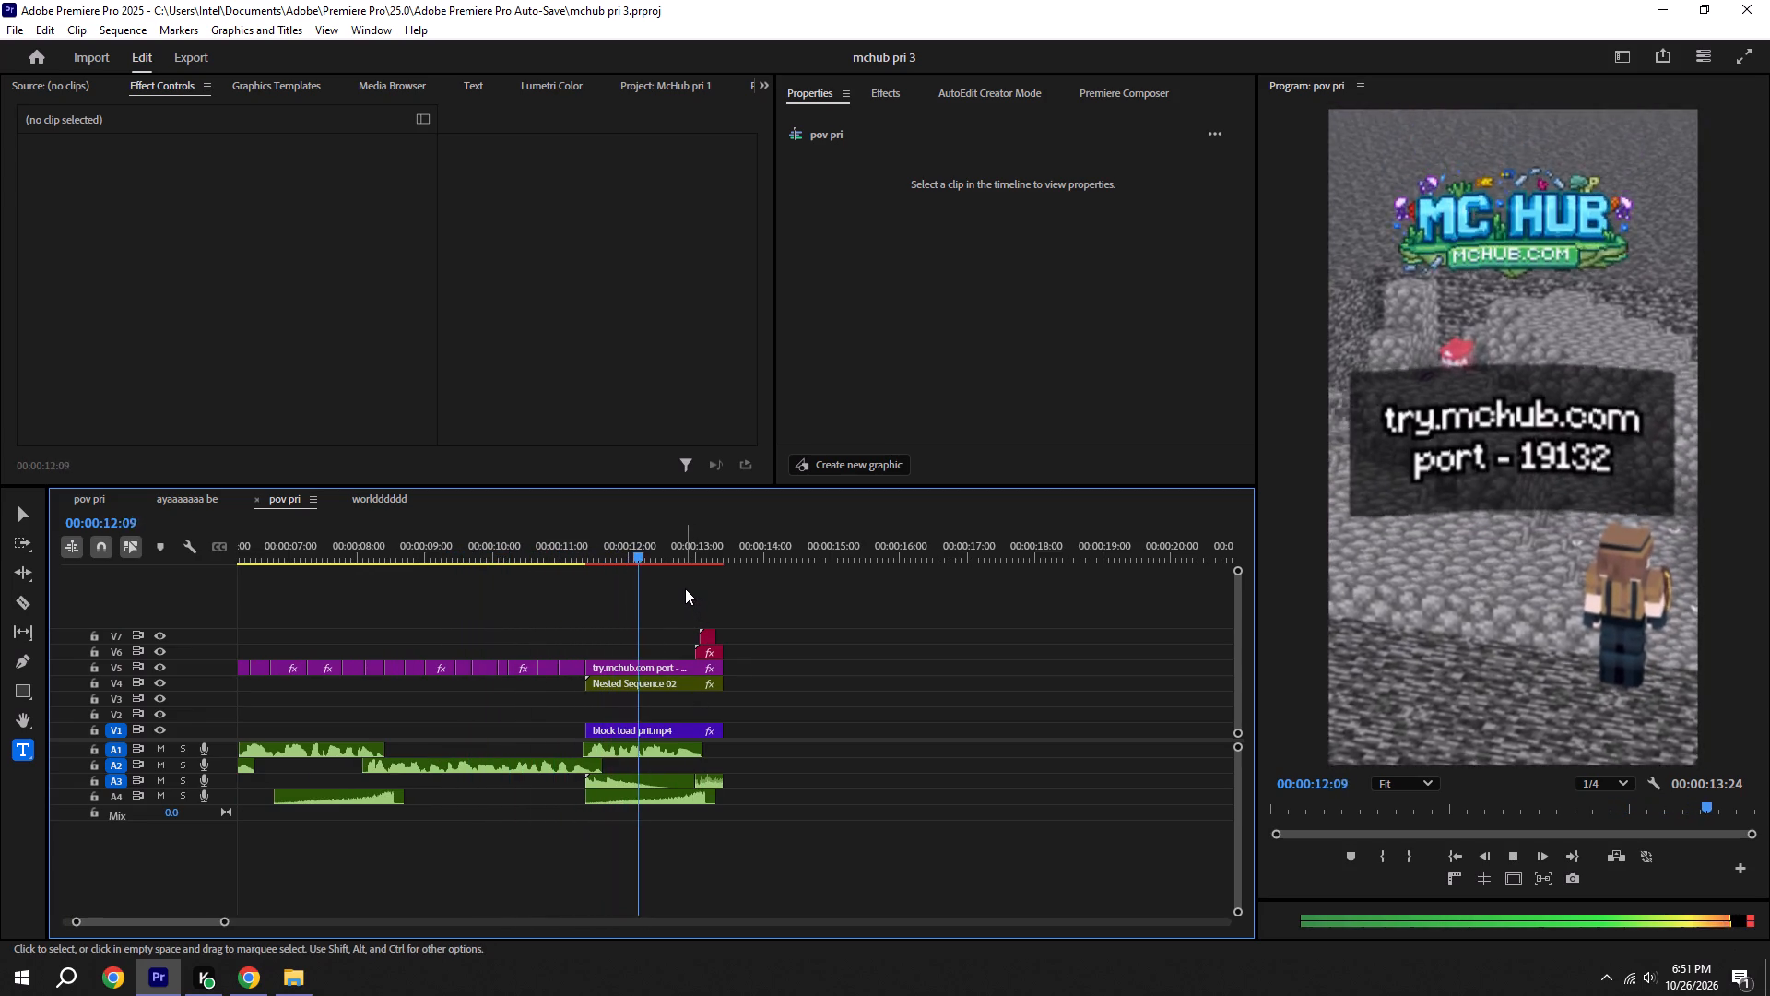
{"action": "key", "text": "space"}
{"action": "key", "text": "space"}
{"action": "key", "text": "ctrl+s"}
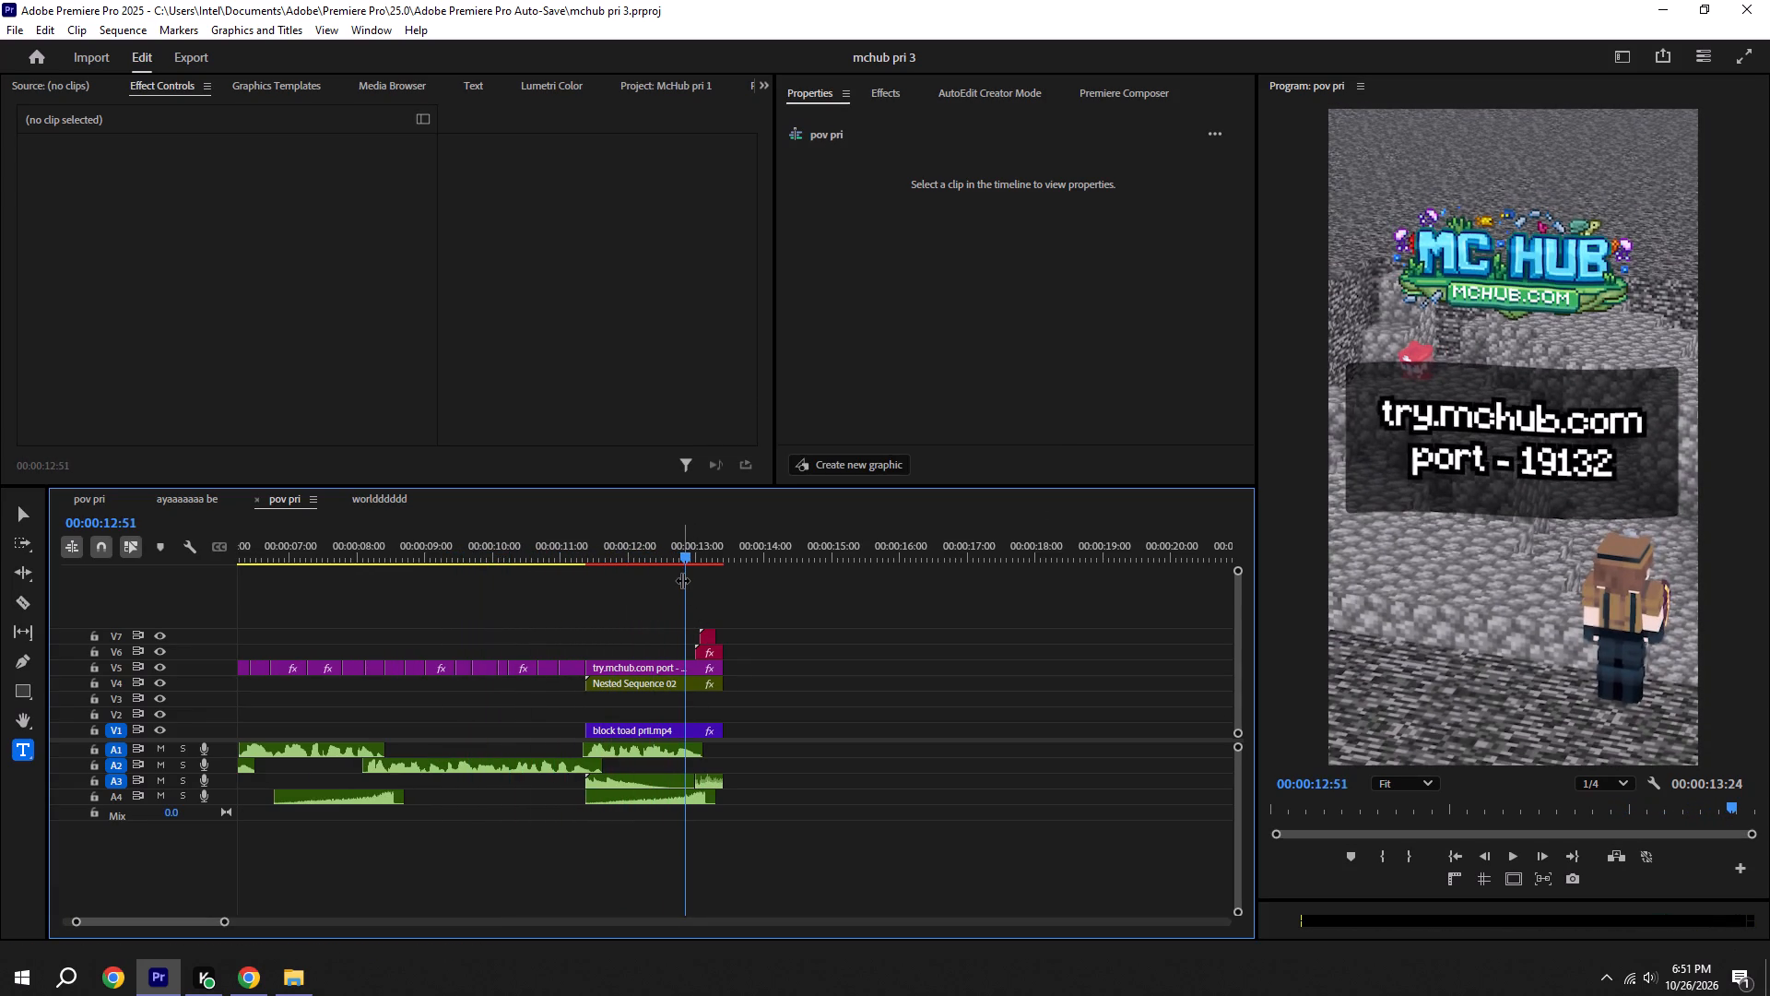
Apply Gaussian Blur with a blurriness of 23 to the closing block toad prii.mp4 clip on V1 and save the project.
{"action": "left_click", "coordinate": [657, 725]}
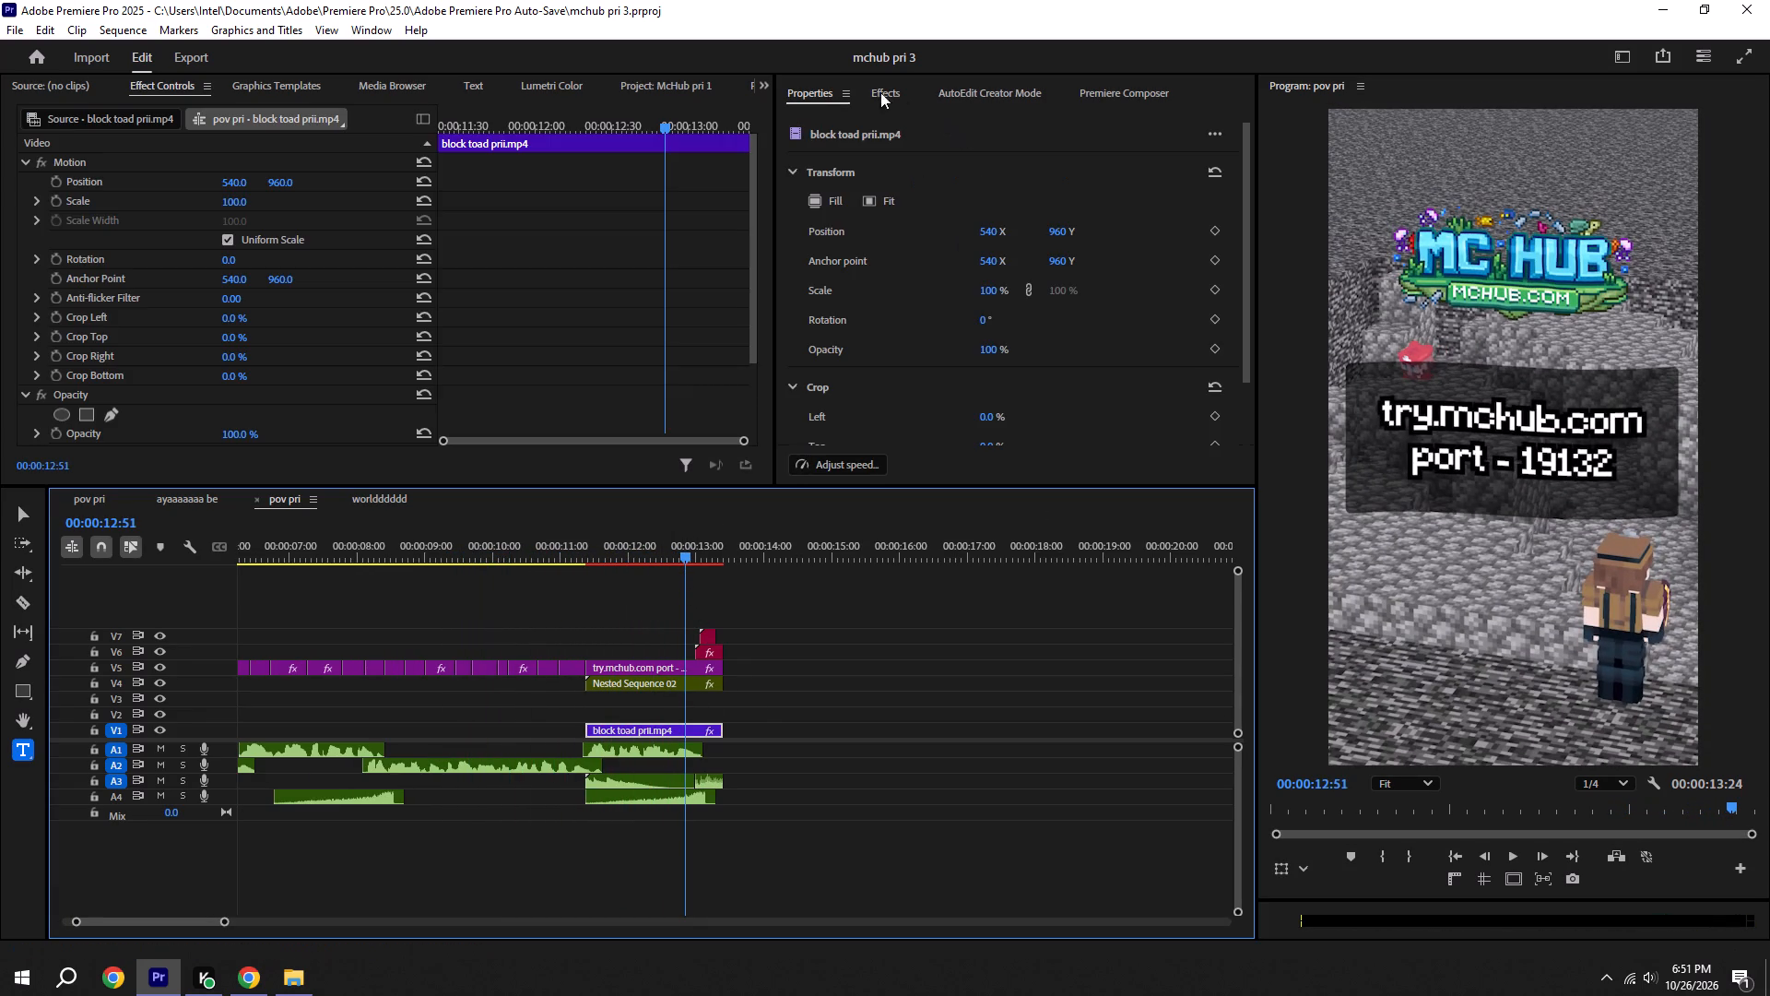
{"action": "left_click", "coordinate": [845, 84]}
{"action": "left_click", "coordinate": [891, 90]}
{"action": "scroll", "coordinate": [302, 362], "scroll_direction": "down", "scroll_amount": 6}
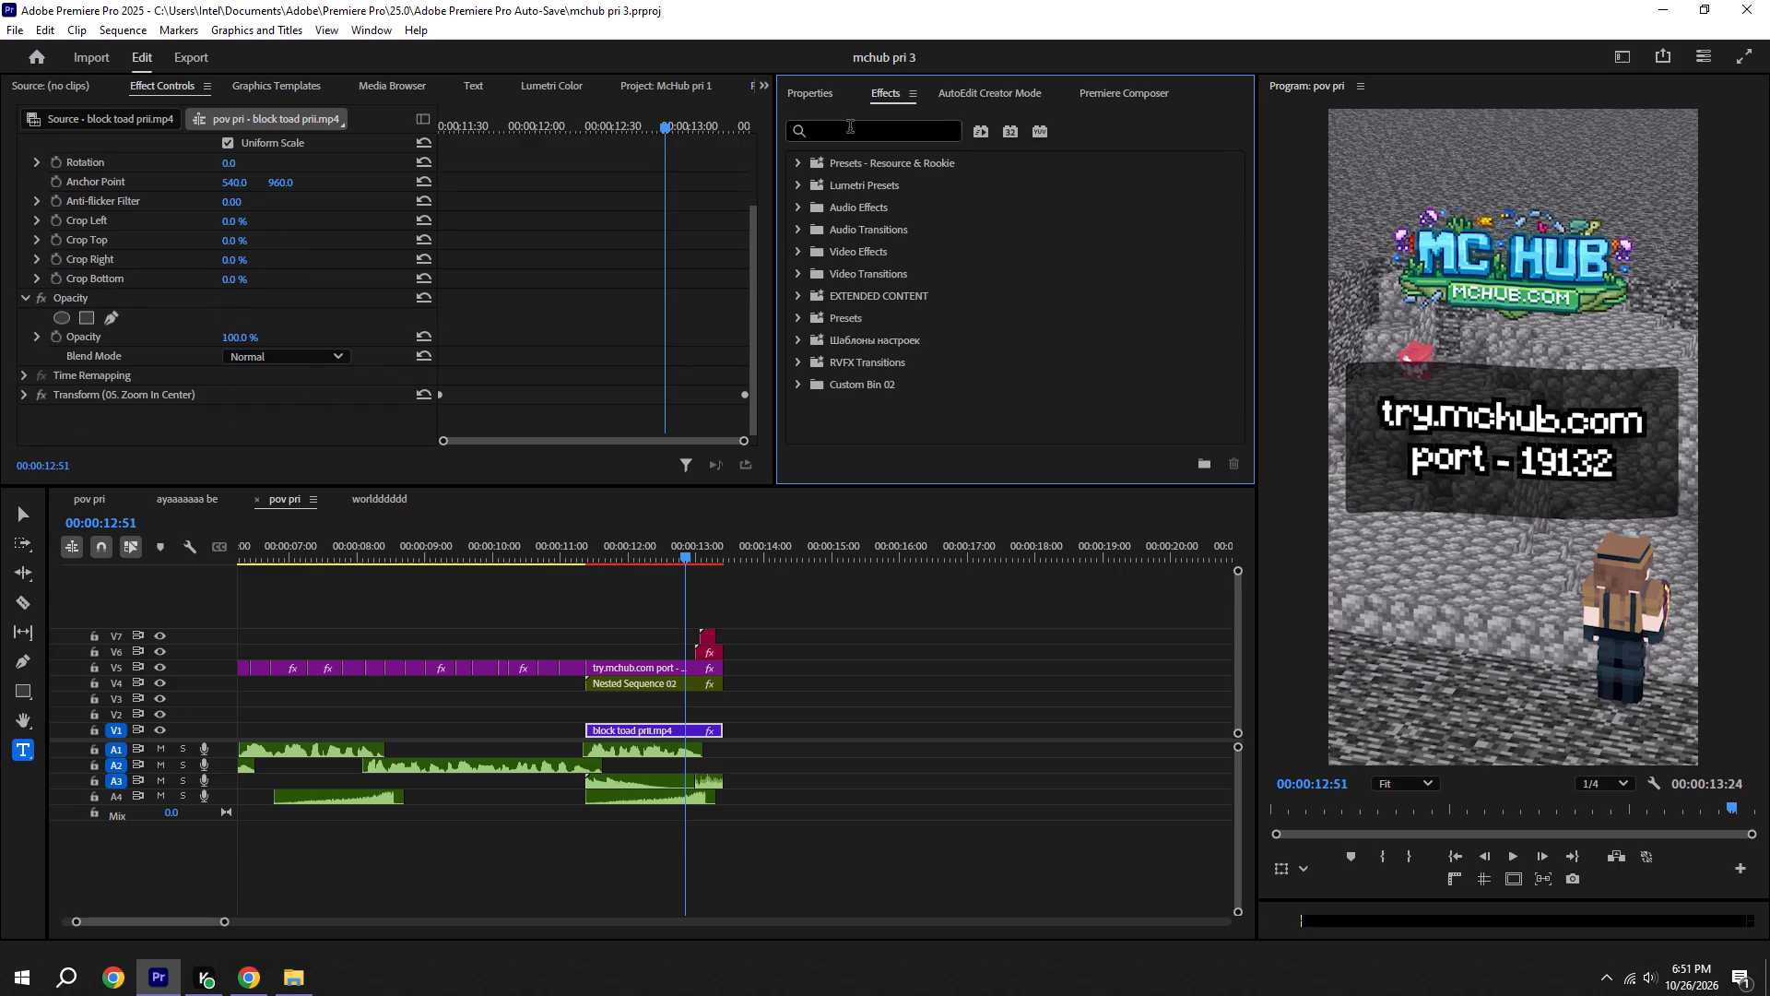
{"action": "left_click", "coordinate": [850, 128]}
{"action": "type", "text": "gau"}
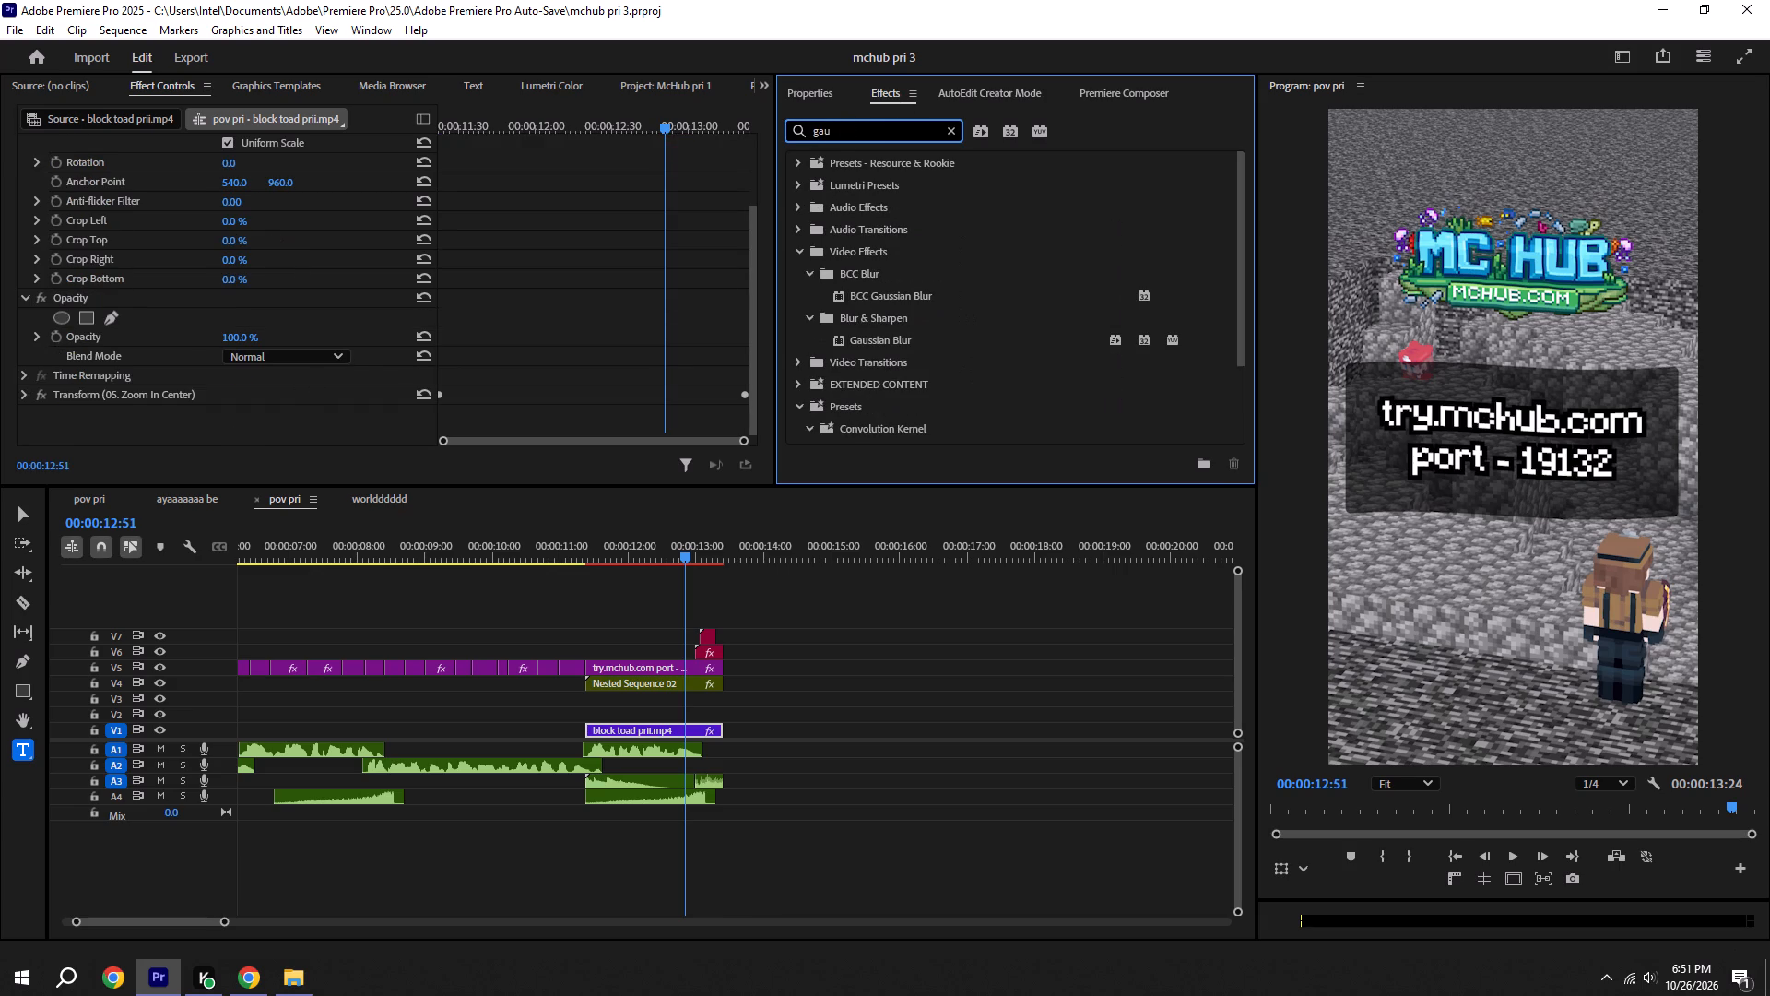
{"action": "left_click_drag", "start_coordinate": [843, 339], "coordinate": [617, 724]}
{"action": "scroll", "coordinate": [233, 253], "scroll_direction": "down", "scroll_amount": 8}
{"action": "left_click", "coordinate": [241, 355]}
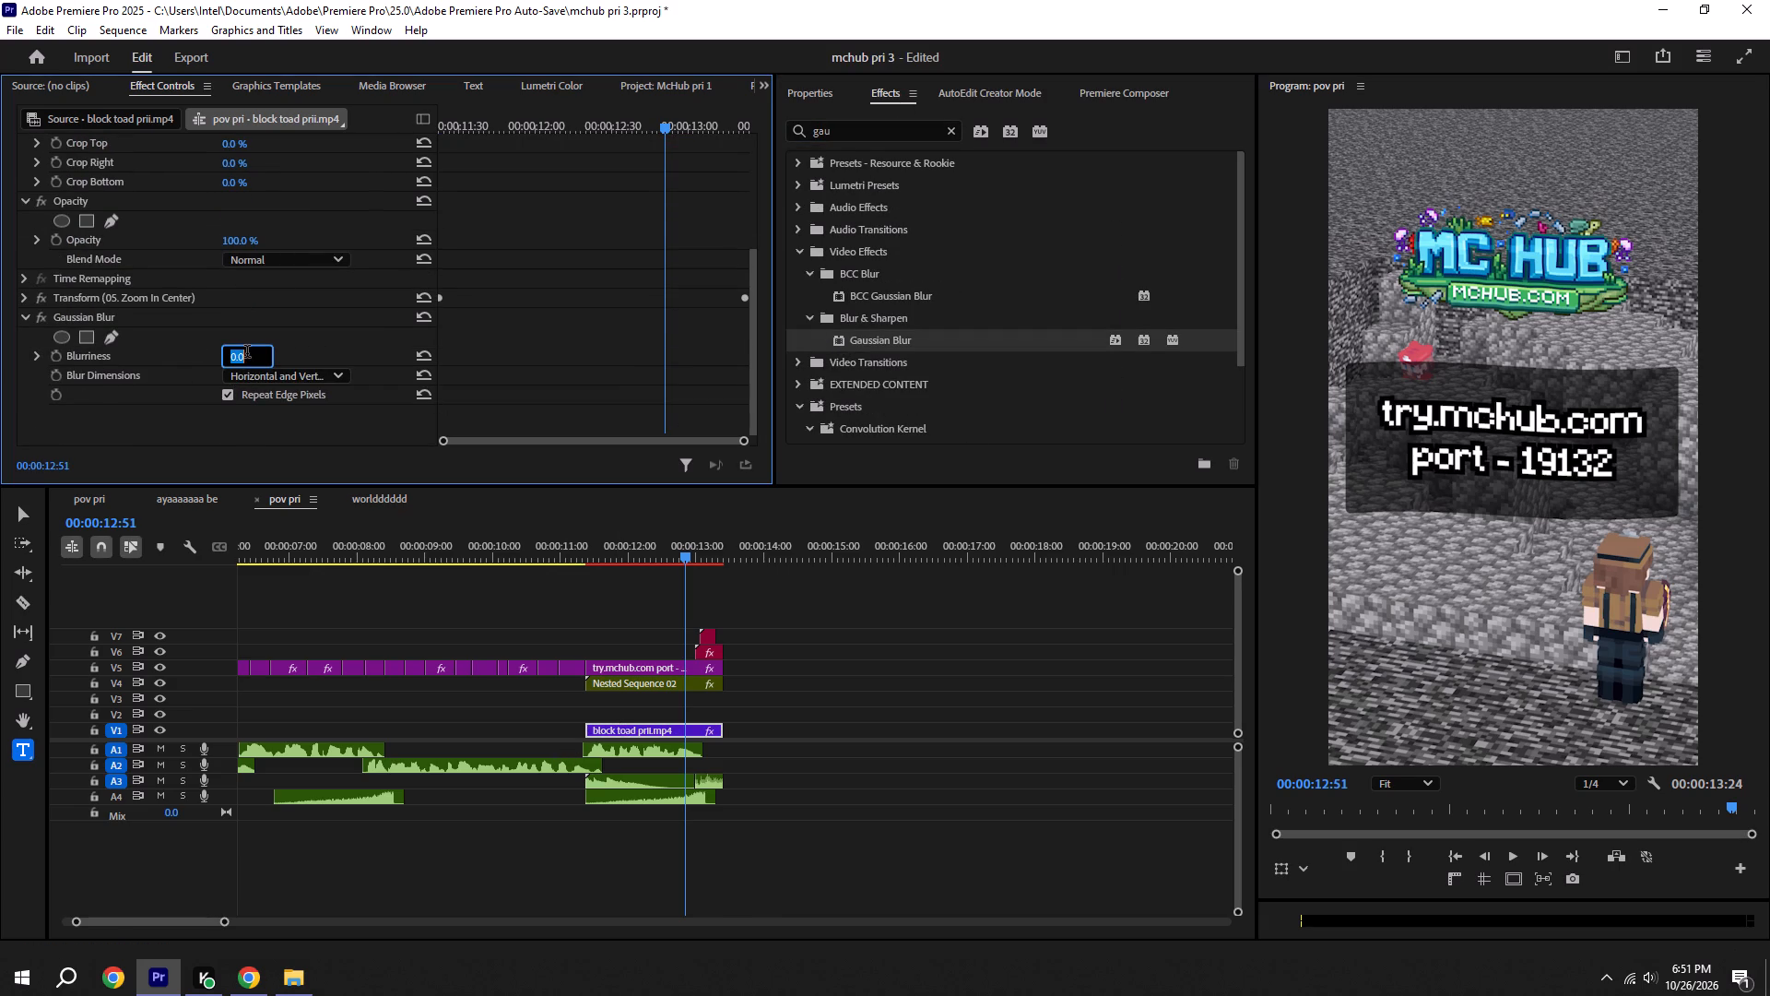
{"action": "key", "text": "BackSpace"}
{"action": "type", "text": "23"}
{"action": "key", "text": "Return"}
{"action": "key", "text": "ctrl+s"}
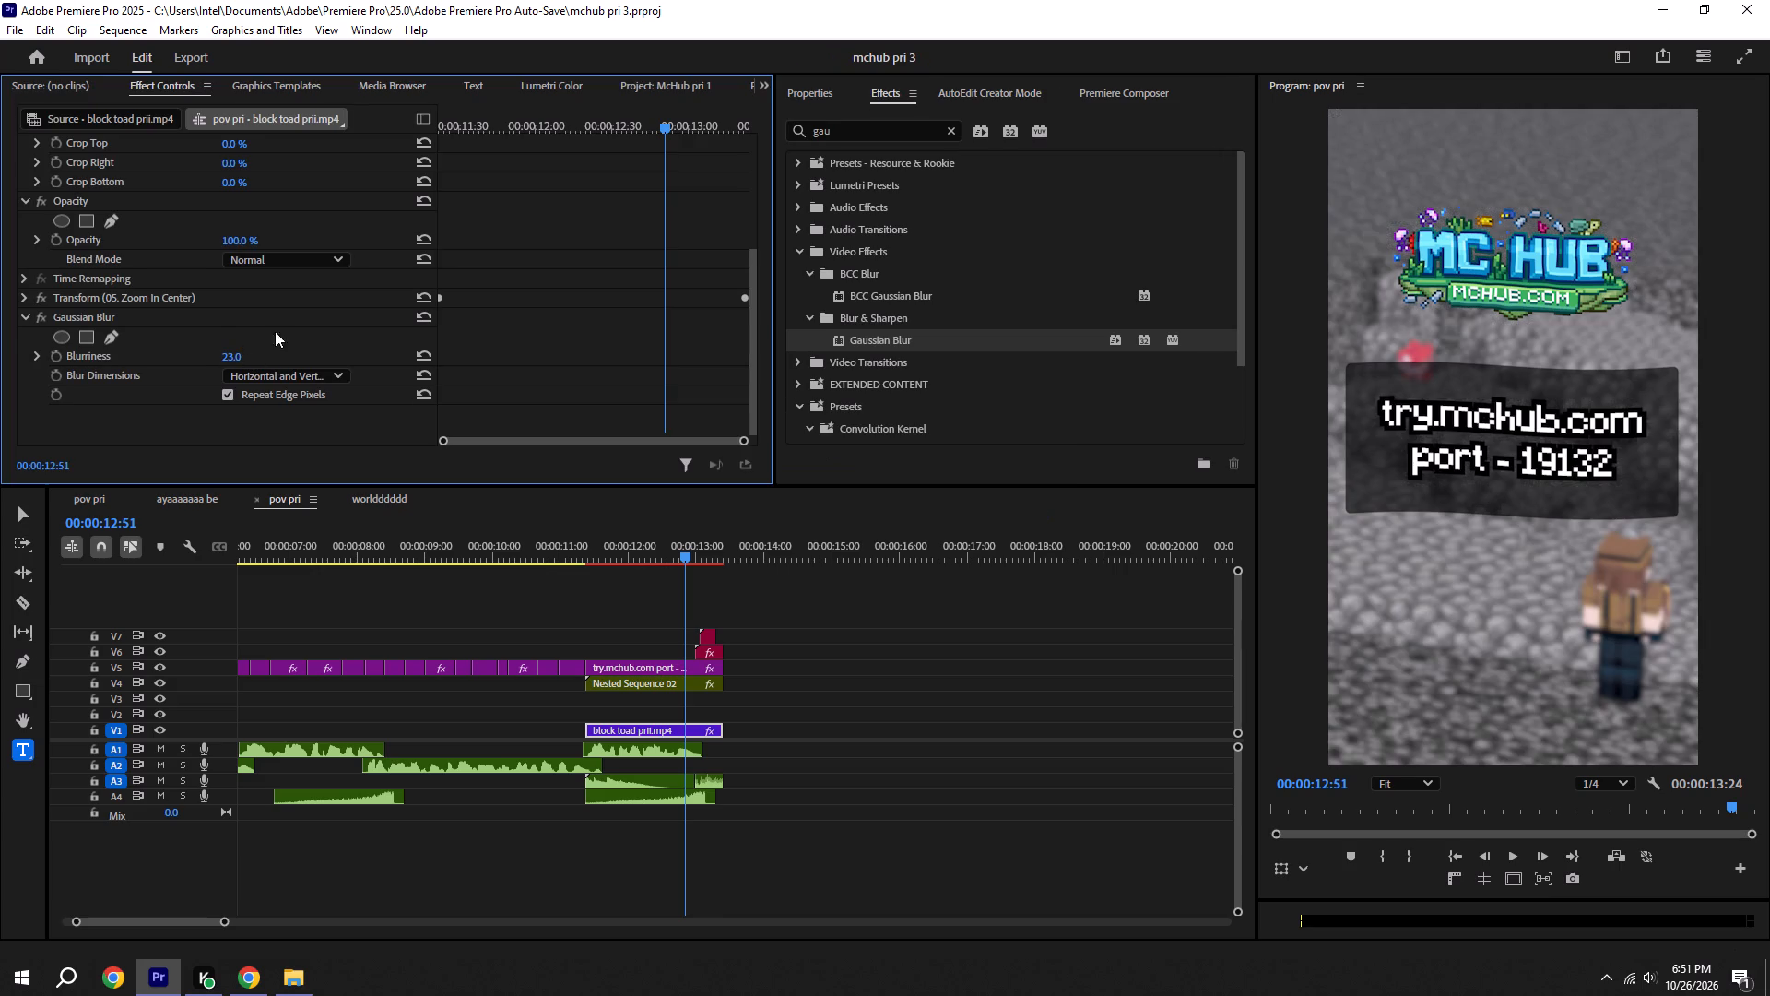
Play pov pri through to its end to check the blurred closing background, and save the project.
{"action": "left_click", "coordinate": [926, 660]}
{"action": "key", "text": "ctrl+s"}
{"action": "key", "text": "space"}
{"action": "scroll", "coordinate": [678, 686], "scroll_direction": "down", "scroll_amount": 6, "text": "alt"}
{"action": "key", "text": "ctrl+s"}
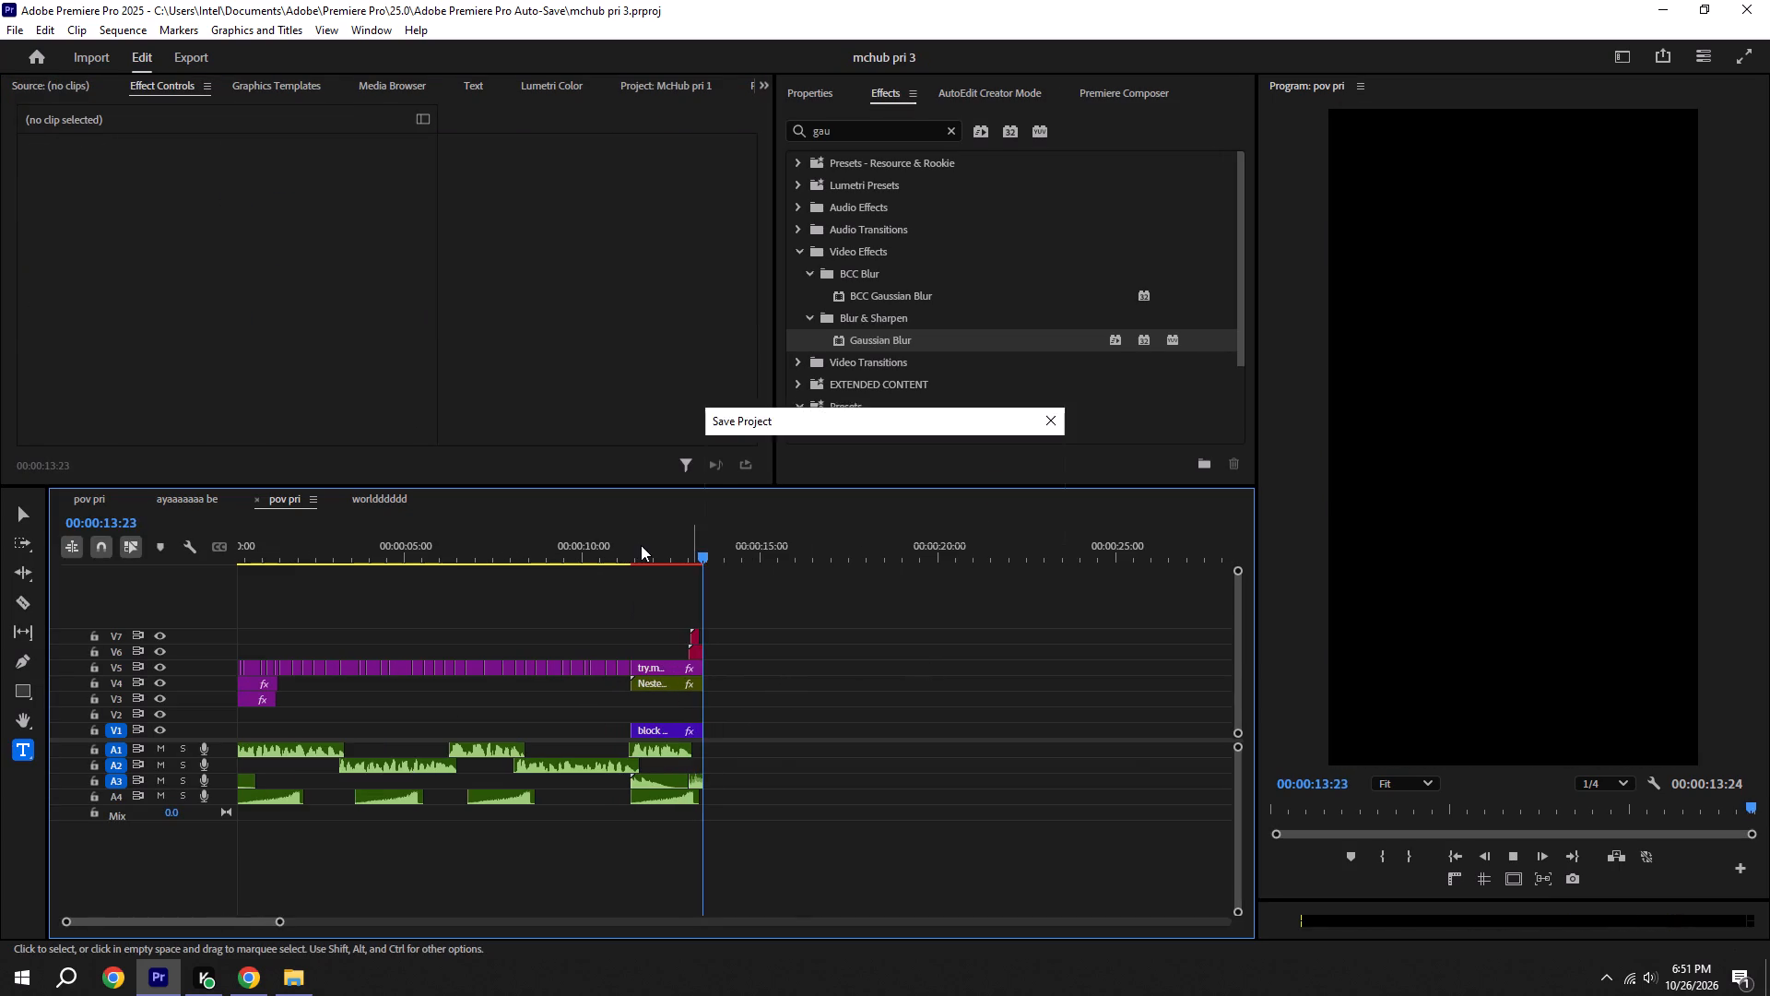
{"action": "left_click", "coordinate": [642, 543]}
{"action": "key", "text": "ctrl+s"}
Close the ayaaaaaaa be sequence in the timeline and save the project.
{"action": "left_click", "coordinate": [141, 498]}
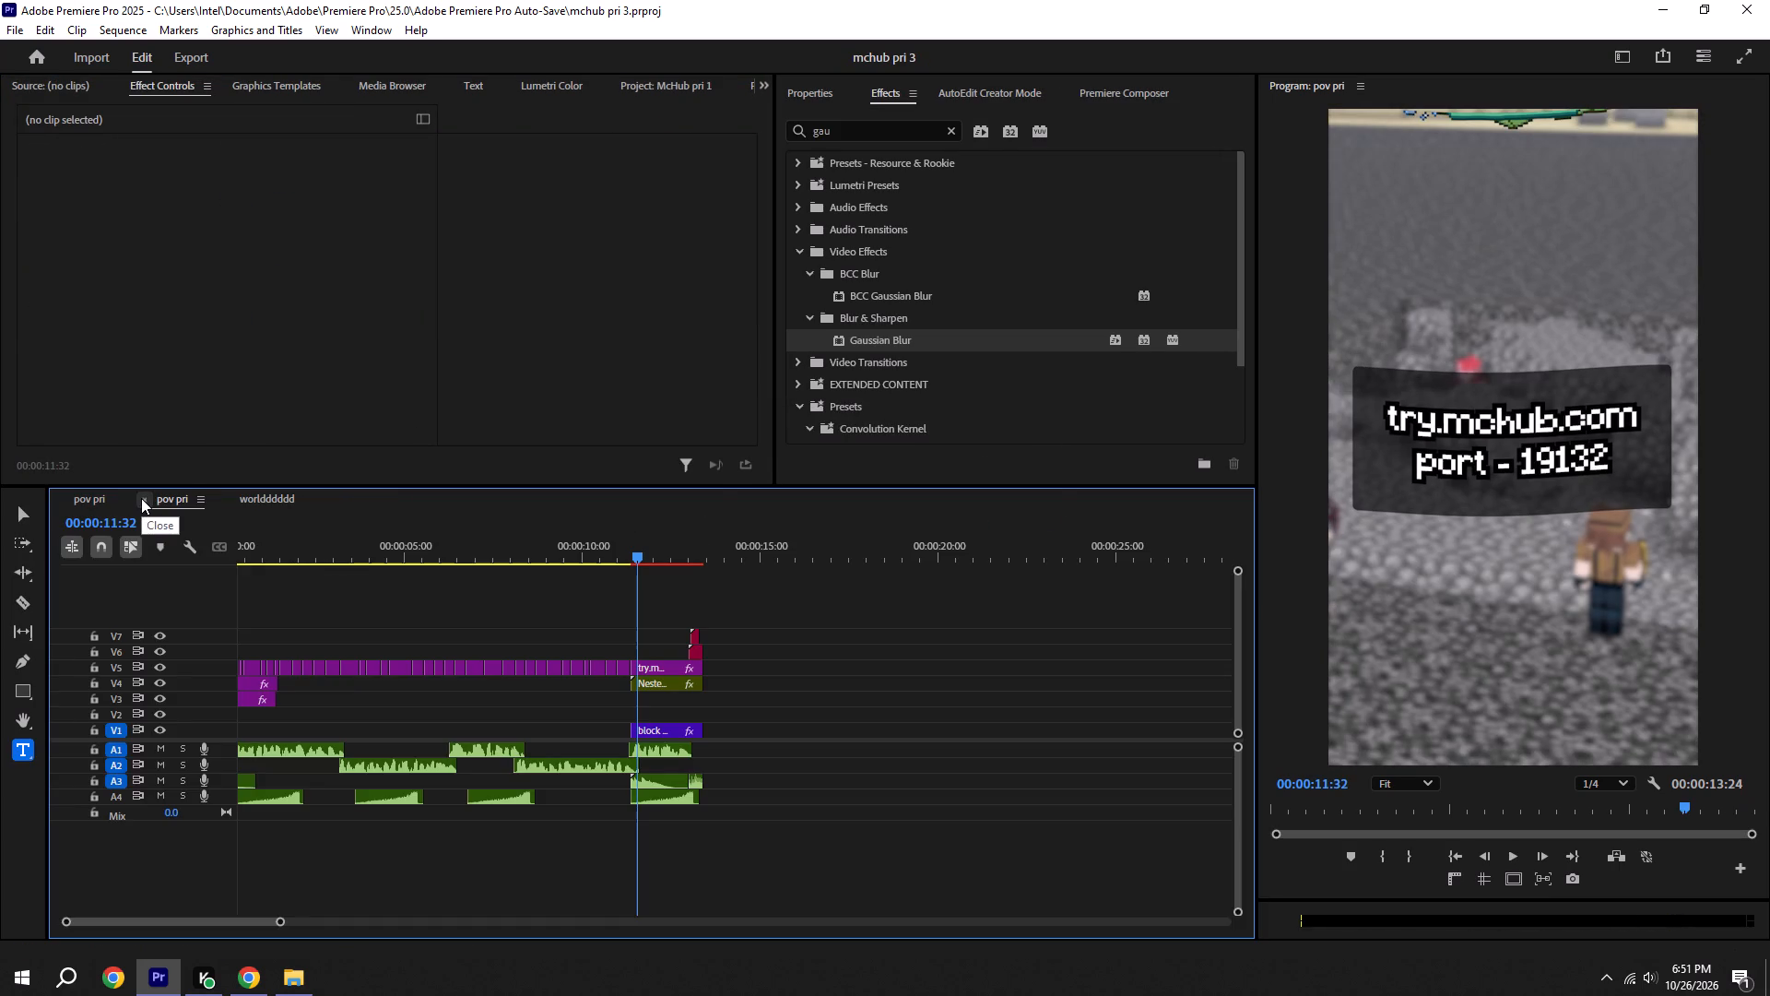
{"action": "key", "text": "ctrl+s"}
Switch to McHub pri 1's pov pri sequence and play it from the start to review its opening seconds.
{"action": "left_click", "coordinate": [105, 492]}
{"action": "left_click_drag", "start_coordinate": [235, 523], "coordinate": [72, 551]}
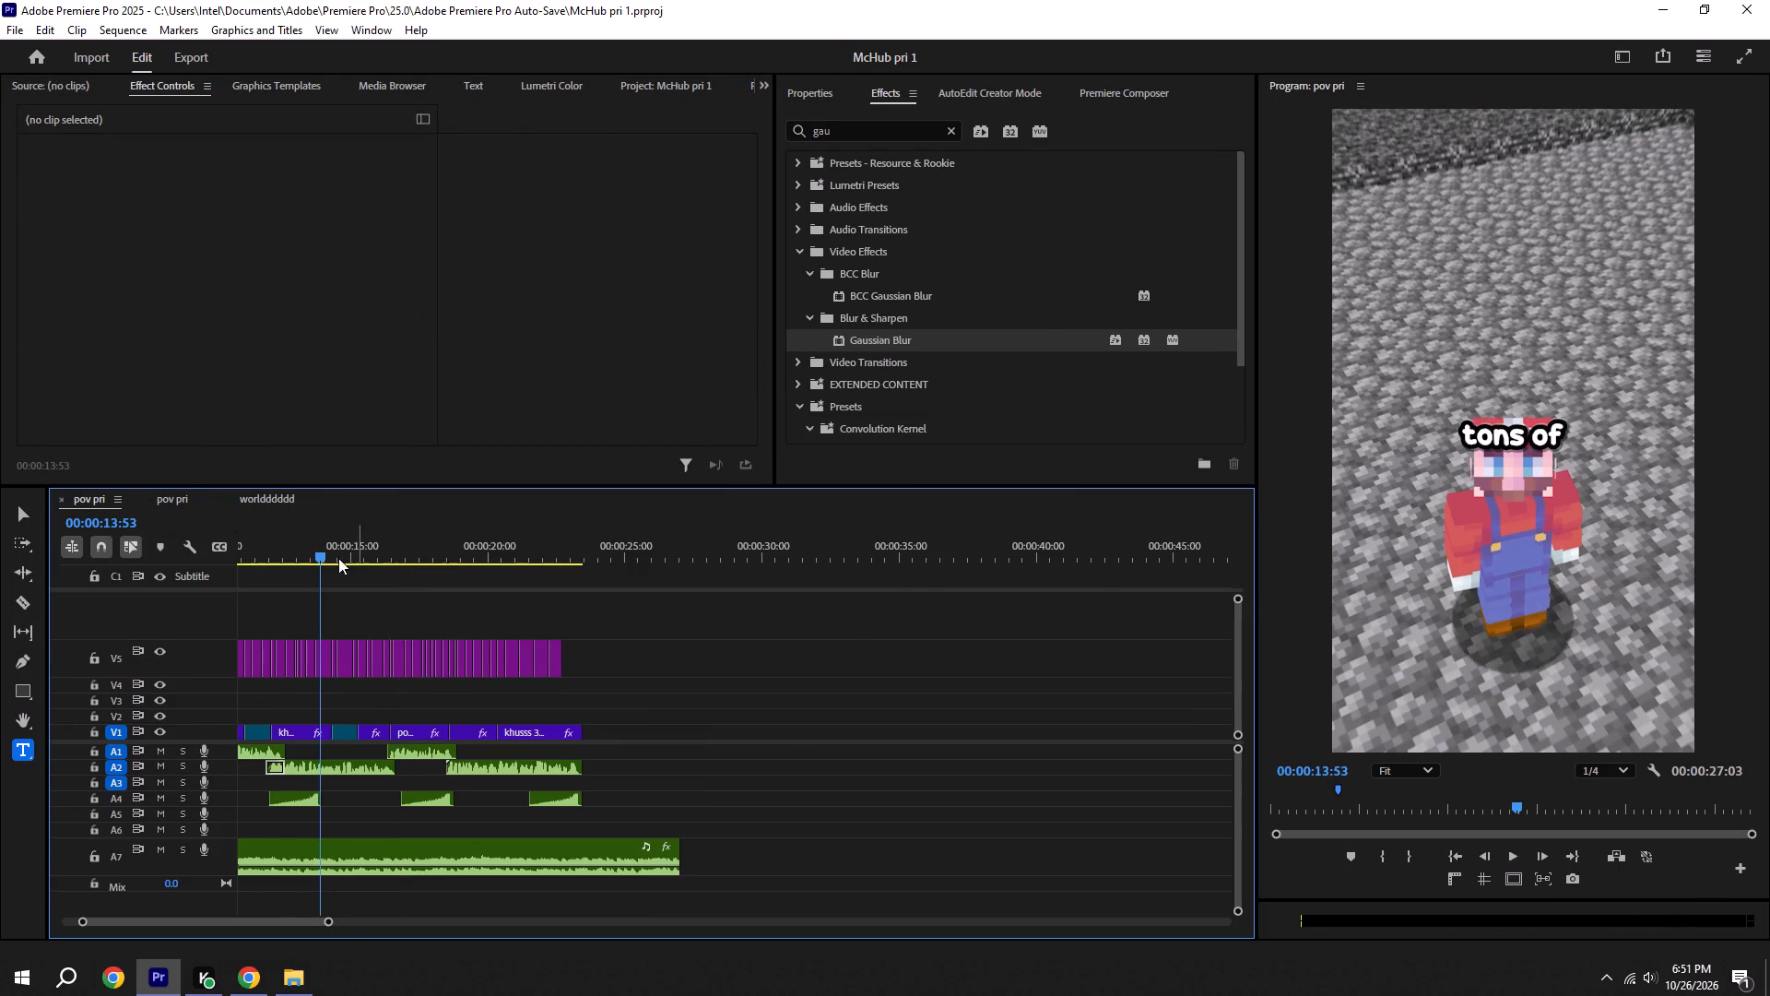
{"action": "left_click_drag", "start_coordinate": [338, 558], "coordinate": [0, 575]}
{"action": "scroll", "coordinate": [378, 618], "scroll_direction": "down", "scroll_amount": 7, "text": "alt"}
{"action": "scroll", "coordinate": [381, 619], "scroll_direction": "up", "scroll_amount": 5}
{"action": "key", "text": "space"}
{"action": "scroll", "coordinate": [379, 584], "scroll_direction": "up", "scroll_amount": 6, "text": "alt"}
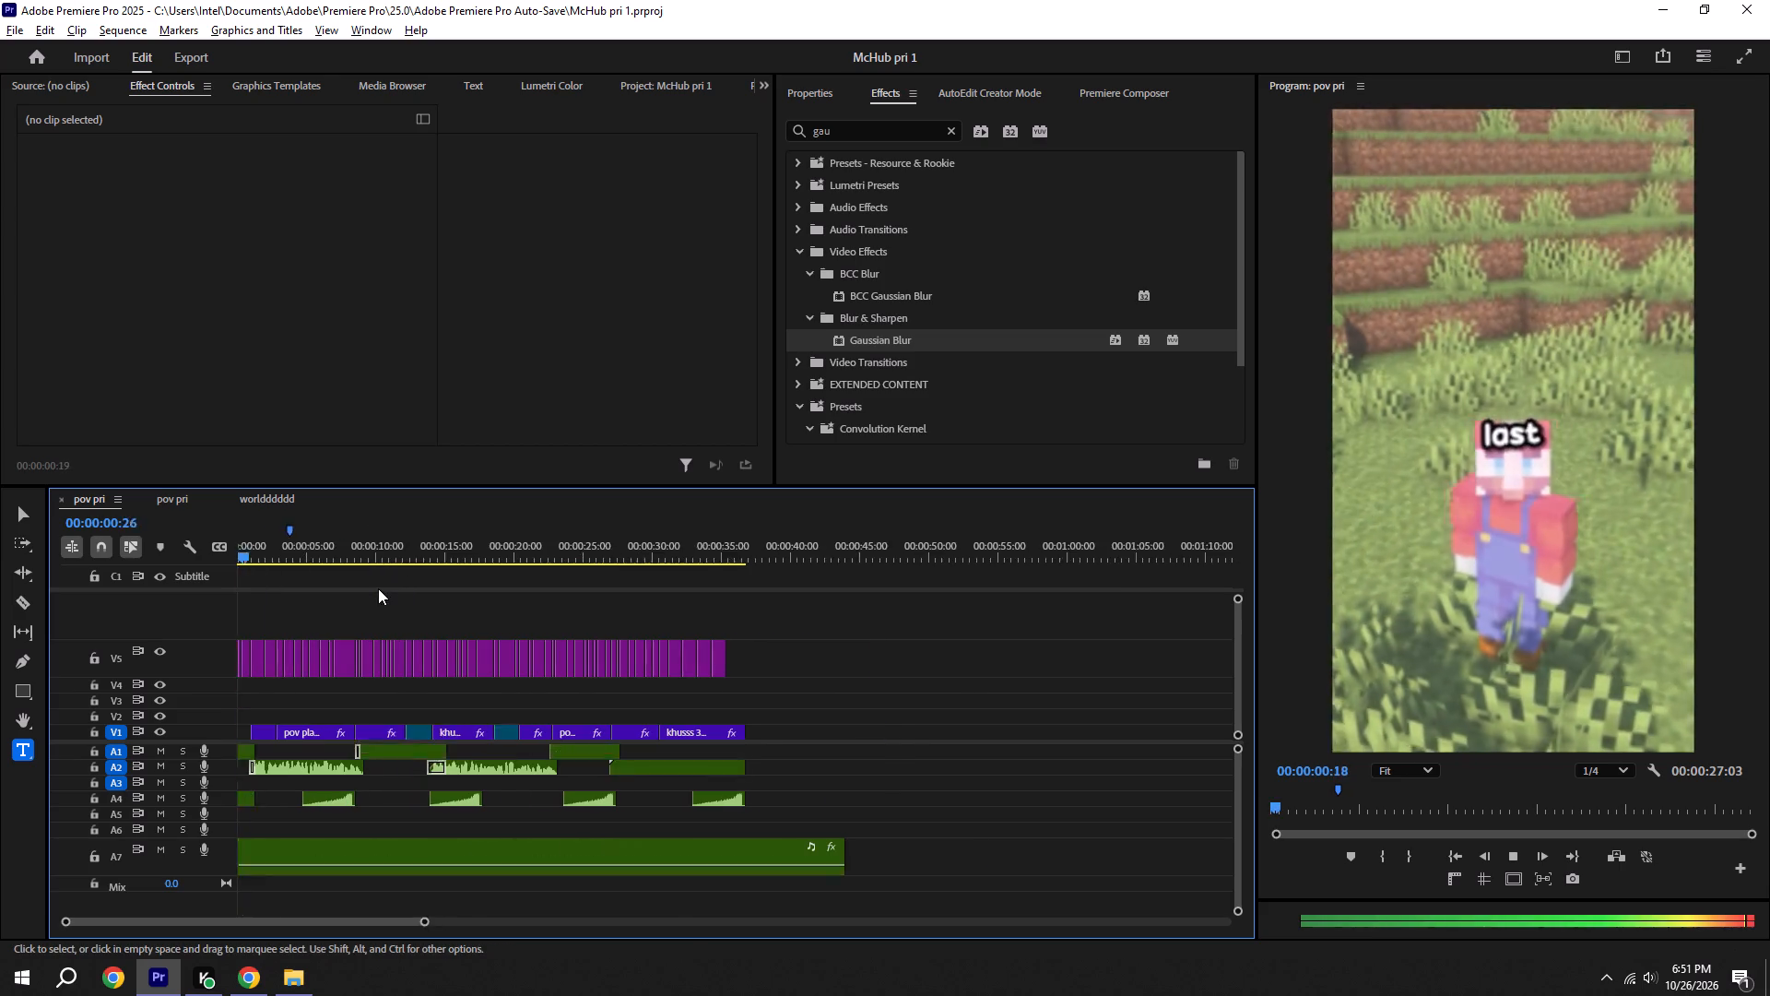
{"action": "scroll", "coordinate": [378, 588], "scroll_direction": "up", "scroll_amount": 5}
{"action": "key", "text": "ctrl+s"}
{"action": "key", "text": "space"}
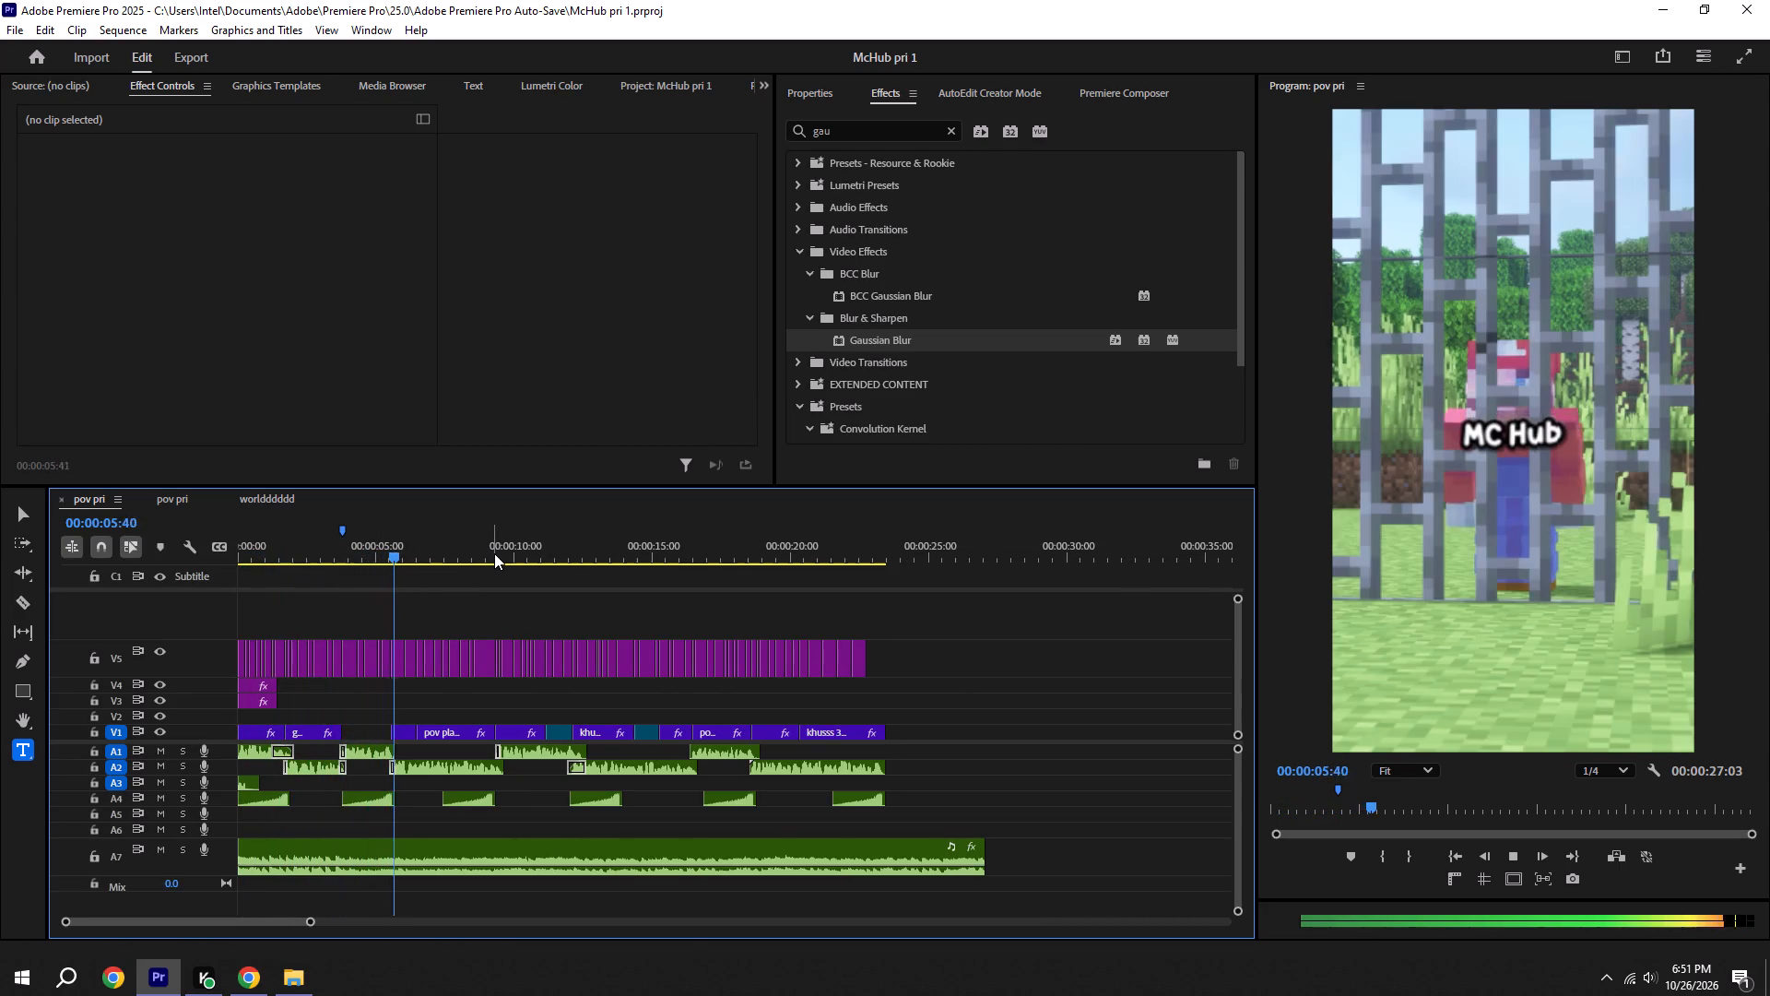
Save McHub pri 1 and replay its pov pri sequence from 00:00:00:00 to review the short.
{"action": "key", "text": "ctrl+s"}
{"action": "left_click_drag", "start_coordinate": [373, 554], "coordinate": [120, 580]}
{"action": "scroll", "coordinate": [386, 631], "scroll_direction": "down", "scroll_amount": 5, "text": "alt"}
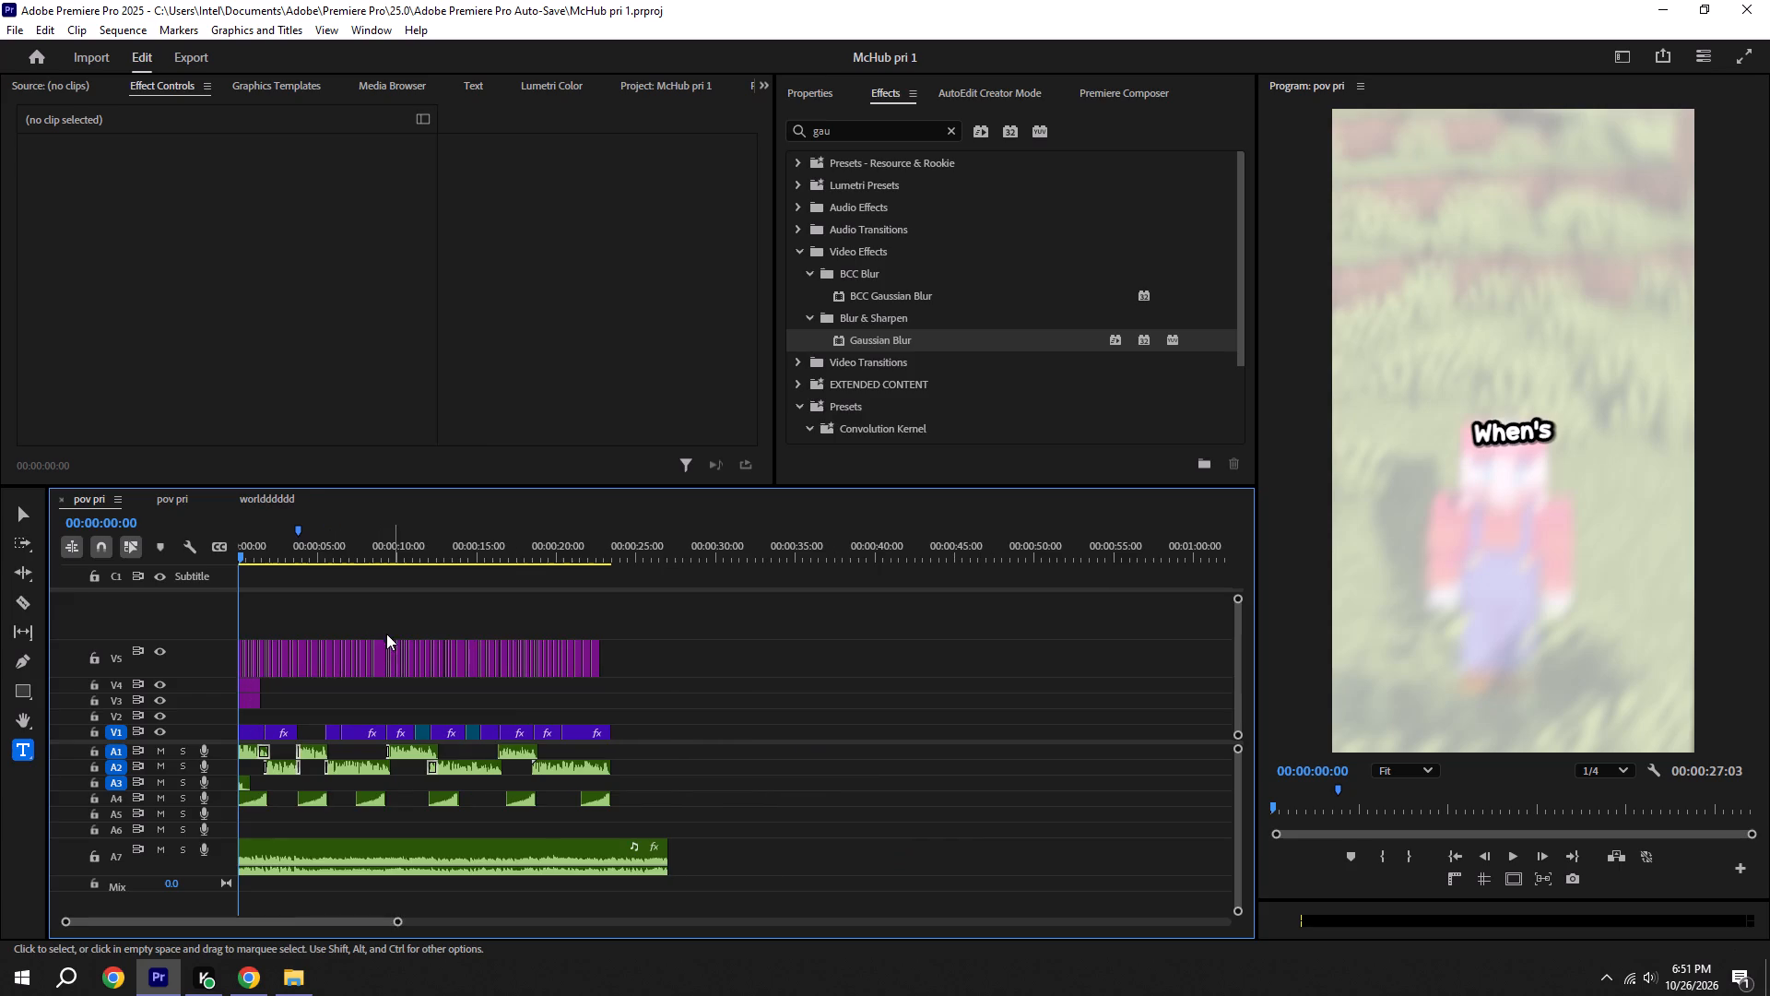
{"action": "key", "text": "ctrl+s"}
{"action": "key", "text": "space"}
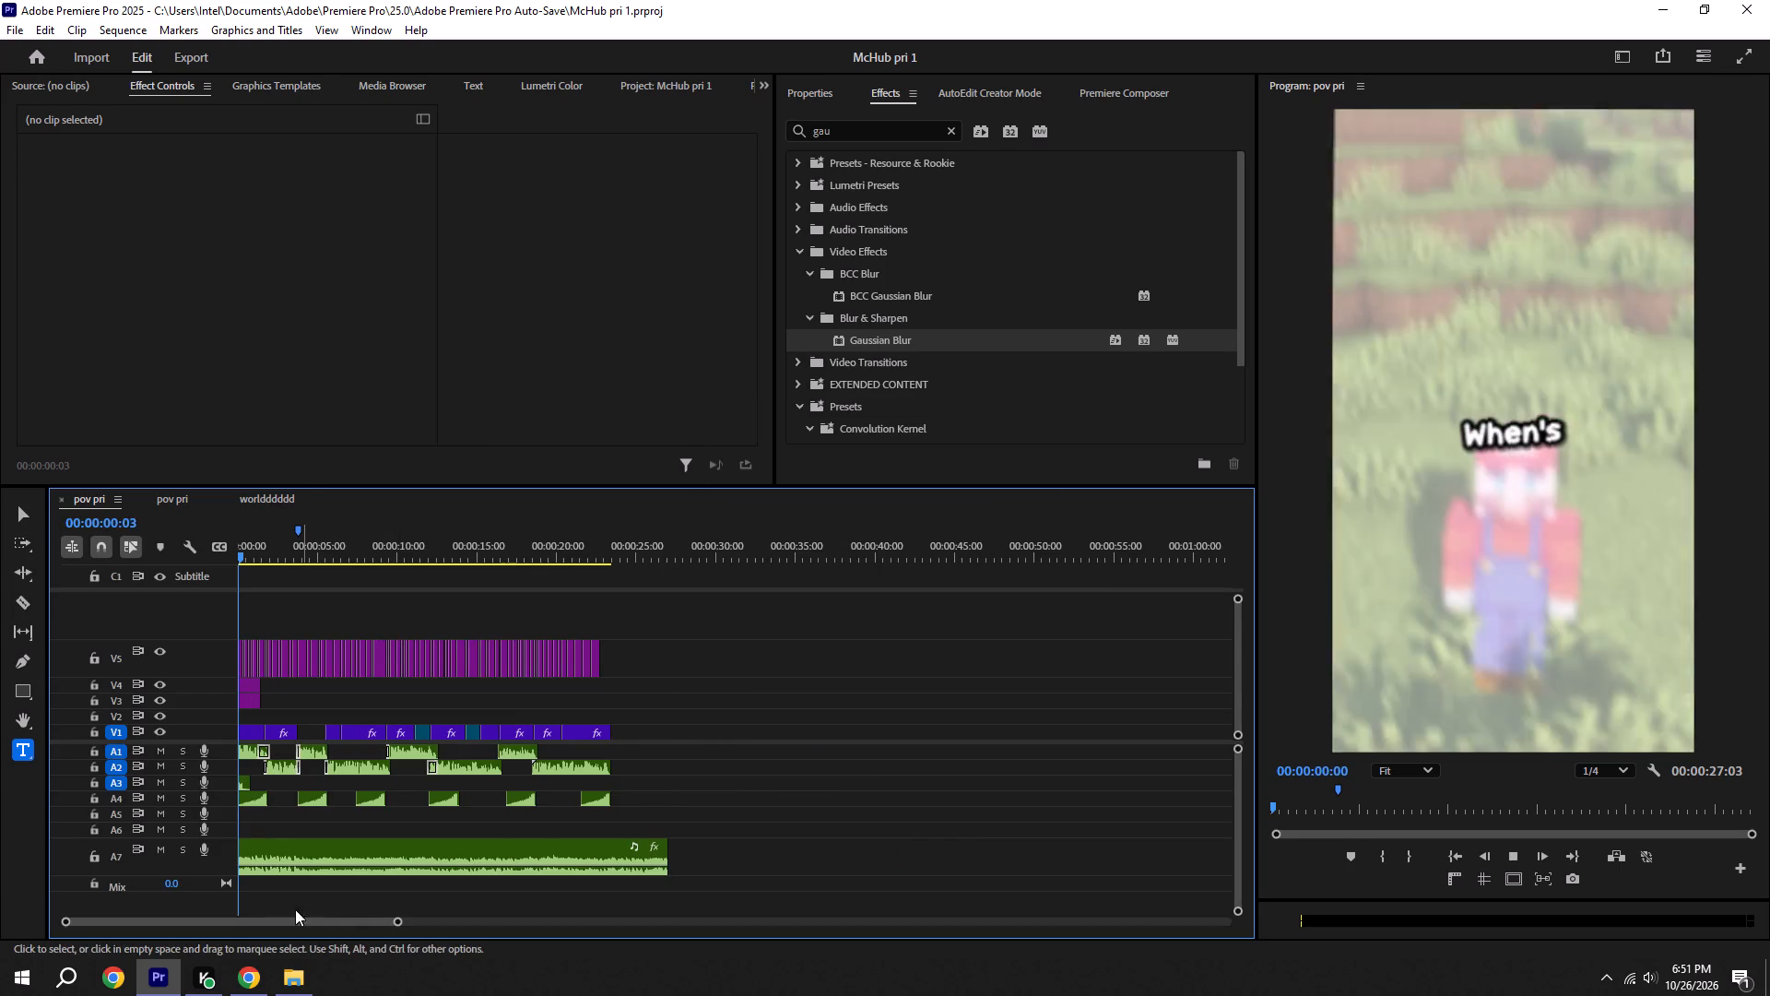
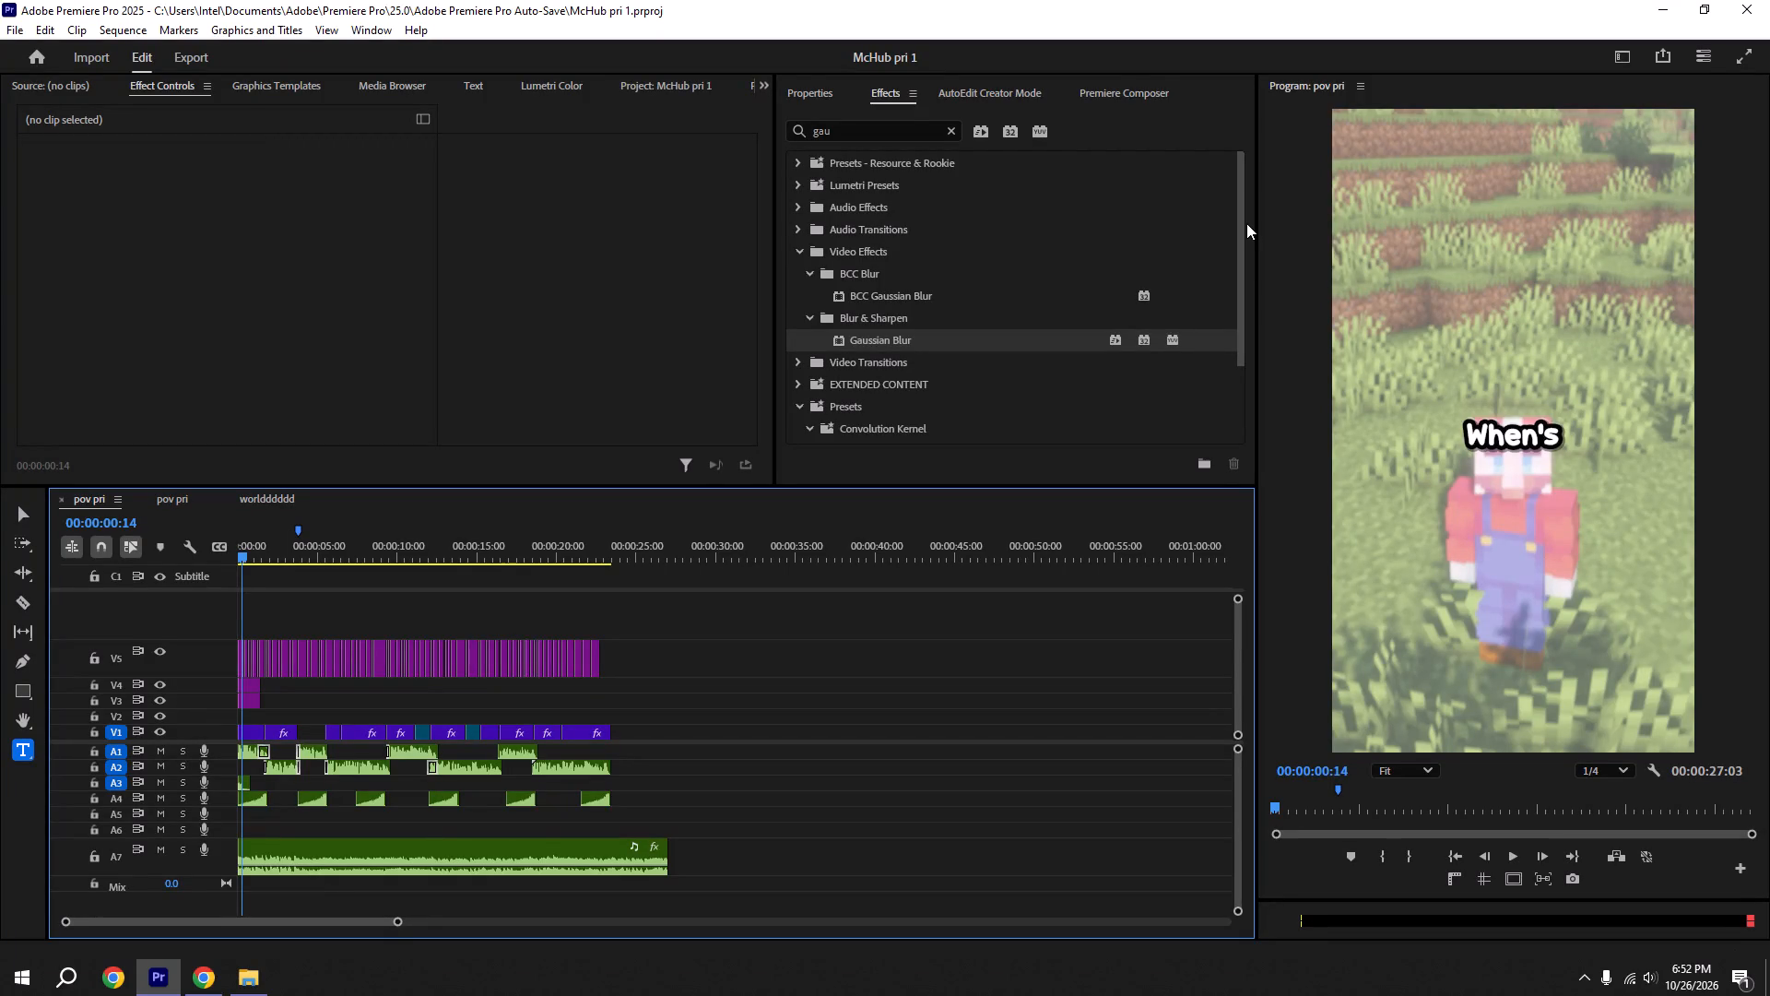
Play the opening seconds of McHub pri 1's pov pri sequence to review its background clips, and save the project.
{"action": "key", "text": "space"}
{"action": "key", "text": "ctrl+s"}
{"action": "key", "text": "space"}
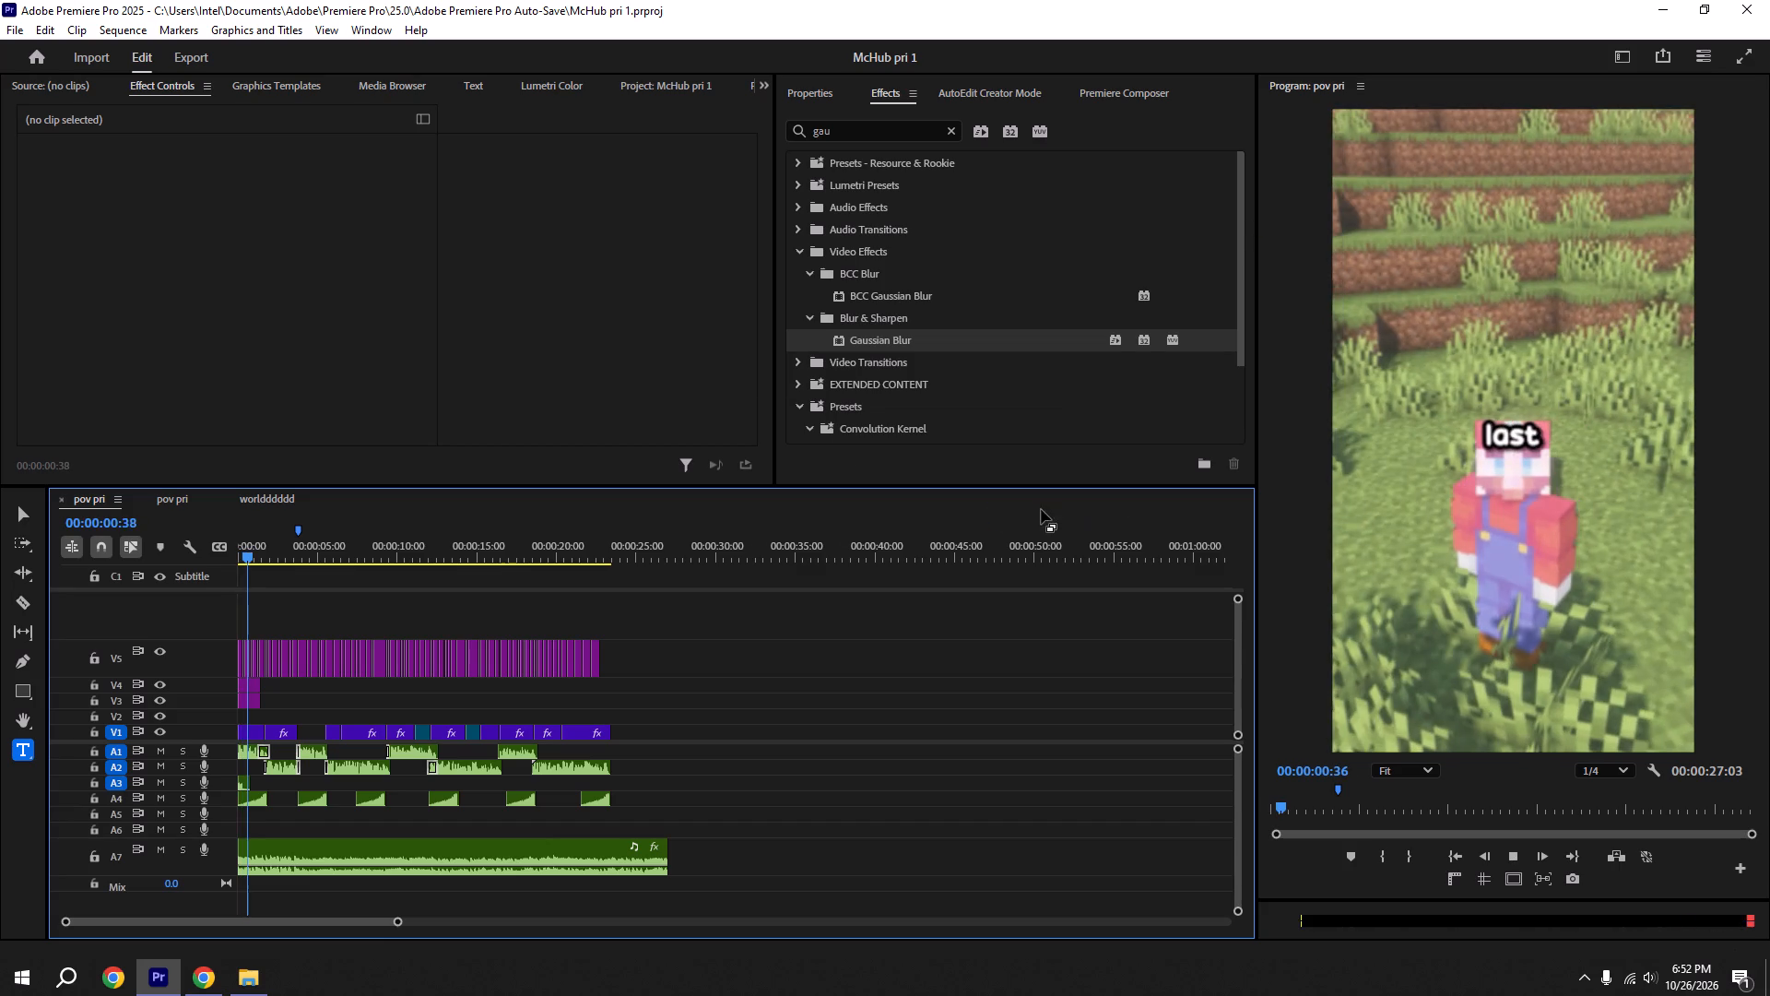
{"action": "scroll", "coordinate": [777, 824], "scroll_direction": "up", "scroll_amount": 5, "text": "alt"}
{"action": "scroll", "coordinate": [734, 753], "scroll_direction": "up", "scroll_amount": 5, "text": "ctrl"}
{"action": "key", "text": "ctrl+s"}
{"action": "key", "text": "space"}
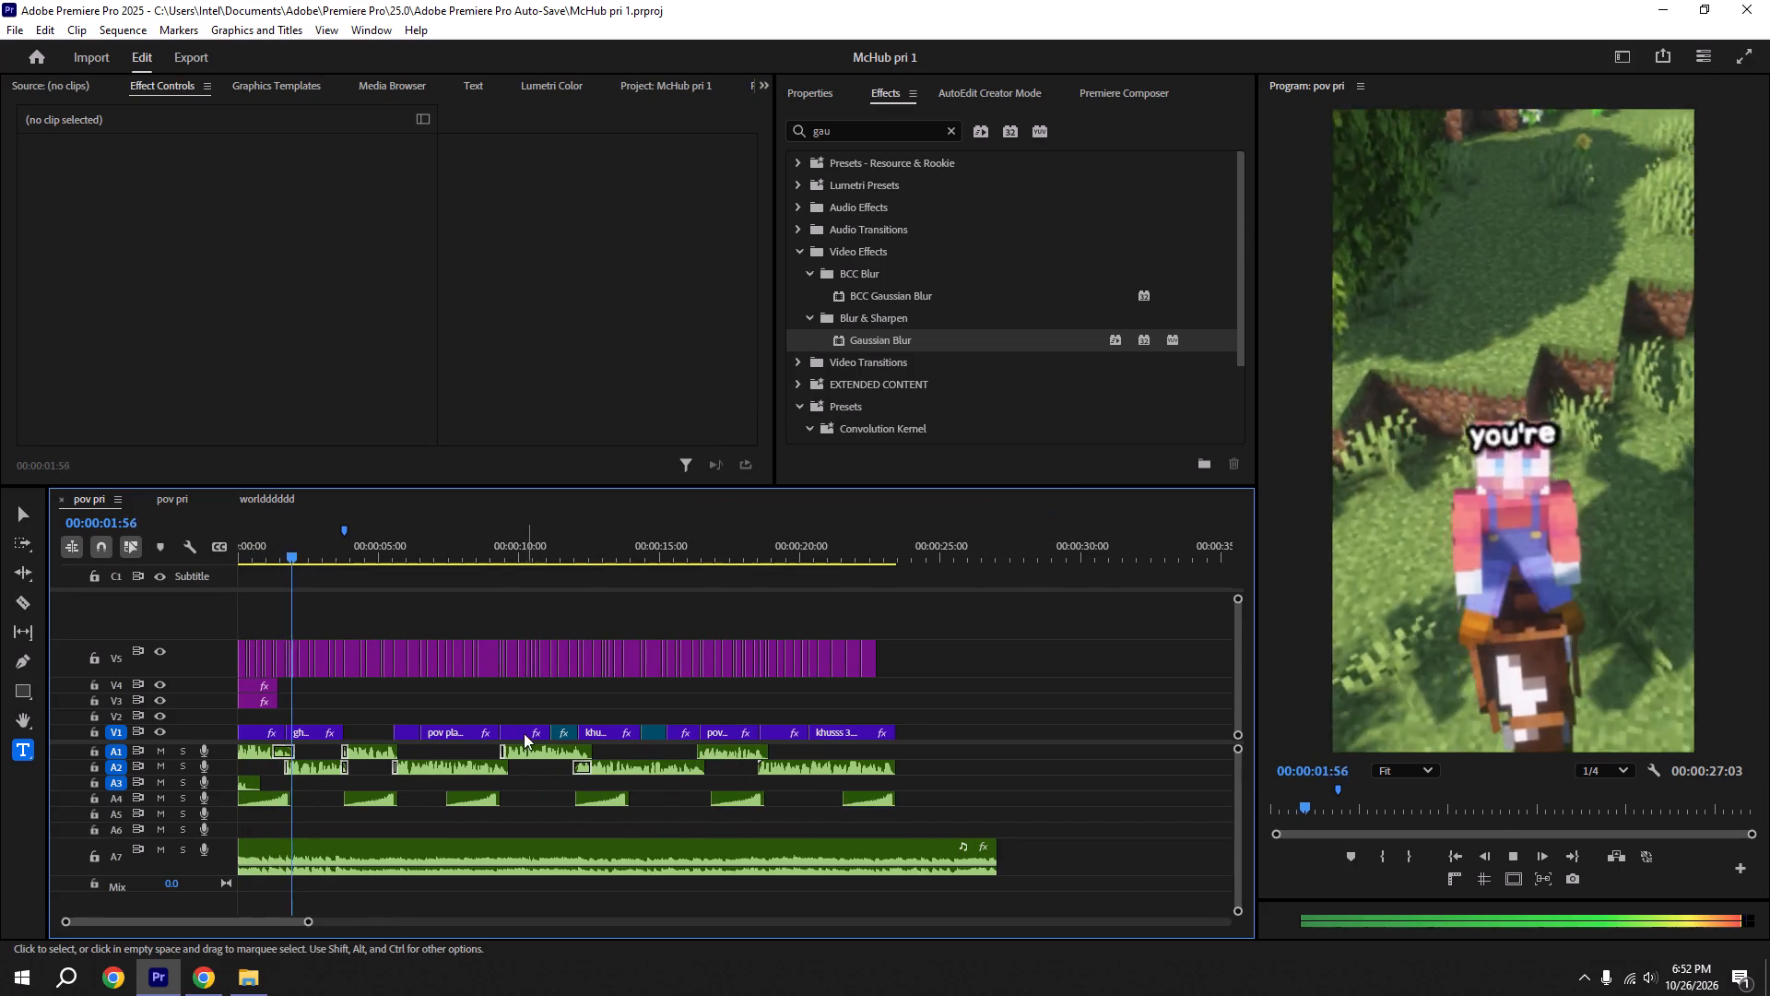
{"action": "key", "text": "ctrl+s"}
{"action": "scroll", "coordinate": [533, 712], "scroll_direction": "down", "scroll_amount": 6, "text": "alt"}
{"action": "key", "text": "ctrl+s"}
Switch to mchub pri 3's pov pri sequence, play its opening from the start to check for missing footage, and save.
{"action": "left_click", "coordinate": [190, 498]}
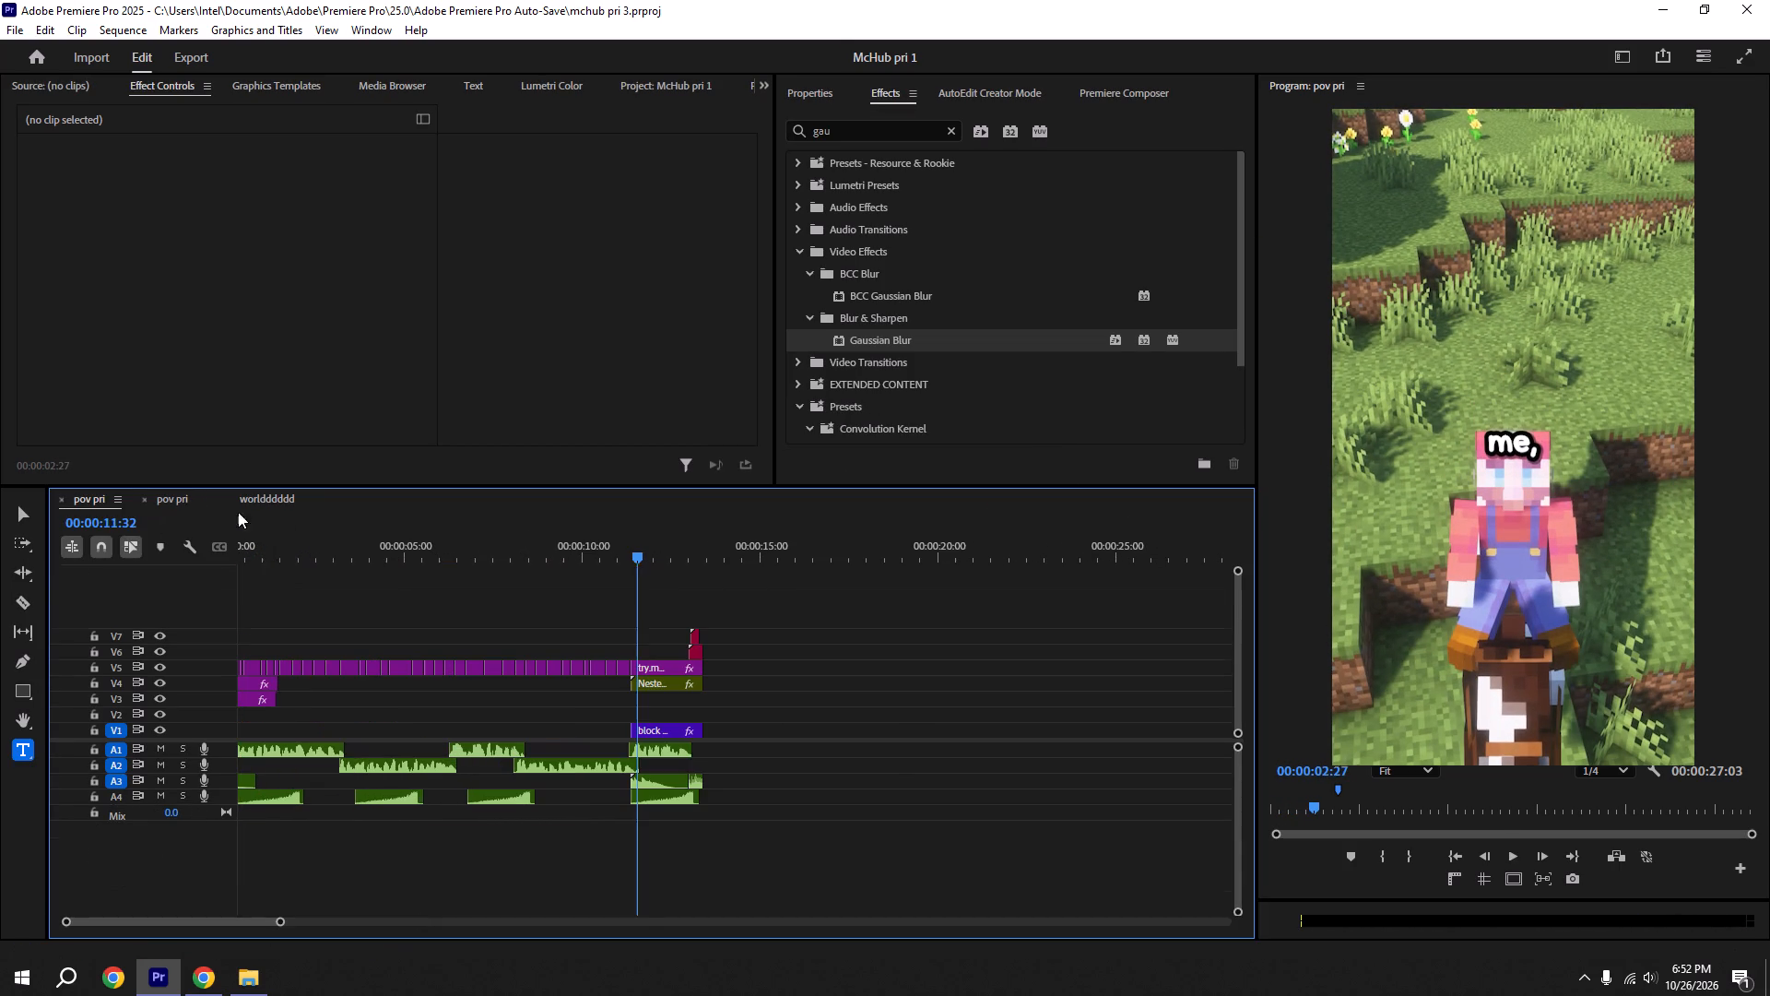
{"action": "key", "text": "space"}
{"action": "left_click_drag", "start_coordinate": [354, 555], "coordinate": [91, 569]}
{"action": "key", "text": "space"}
{"action": "scroll", "coordinate": [433, 666], "scroll_direction": "down", "scroll_amount": 3, "text": "alt"}
{"action": "key", "text": "ctrl+s"}
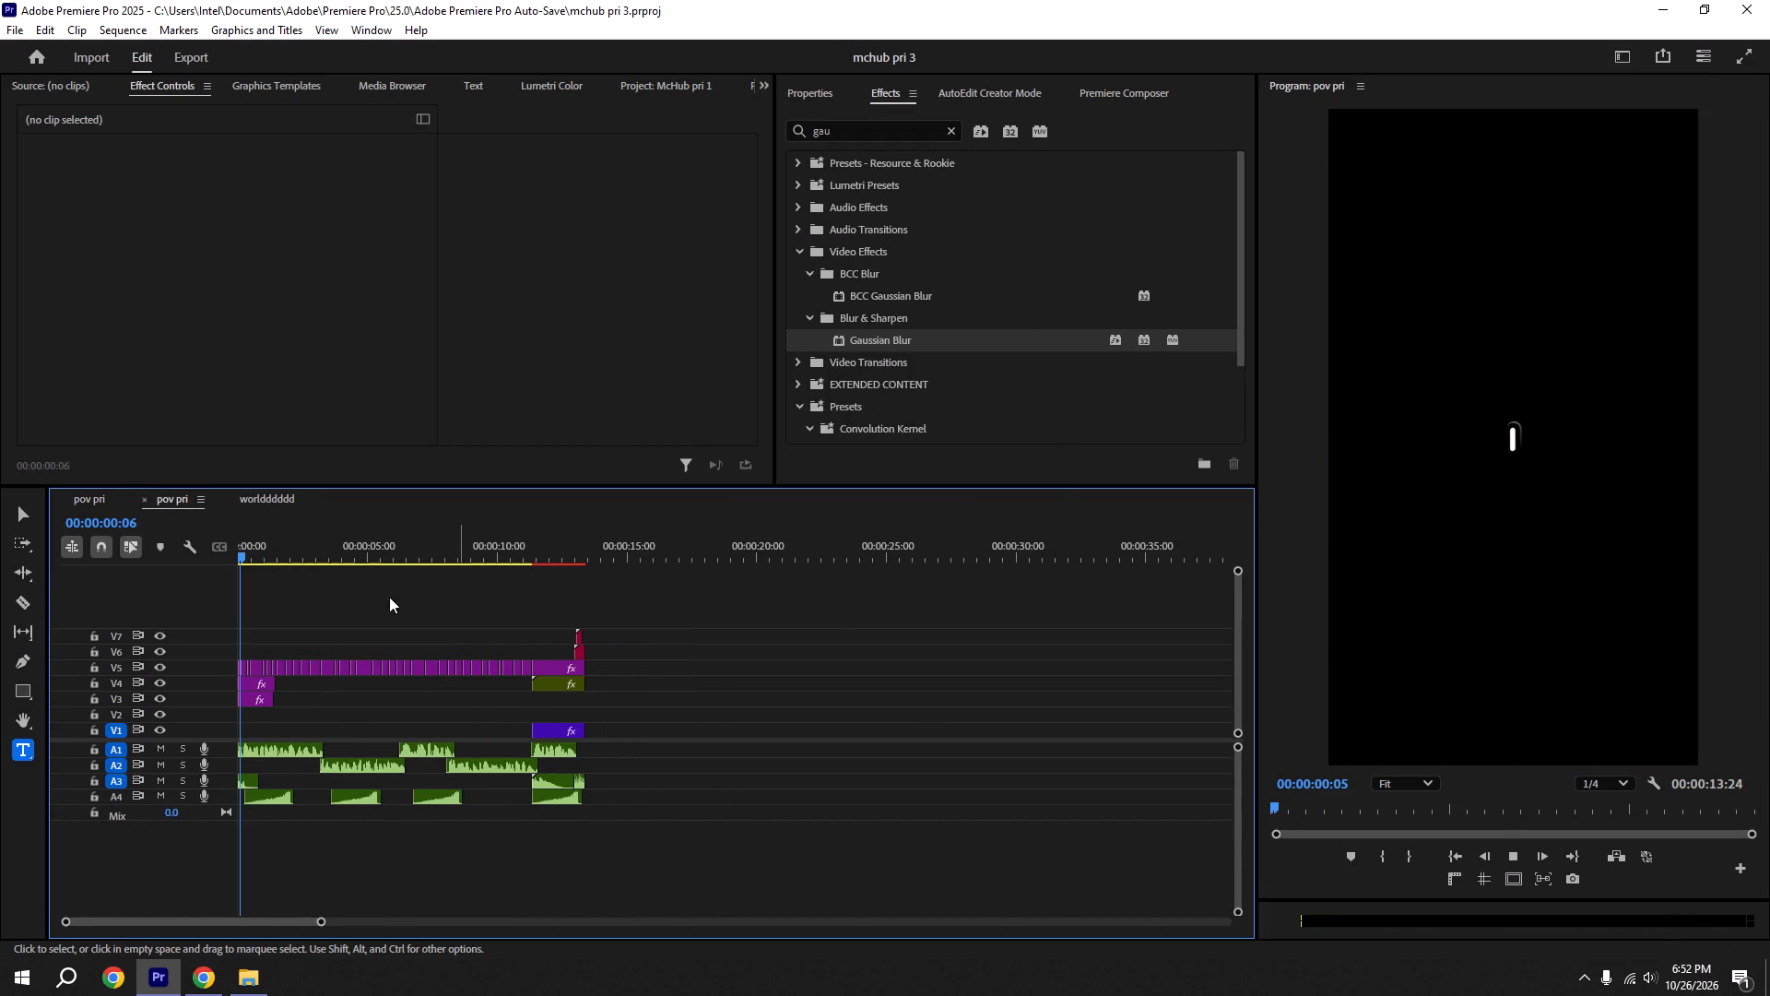
{"action": "key", "text": "space"}
{"action": "scroll", "coordinate": [296, 577], "scroll_direction": "up", "scroll_amount": 20}
{"action": "scroll", "coordinate": [296, 577], "scroll_direction": "up", "scroll_amount": 2}
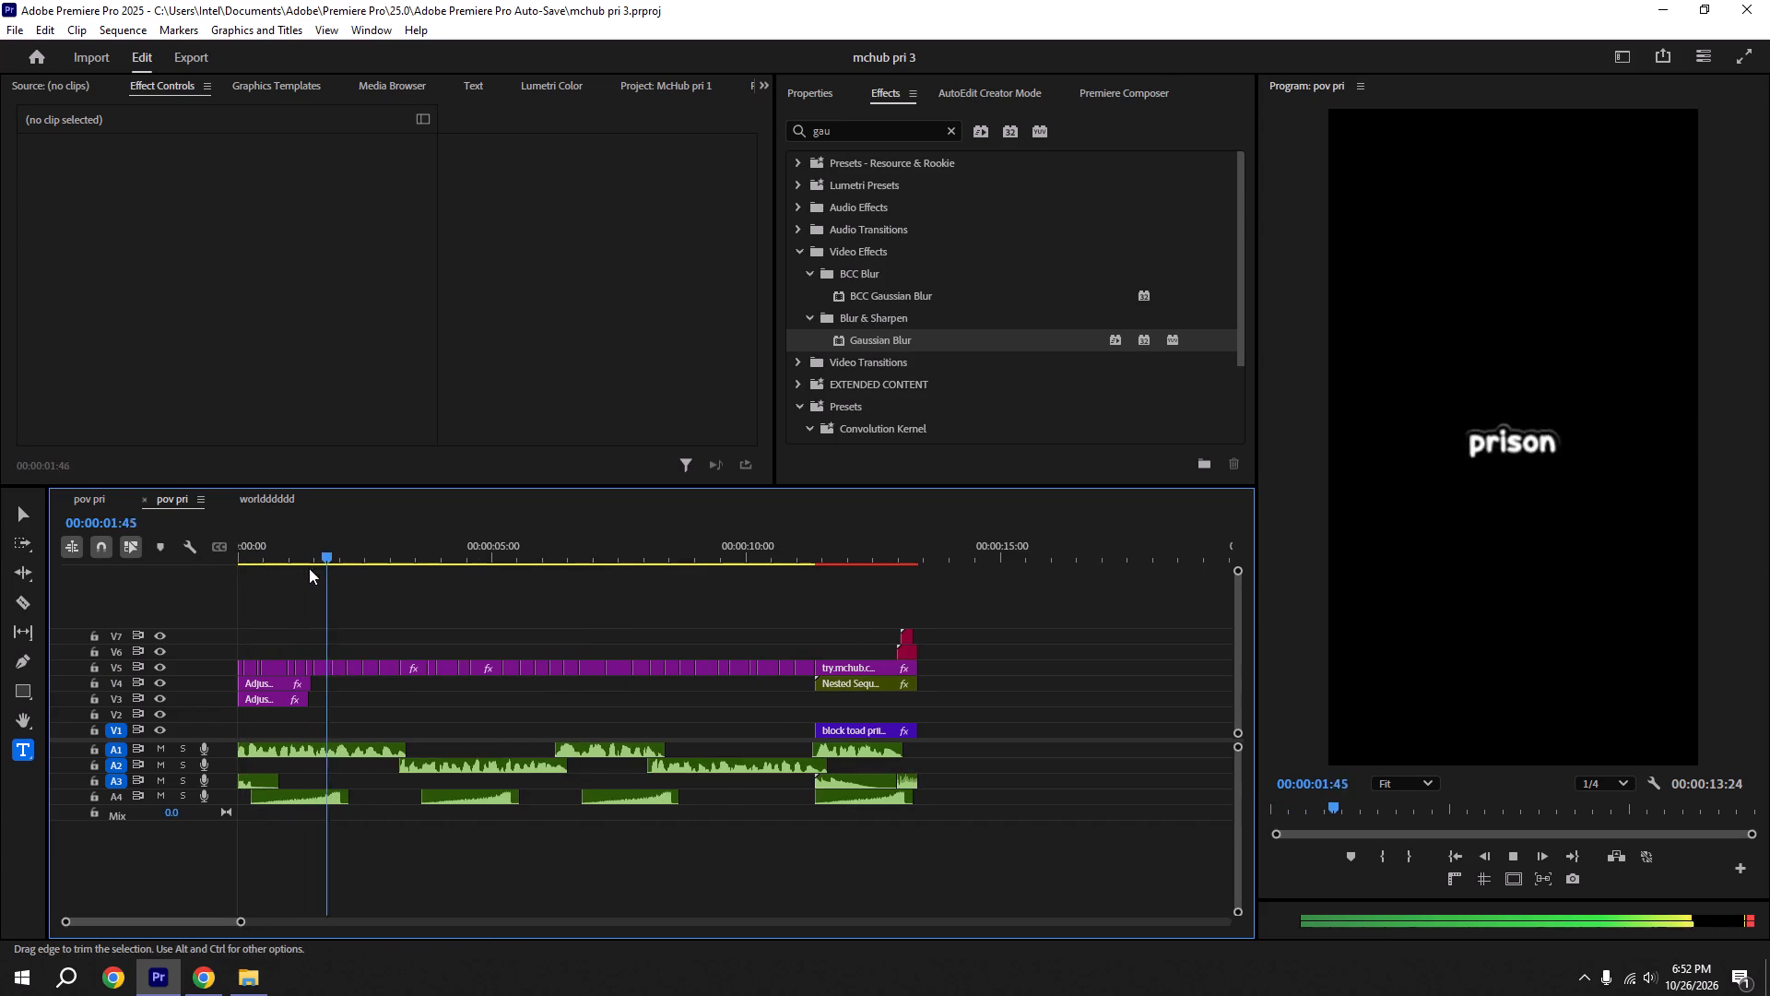
{"action": "key", "text": "ctrl+s"}
{"action": "left_click_drag", "start_coordinate": [327, 551], "coordinate": [8, 562]}
Copy the ghoda lodaaa.mp4 clip from McHub pri 1's pov pri and paste it at 00:00:00:00 on V1 of mchub pri 3's pov pri.
{"action": "left_click", "coordinate": [96, 504]}
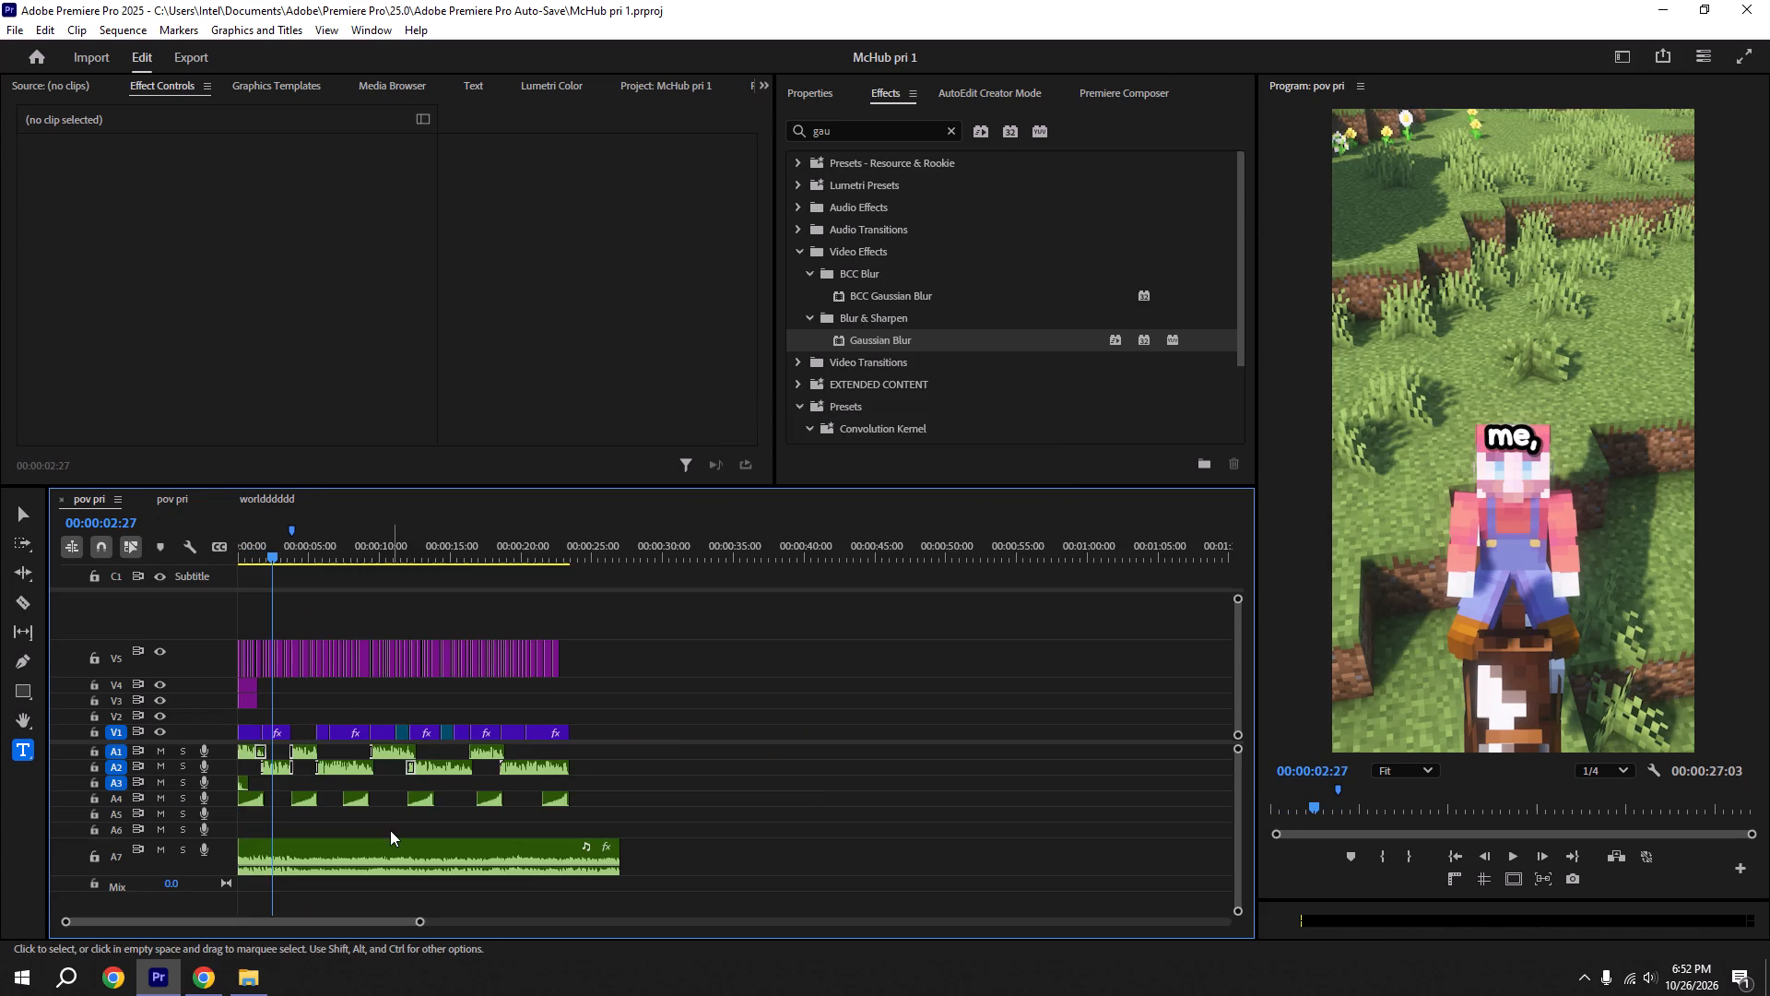
{"action": "scroll", "coordinate": [327, 769], "scroll_direction": "up", "scroll_amount": 17, "text": "alt"}
{"action": "left_click", "coordinate": [311, 737]}
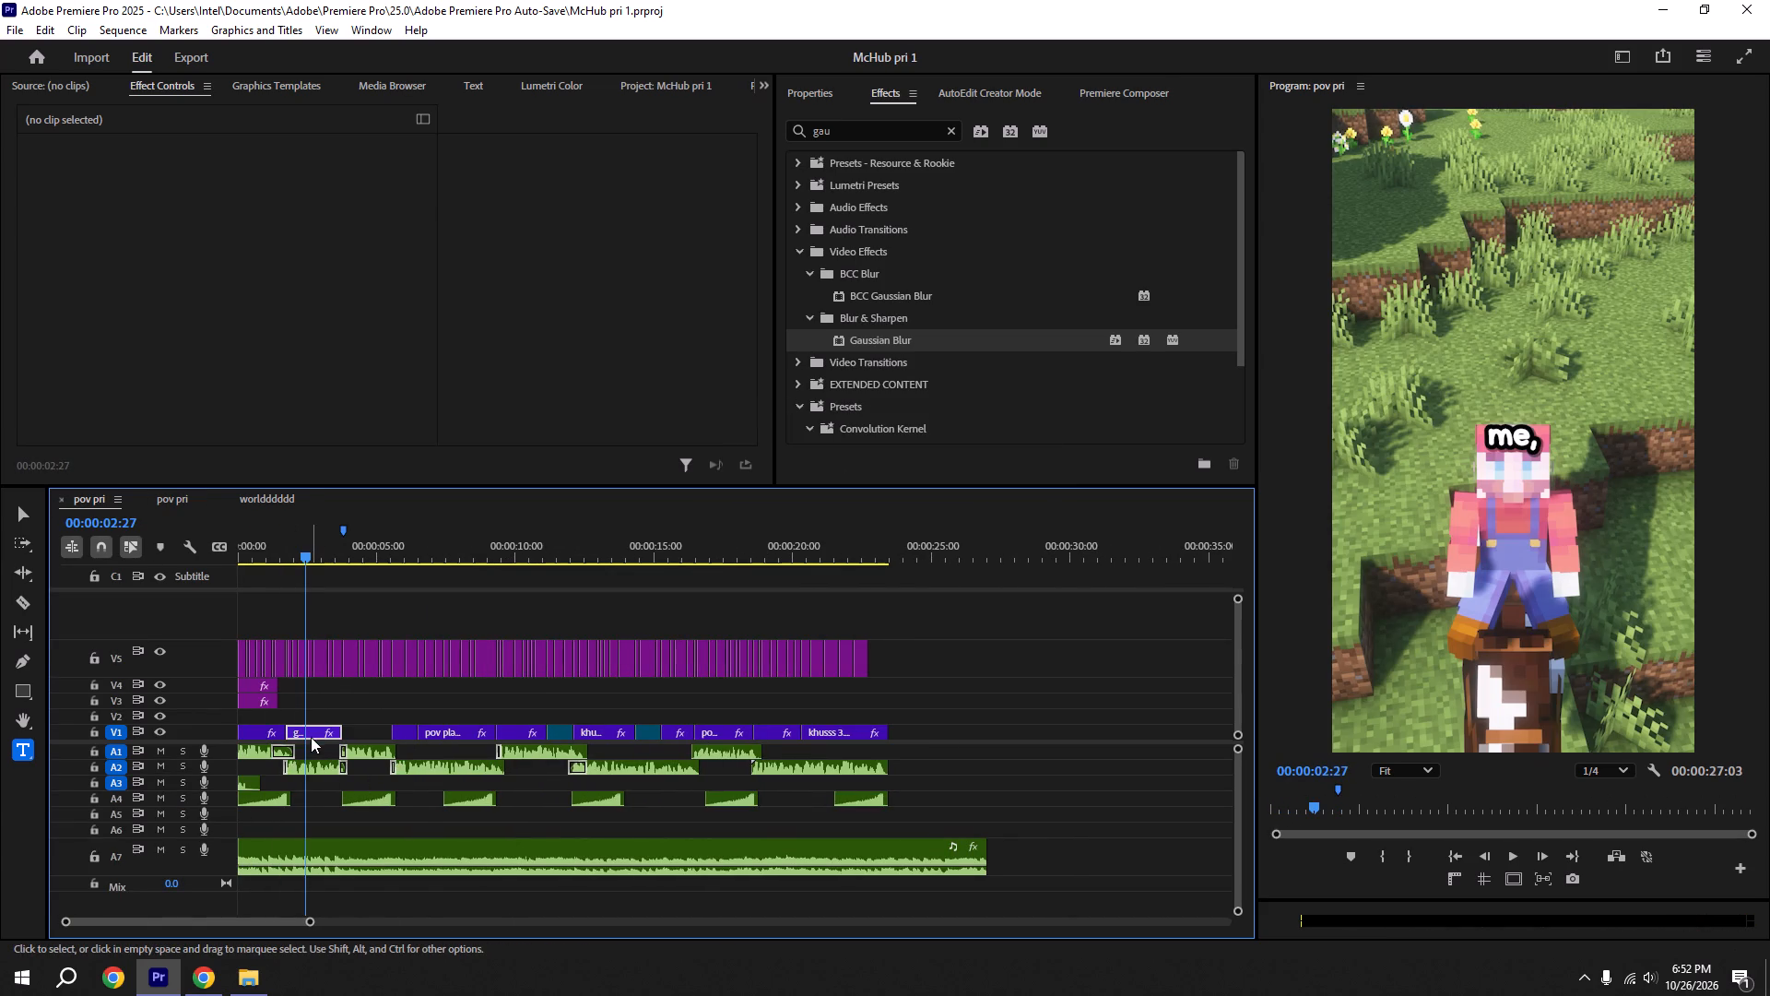
{"action": "key", "text": "ctrl+c"}
{"action": "left_click", "coordinate": [276, 500]}
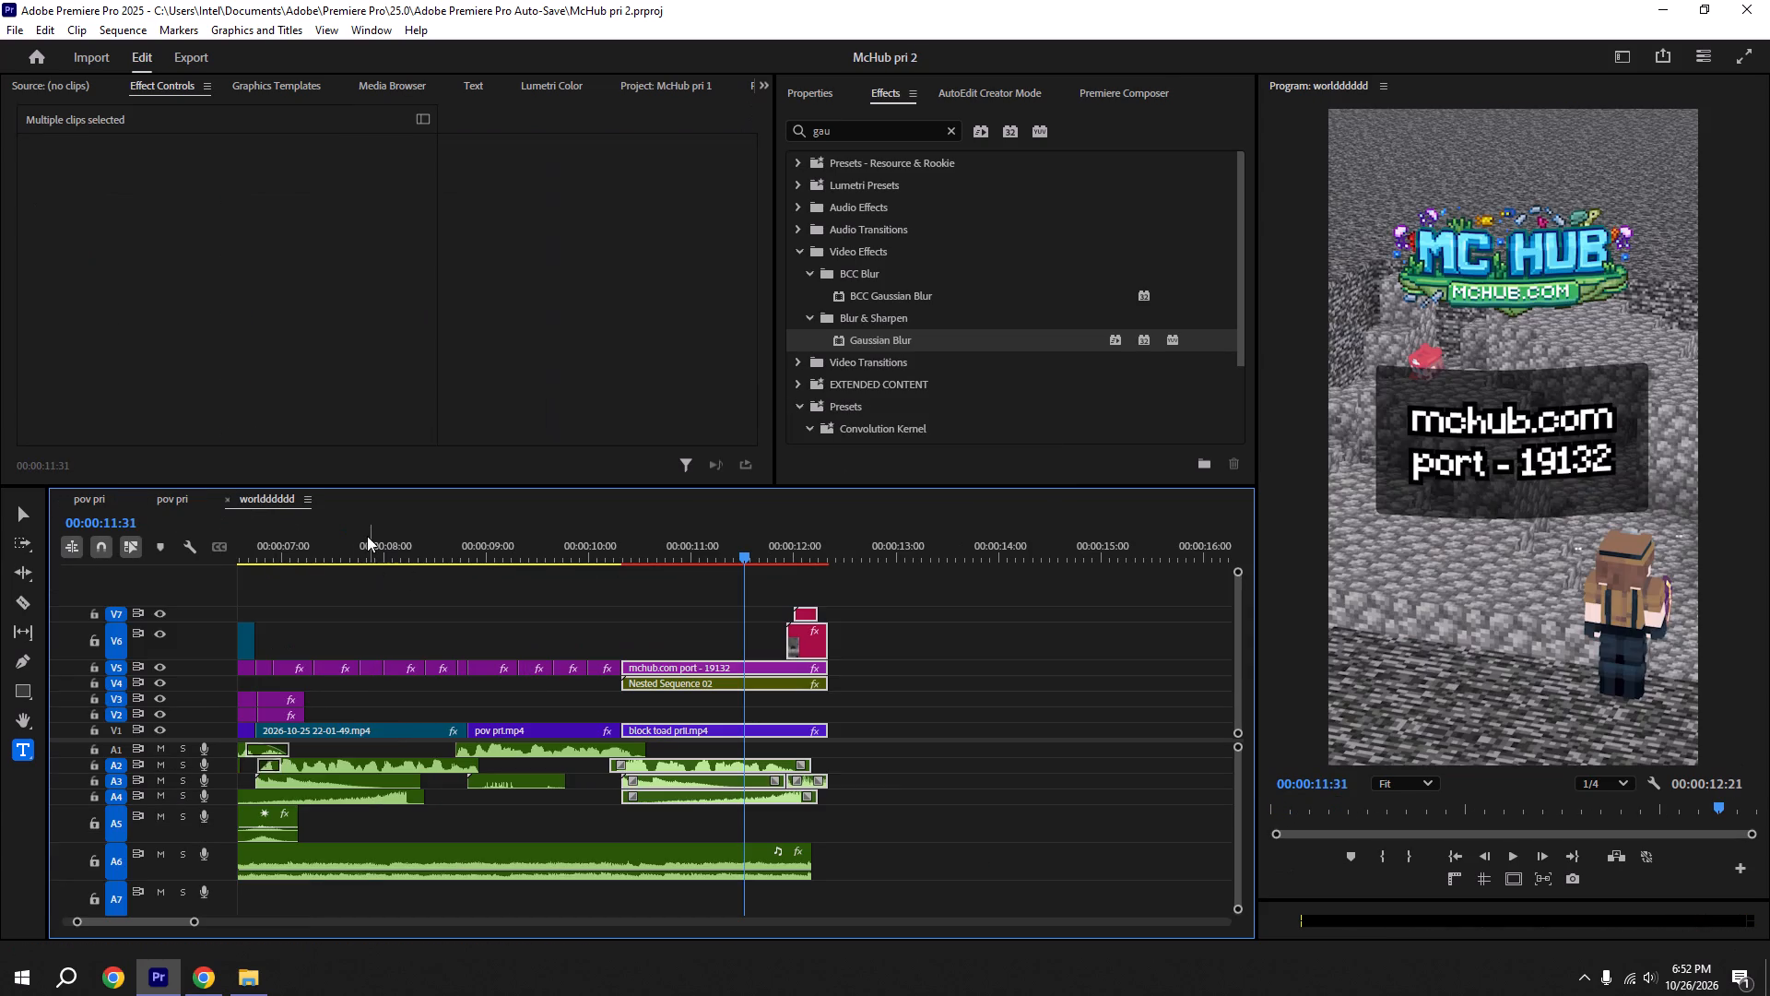
{"action": "left_click", "coordinate": [177, 502]}
{"action": "left_click_drag", "start_coordinate": [304, 546], "coordinate": [7, 595]}
{"action": "key", "text": "ctrl+v"}
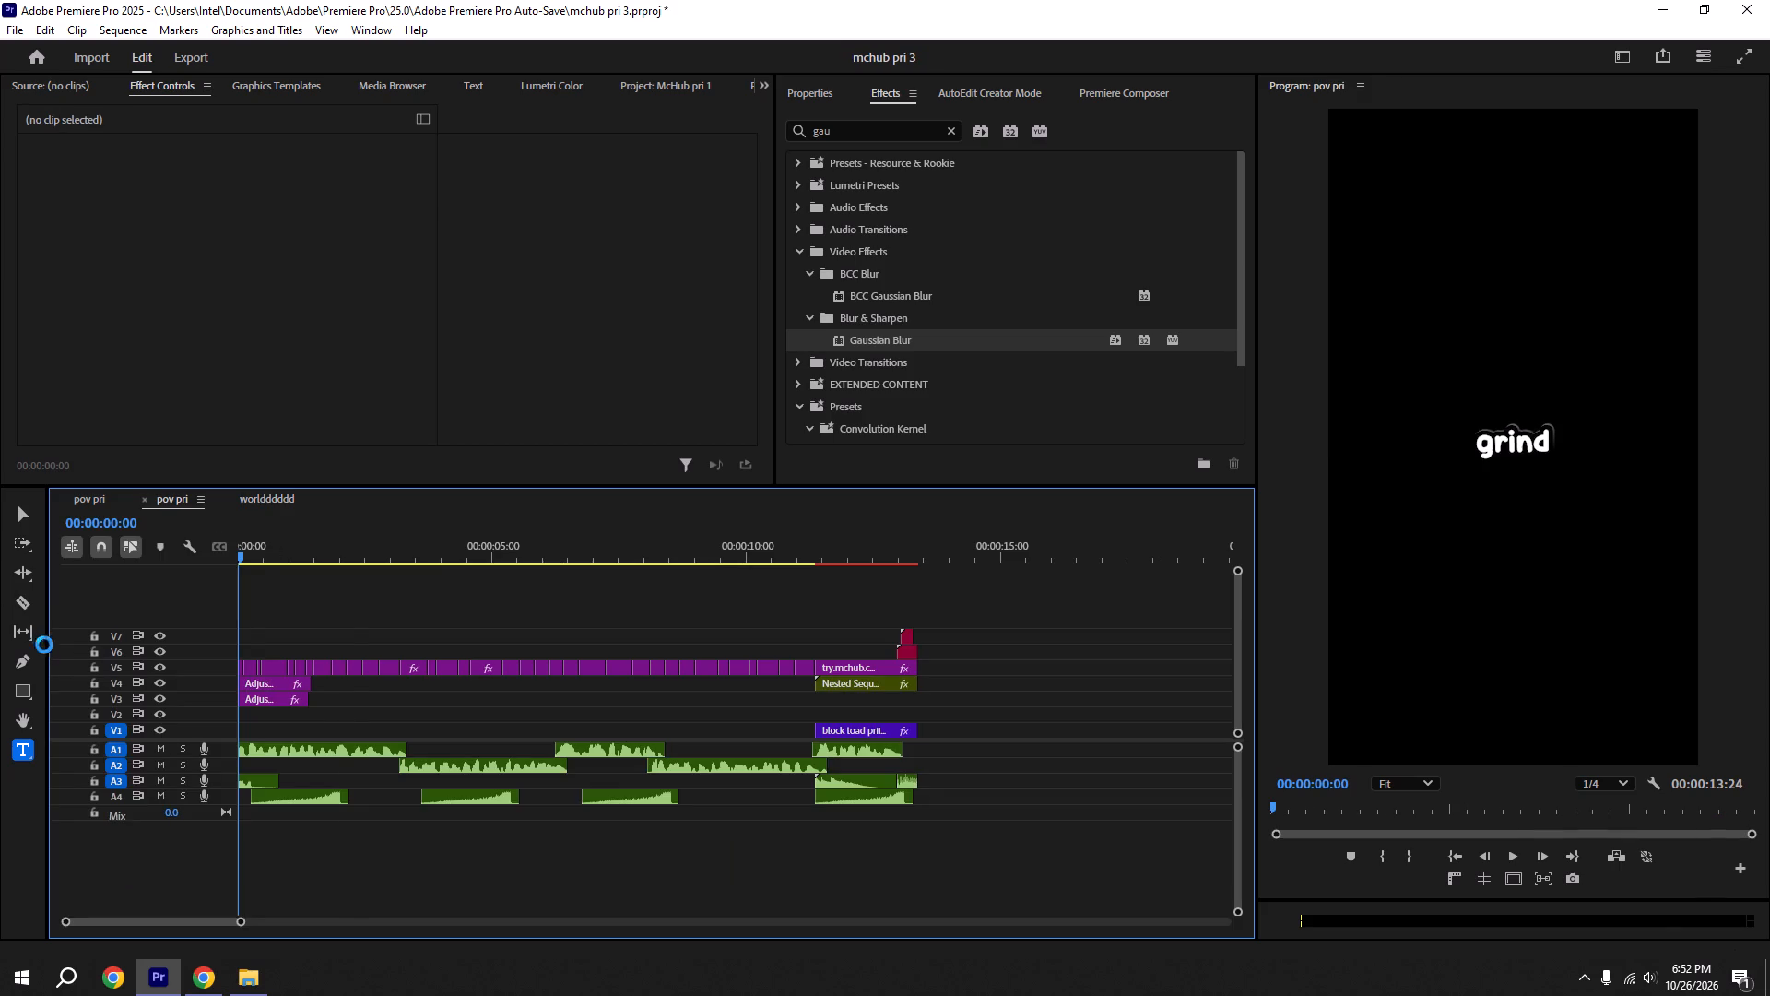
Play mchub pri 3's pov pri from the start to check the pasted ghoda lodaaa.mp4 clip against the captions, and save.
{"action": "left_click_drag", "start_coordinate": [274, 550], "coordinate": [0, 554]}
{"action": "key", "text": "space"}
{"action": "scroll", "coordinate": [368, 666], "scroll_direction": "up", "scroll_amount": 6, "text": "alt"}
{"action": "scroll", "coordinate": [361, 683], "scroll_direction": "up", "scroll_amount": 2}
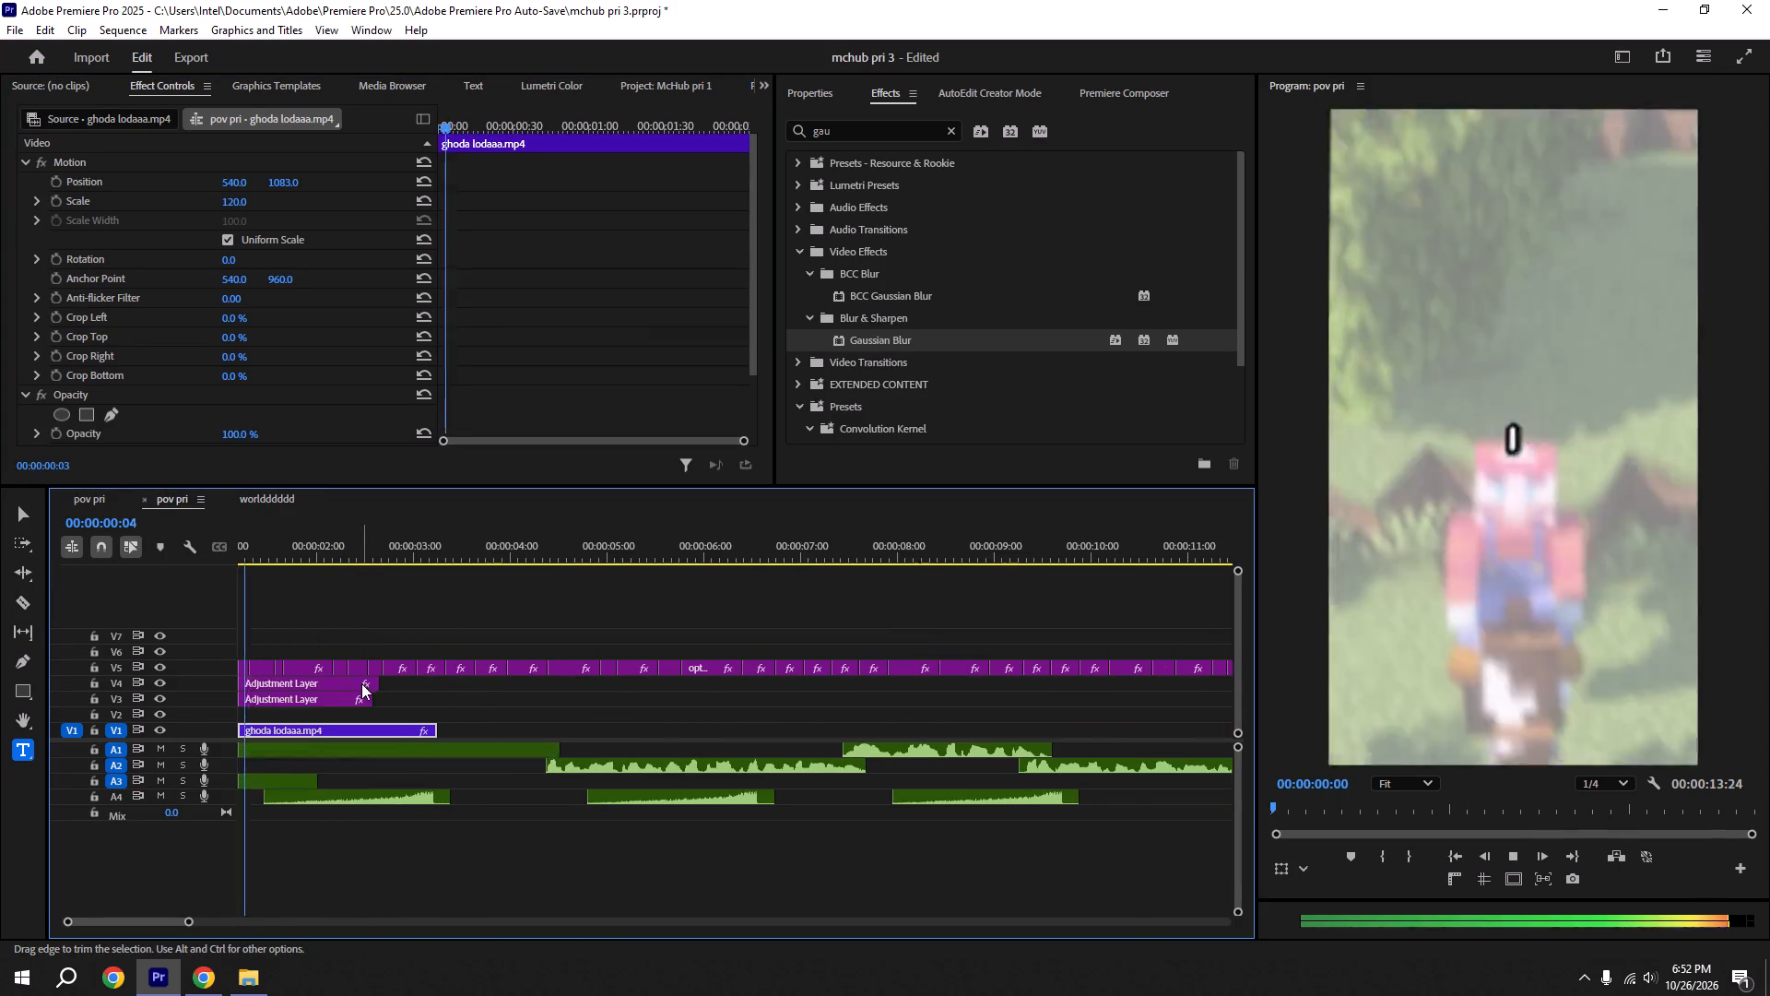
{"action": "scroll", "coordinate": [361, 683], "scroll_direction": "up", "scroll_amount": 3}
{"action": "key", "text": "space"}
{"action": "scroll", "coordinate": [395, 733], "scroll_direction": "up", "scroll_amount": 10, "text": "alt"}
{"action": "key", "text": "ctrl+s"}
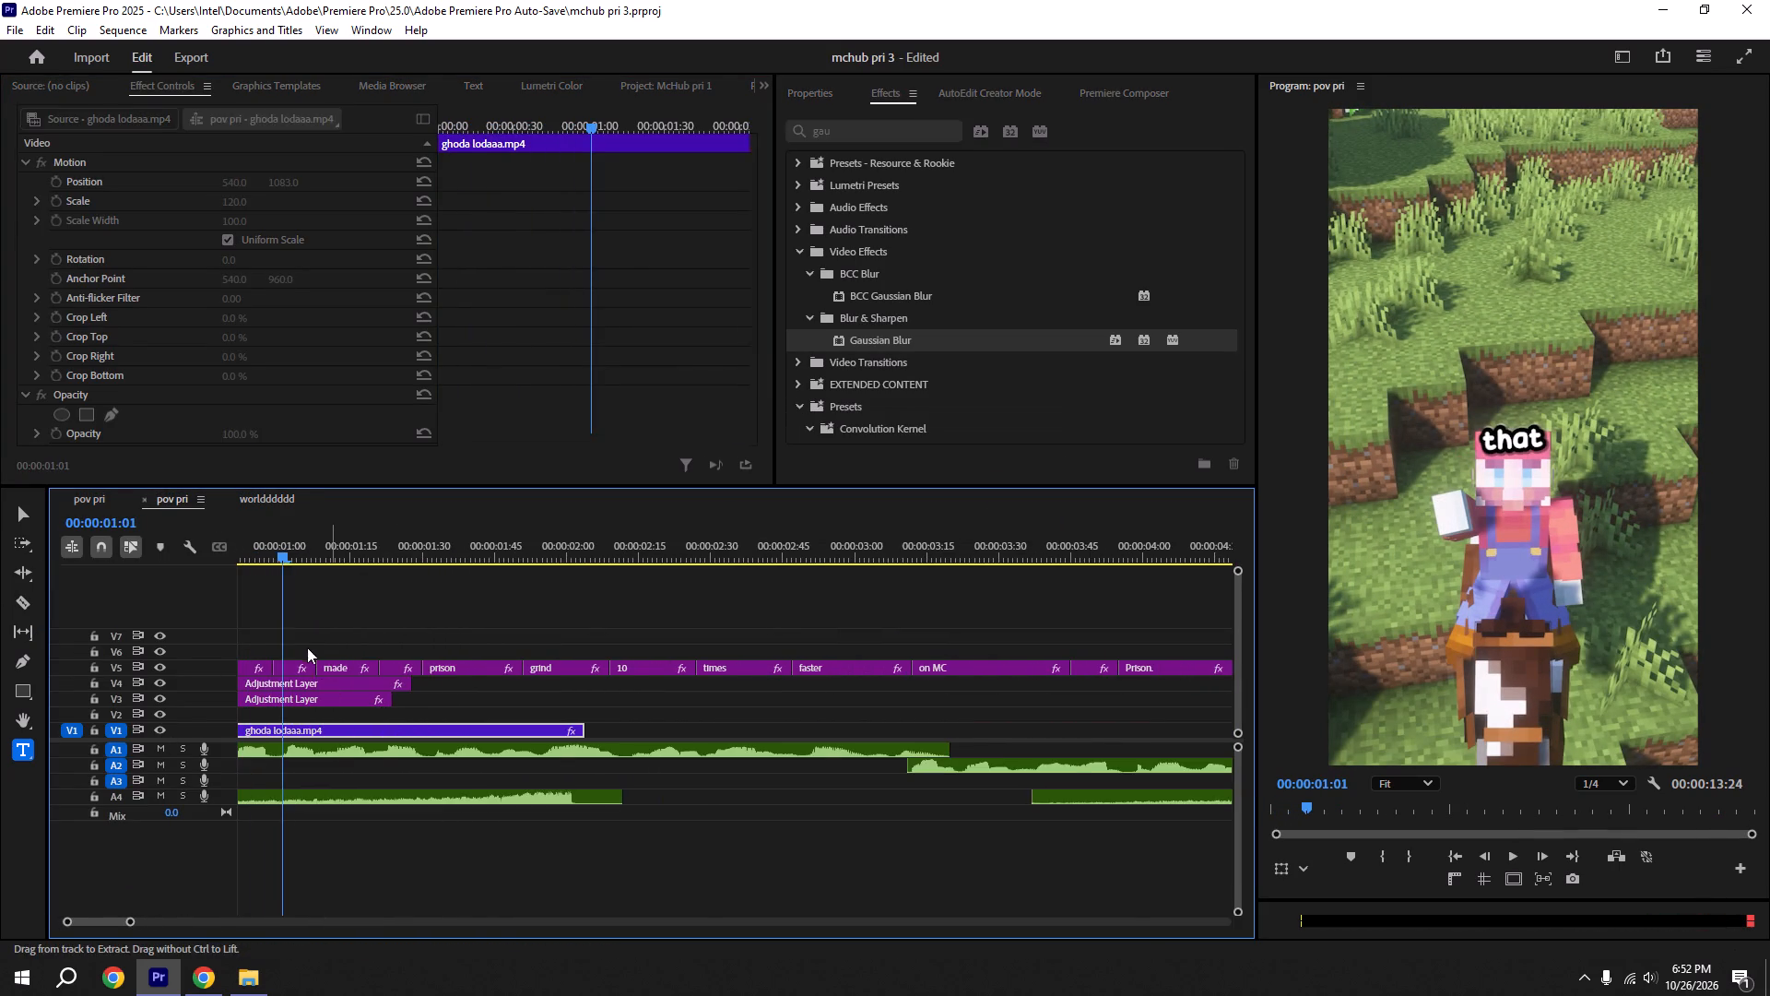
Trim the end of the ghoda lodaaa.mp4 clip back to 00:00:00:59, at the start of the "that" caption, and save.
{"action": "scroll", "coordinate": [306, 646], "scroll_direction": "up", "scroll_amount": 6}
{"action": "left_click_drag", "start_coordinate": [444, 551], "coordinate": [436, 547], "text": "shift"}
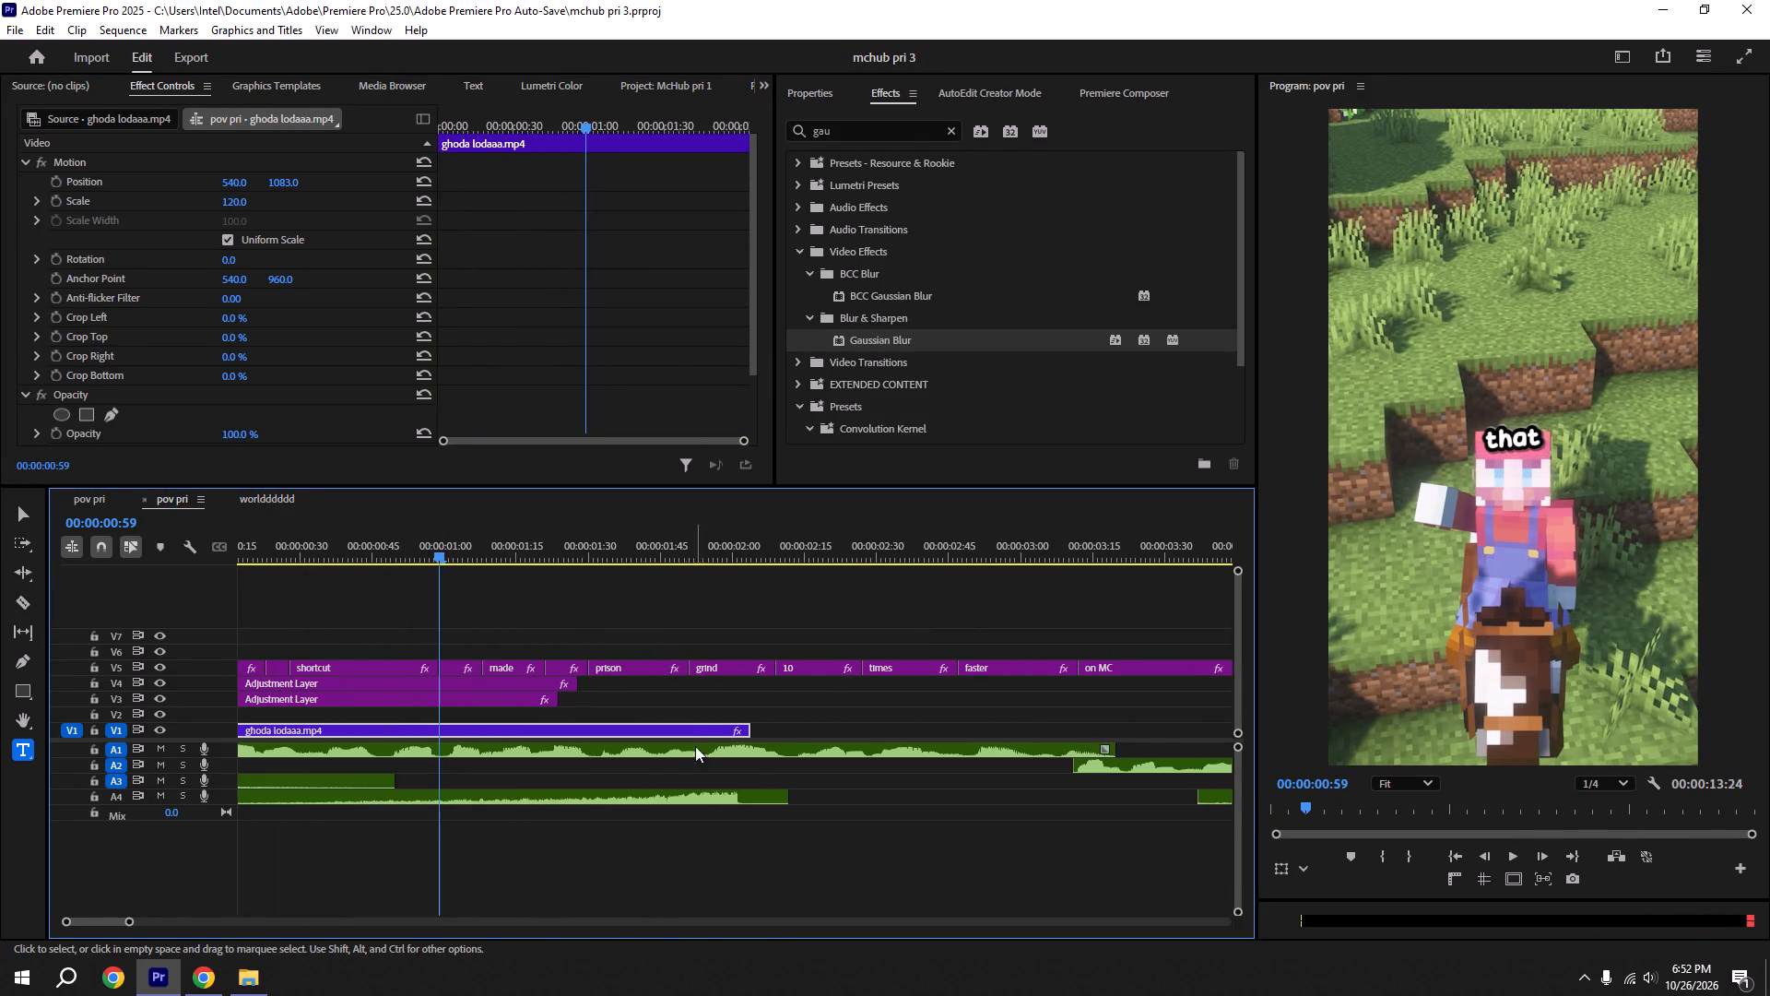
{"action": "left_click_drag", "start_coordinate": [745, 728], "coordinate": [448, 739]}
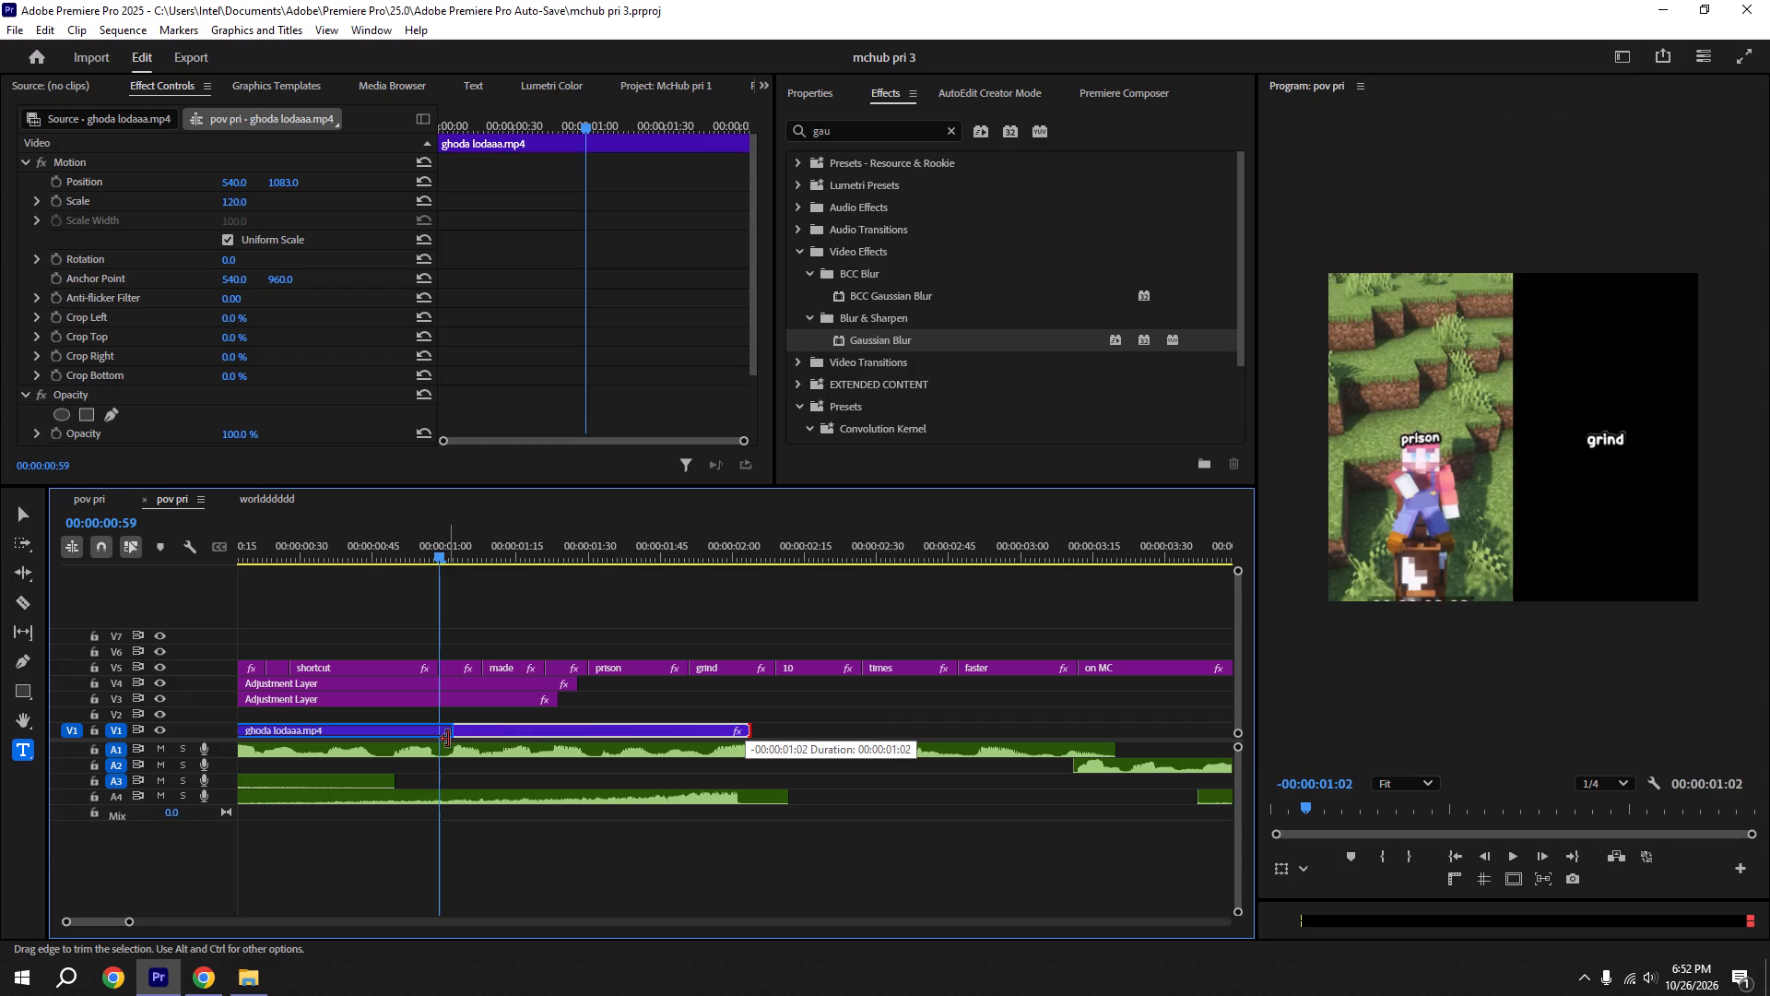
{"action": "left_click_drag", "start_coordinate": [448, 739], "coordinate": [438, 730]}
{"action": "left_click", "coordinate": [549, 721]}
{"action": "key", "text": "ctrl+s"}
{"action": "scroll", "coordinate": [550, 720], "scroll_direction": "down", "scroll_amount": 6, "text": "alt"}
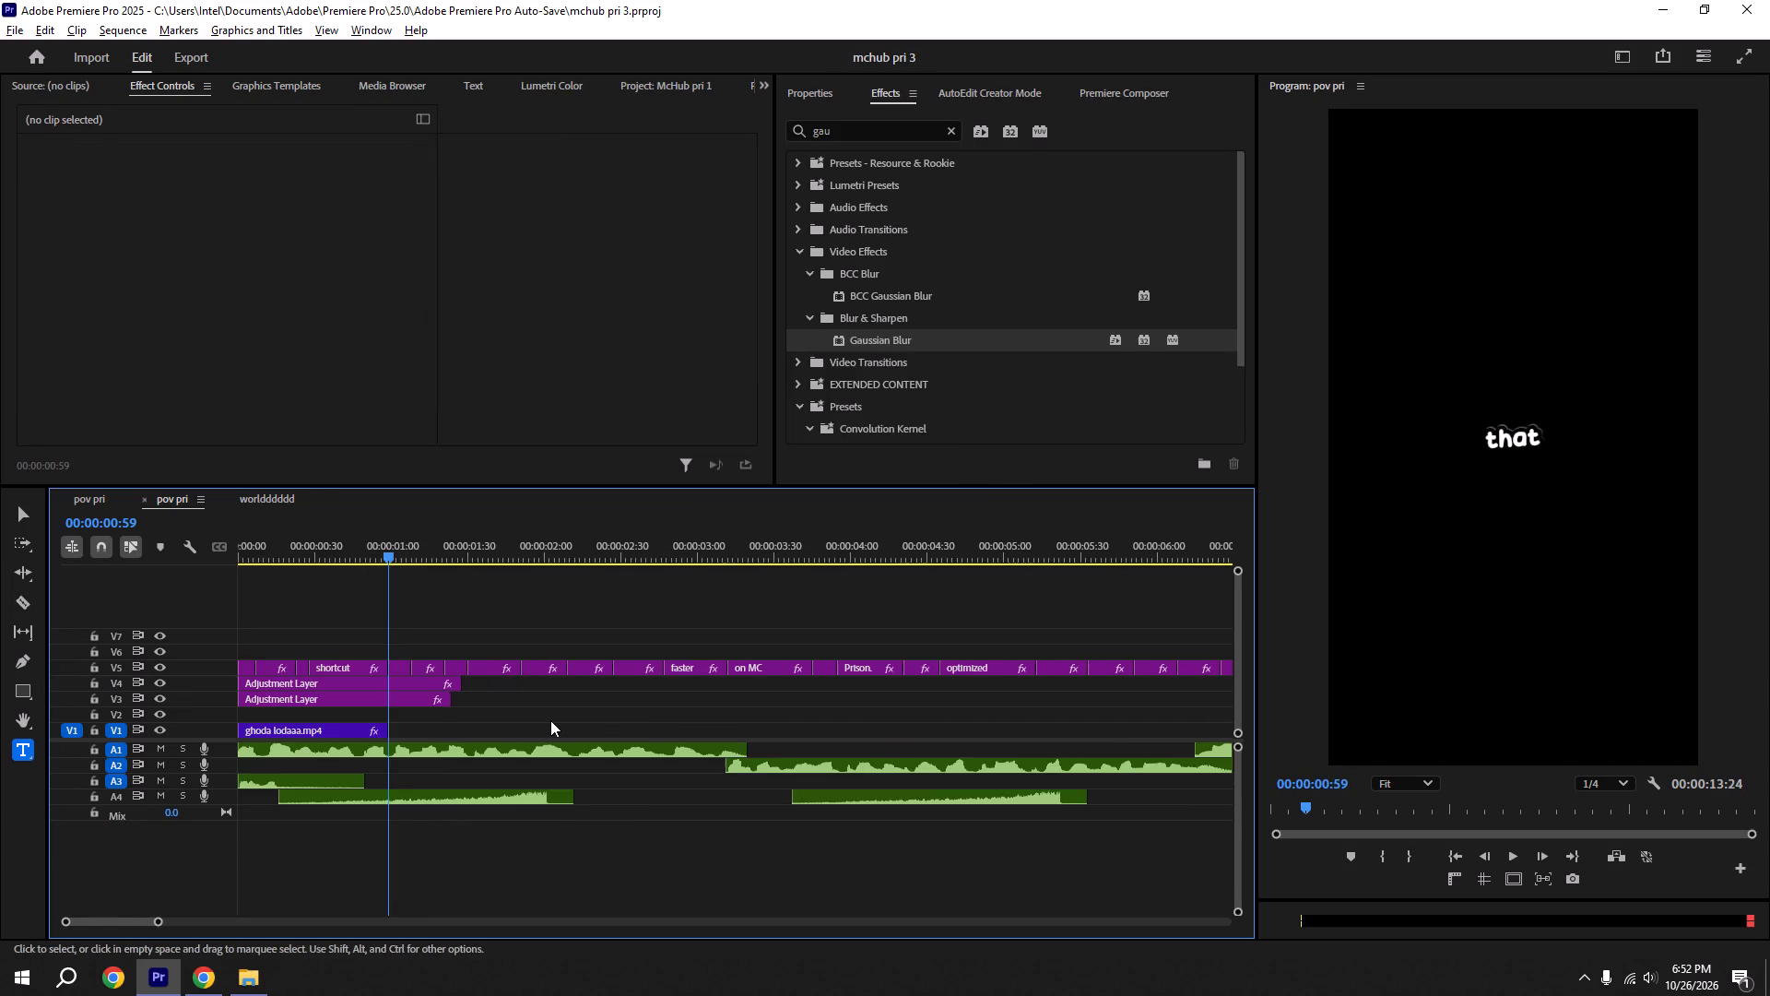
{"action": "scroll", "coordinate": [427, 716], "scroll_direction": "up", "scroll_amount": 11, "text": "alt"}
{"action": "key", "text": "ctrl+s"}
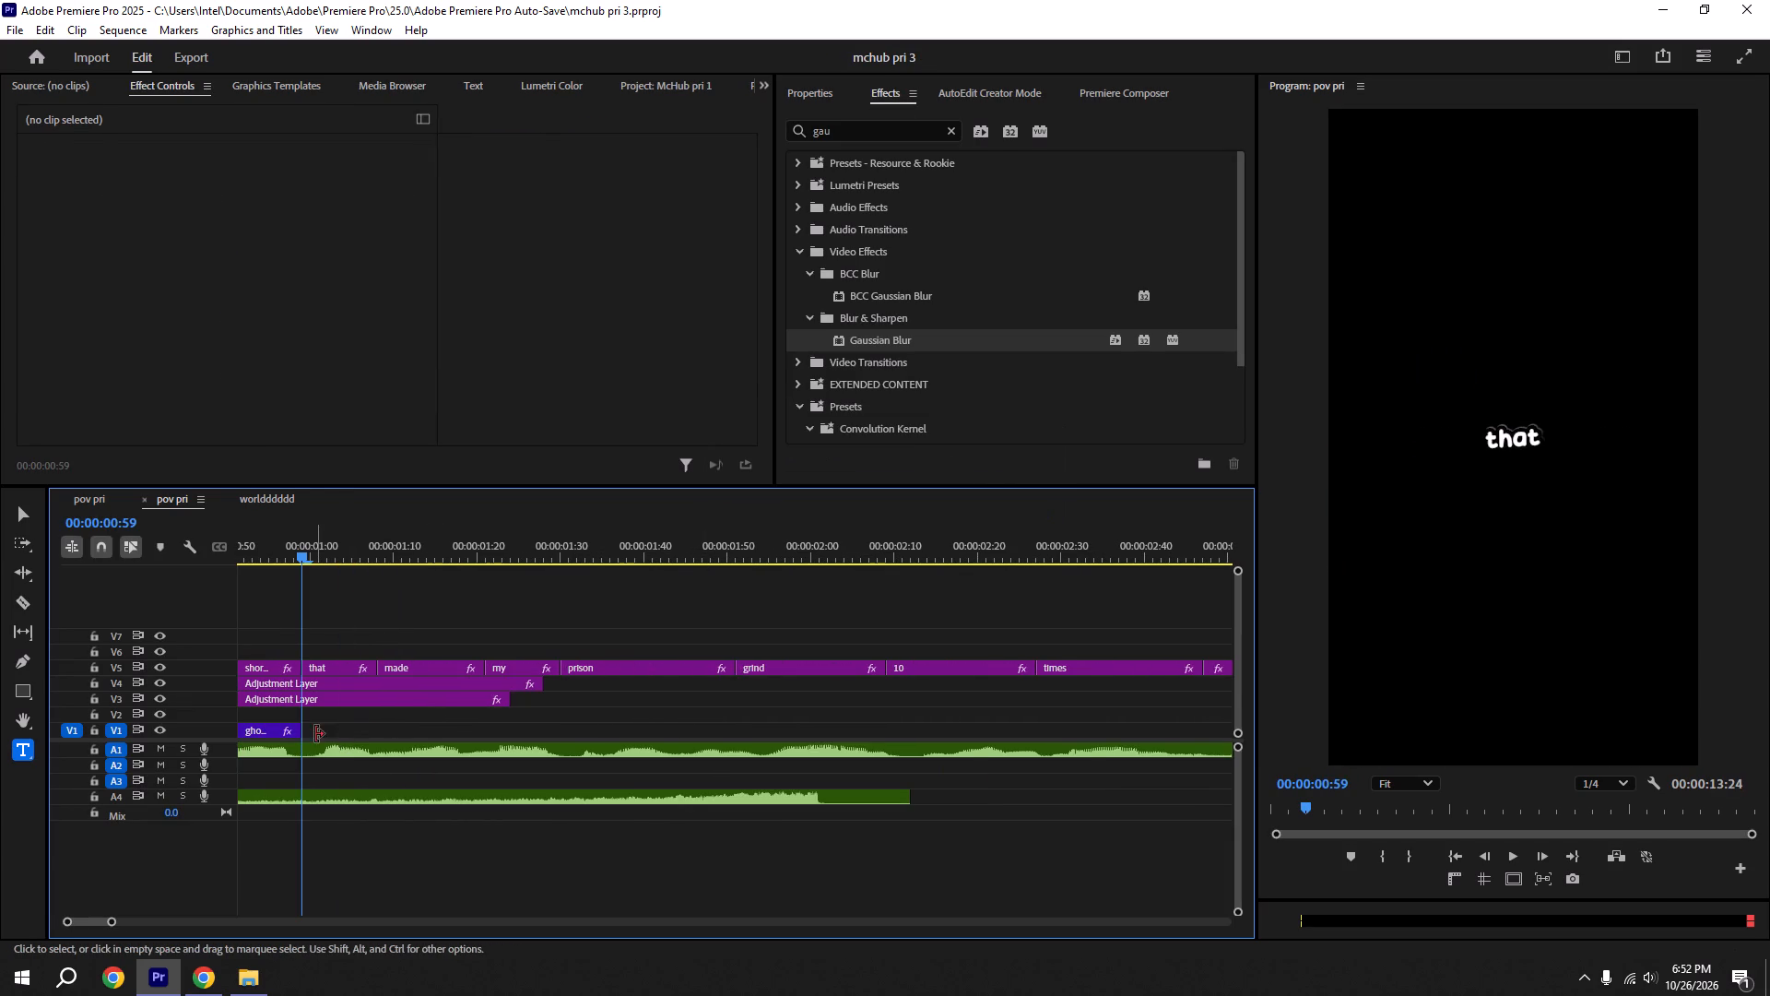
Extend the end of the ghoda lodaaa.mp4 clip to about 00:00:01:30, at the start of the "prison" caption, and save.
{"action": "left_click_drag", "start_coordinate": [298, 729], "coordinate": [559, 717]}
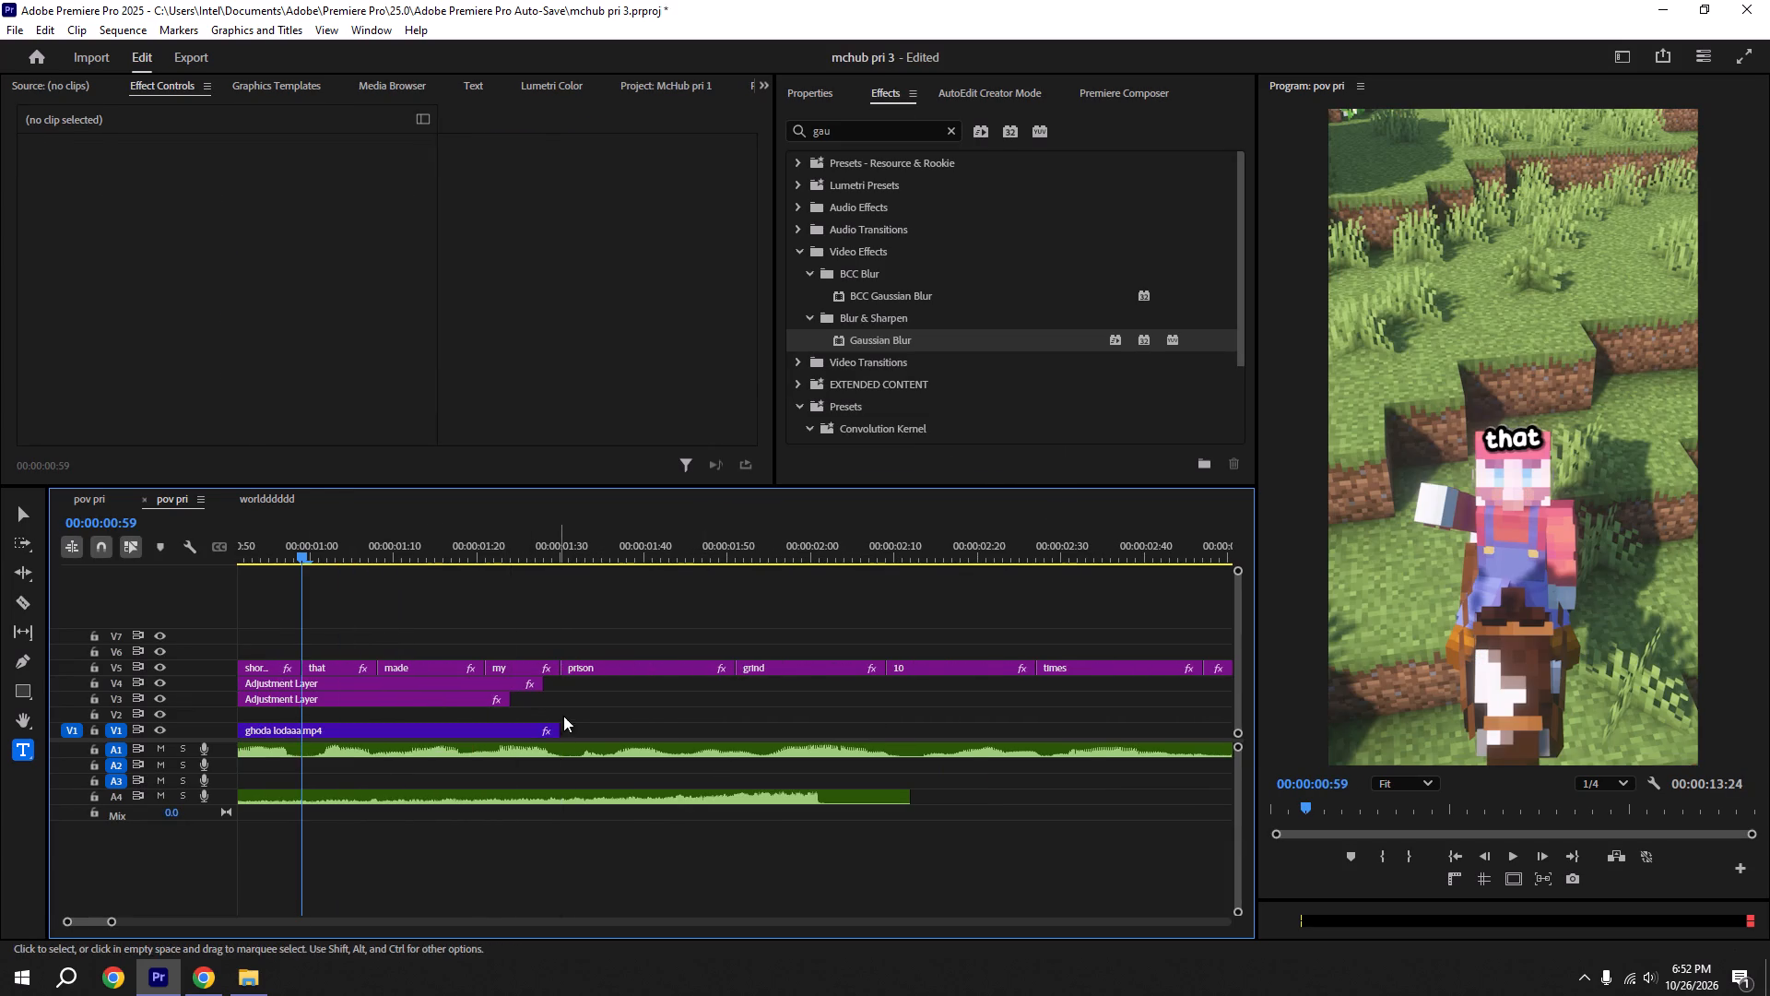
{"action": "key", "text": "ctrl+s"}
{"action": "scroll", "coordinate": [553, 696], "scroll_direction": "down", "scroll_amount": 5, "text": "alt"}
Play through McHub pri 1's pov pri sequence to look for footage suited to the next part of mchub pri 3.
{"action": "left_click", "coordinate": [95, 501]}
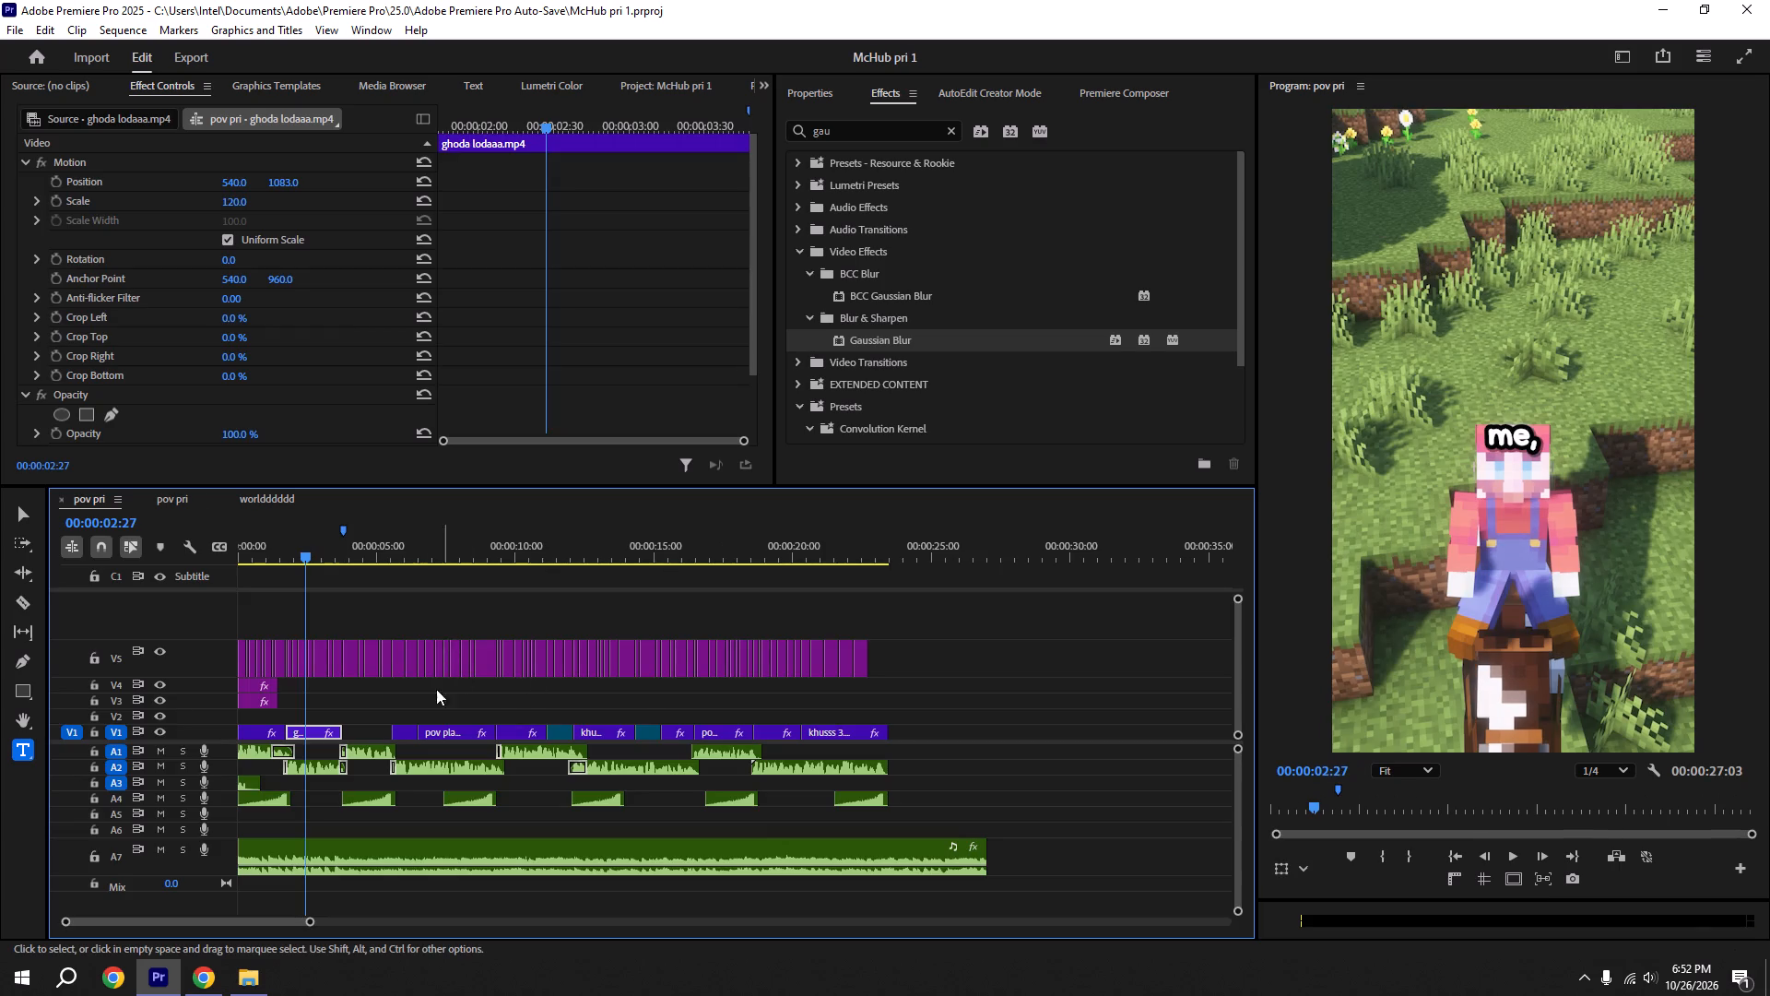
{"action": "scroll", "coordinate": [643, 729], "scroll_direction": "up", "scroll_amount": 8, "text": "alt"}
{"action": "scroll", "coordinate": [585, 726], "scroll_direction": "up", "scroll_amount": 5}
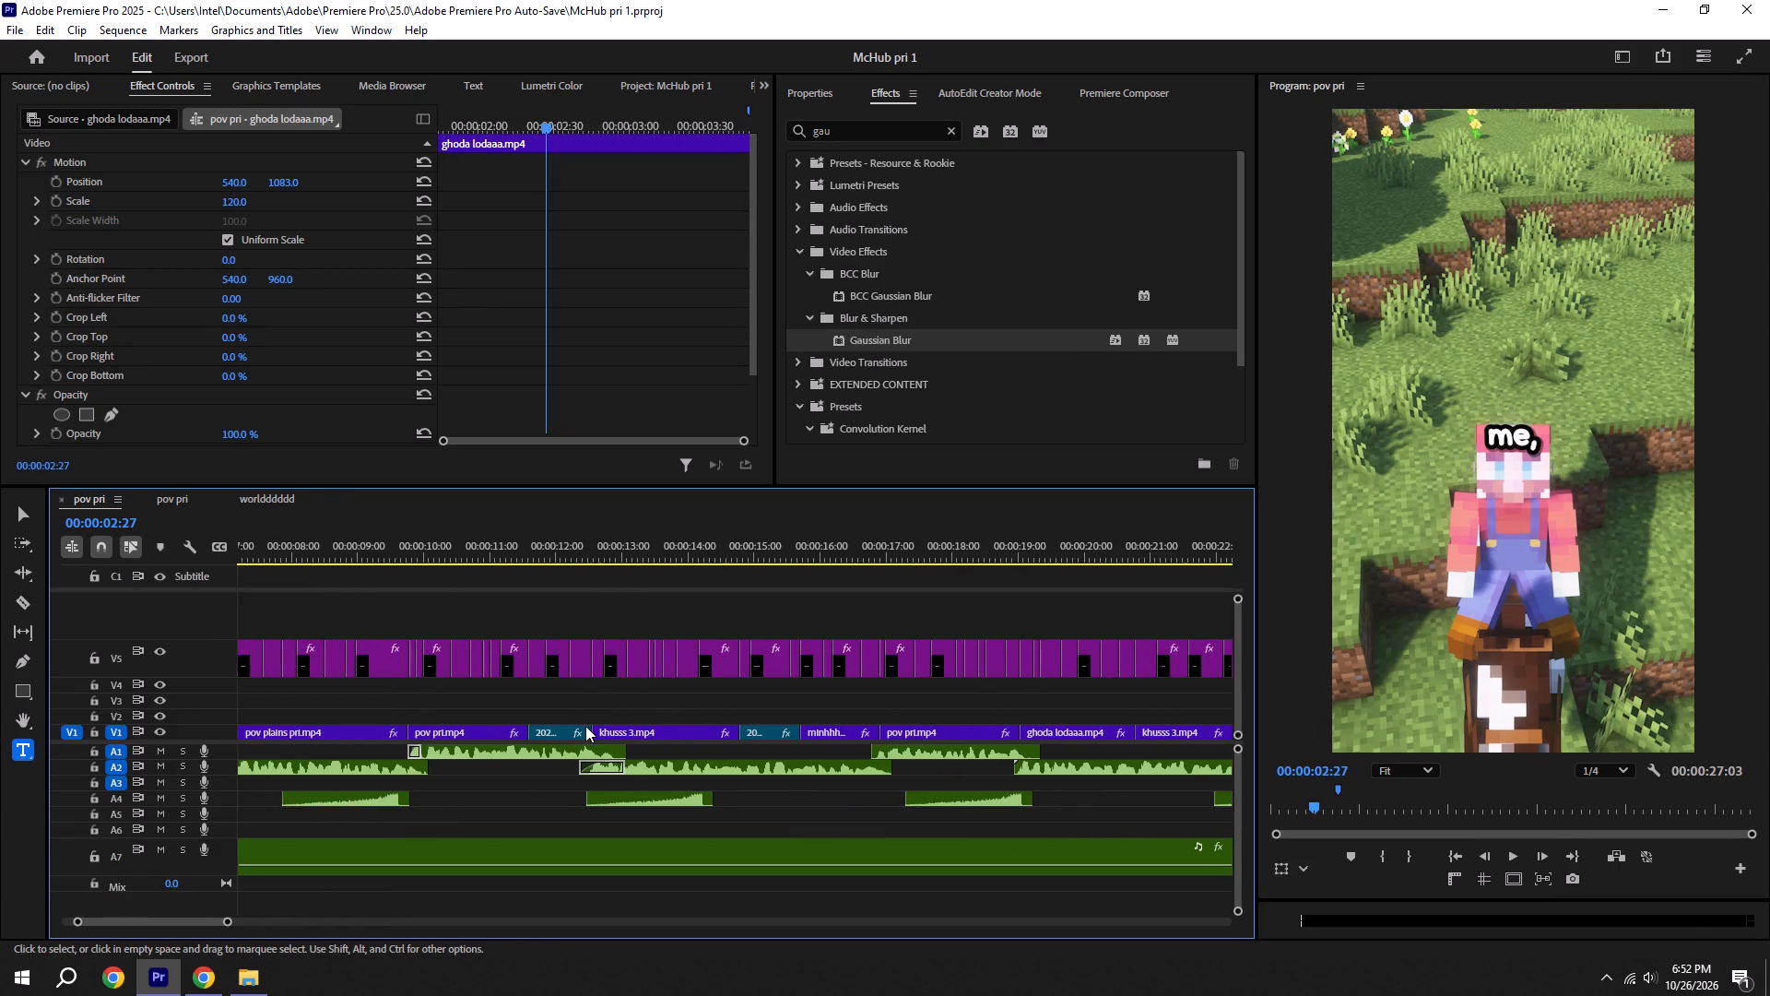
{"action": "key", "text": "space"}
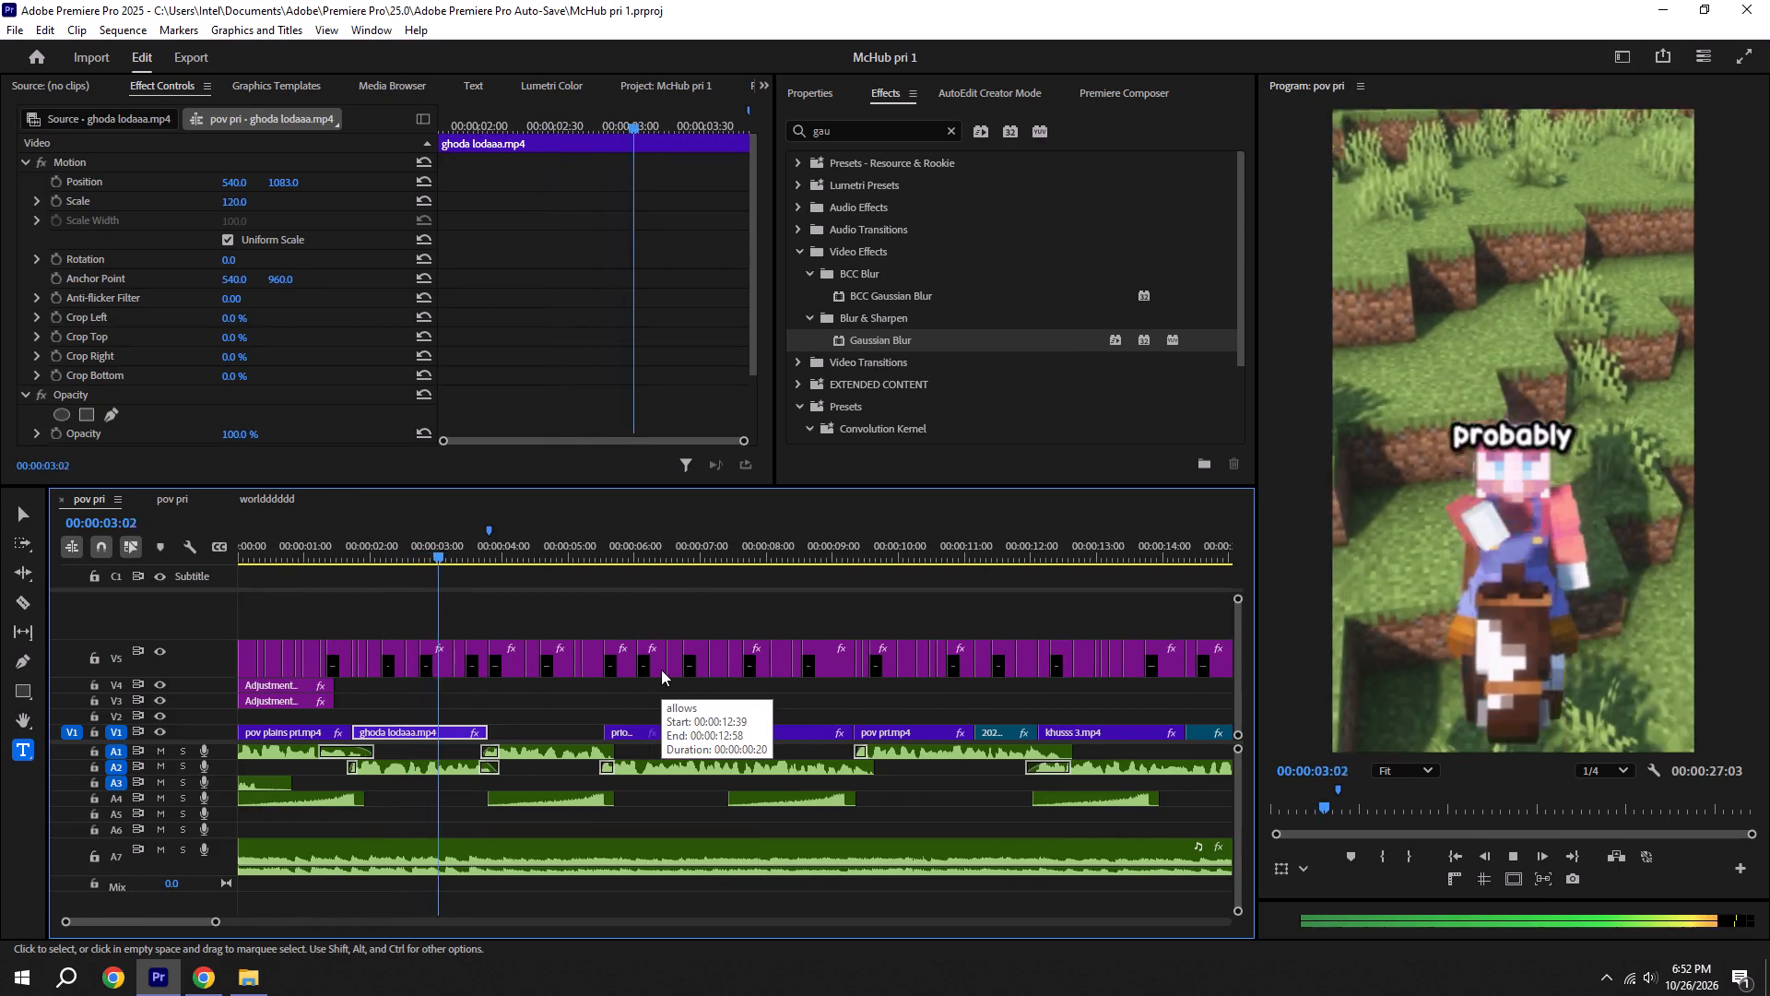
{"action": "scroll", "coordinate": [742, 736], "scroll_direction": "down", "scroll_amount": 6, "text": "alt"}
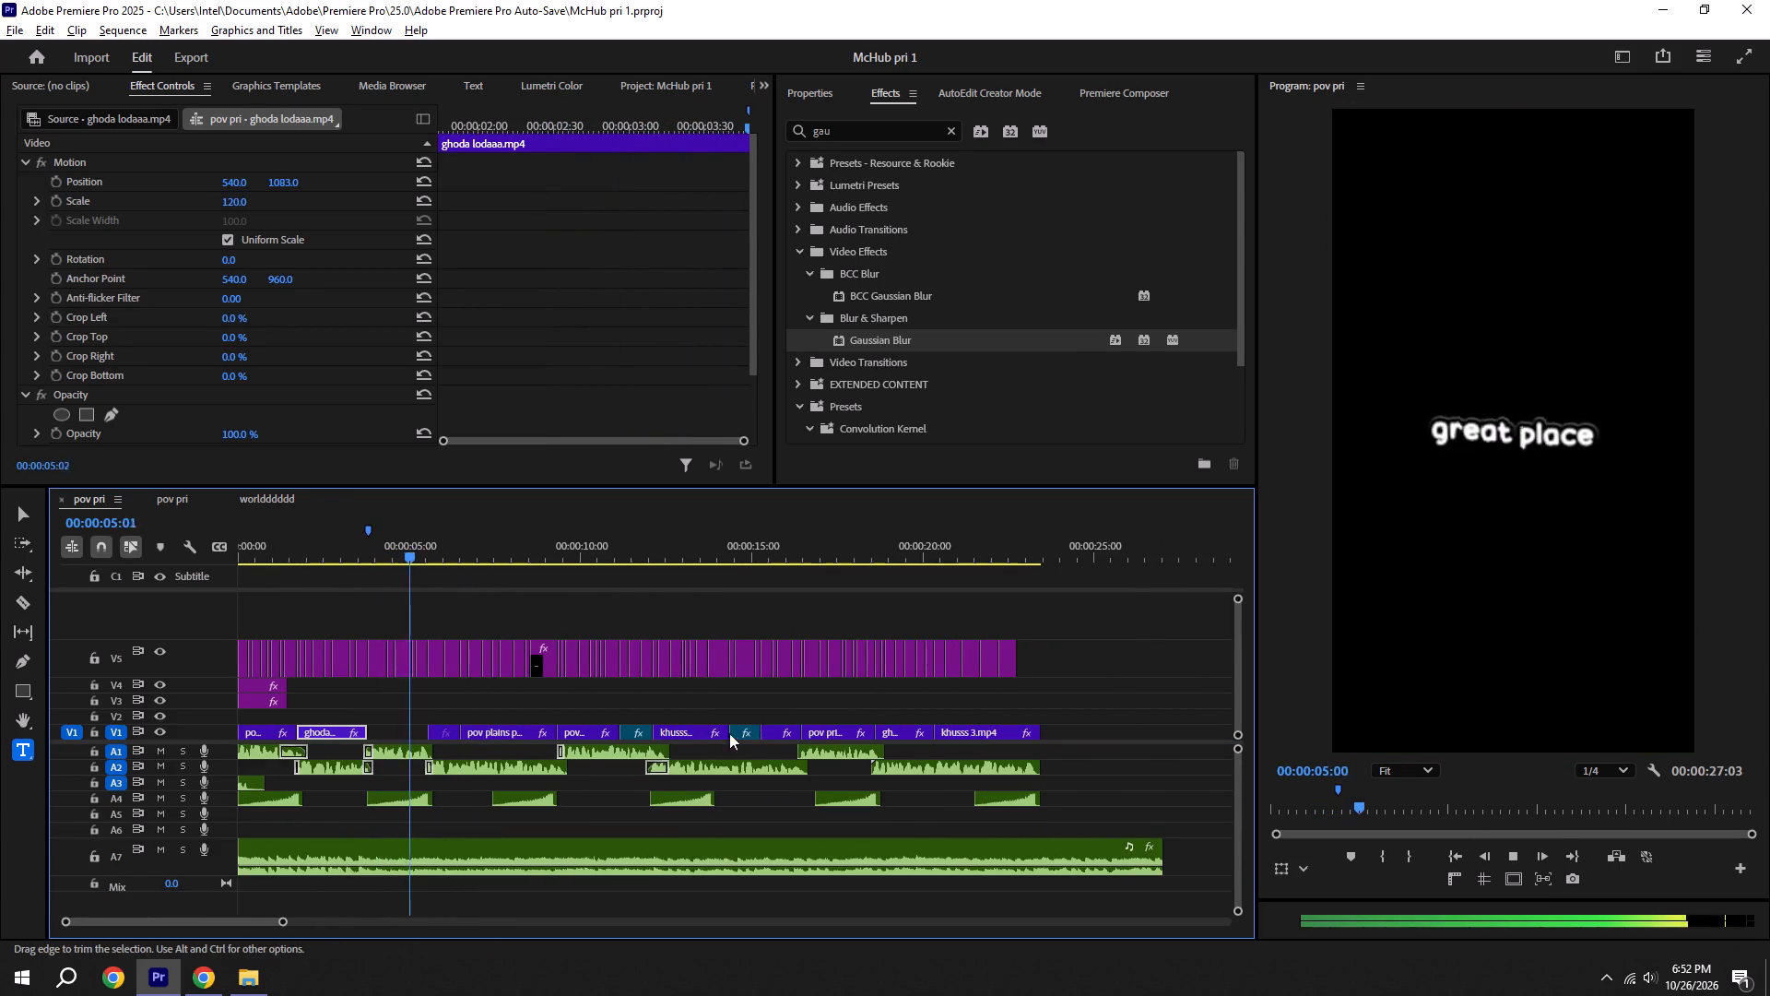
{"action": "scroll", "coordinate": [693, 733], "scroll_direction": "up", "scroll_amount": 4, "text": "alt"}
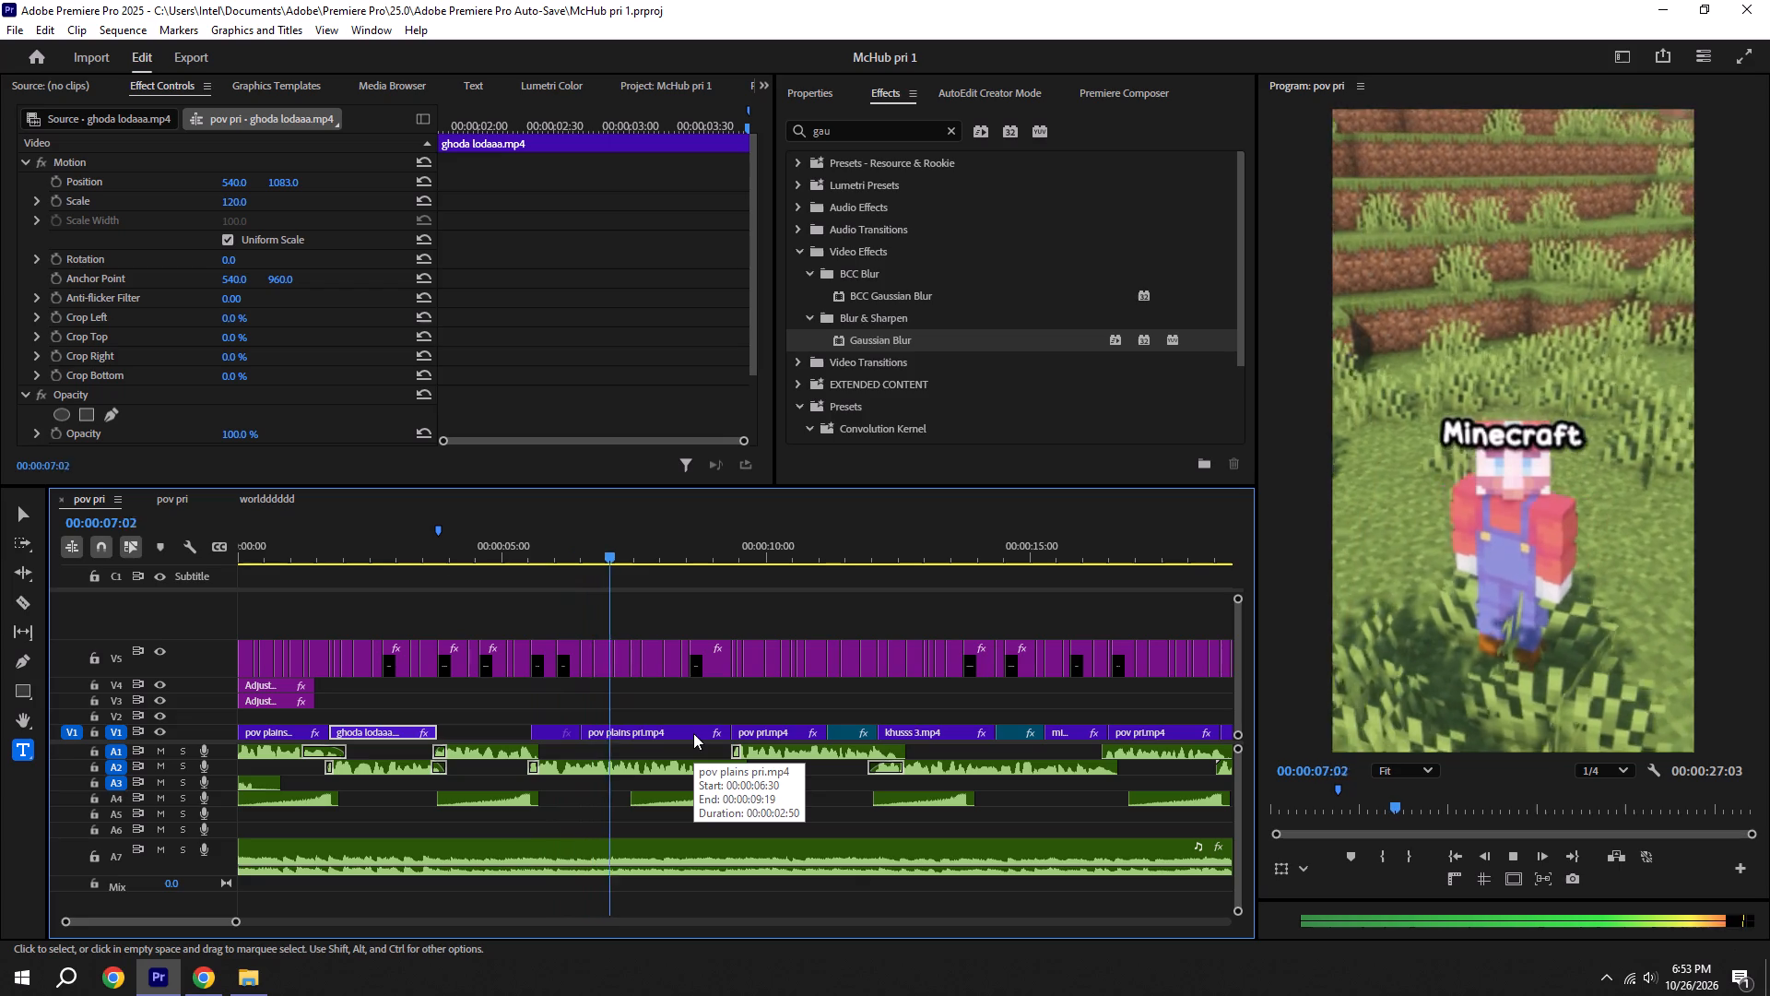
{"action": "scroll", "coordinate": [836, 712], "scroll_direction": "down", "scroll_amount": 2, "text": "alt"}
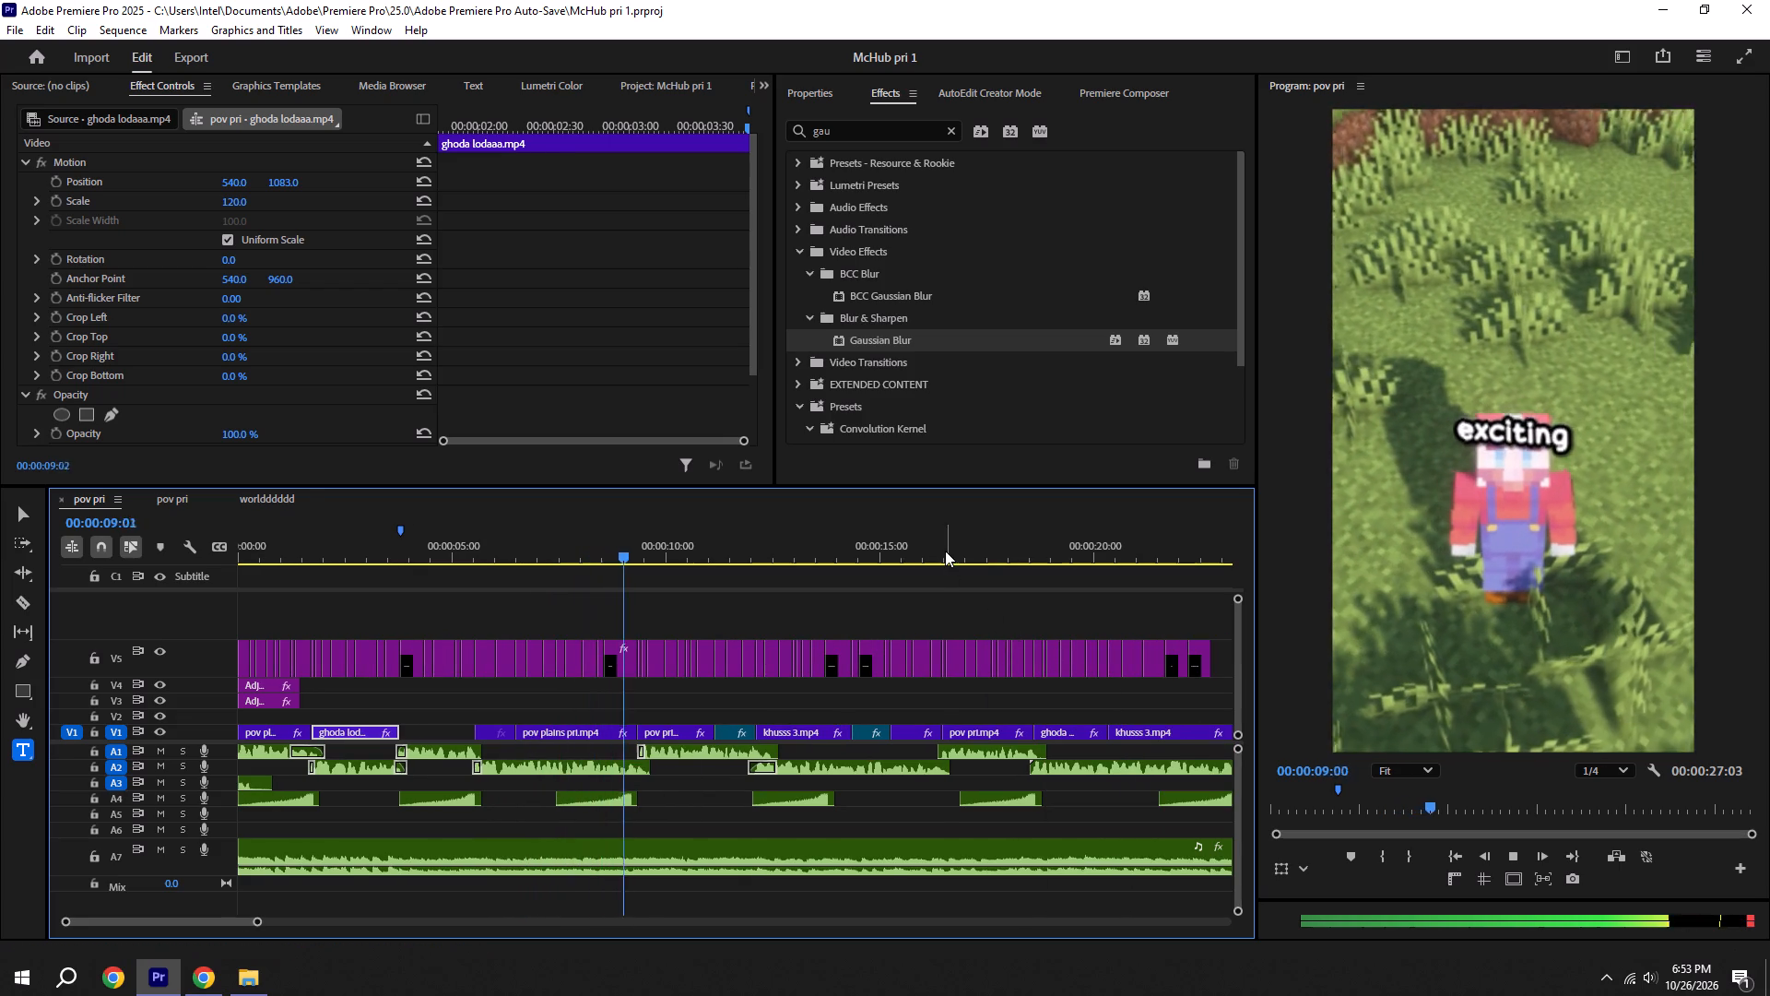
{"action": "left_click", "coordinate": [945, 550]}
{"action": "key", "text": "space"}
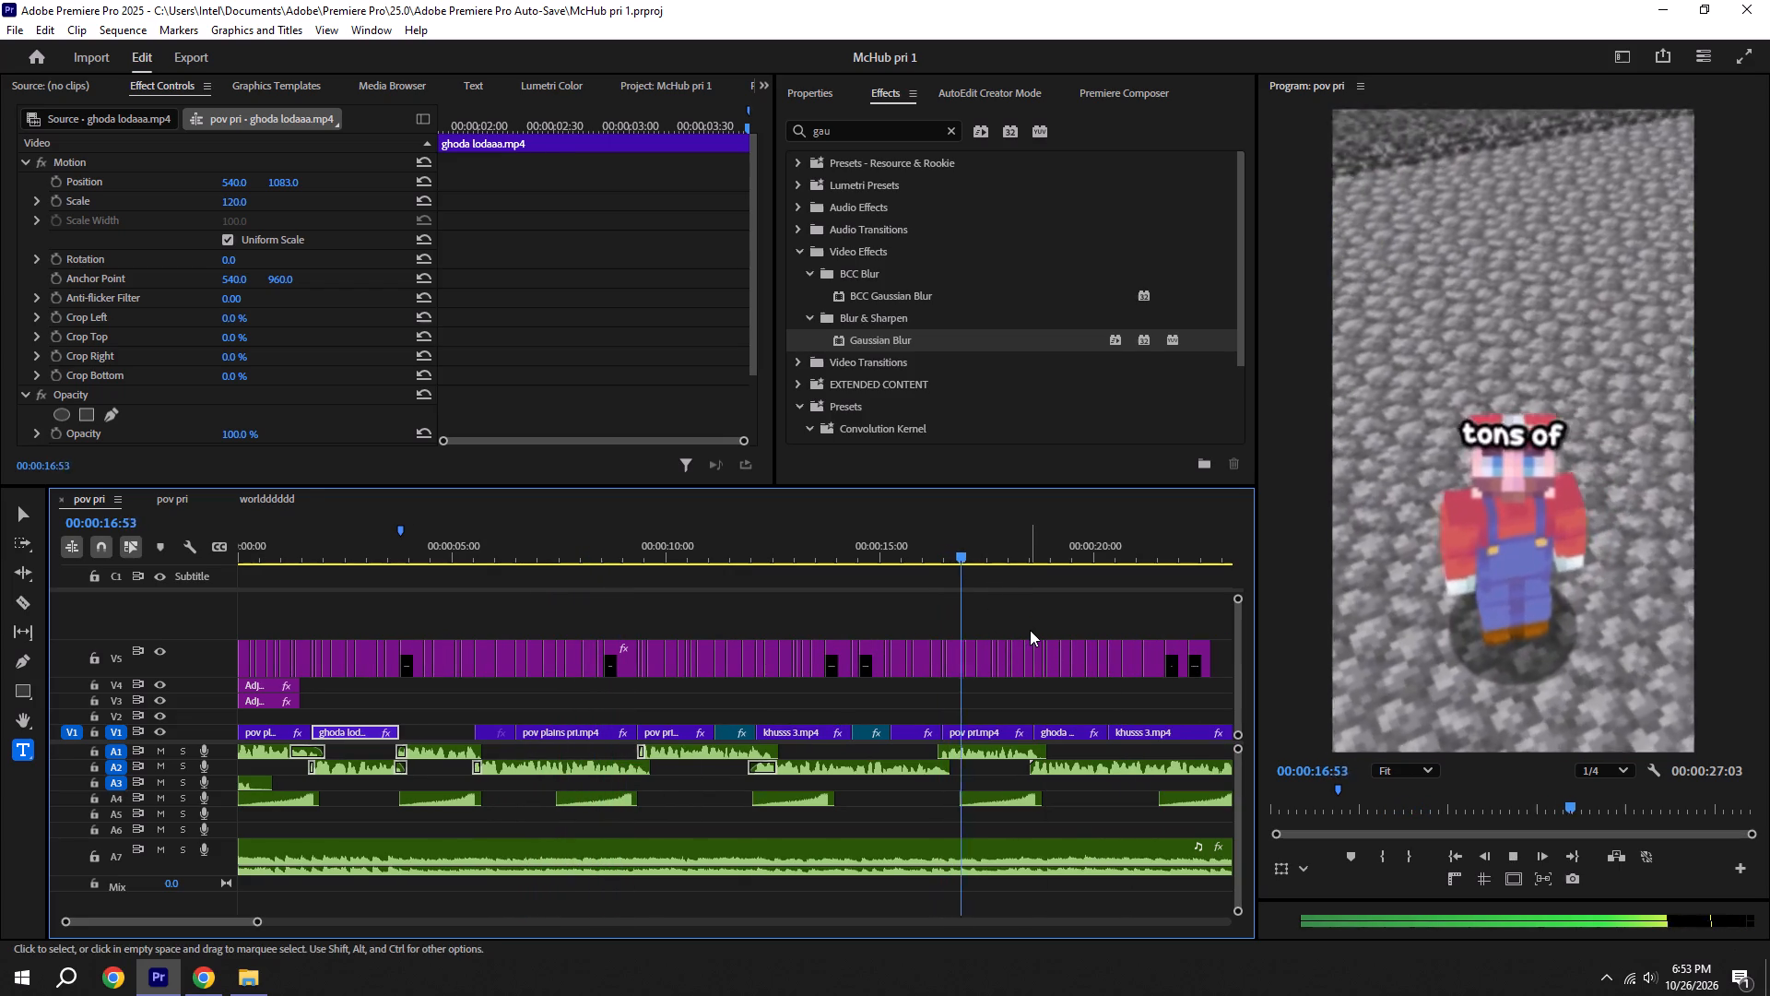
{"action": "left_click_drag", "start_coordinate": [879, 541], "coordinate": [871, 541]}
{"action": "key", "text": "space"}
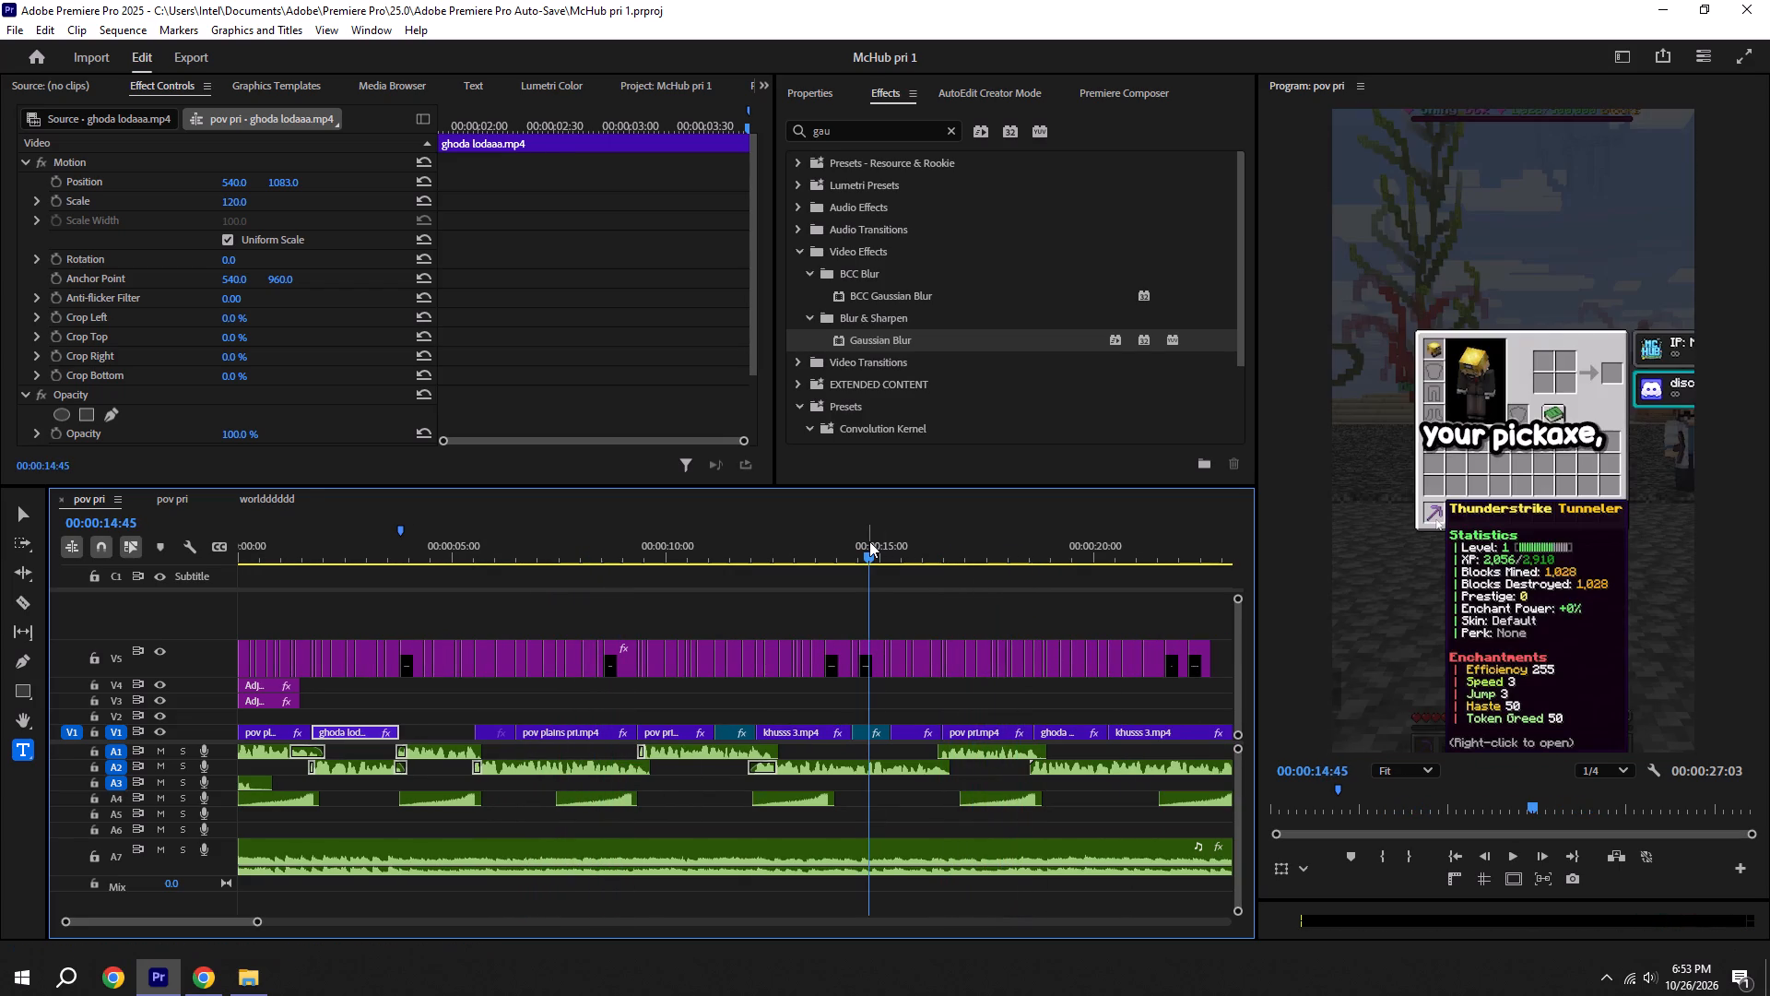
{"action": "key", "text": "space"}
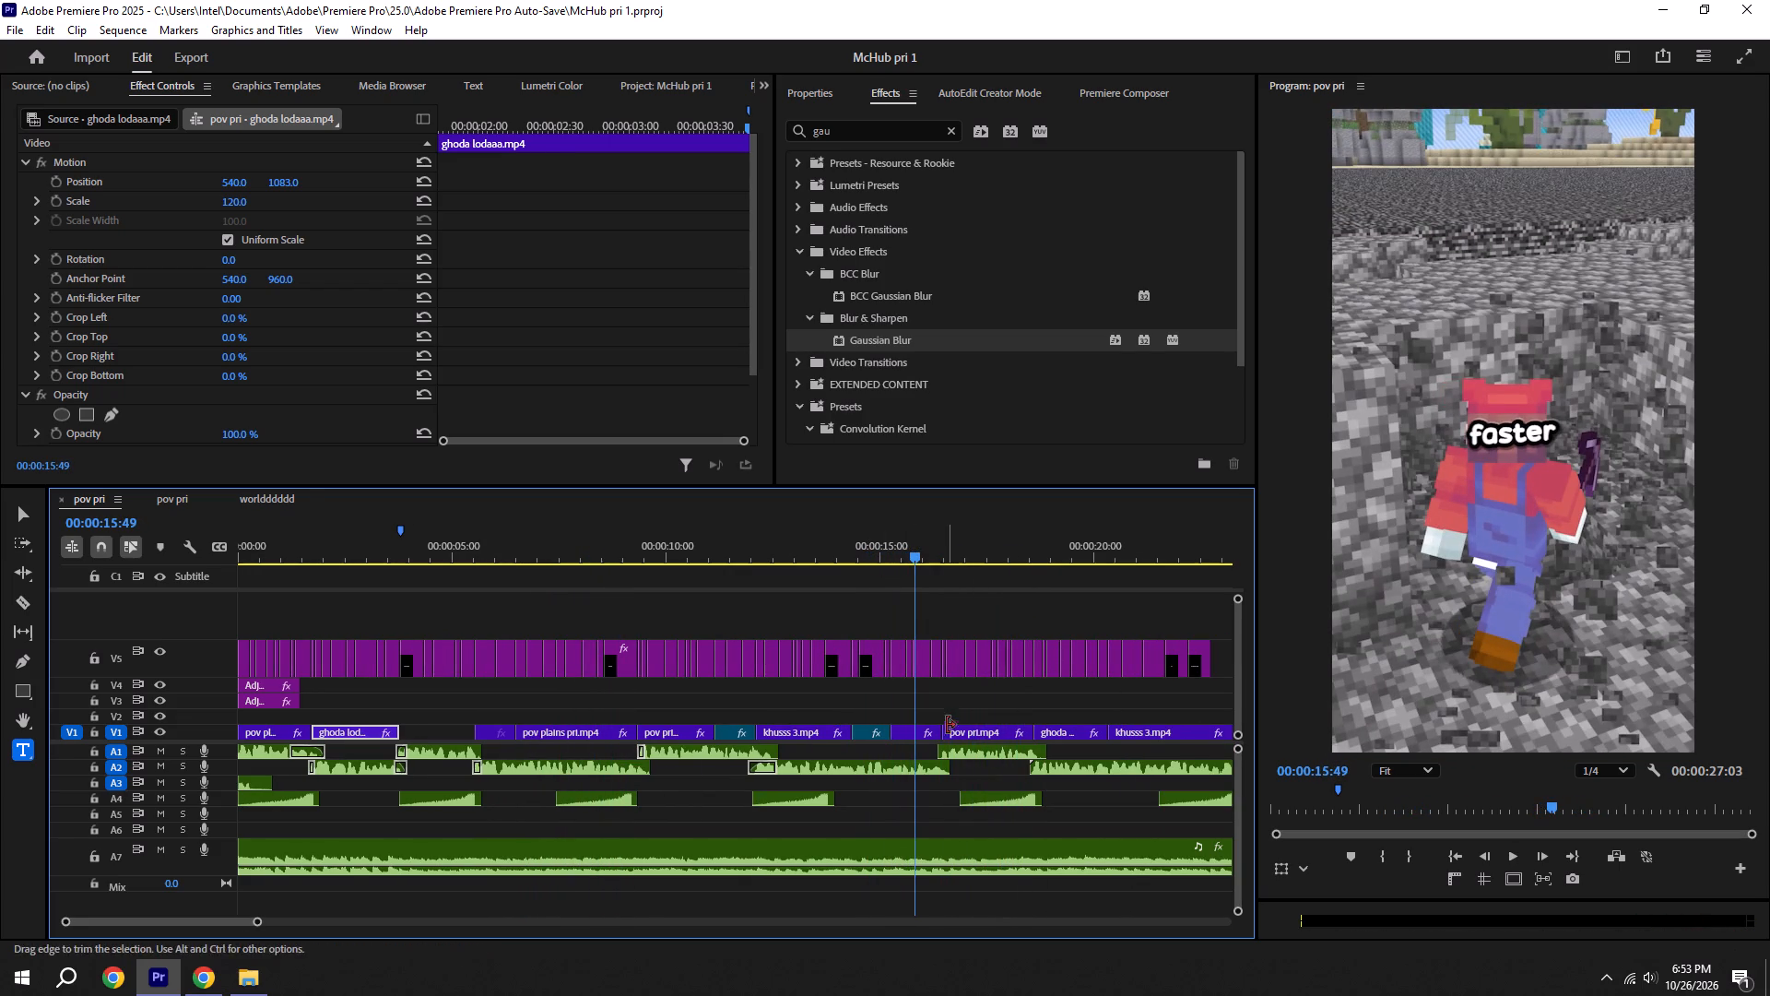
Copy the minhhh povv pri.mp4 clip from McHub pri 1 and paste it on V1 directly after ghoda lodaaa.mp4 in mchub pri 3's pov pri.
{"action": "left_click", "coordinate": [918, 734]}
{"action": "key", "text": "ctrl+c"}
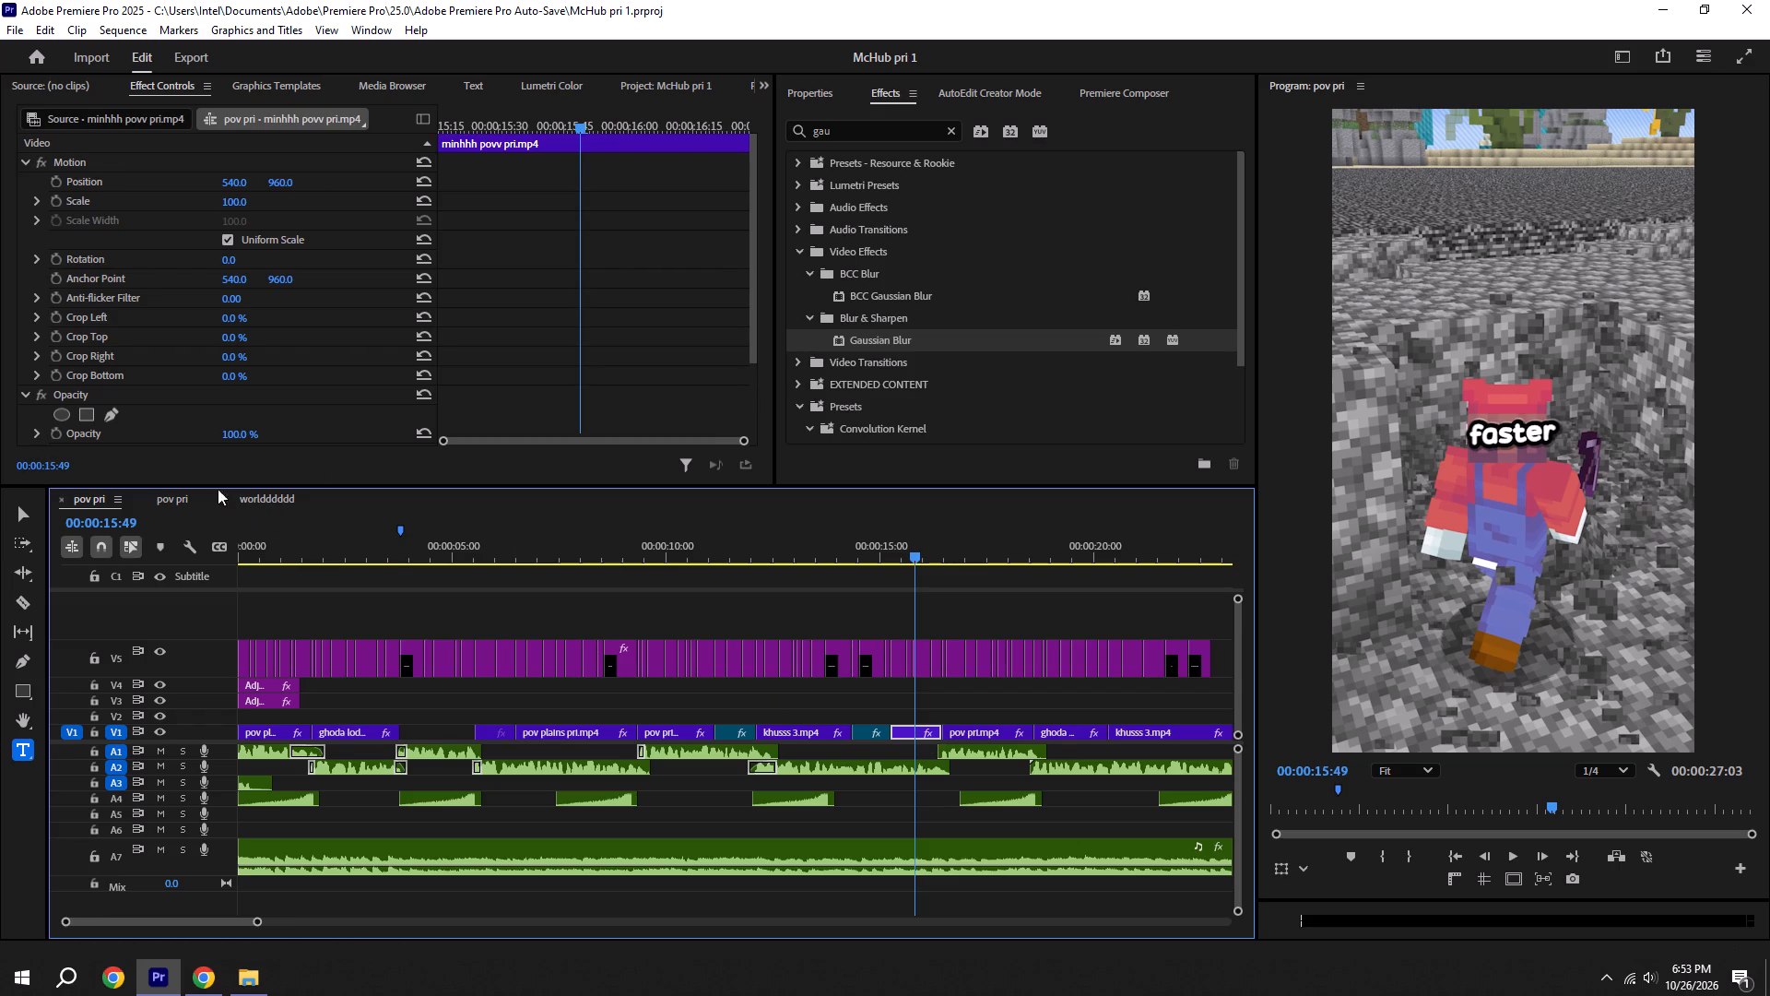
{"action": "left_click", "coordinate": [184, 505]}
{"action": "left_click_drag", "start_coordinate": [532, 575], "coordinate": [525, 565], "text": "shift"}
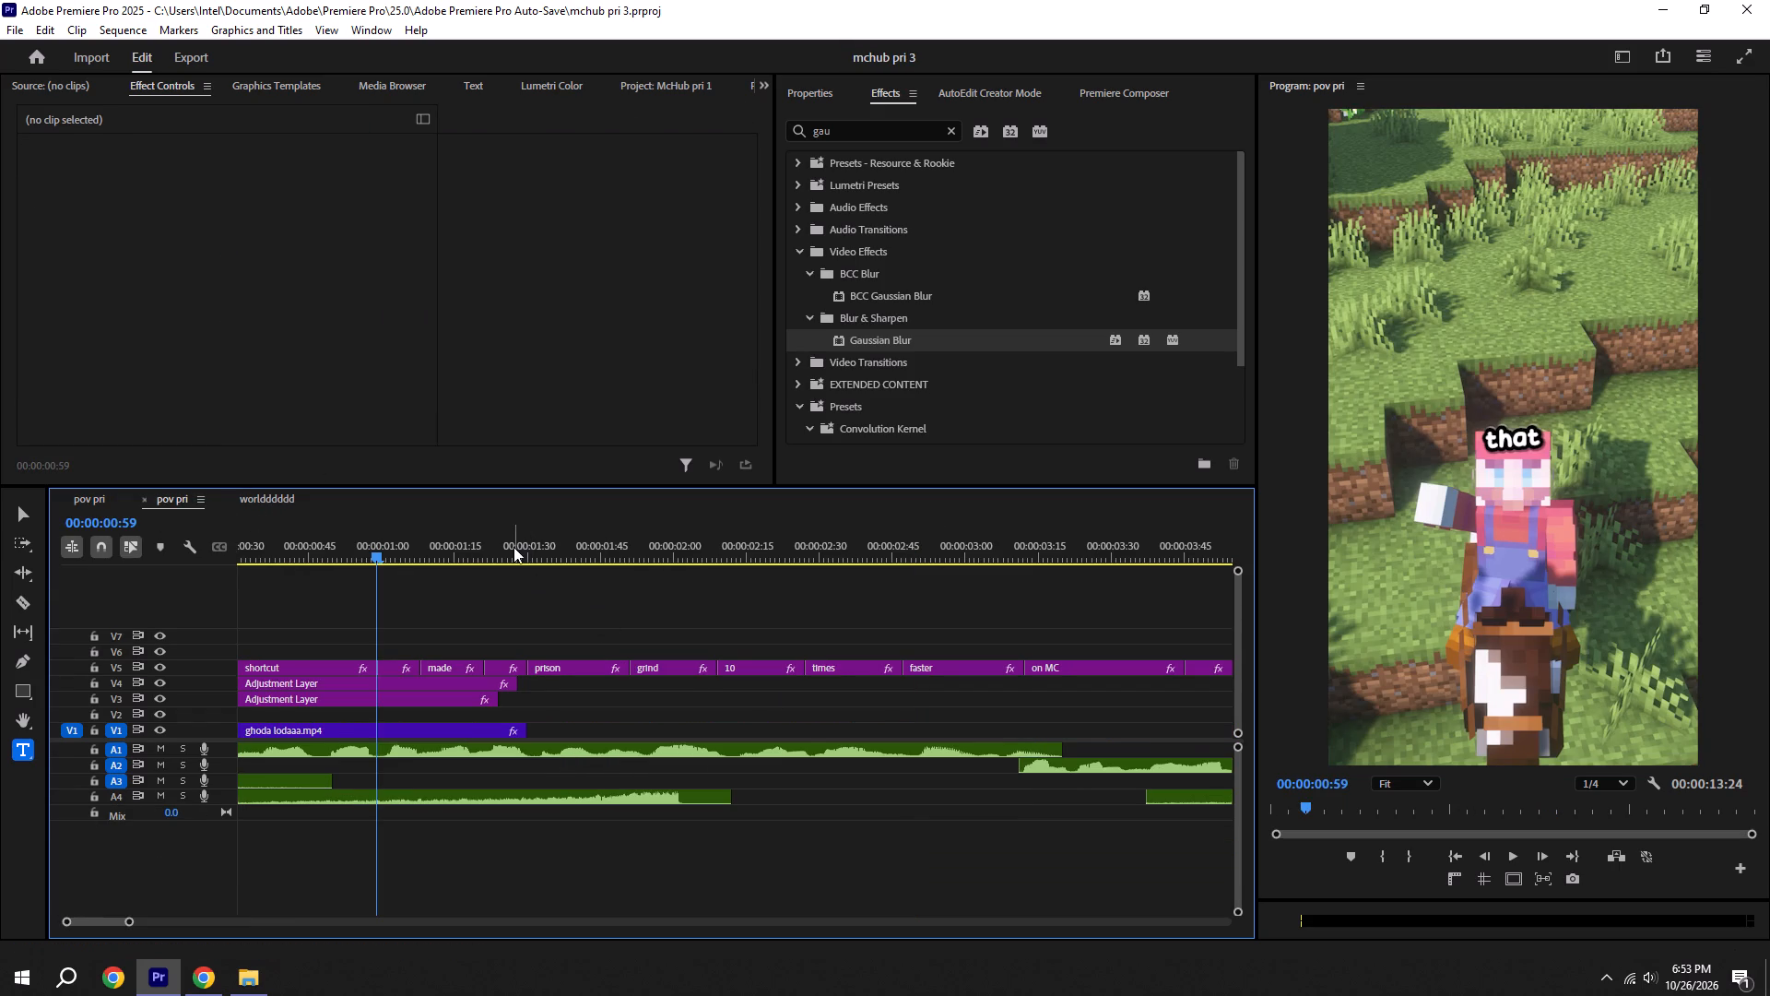
{"action": "left_click_drag", "start_coordinate": [514, 543], "coordinate": [526, 542], "text": "shift"}
{"action": "key", "text": "ctrl+v"}
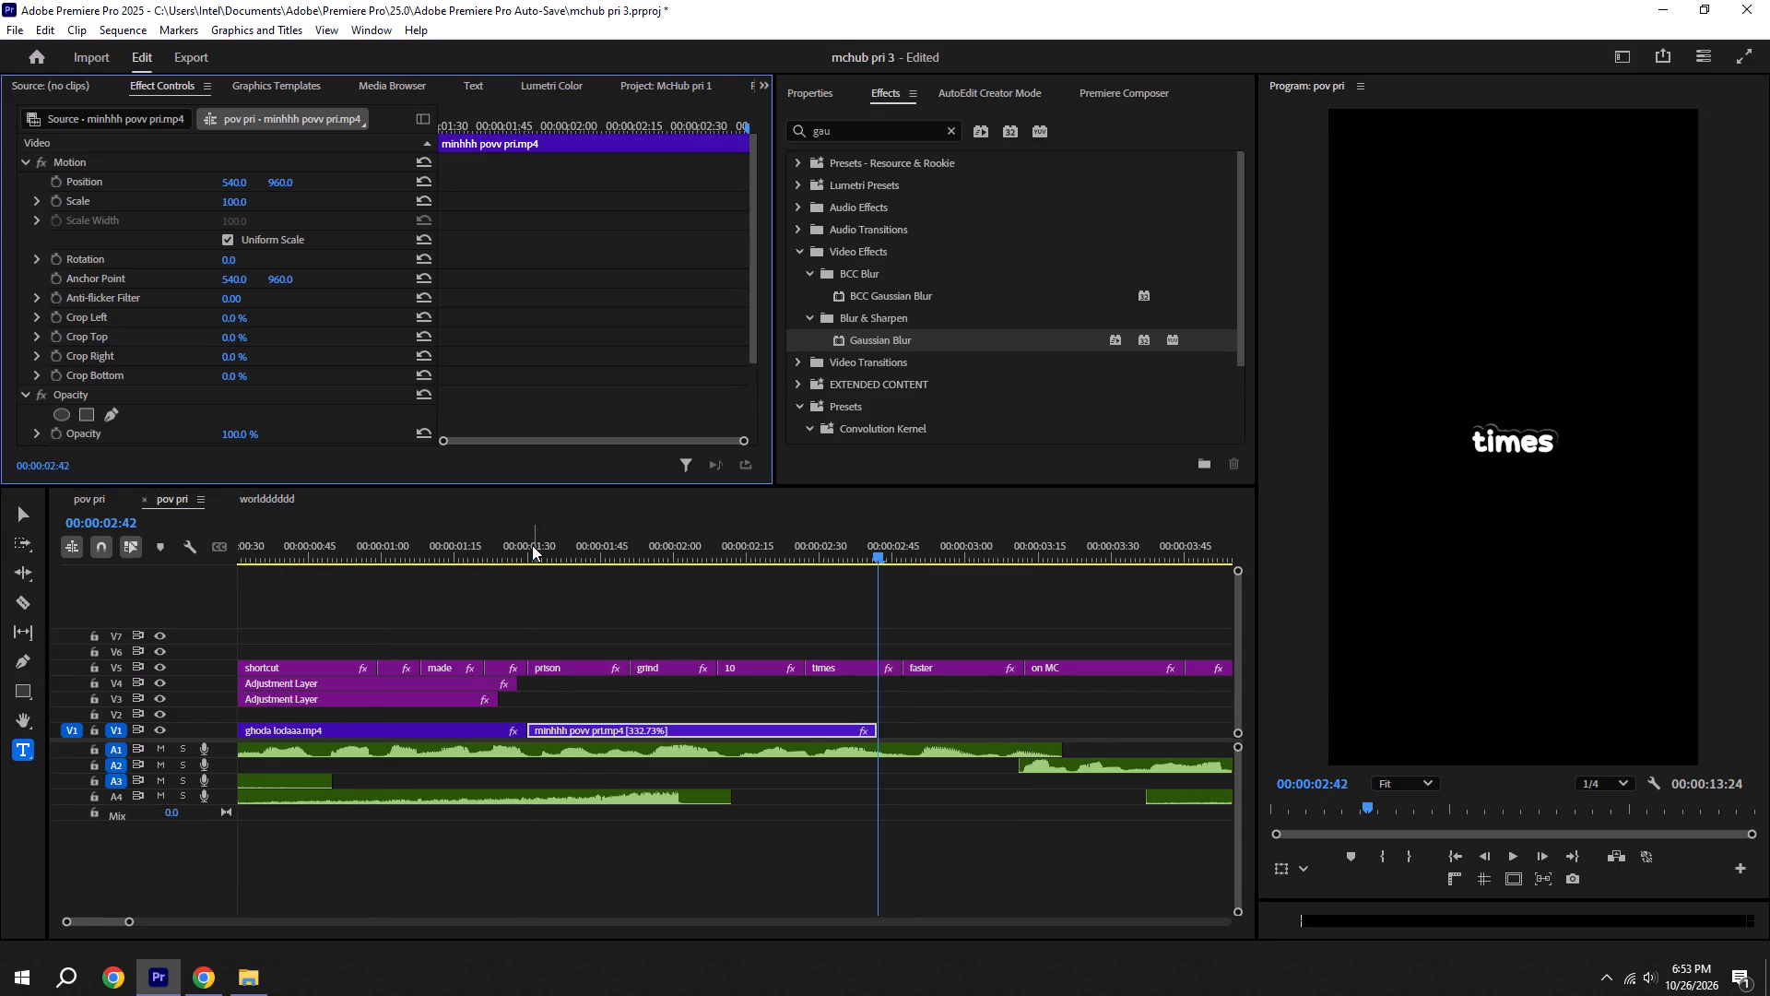
Play the pasted minhhh povv pri.mp4 clip, extend its end to the start of the "on MC" caption, and save.
{"action": "left_click_drag", "start_coordinate": [521, 544], "coordinate": [510, 541], "text": "shift"}
{"action": "key", "text": "space"}
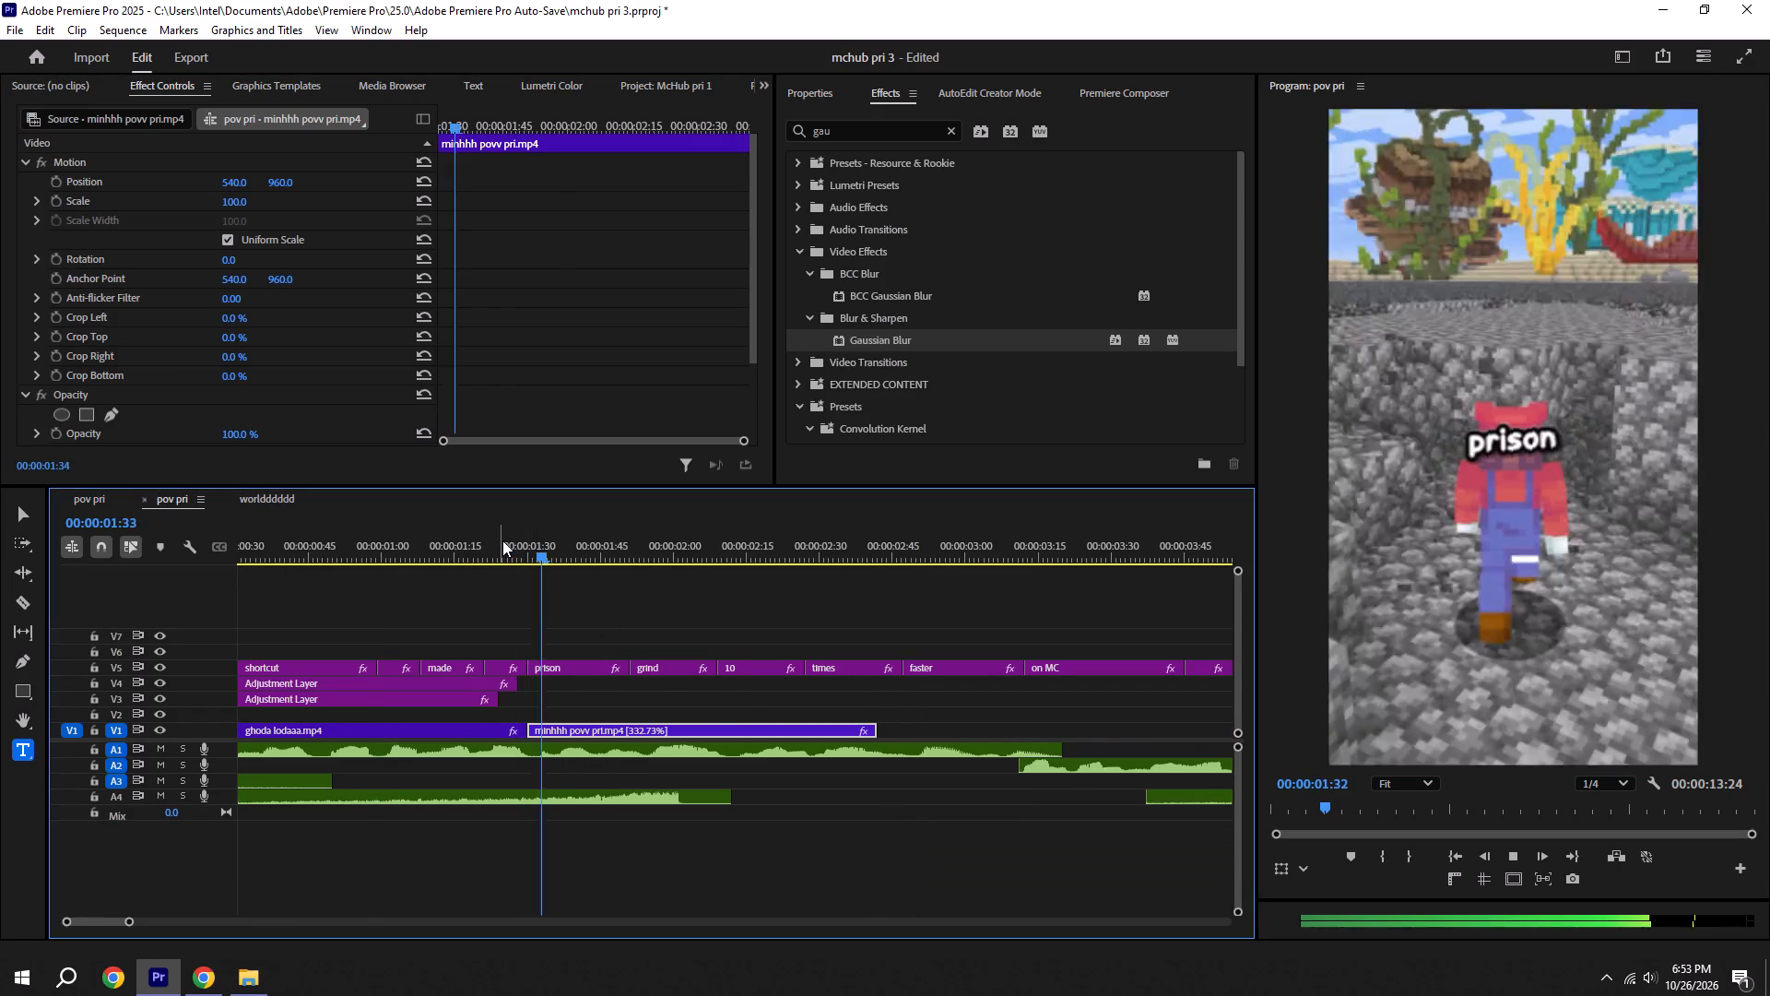
{"action": "key", "text": "space"}
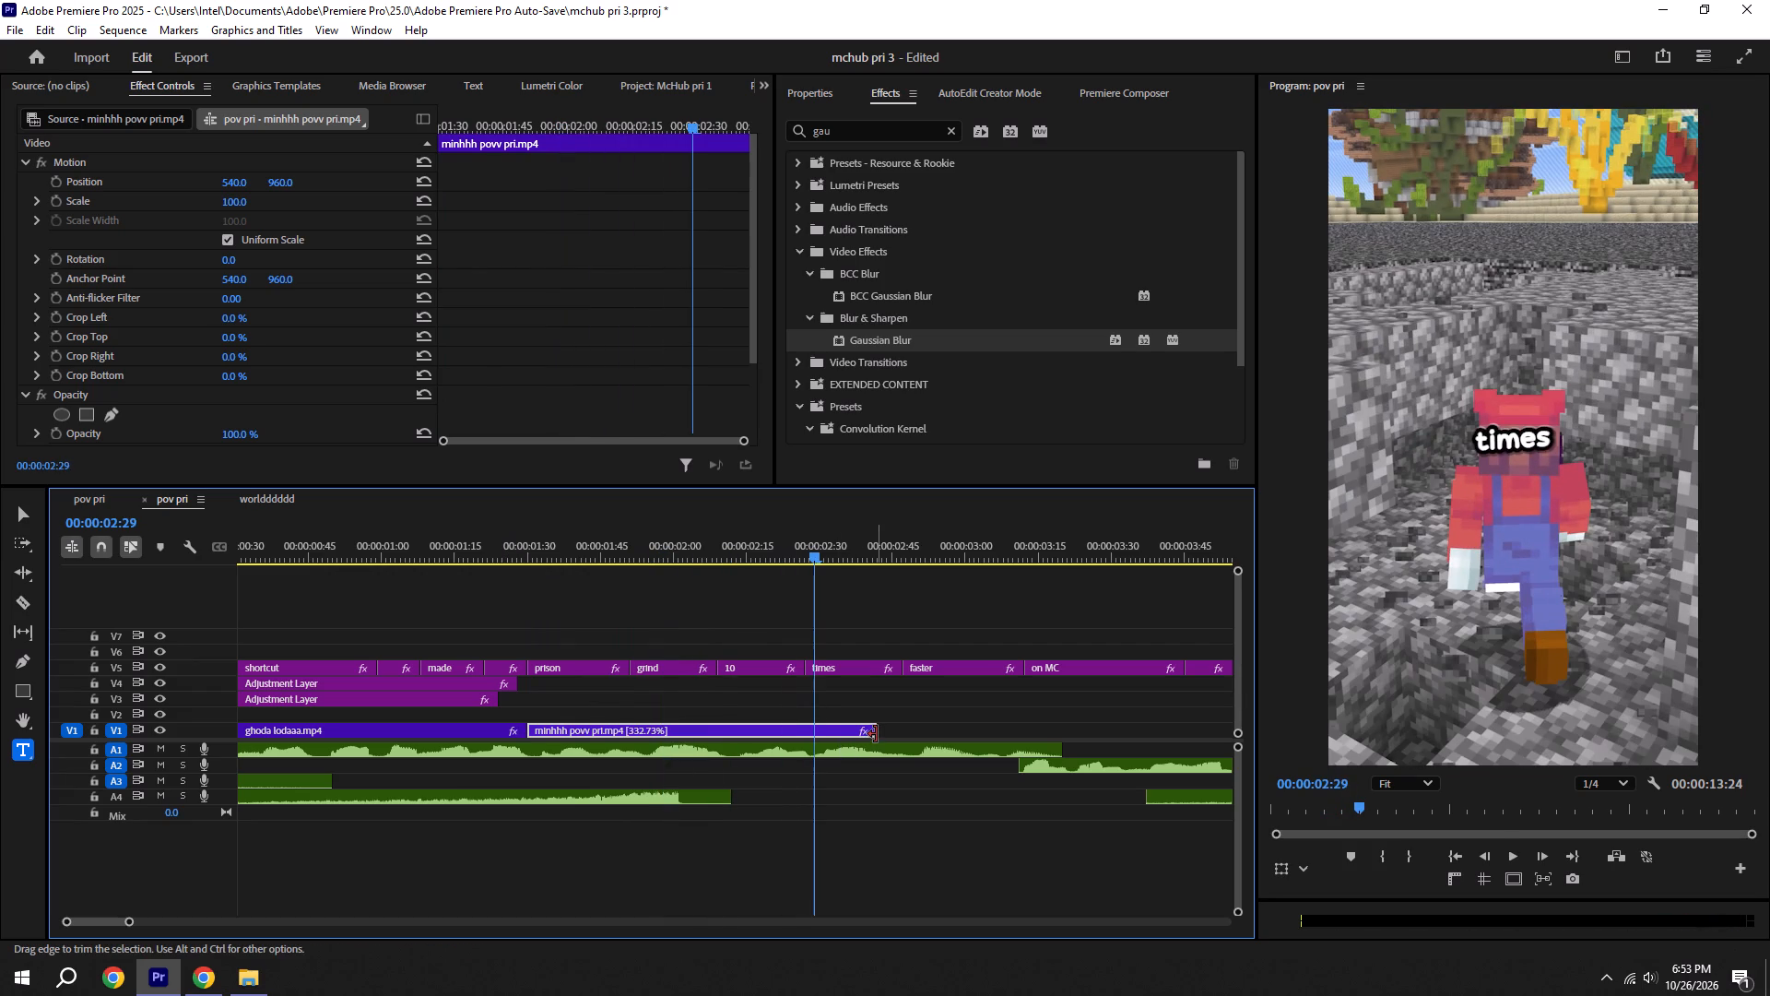
{"action": "left_click_drag", "start_coordinate": [876, 734], "coordinate": [1024, 733]}
{"action": "key", "text": "ctrl+s"}
{"action": "scroll", "coordinate": [1030, 728], "scroll_direction": "down", "scroll_amount": 7, "text": "alt"}
{"action": "key", "text": "space"}
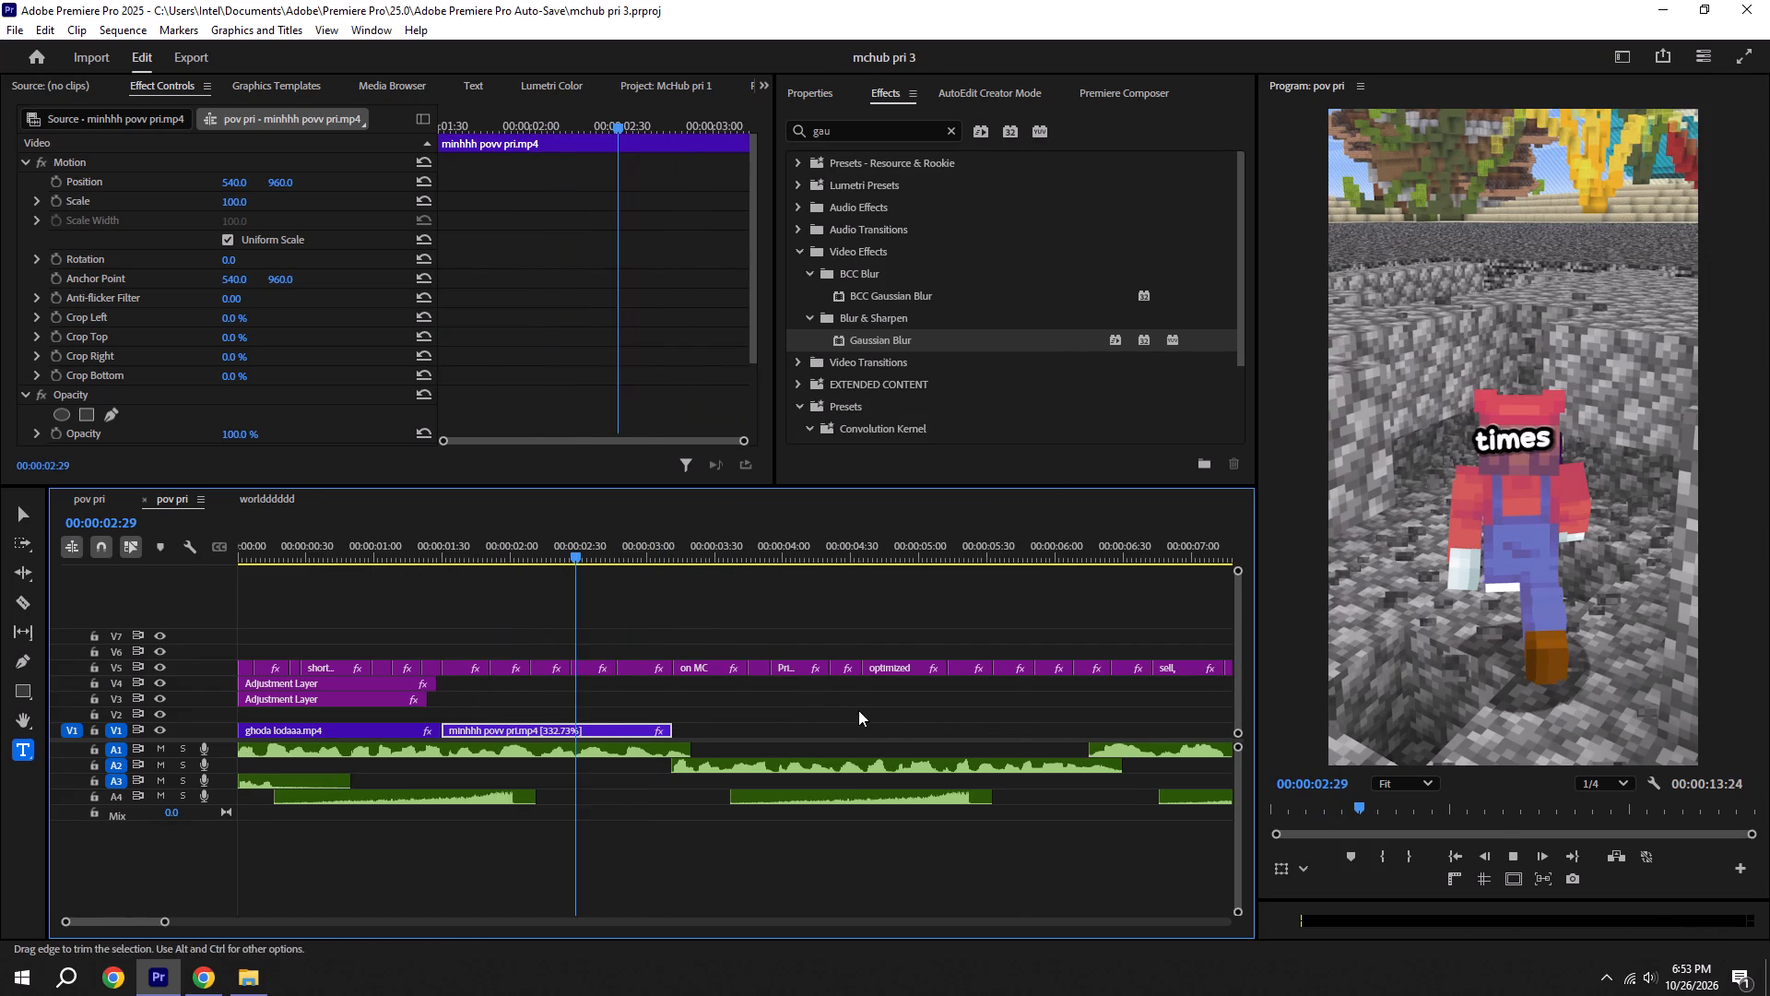
{"action": "key", "text": "ctrl+s"}
Copy McHub pri 1's last khusss 3.mp4 clip and paste it on V1 at 00:00:03:12, directly after minhhh povv pri.mp4 in mchub pri 3.
{"action": "left_click_drag", "start_coordinate": [708, 551], "coordinate": [687, 545], "text": "shift"}
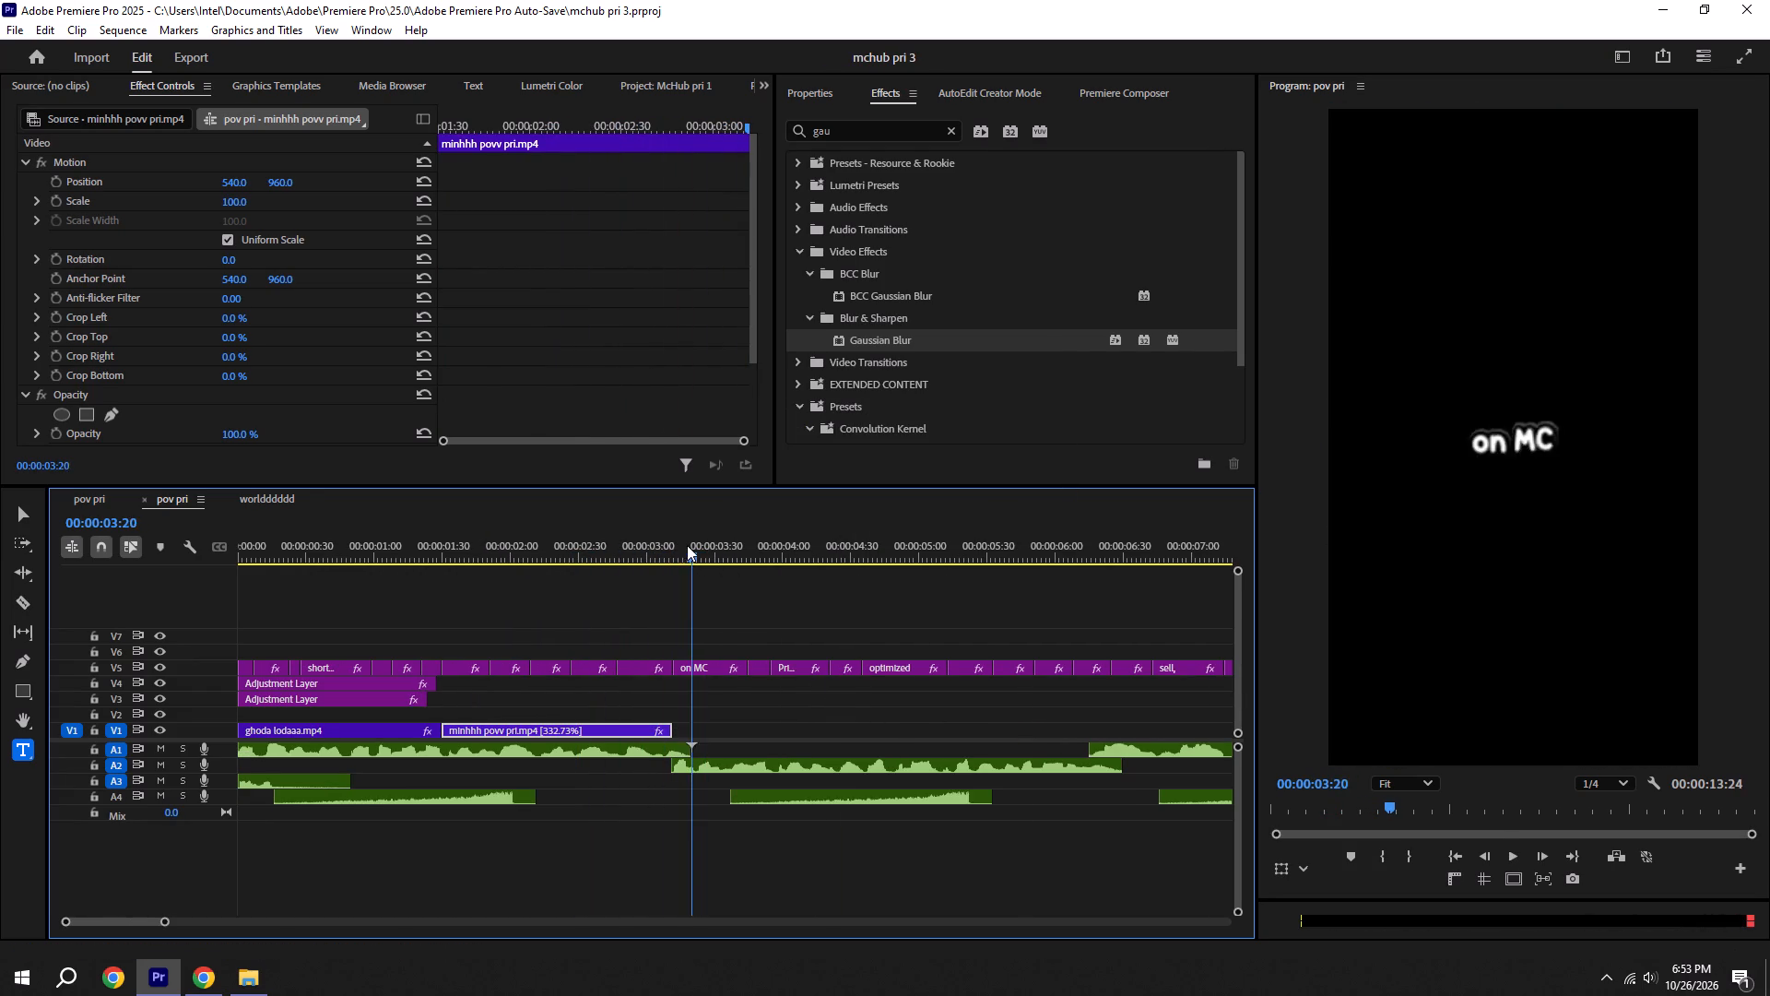
{"action": "left_click_drag", "start_coordinate": [687, 545], "coordinate": [683, 542], "text": "shift"}
{"action": "key", "text": "ctrl+s"}
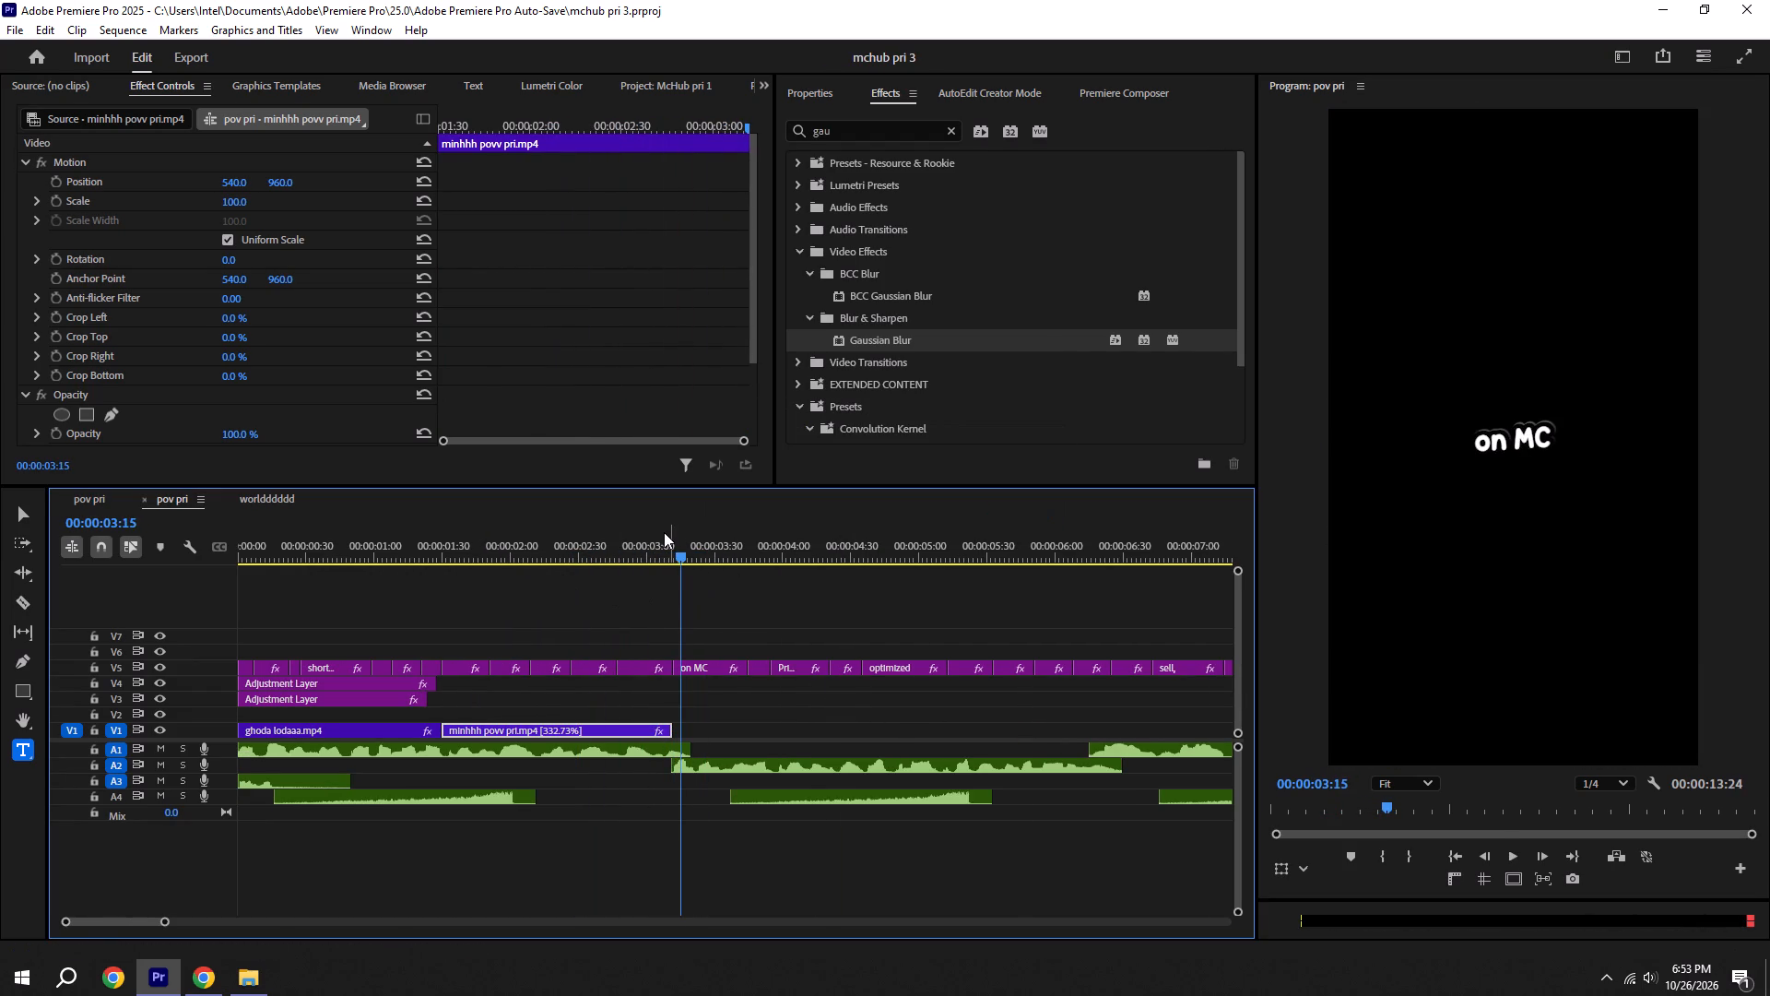
{"action": "left_click", "coordinate": [664, 532], "text": "shift"}
{"action": "left_click", "coordinate": [273, 499]}
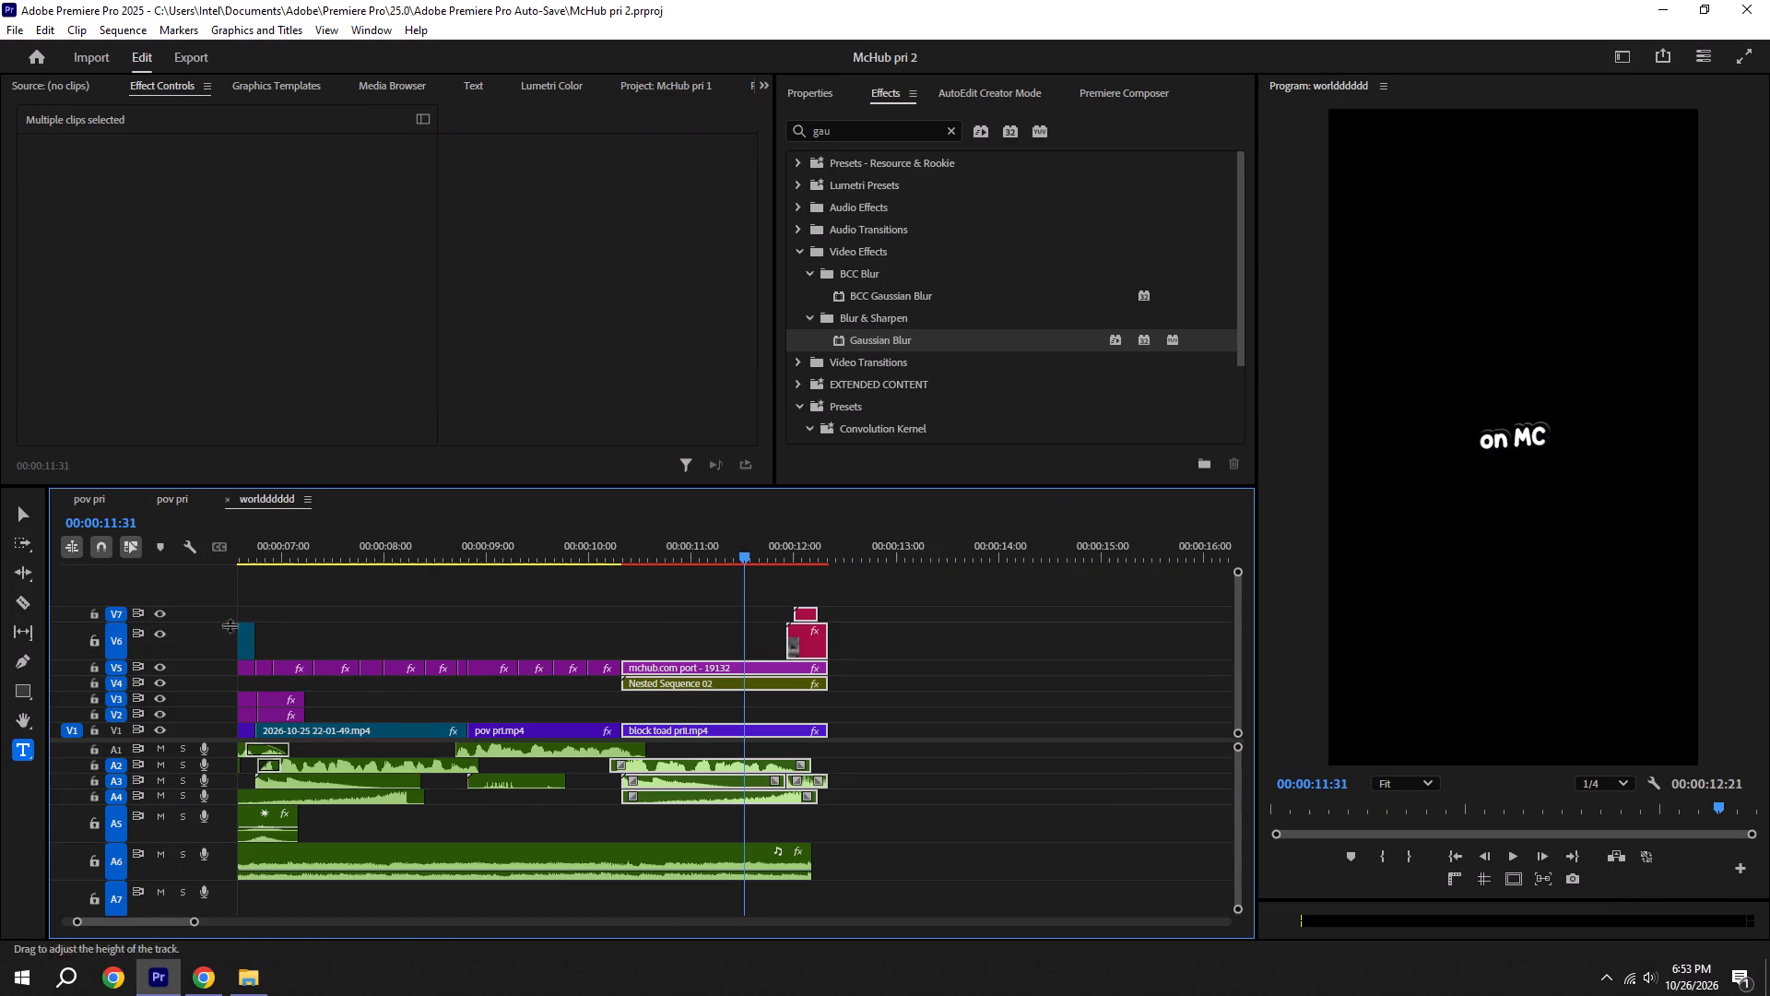
{"action": "left_click", "coordinate": [116, 496]}
{"action": "scroll", "coordinate": [402, 682], "scroll_direction": "down", "scroll_amount": 4, "text": "alt"}
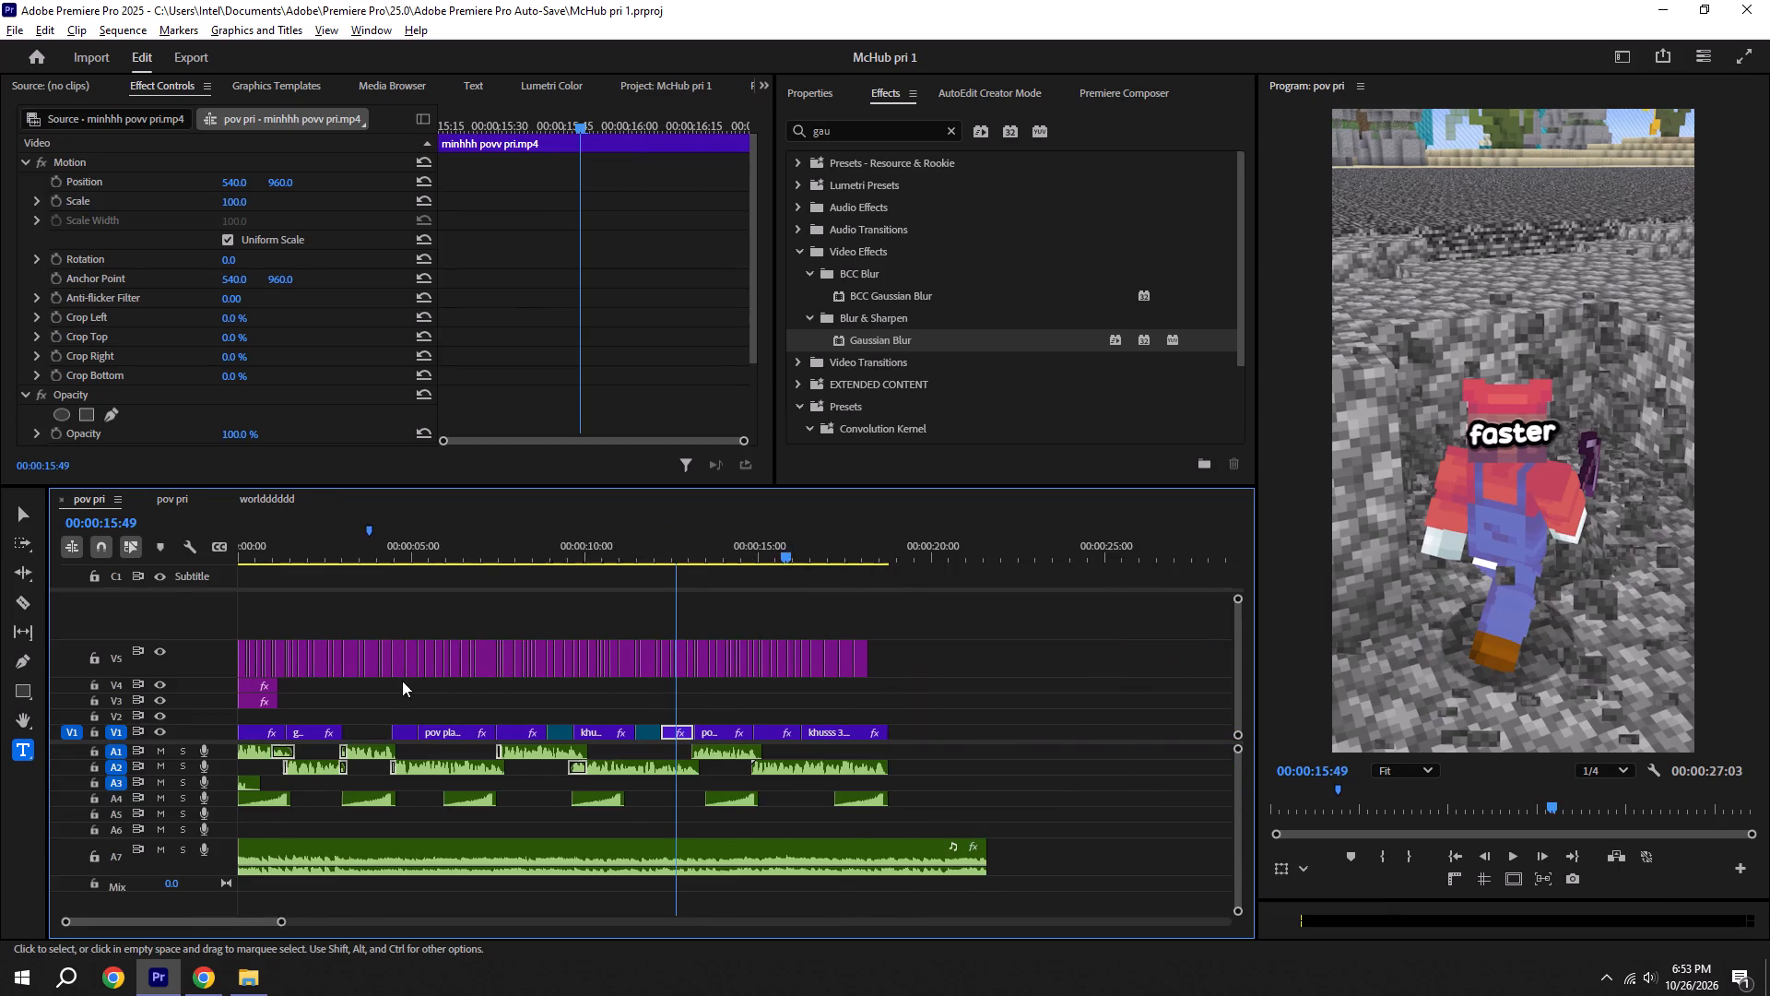
{"action": "key", "text": "space"}
{"action": "scroll", "coordinate": [793, 741], "scroll_direction": "up", "scroll_amount": 4, "text": "alt"}
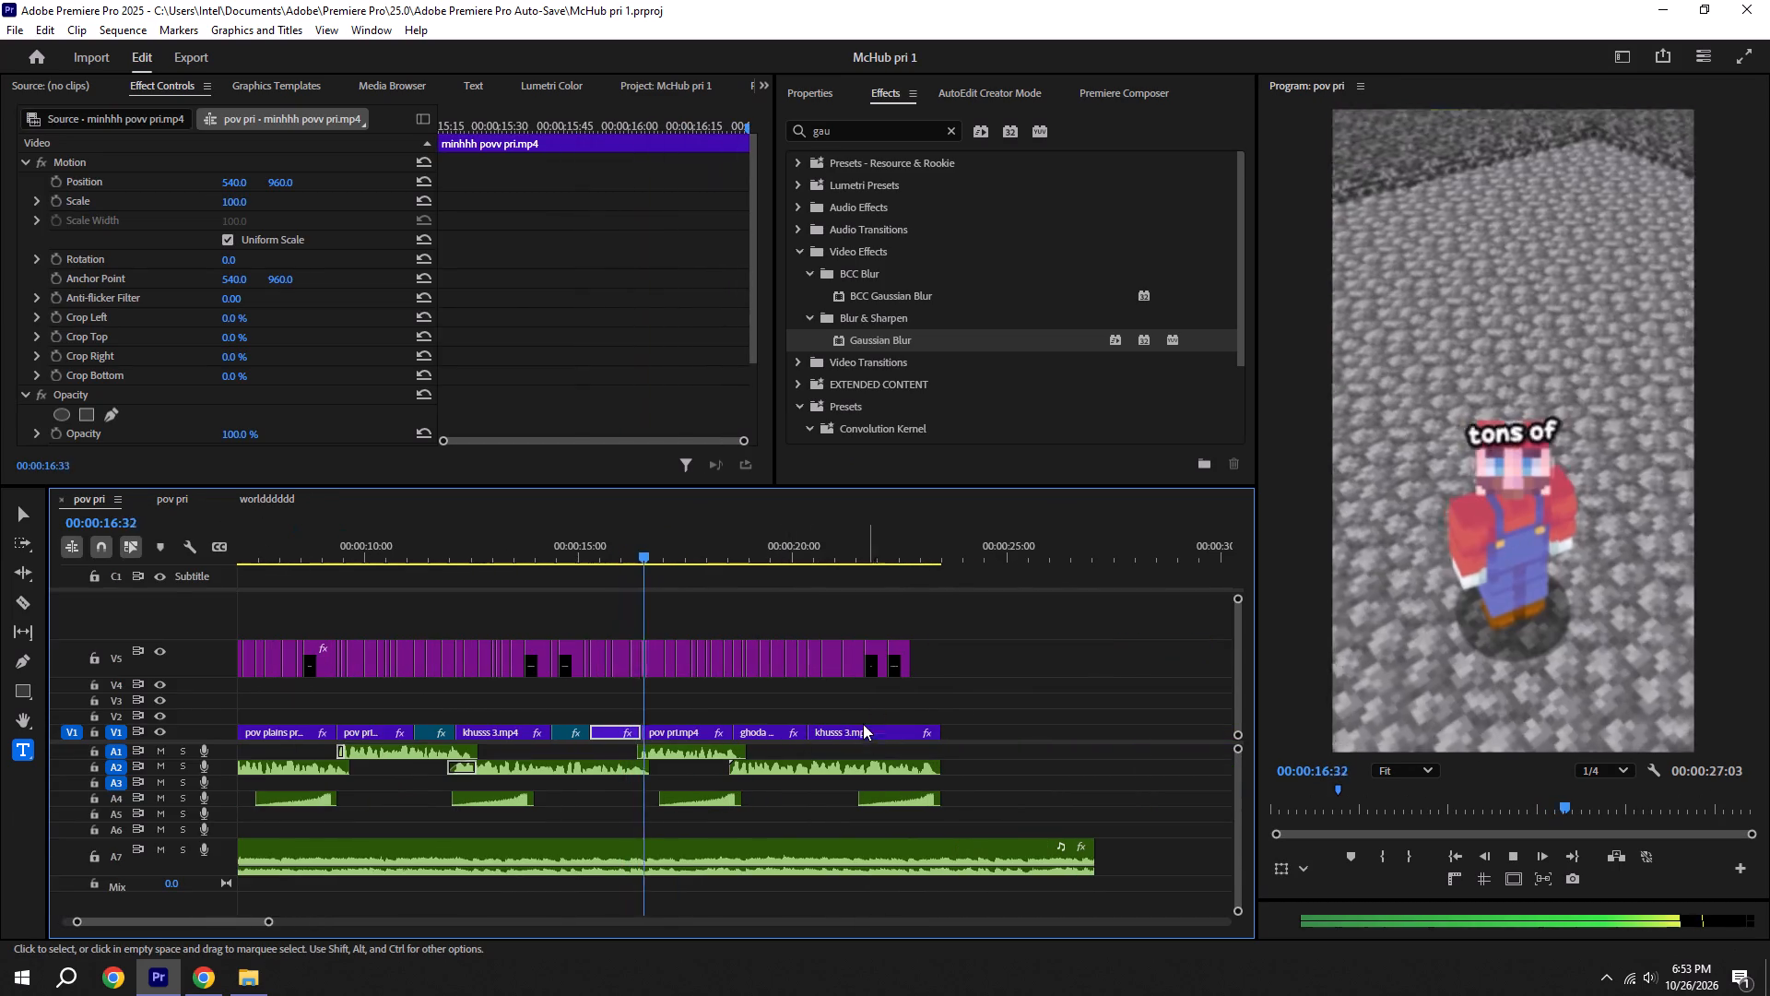
{"action": "left_click", "coordinate": [858, 730]}
{"action": "key", "text": "ctrl+c"}
{"action": "left_click", "coordinate": [271, 491]}
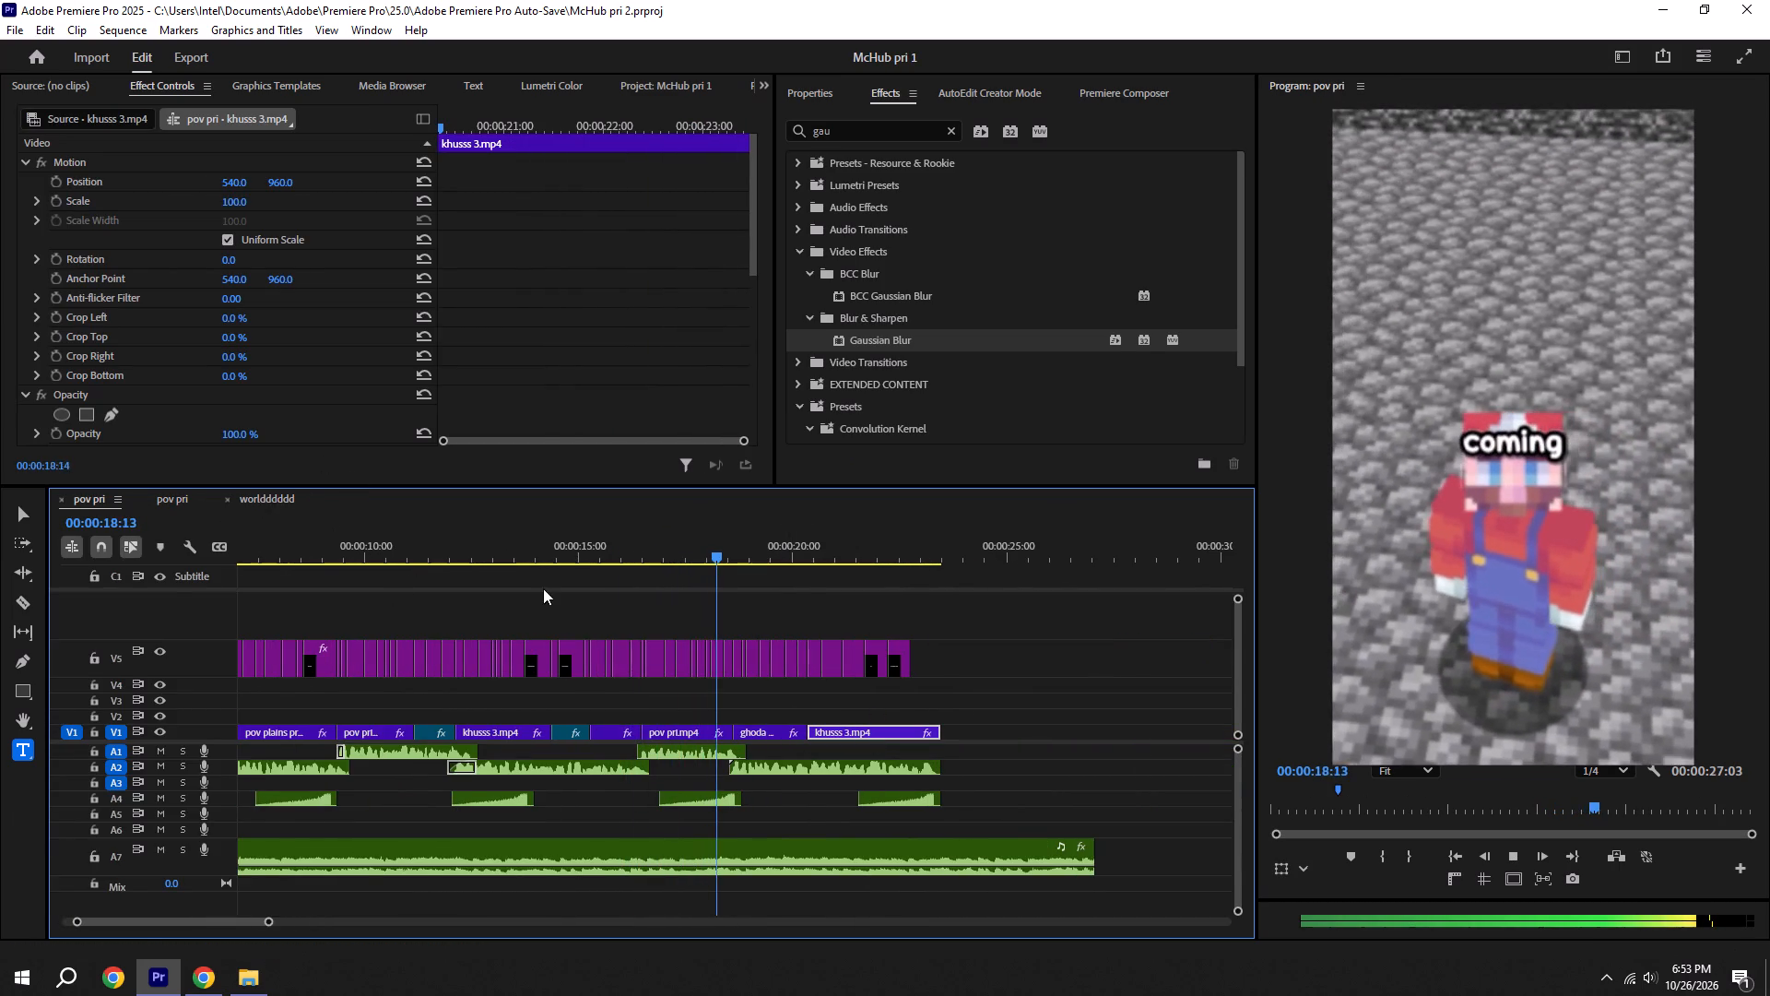
{"action": "left_click", "coordinate": [177, 501]}
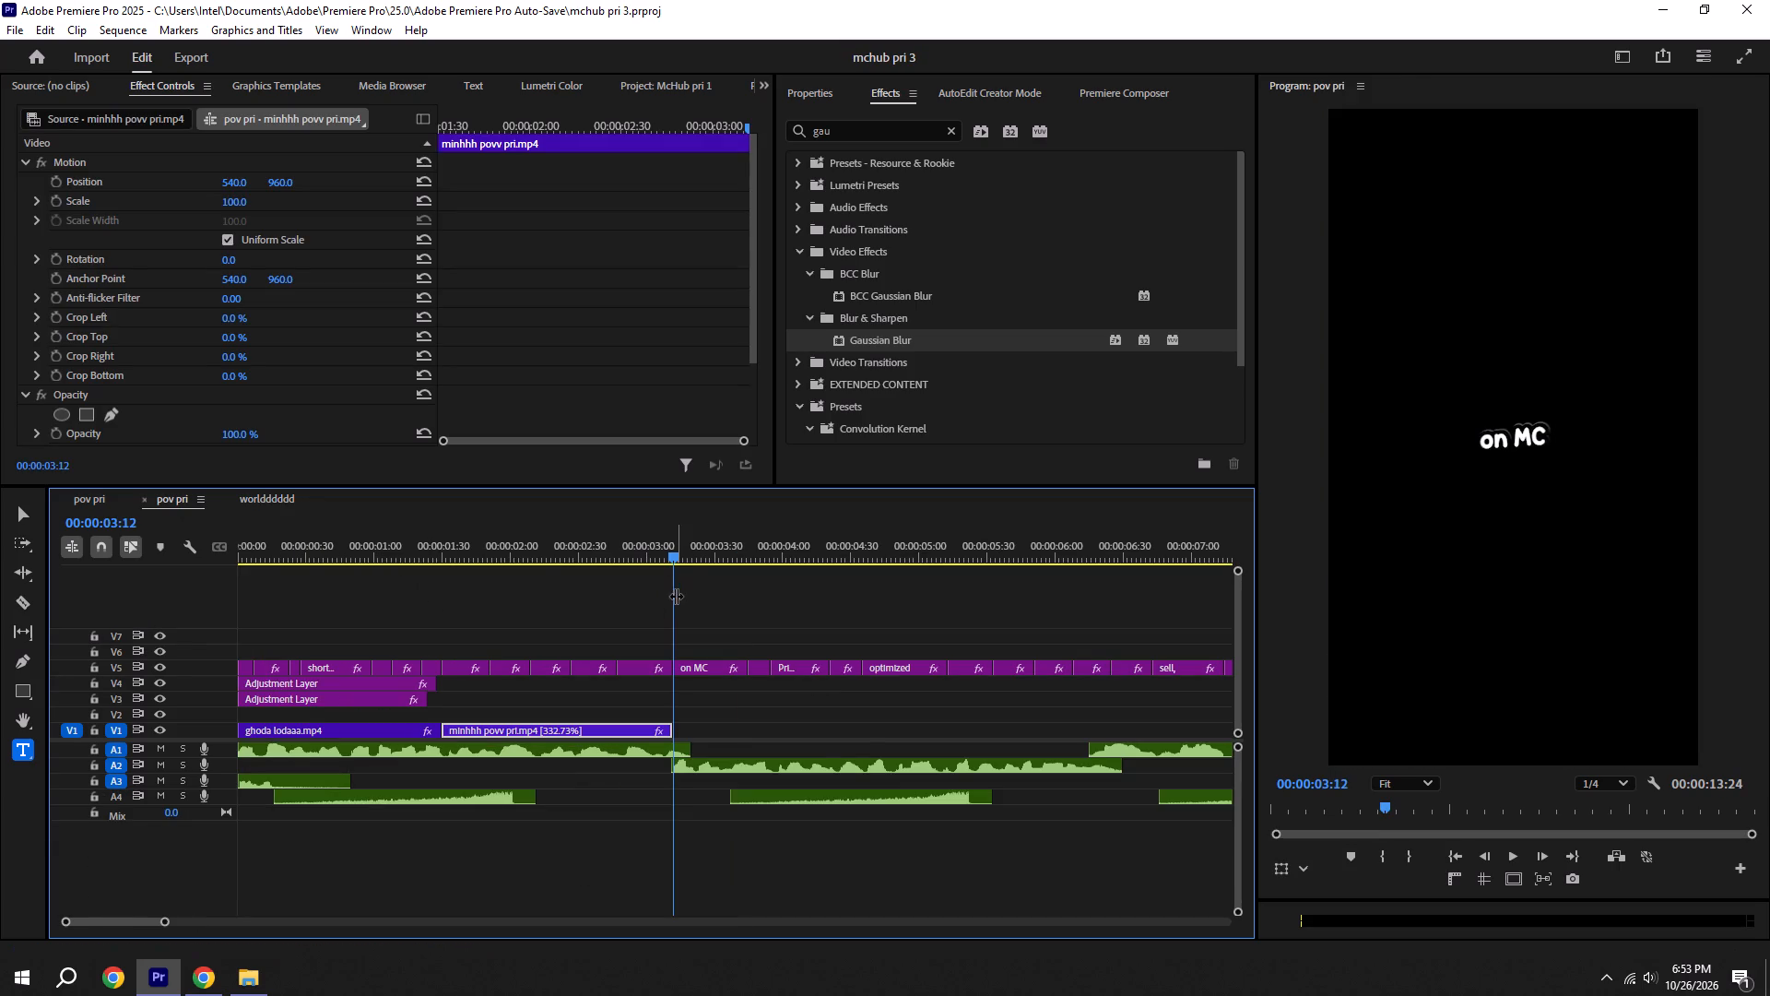
{"action": "key", "text": "ctrl+v"}
Play the pasted khusss 3.mp4 clip, trim its end back to 00:00:04:35 at the start of the "optimized" caption, and save.
{"action": "scroll", "coordinate": [744, 694], "scroll_direction": "up", "scroll_amount": 5, "text": "alt"}
{"action": "left_click", "coordinate": [624, 573], "text": "shift"}
{"action": "left_click", "coordinate": [625, 550], "text": "shift"}
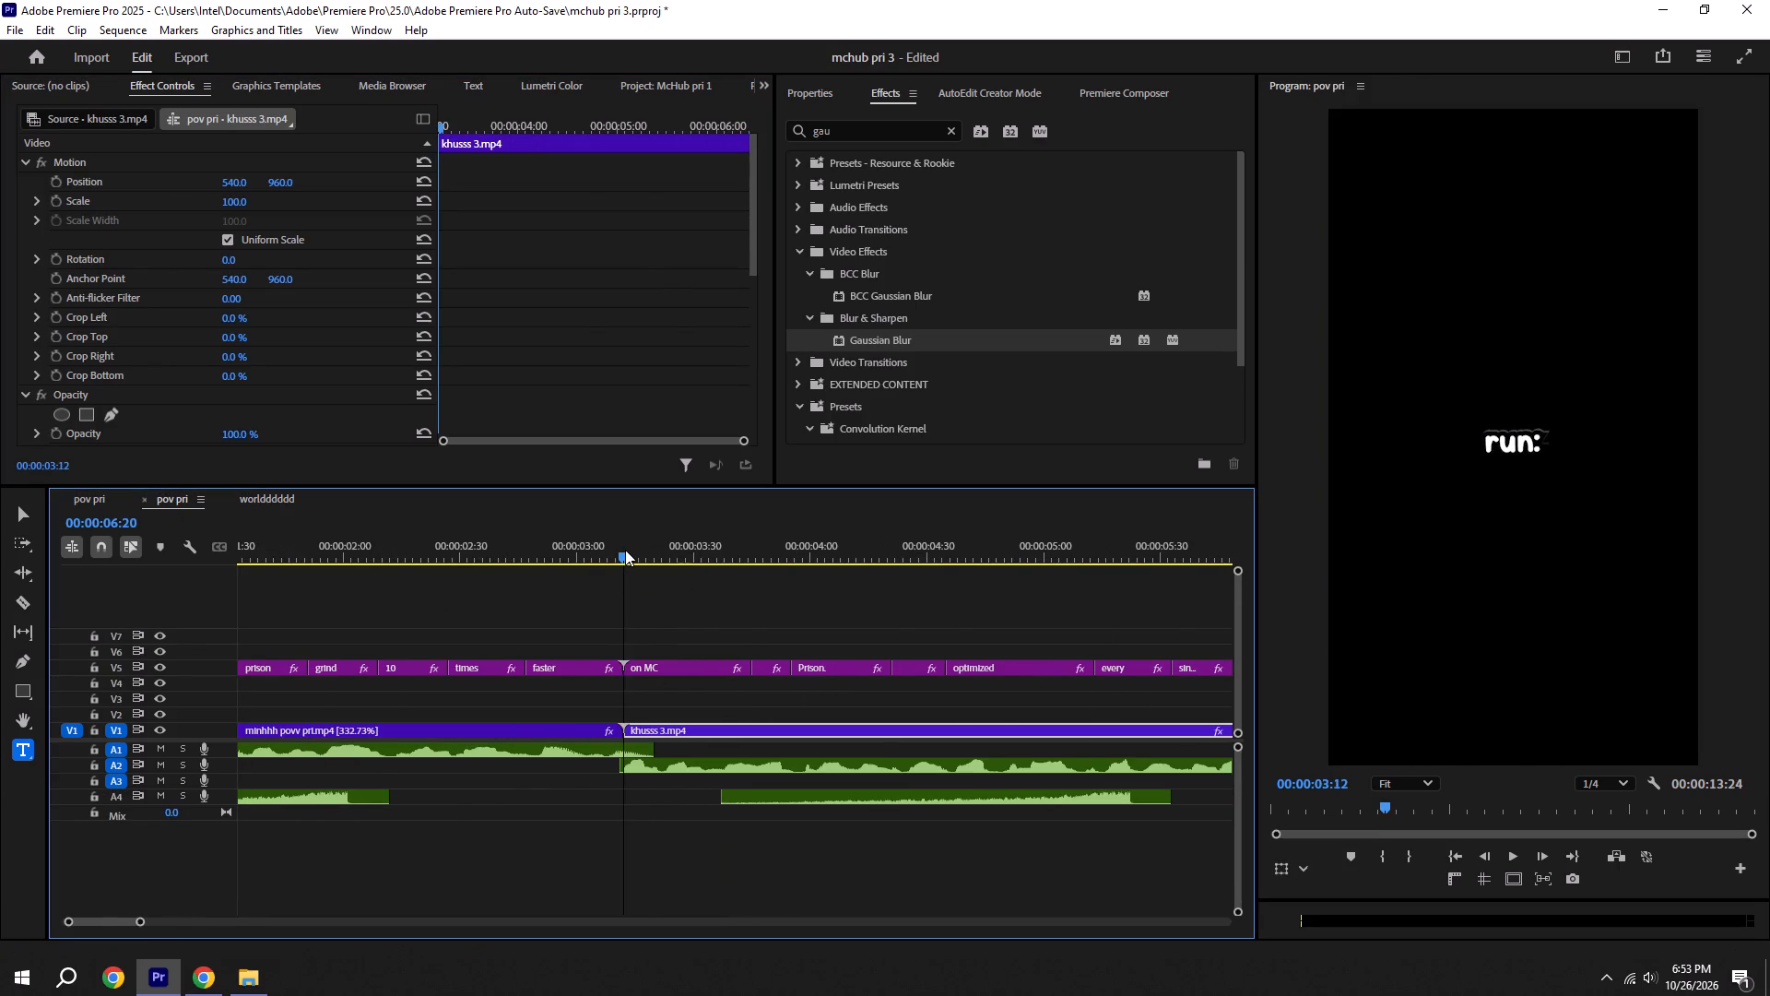
{"action": "scroll", "coordinate": [625, 550], "scroll_direction": "down", "scroll_amount": 11, "text": "alt"}
{"action": "key", "text": "space"}
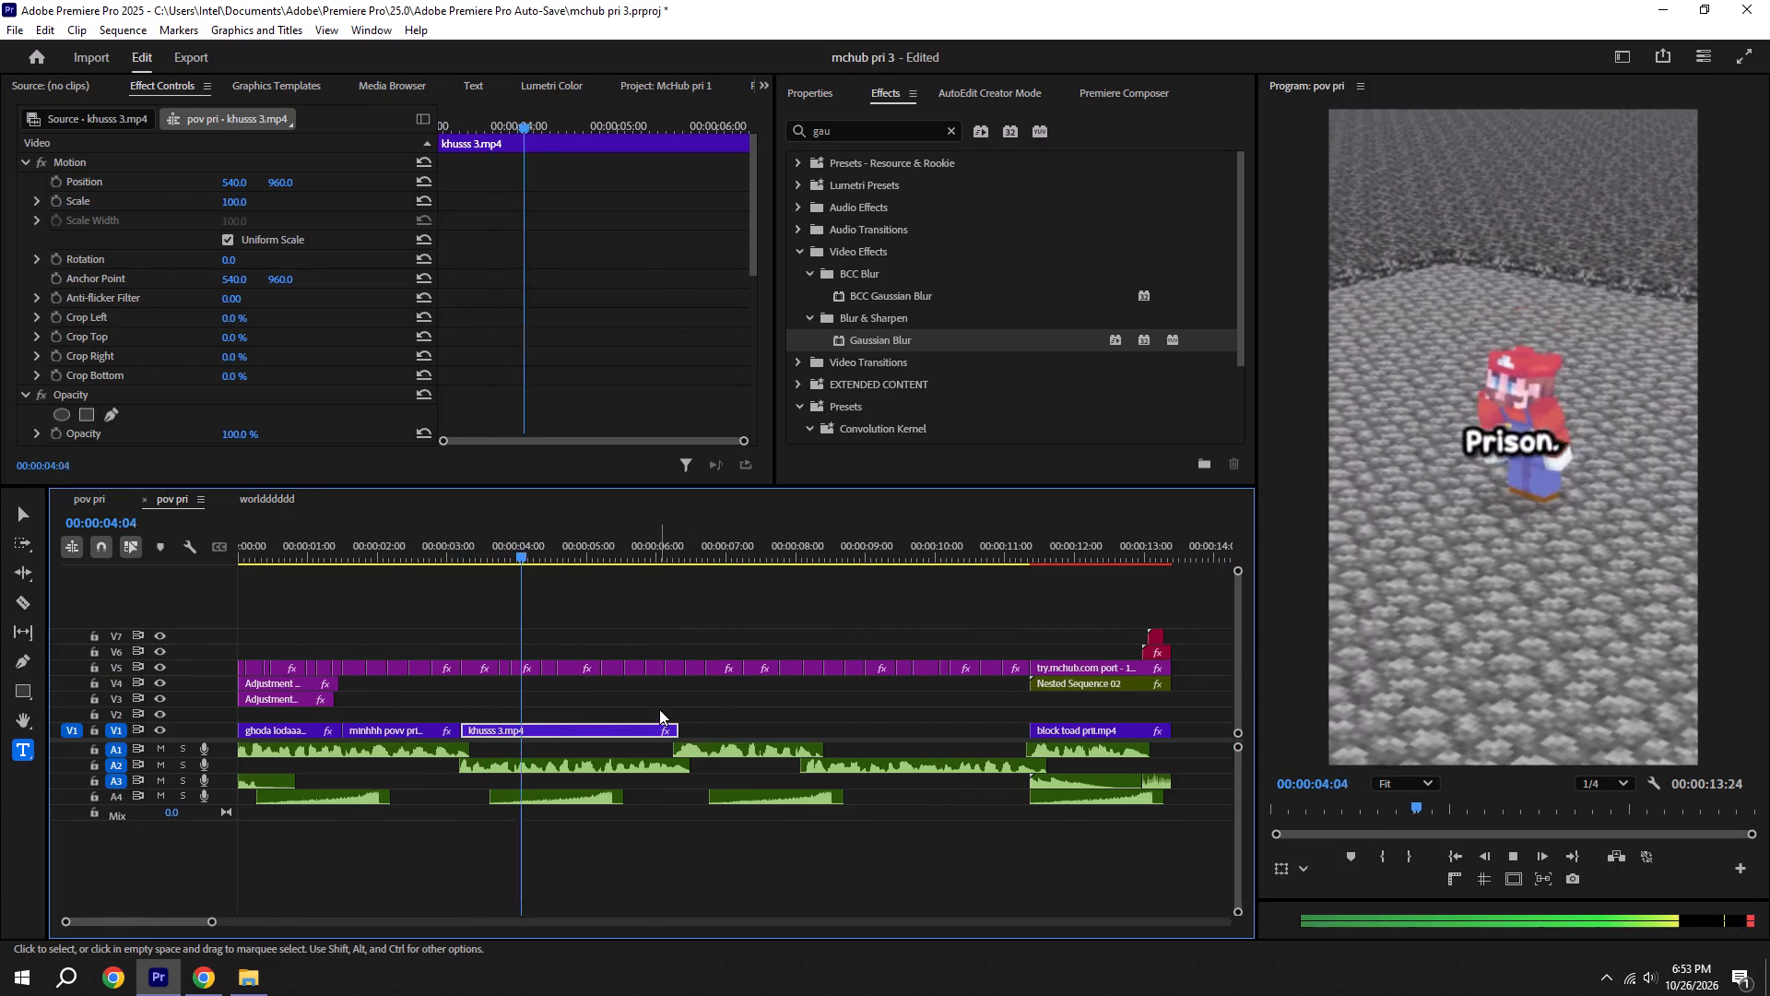
{"action": "key", "text": "space"}
{"action": "scroll", "coordinate": [644, 692], "scroll_direction": "up", "scroll_amount": 11, "text": "alt"}
{"action": "key", "text": "ctrl+s"}
{"action": "scroll", "coordinate": [457, 650], "scroll_direction": "up", "scroll_amount": 6}
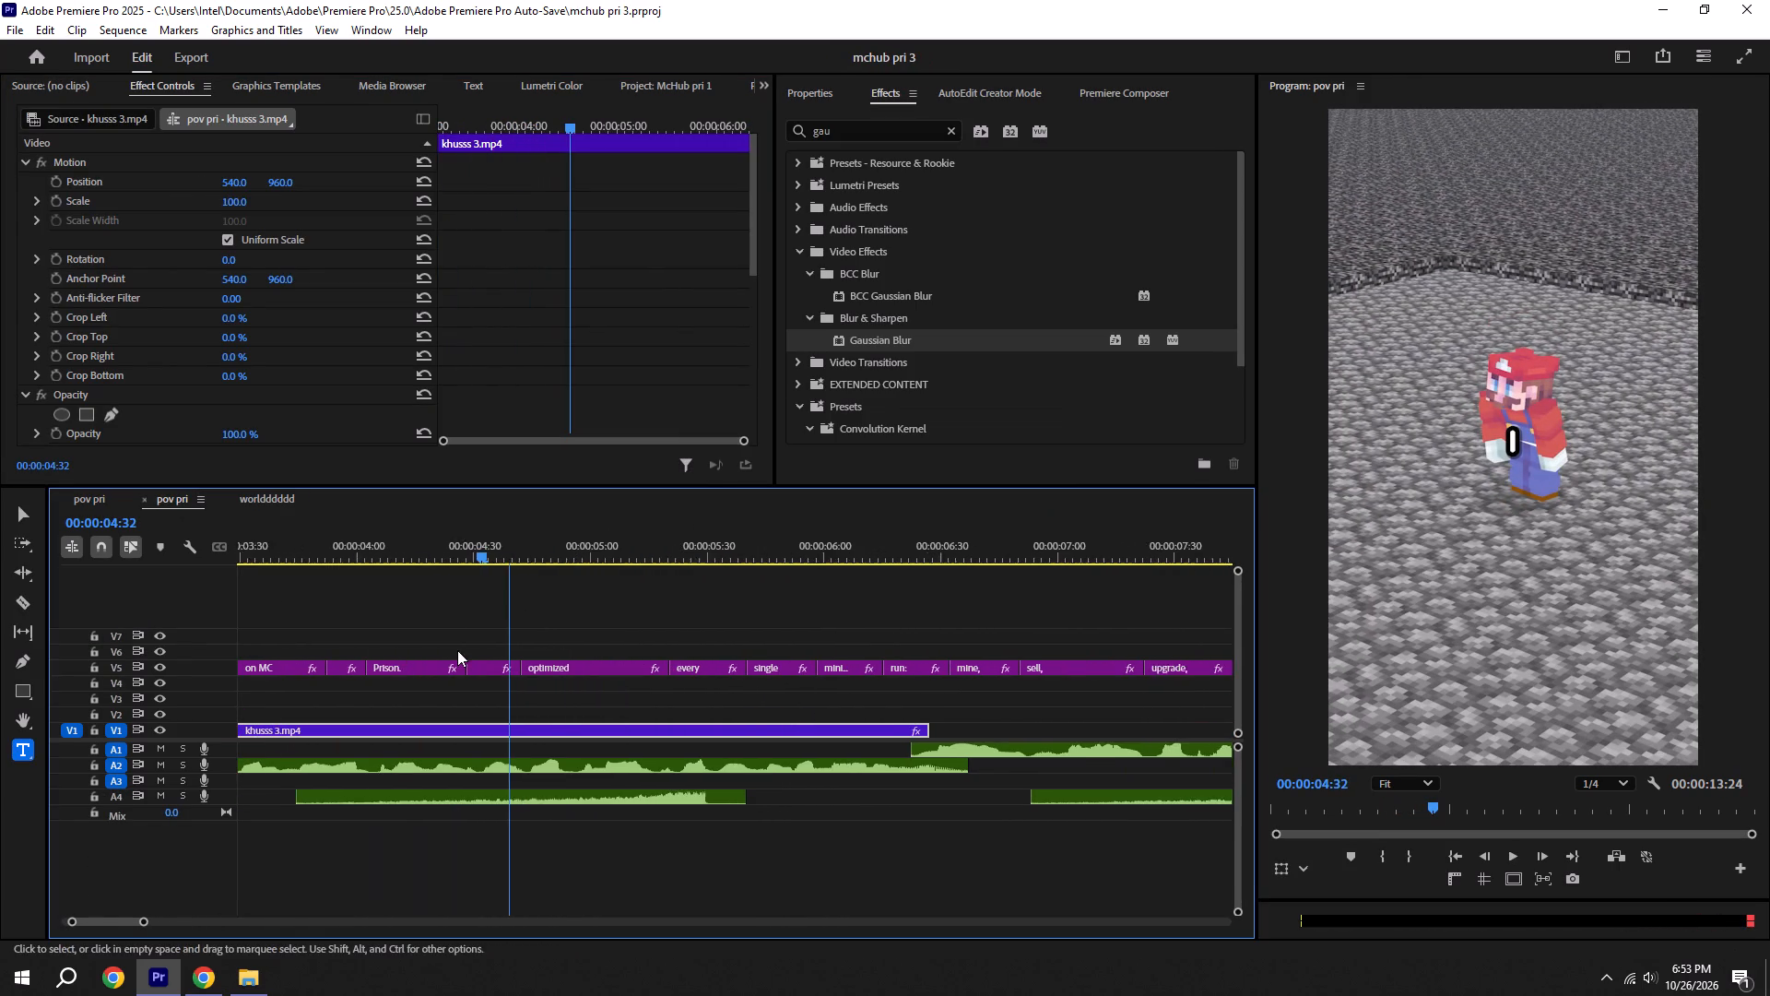
{"action": "left_click_drag", "start_coordinate": [521, 549], "coordinate": [550, 549], "text": "shift"}
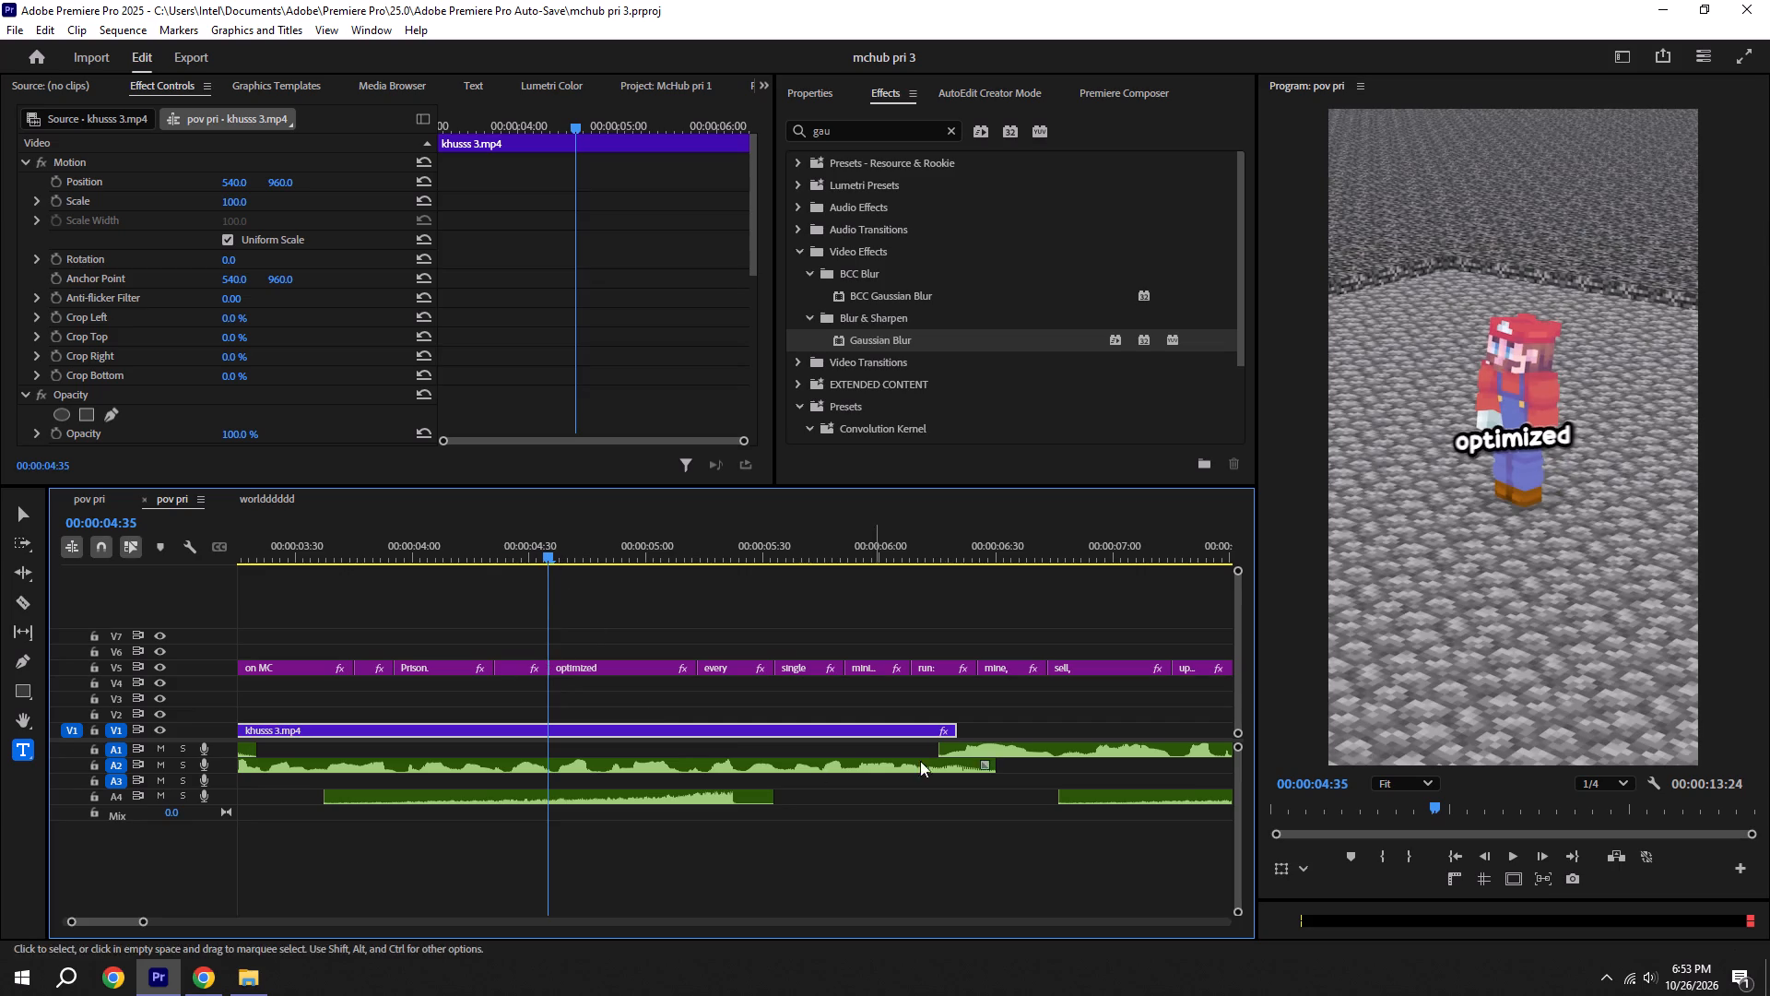
{"action": "left_click_drag", "start_coordinate": [963, 726], "coordinate": [557, 731]}
{"action": "left_click", "coordinate": [572, 720]}
{"action": "key", "text": "ctrl+s"}
Play on past khusss 3.mp4 and check the timing of the "run:" and "mine," captions against the voiceover.
{"action": "scroll", "coordinate": [573, 719], "scroll_direction": "down", "scroll_amount": 7, "text": "alt"}
{"action": "key", "text": "space"}
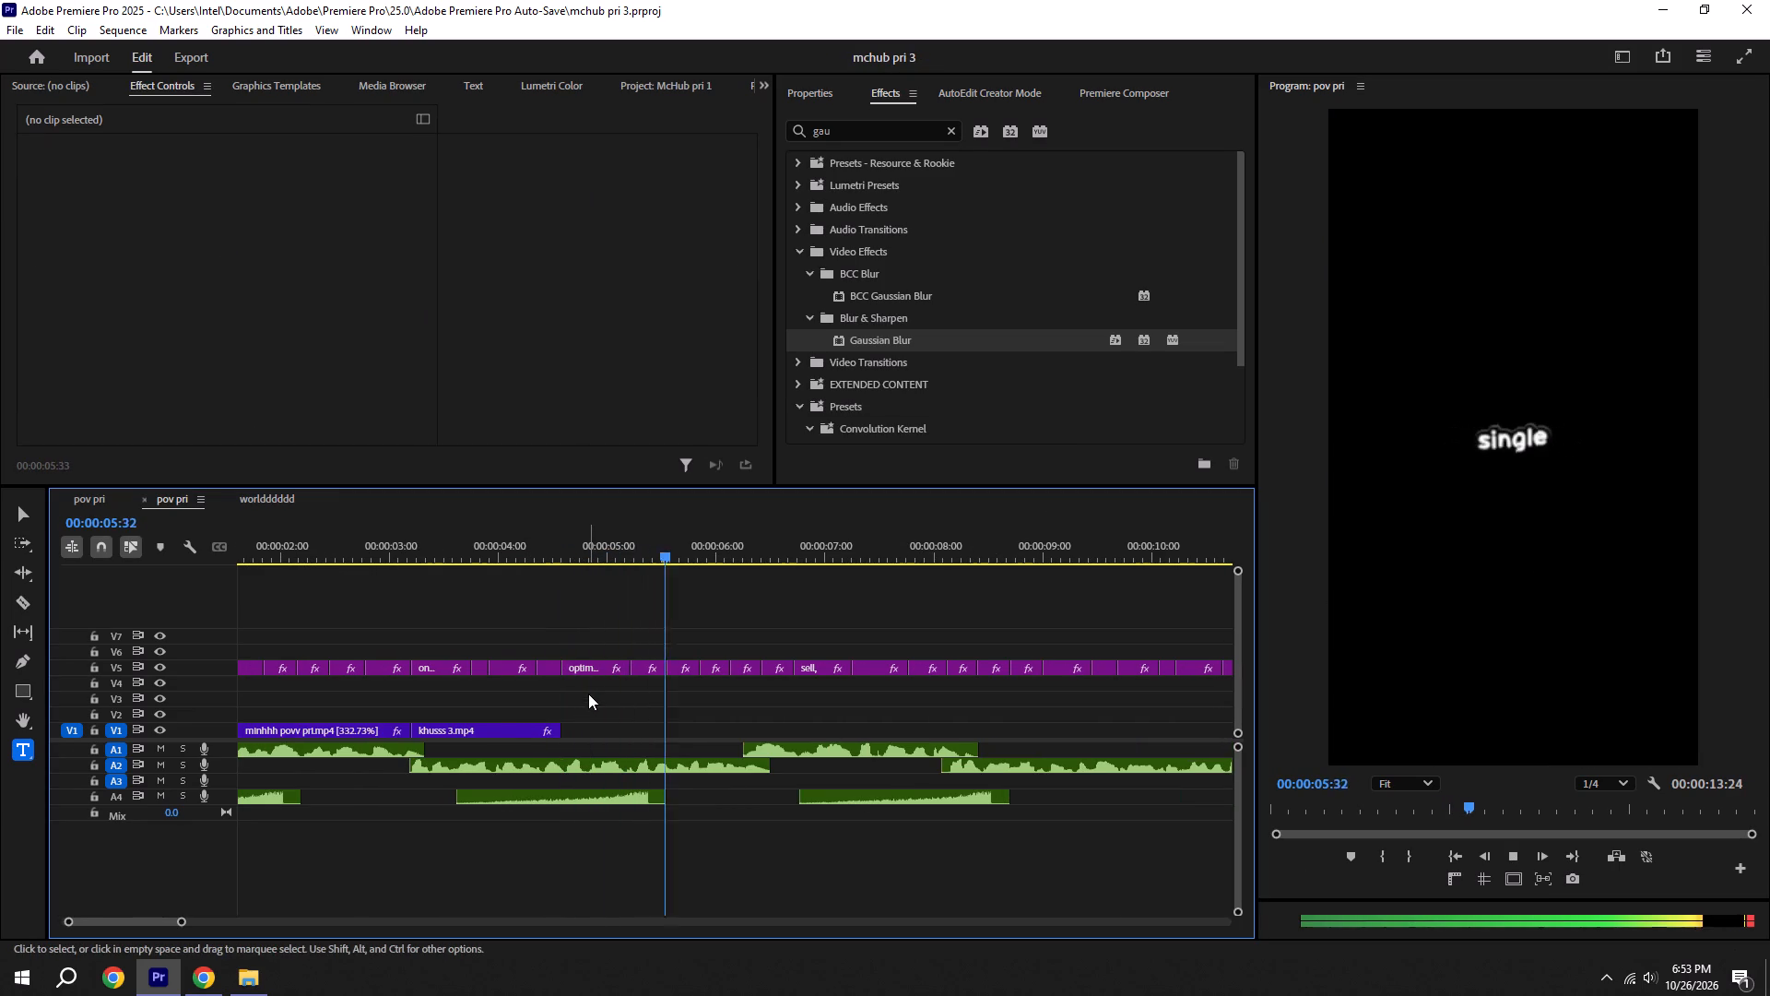
{"action": "key", "text": "space"}
{"action": "scroll", "coordinate": [785, 666], "scroll_direction": "up", "scroll_amount": 10, "text": "alt"}
{"action": "left_click_drag", "start_coordinate": [612, 532], "coordinate": [641, 534], "text": "shift"}
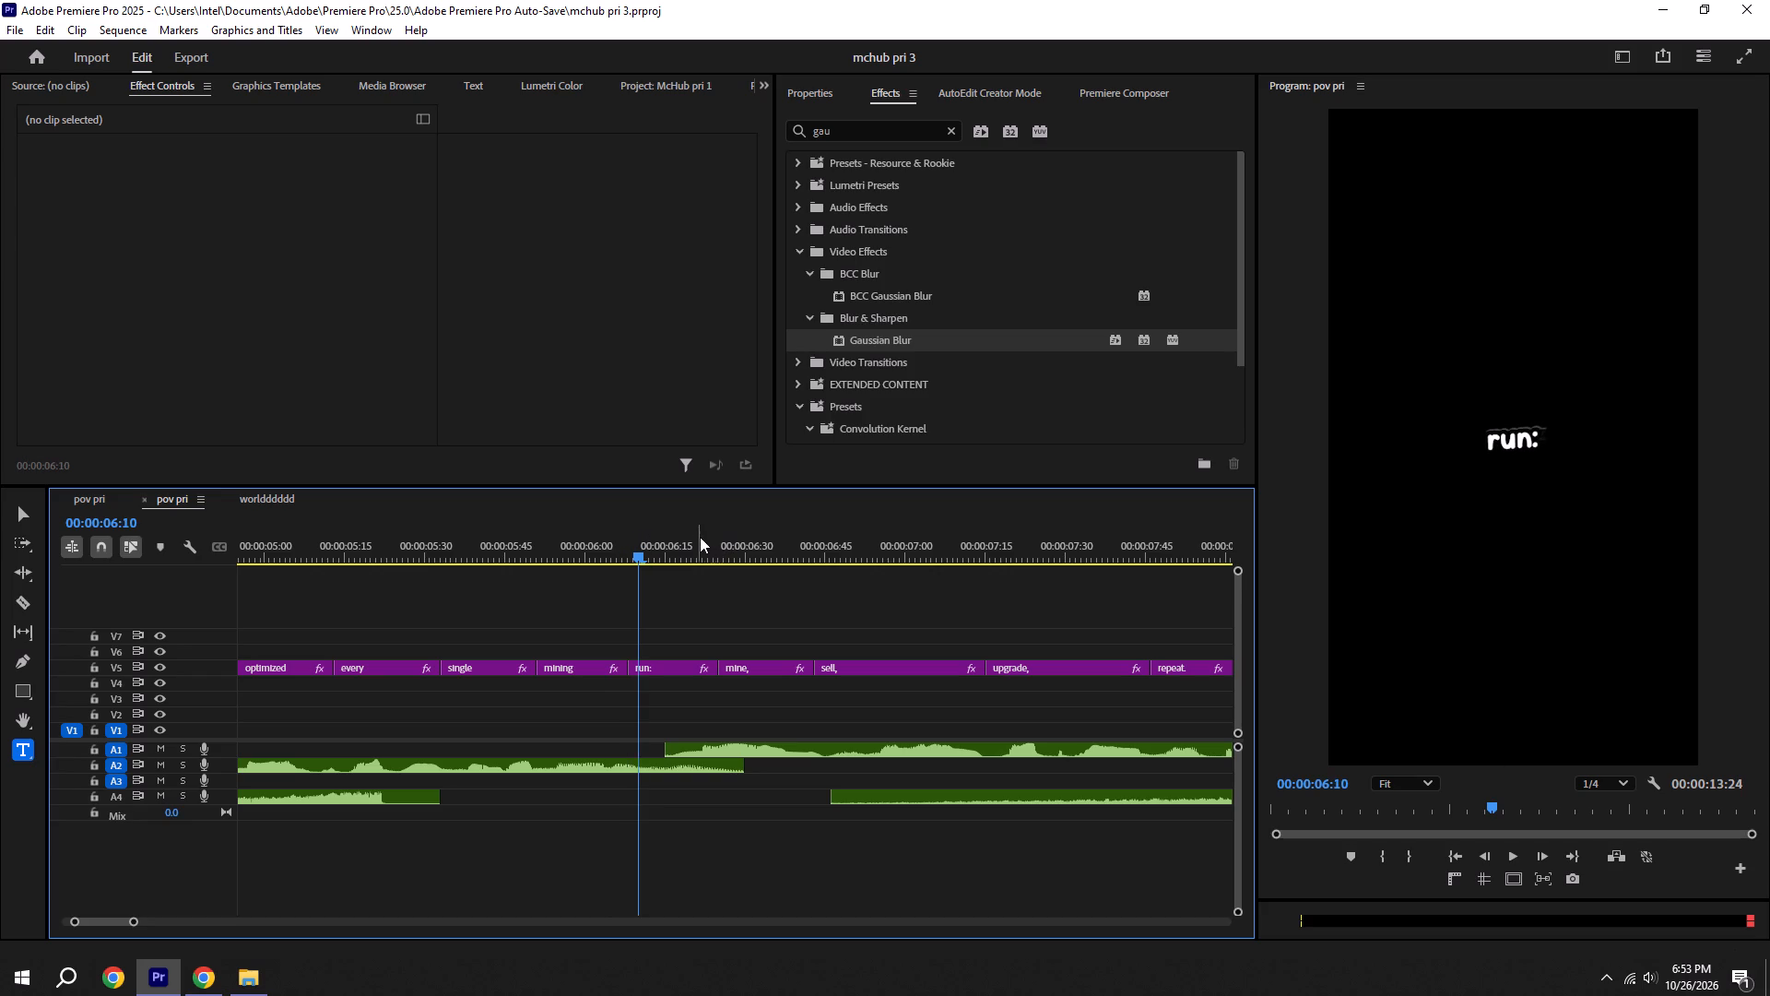
{"action": "scroll", "coordinate": [663, 528], "scroll_direction": "down", "scroll_amount": 4, "text": "alt"}
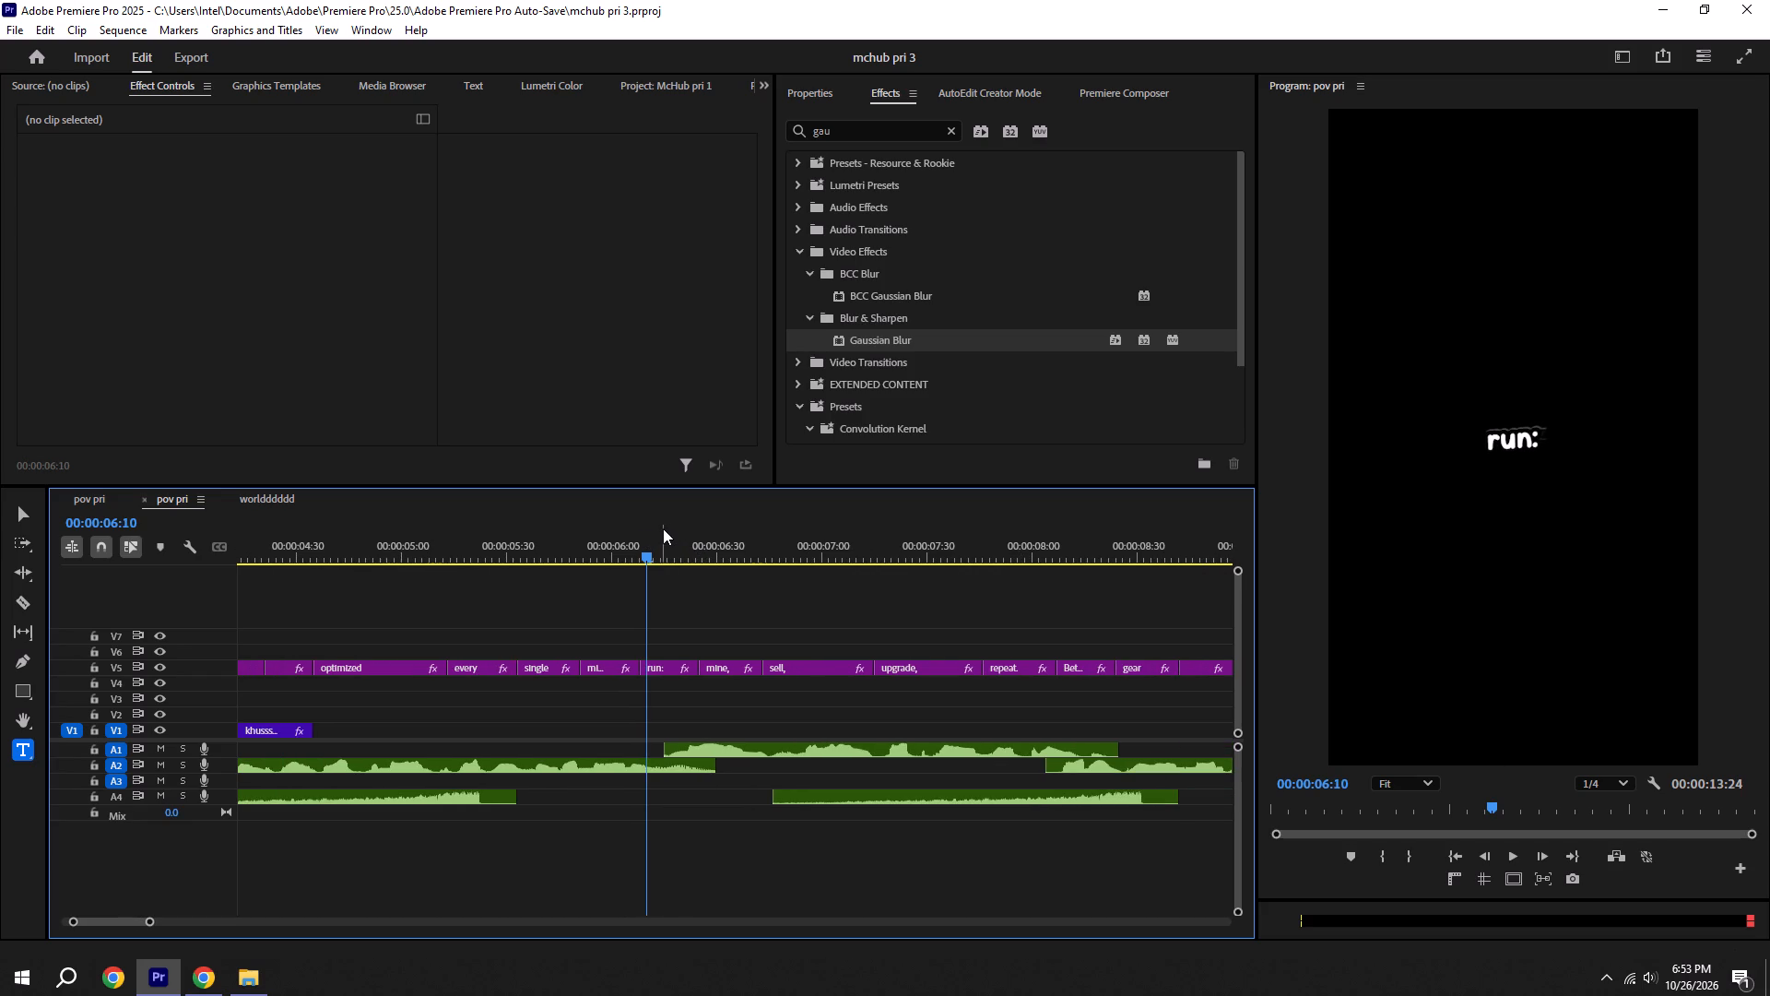
{"action": "left_click", "coordinate": [651, 534], "text": "shift"}
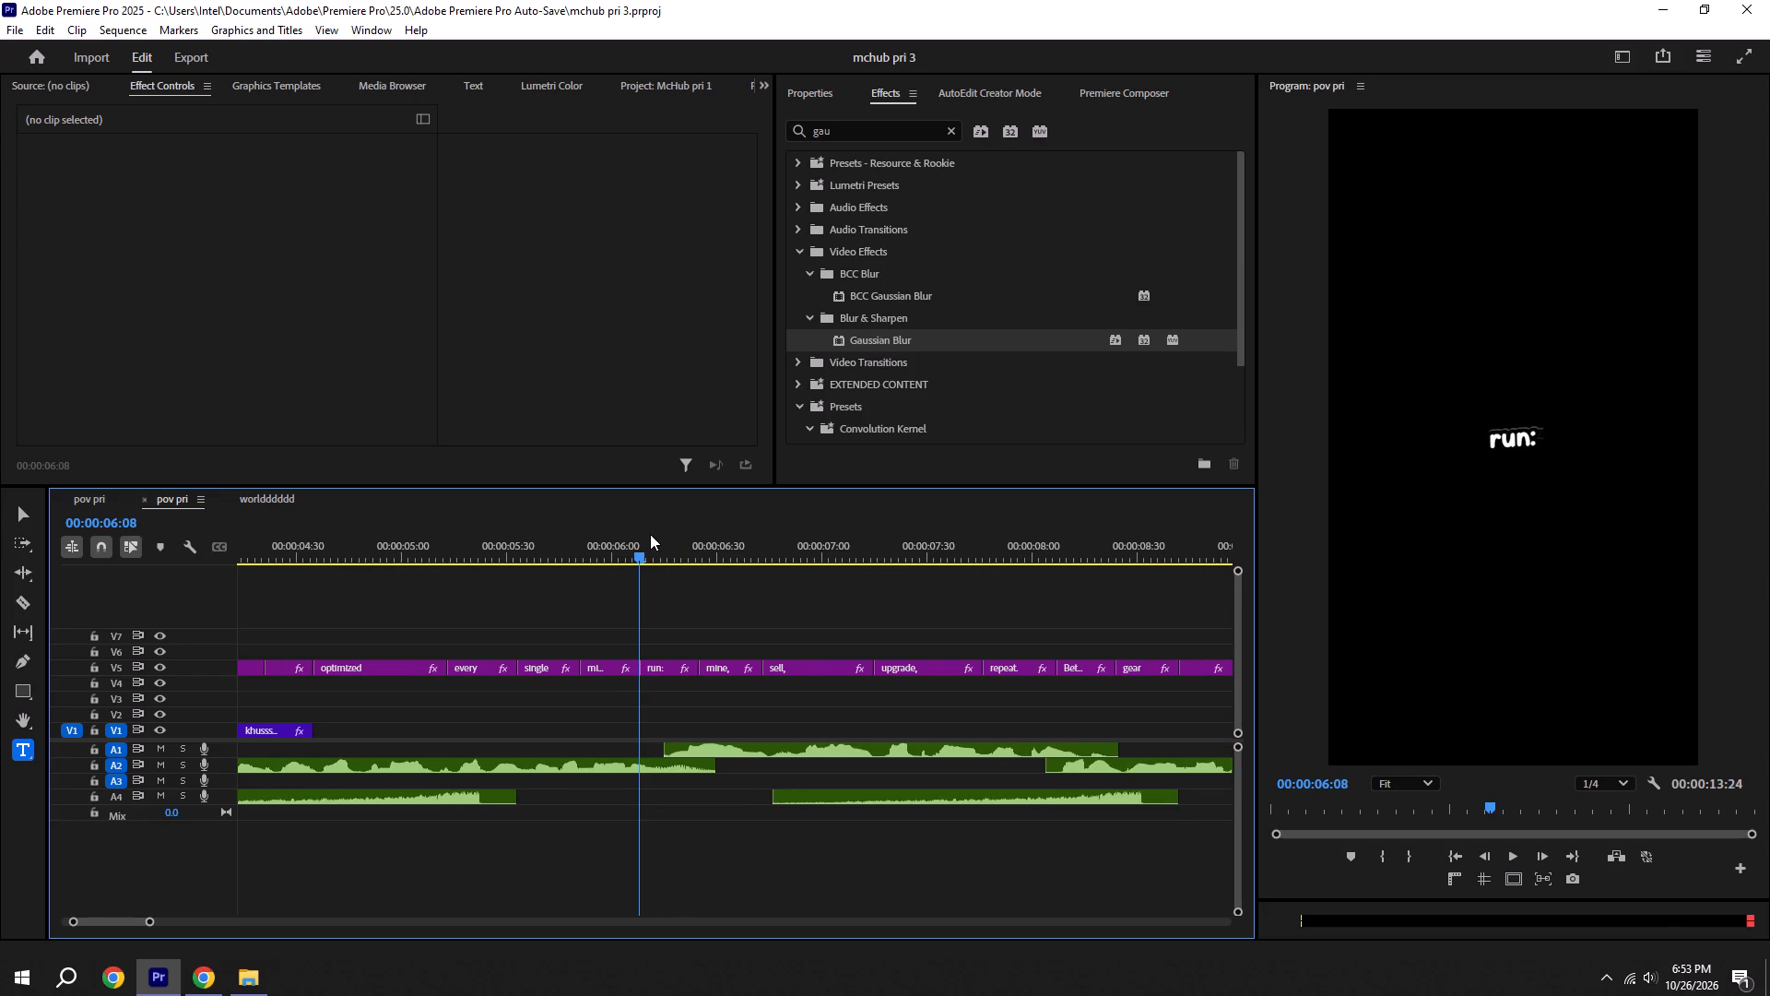
{"action": "key", "text": "space"}
{"action": "key", "text": "space"}
{"action": "key", "text": "space"}
{"action": "key", "text": "space"}
{"action": "left_click", "coordinate": [706, 559], "text": "shift"}
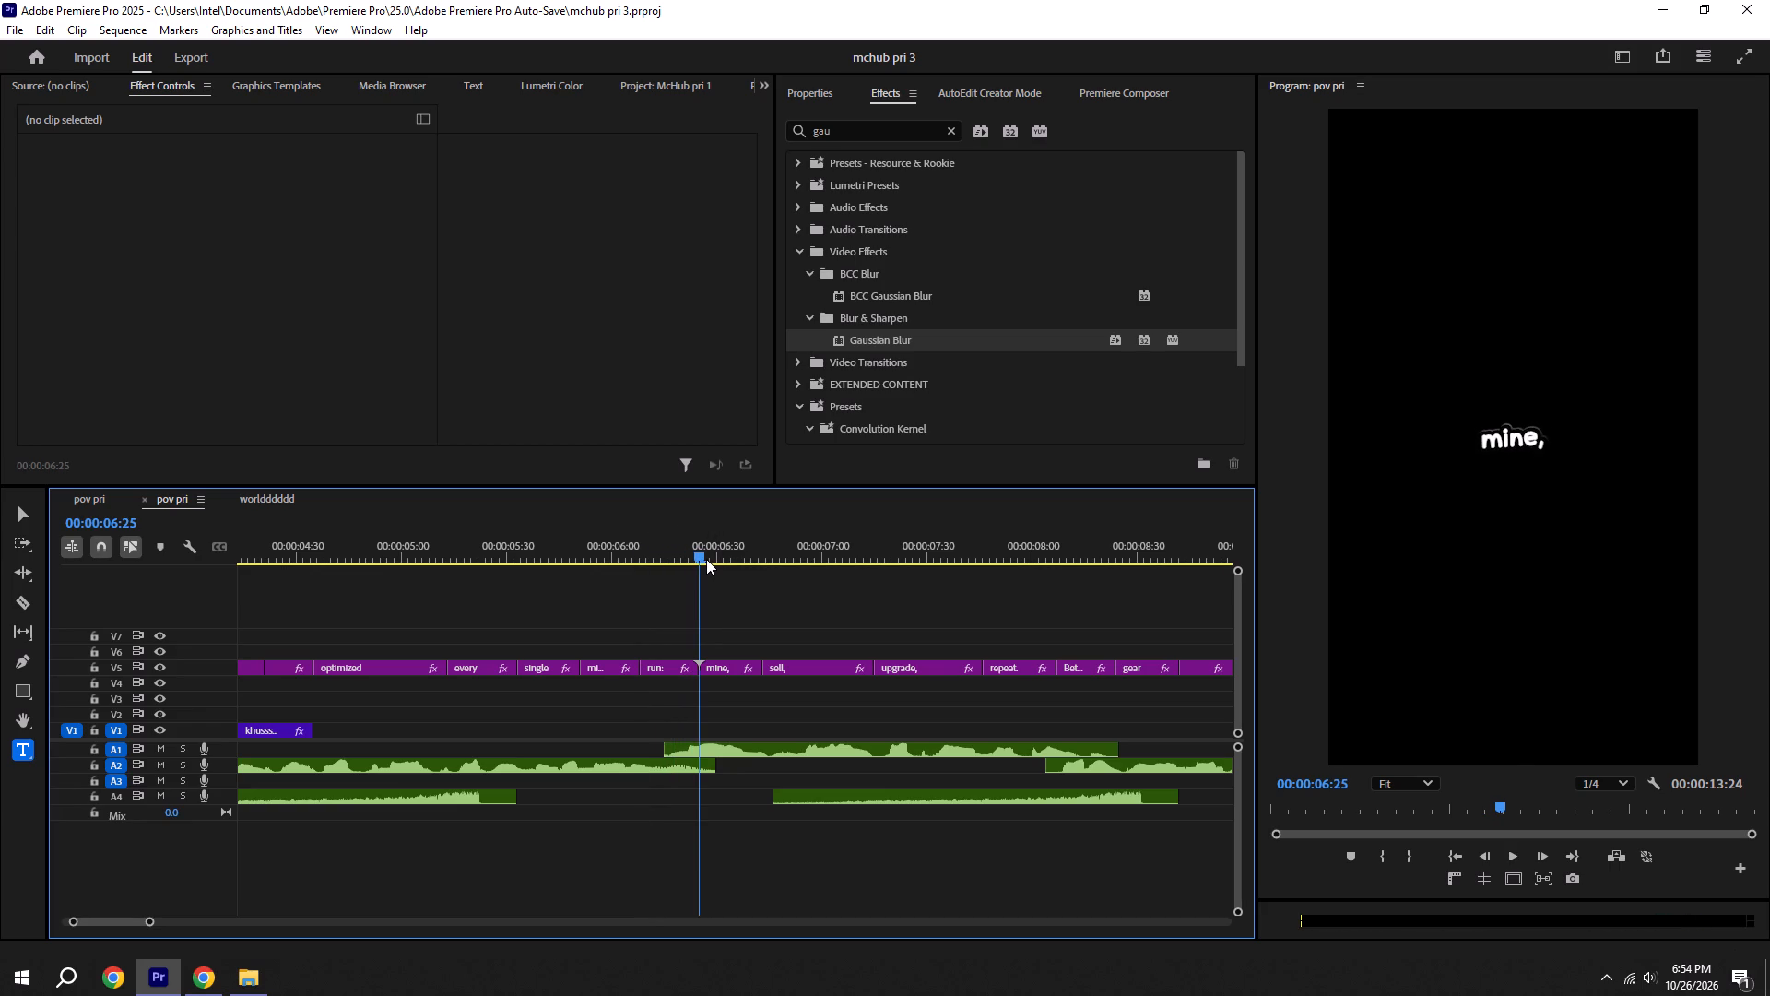
{"action": "left_click_drag", "start_coordinate": [706, 559], "coordinate": [668, 558], "text": "shift"}
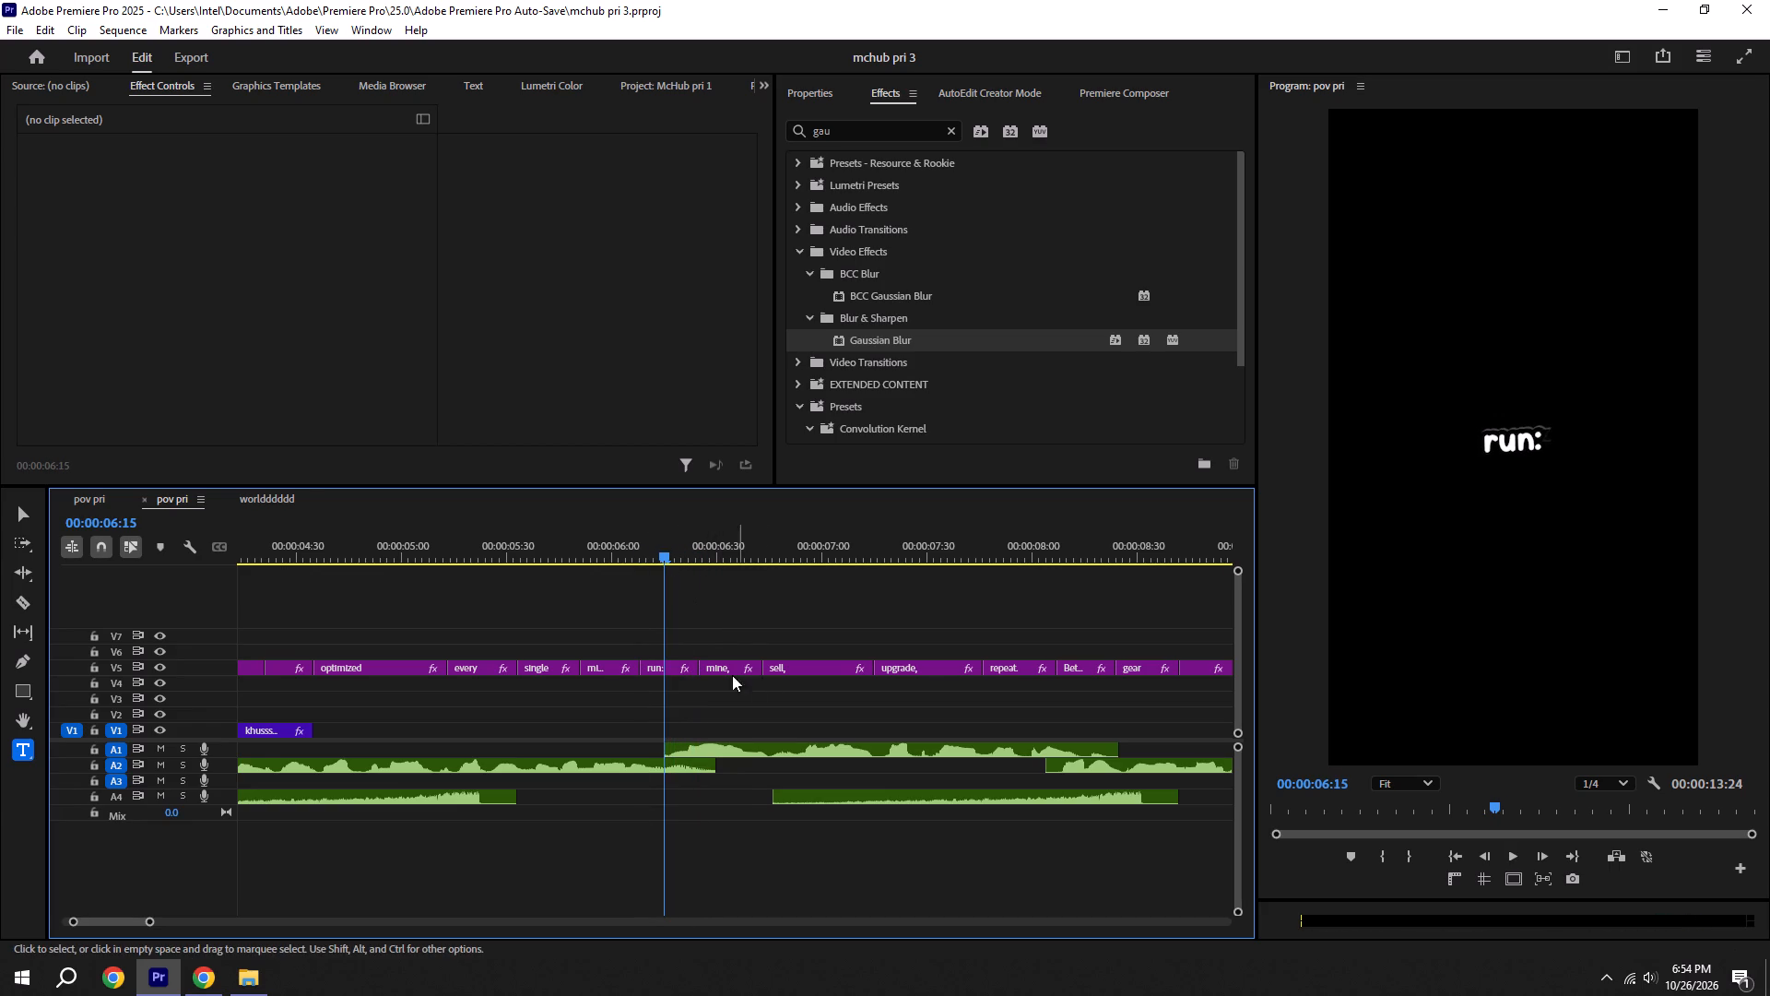
Find where "mine," is spoken, move its V5 caption earlier to start at 00:00:06:20, overwriting the end of "run:", and save.
{"action": "scroll", "coordinate": [714, 673], "scroll_direction": "up", "scroll_amount": 5, "text": "alt"}
{"action": "left_click", "coordinate": [537, 570]}
{"action": "left_click", "coordinate": [551, 547]}
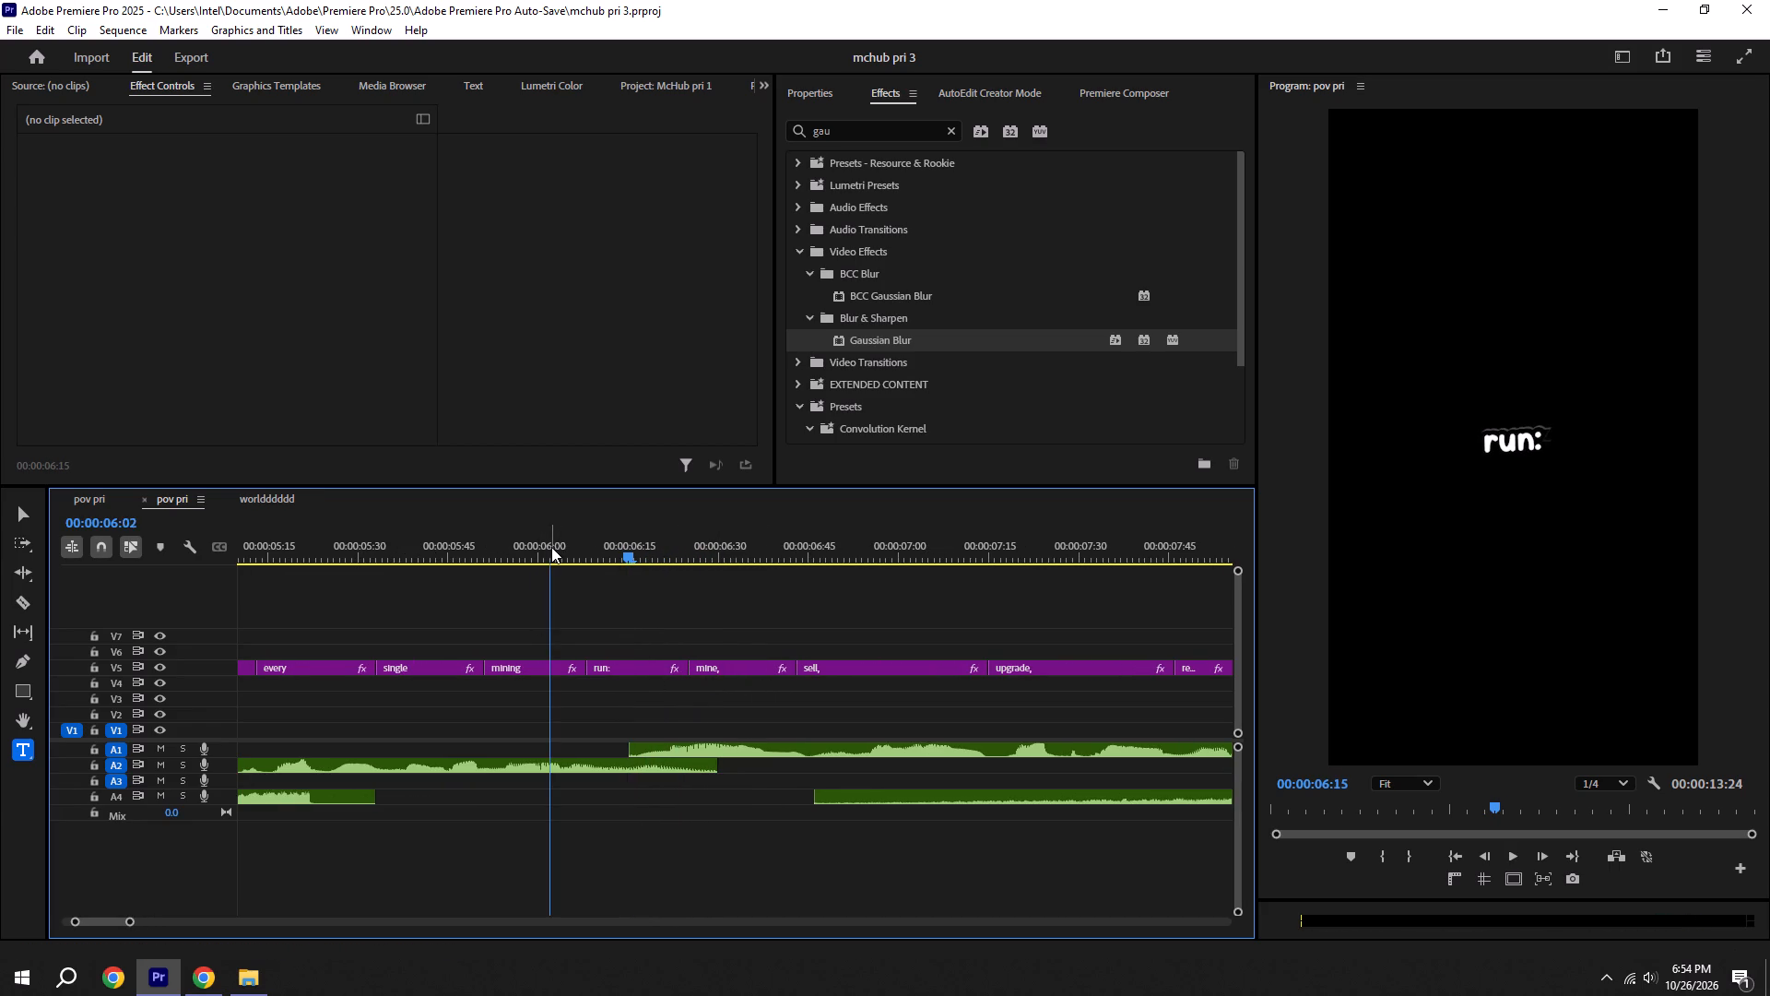
{"action": "key", "text": "space"}
{"action": "key", "text": "space"}
{"action": "left_click_drag", "start_coordinate": [551, 547], "coordinate": [592, 552]}
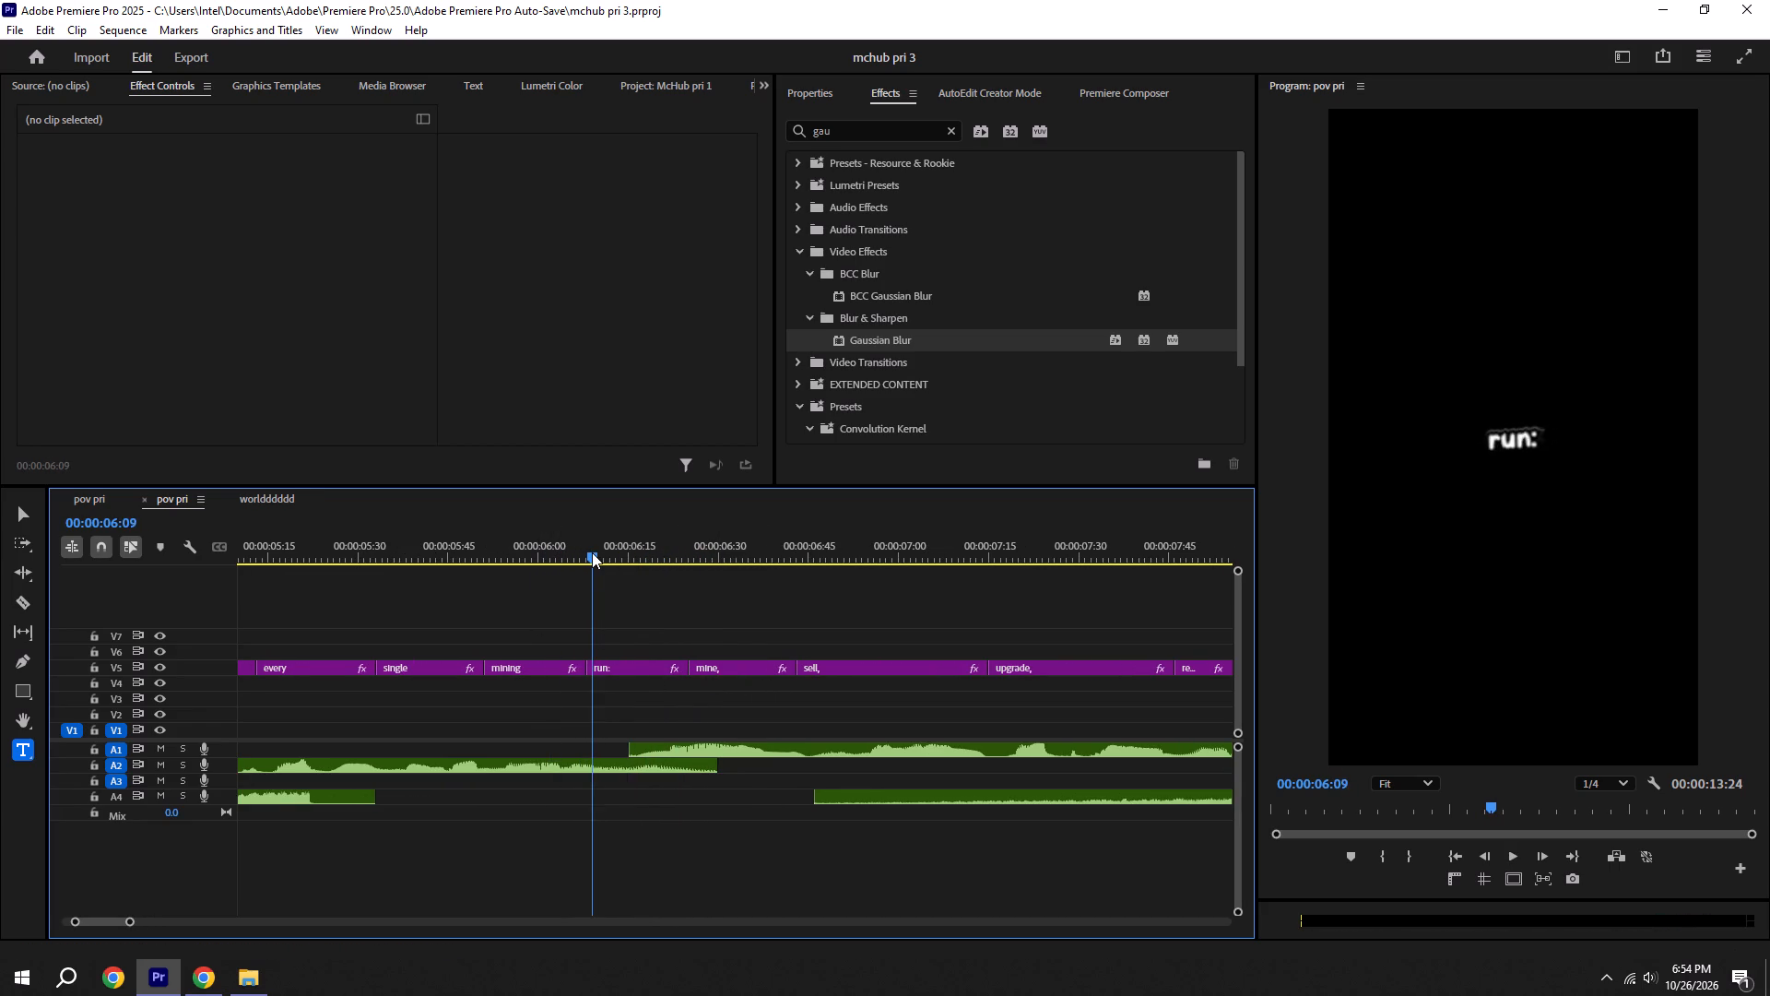
{"action": "key", "text": "space"}
{"action": "key", "text": "space"}
{"action": "key", "text": "space"}
{"action": "key", "text": "space"}
{"action": "left_click_drag", "start_coordinate": [621, 557], "coordinate": [657, 562]}
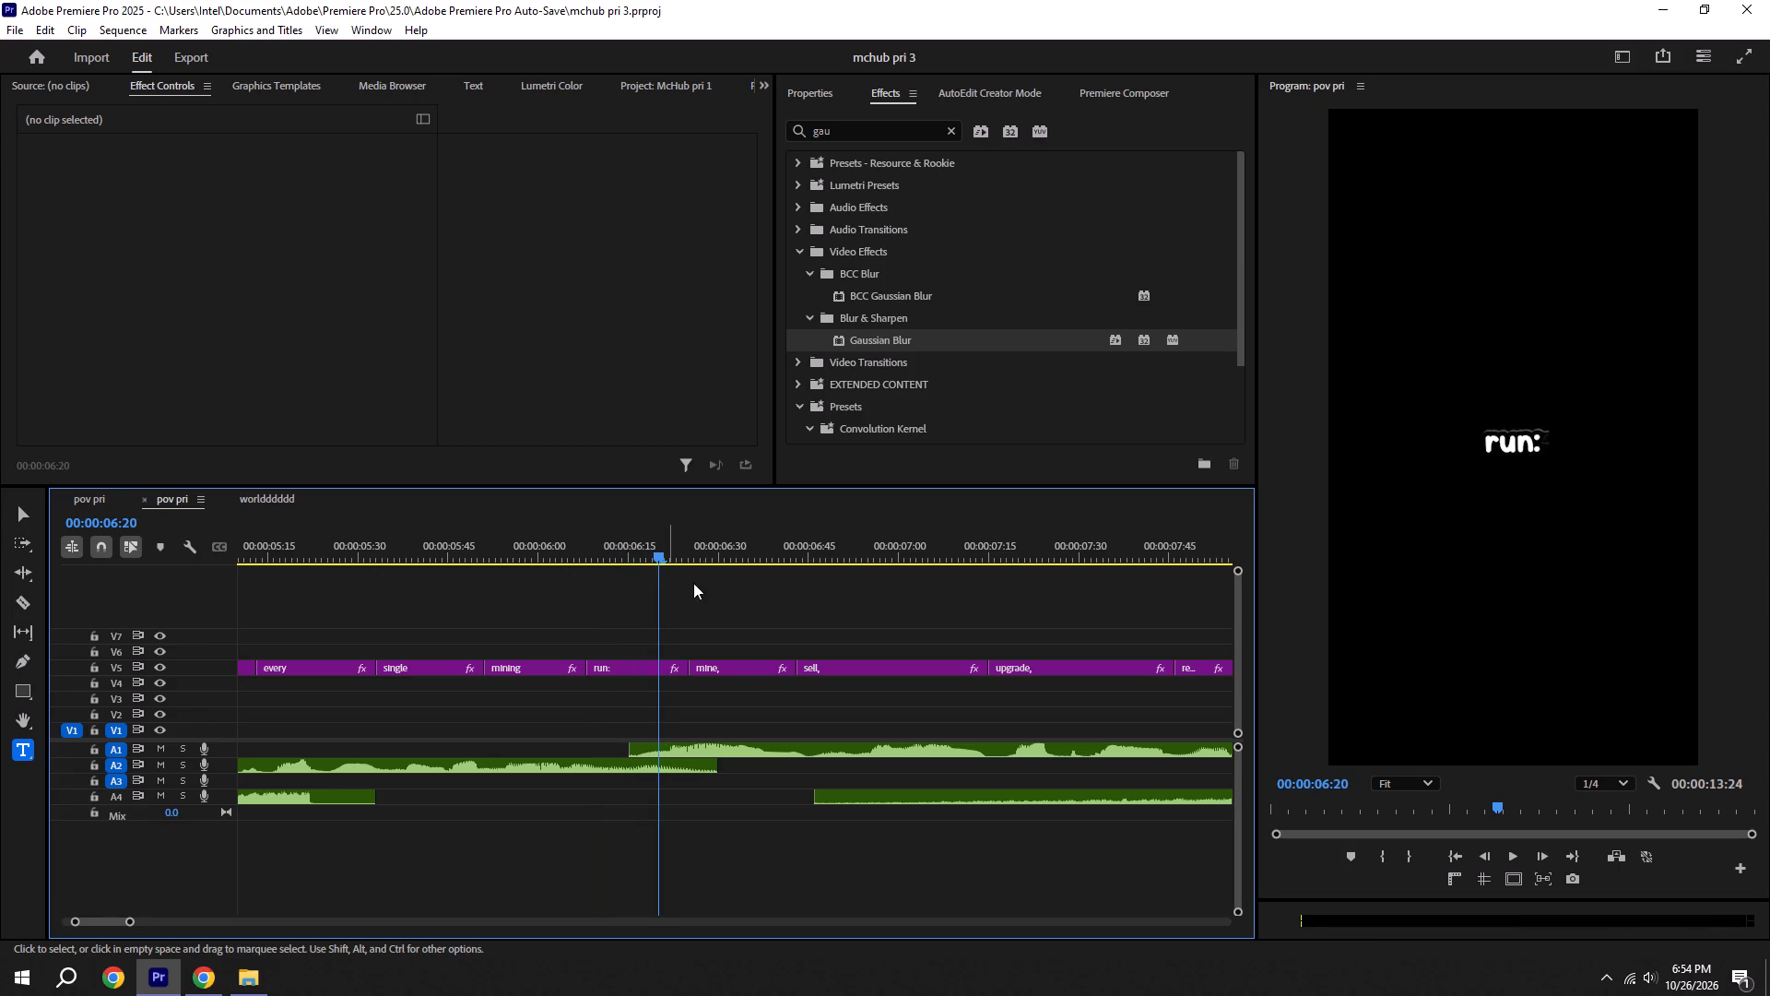
{"action": "left_click_drag", "start_coordinate": [752, 670], "coordinate": [711, 671]}
{"action": "left_click_drag", "start_coordinate": [711, 671], "coordinate": [720, 672]}
{"action": "left_click_drag", "start_coordinate": [642, 662], "coordinate": [766, 675]}
{"action": "key", "text": "ctrl+s"}
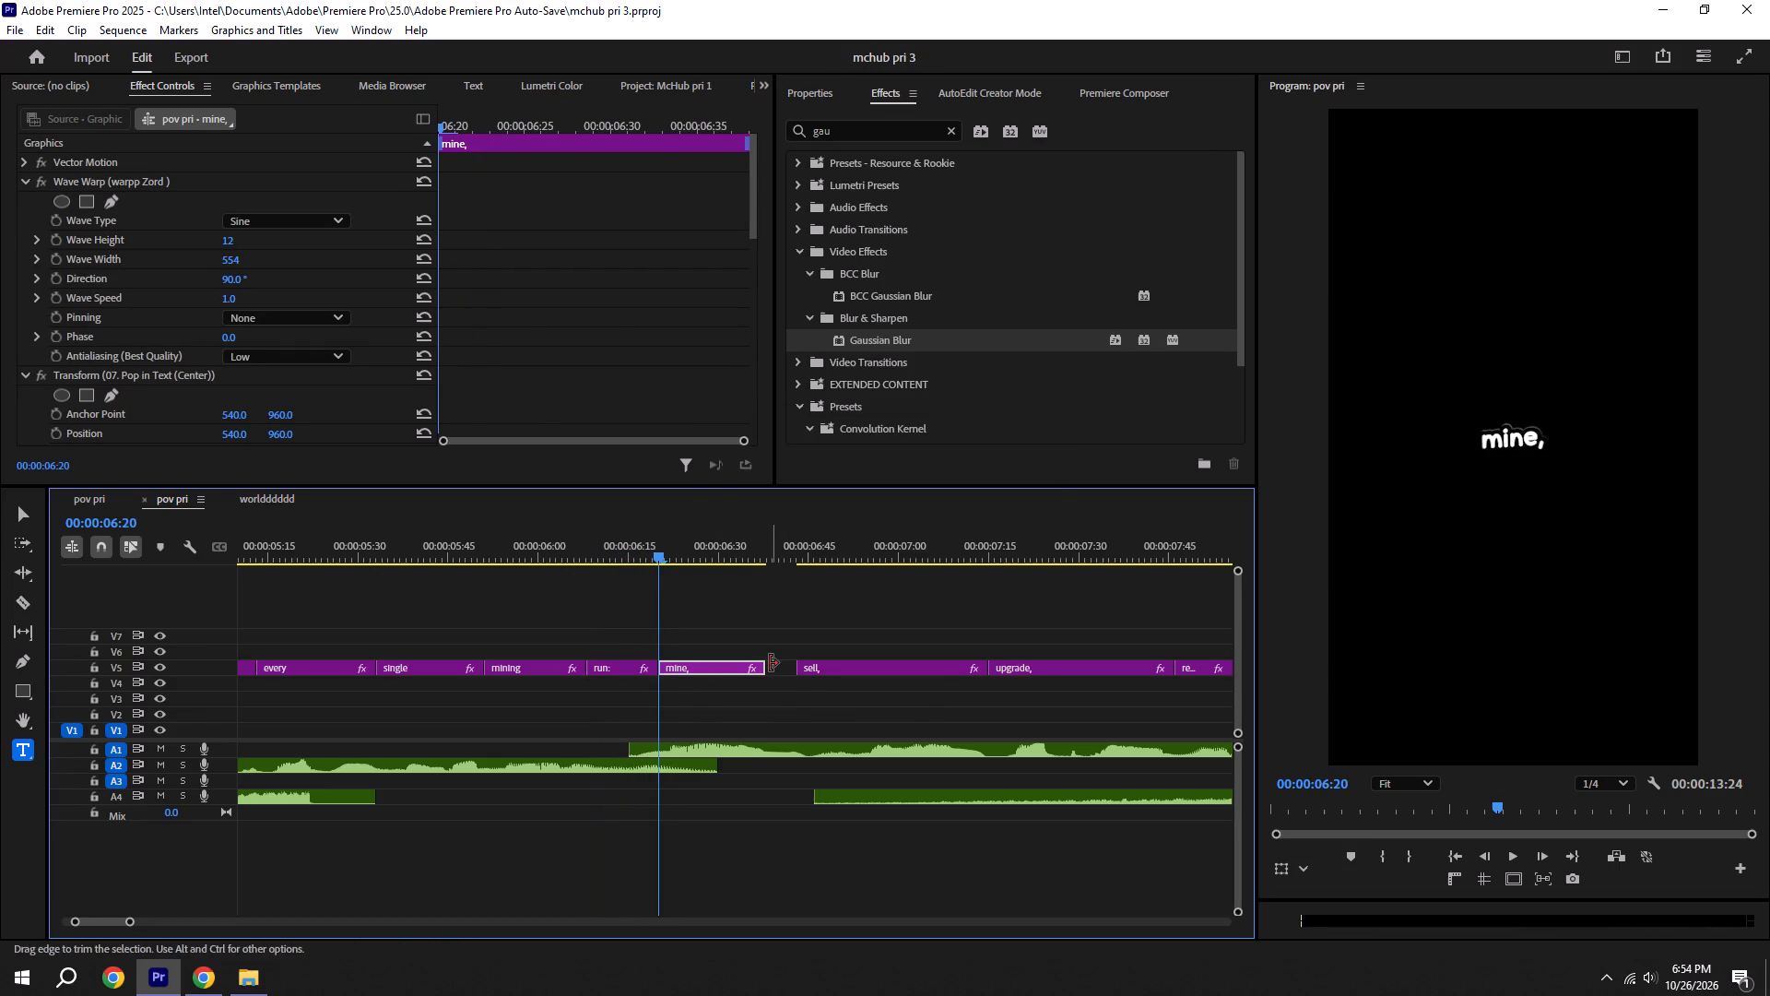
Extend the end of the "mine," caption to meet the "sell," caption, play it back, and save.
{"action": "left_click_drag", "start_coordinate": [770, 663], "coordinate": [986, 689]}
{"action": "left_click", "coordinate": [847, 698]}
{"action": "key", "text": "space"}
{"action": "key", "text": "space"}
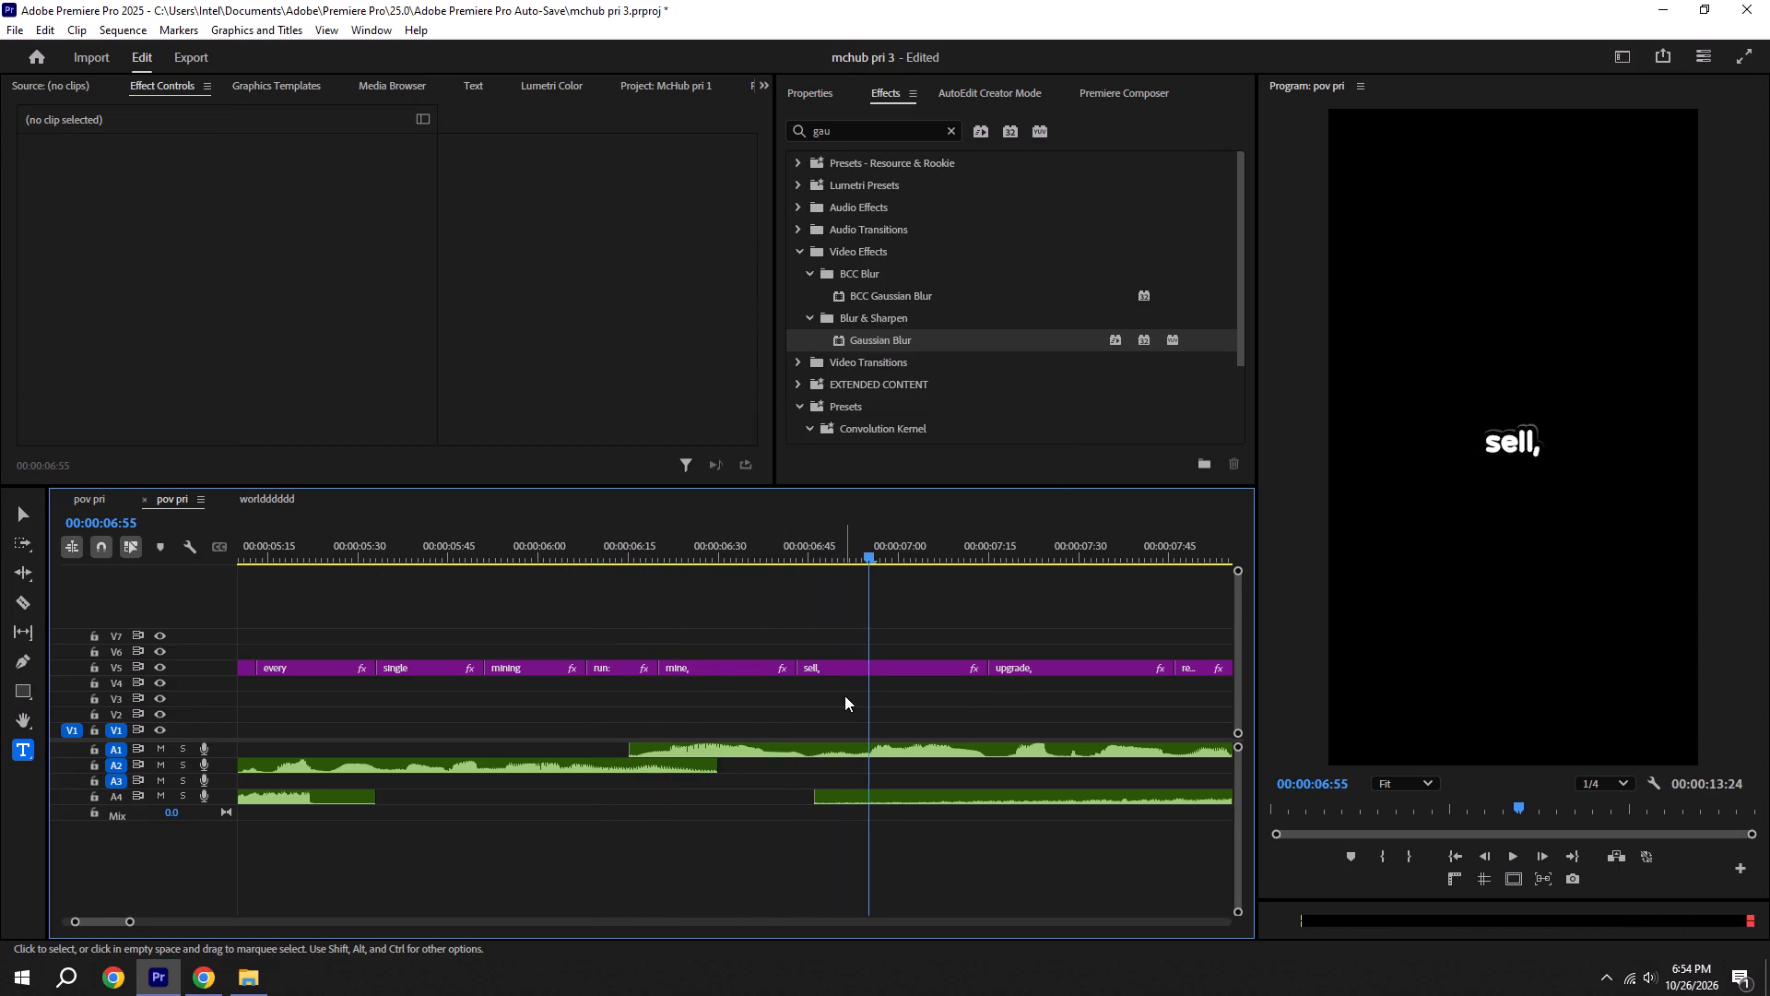
{"action": "key", "text": "ctrl+s"}
Play from the retimed "mine," caption through to "instant" to judge where the next background clip should go.
{"action": "left_click_drag", "start_coordinate": [674, 523], "coordinate": [660, 523], "text": "shift"}
{"action": "left_click_drag", "start_coordinate": [680, 528], "coordinate": [675, 536], "text": "shift"}
{"action": "scroll", "coordinate": [669, 539], "scroll_direction": "down", "scroll_amount": 6, "text": "alt"}
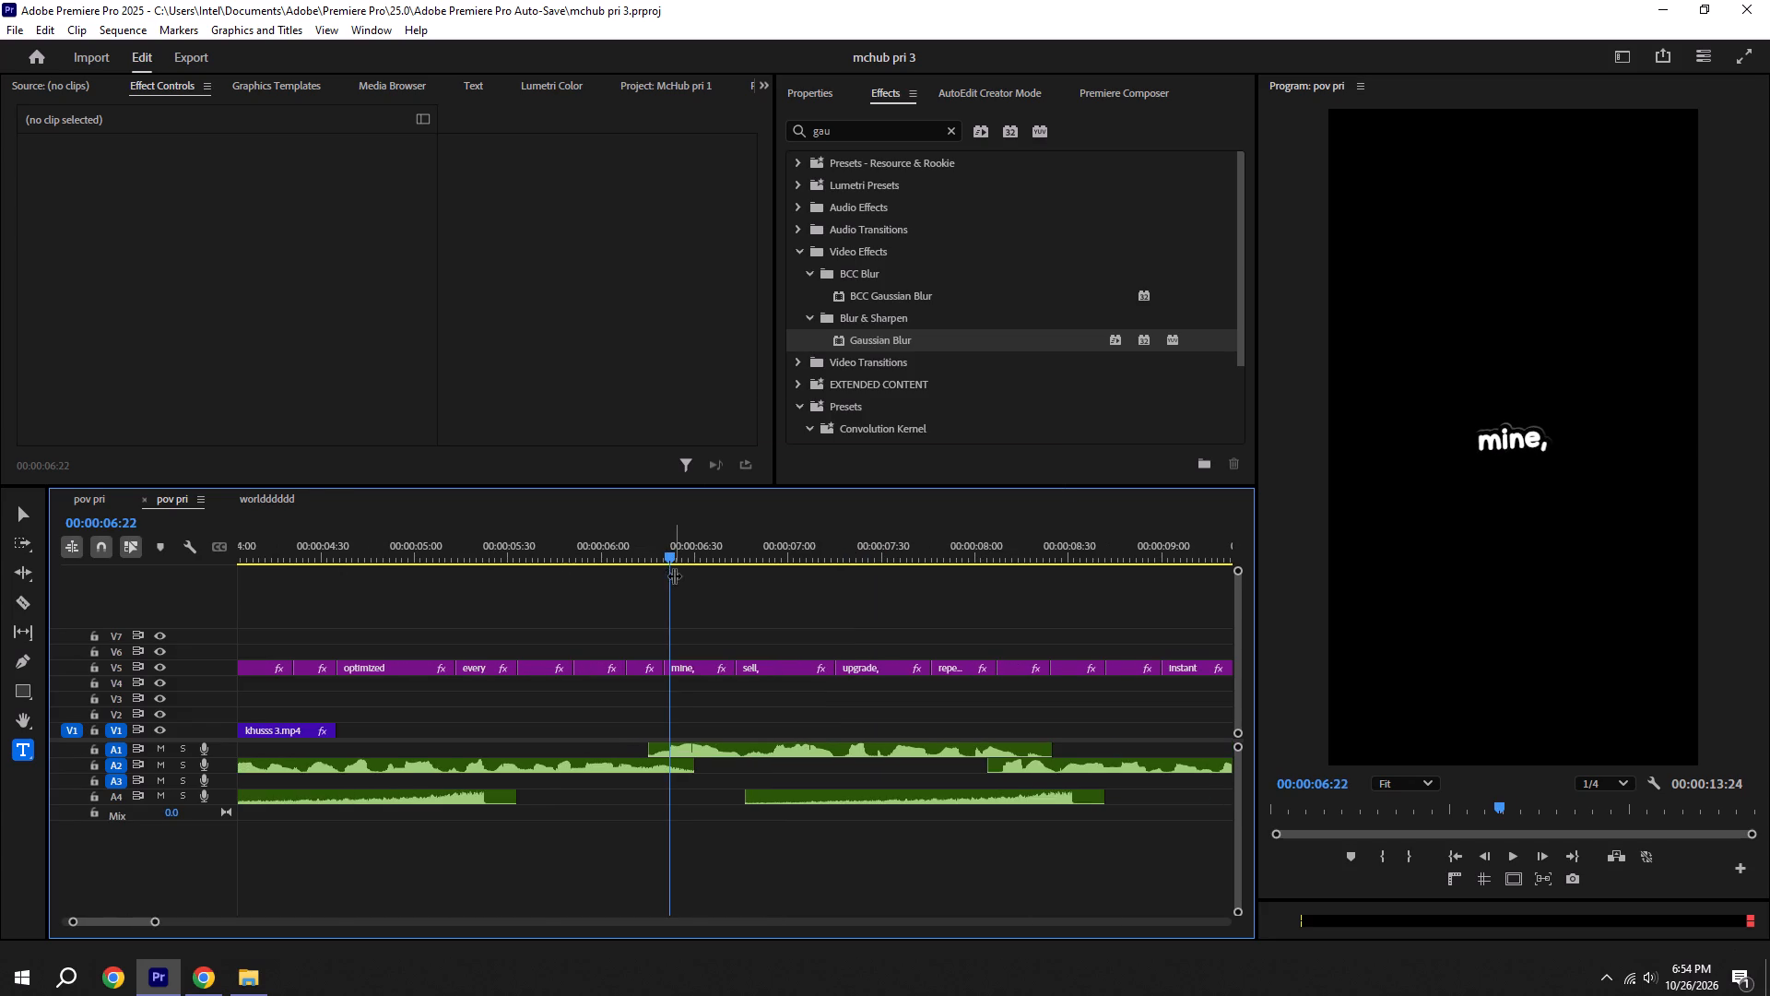
{"action": "key", "text": "ctrl+s"}
{"action": "left_click_drag", "start_coordinate": [649, 556], "coordinate": [664, 545], "text": "shift"}
{"action": "scroll", "coordinate": [664, 545], "scroll_direction": "down", "scroll_amount": 7, "text": "alt"}
{"action": "key", "text": "space"}
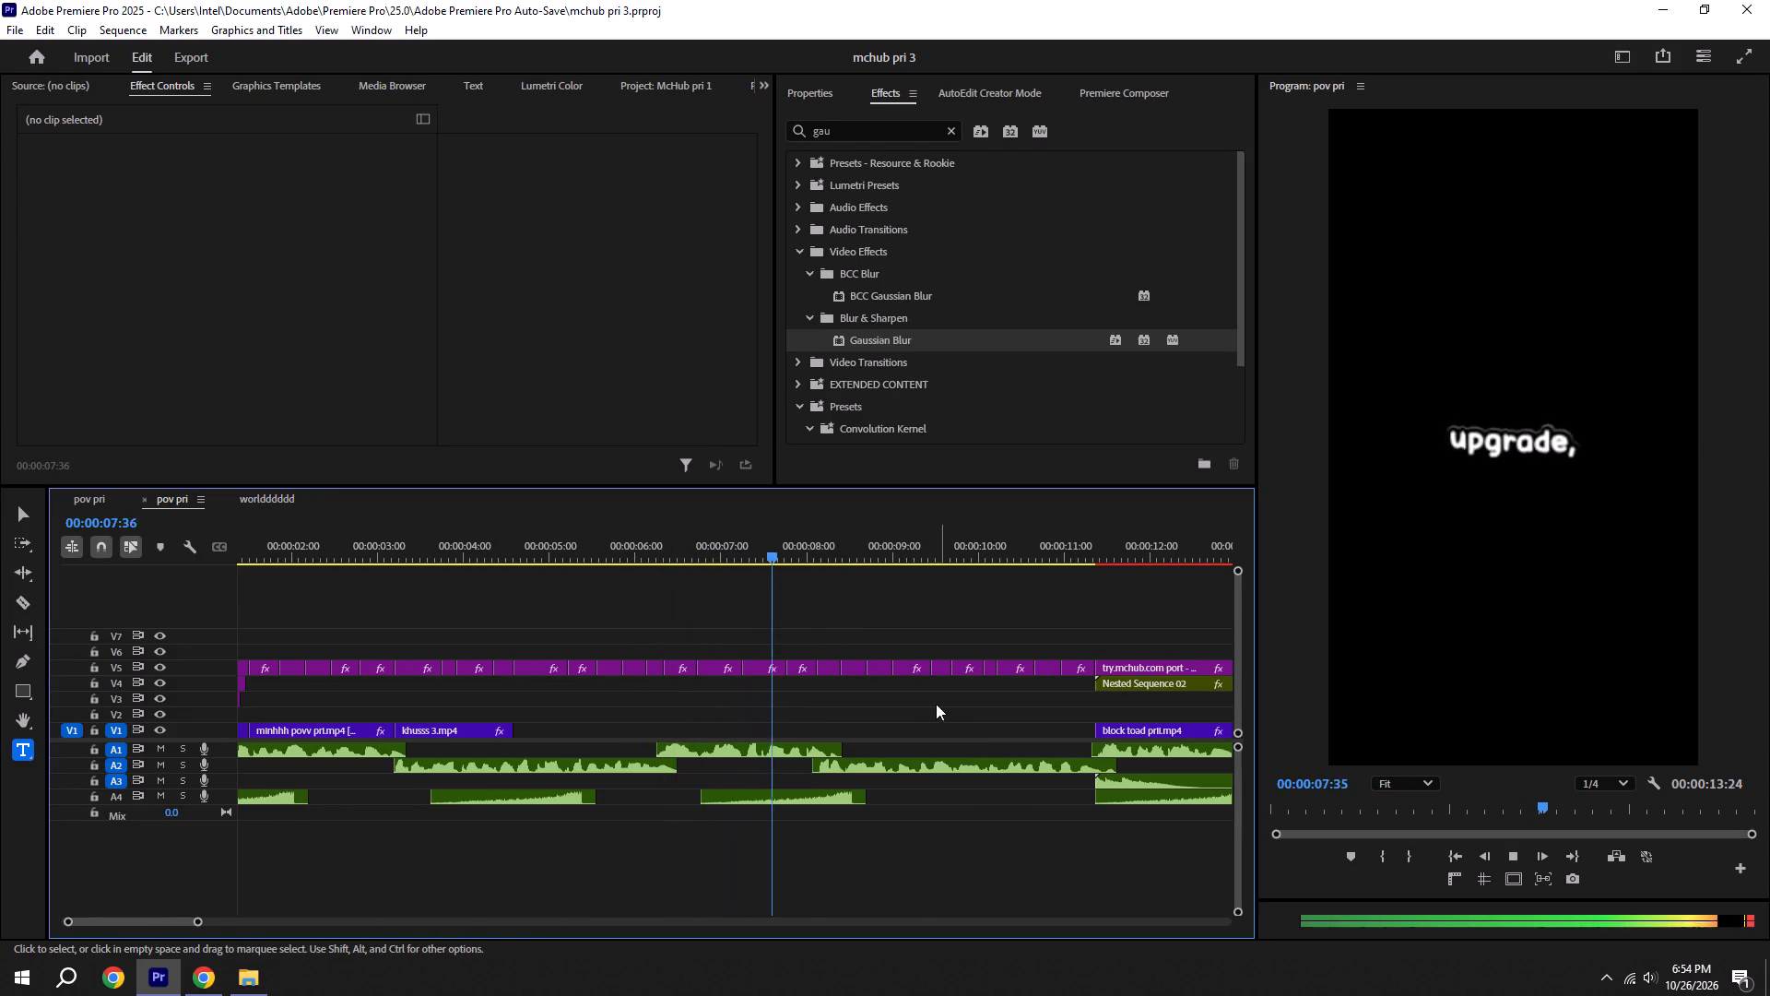
{"action": "key", "text": "space"}
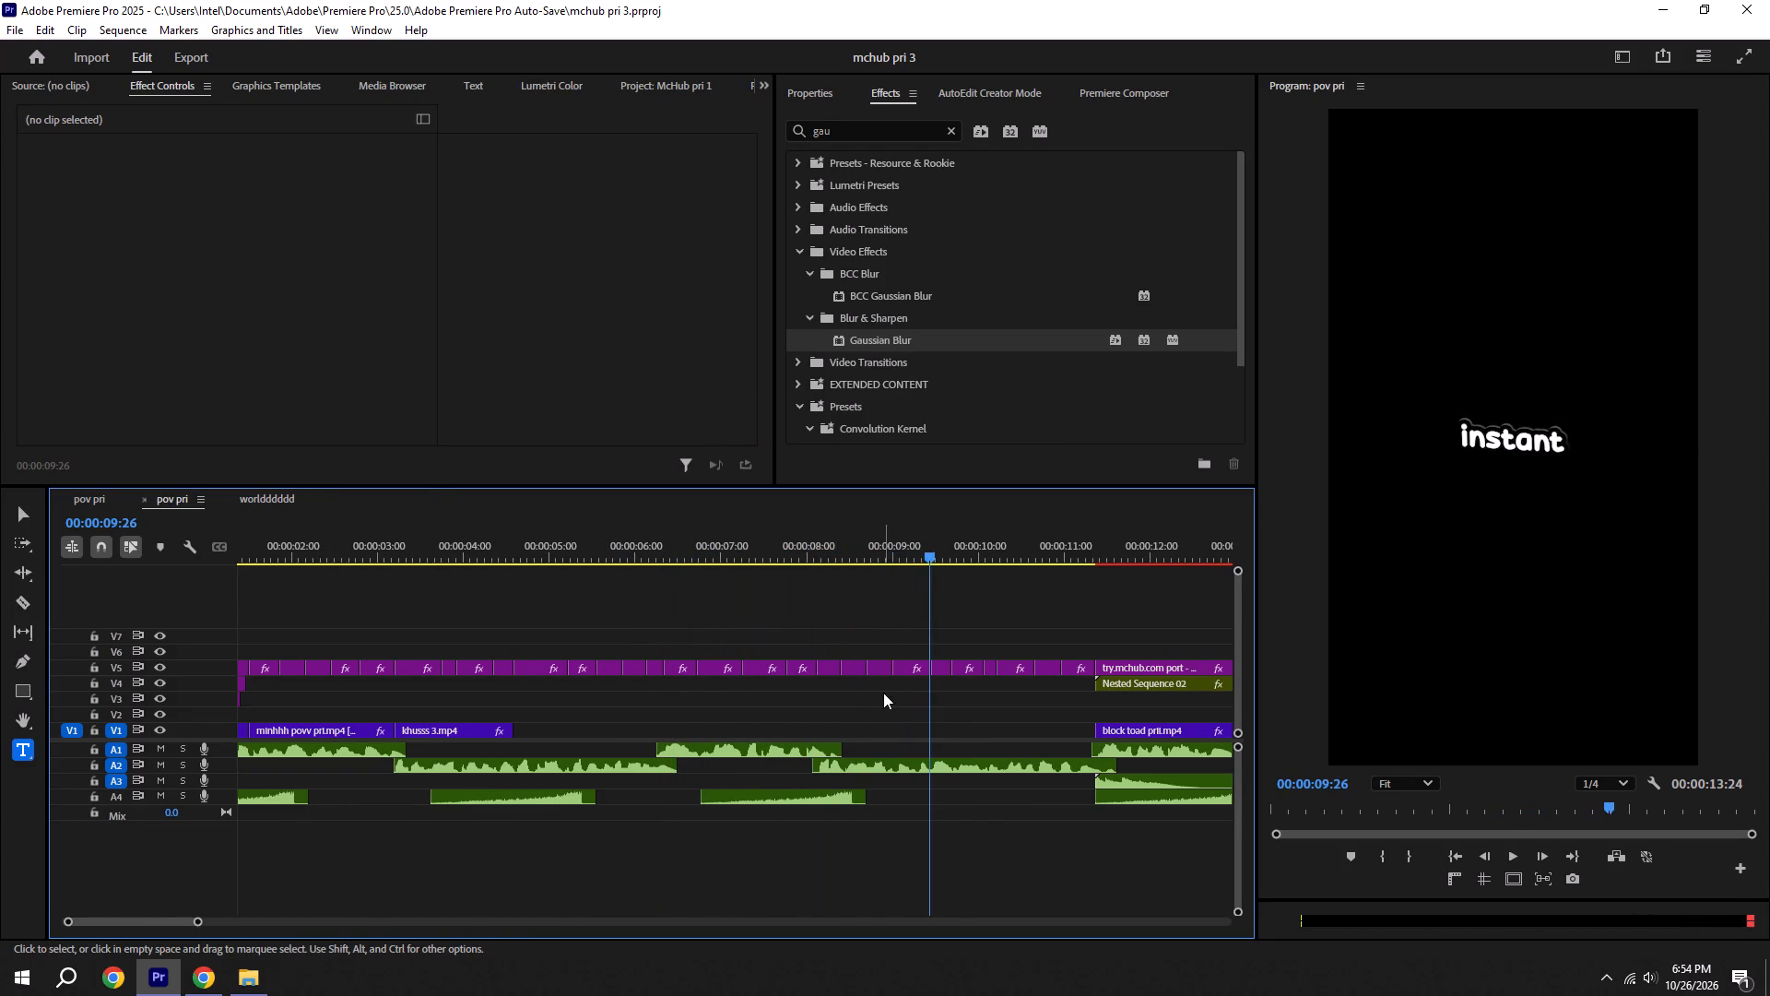
Copy the pov pri.mp4 clip before ghoda in McHub pri 1 and paste it on V1 at 00:00:08:07, the "Better" caption, in mchub pri 3.
{"action": "scroll", "coordinate": [883, 693], "scroll_direction": "up", "scroll_amount": 11}
{"action": "key", "text": "ctrl+s"}
{"action": "left_click_drag", "start_coordinate": [867, 550], "coordinate": [849, 532], "text": "shift"}
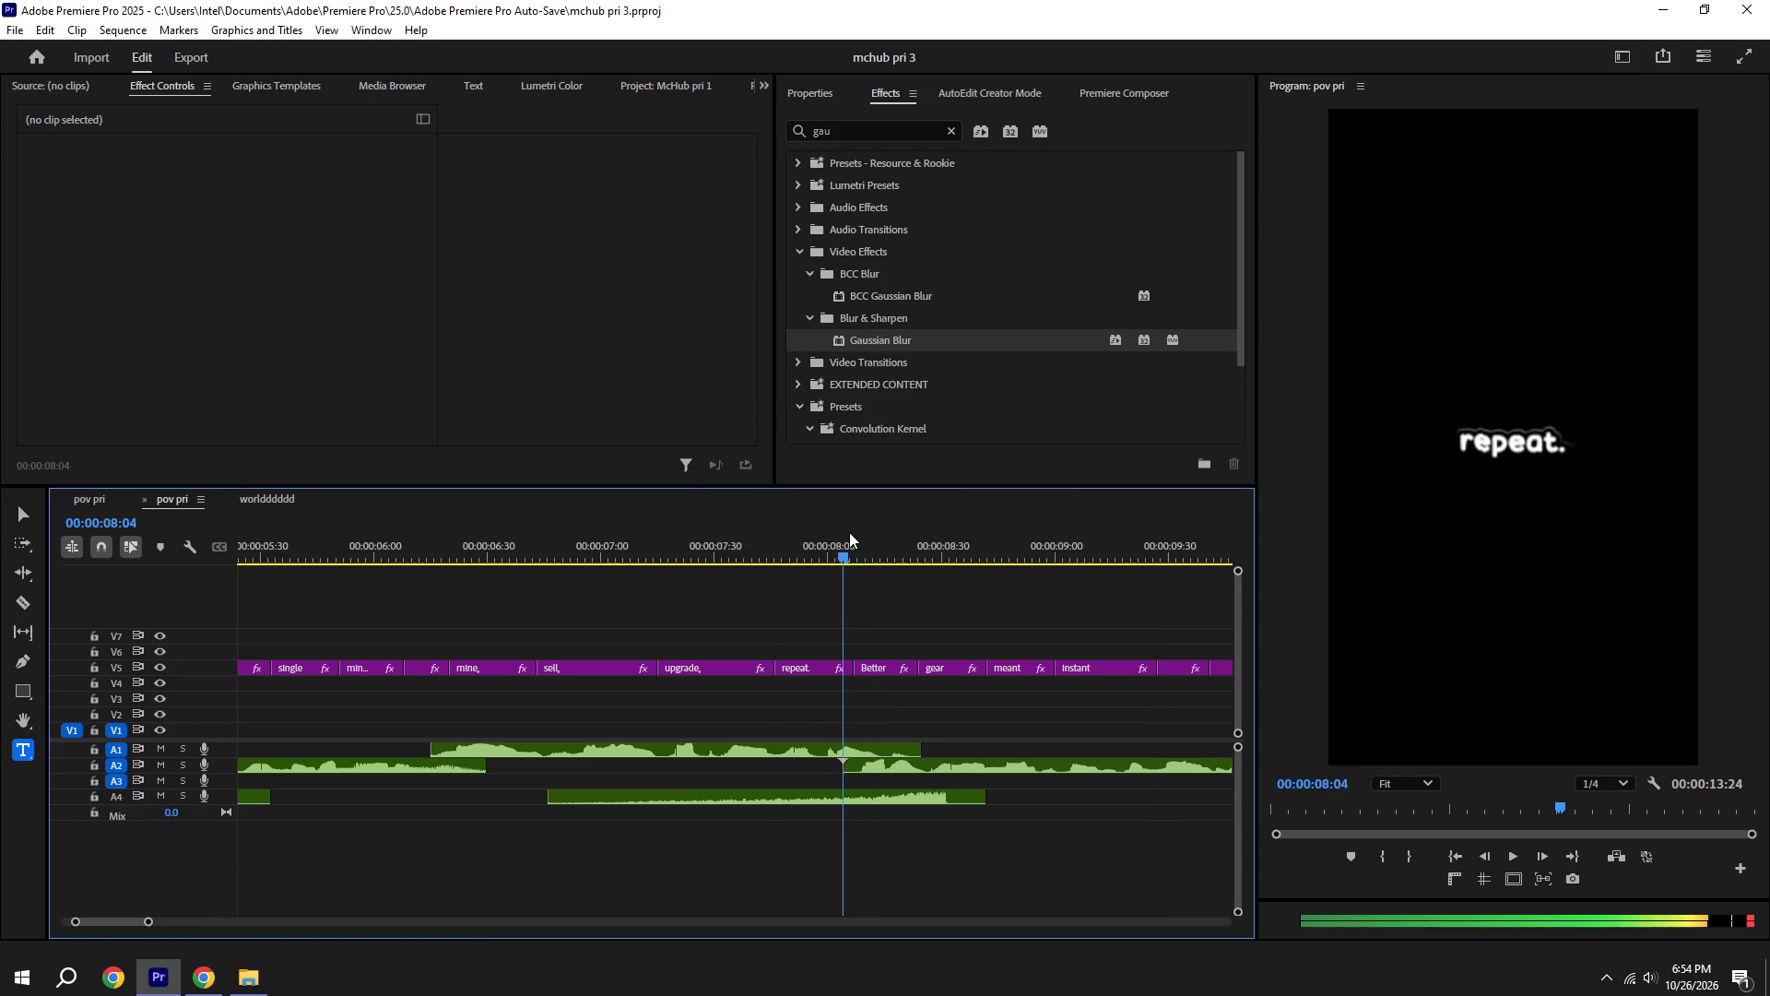
{"action": "left_click_drag", "start_coordinate": [849, 532], "coordinate": [857, 533], "text": "shift"}
{"action": "scroll", "coordinate": [857, 533], "scroll_direction": "down", "scroll_amount": 12, "text": "alt"}
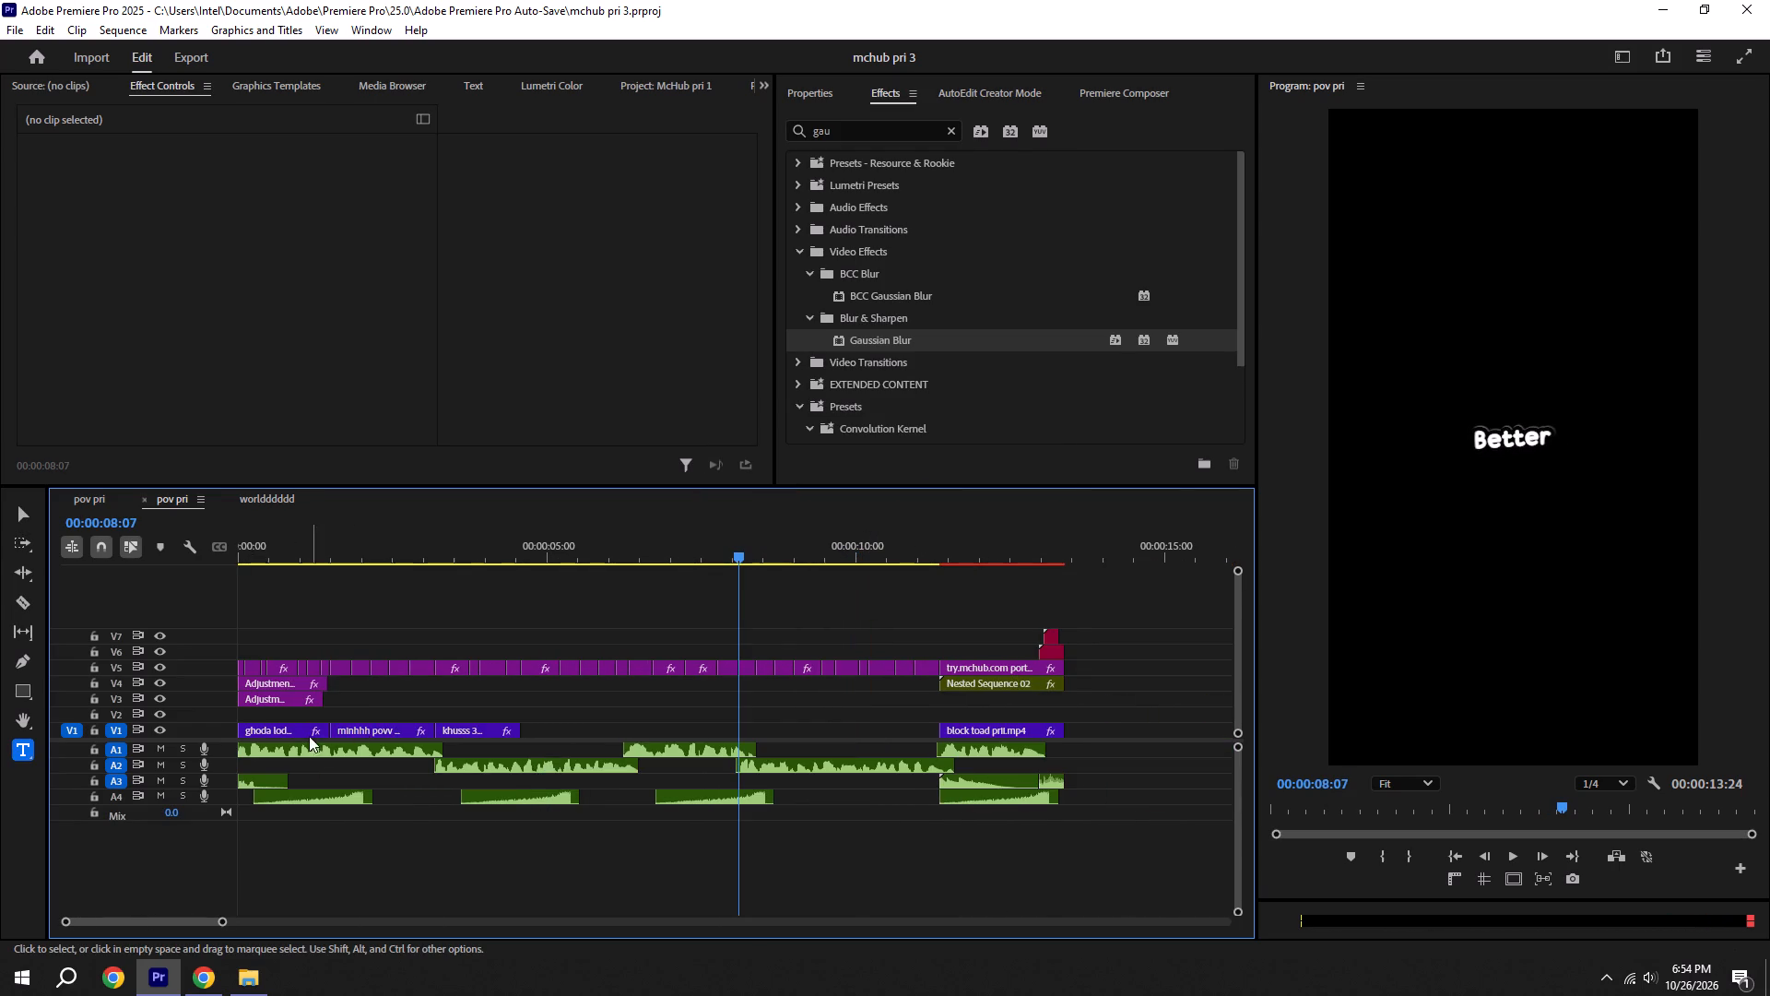
{"action": "key", "text": "ctrl+s"}
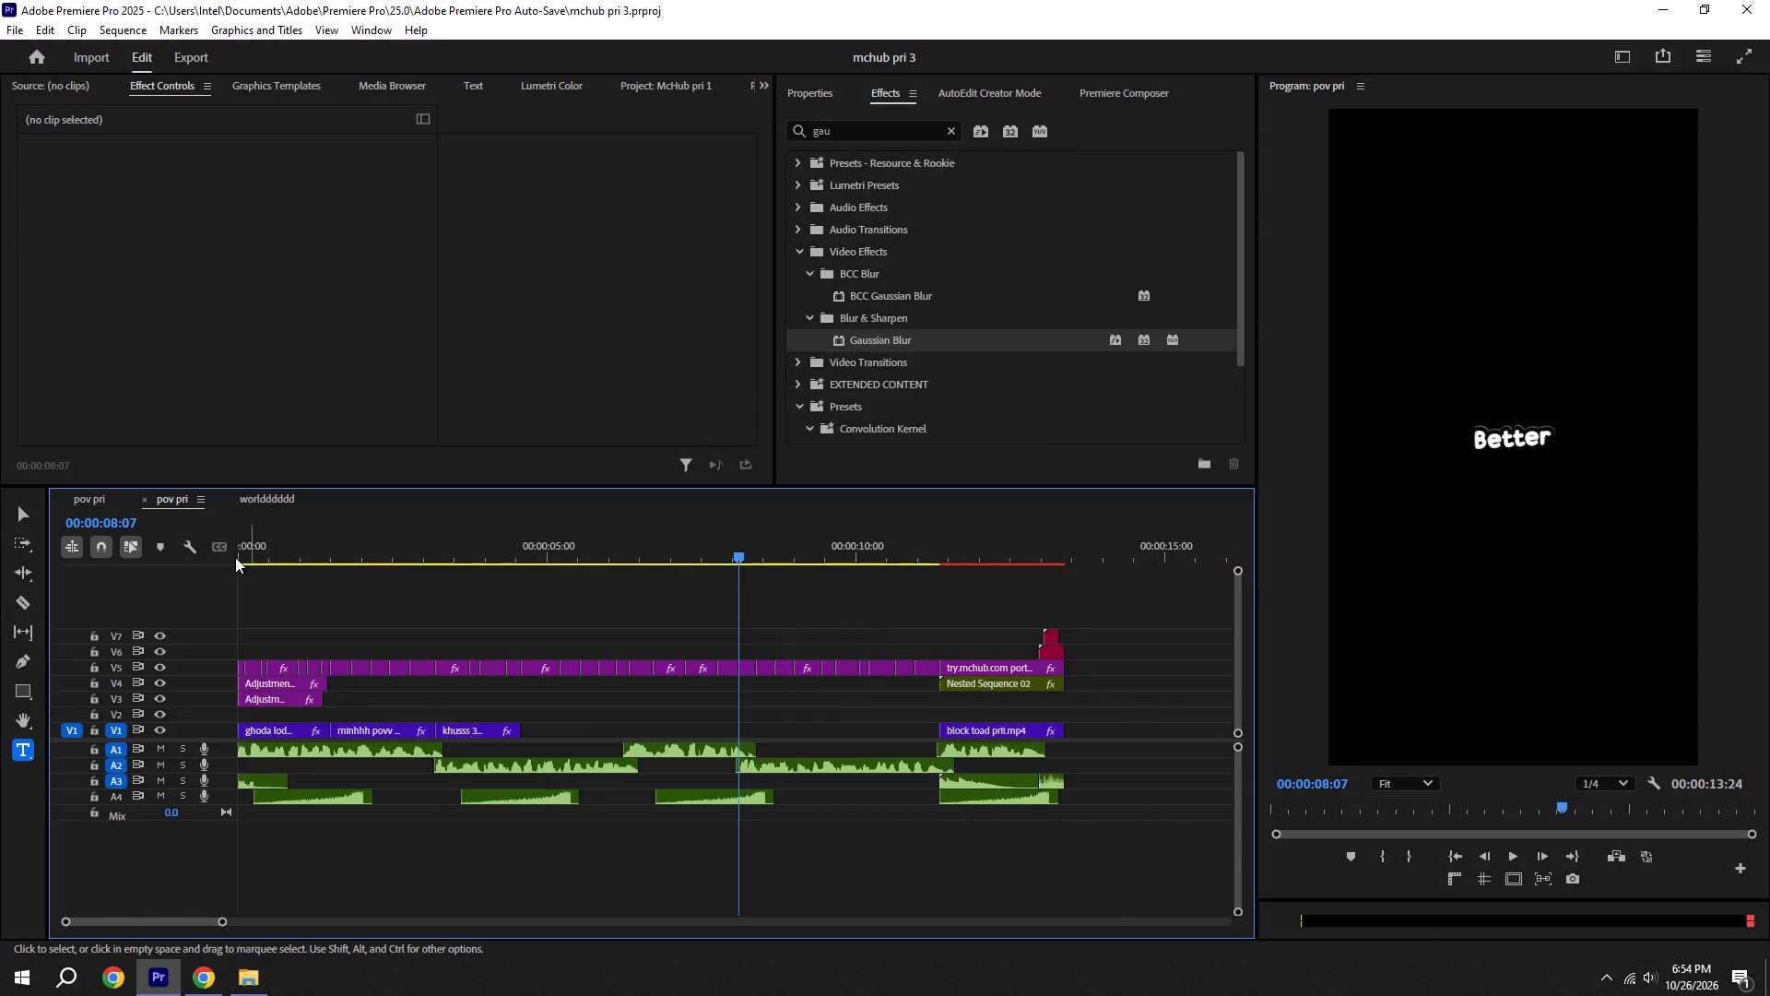
{"action": "left_click", "coordinate": [86, 501]}
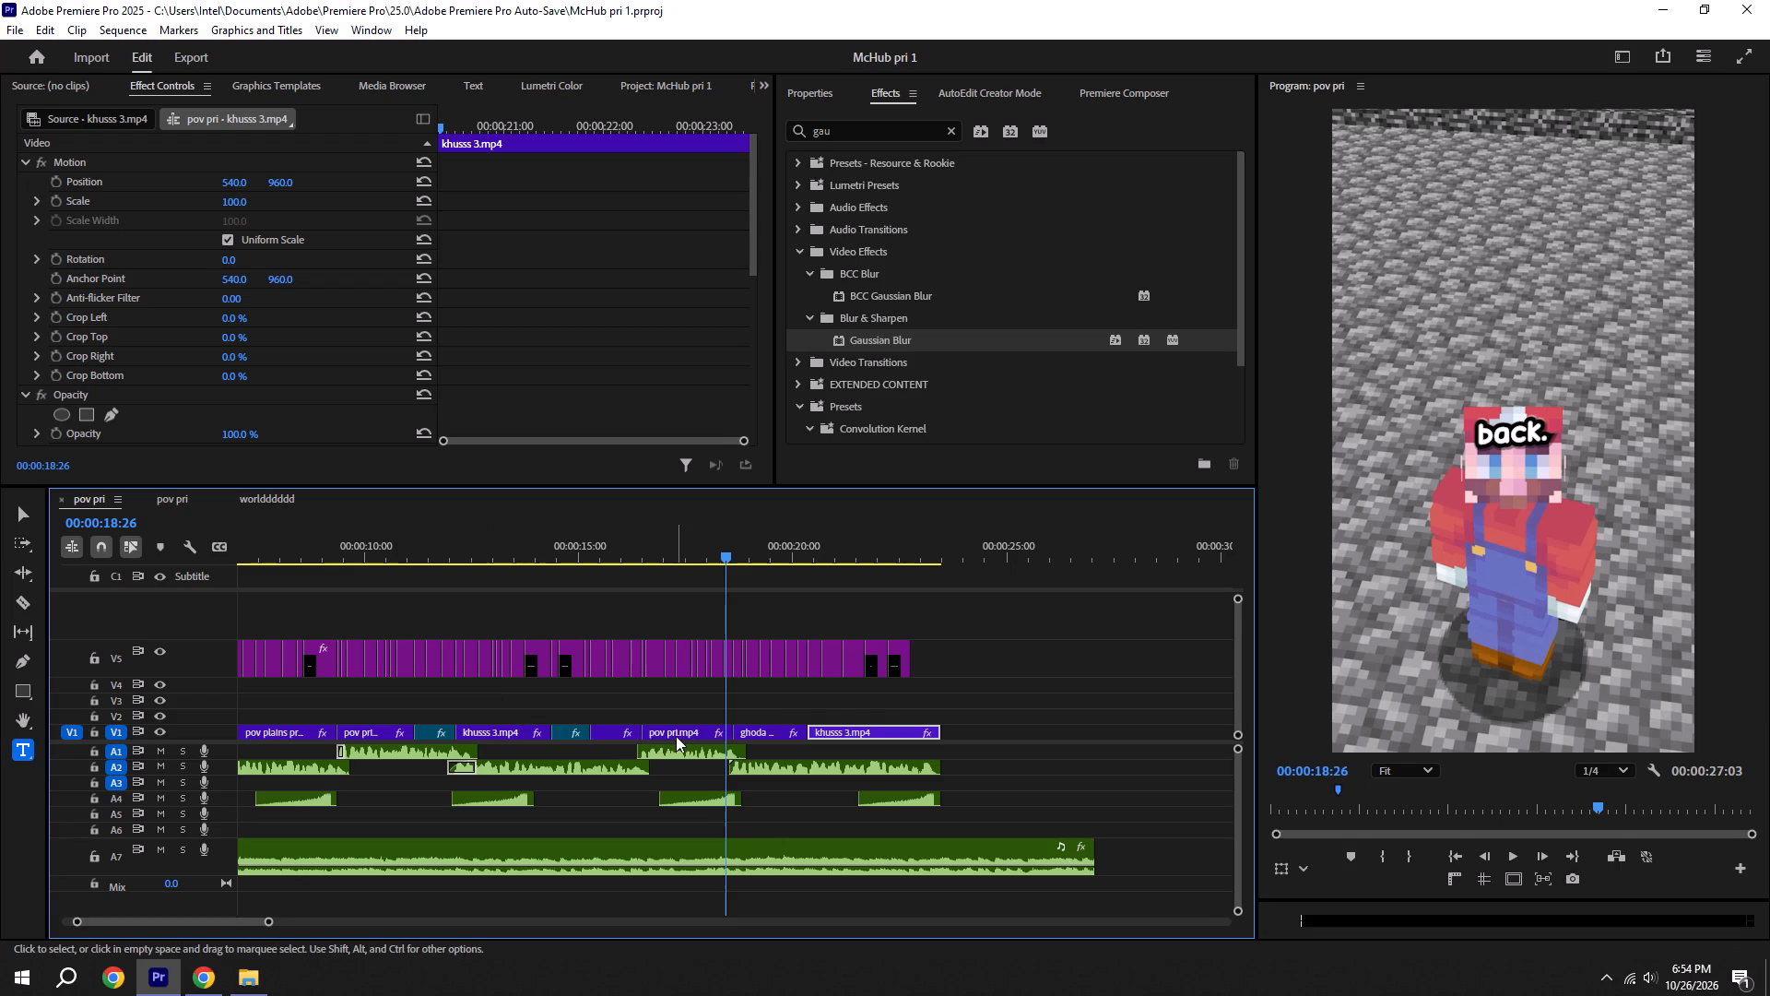
{"action": "left_click", "coordinate": [677, 735]}
{"action": "left_click_drag", "start_coordinate": [694, 564], "coordinate": [678, 561]}
{"action": "left_click_drag", "start_coordinate": [709, 546], "coordinate": [698, 548]}
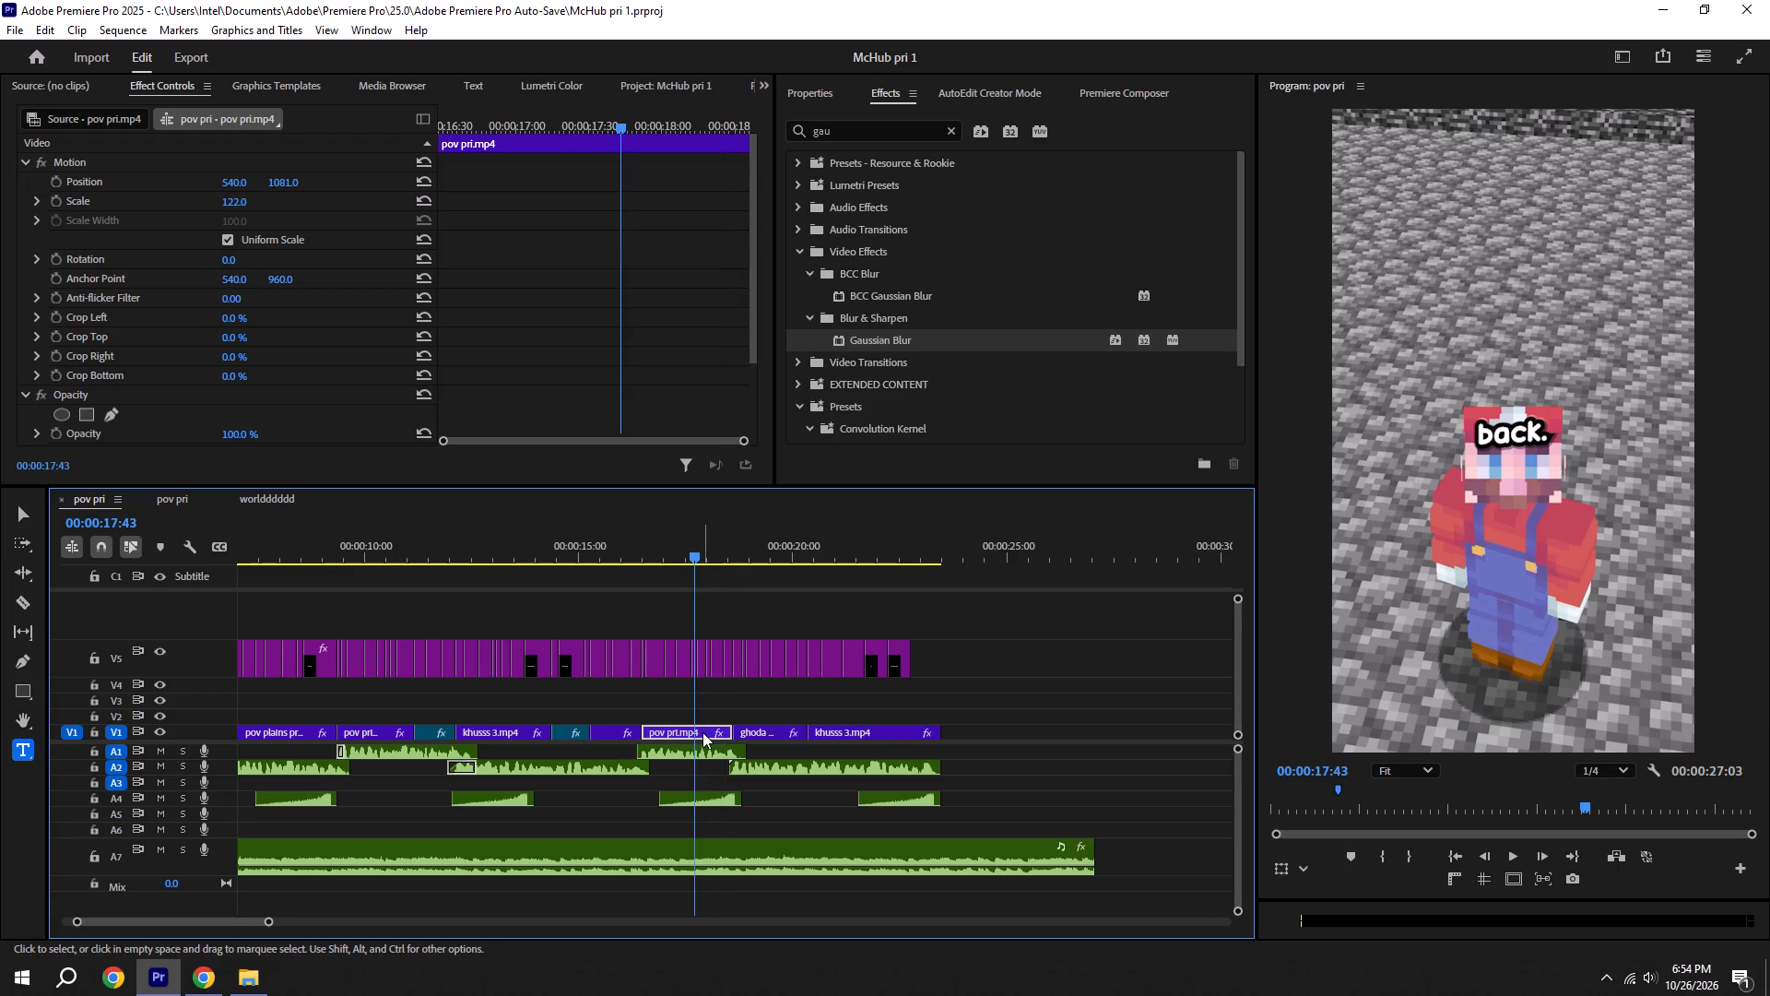
{"action": "right_click", "coordinate": [702, 732]}
{"action": "left_click", "coordinate": [771, 80]}
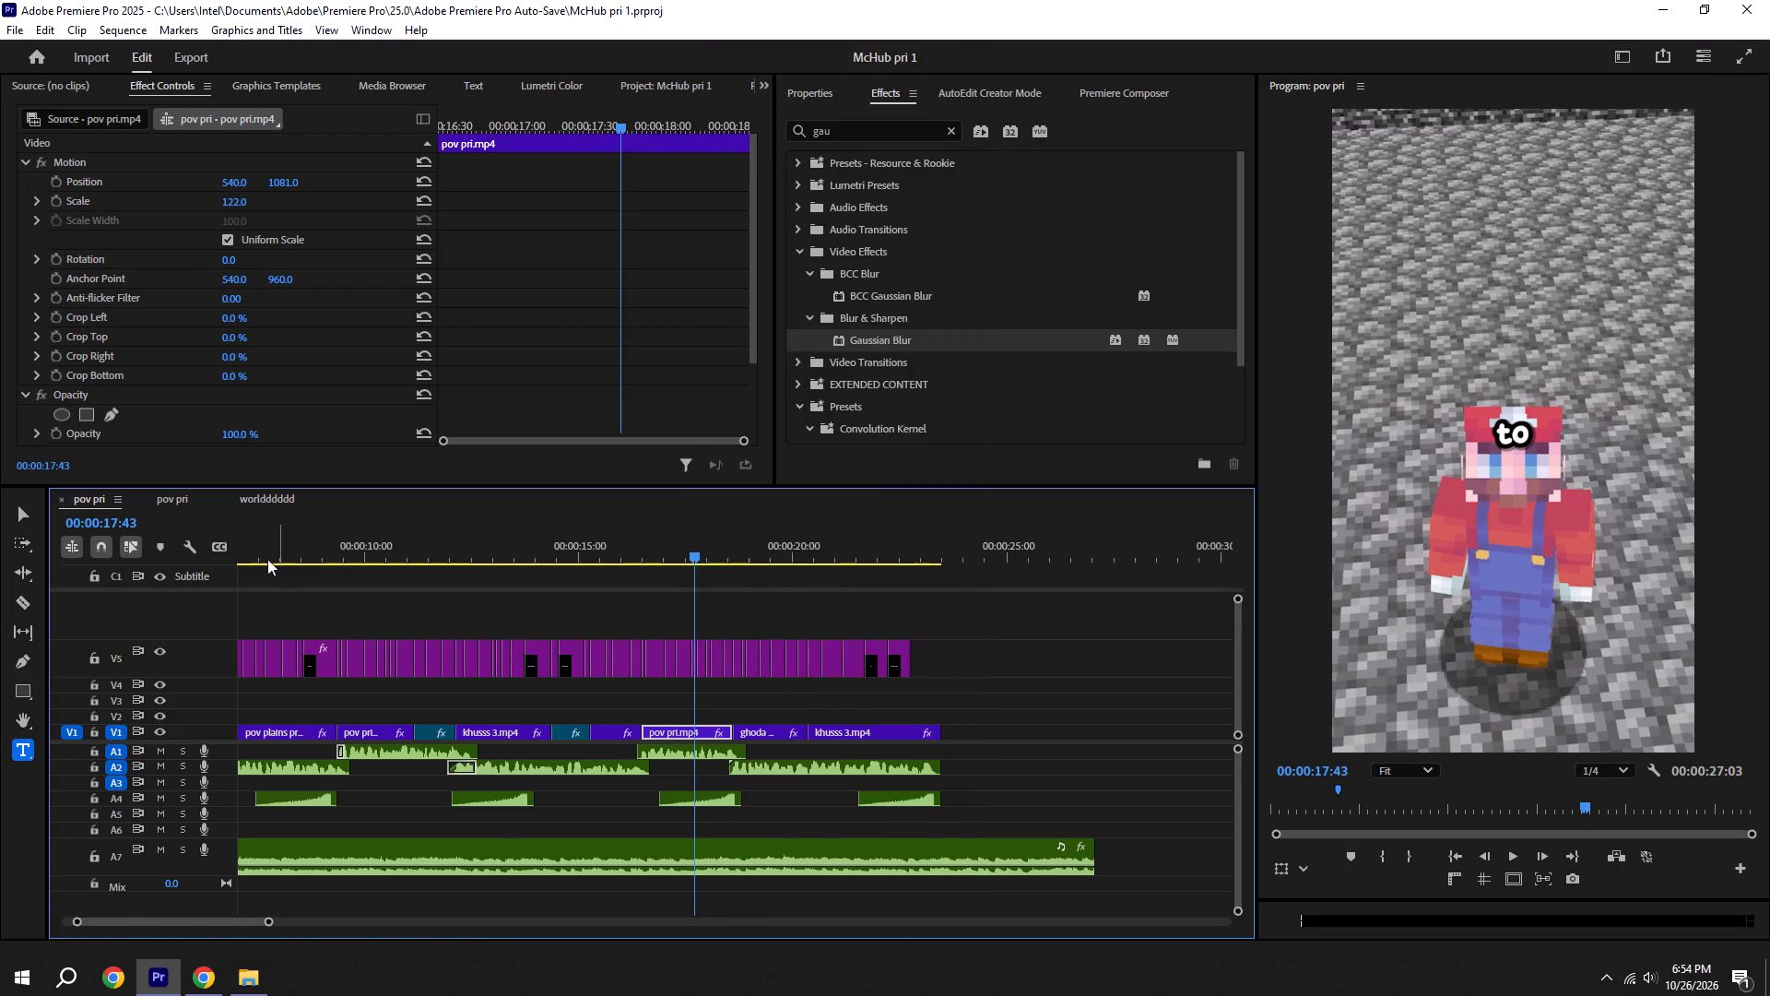
{"action": "left_click", "coordinate": [265, 489]}
{"action": "left_click", "coordinate": [175, 499]}
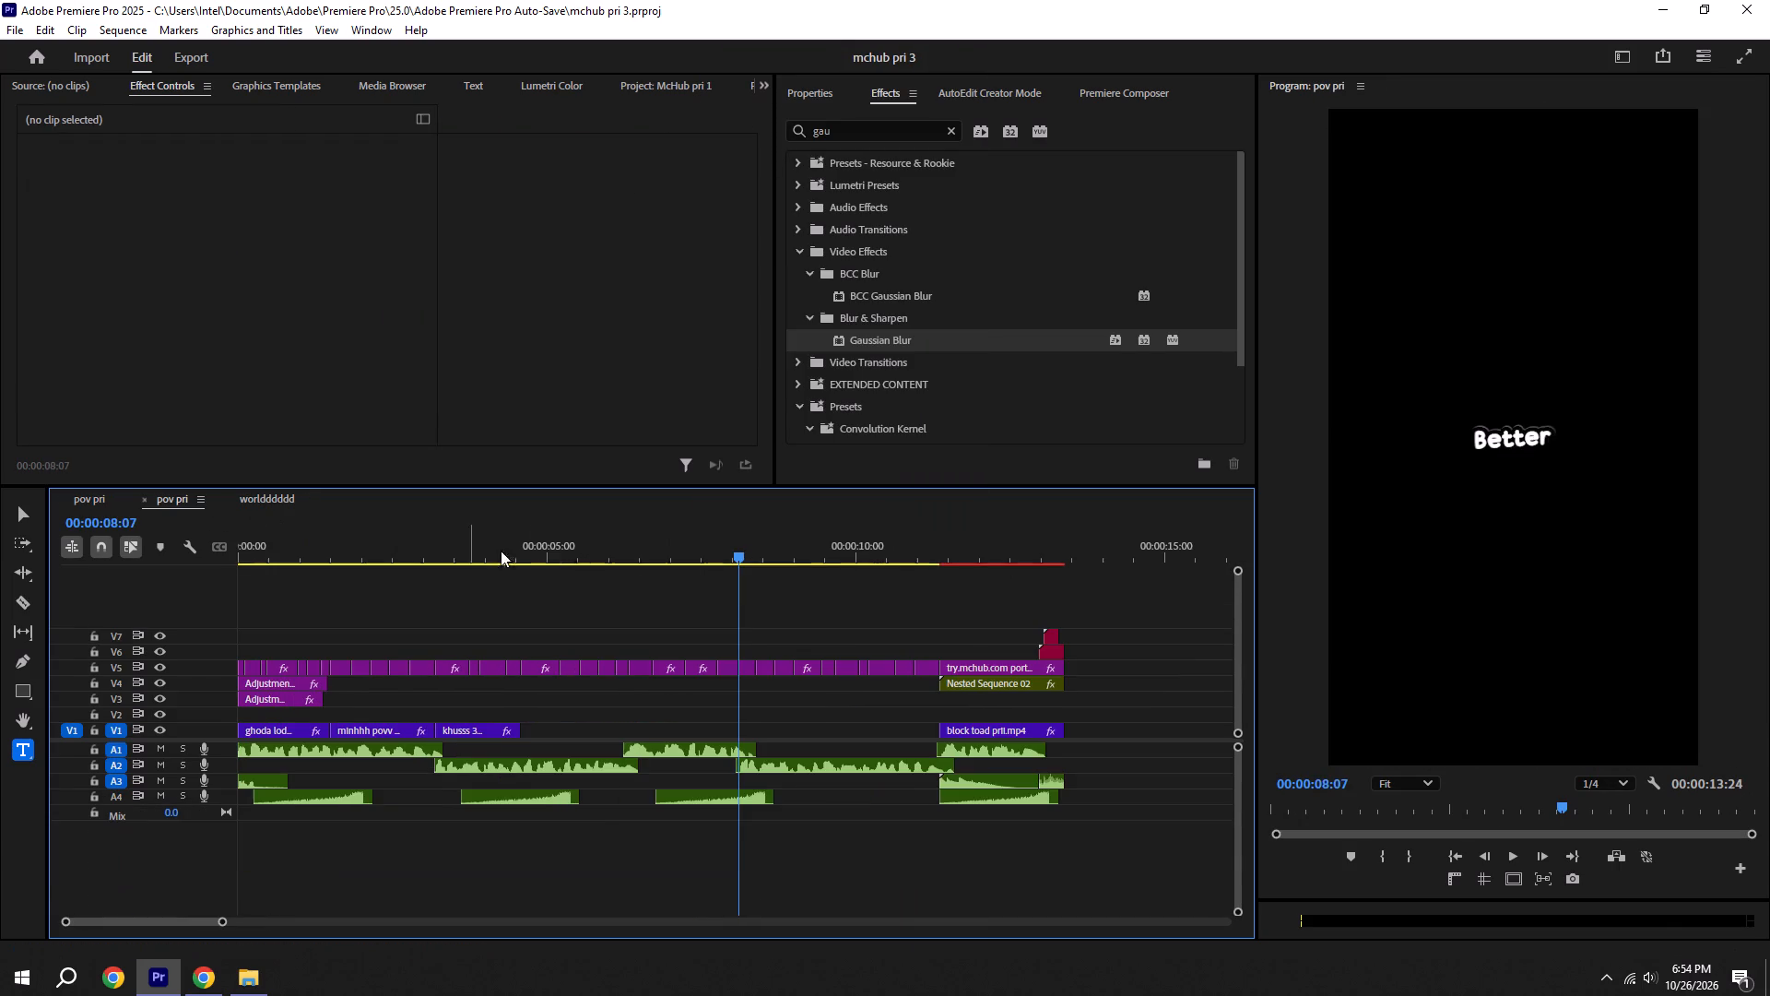
{"action": "key", "text": "ctrl+v"}
Play back the pasted pov pri.mp4 clip, trim its end to 00:00:10:04 at the start of the "and" caption, and save.
{"action": "scroll", "coordinate": [813, 695], "scroll_direction": "up", "scroll_amount": 7}
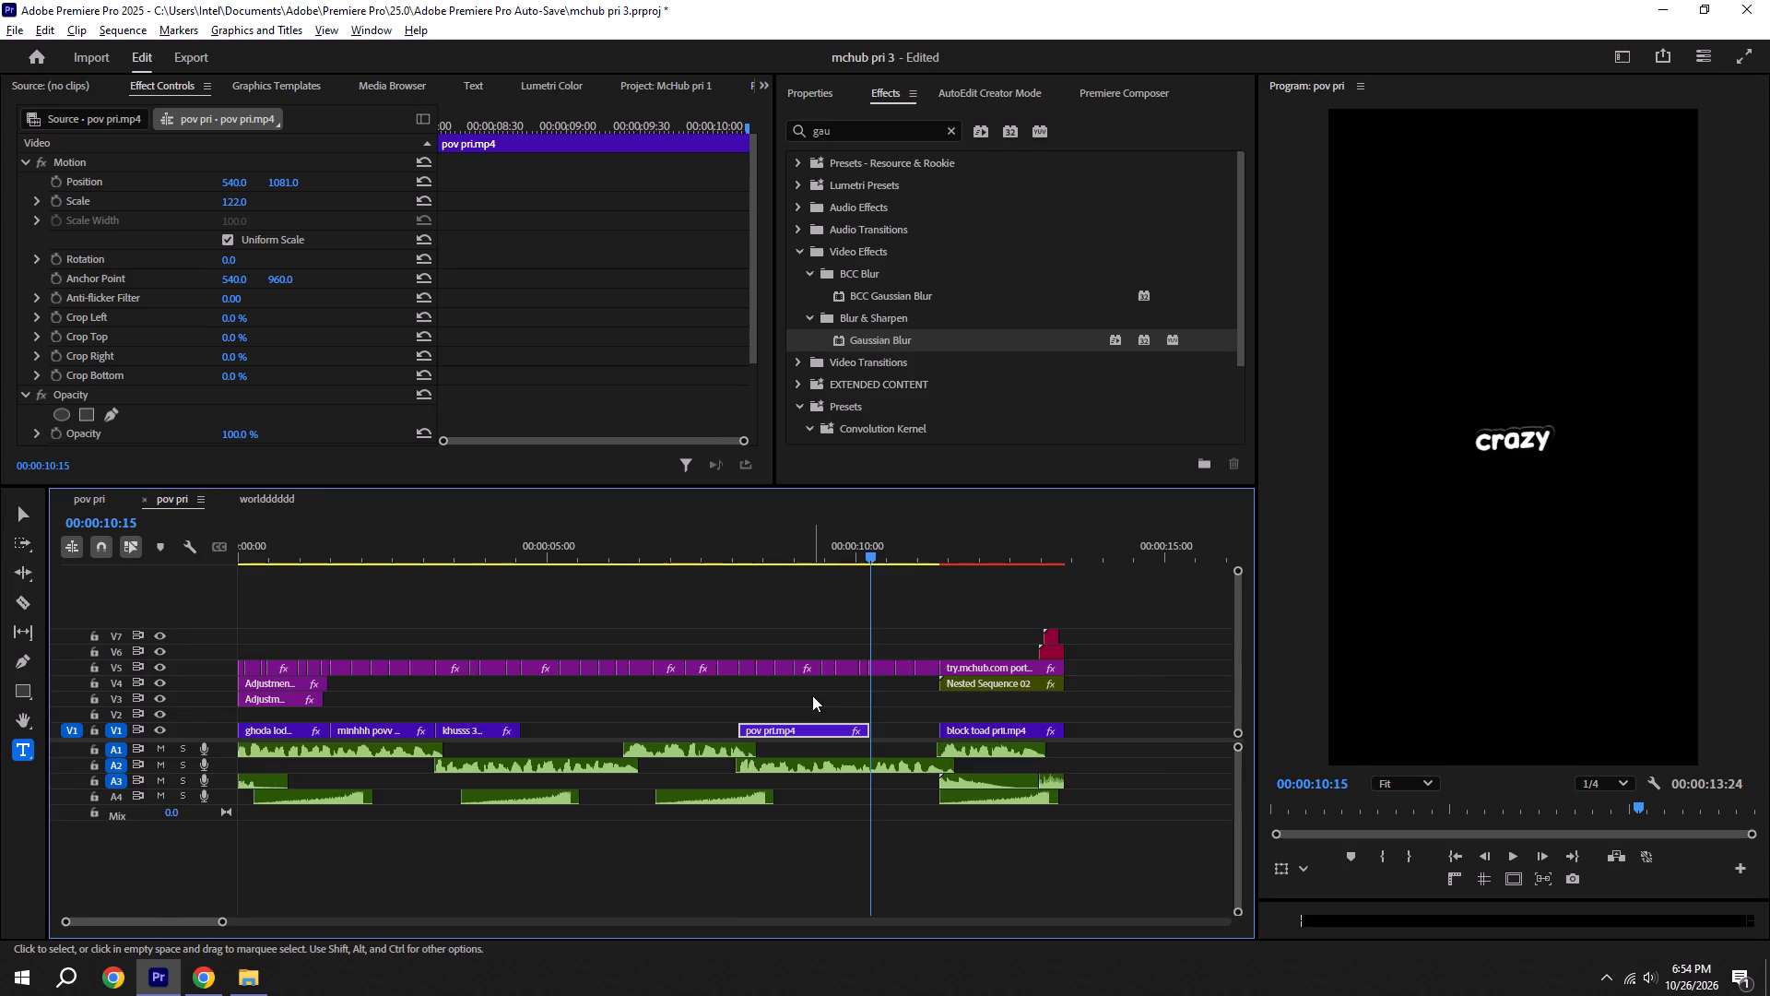
{"action": "scroll", "coordinate": [812, 695], "scroll_direction": "up", "scroll_amount": 9}
{"action": "left_click_drag", "start_coordinate": [595, 563], "coordinate": [578, 562], "text": "shift"}
{"action": "key", "text": "space"}
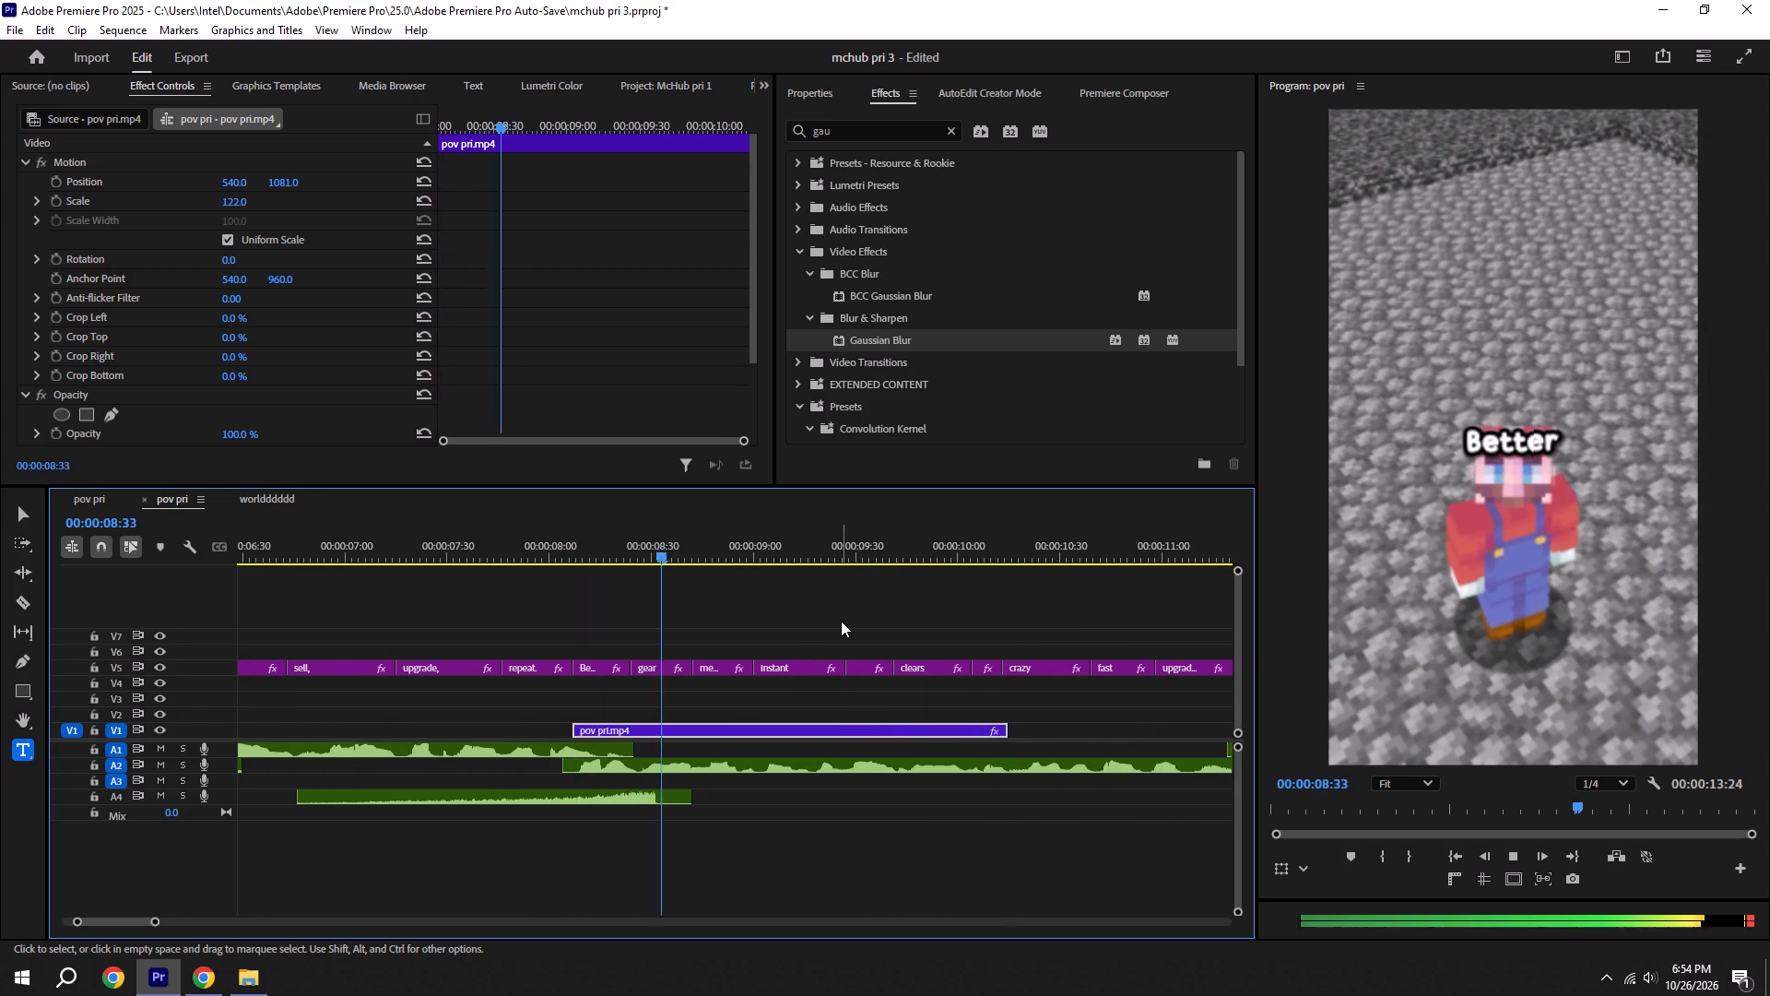
{"action": "key", "text": "space"}
{"action": "scroll", "coordinate": [1004, 702], "scroll_direction": "up", "scroll_amount": 5}
{"action": "key", "text": "space"}
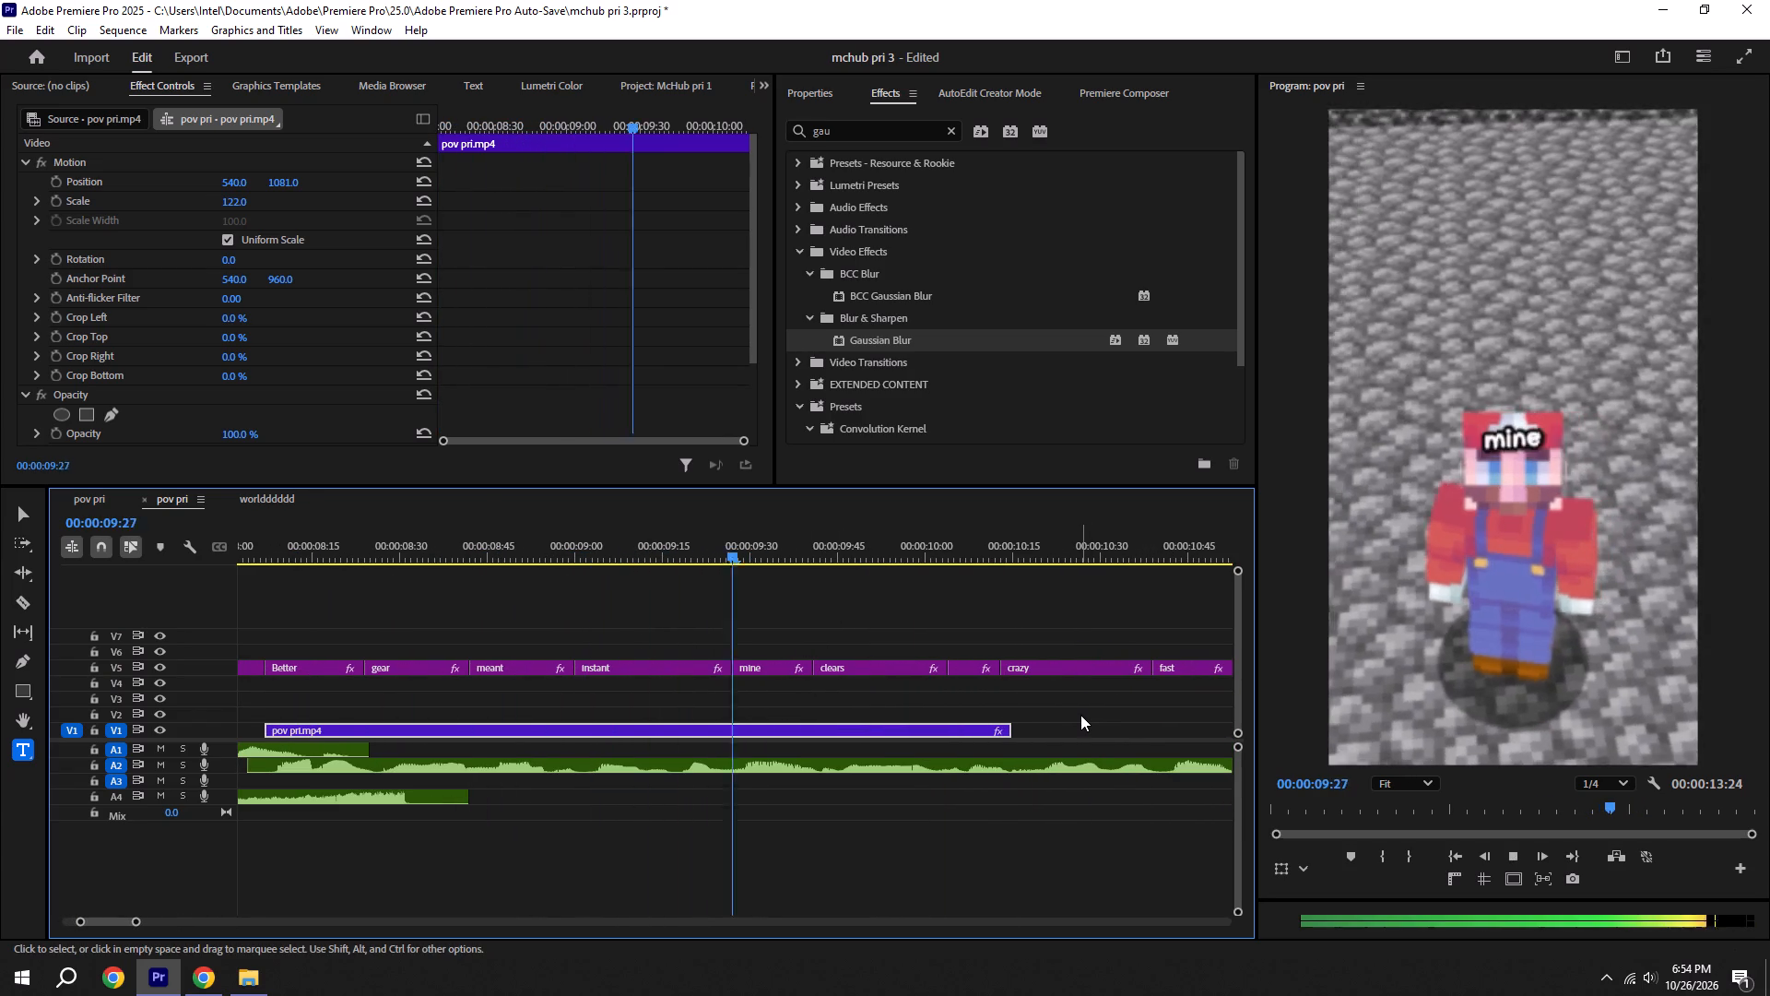
{"action": "key", "text": "space"}
{"action": "key", "text": "ctrl+s"}
{"action": "scroll", "coordinate": [981, 670], "scroll_direction": "up", "scroll_amount": 5, "text": "alt"}
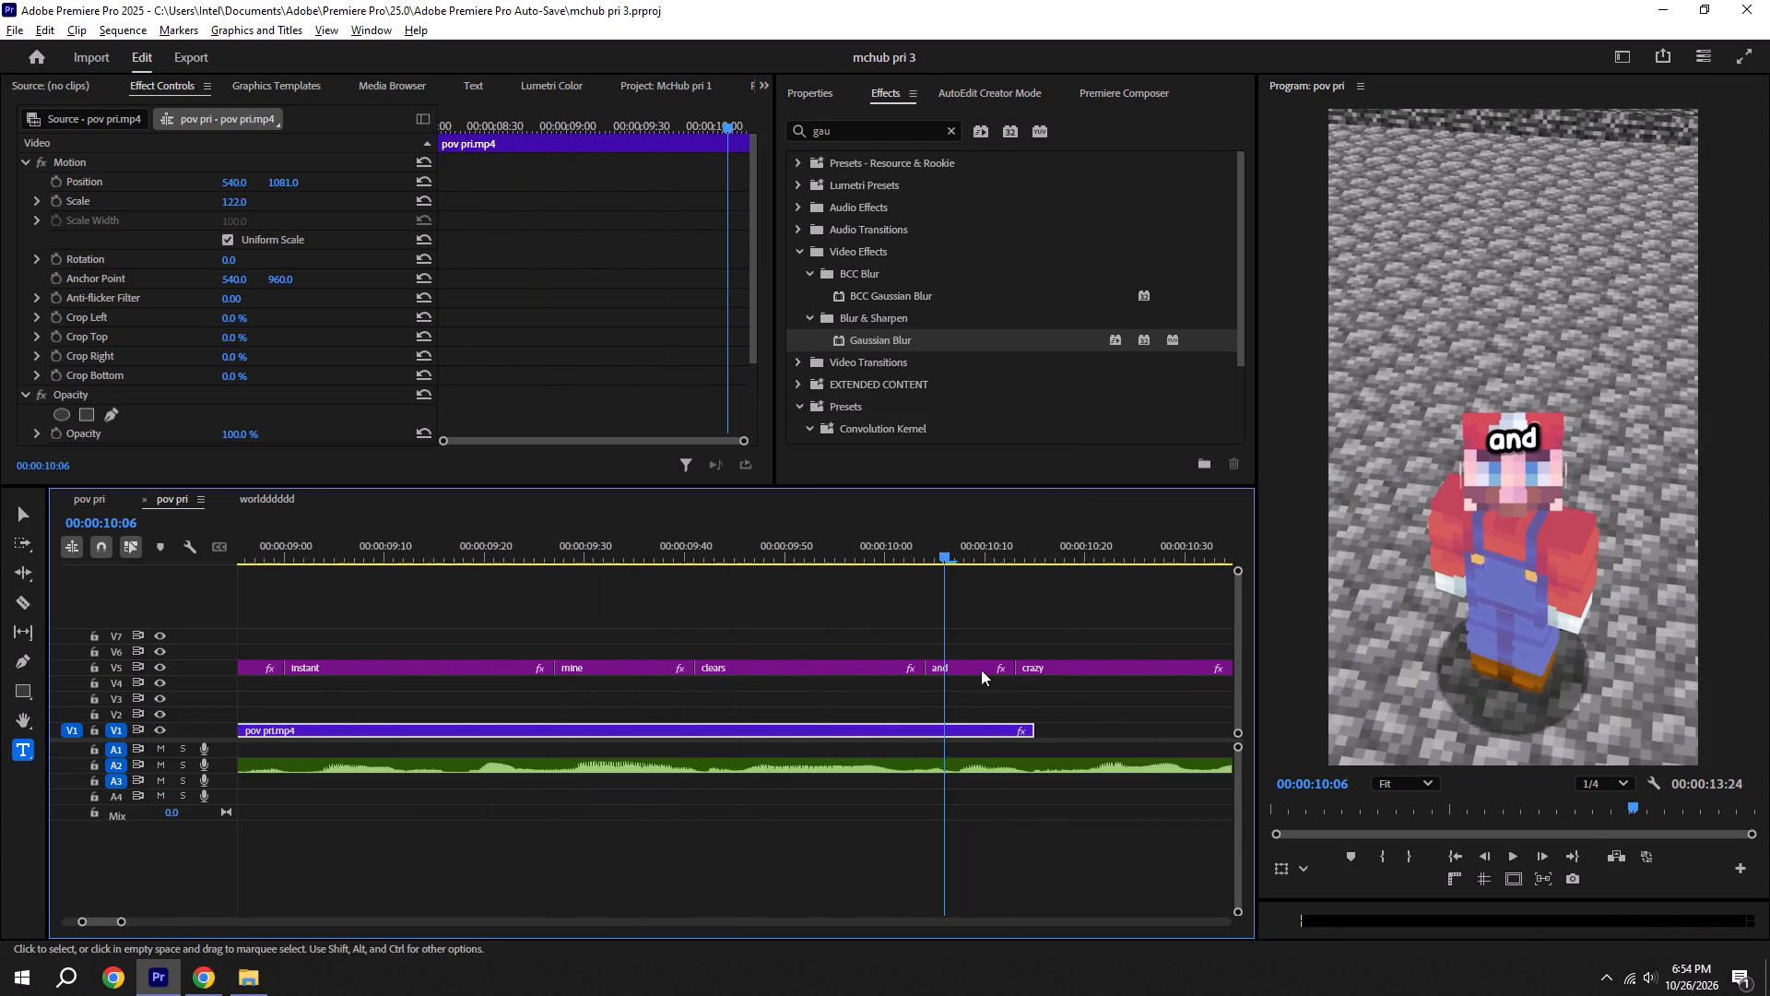
{"action": "left_click", "coordinate": [936, 555], "text": "shift"}
{"action": "scroll", "coordinate": [936, 555], "scroll_direction": "up", "scroll_amount": 1}
{"action": "scroll", "coordinate": [936, 555], "scroll_direction": "down", "scroll_amount": 7}
{"action": "scroll", "coordinate": [1011, 693], "scroll_direction": "down", "scroll_amount": 6}
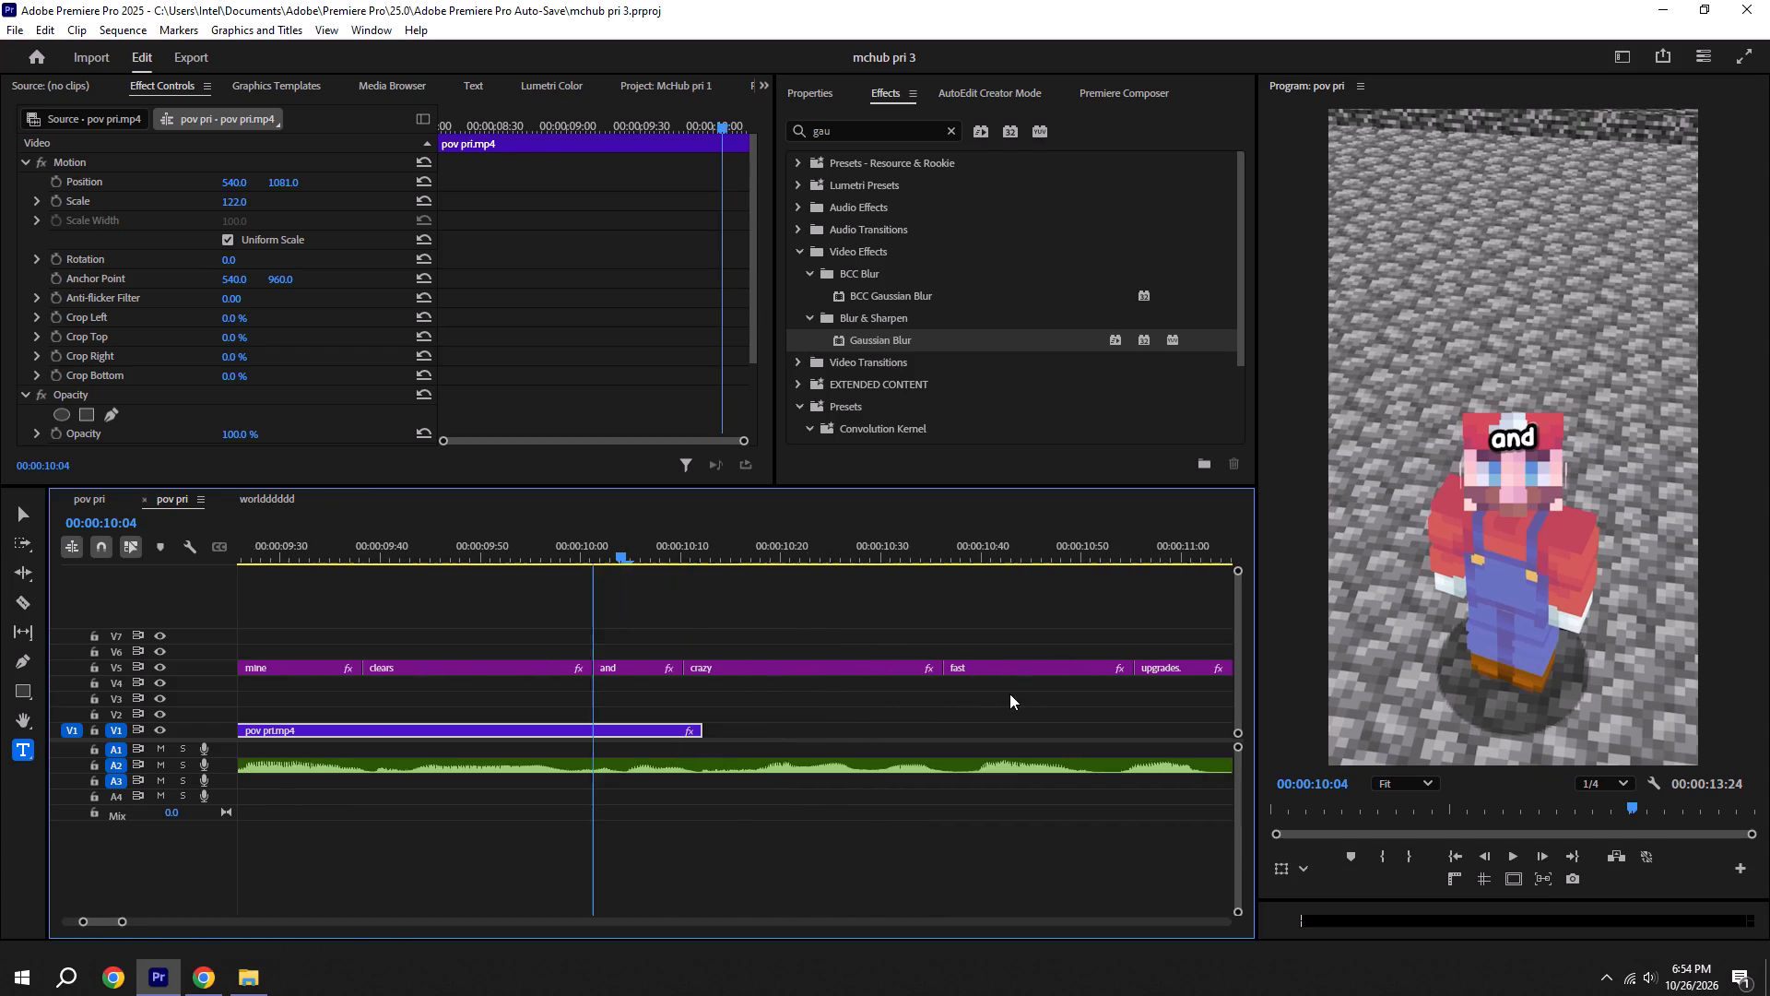
{"action": "scroll", "coordinate": [950, 708], "scroll_direction": "down", "scroll_amount": 6, "text": "alt"}
{"action": "left_click_drag", "start_coordinate": [825, 729], "coordinate": [773, 729]}
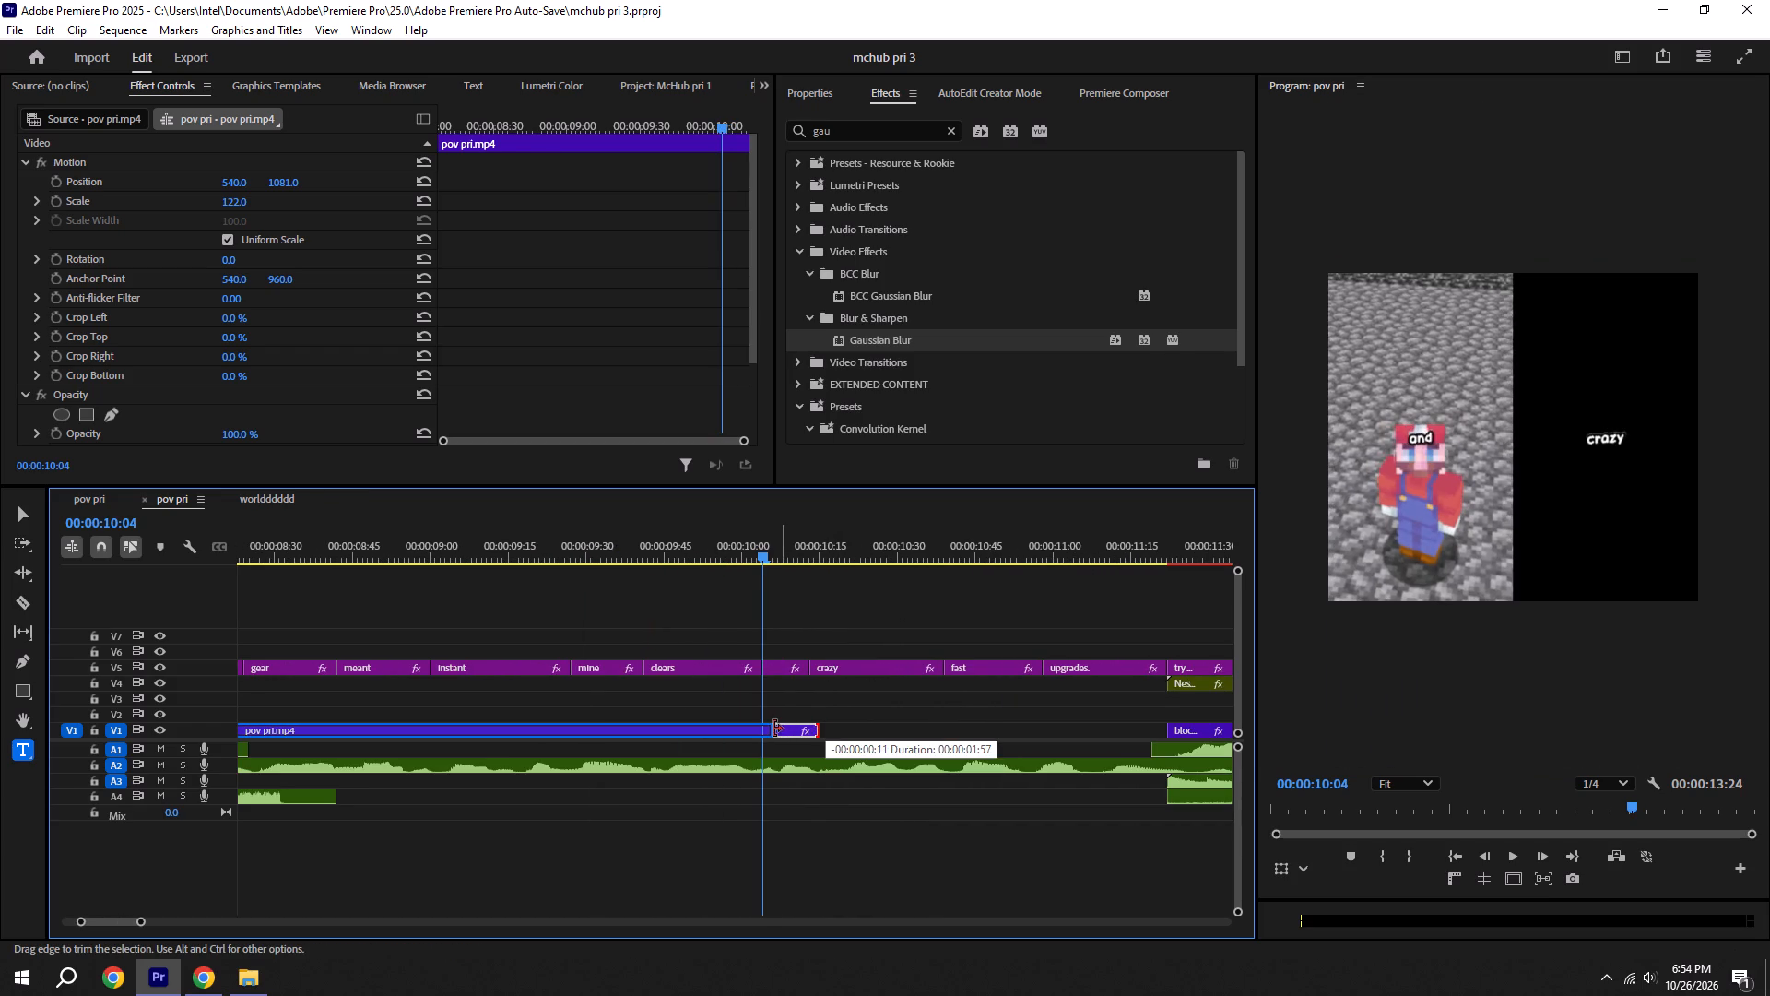
{"action": "left_click_drag", "start_coordinate": [773, 729], "coordinate": [766, 729]}
{"action": "key", "text": "ctrl+s"}
Duplicate the minhhh povv pri.mp4 clip into the V1 gap after pov pri.mp4, trimming its end to the block toad clip, and save.
{"action": "scroll", "coordinate": [769, 727], "scroll_direction": "down", "scroll_amount": 12, "text": "alt"}
{"action": "scroll", "coordinate": [592, 749], "scroll_direction": "up", "scroll_amount": 12}
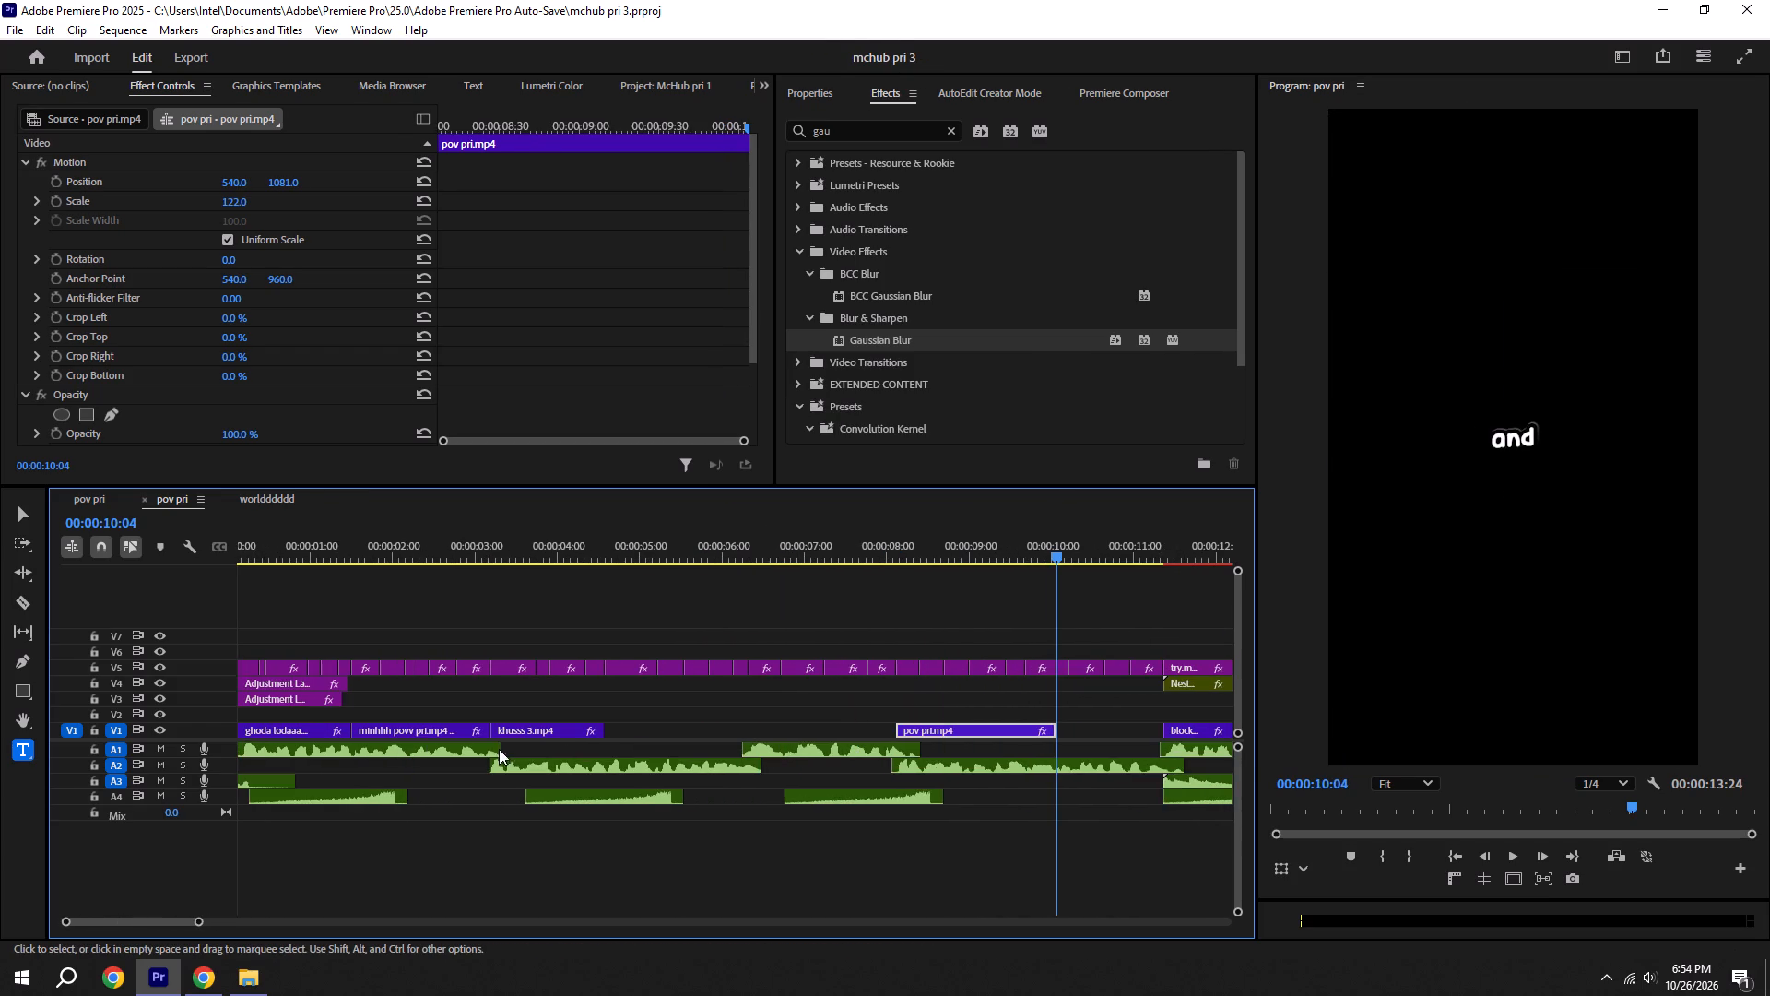
{"action": "left_click", "coordinate": [537, 728]}
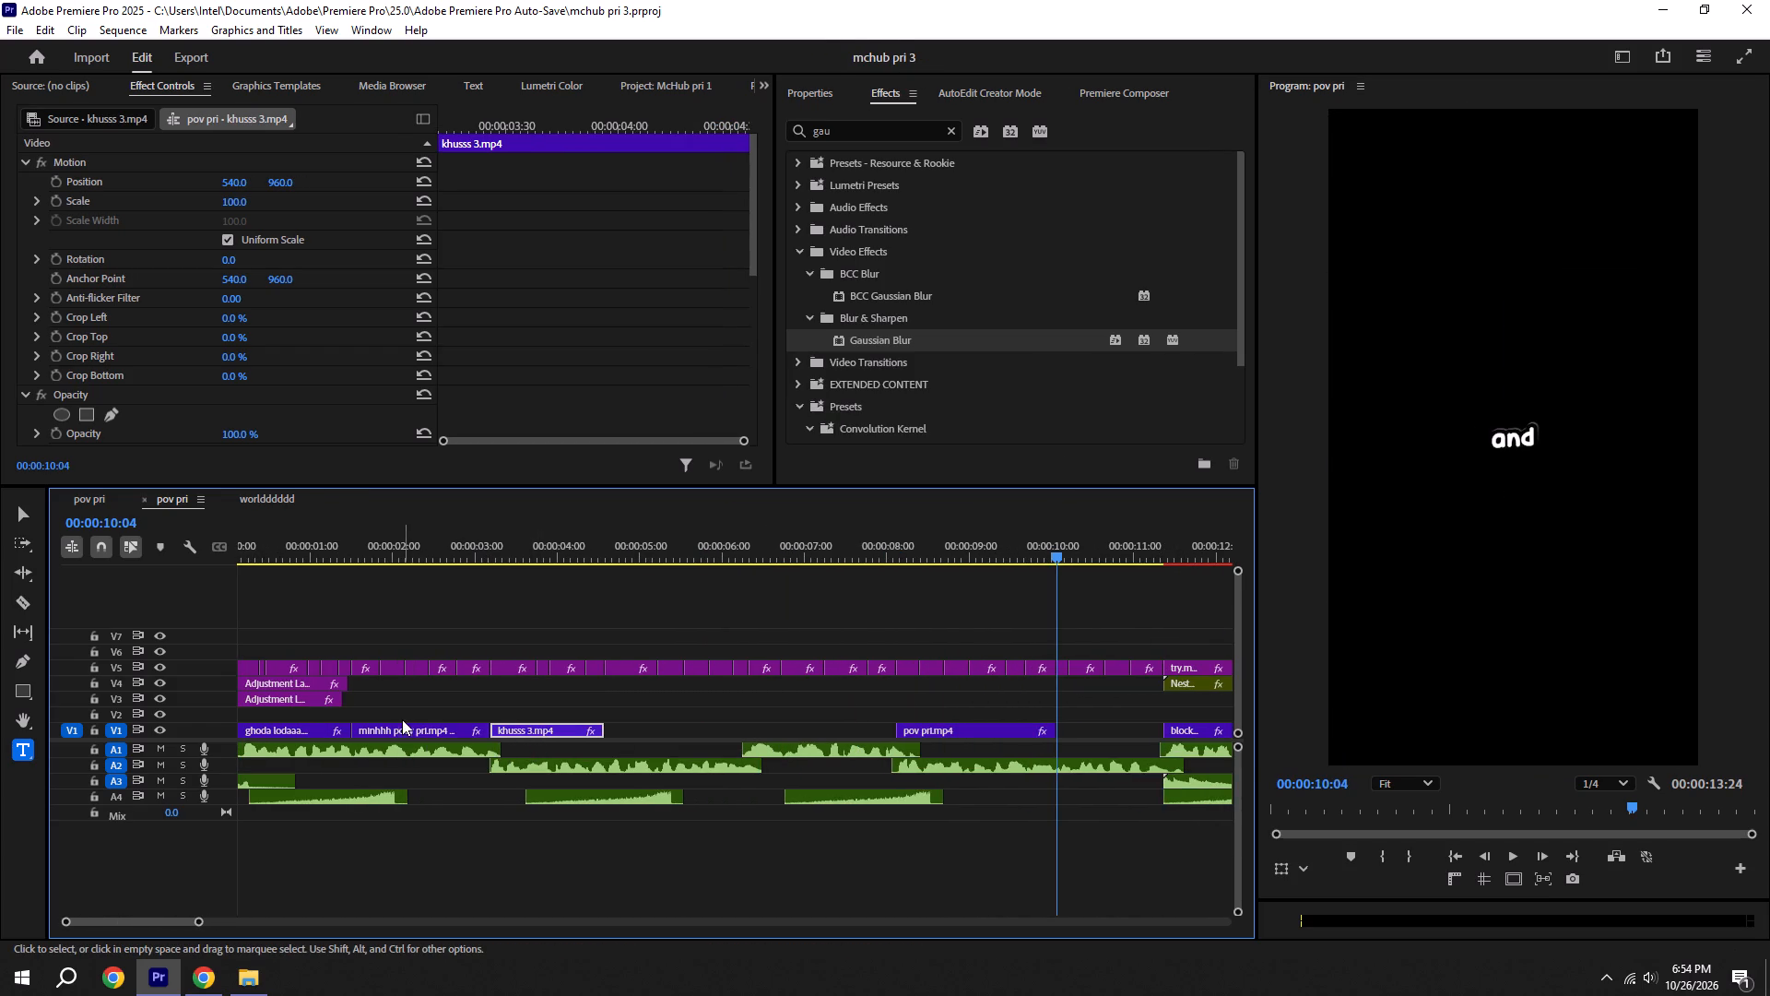
{"action": "left_click_drag", "start_coordinate": [398, 729], "coordinate": [1103, 707], "text": "alt"}
{"action": "scroll", "coordinate": [1105, 709], "scroll_direction": "down", "scroll_amount": 5}
{"action": "key", "text": "space"}
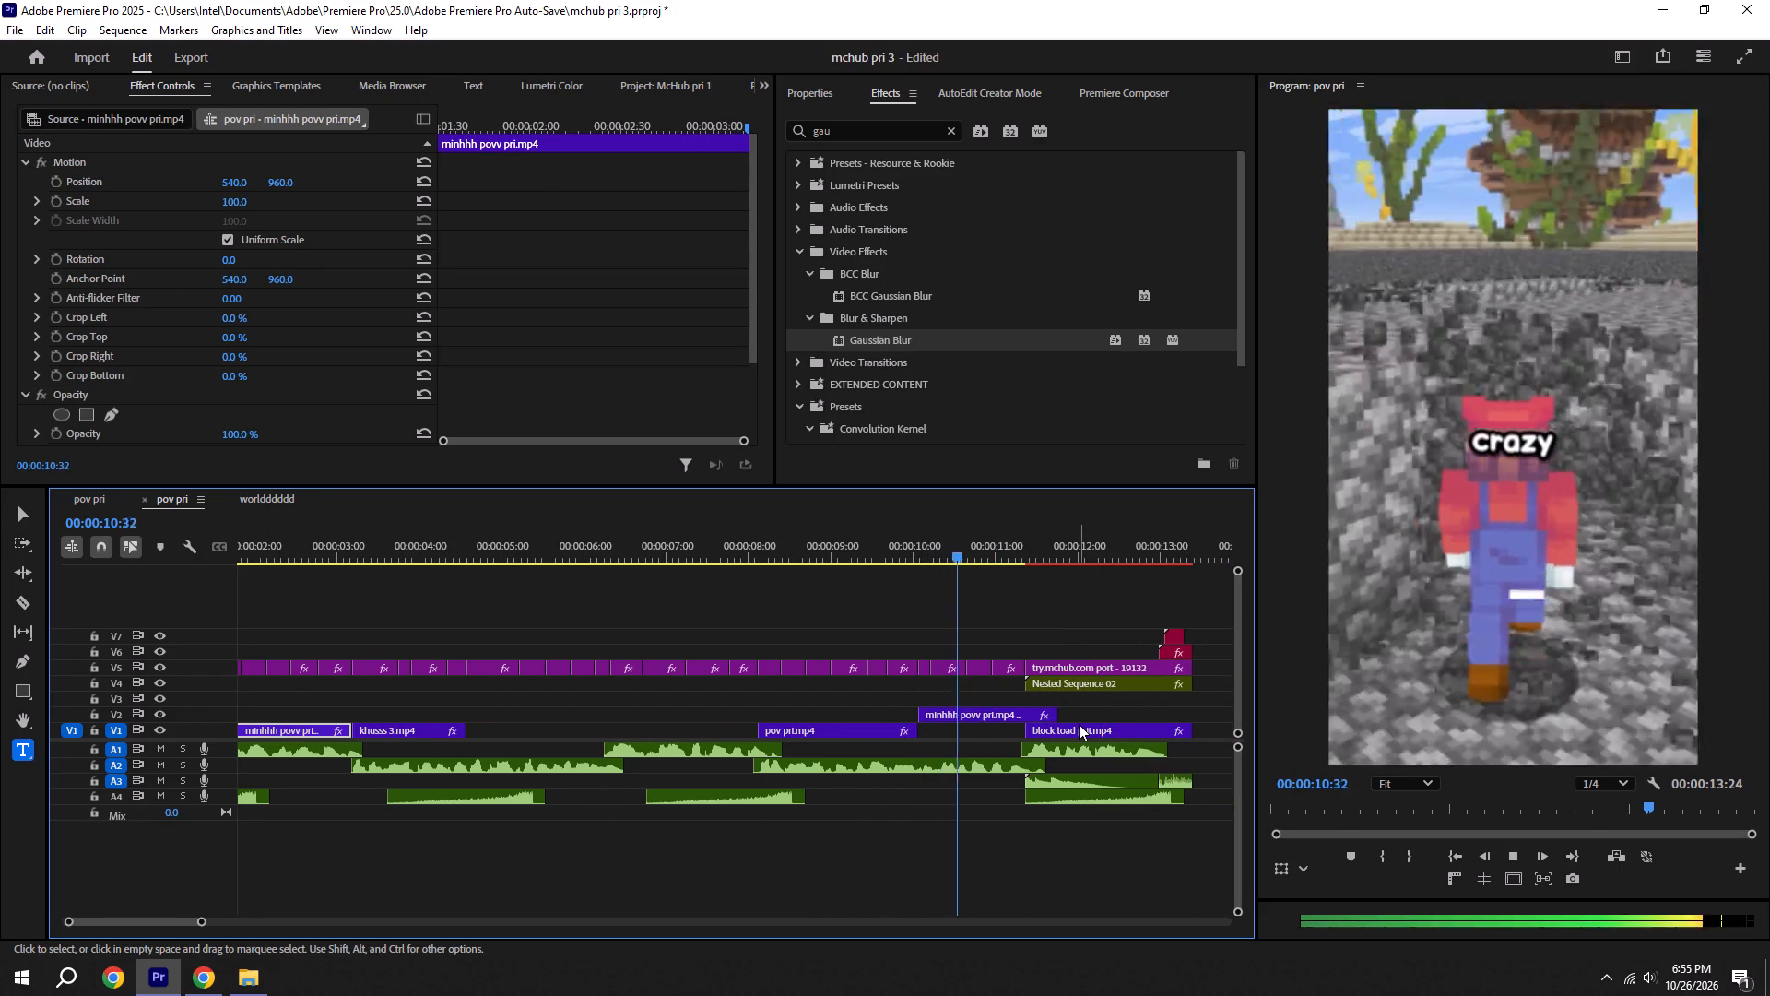
{"action": "key", "text": "space"}
{"action": "key", "text": "space"}
{"action": "key", "text": "space"}
{"action": "left_click_drag", "start_coordinate": [1069, 715], "coordinate": [1037, 710]}
{"action": "left_click_drag", "start_coordinate": [977, 717], "coordinate": [977, 732]}
{"action": "key", "text": "ctrl+s"}
{"action": "scroll", "coordinate": [975, 734], "scroll_direction": "down", "scroll_amount": 6, "text": "alt"}
{"action": "key", "text": "ctrl+s"}
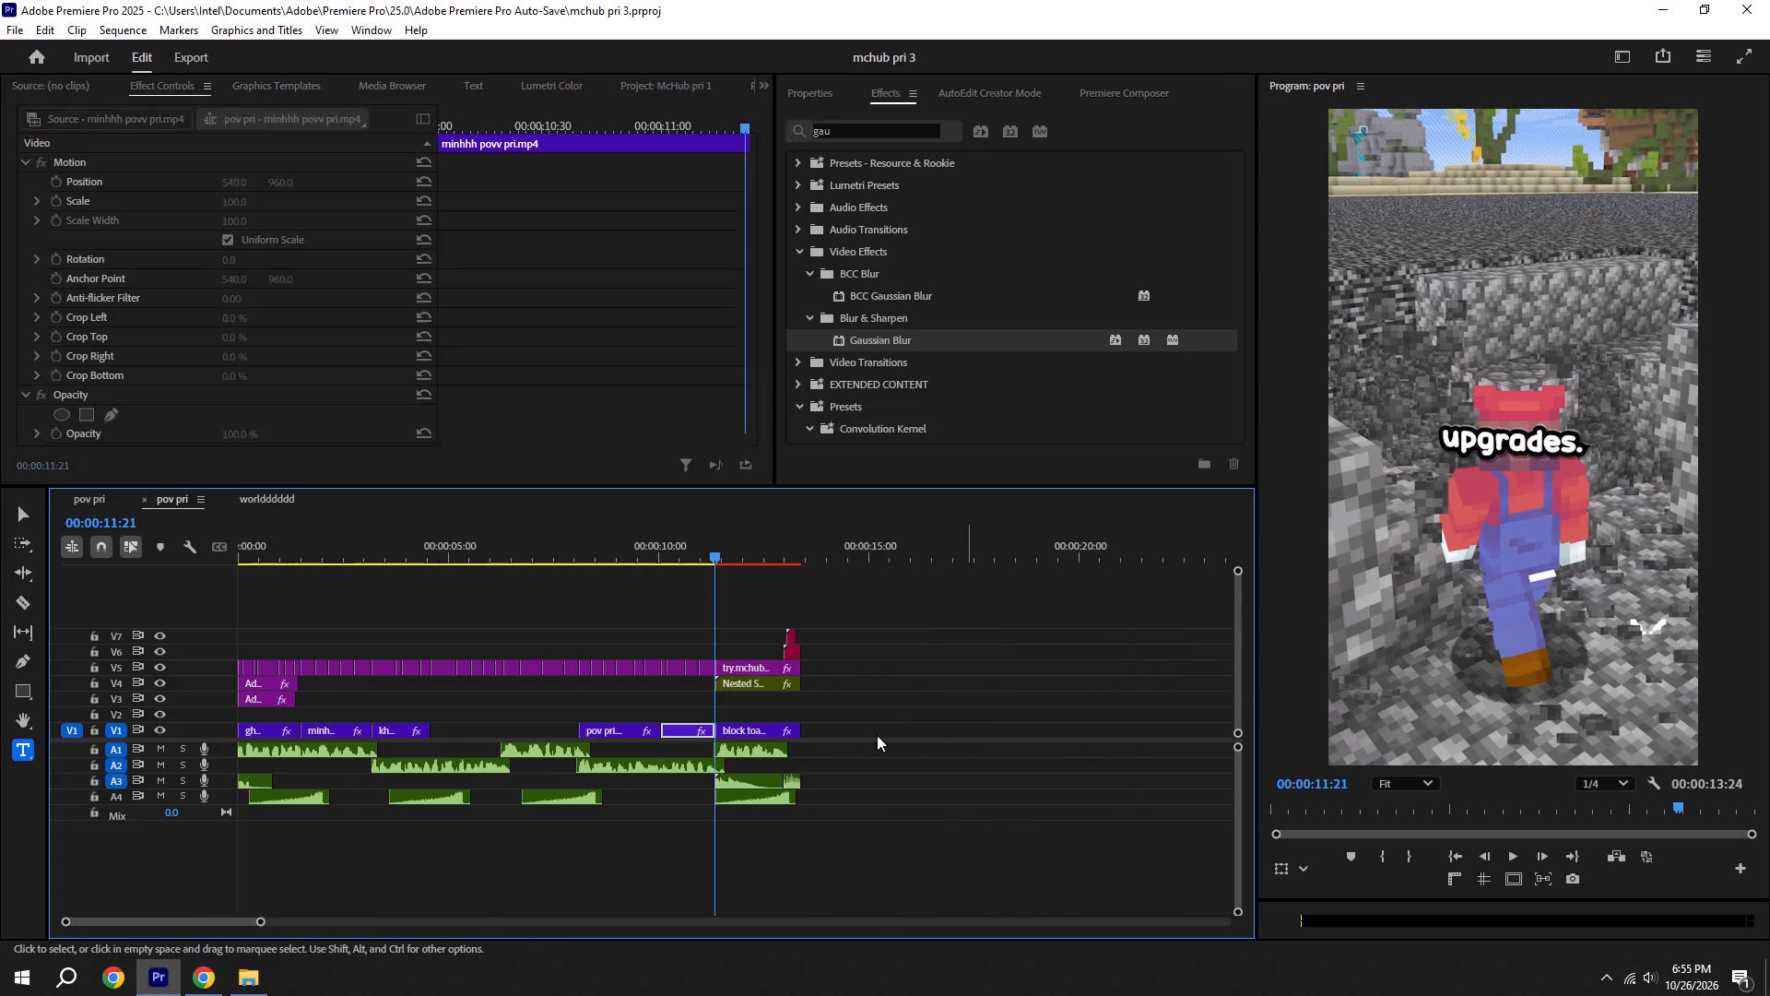
{"action": "scroll", "coordinate": [846, 736], "scroll_direction": "down", "scroll_amount": 6, "text": "alt"}
{"action": "key", "text": "ctrl+s"}
Play the whole pov pri sequence from the start to review its captions and background clips, replay it, and save.
{"action": "left_click", "coordinate": [1450, 854]}
{"action": "scroll", "coordinate": [1050, 846], "scroll_direction": "down", "scroll_amount": 6, "text": "alt"}
{"action": "left_click", "coordinate": [642, 758]}
{"action": "key", "text": "space"}
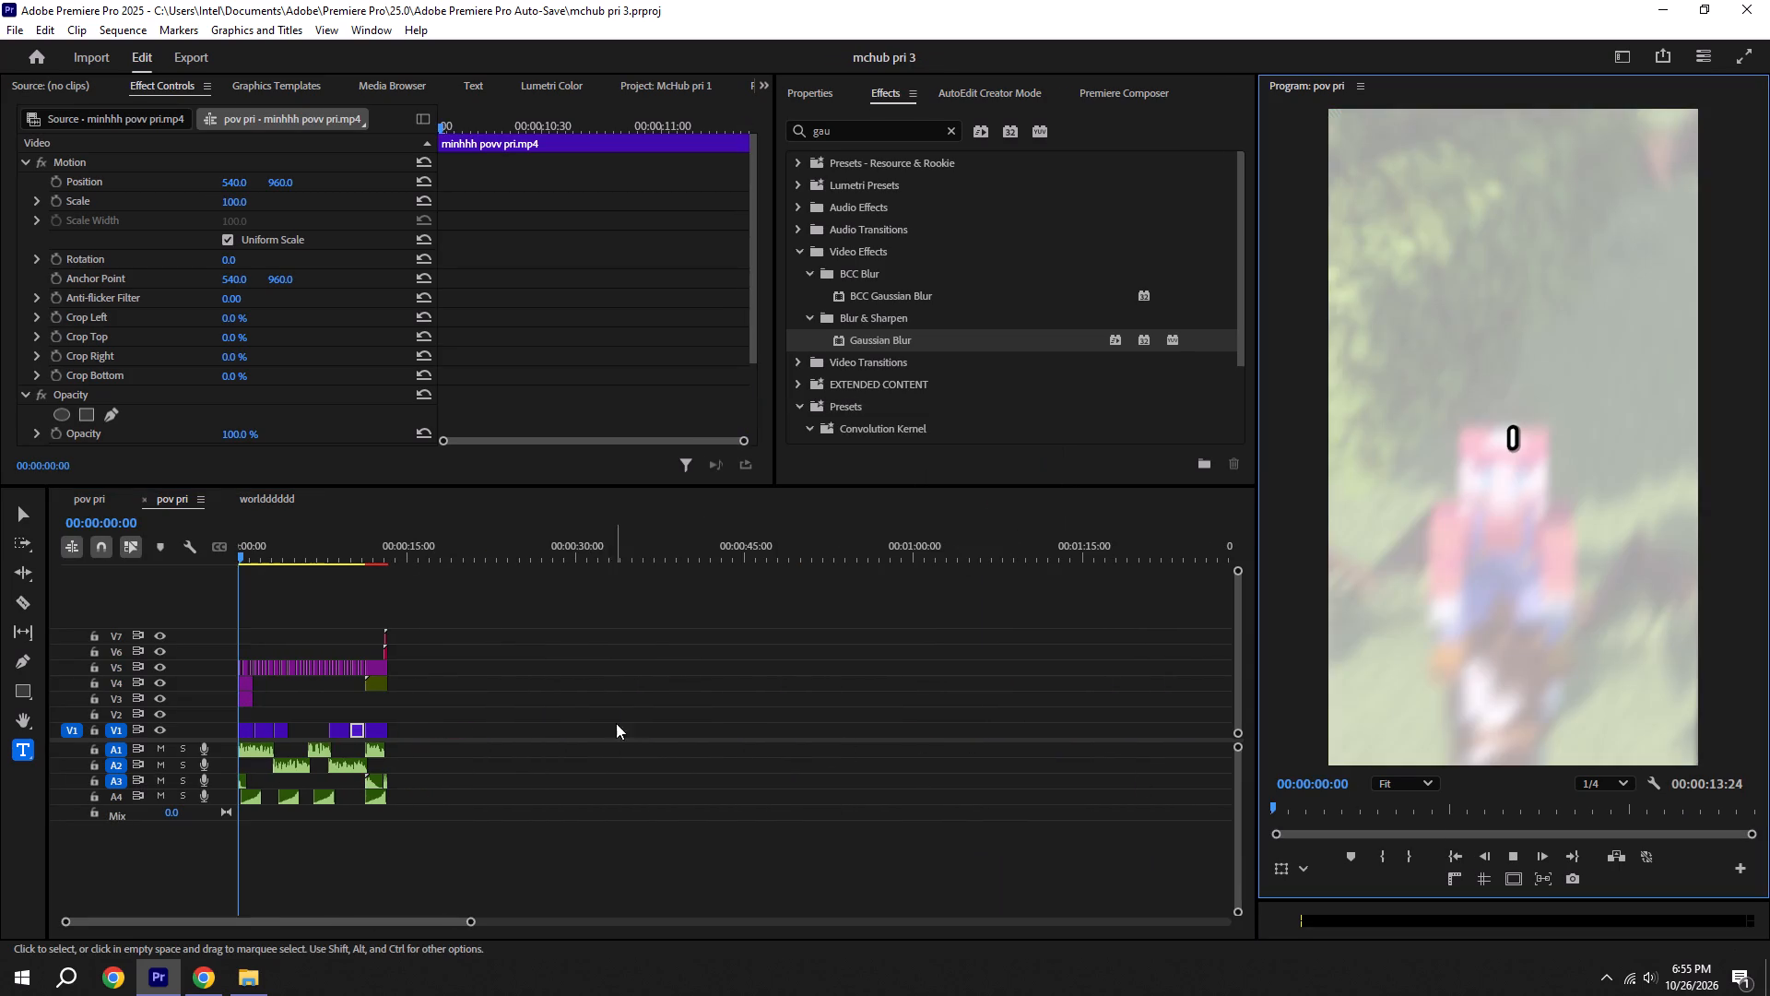
{"action": "left_click", "coordinate": [621, 717]}
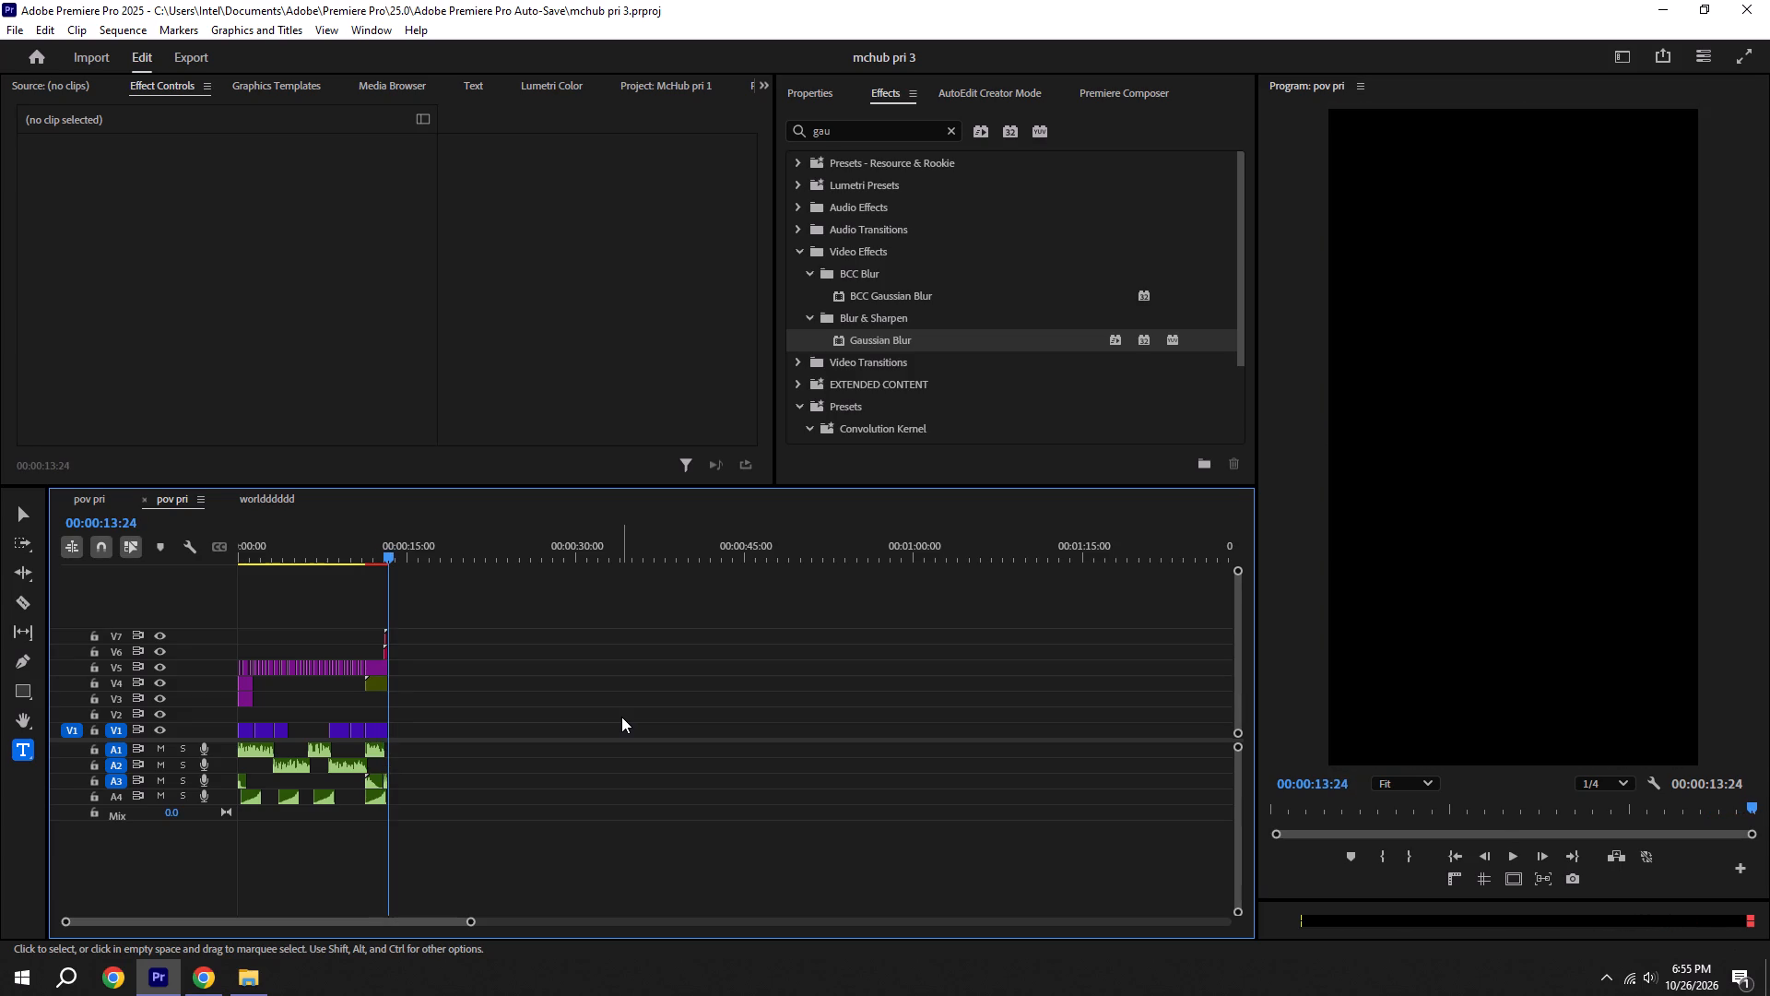
{"action": "key", "text": "space"}
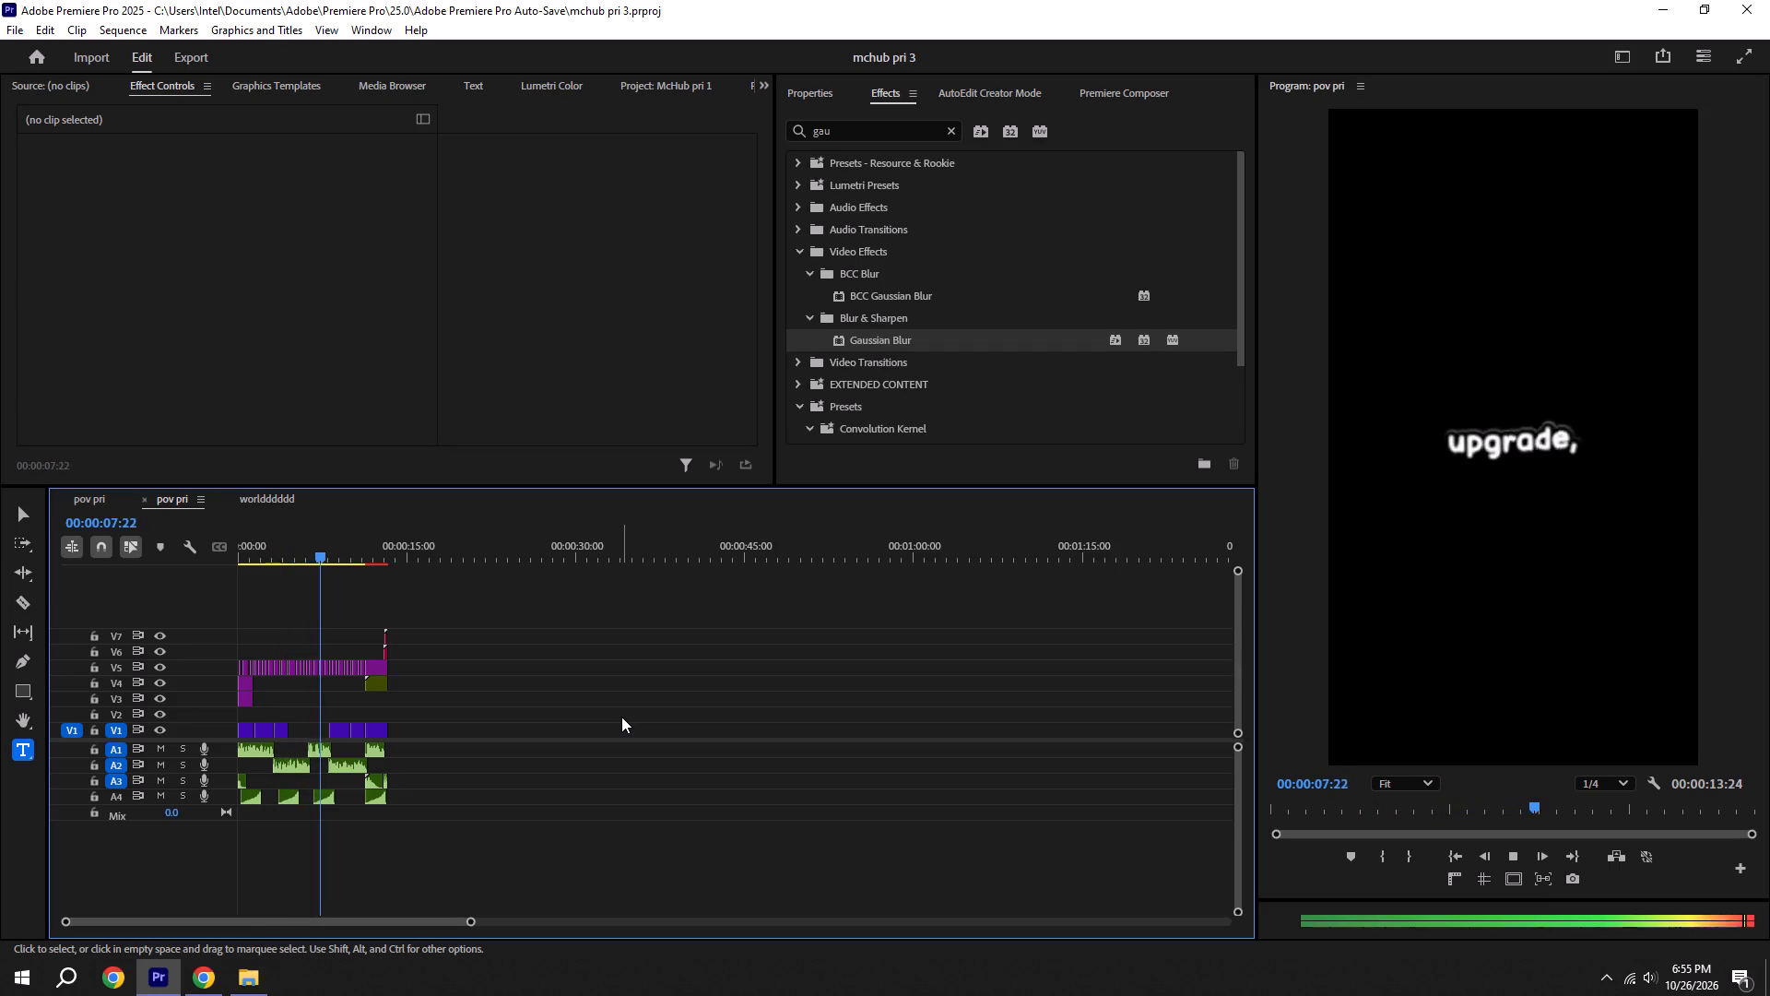
{"action": "key", "text": "ctrl+s"}
Open the recent project DonutMarket 20.
{"action": "left_click", "coordinate": [27, 65]}
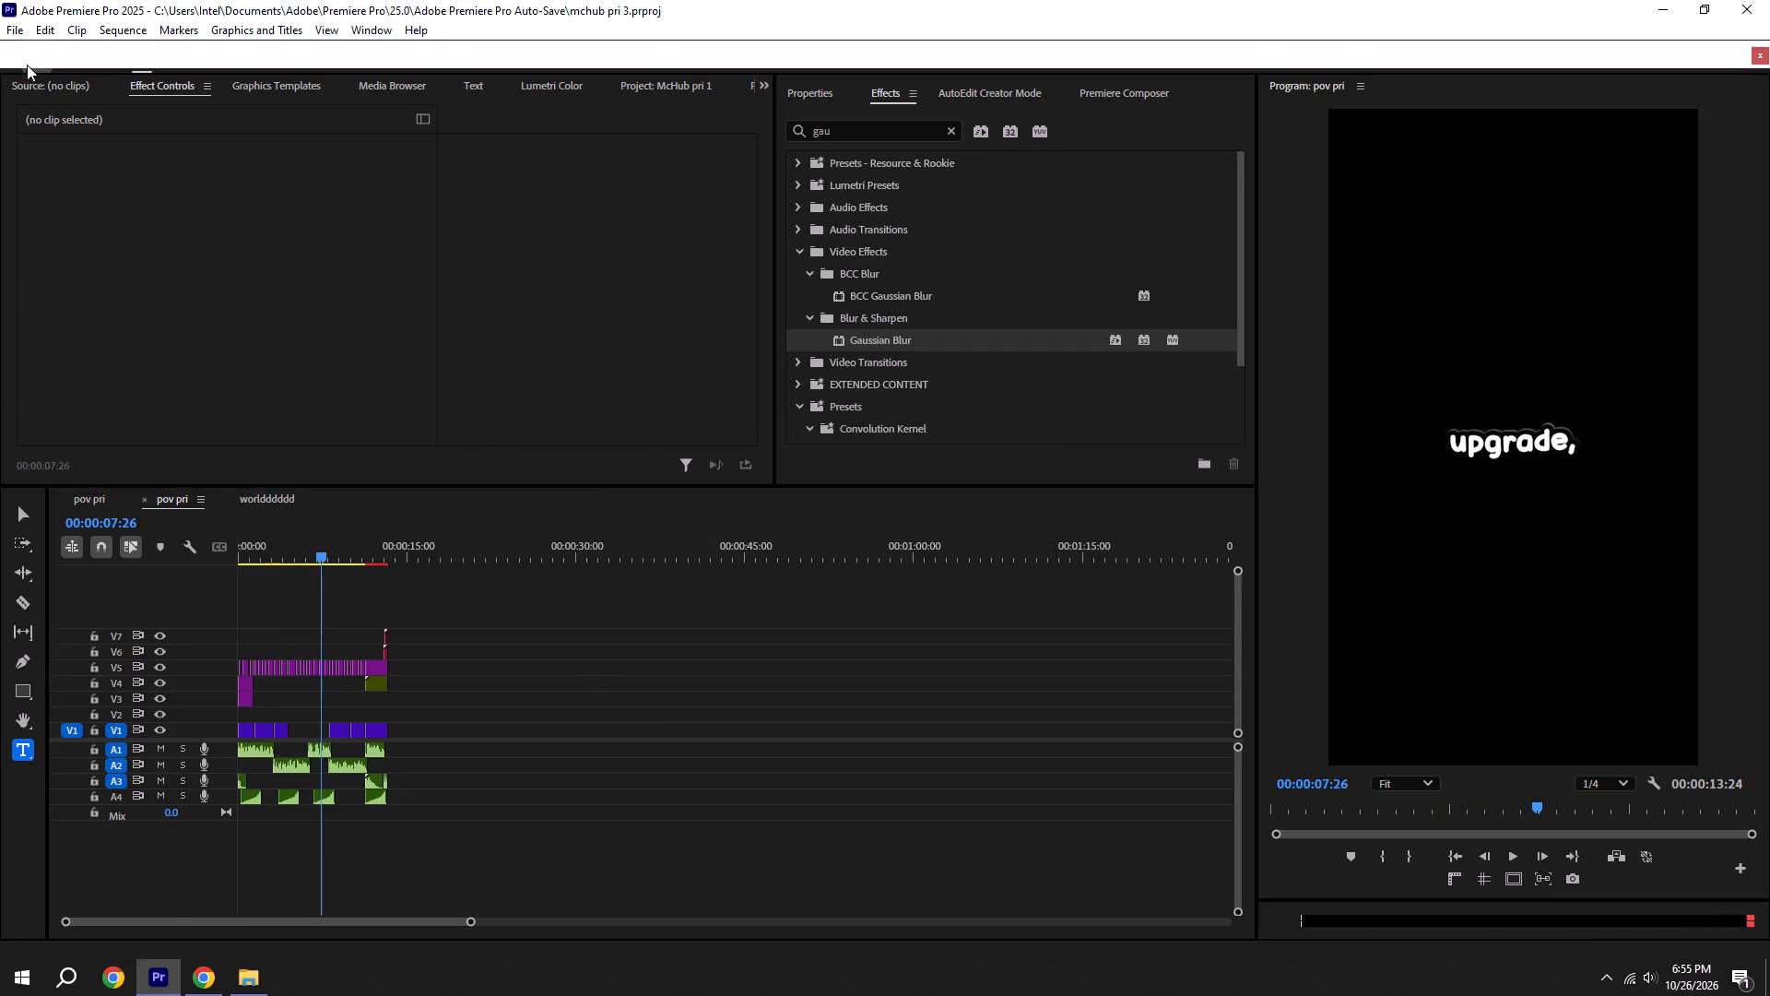
{"action": "scroll", "coordinate": [513, 724], "scroll_direction": "down", "scroll_amount": 3}
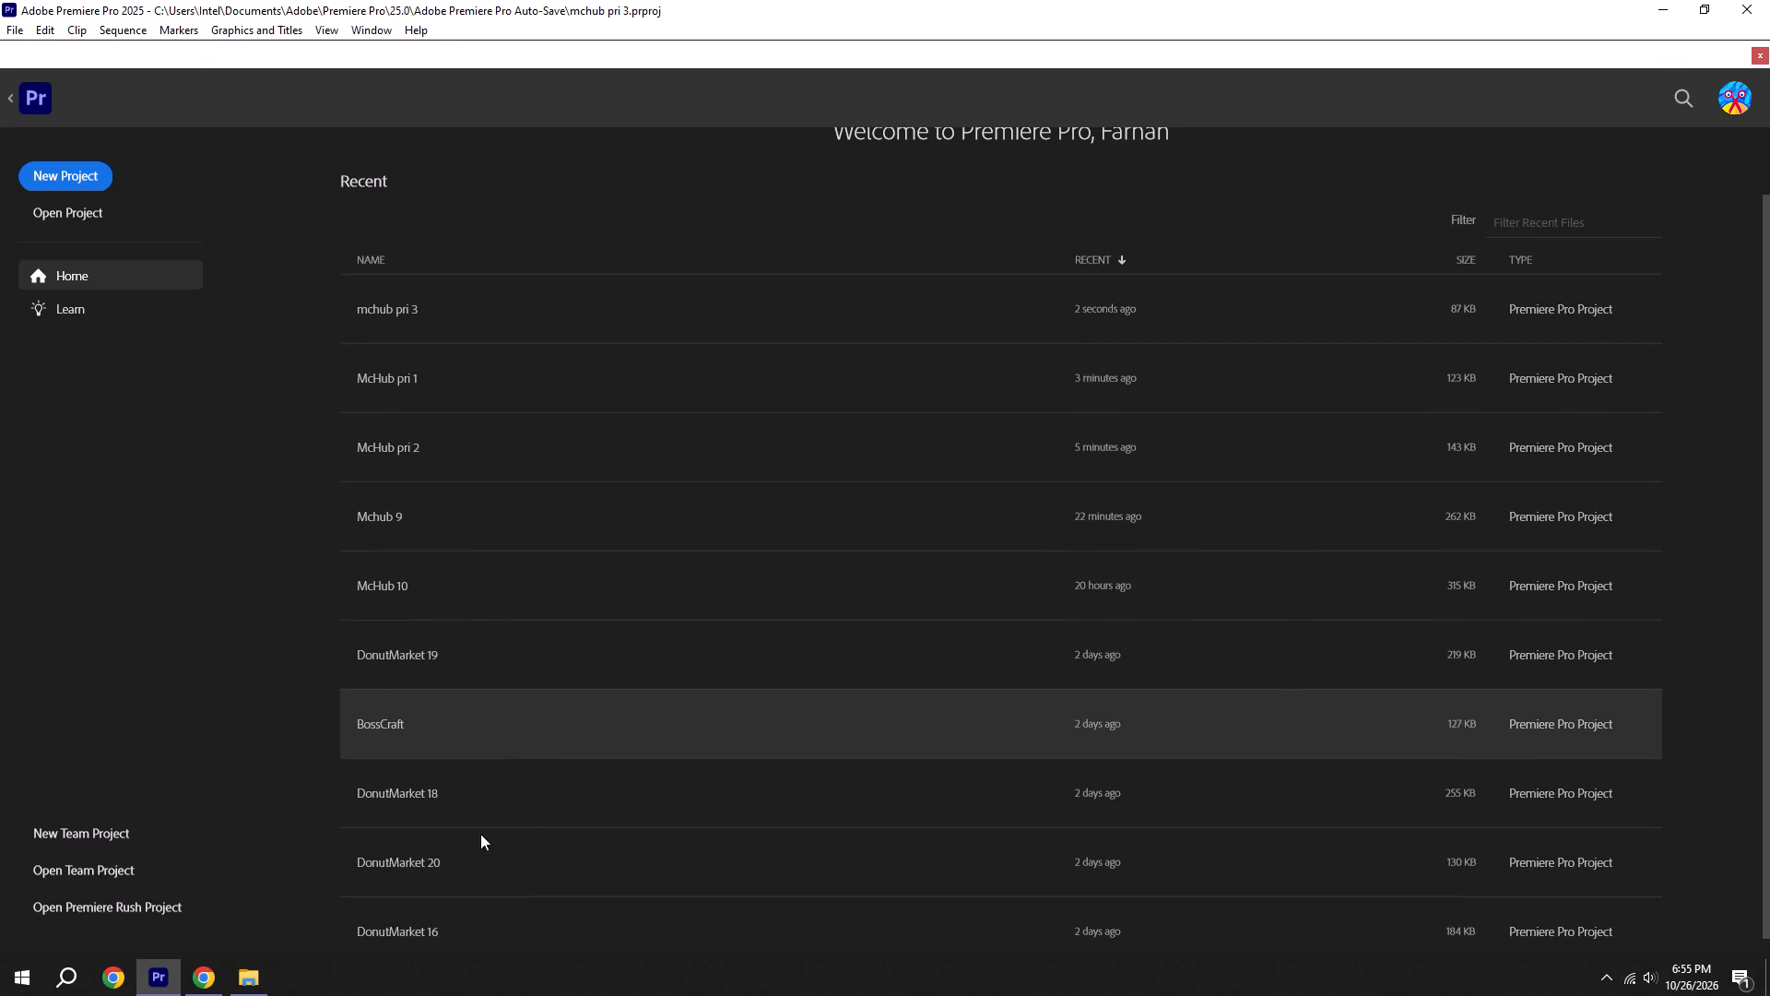
{"action": "left_click", "coordinate": [446, 869]}
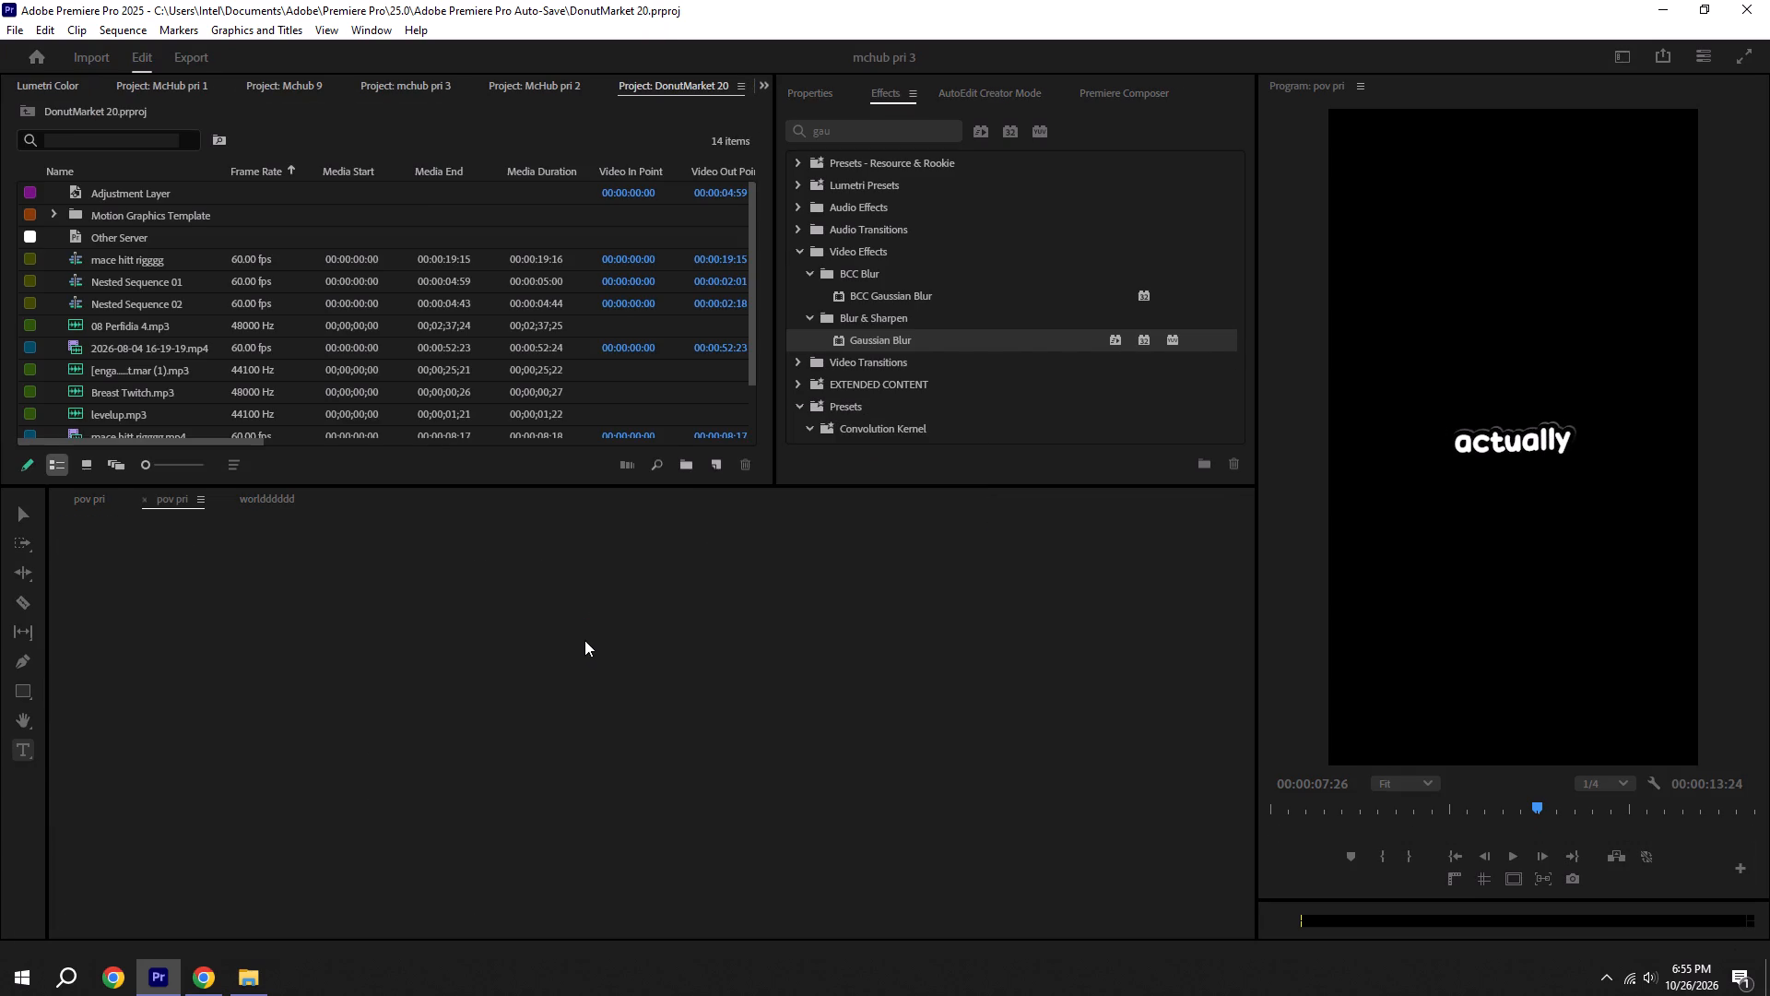
Import mace hitt witch.mp4 from the New Video > paid ne folder on the C: drive into the DonutMarket 20 project.
{"action": "double_click", "coordinate": [863, 417]}
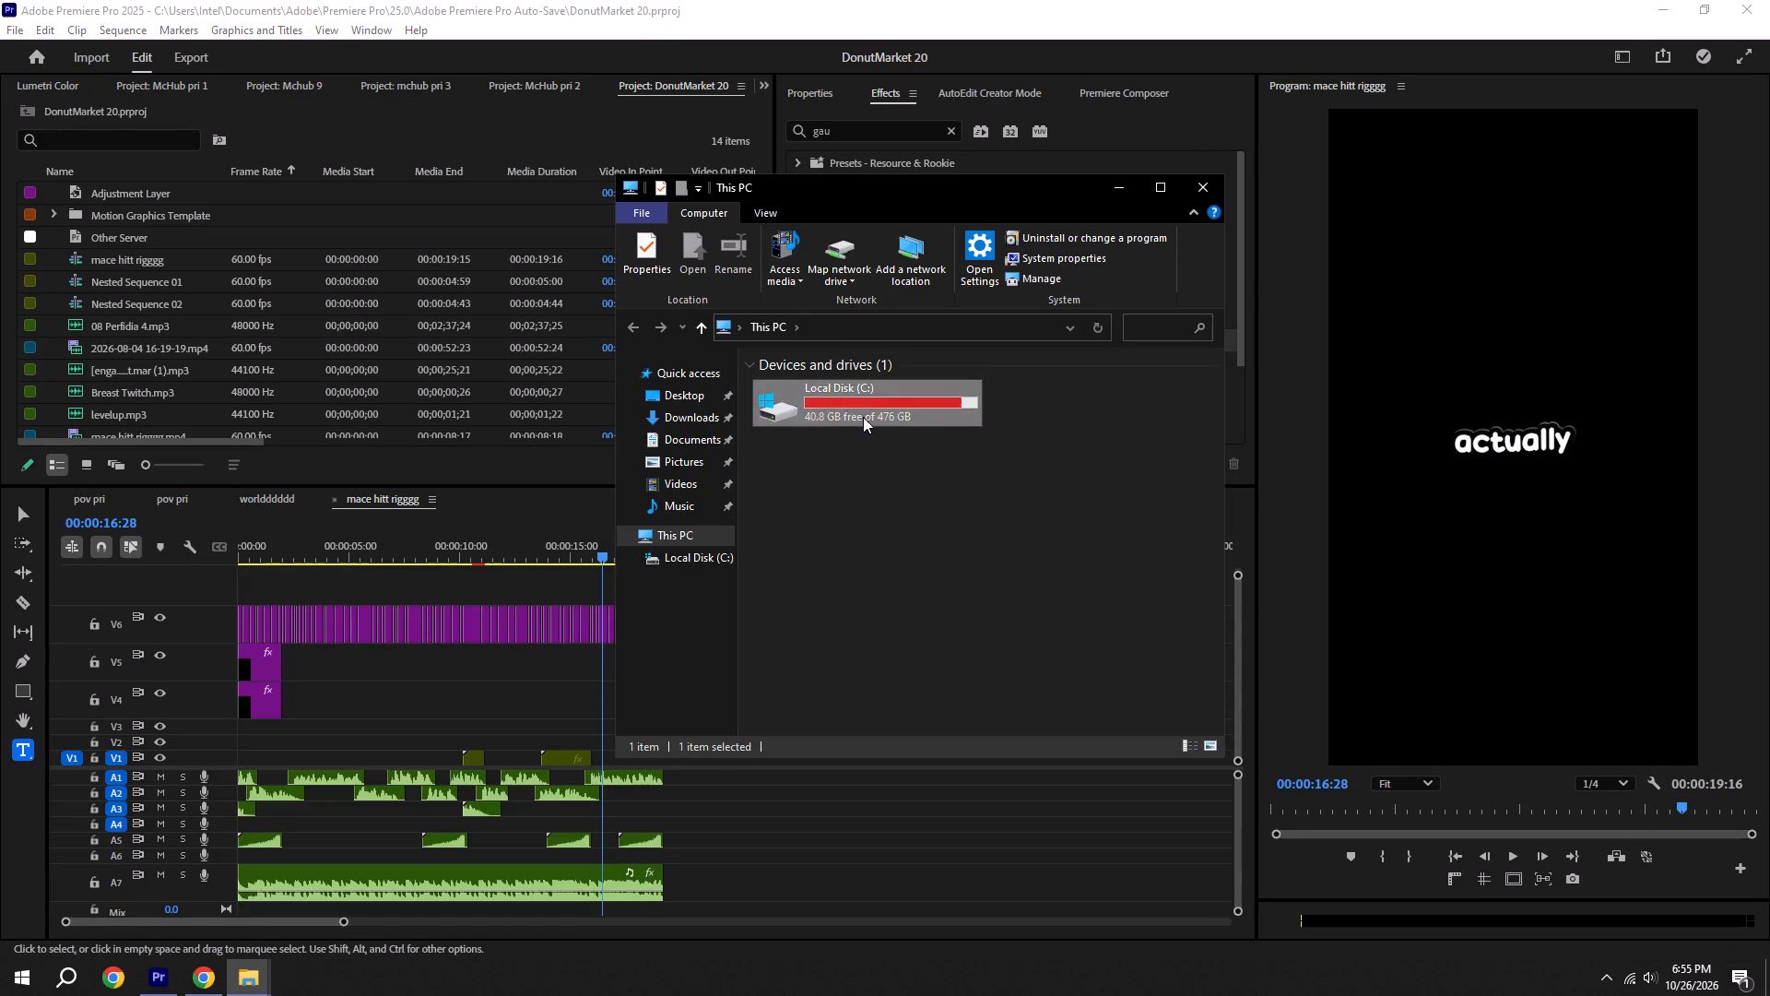
{"action": "double_click", "coordinate": [841, 589]}
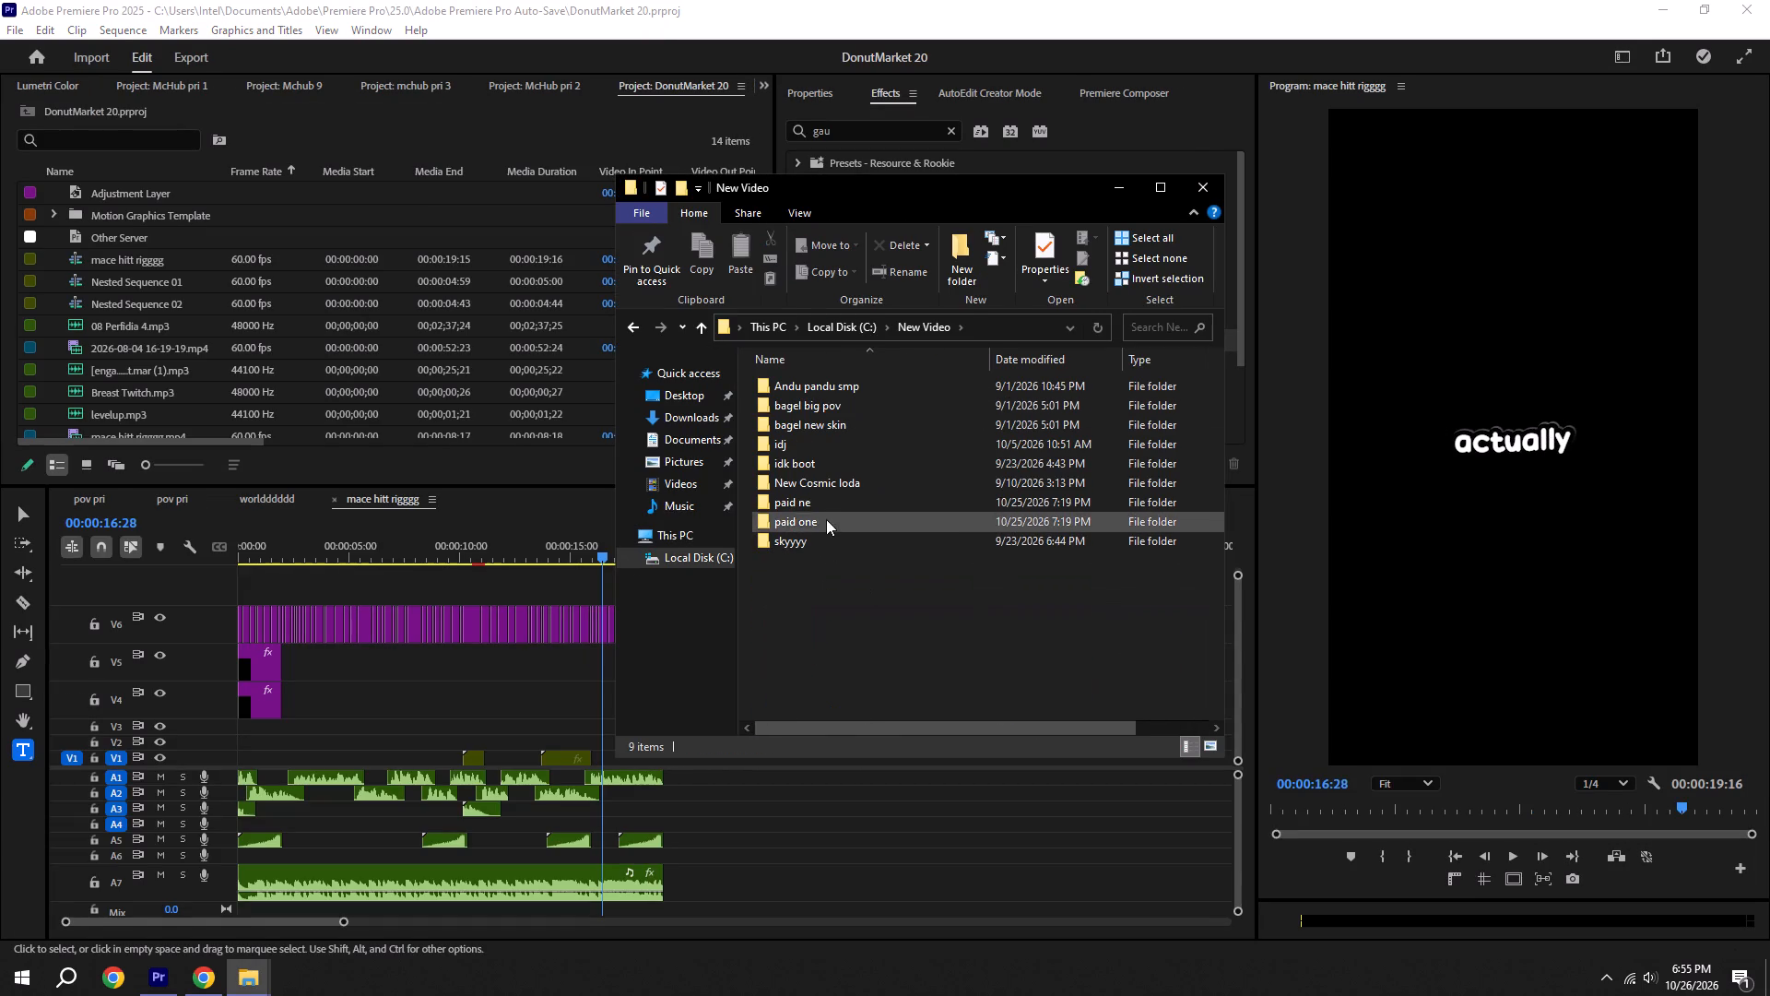
{"action": "left_click", "coordinate": [828, 508]}
{"action": "double_click", "coordinate": [827, 508]}
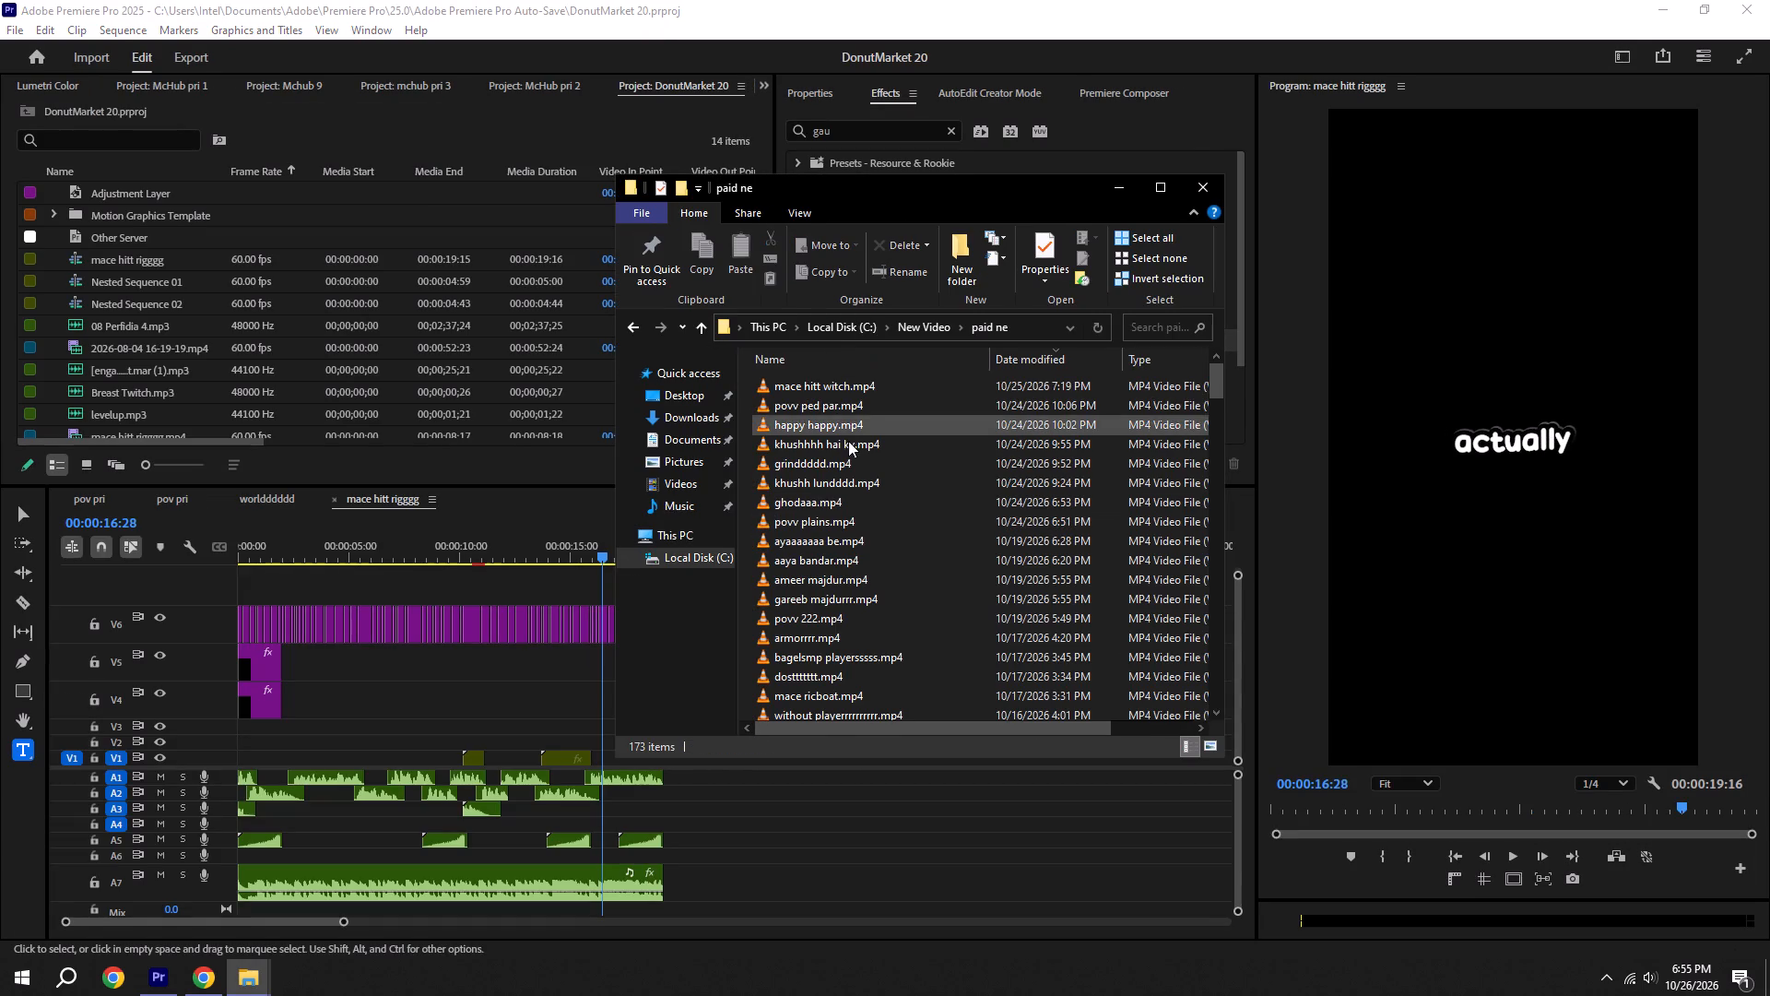
{"action": "left_click_drag", "start_coordinate": [830, 380], "coordinate": [222, 745]}
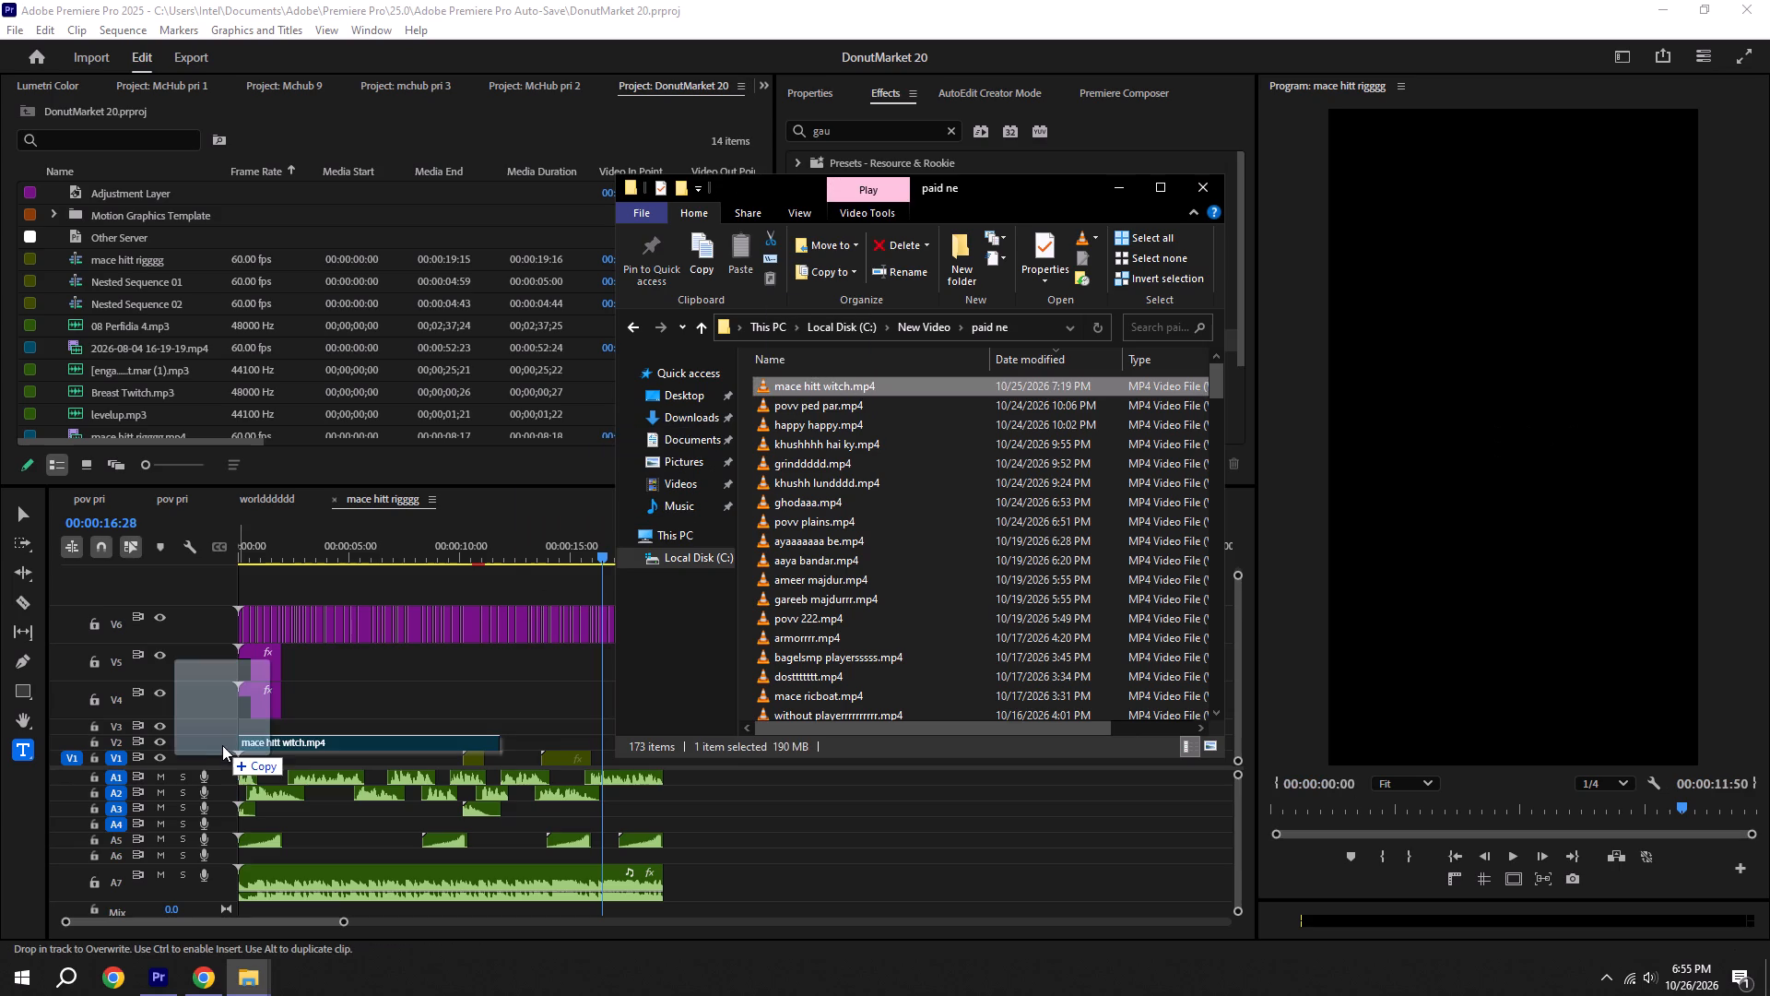
{"action": "left_click_drag", "start_coordinate": [222, 745], "coordinate": [236, 313]}
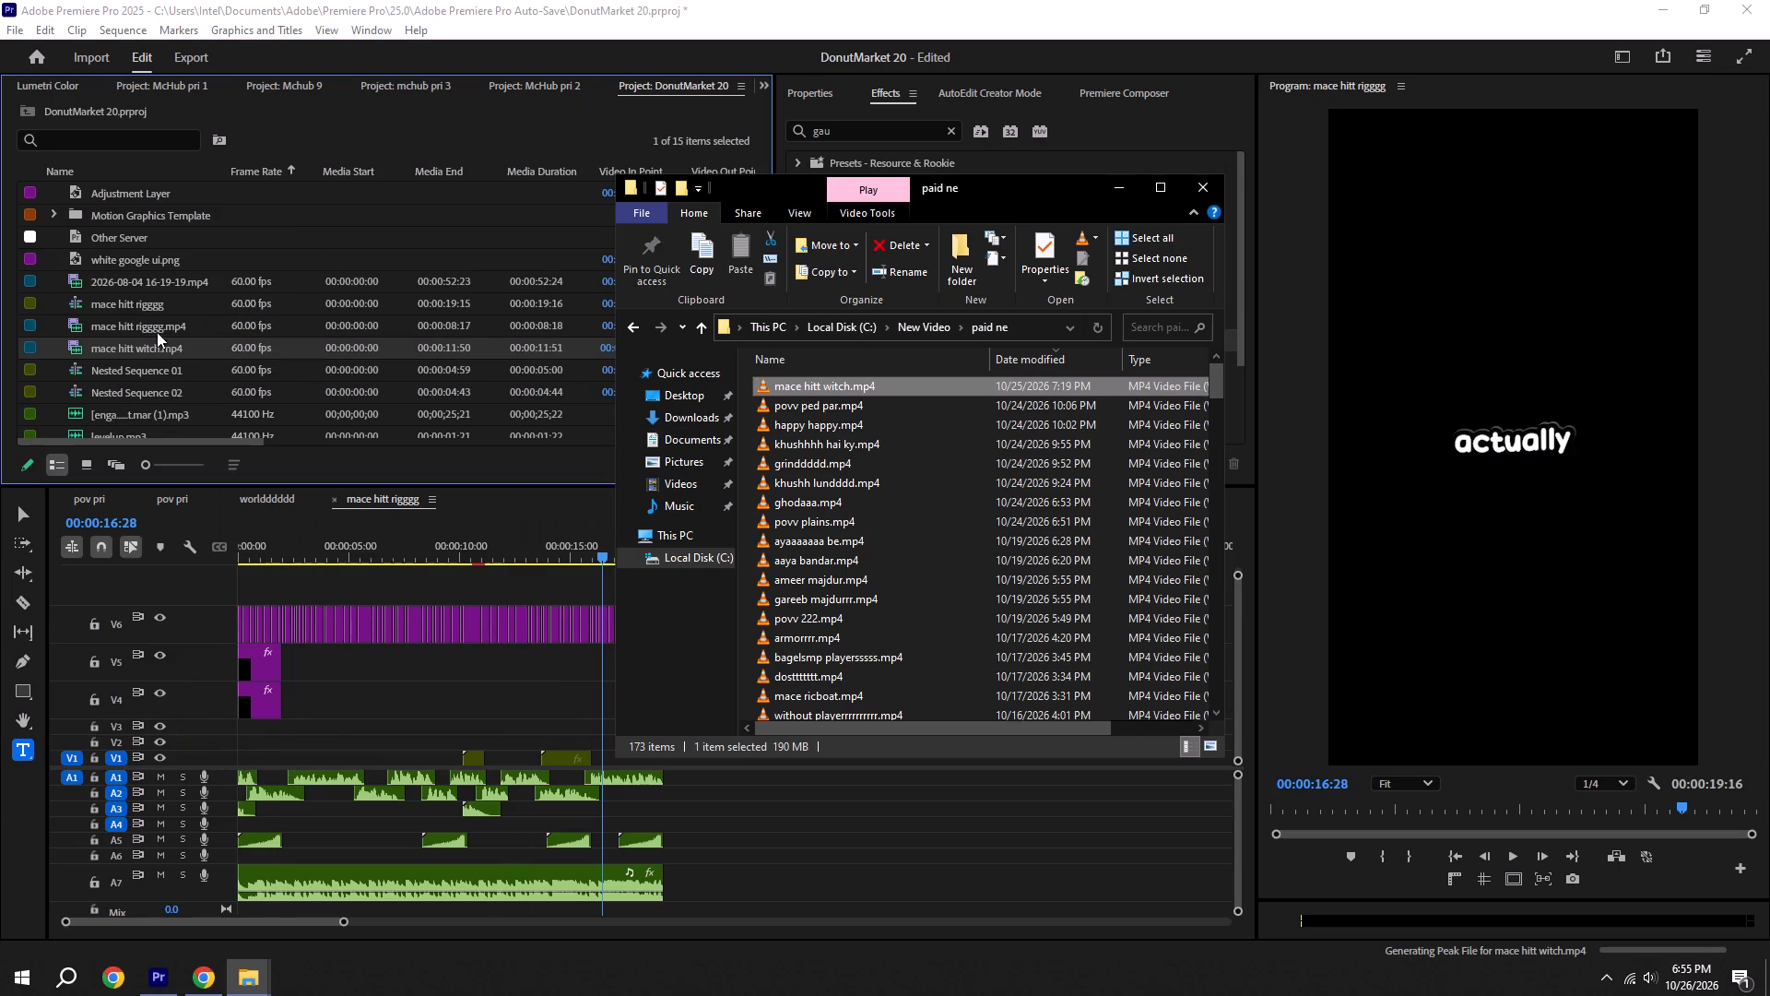
{"action": "left_click", "coordinate": [160, 314]}
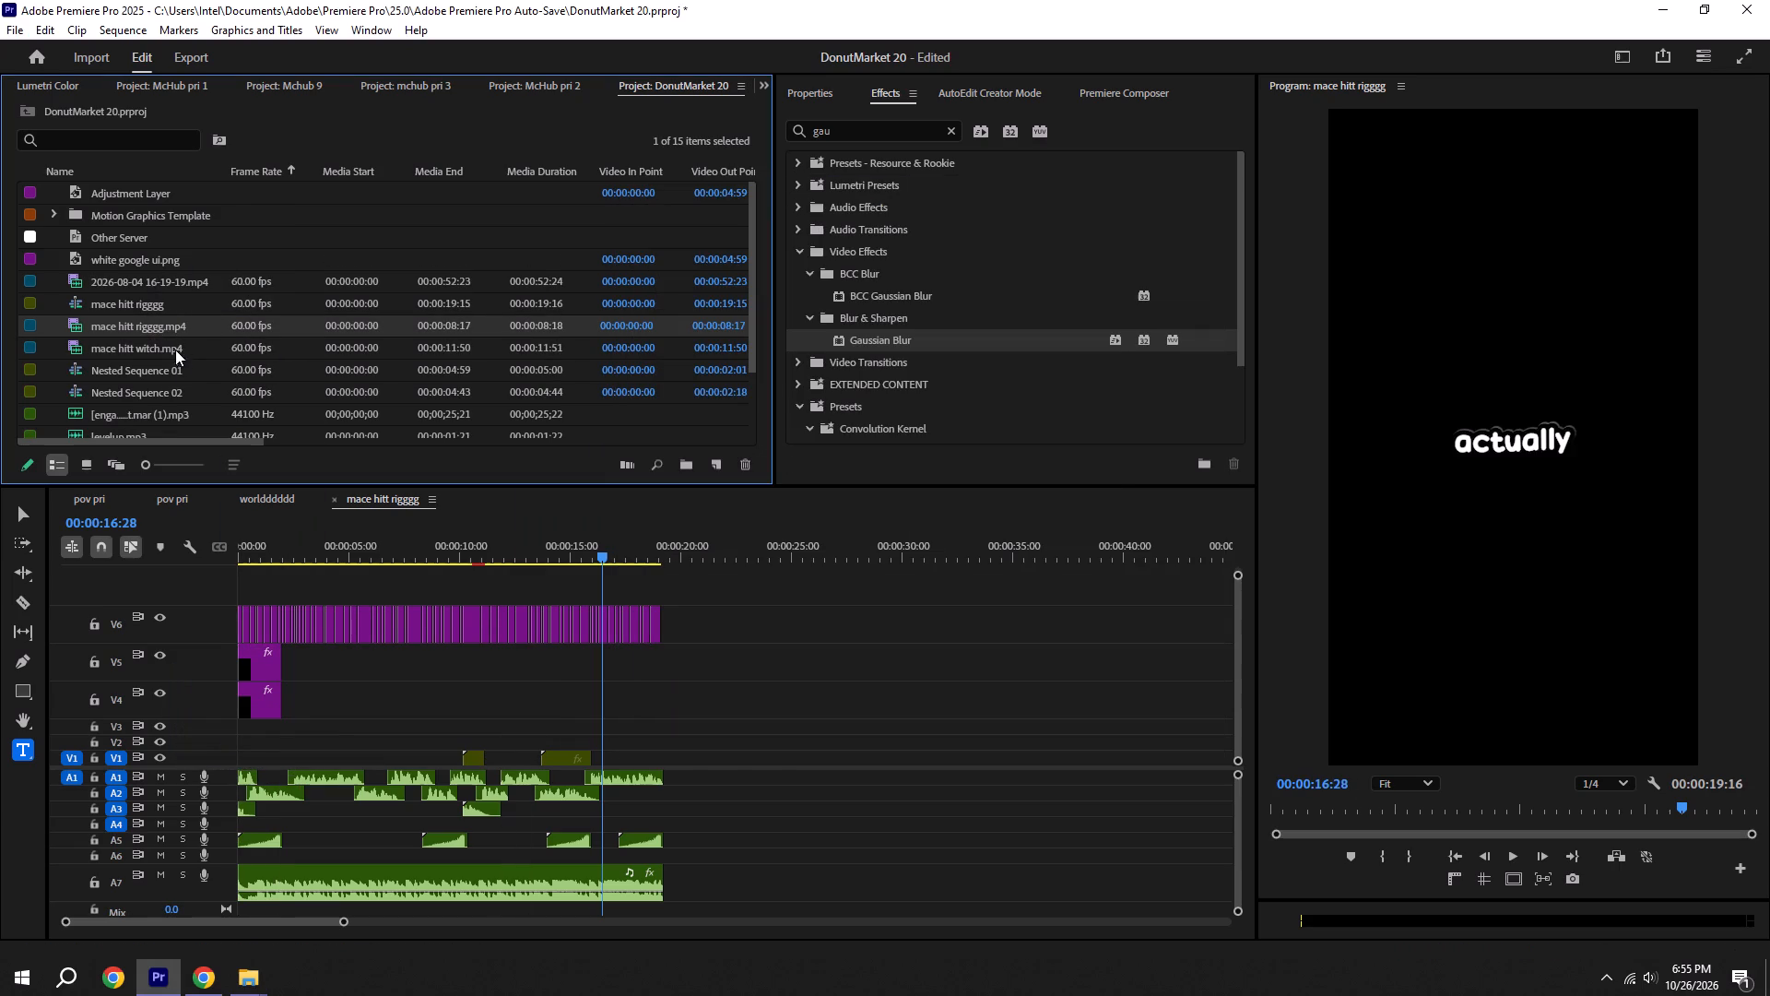
Add mace hitt witch.mp4 to the mace hitt rigggg sequence, placing its video on V1 at 00:00:00:00.
{"action": "left_click_drag", "start_coordinate": [135, 352], "coordinate": [311, 745]}
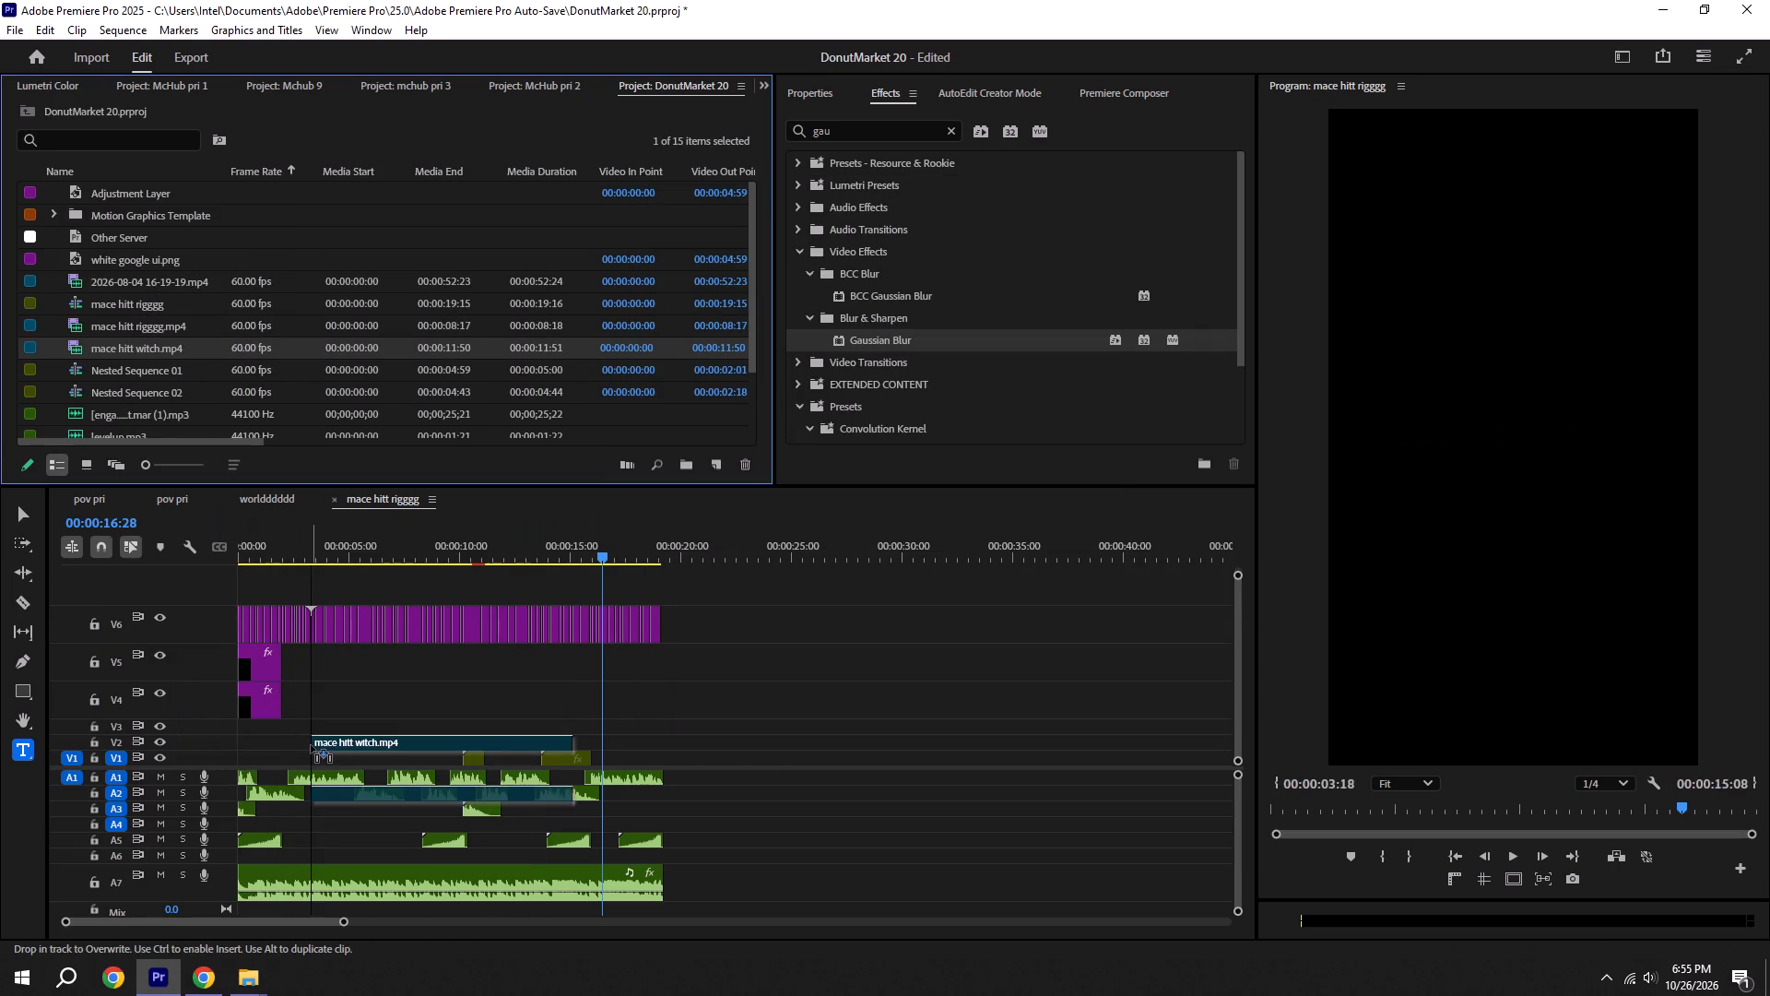
{"action": "left_click_drag", "start_coordinate": [311, 745], "coordinate": [286, 719]}
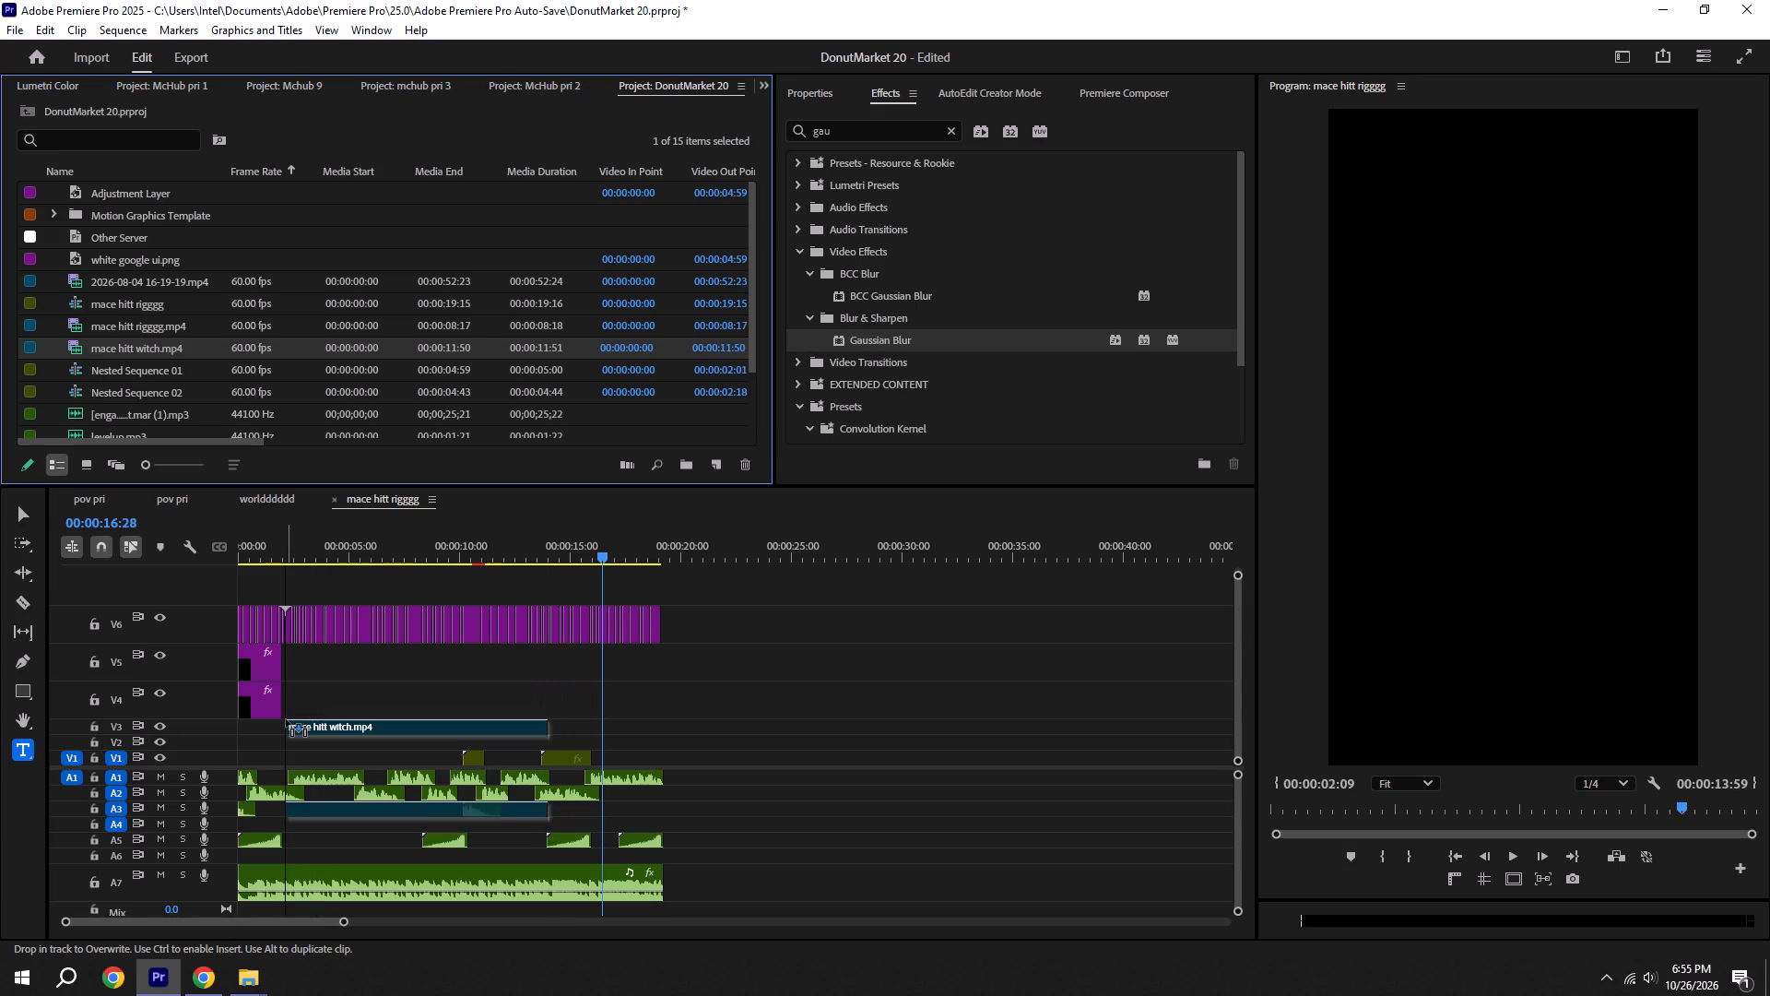
{"action": "left_click_drag", "start_coordinate": [286, 719], "coordinate": [285, 714]}
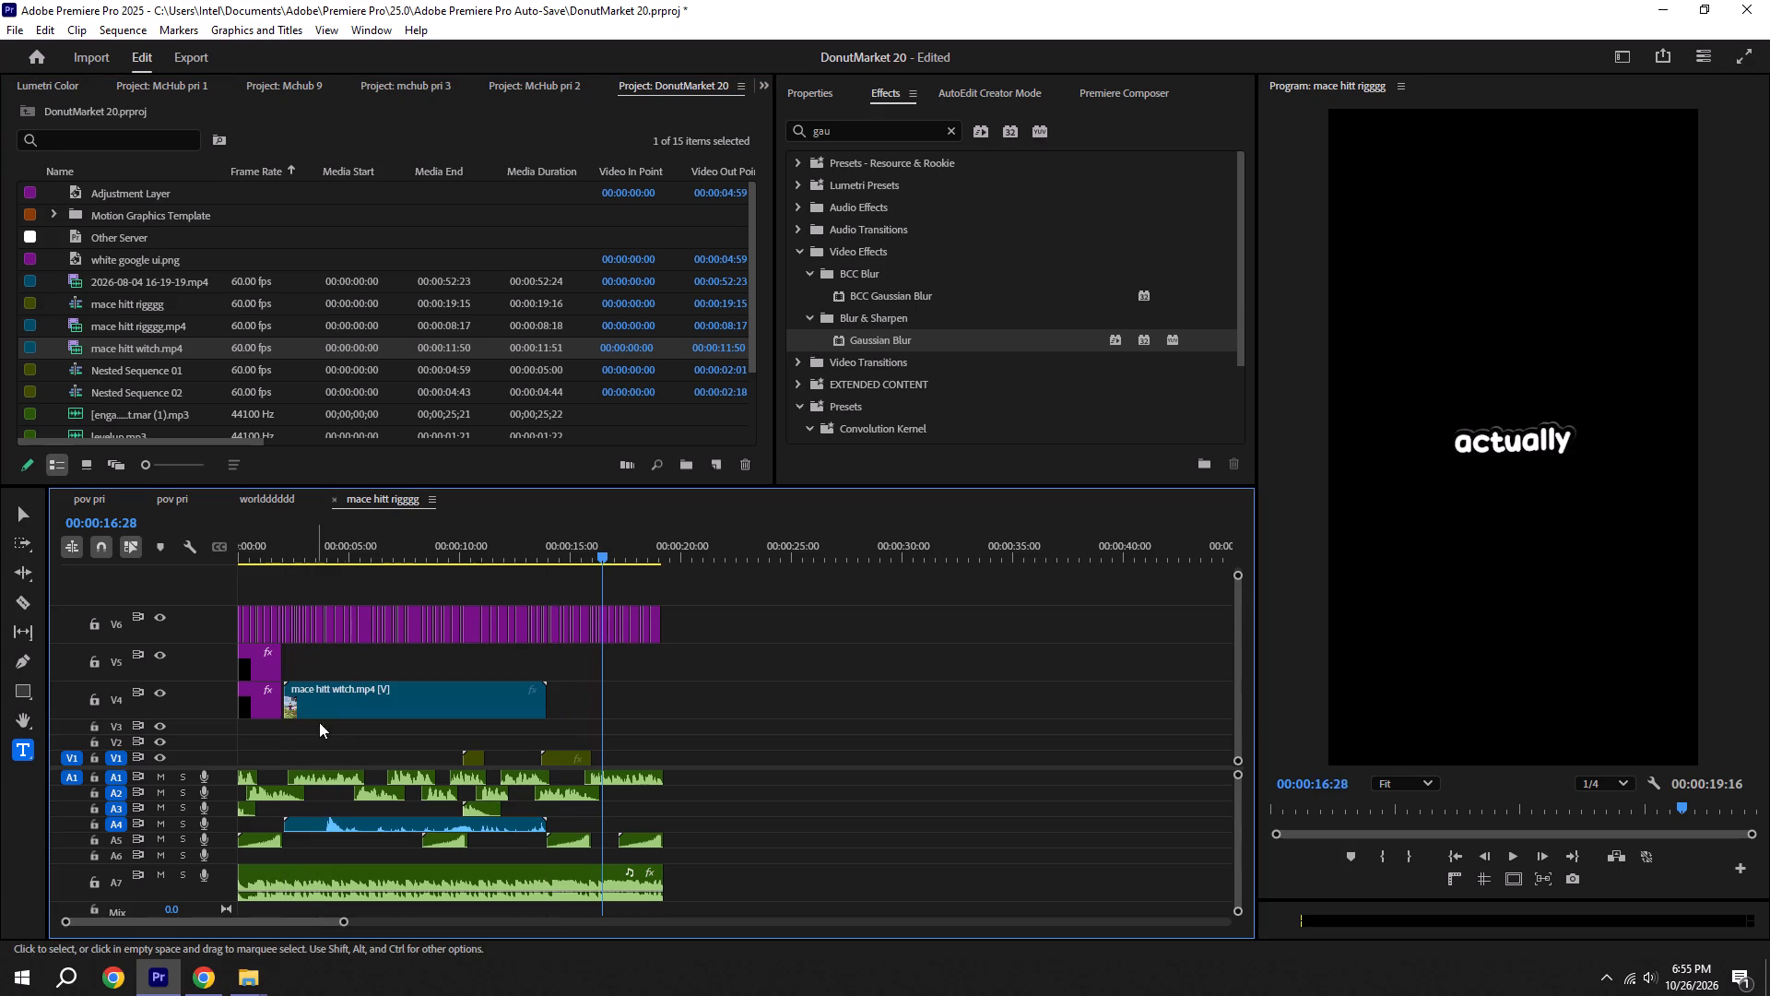
{"action": "left_click_drag", "start_coordinate": [348, 700], "coordinate": [290, 767]}
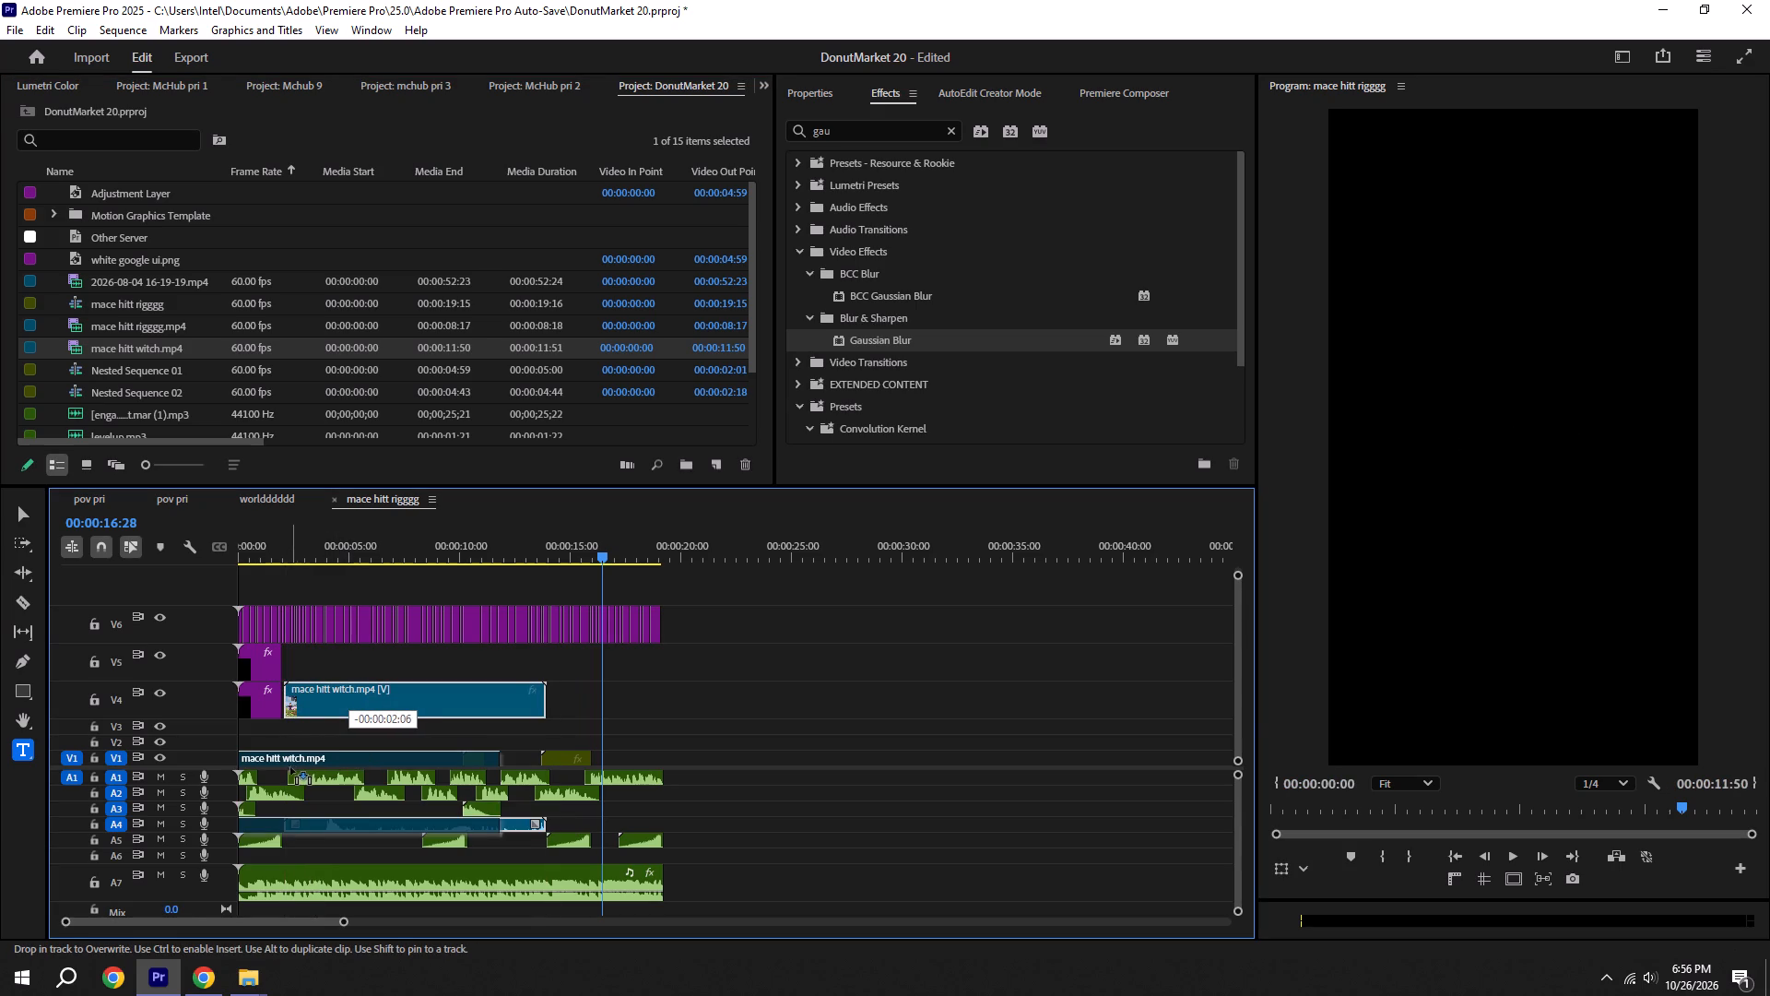
{"action": "left_click_drag", "start_coordinate": [290, 767], "coordinate": [288, 767]}
{"action": "left_click_drag", "start_coordinate": [313, 547], "coordinate": [40, 588]}
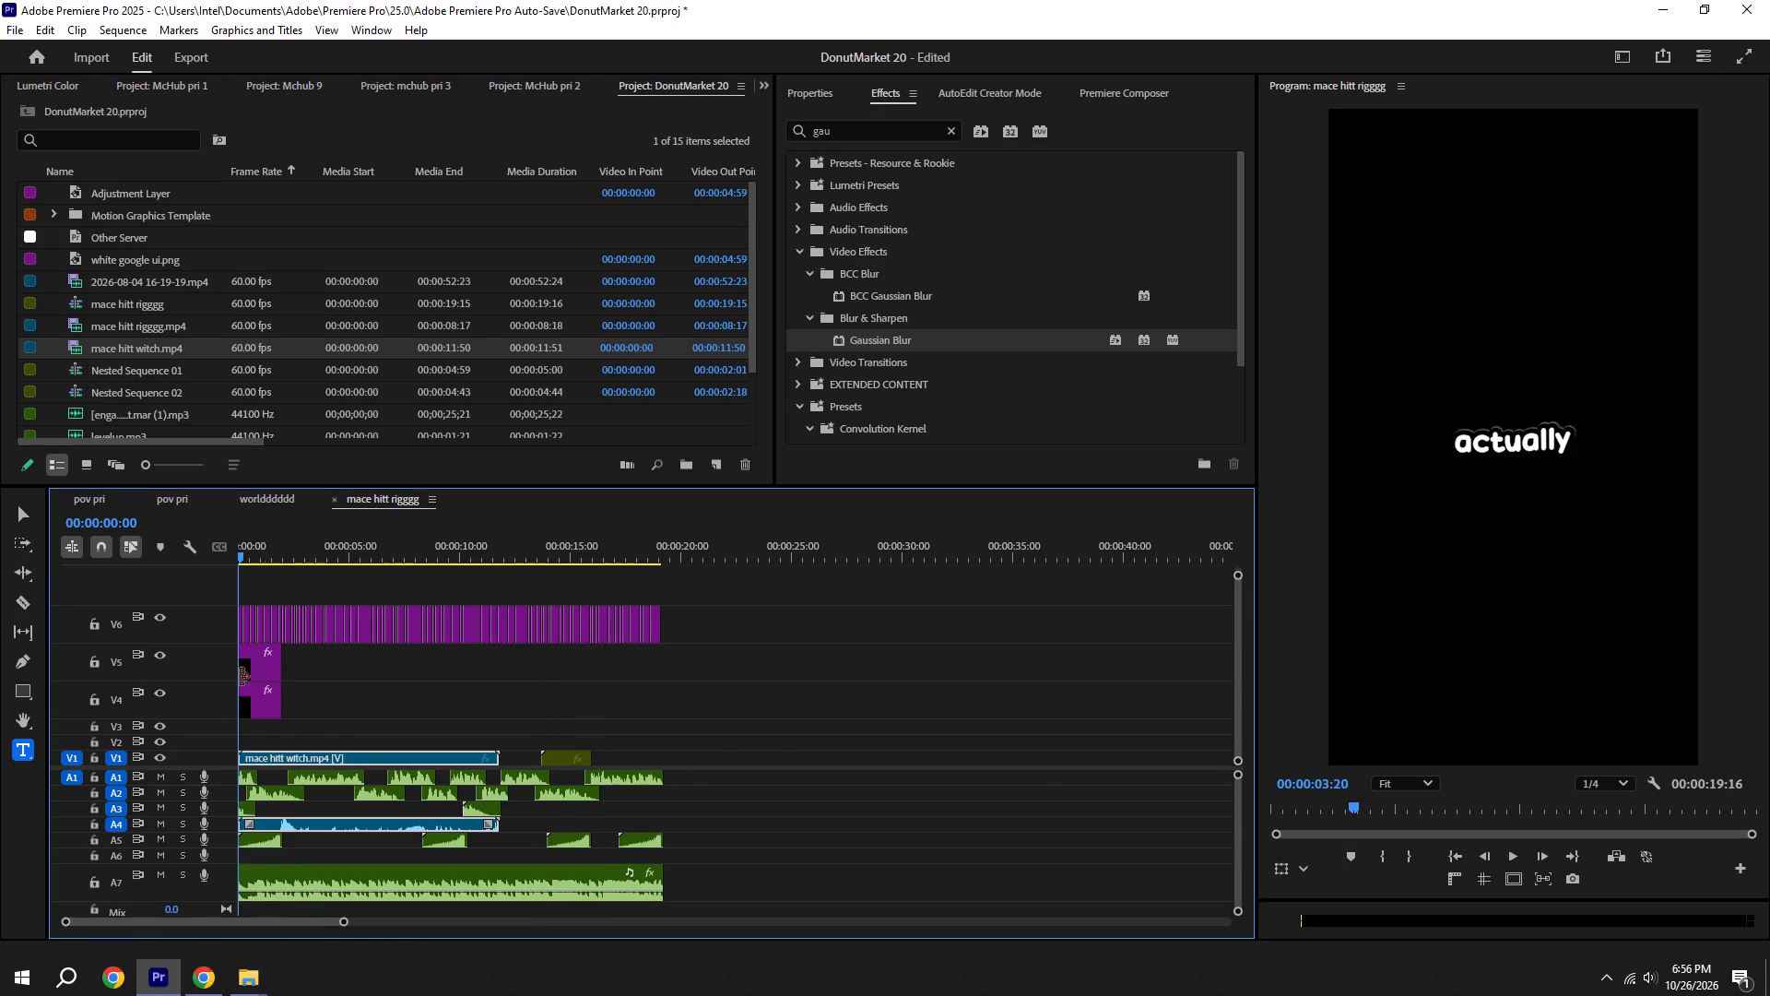
{"action": "scroll", "coordinate": [277, 756], "scroll_direction": "up", "scroll_amount": 12, "text": "alt"}
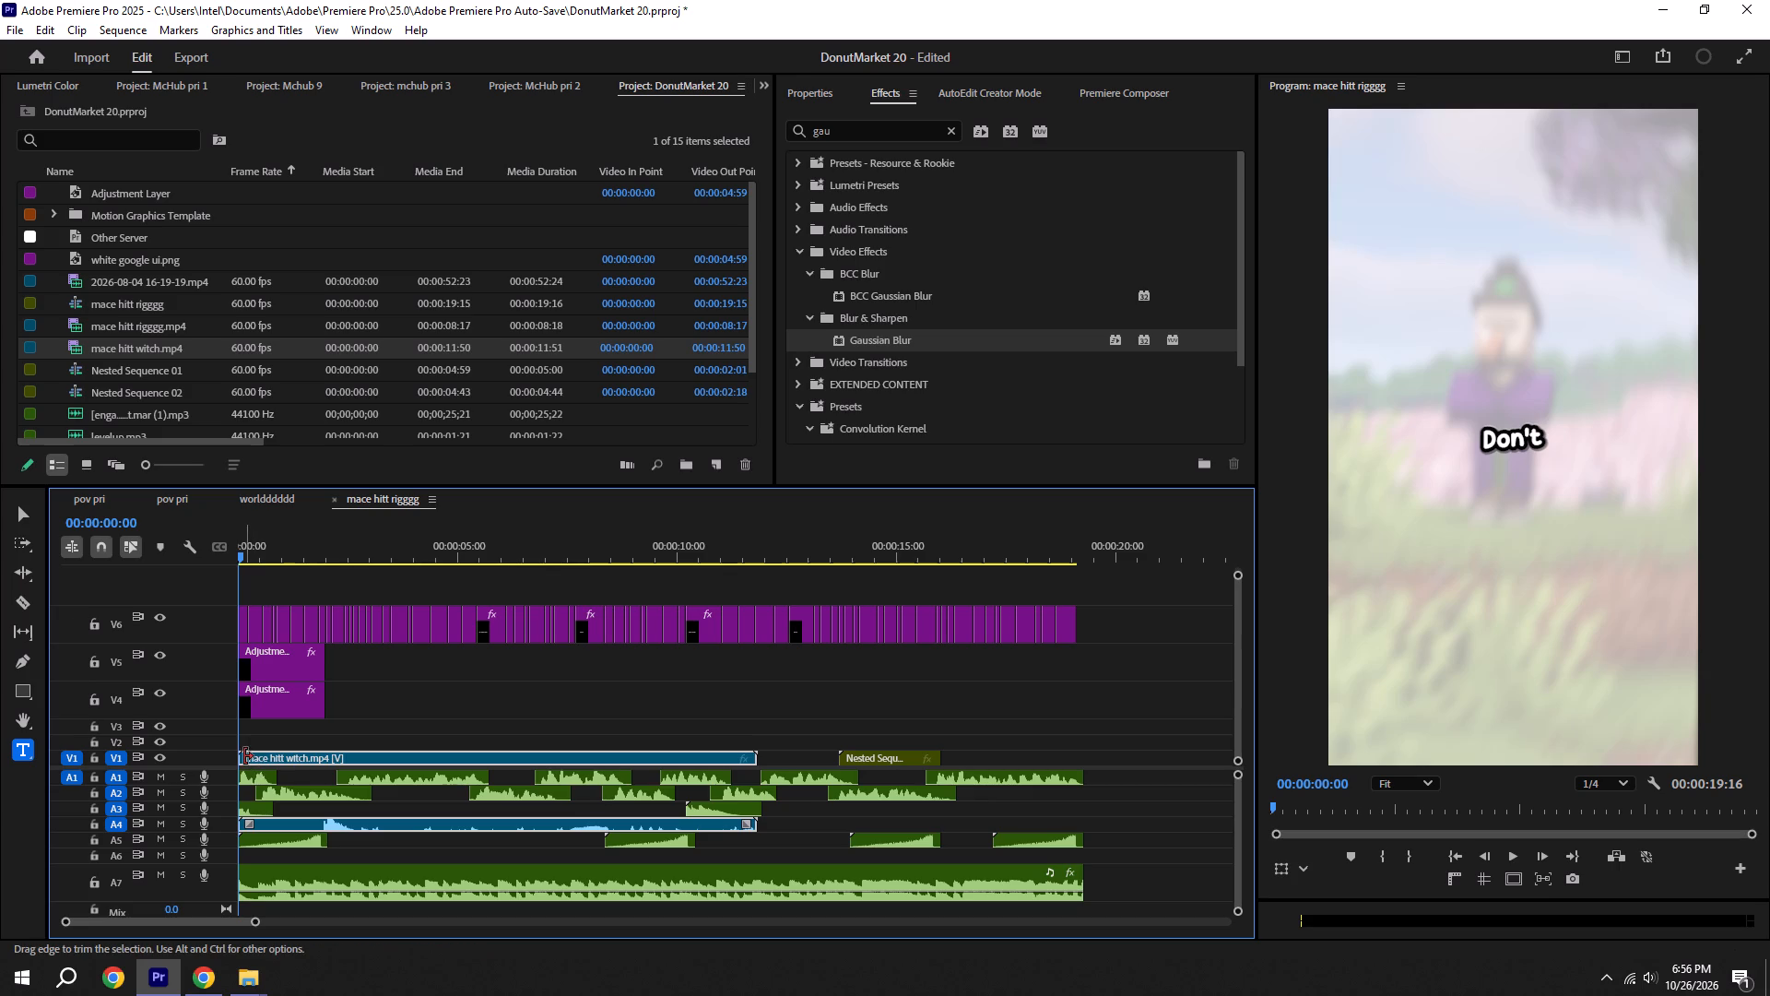
Trim about 1.9 seconds off the beginning of mace hitt witch.mp4, save, and move the clip back to the sequence start.
{"action": "left_click_drag", "start_coordinate": [244, 756], "coordinate": [323, 749]}
{"action": "key", "text": "ctrl+s"}
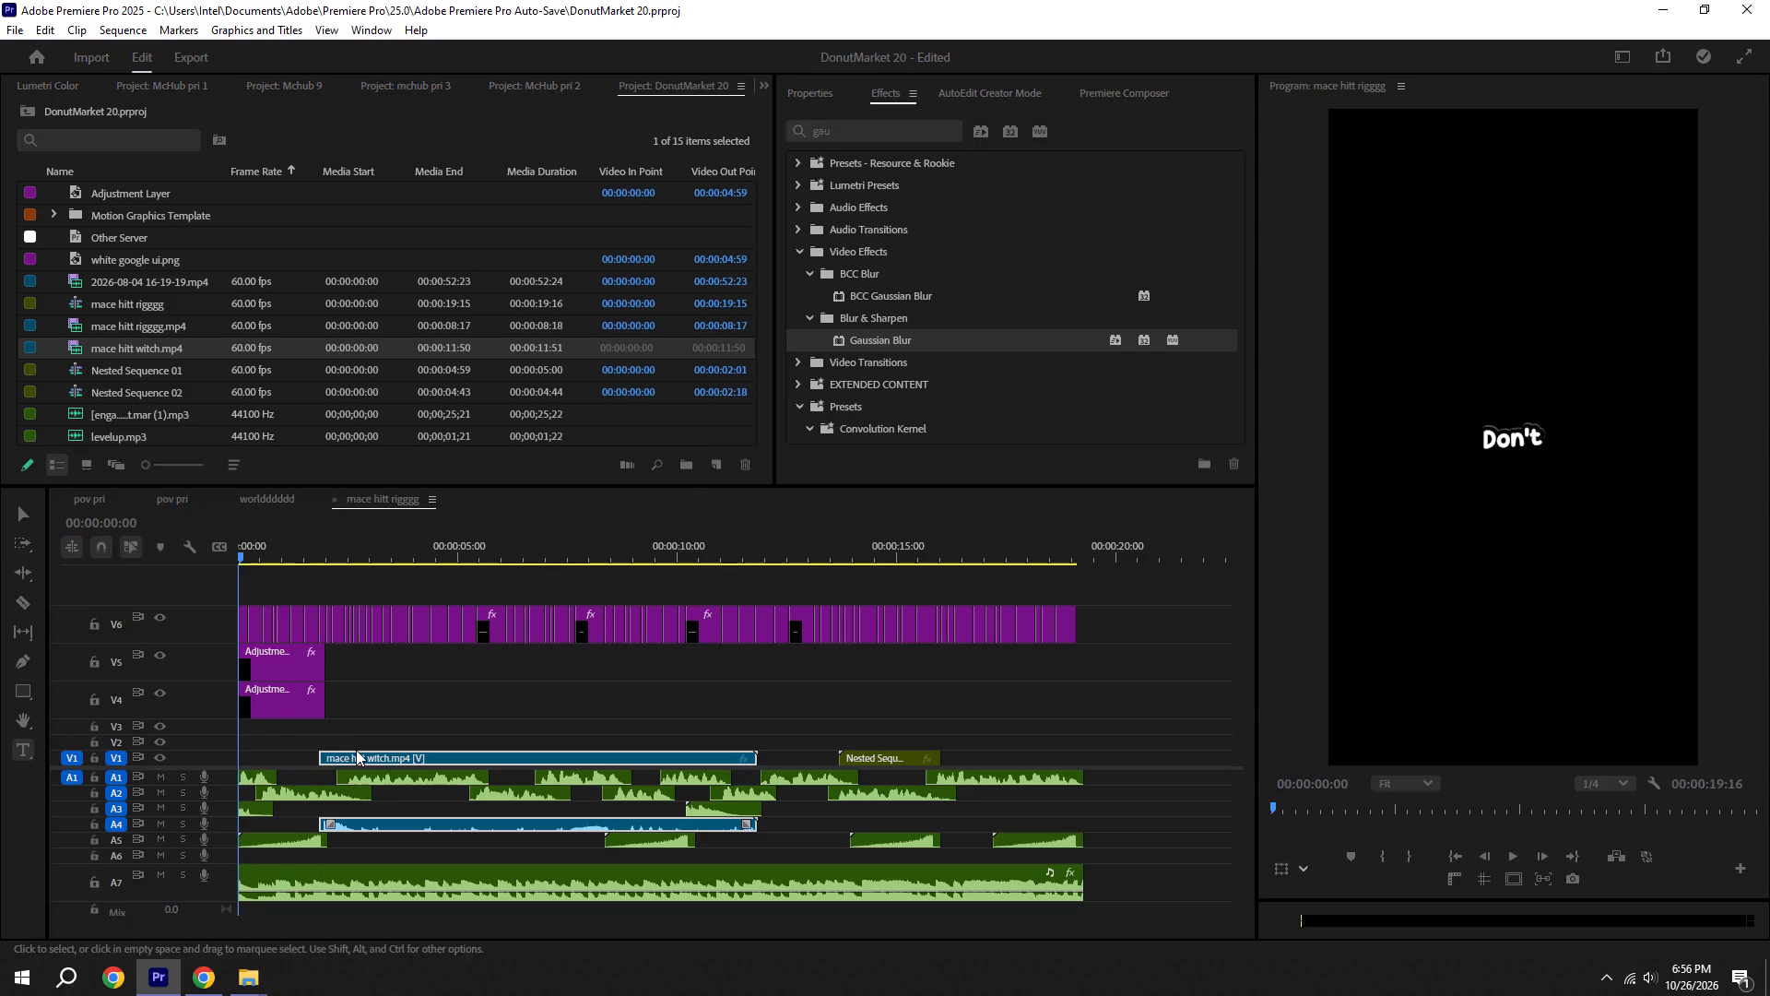
{"action": "left_click_drag", "start_coordinate": [358, 758], "coordinate": [244, 767]}
Delete the short audio clip at the beginning of A3 and save the project.
{"action": "left_click", "coordinate": [262, 813]}
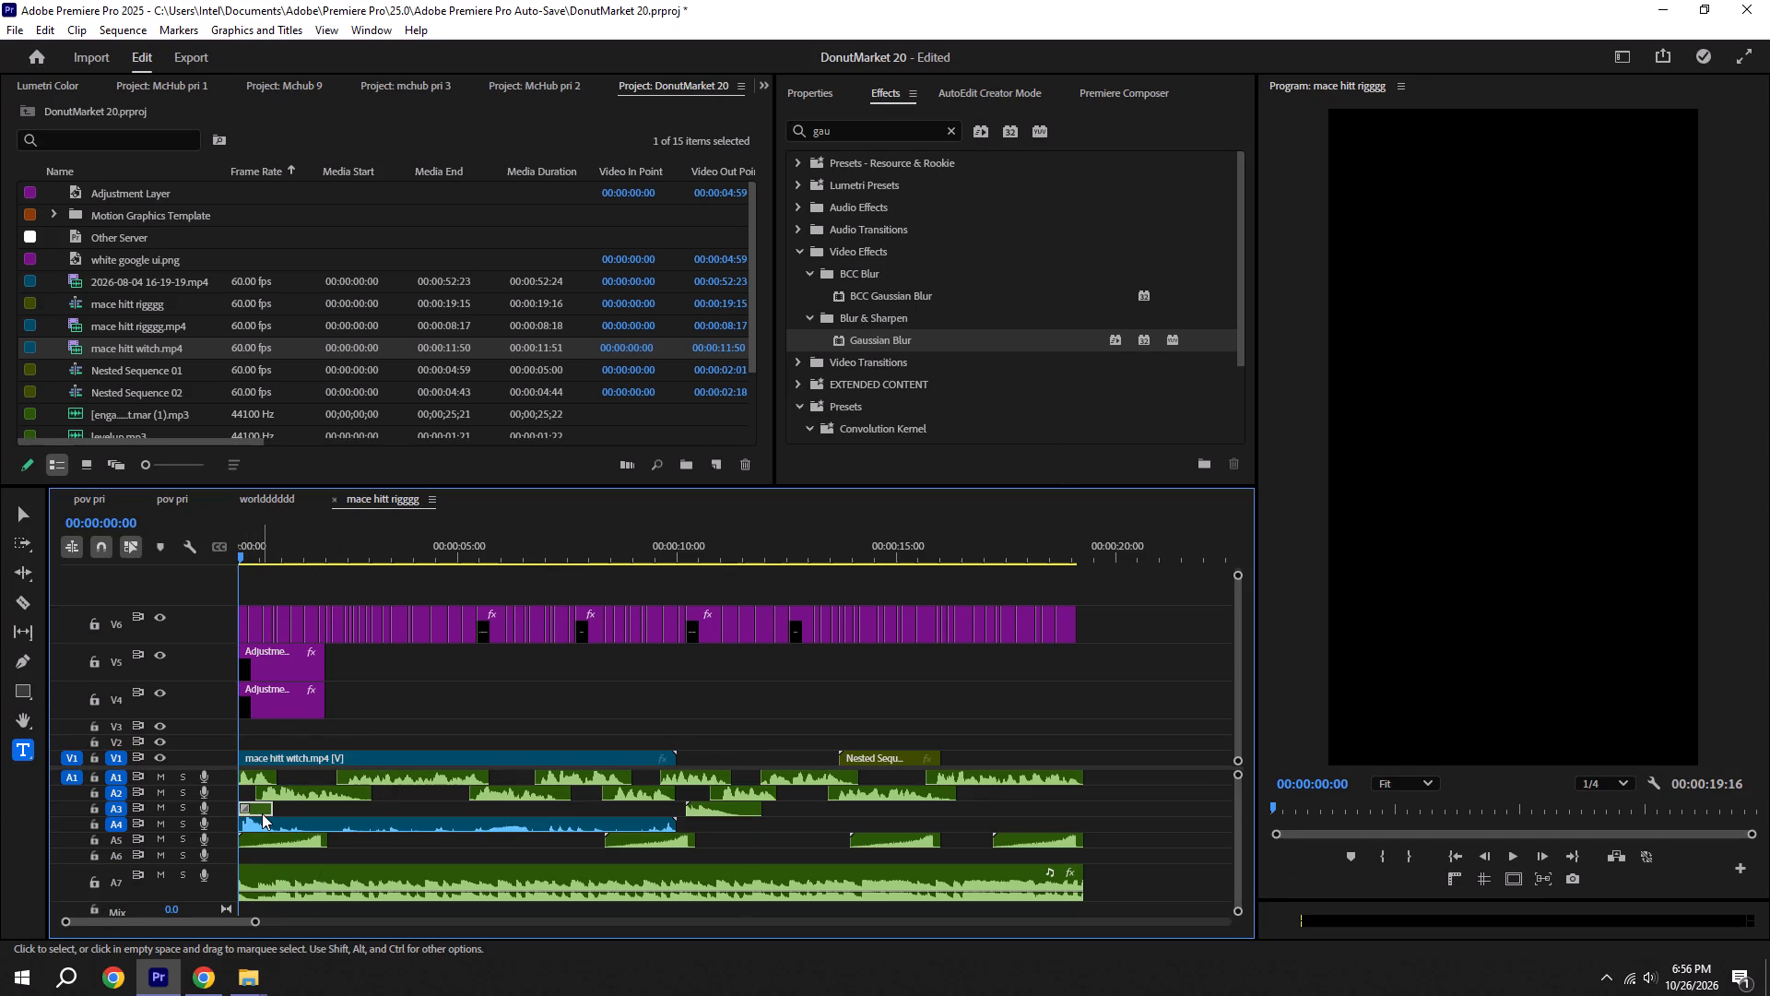
{"action": "key", "text": "BackSpace"}
{"action": "key", "text": "ctrl+s"}
Play from the start to find the "If" caption and split mace hitt witch.mp4 on V1 at 00:00:02:33.
{"action": "left_click_drag", "start_coordinate": [299, 543], "coordinate": [94, 580]}
{"action": "key", "text": "space"}
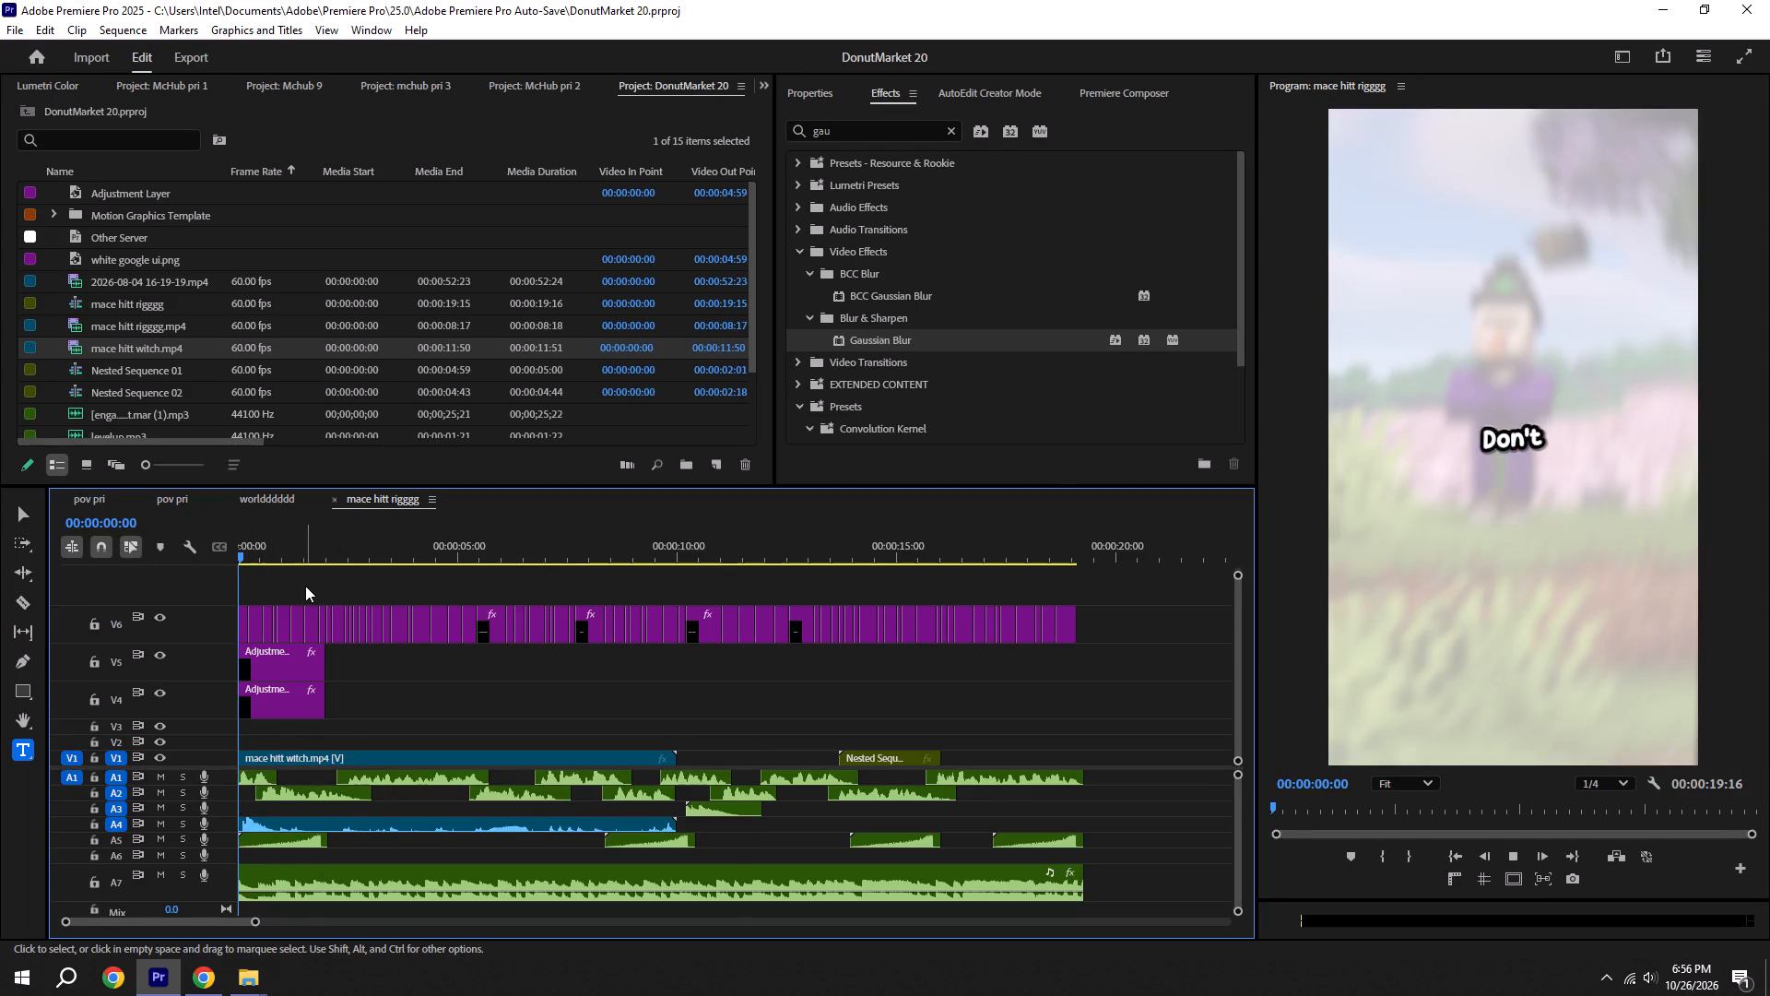
{"action": "key", "text": "space"}
{"action": "key", "text": "space"}
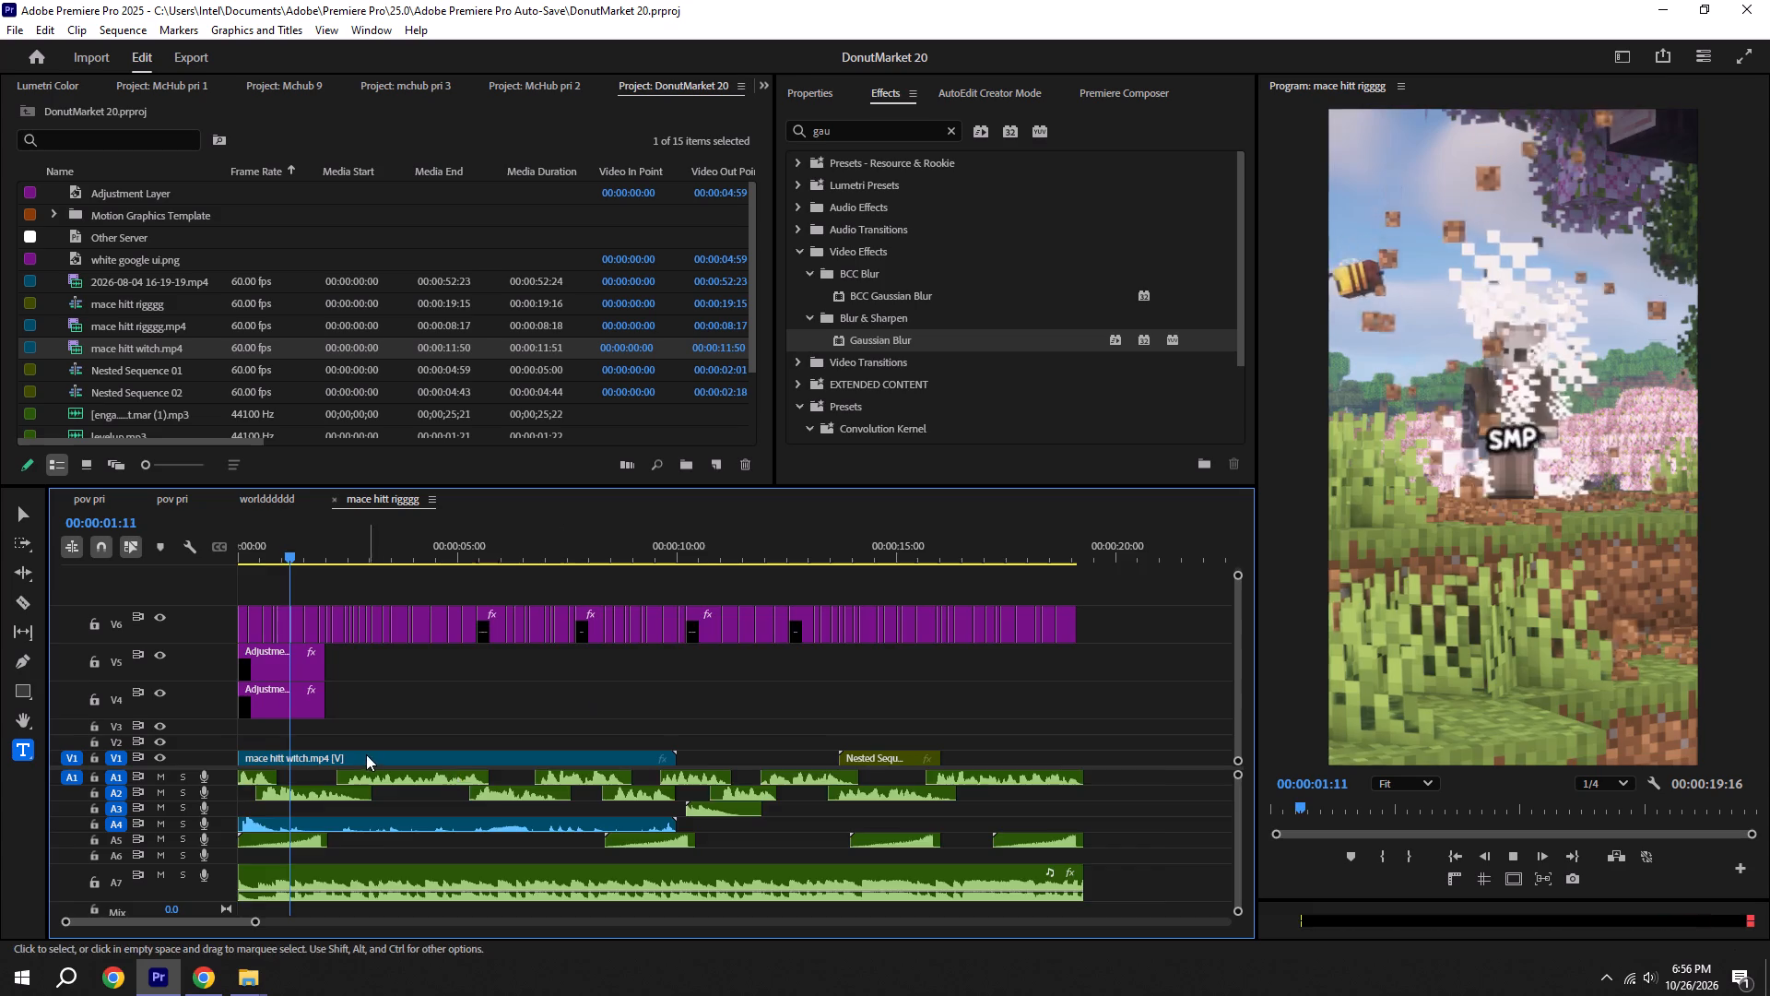
{"action": "scroll", "coordinate": [365, 753], "scroll_direction": "up", "scroll_amount": 12}
{"action": "key", "text": "ctrl+s"}
{"action": "scroll", "coordinate": [422, 685], "scroll_direction": "up", "scroll_amount": 11, "text": "alt"}
{"action": "key", "text": "ctrl+s"}
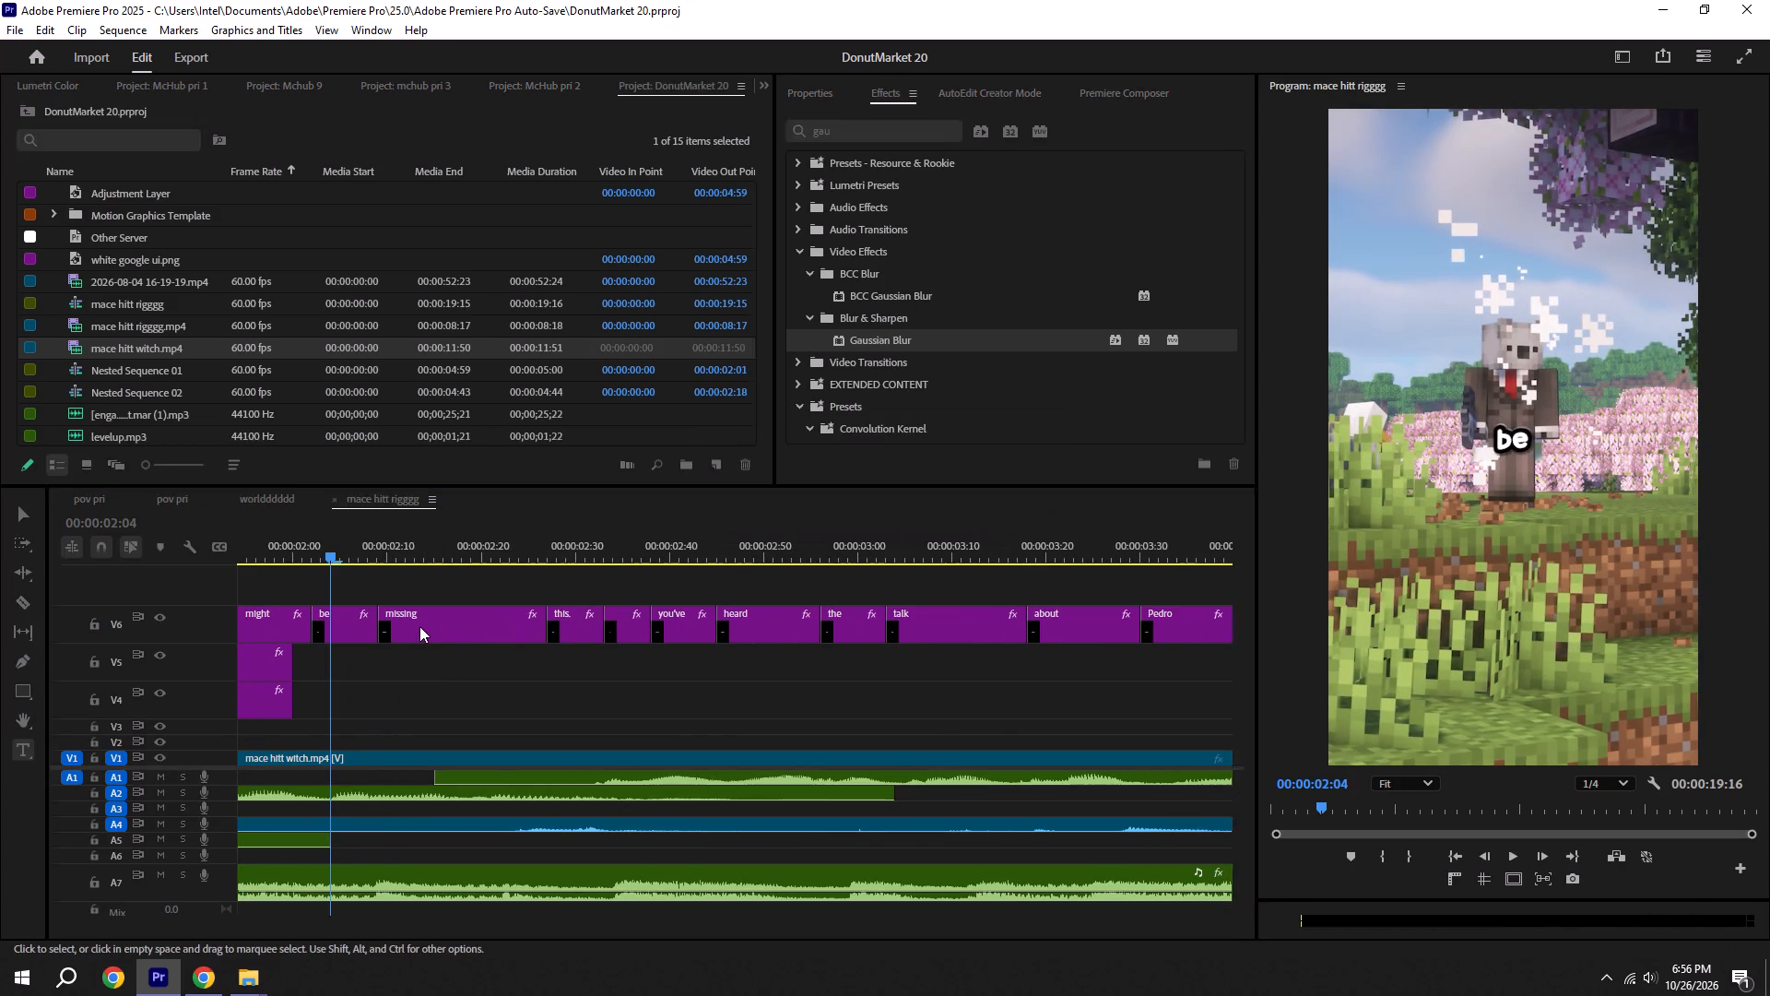
{"action": "key", "text": "space"}
{"action": "left_click", "coordinate": [617, 561], "text": "shift"}
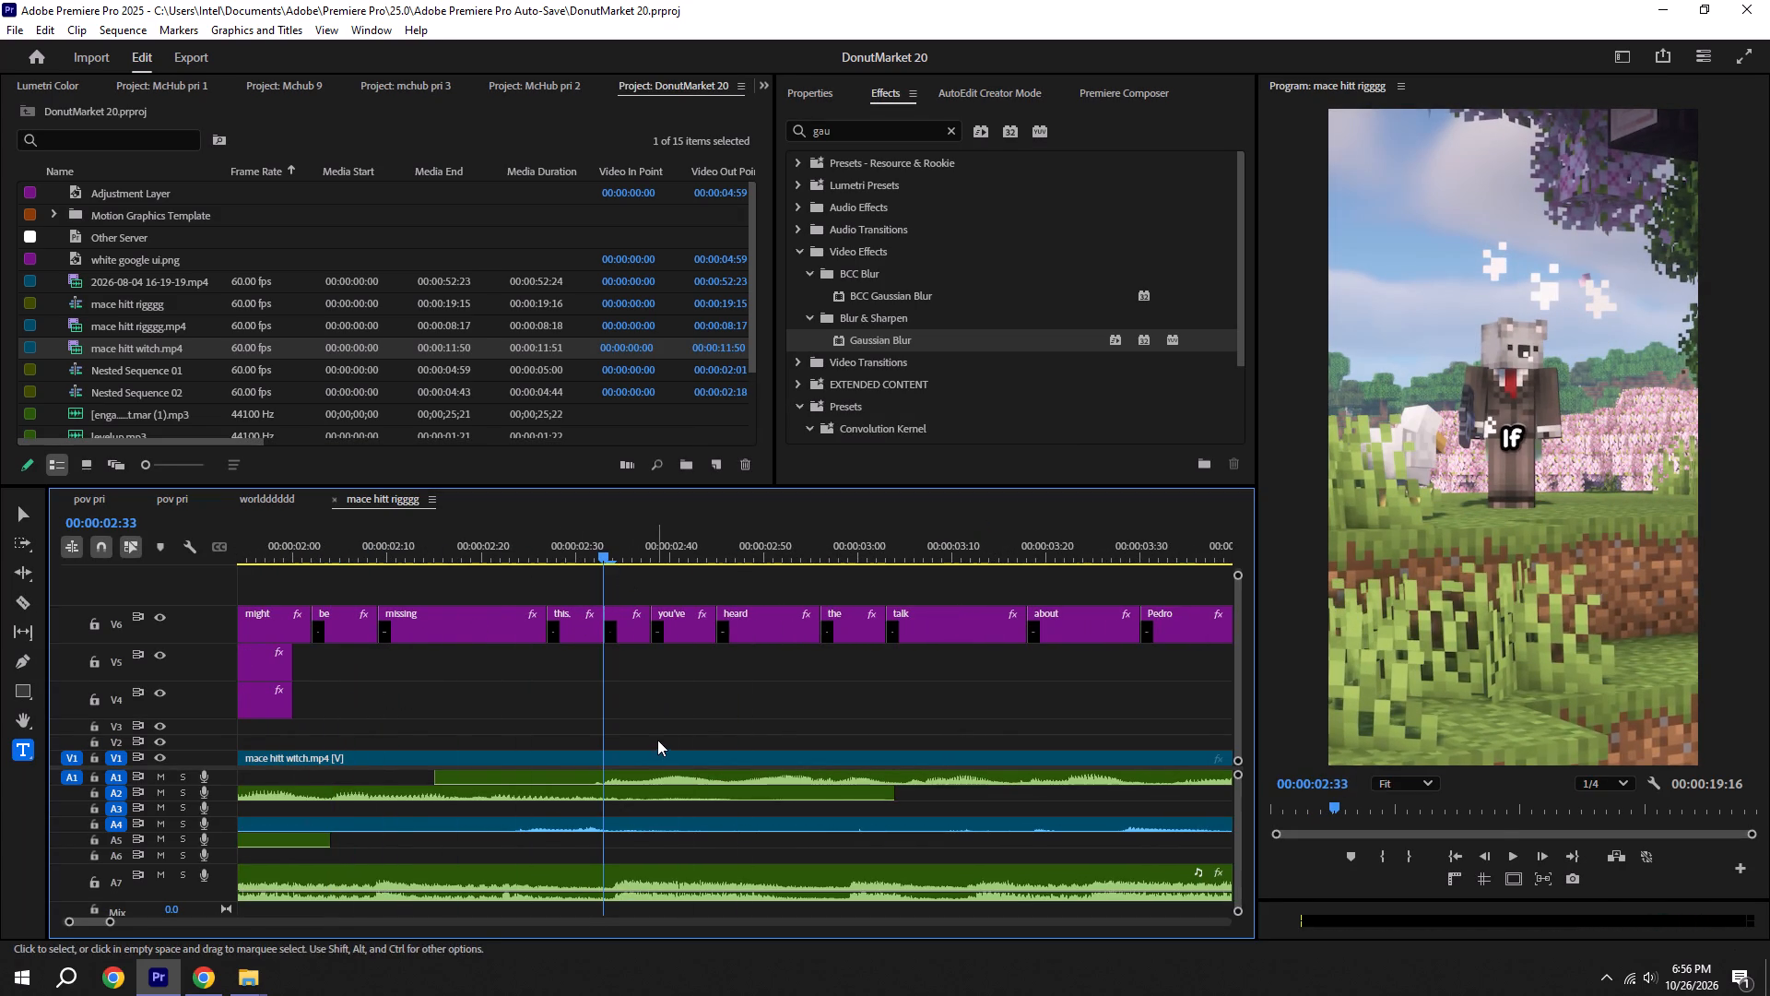
{"action": "key", "text": "c"}
{"action": "left_click", "coordinate": [605, 756]}
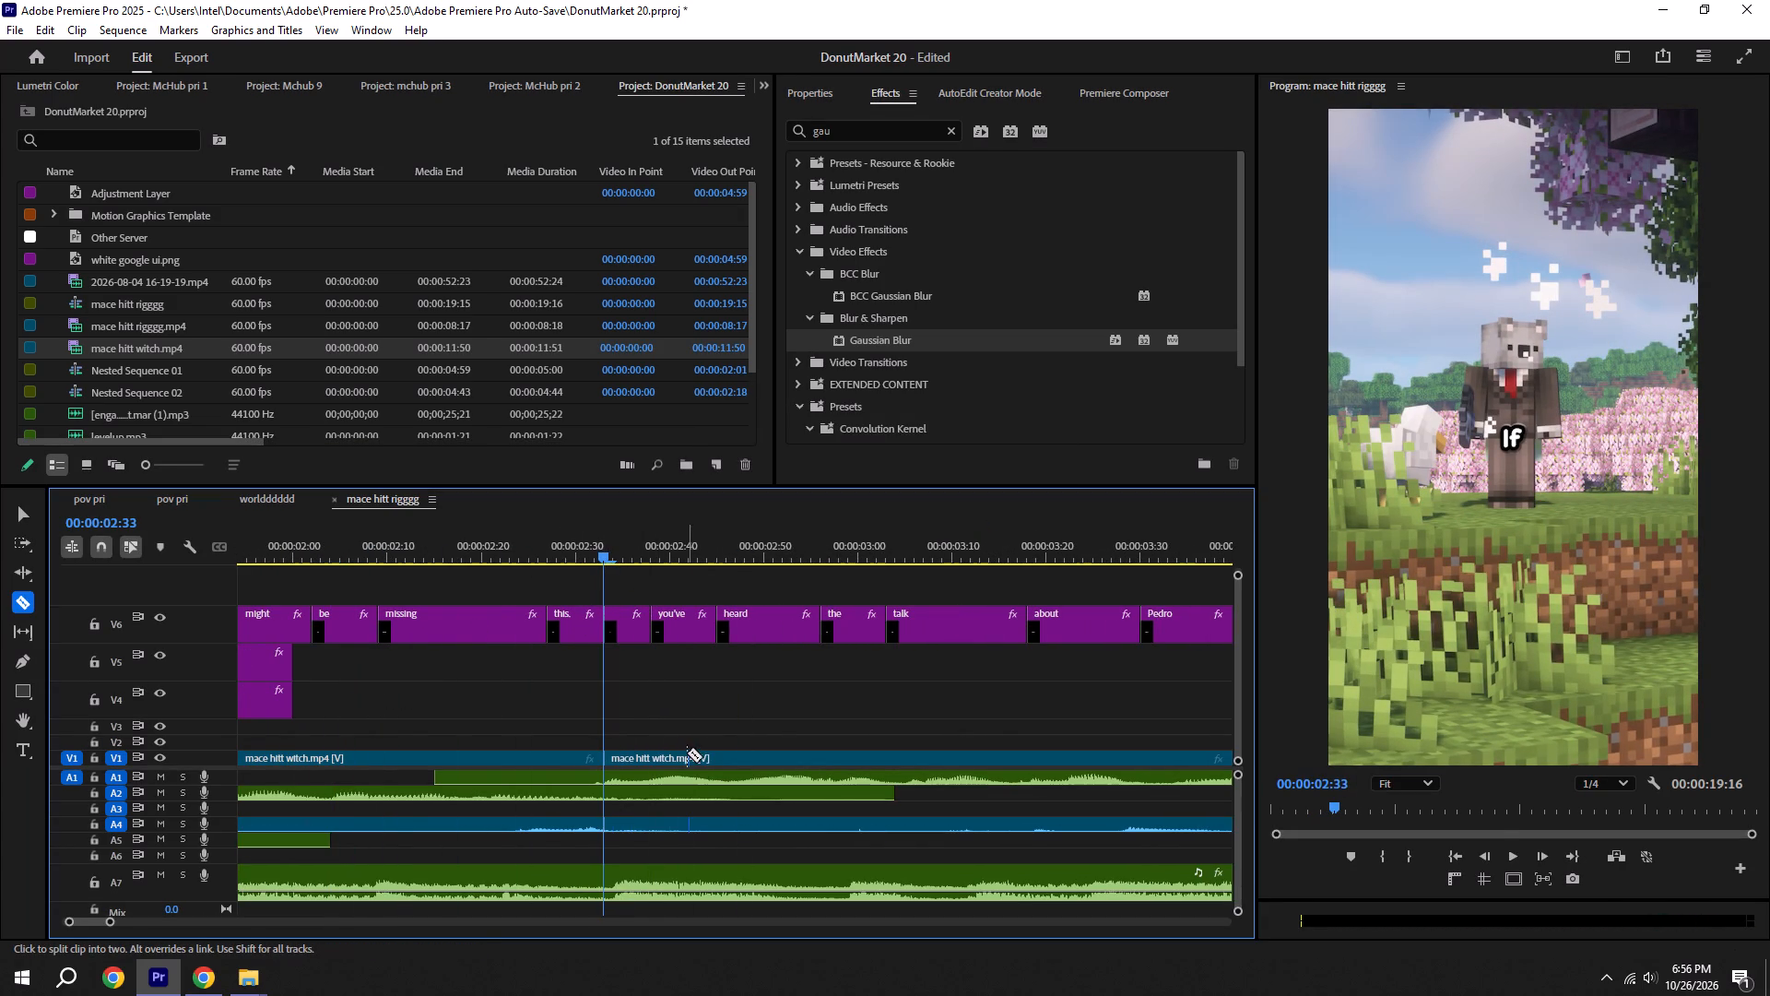
Delete the part of mace hitt witch.mp4 after 00:00:02:33 on V1 and save the project.
{"action": "key", "text": "v"}
{"action": "left_click", "coordinate": [702, 753]}
{"action": "key", "text": "BackSpace"}
{"action": "key", "text": "ctrl+s"}
{"action": "scroll", "coordinate": [712, 740], "scroll_direction": "down", "scroll_amount": 5, "text": "alt"}
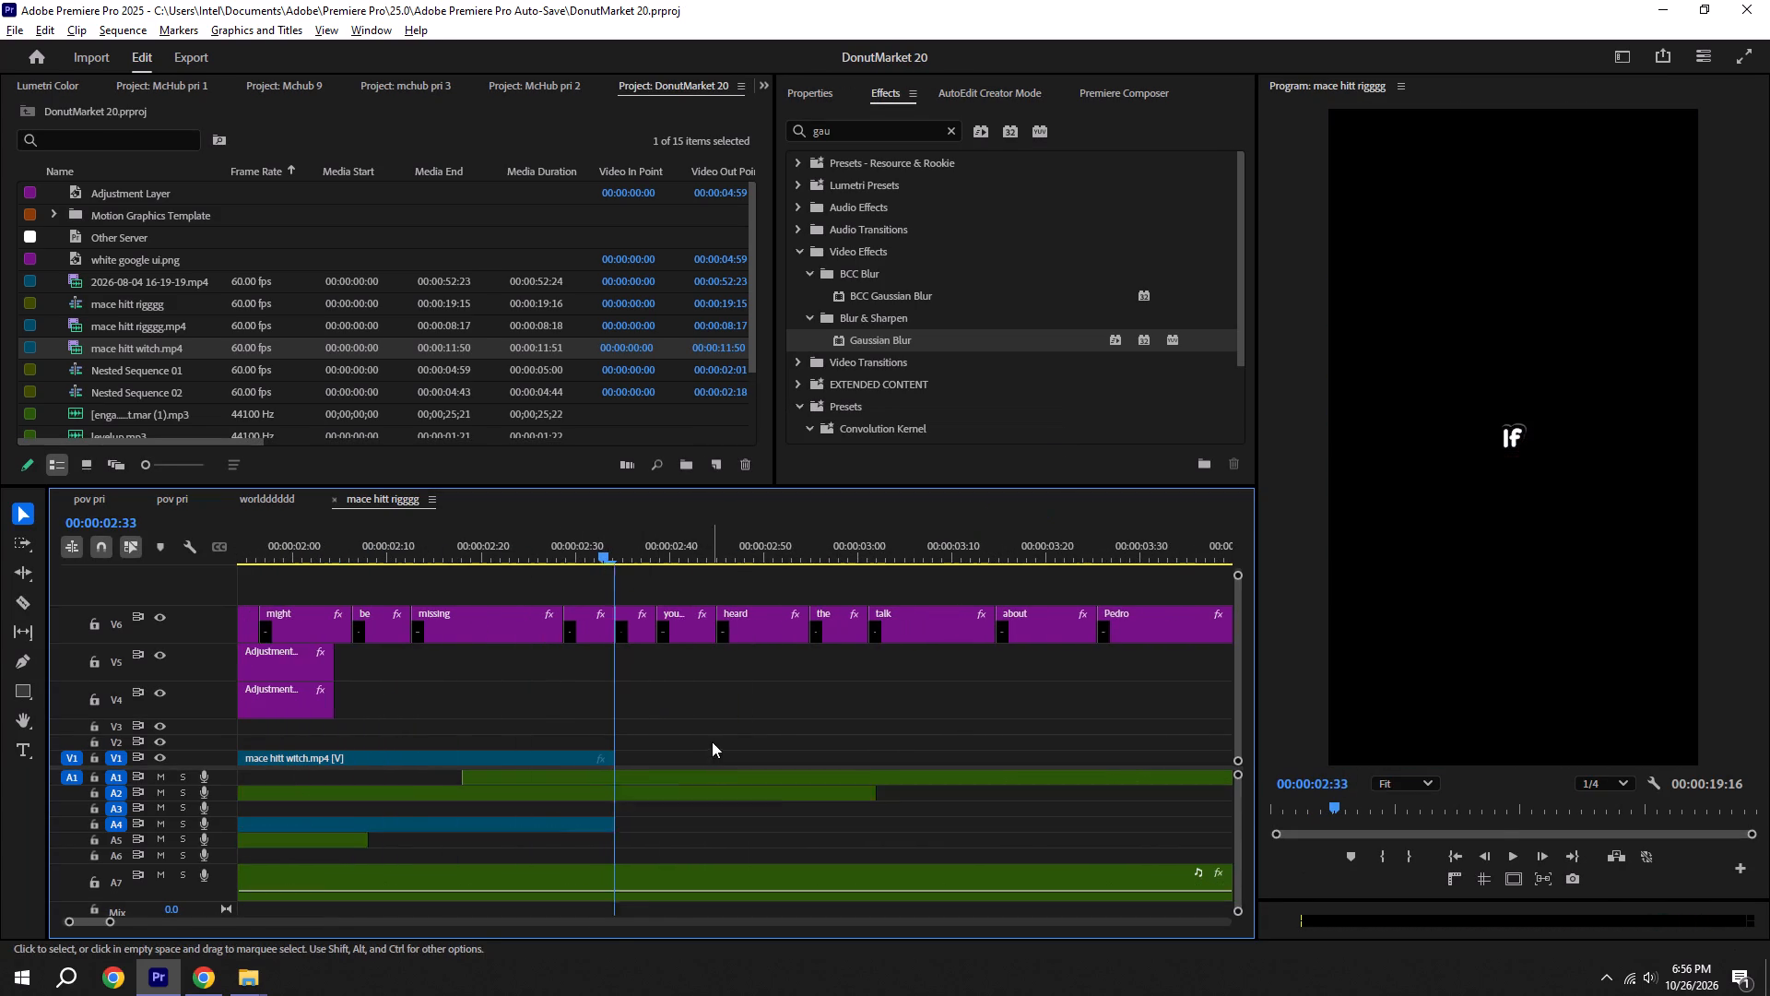
{"action": "scroll", "coordinate": [712, 741], "scroll_direction": "down", "scroll_amount": 3, "text": "alt"}
{"action": "key", "text": "ctrl+s"}
Lengthen the fade at the end of mace hitt witch.mp4's A4 audio so it starts at about 00:00:02:04, and save.
{"action": "left_click_drag", "start_coordinate": [662, 824], "coordinate": [574, 830]}
{"action": "key", "text": "ctrl+s"}
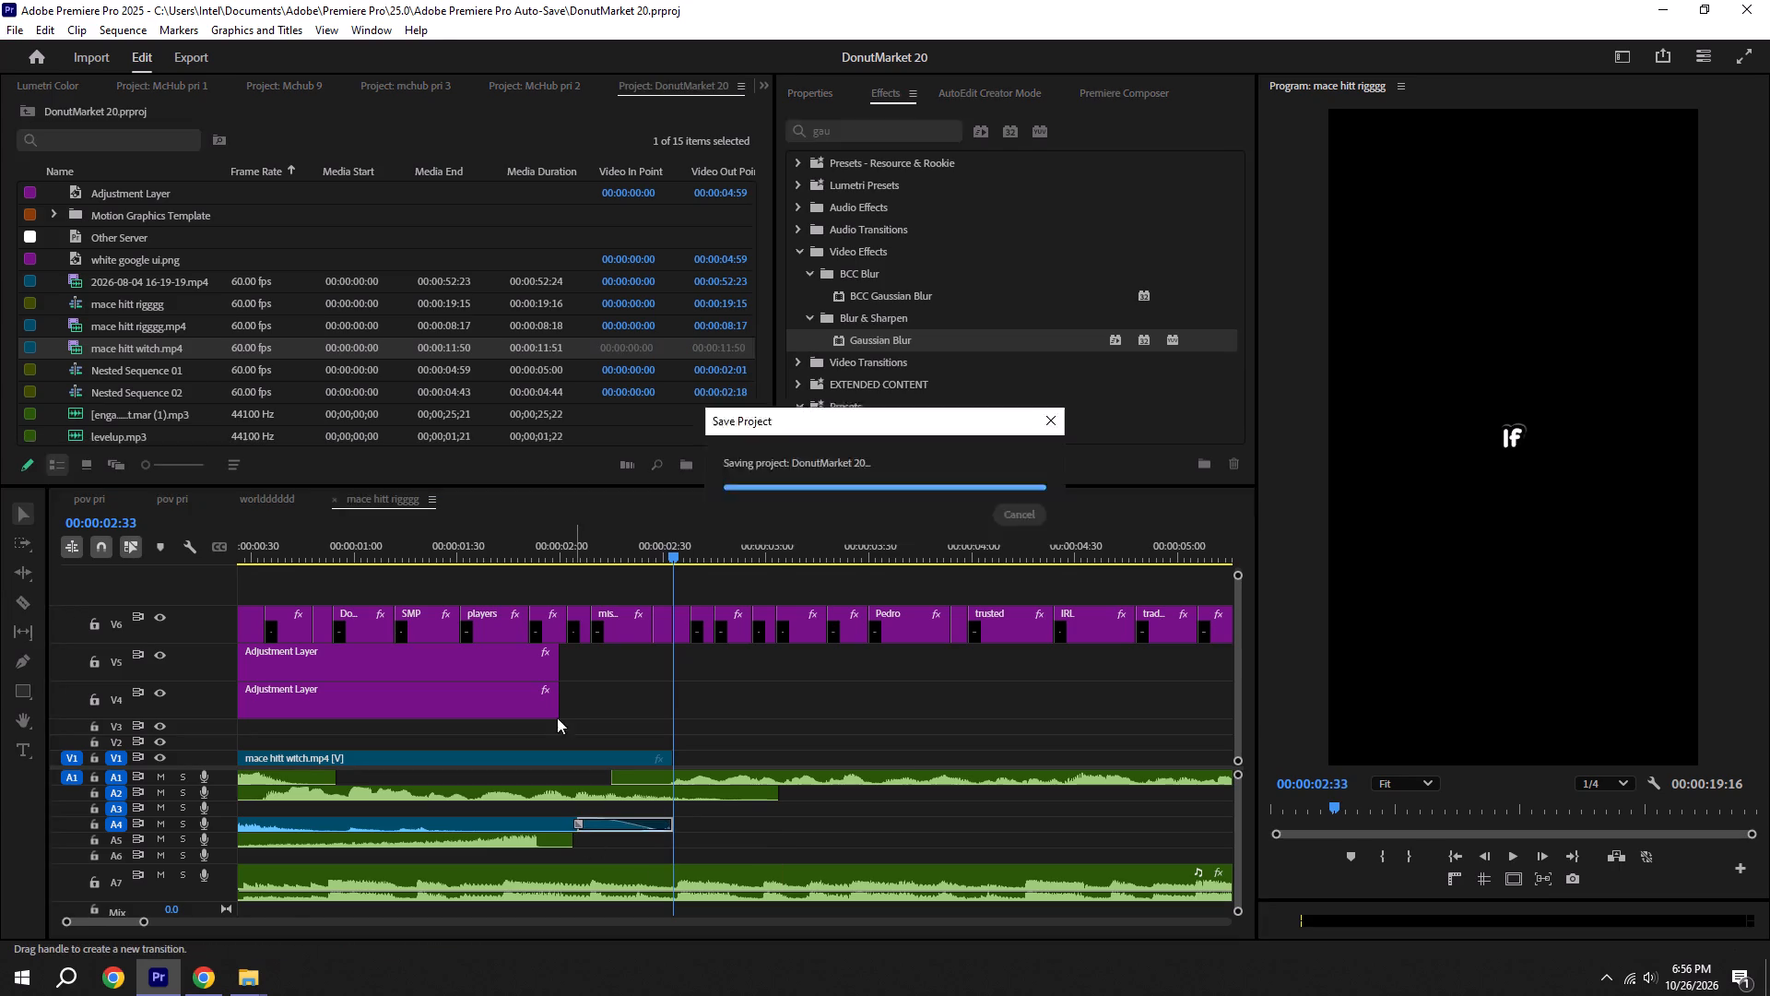
Play the sequence around the end of mace hitt witch.mp4, return the playhead to 00:00:02:33, and save.
{"action": "left_click", "coordinate": [495, 539]}
{"action": "key", "text": "space"}
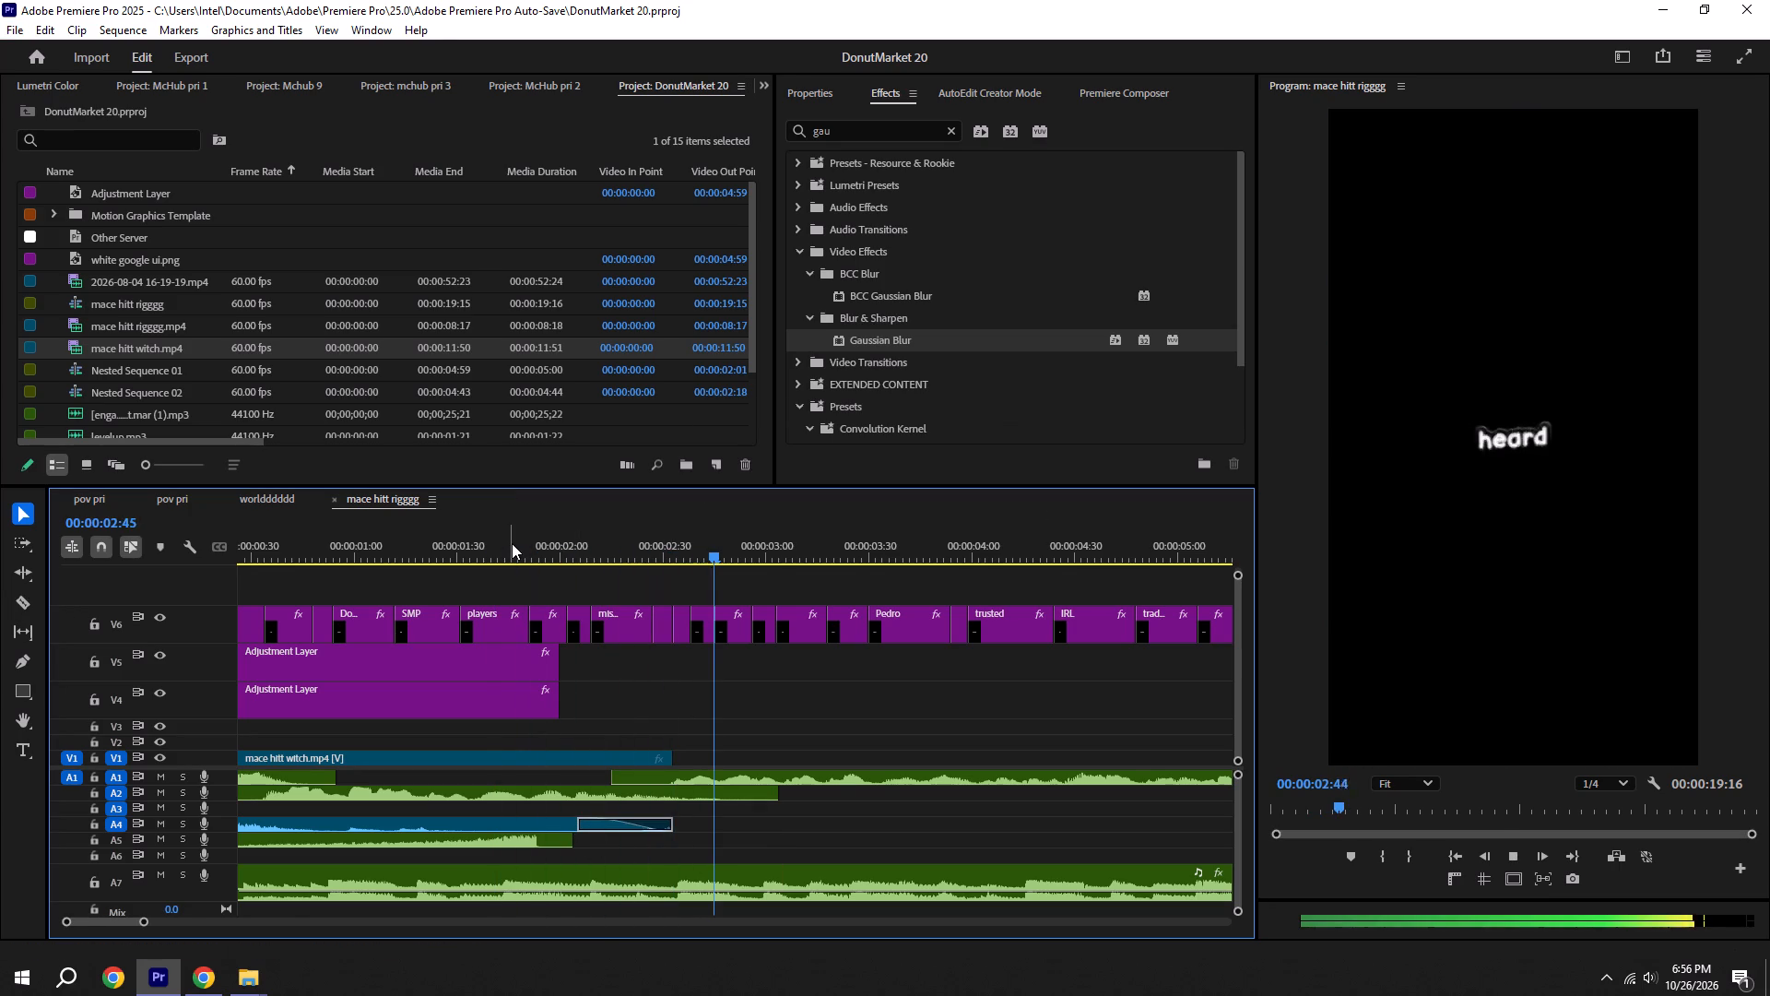
{"action": "key", "text": "space"}
{"action": "key", "text": "ctrl+s"}
{"action": "key", "text": "space"}
{"action": "scroll", "coordinate": [749, 593], "scroll_direction": "down", "scroll_amount": 6, "text": "alt"}
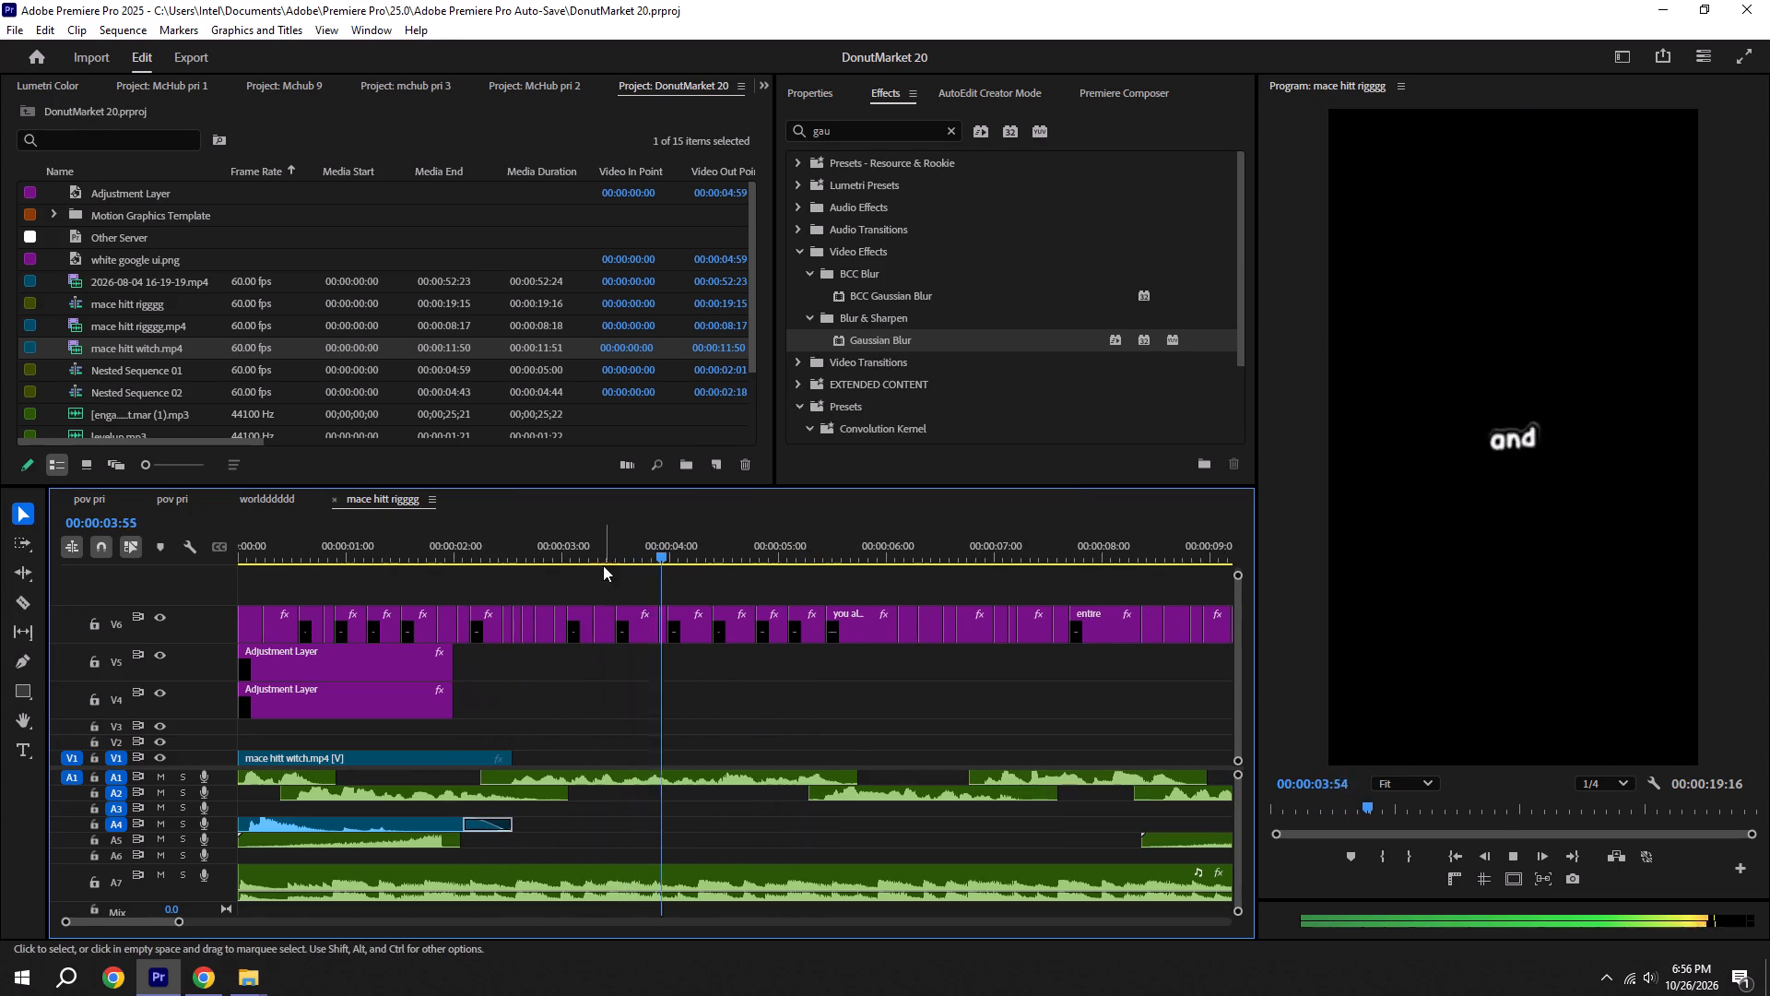
{"action": "left_click_drag", "start_coordinate": [572, 541], "coordinate": [521, 553], "text": "shift"}
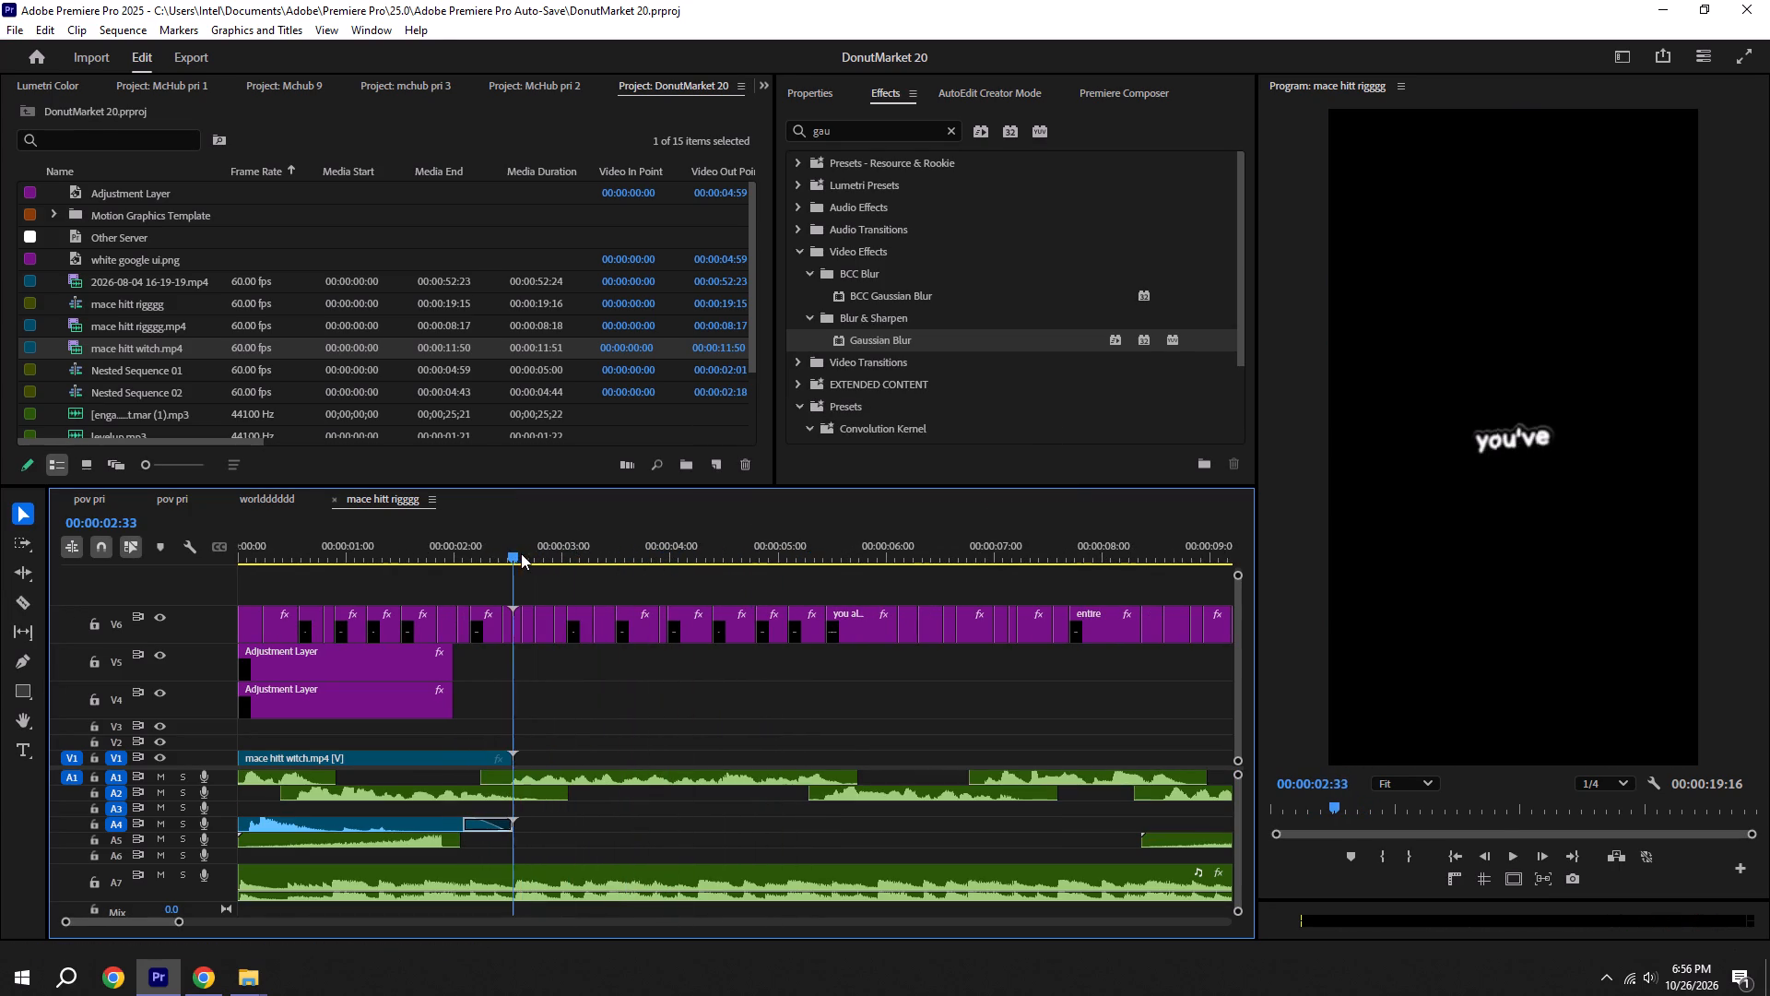
{"action": "left_click_drag", "start_coordinate": [521, 553], "coordinate": [517, 553], "text": "shift"}
{"action": "scroll", "coordinate": [533, 580], "scroll_direction": "up", "scroll_amount": 5, "text": "alt"}
{"action": "key", "text": "ctrl+s"}
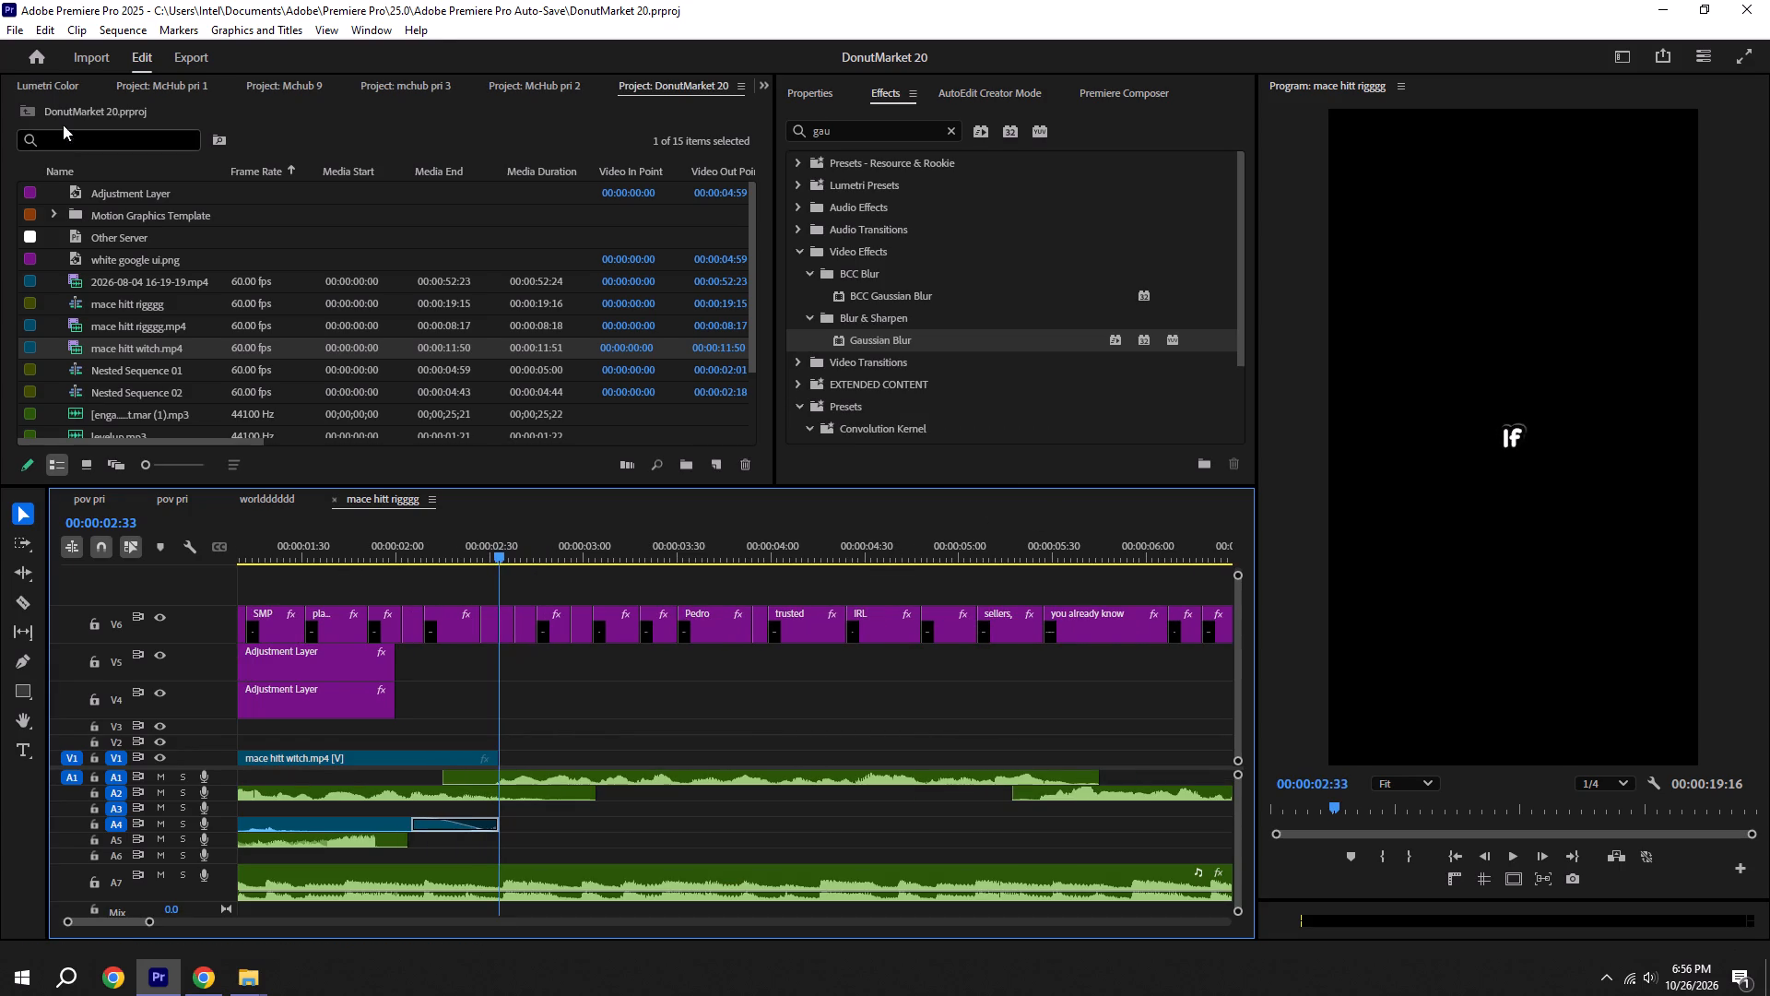
Open the recent project DonutMarket 19 and play its wwood sequence from the start.
{"action": "left_click", "coordinate": [34, 65]}
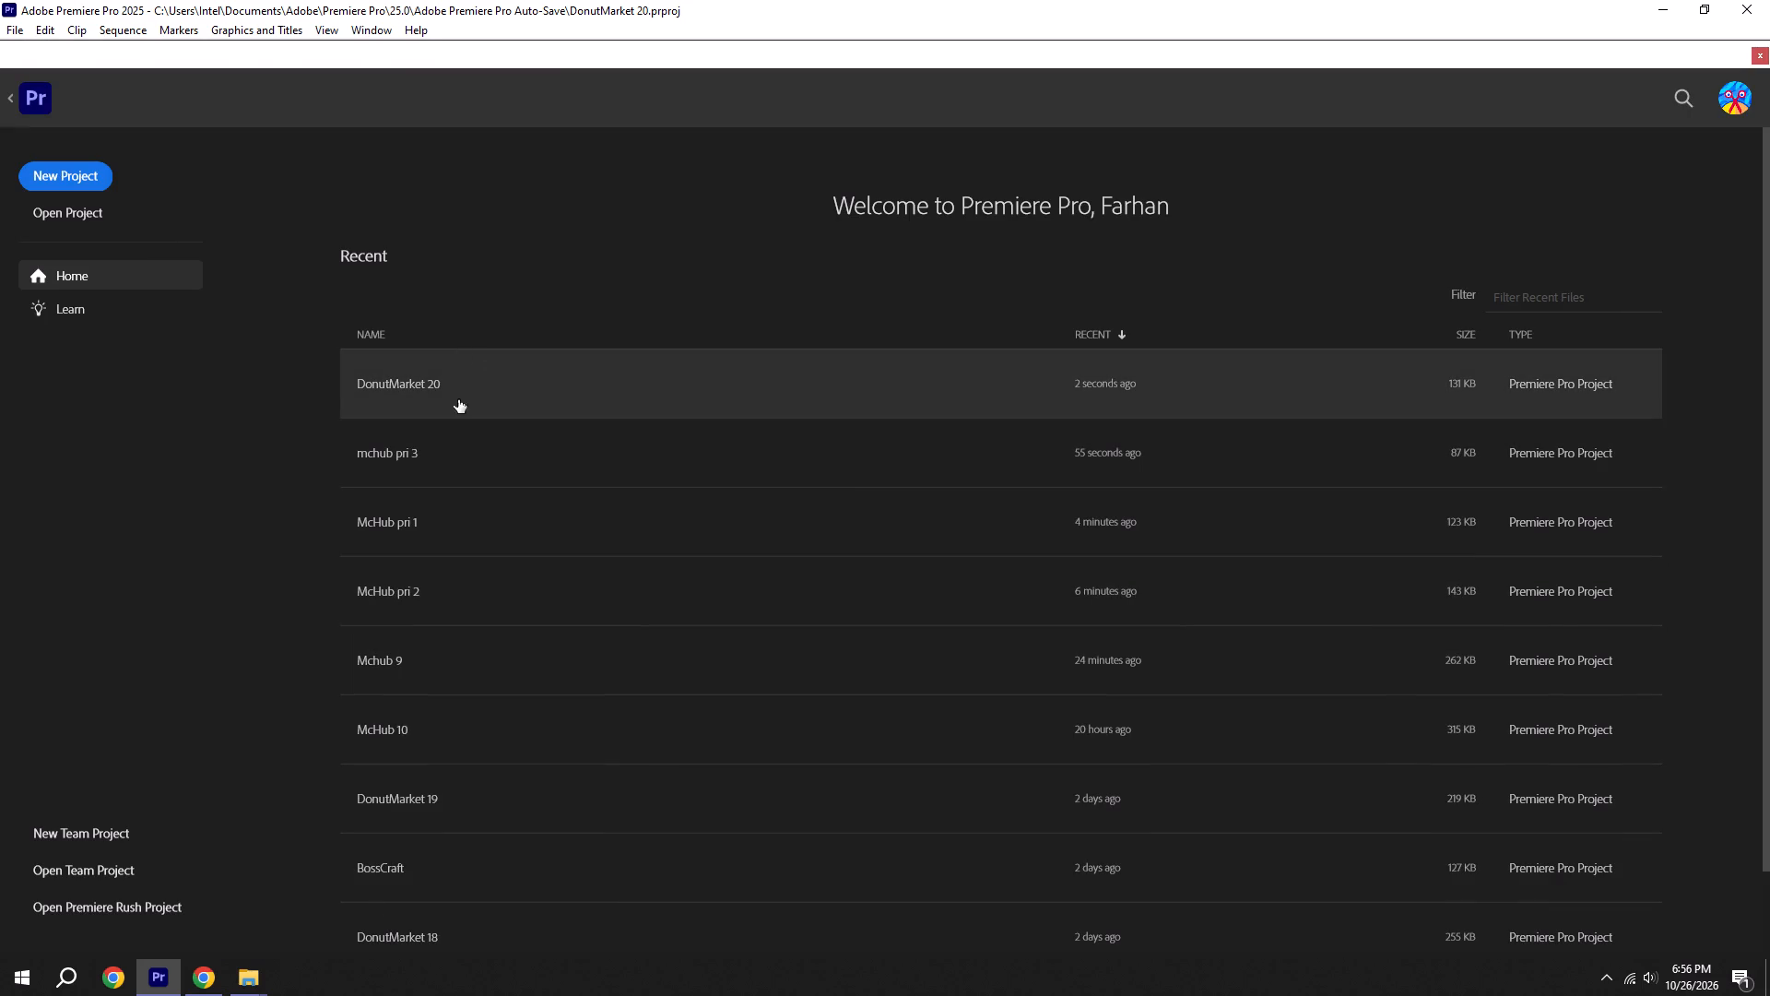
{"action": "left_click", "coordinate": [477, 822]}
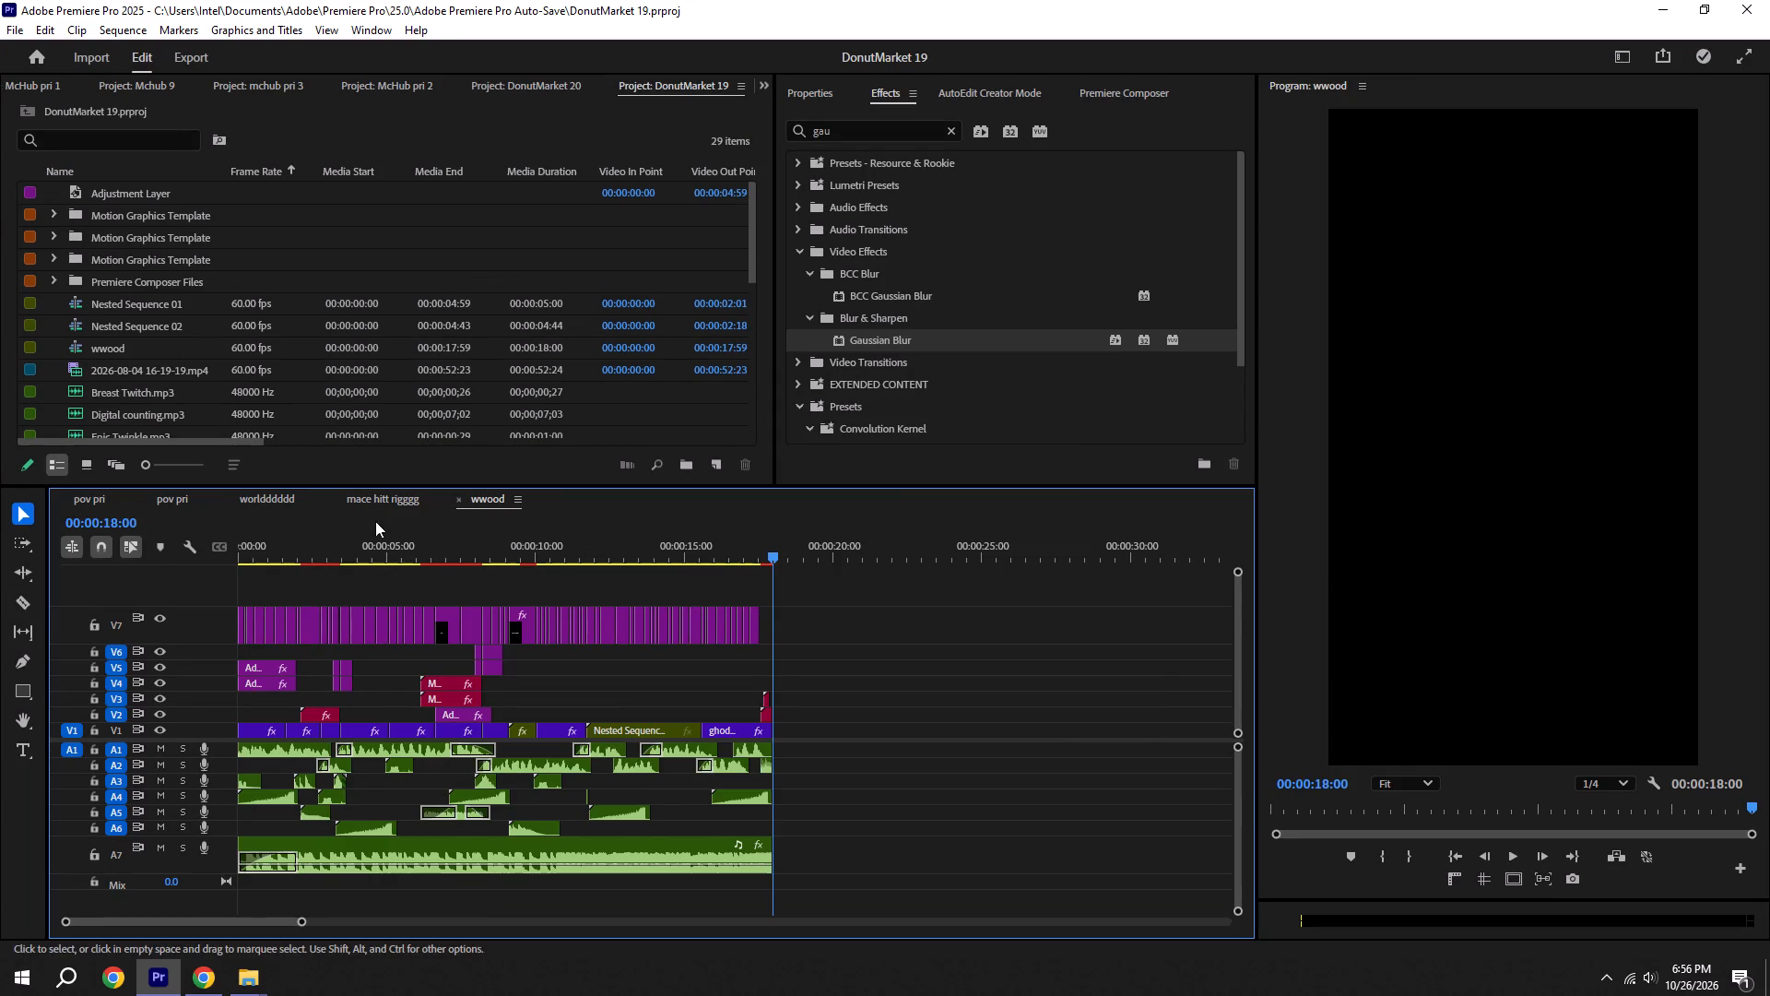
{"action": "left_click_drag", "start_coordinate": [367, 546], "coordinate": [53, 557]}
{"action": "key", "text": "space"}
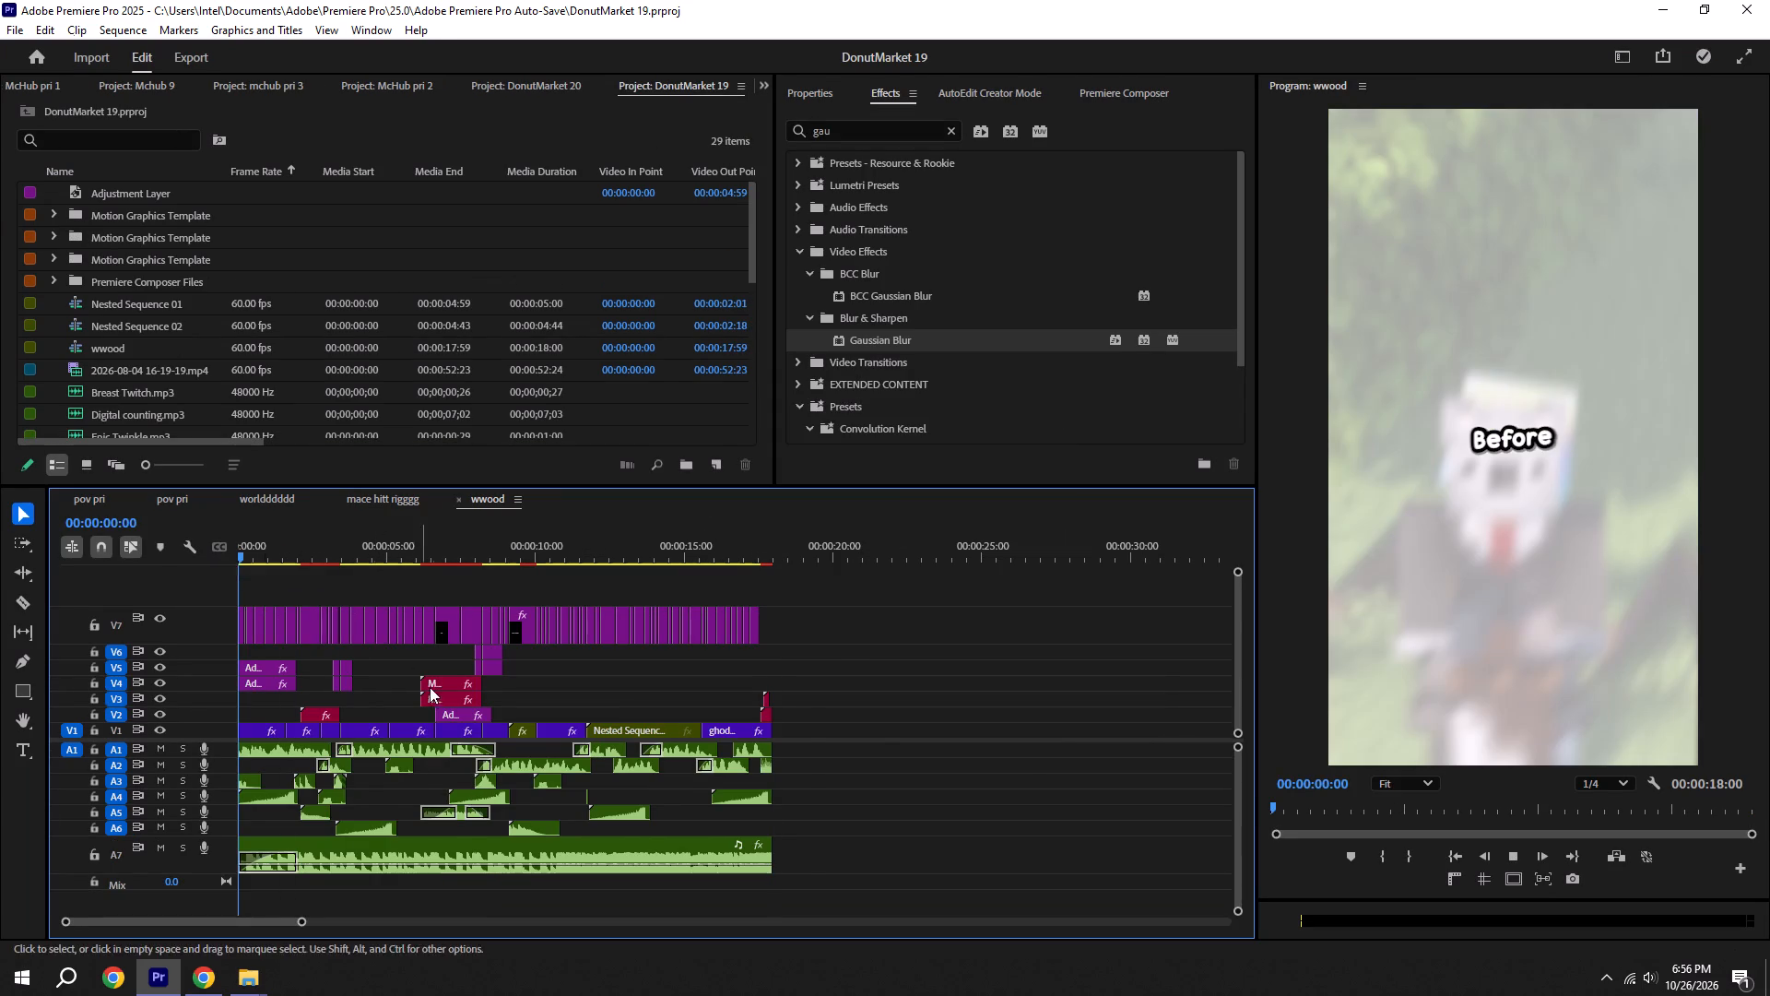
{"action": "scroll", "coordinate": [424, 692], "scroll_direction": "up", "scroll_amount": 7, "text": "alt"}
{"action": "key", "text": "space"}
Copy the first V1 clip, ghodaaa.mp4, from wwood and paste it into mace hitt rigggg at 00:00:02:33.
{"action": "left_click", "coordinate": [309, 736]}
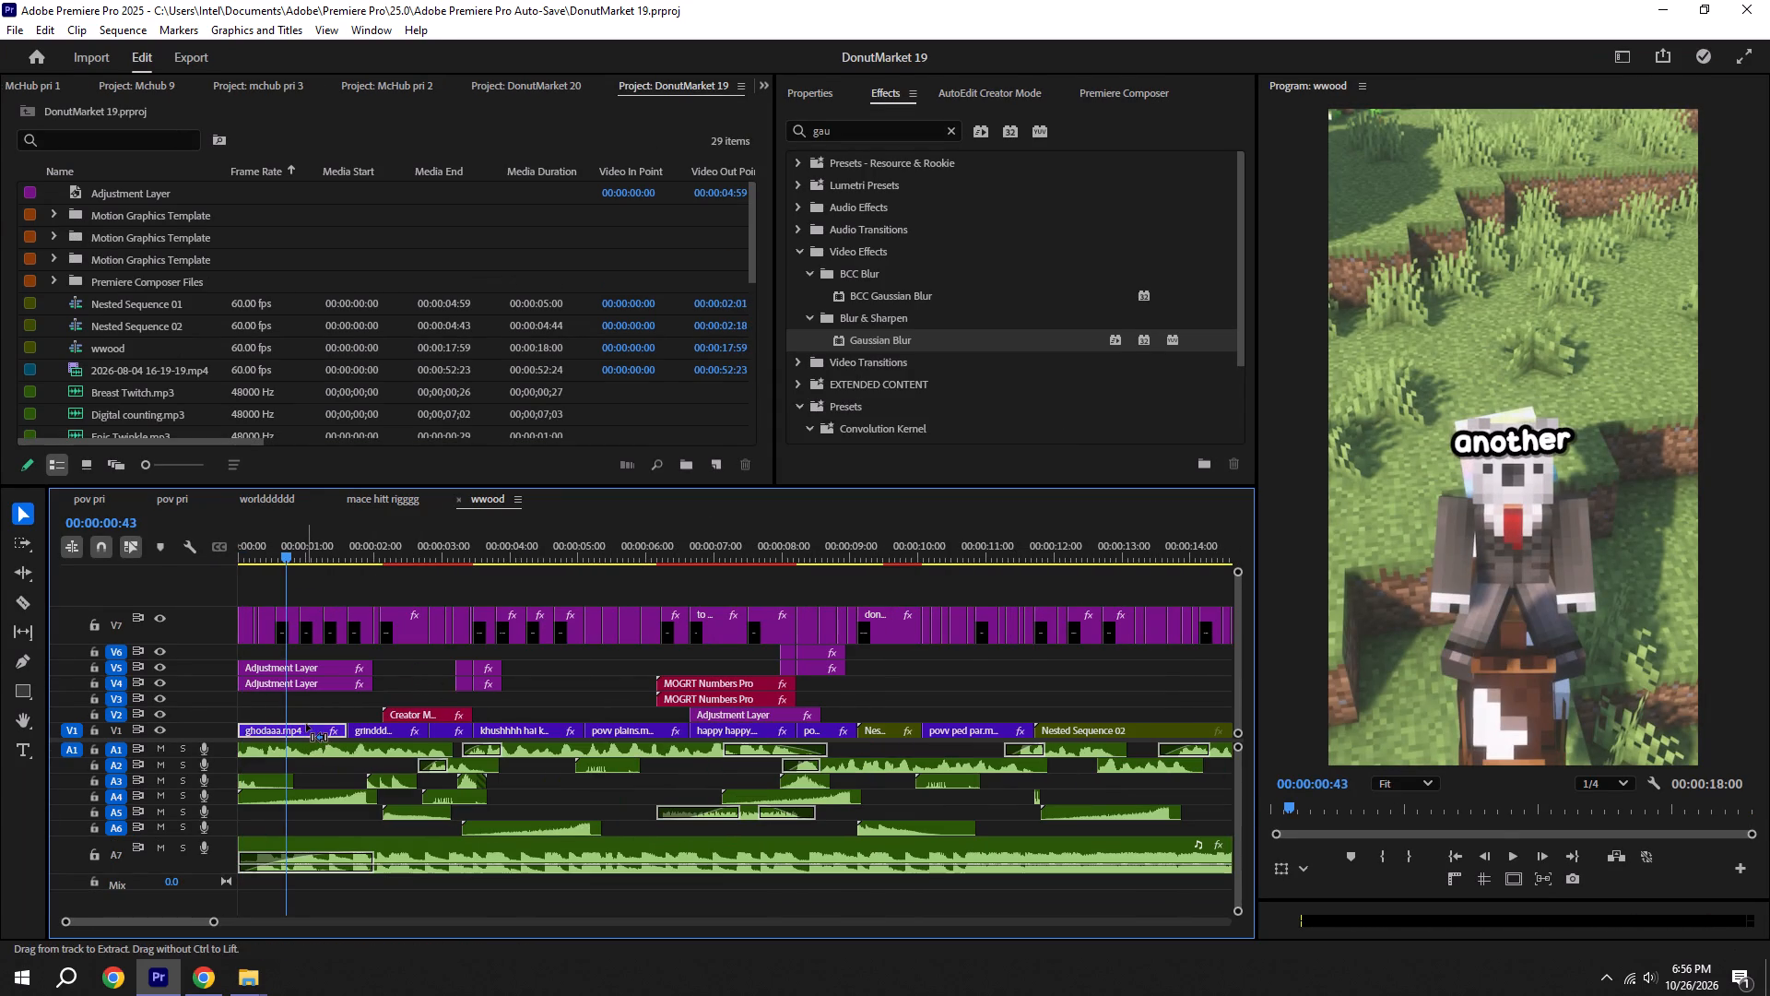
{"action": "key", "text": "ctrl+c"}
{"action": "left_click", "coordinate": [408, 493]}
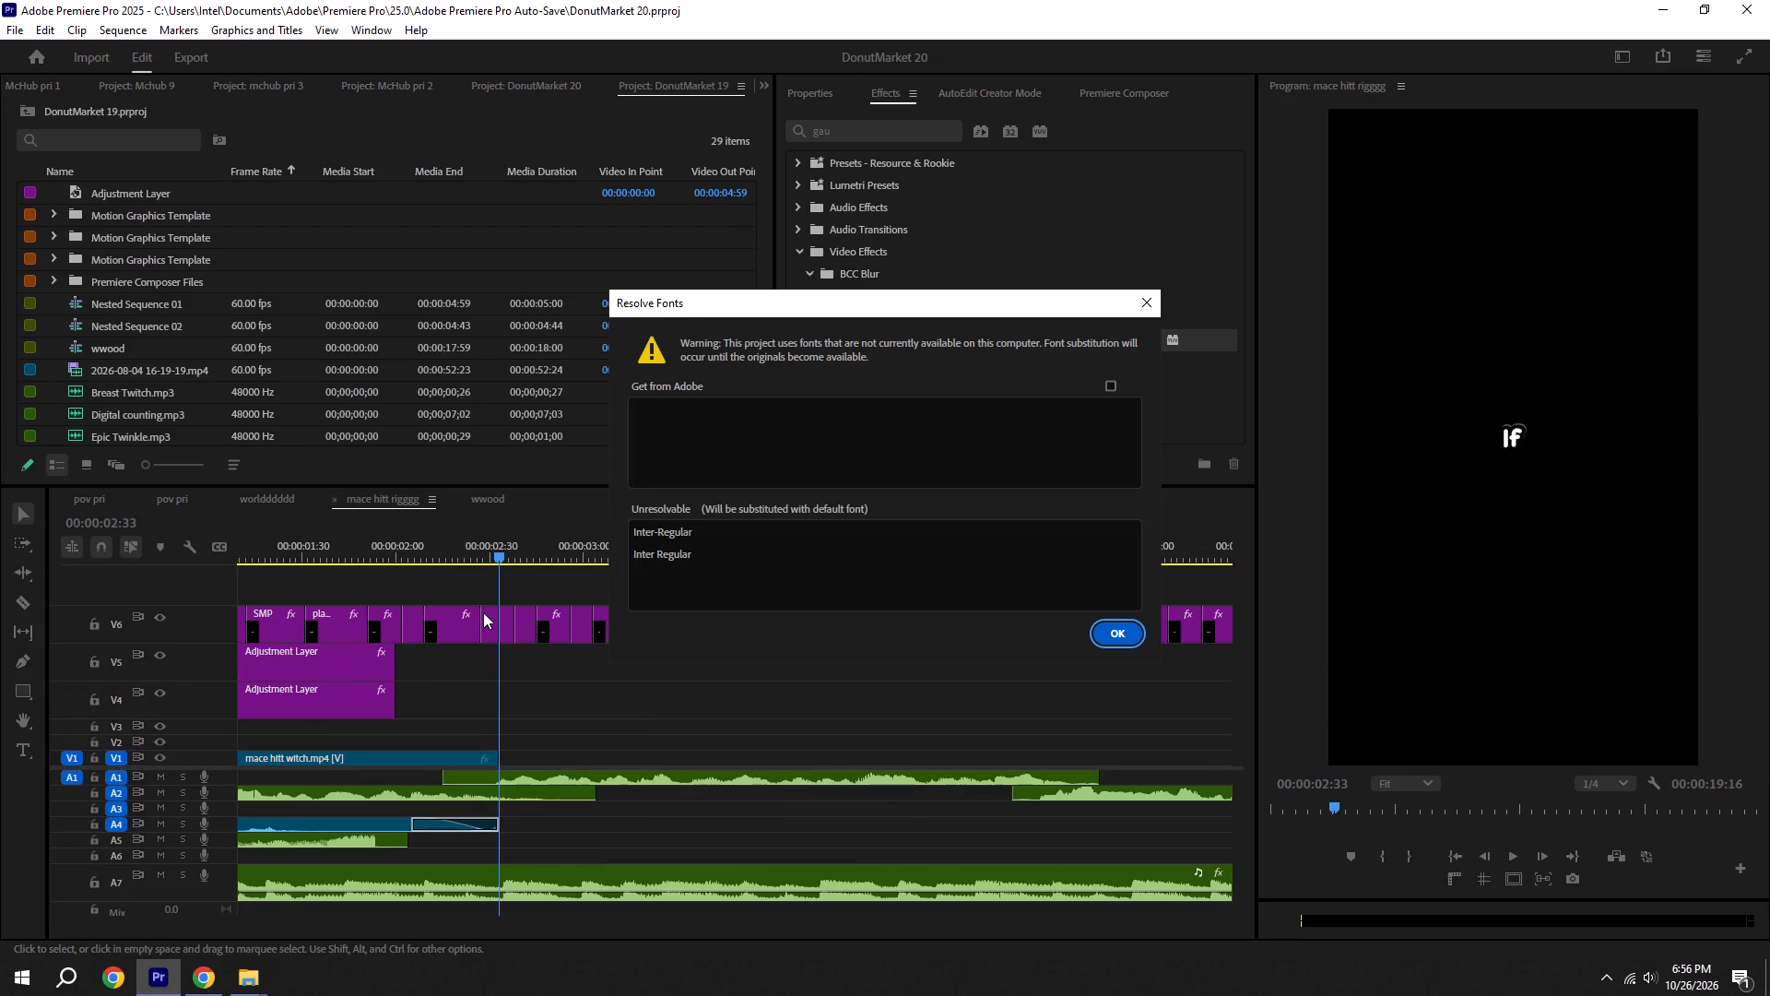
{"action": "left_click", "coordinate": [1124, 623]}
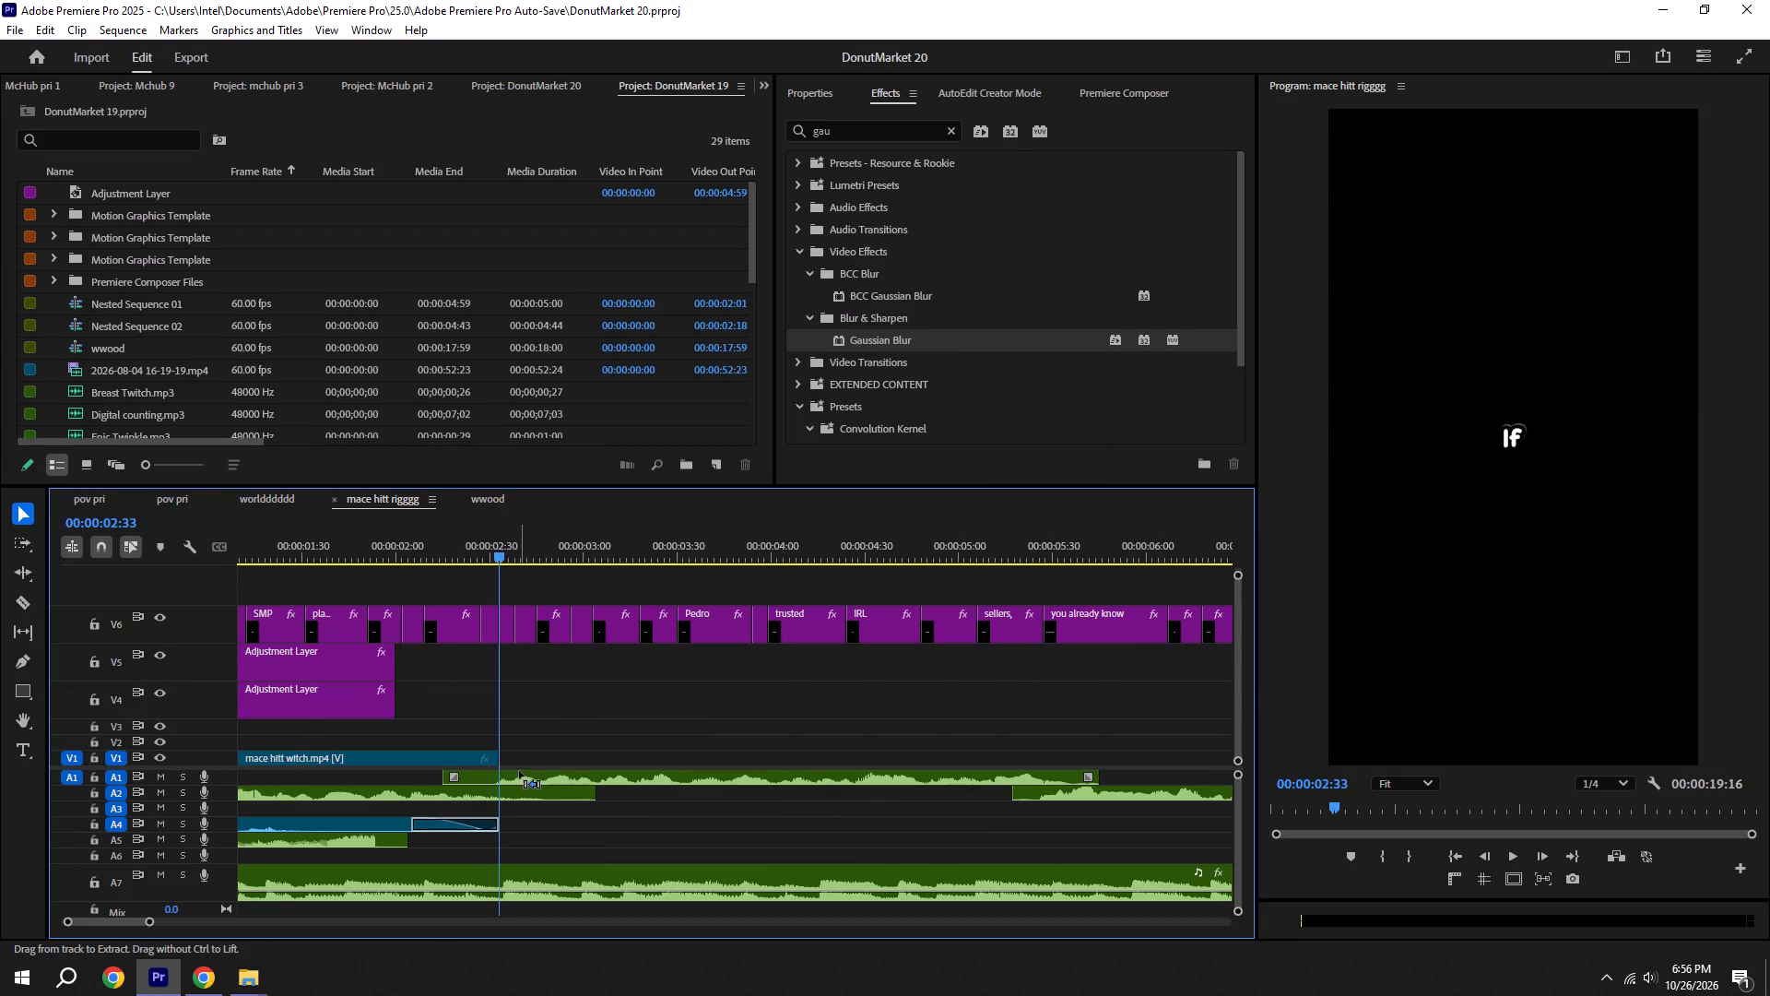
{"action": "key", "text": "ctrl+v"}
Play through the pasted ghodaaa.mp4, extend its end to about 00:00:05:05 on V1, and save.
{"action": "scroll", "coordinate": [565, 786], "scroll_direction": "down", "scroll_amount": 6, "text": "alt"}
{"action": "left_click", "coordinate": [479, 563], "text": "shift"}
{"action": "left_click", "coordinate": [490, 550], "text": "shift"}
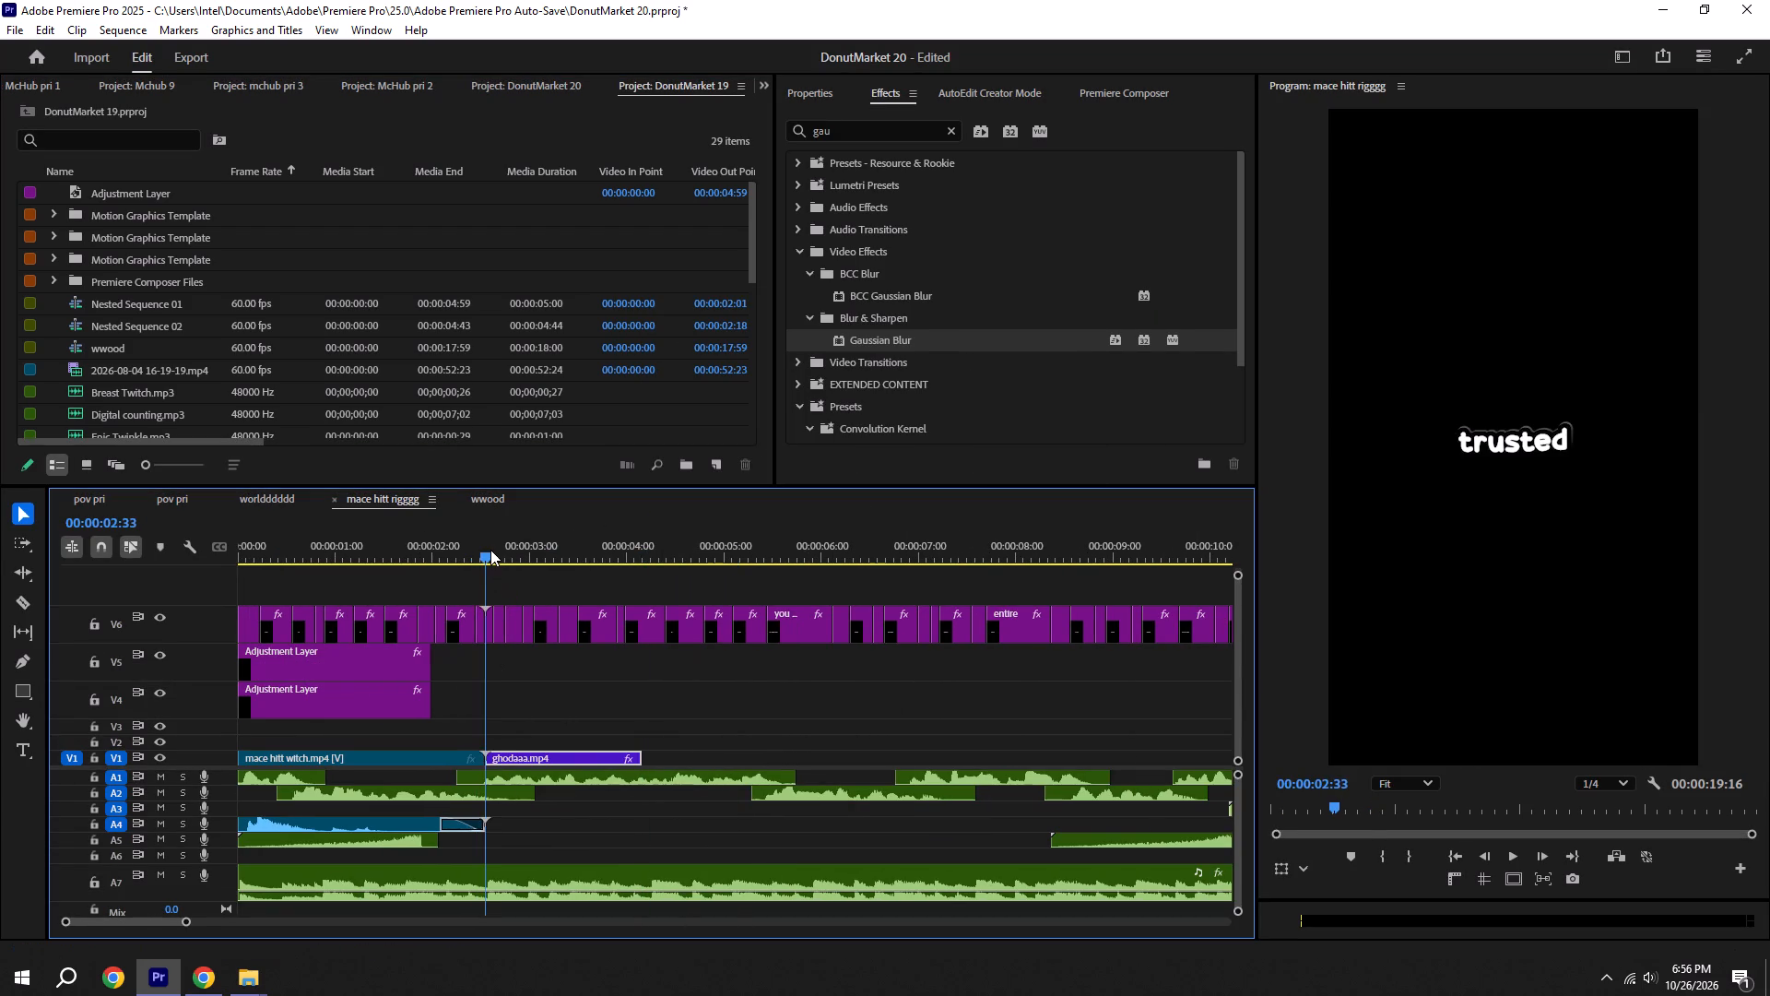
{"action": "key", "text": "space"}
{"action": "scroll", "coordinate": [490, 550], "scroll_direction": "down", "scroll_amount": 4, "text": "alt"}
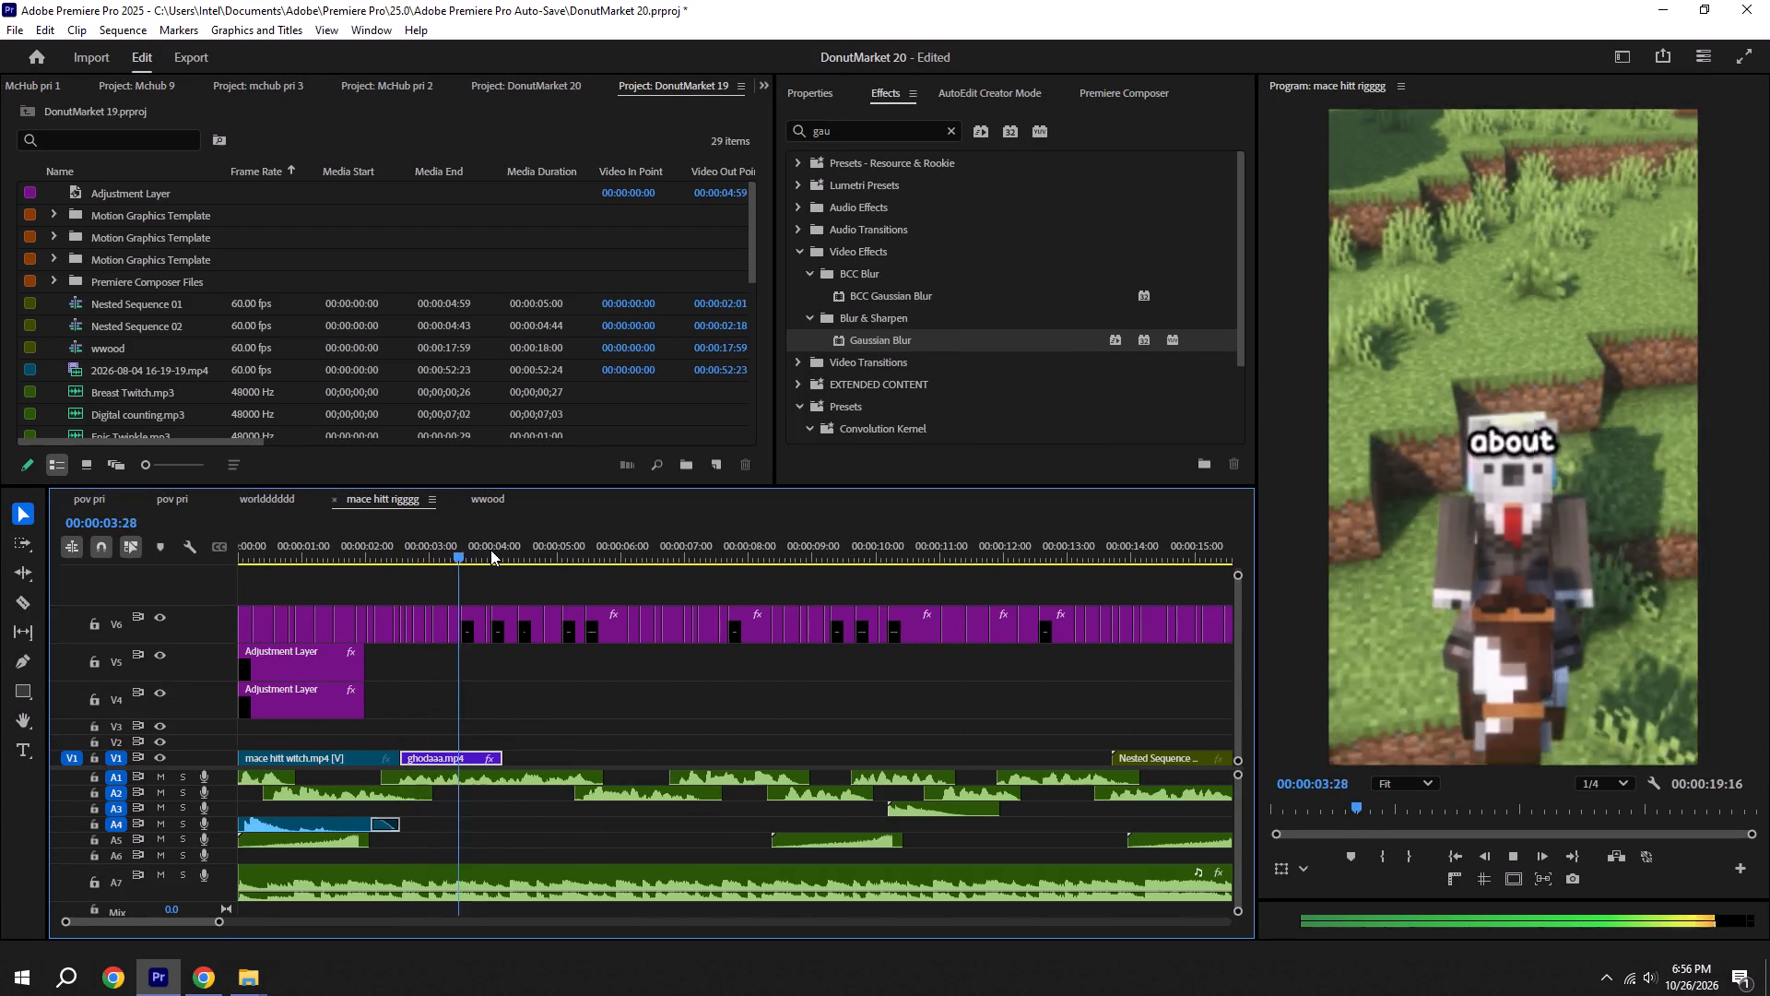
{"action": "key", "text": "space"}
{"action": "scroll", "coordinate": [602, 647], "scroll_direction": "up", "scroll_amount": 10, "text": "alt"}
{"action": "key", "text": "ctrl+s"}
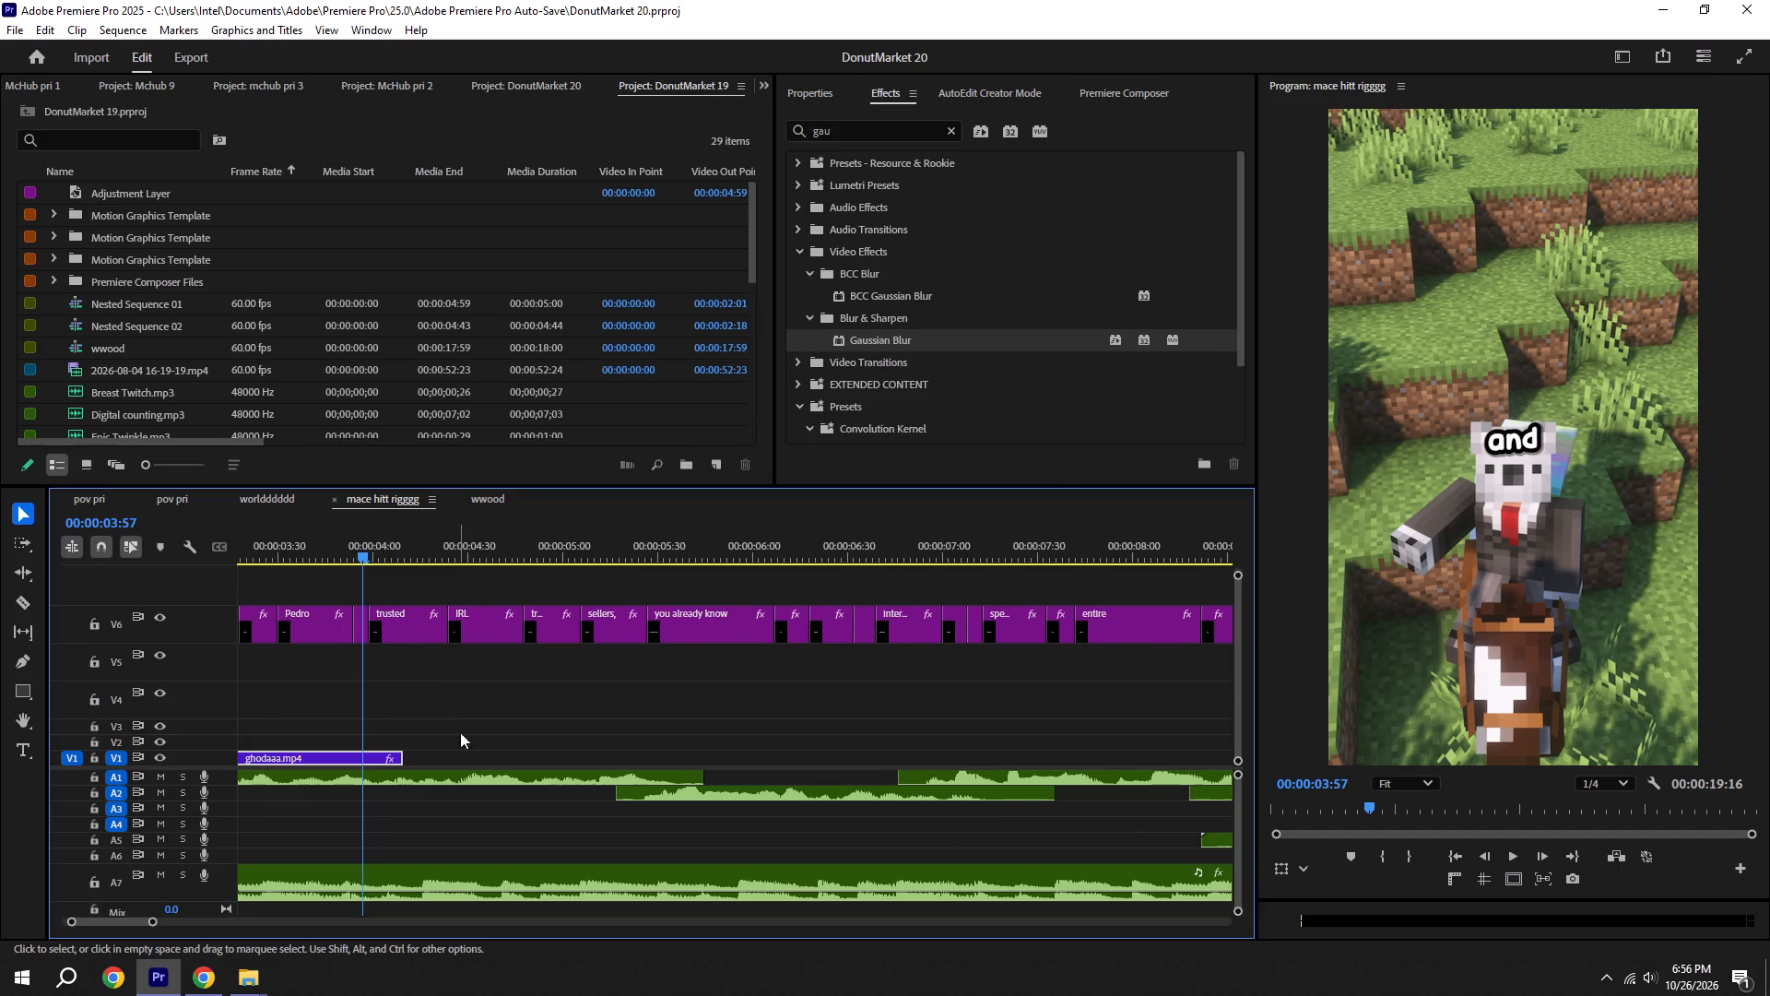
{"action": "left_click_drag", "start_coordinate": [404, 760], "coordinate": [577, 735]}
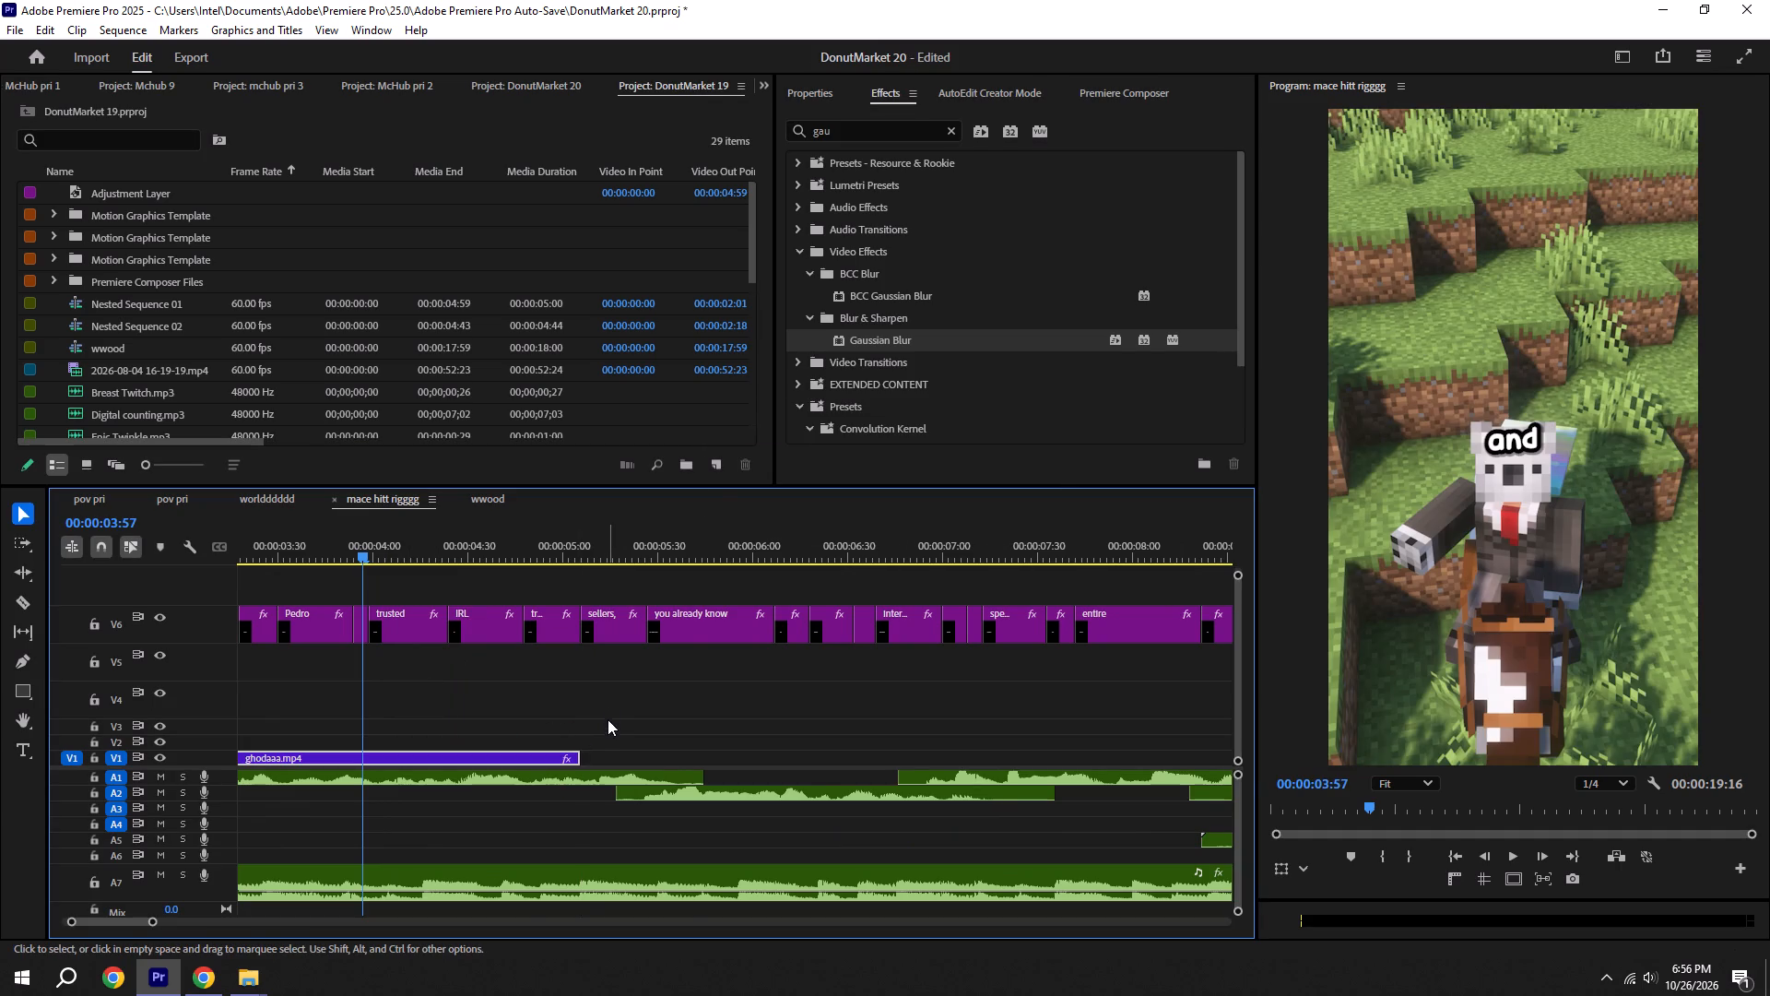
{"action": "key", "text": "ctrl+s"}
Play past ghodaaa.mp4's end, extend the clip to the start of the "you already know" caption, and save.
{"action": "key", "text": "space"}
{"action": "key", "text": "space"}
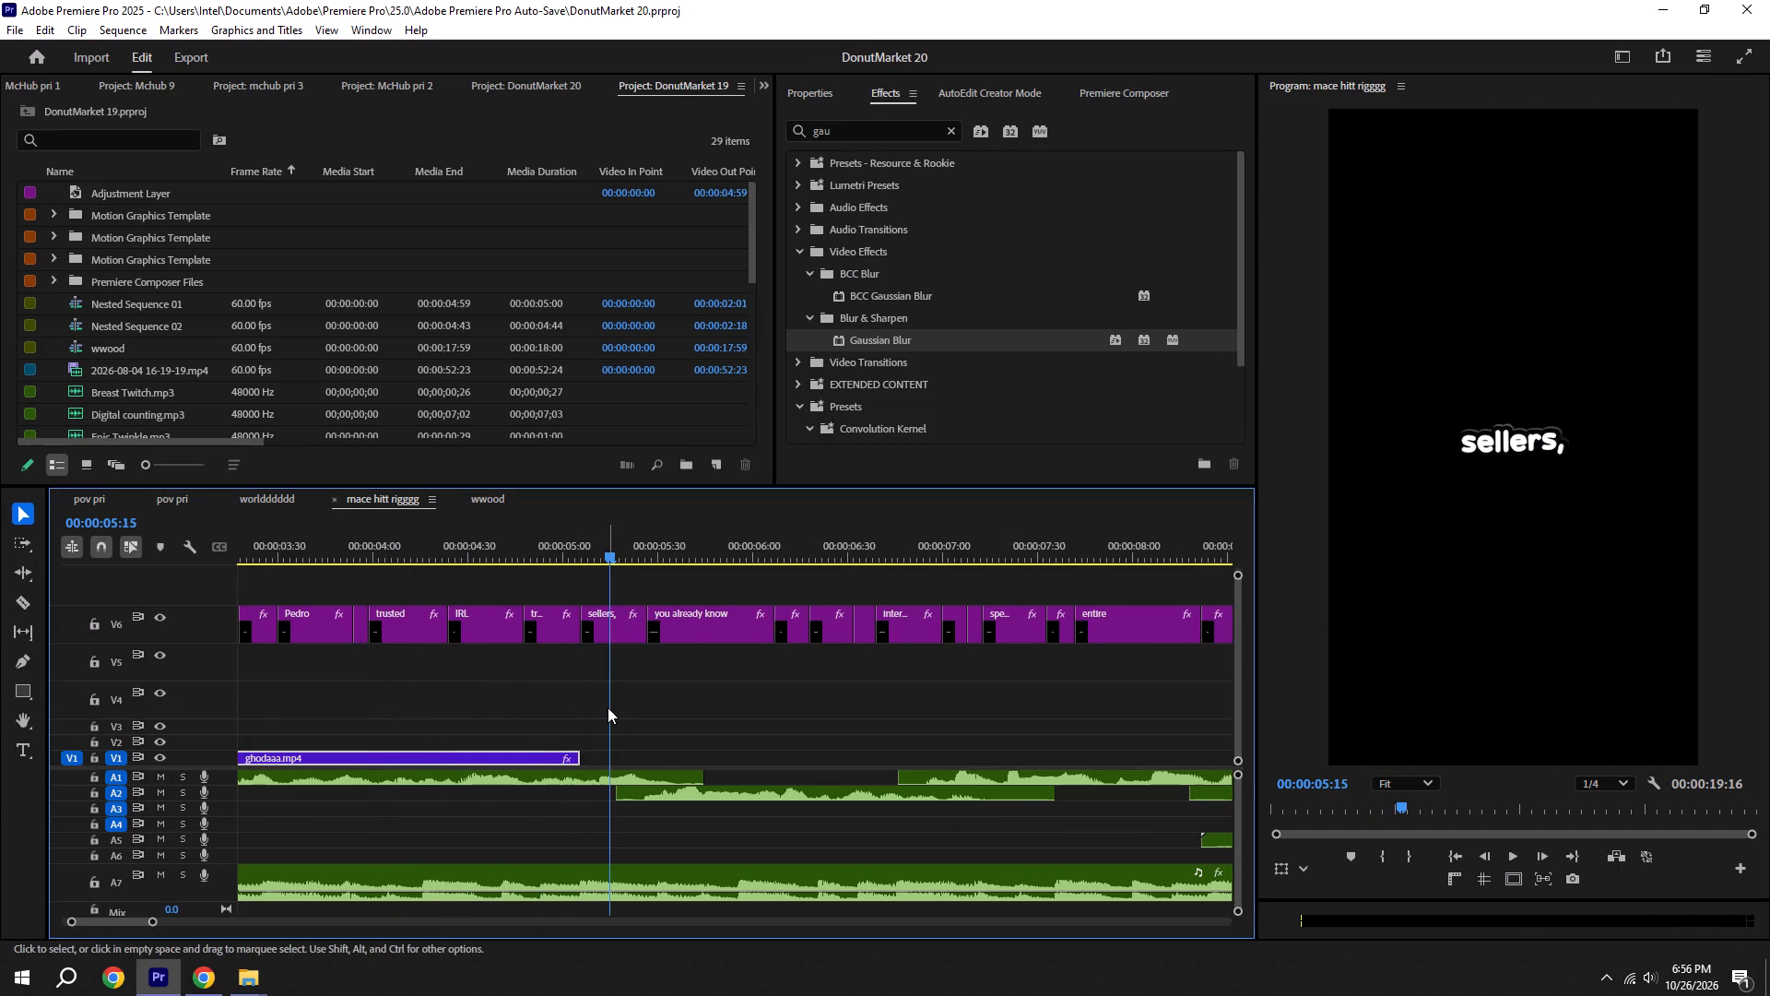
{"action": "key", "text": "space"}
{"action": "key", "text": "space"}
{"action": "left_click_drag", "start_coordinate": [582, 753], "coordinate": [632, 753]}
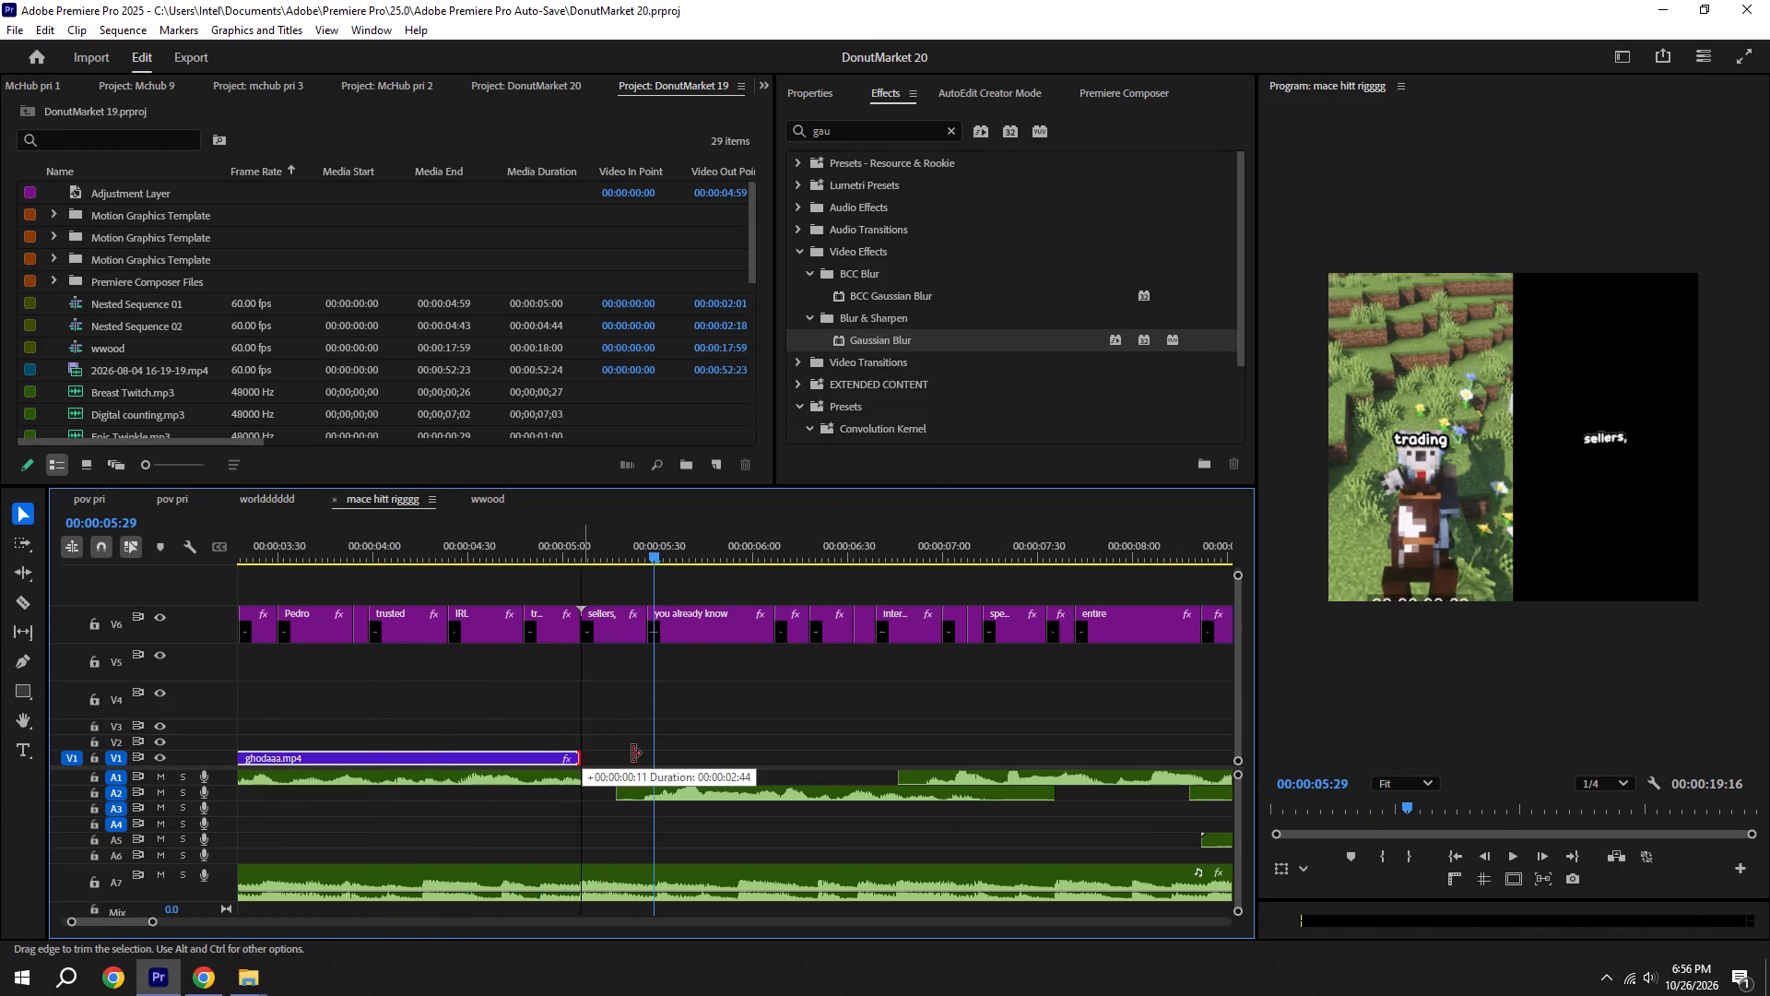
{"action": "left_click_drag", "start_coordinate": [632, 753], "coordinate": [645, 753]}
{"action": "key", "text": "ctrl+s"}
Play the captions from 00:00:05:27, locate the "of" caption at 00:00:07:08 for the next clip, and save.
{"action": "left_click", "coordinate": [650, 544], "text": "shift"}
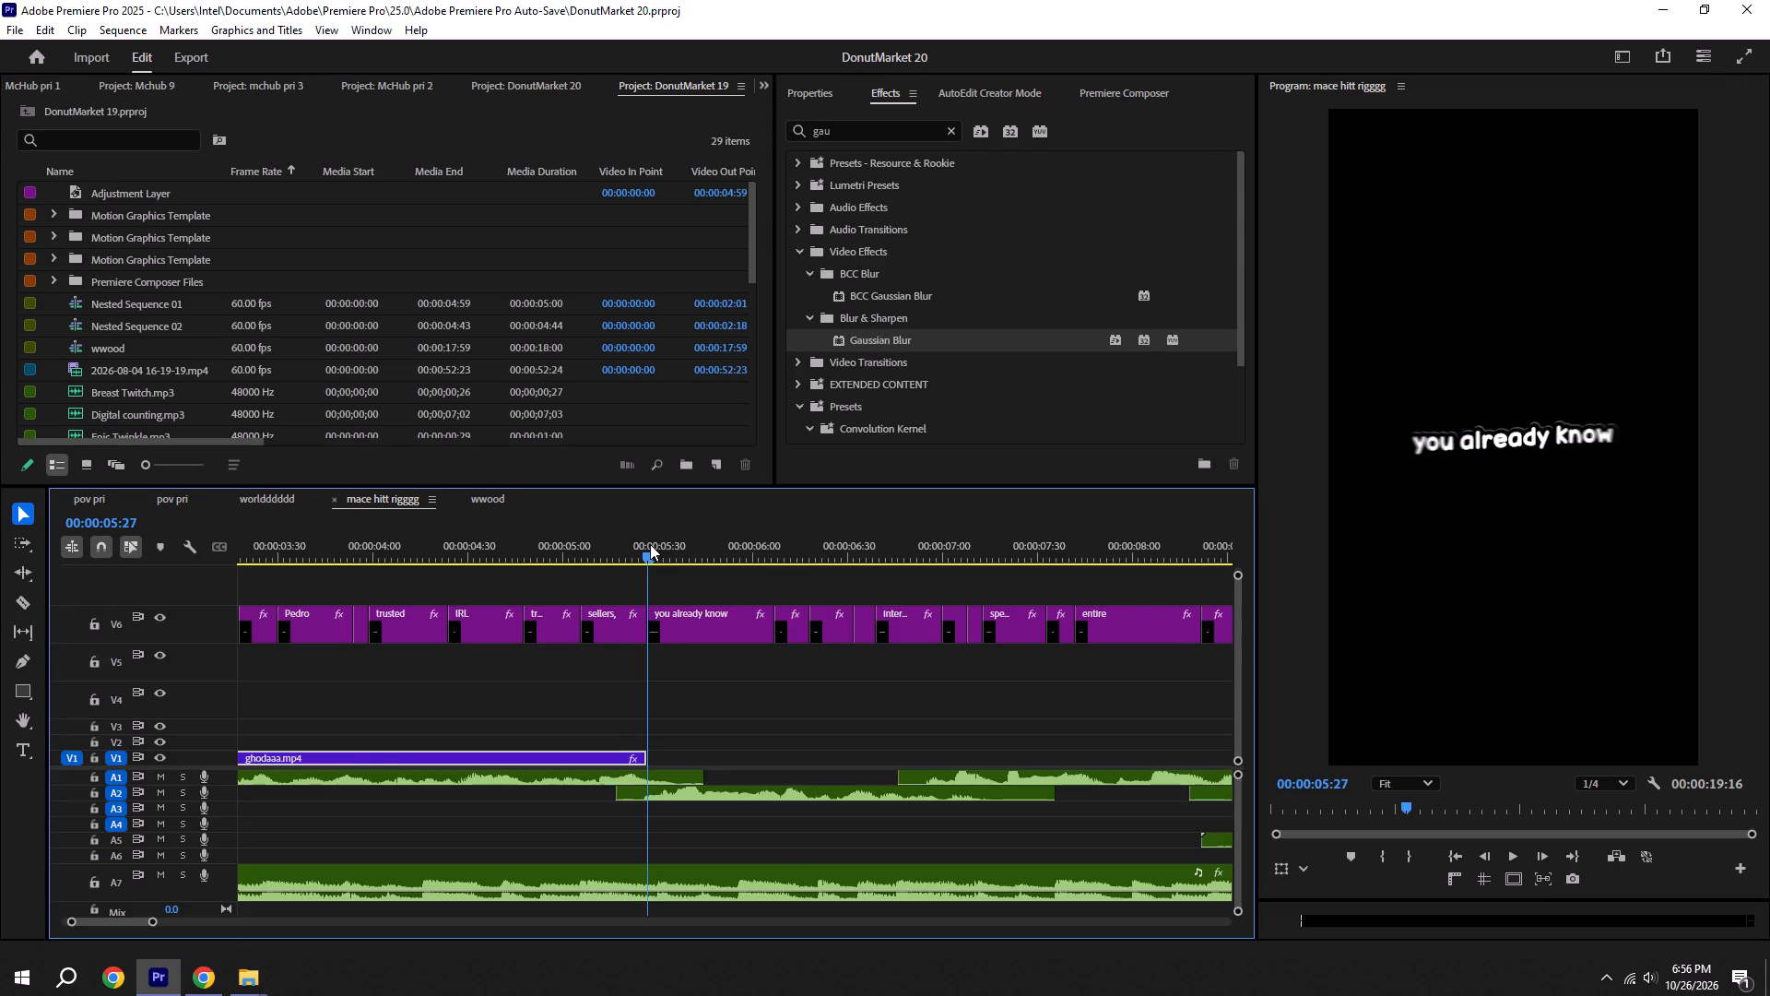
{"action": "scroll", "coordinate": [650, 544], "scroll_direction": "down", "scroll_amount": 12, "text": "alt"}
{"action": "key", "text": "space"}
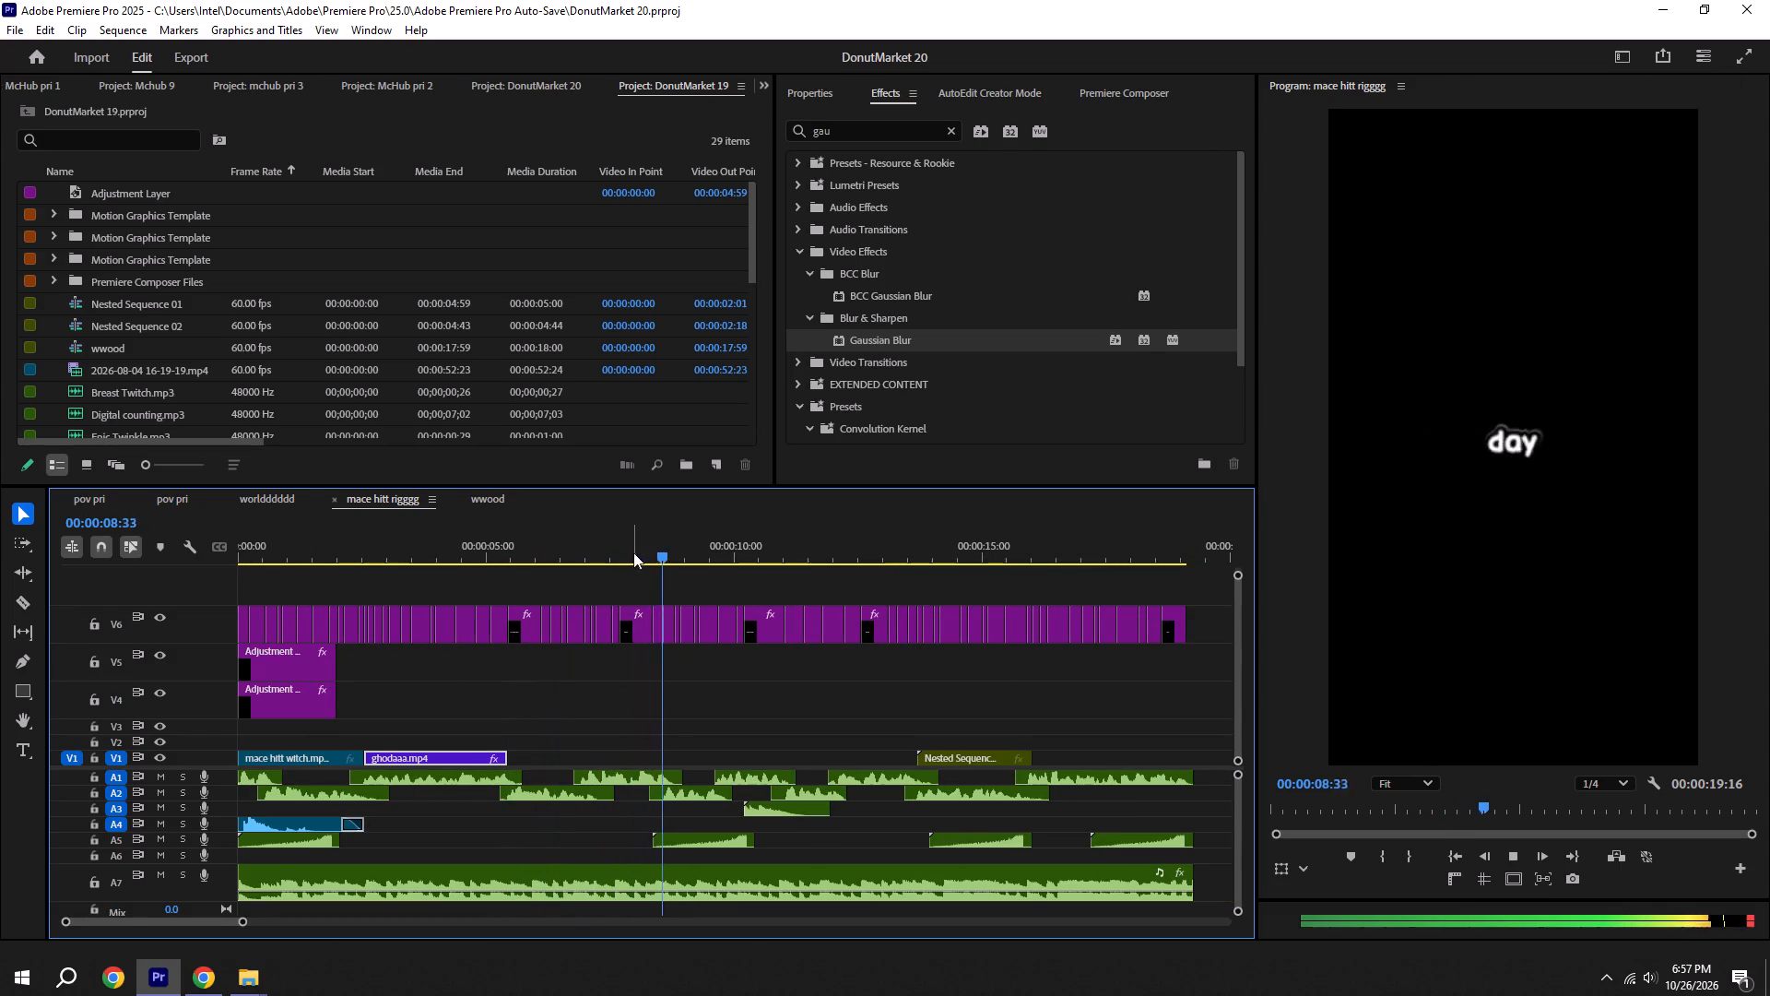
{"action": "key", "text": "space"}
{"action": "scroll", "coordinate": [698, 644], "scroll_direction": "up", "scroll_amount": 5, "text": "alt"}
{"action": "key", "text": "ctrl+s"}
{"action": "scroll", "coordinate": [576, 617], "scroll_direction": "up", "scroll_amount": 7}
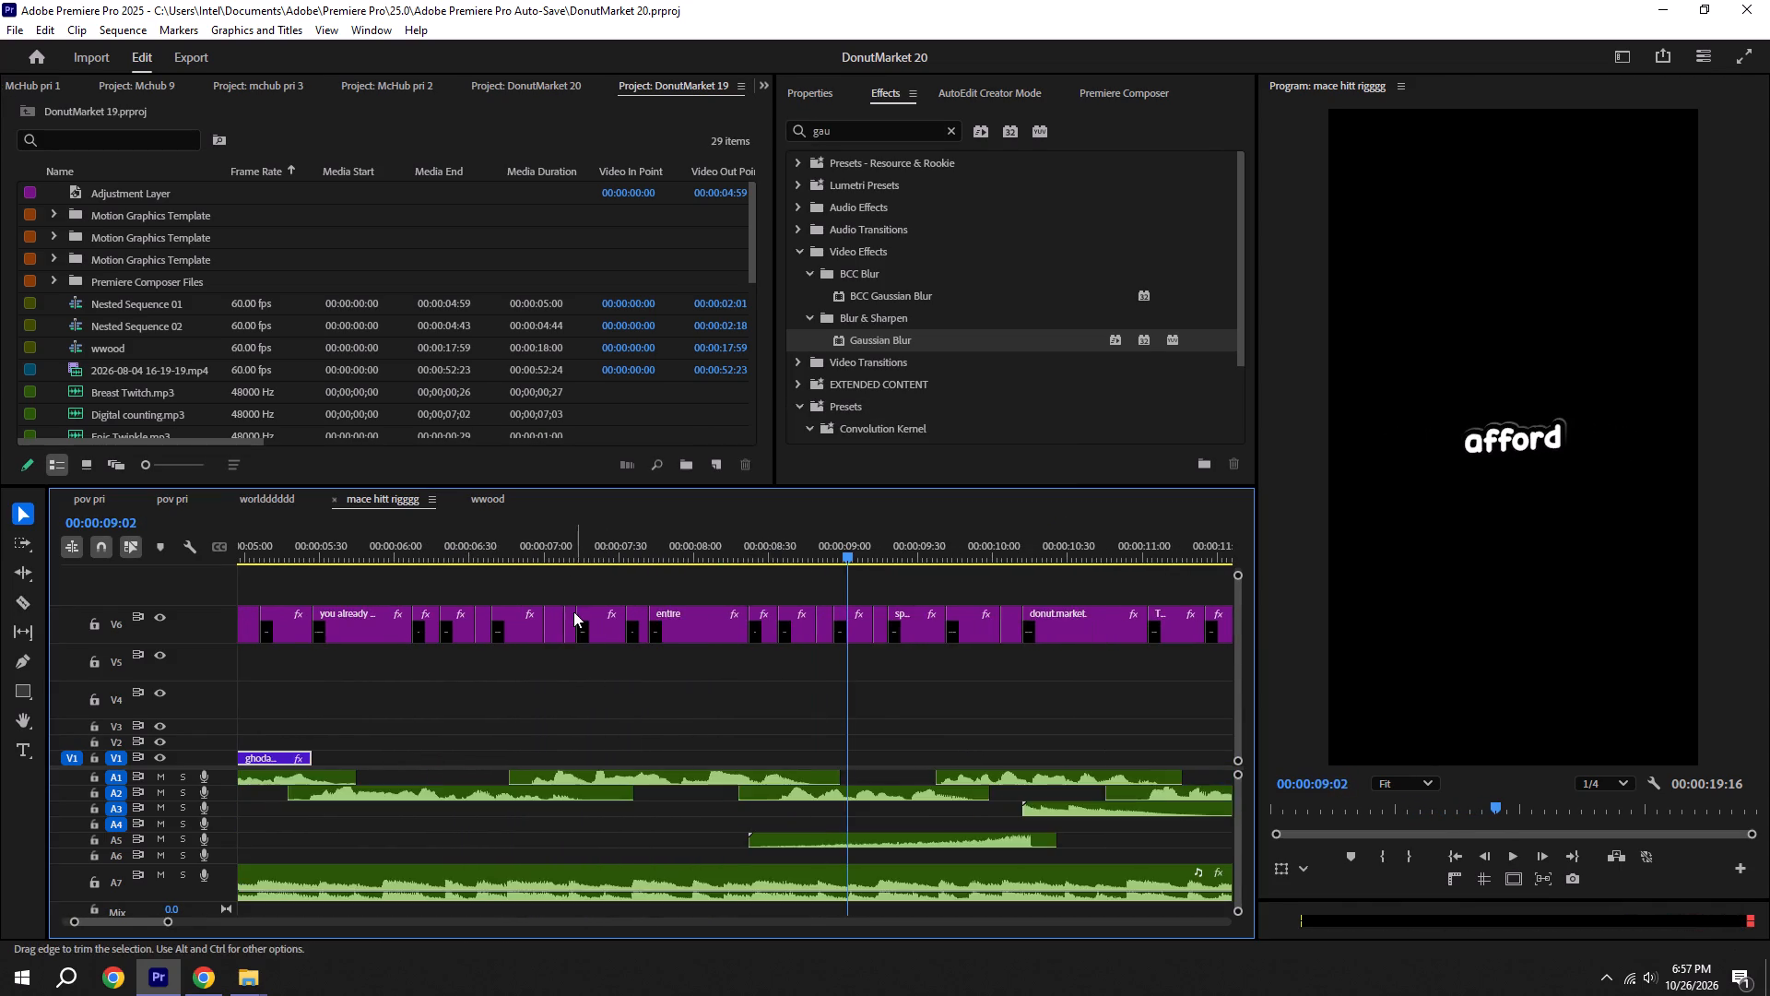
{"action": "scroll", "coordinate": [573, 611], "scroll_direction": "up", "scroll_amount": 5, "text": "alt"}
{"action": "key", "text": "ctrl+s"}
{"action": "left_click", "coordinate": [584, 548], "text": "shift"}
{"action": "scroll", "coordinate": [573, 547], "scroll_direction": "up", "scroll_amount": 6, "text": "alt"}
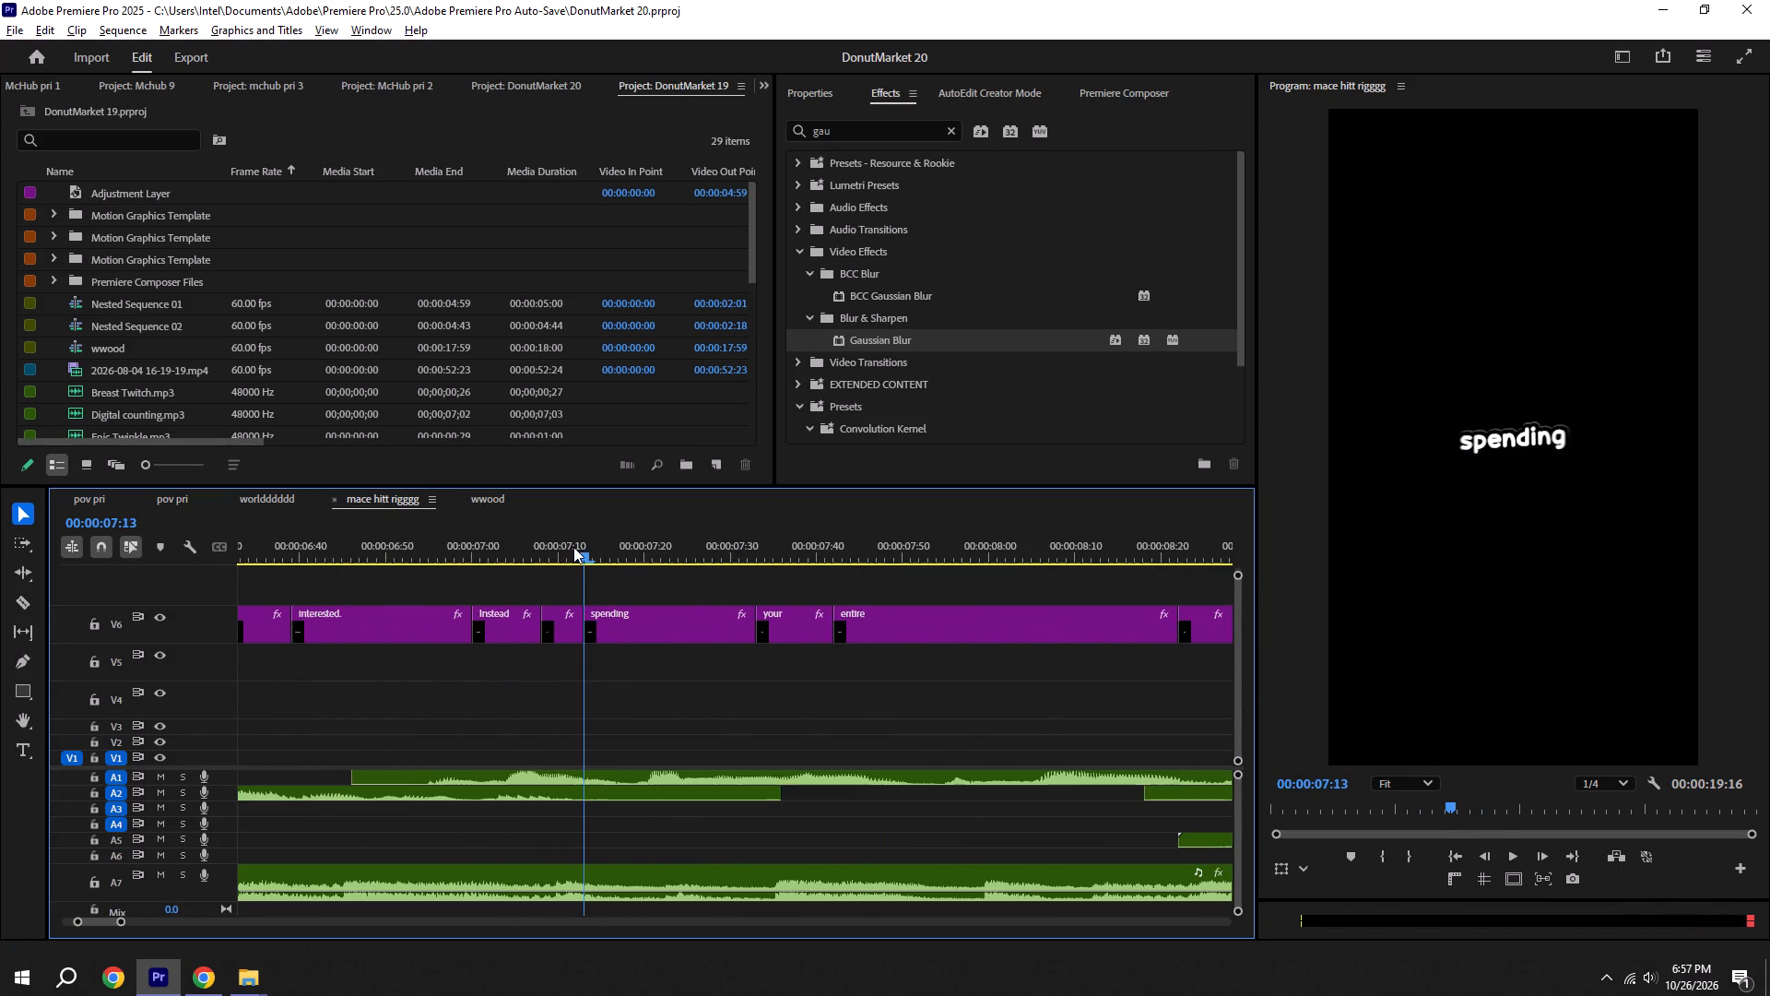
{"action": "left_click_drag", "start_coordinate": [559, 547], "coordinate": [547, 548], "text": "shift"}
{"action": "key", "text": "ctrl+s"}
{"action": "scroll", "coordinate": [547, 548], "scroll_direction": "down", "scroll_amount": 6, "text": "alt"}
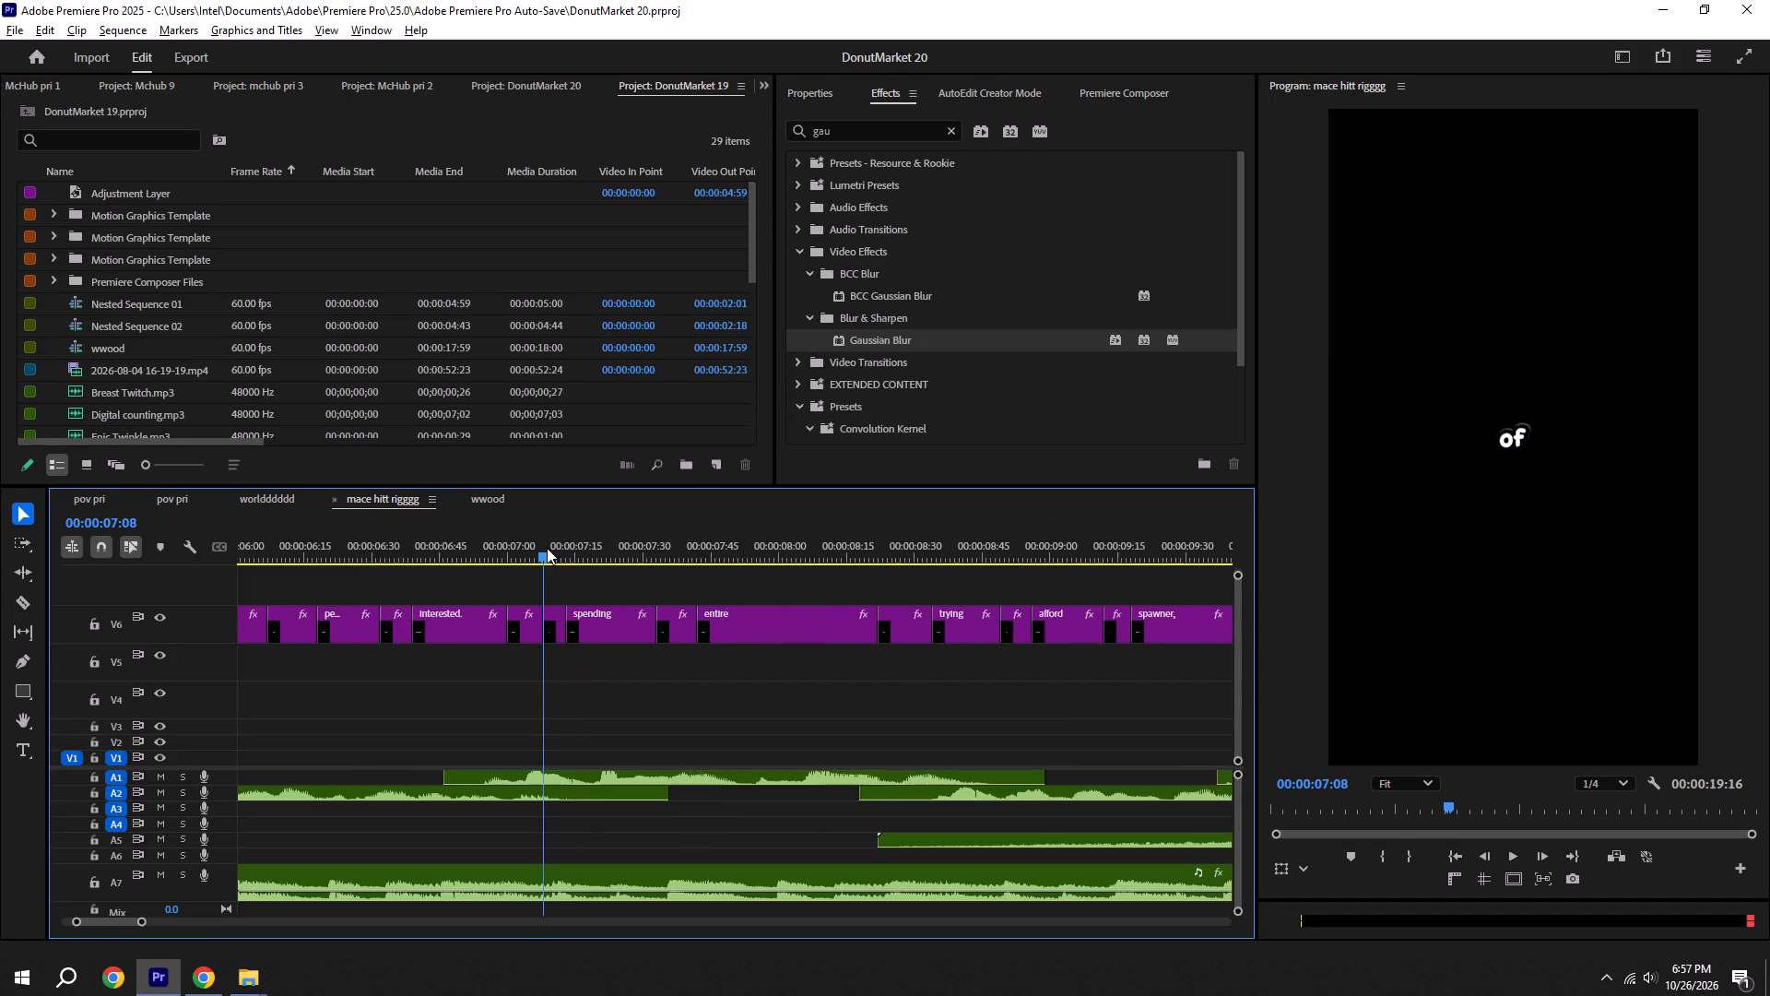
{"action": "scroll", "coordinate": [547, 548], "scroll_direction": "down", "scroll_amount": 2, "text": "alt"}
{"action": "key", "text": "ctrl+s"}
Copy grinddddd.mp4 from wwood's V1 track and paste it onto V1 of mace hitt rigggg at 00:00:07:08.
{"action": "left_click", "coordinate": [491, 507]}
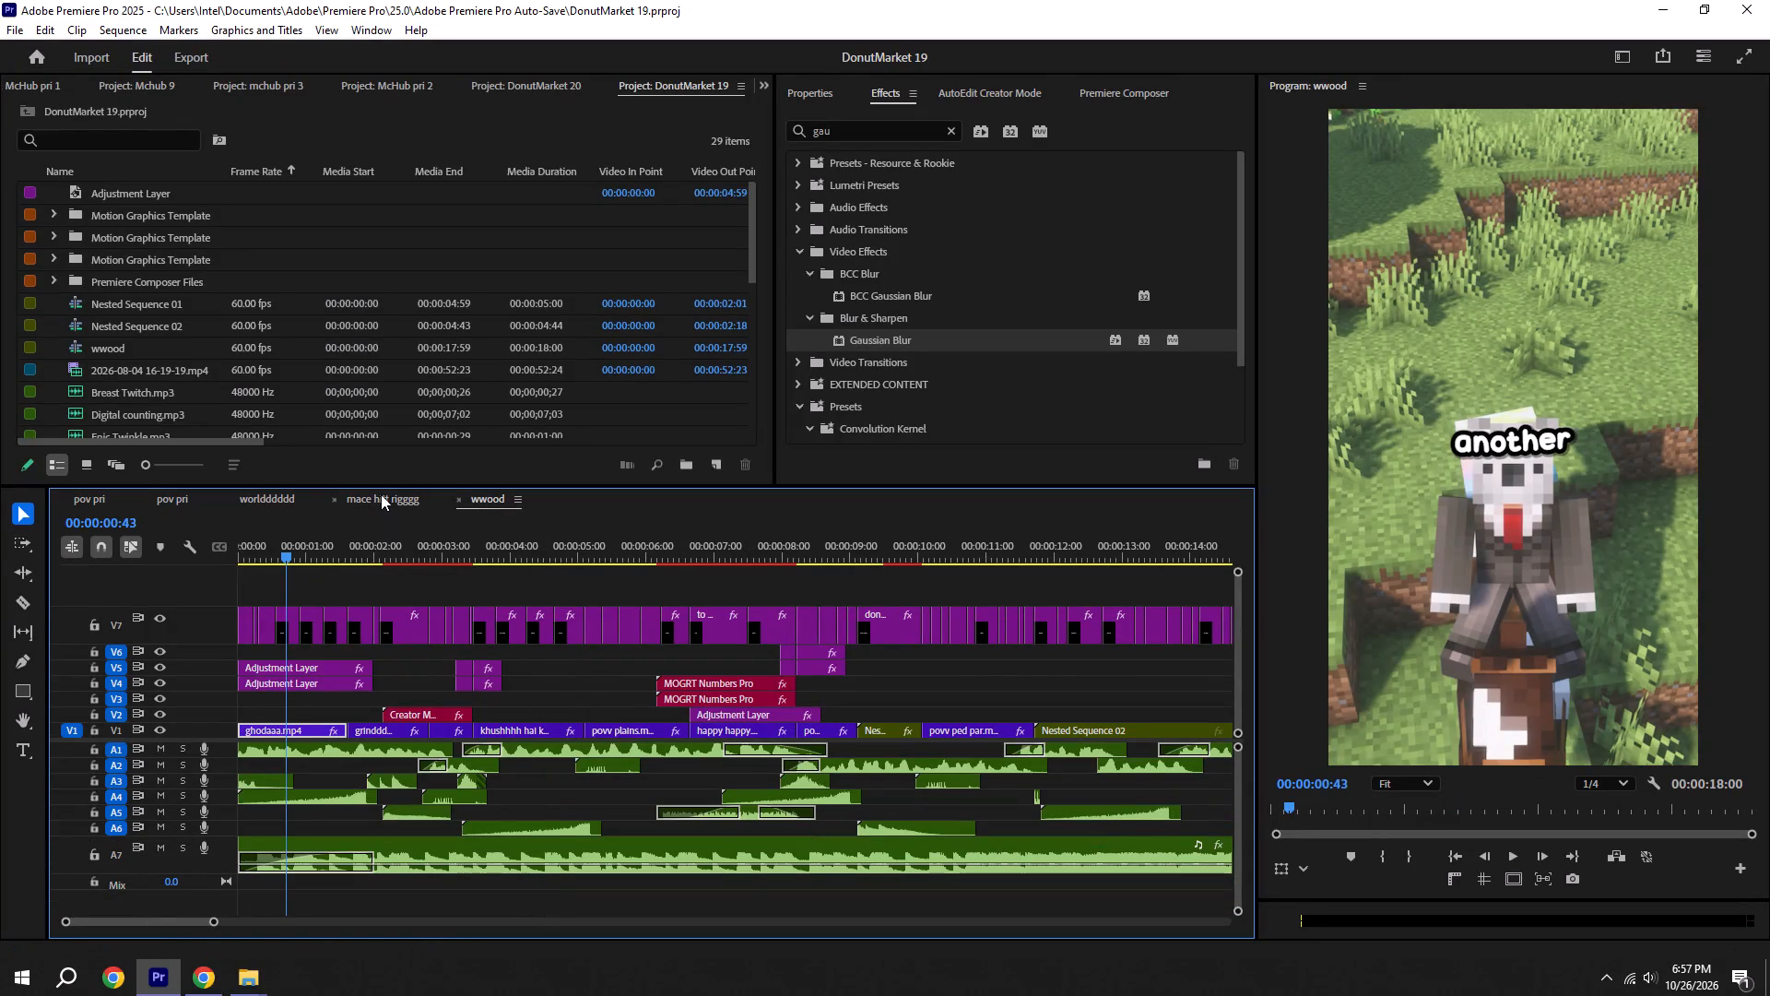
{"action": "left_click", "coordinate": [276, 499]}
{"action": "left_click", "coordinate": [417, 504]}
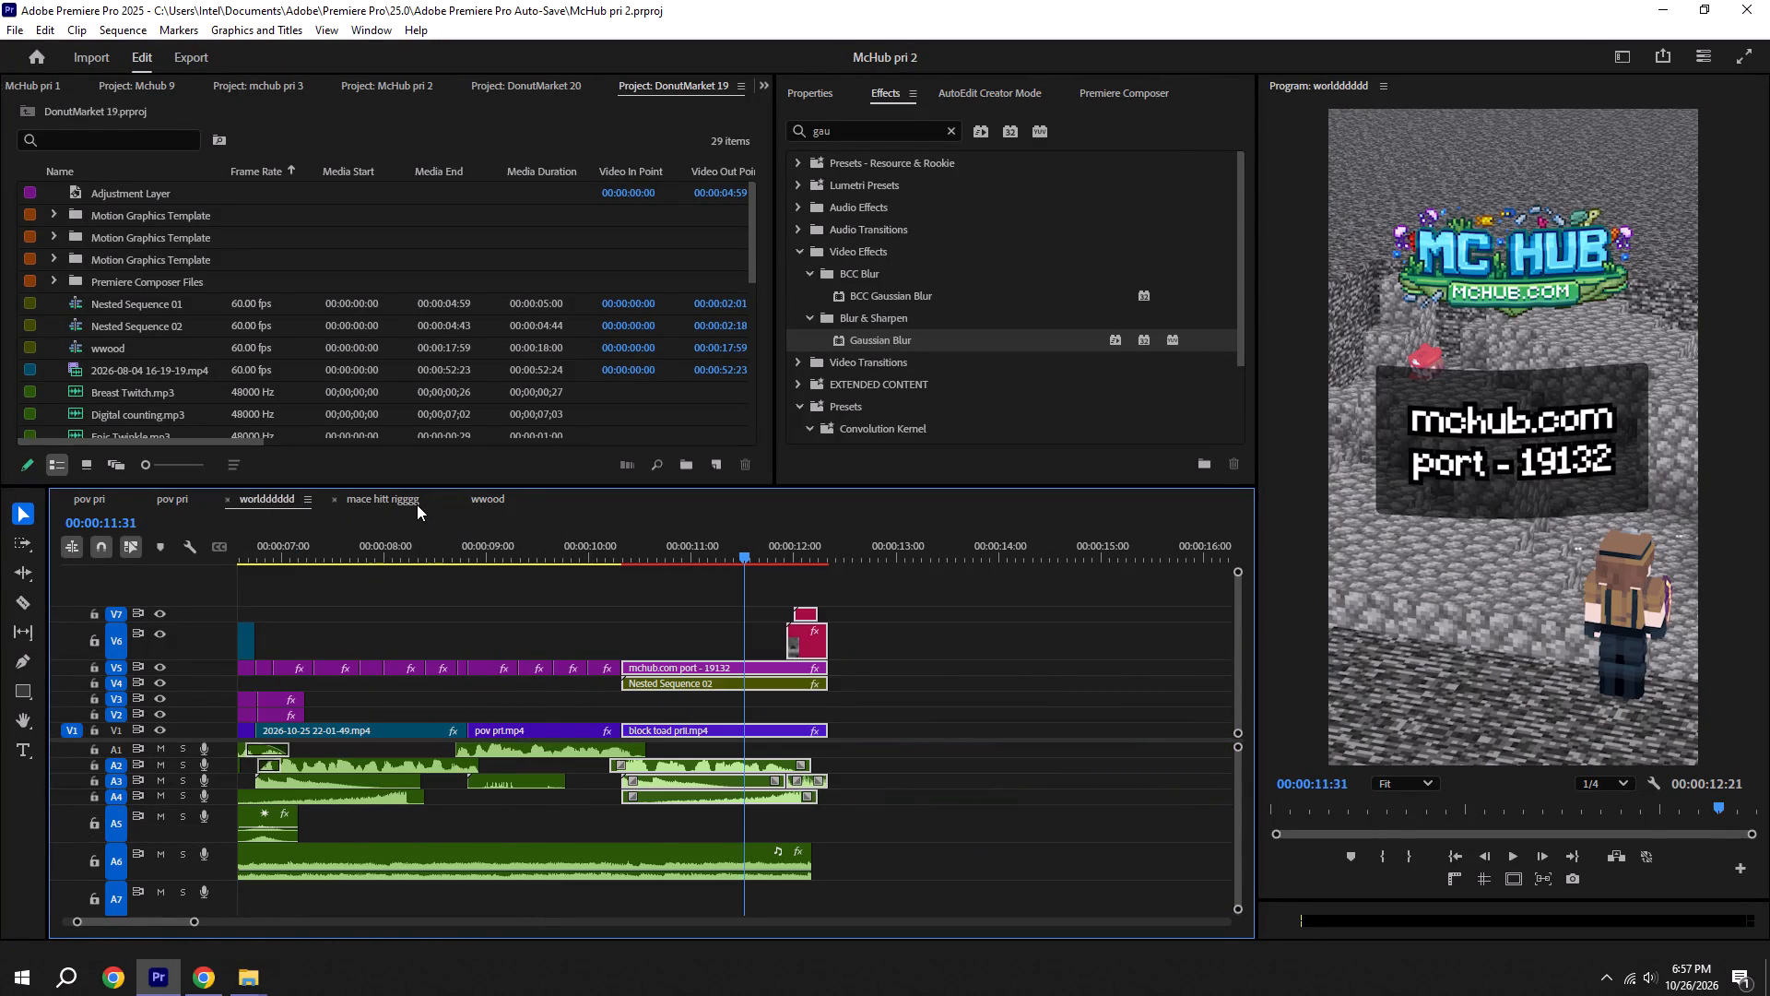
{"action": "left_click", "coordinate": [490, 493]}
{"action": "scroll", "coordinate": [501, 517], "scroll_direction": "down", "scroll_amount": 5, "text": "alt"}
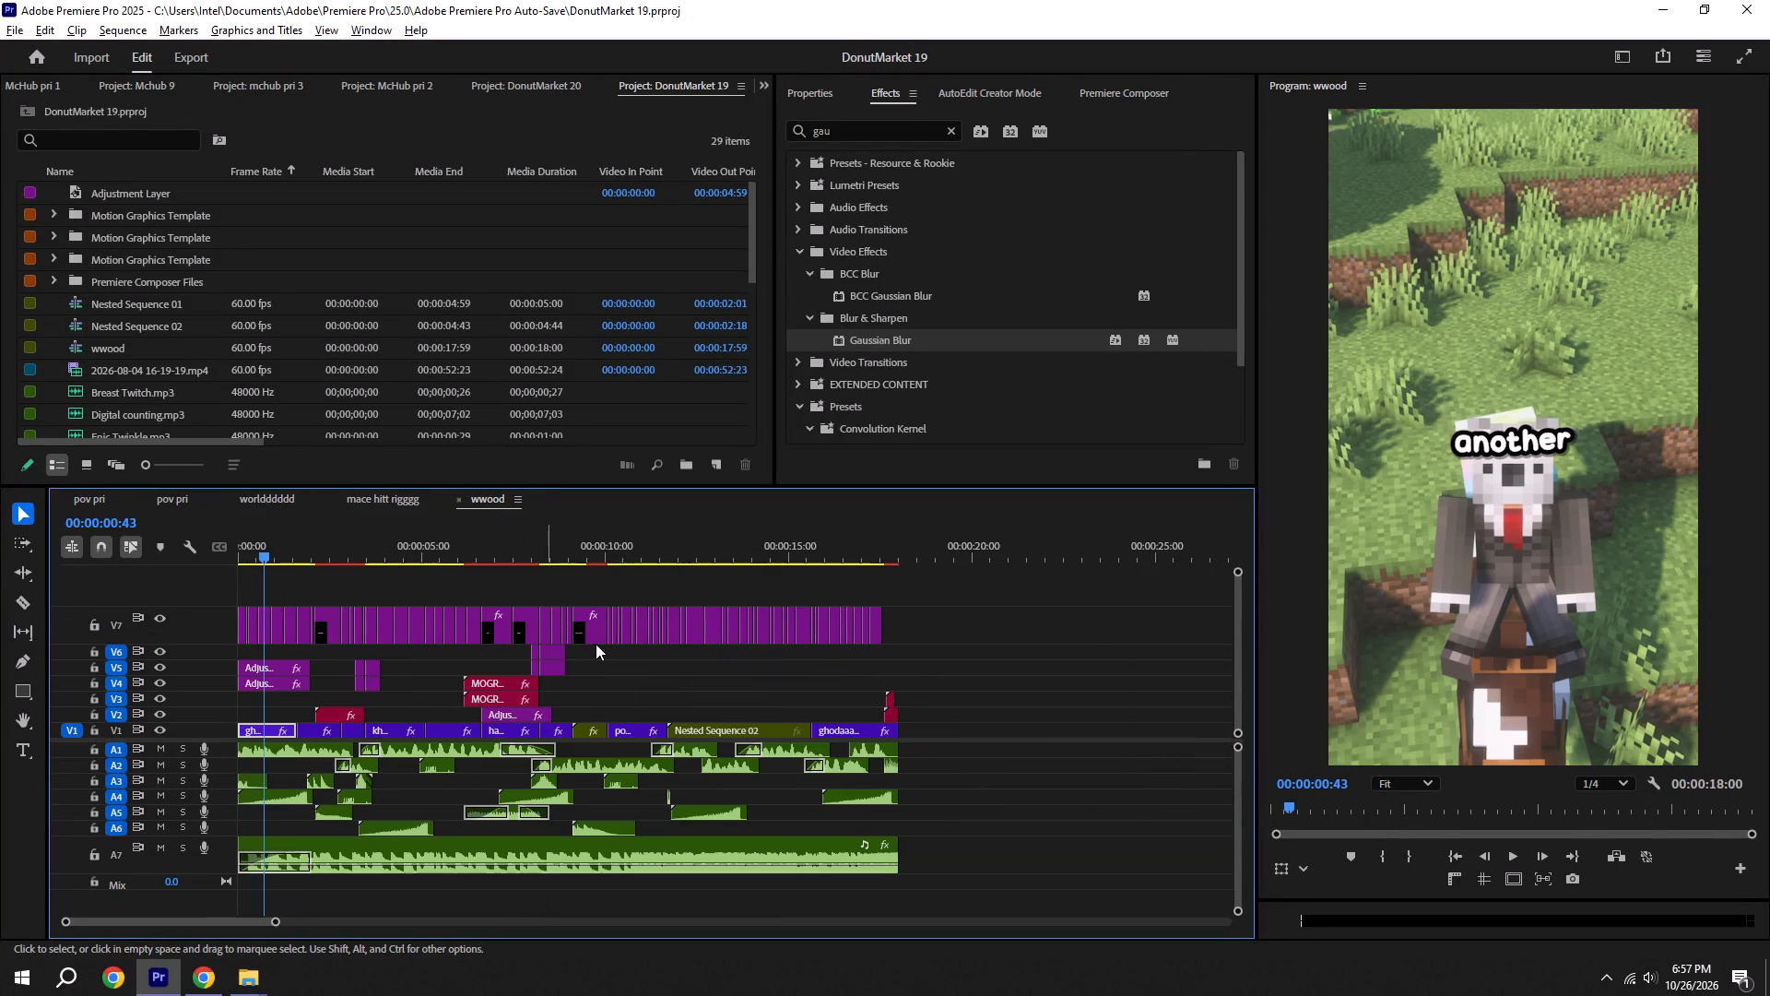
{"action": "scroll", "coordinate": [449, 721], "scroll_direction": "up", "scroll_amount": 11, "text": "alt"}
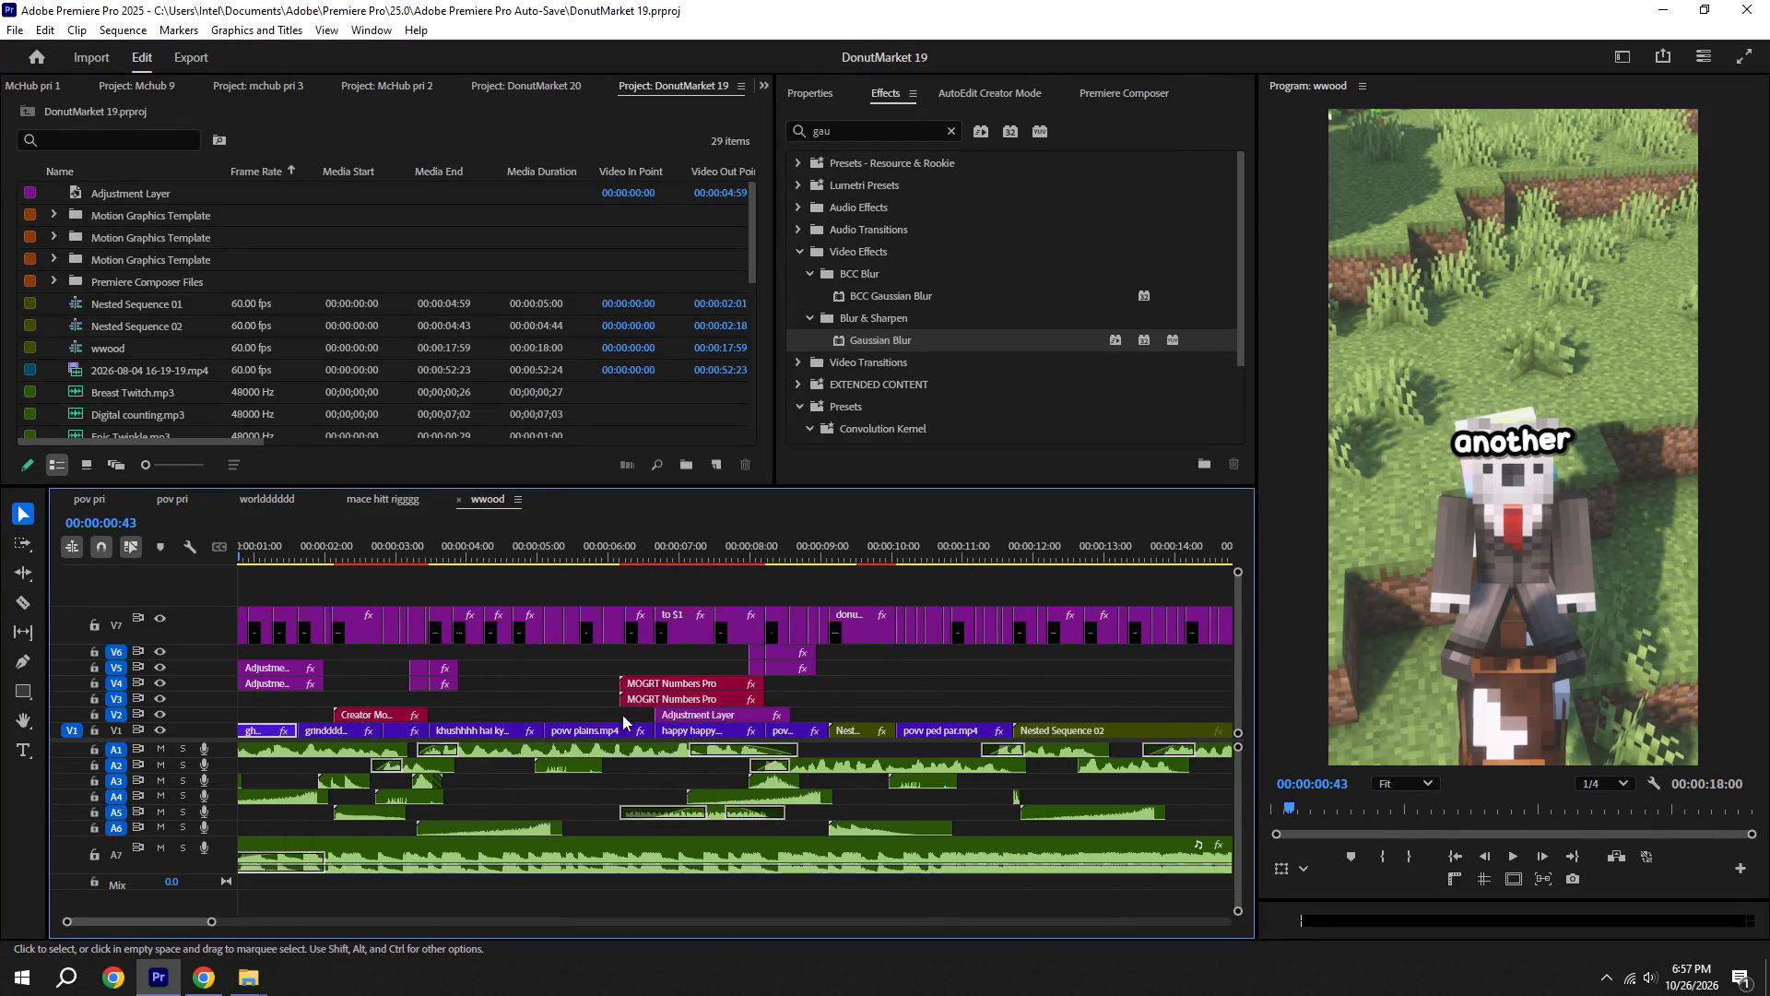
{"action": "scroll", "coordinate": [417, 723], "scroll_direction": "up", "scroll_amount": 5}
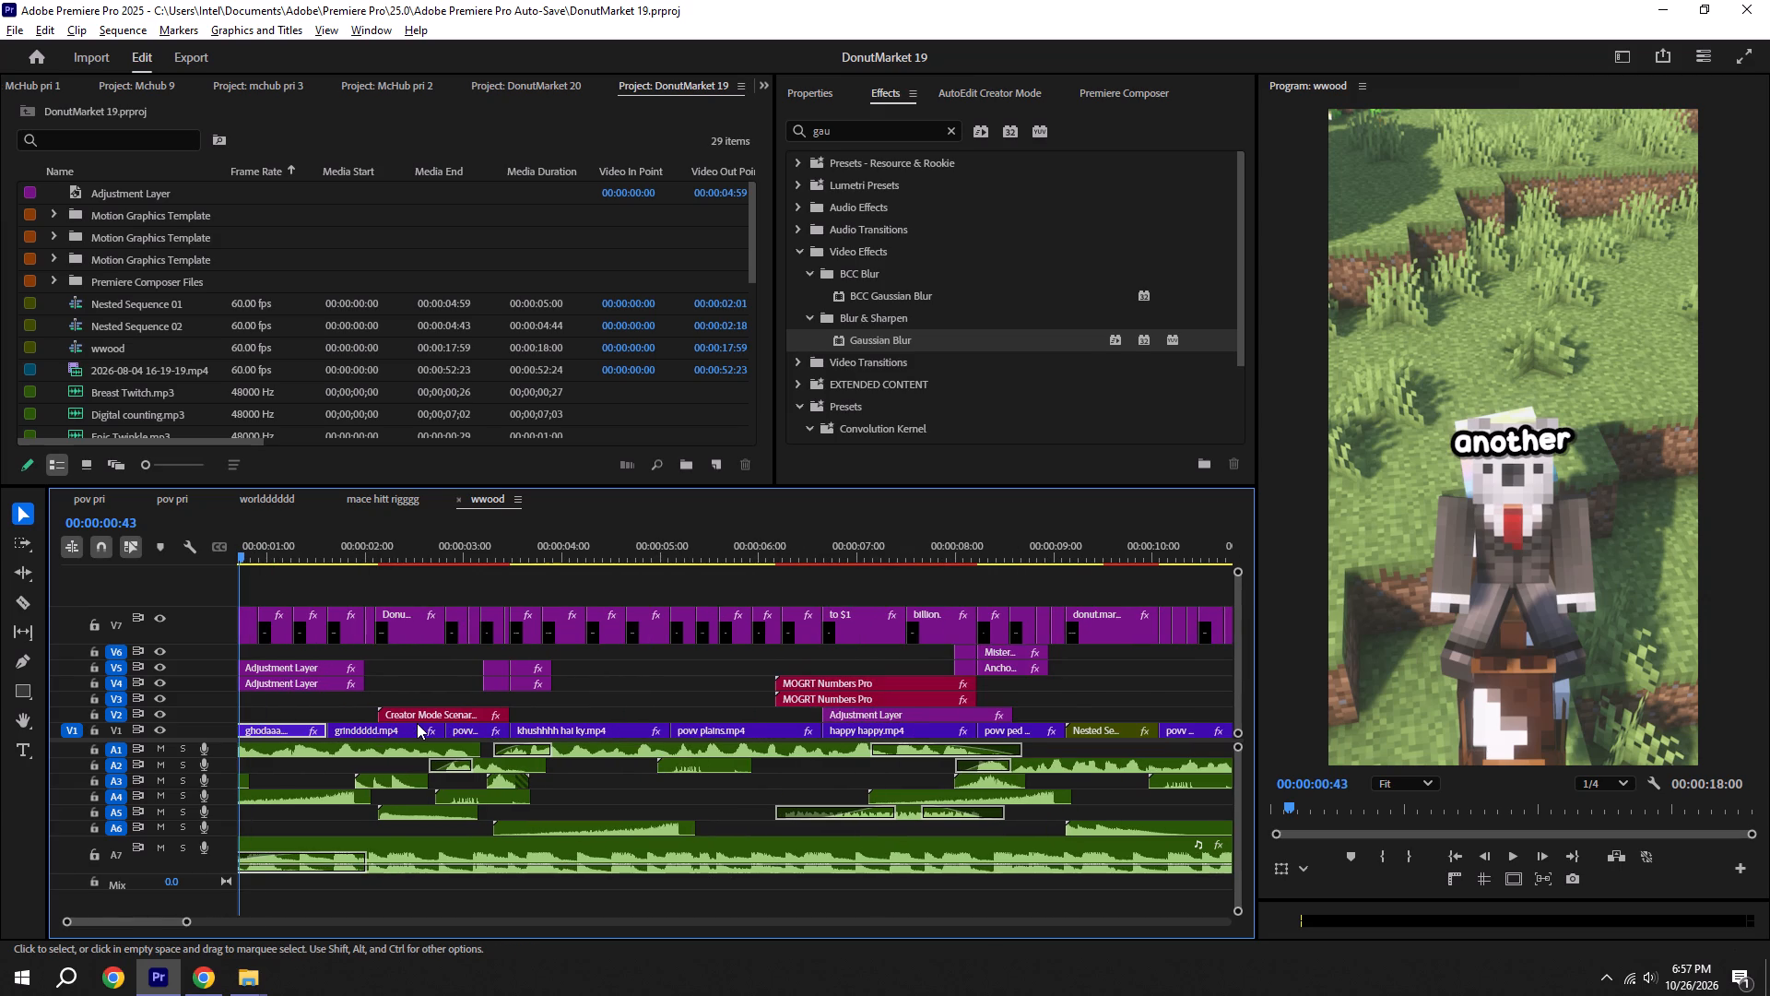
{"action": "left_click", "coordinate": [381, 730]}
{"action": "key", "text": "ctrl+c"}
{"action": "left_click", "coordinate": [410, 502]}
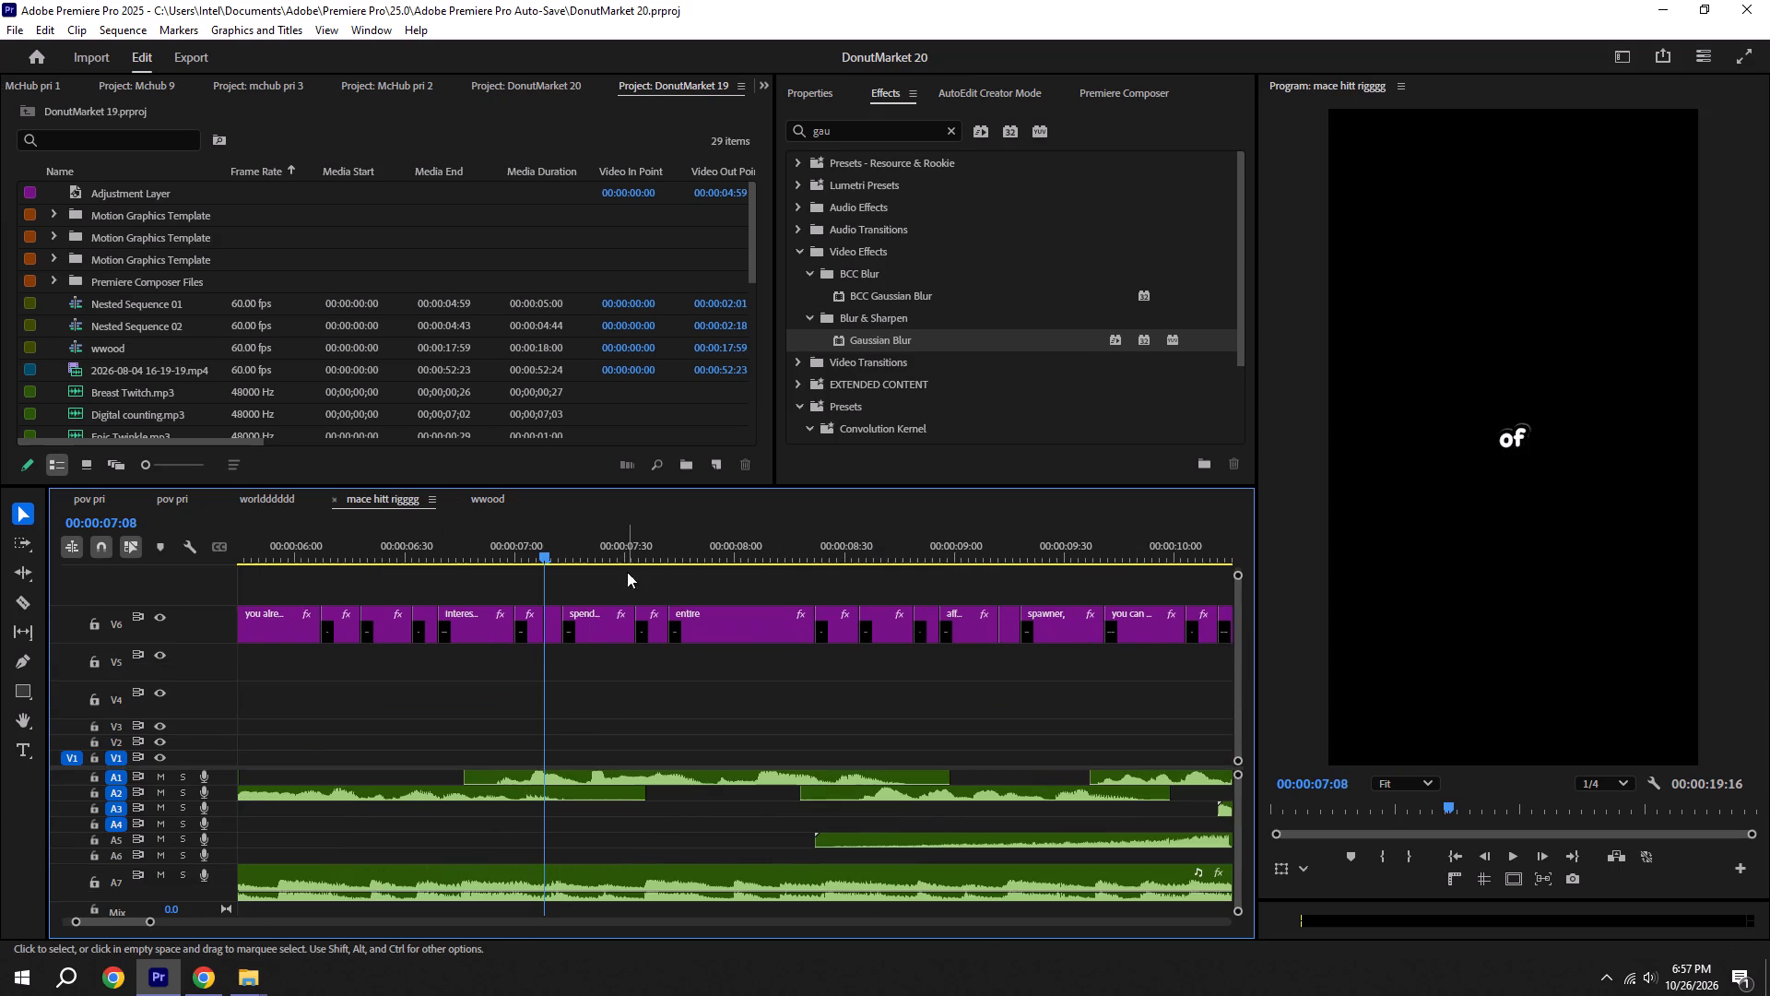
{"action": "scroll", "coordinate": [610, 567], "scroll_direction": "down", "scroll_amount": 6, "text": "alt"}
{"action": "key", "text": "ctrl+v"}
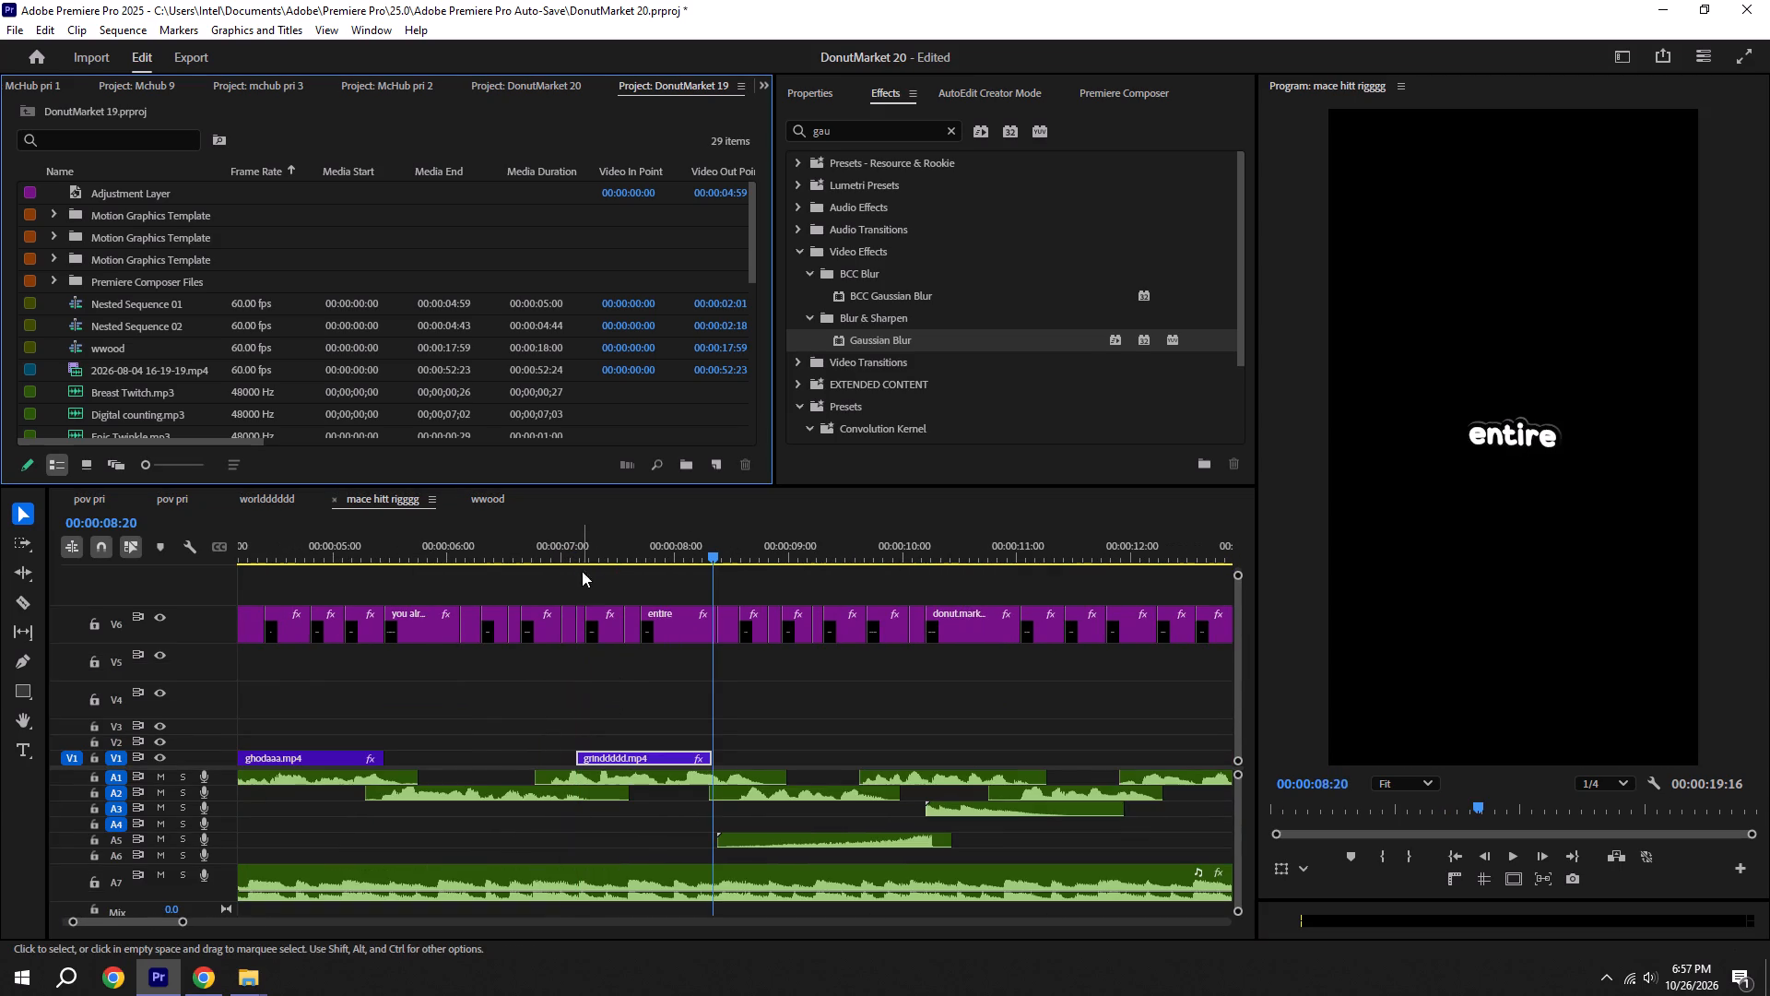
Play grinddddd.mp4, extend its end to the "trying" caption at 00:00:08:34, and save.
{"action": "left_click", "coordinate": [560, 551], "text": "shift"}
{"action": "key", "text": "space"}
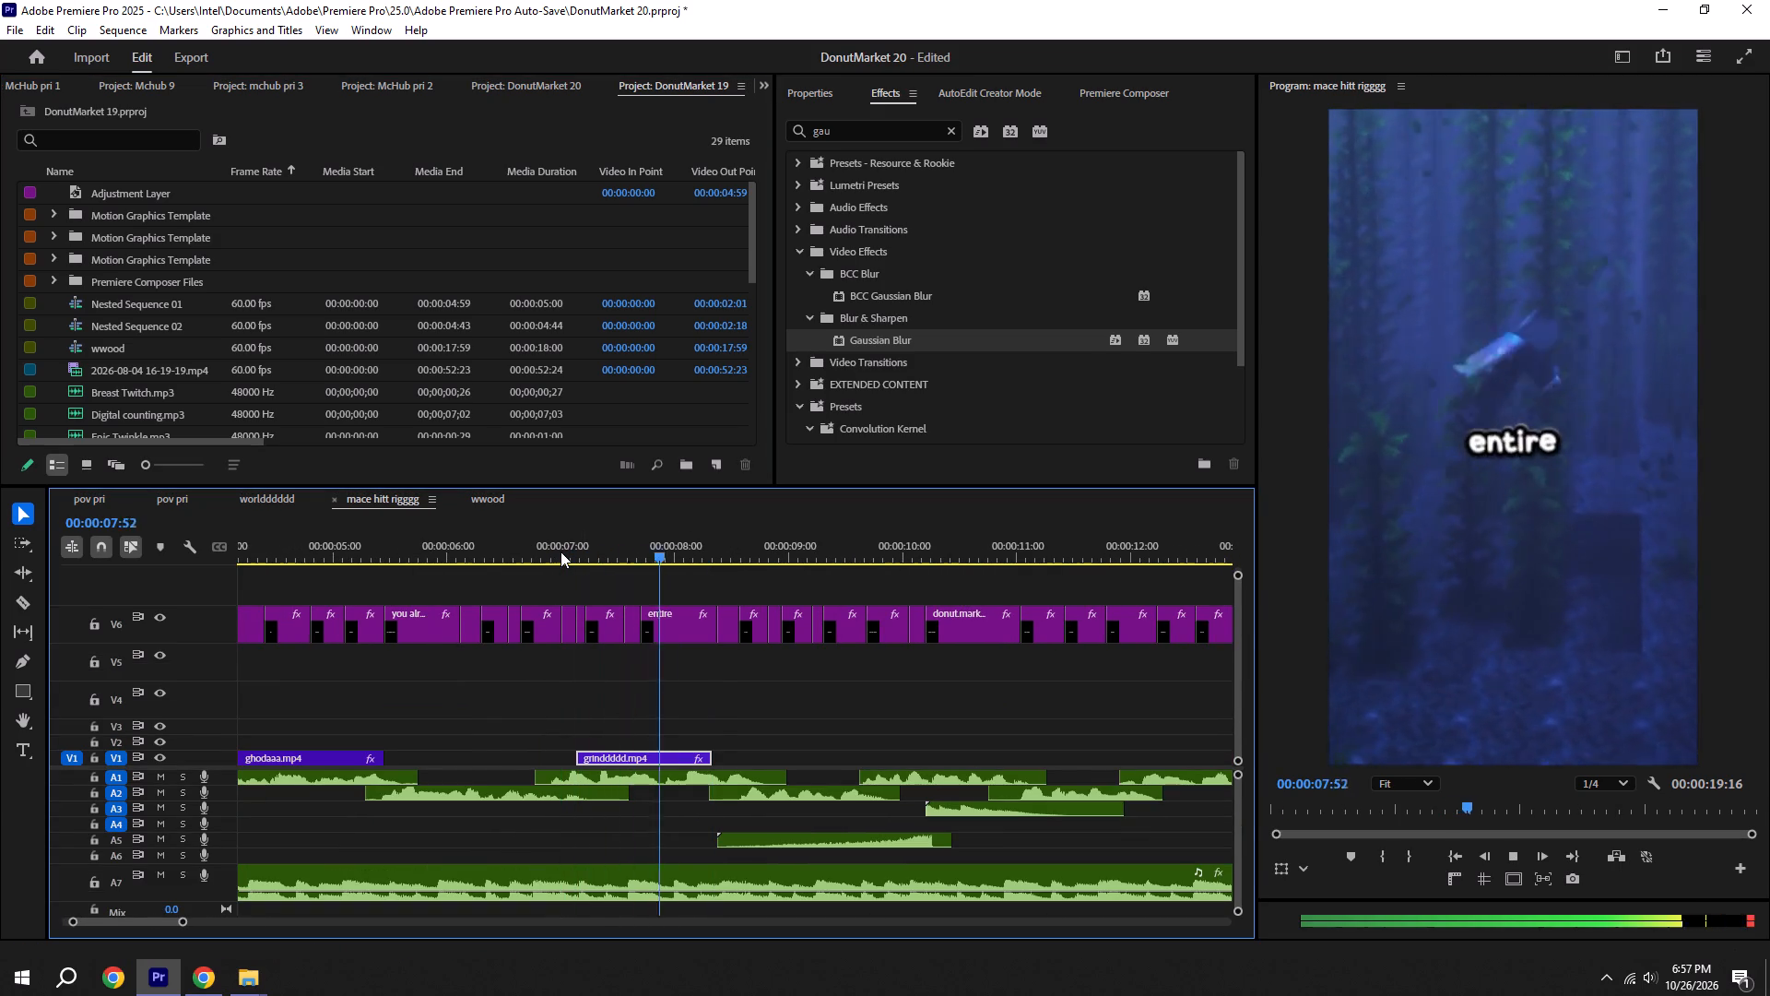
{"action": "key", "text": "space"}
{"action": "scroll", "coordinate": [702, 694], "scroll_direction": "up", "scroll_amount": 5, "text": "alt"}
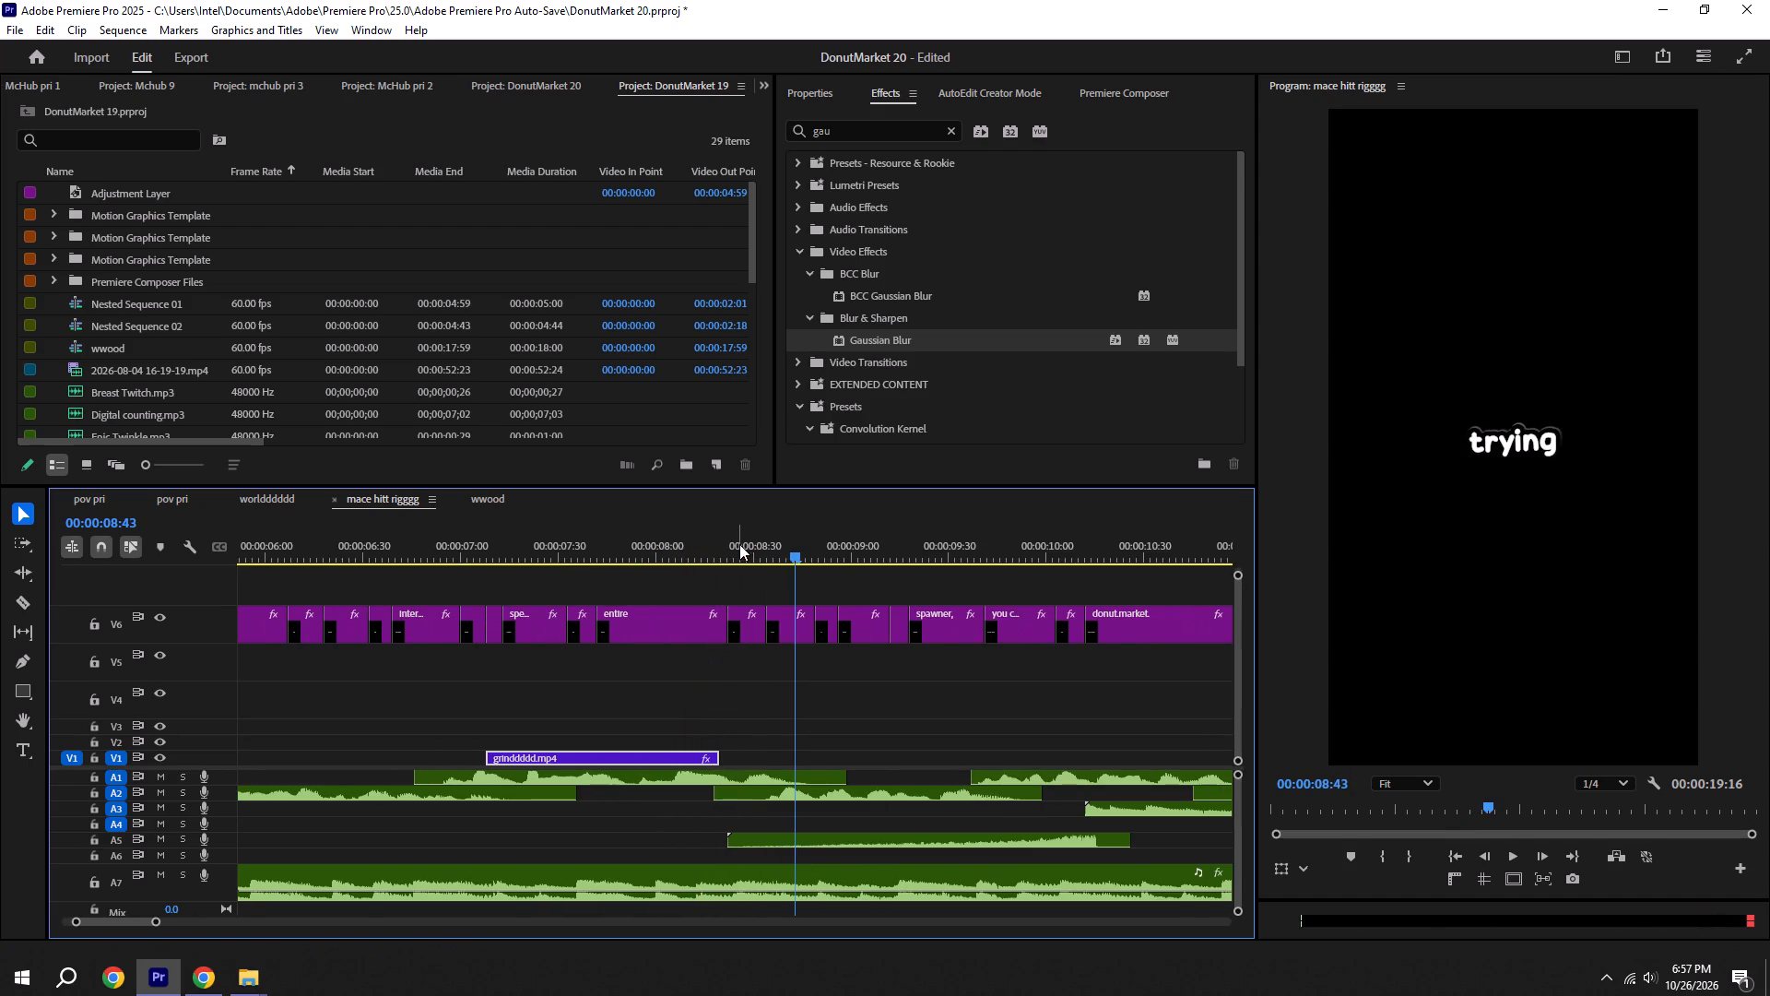
{"action": "left_click_drag", "start_coordinate": [739, 544], "coordinate": [770, 551], "text": "shift"}
{"action": "left_click_drag", "start_coordinate": [724, 760], "coordinate": [757, 765]}
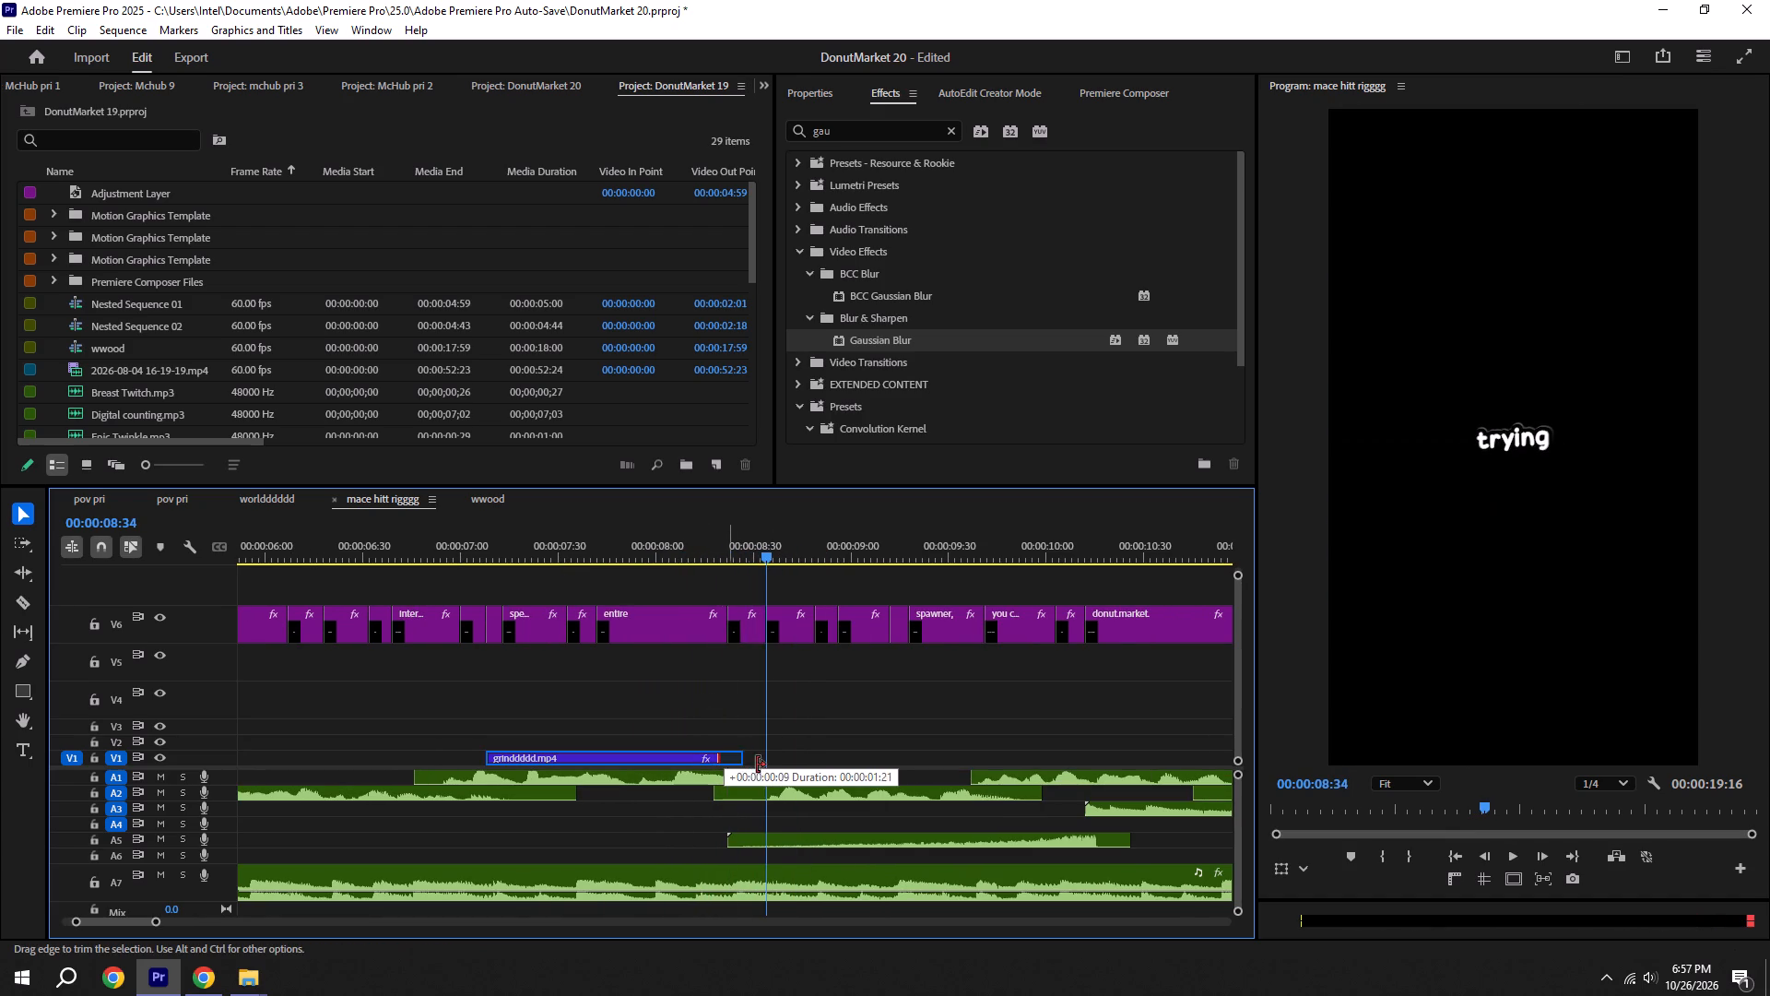
{"action": "left_click_drag", "start_coordinate": [757, 765], "coordinate": [765, 765]}
{"action": "key", "text": "ctrl+s"}
{"action": "scroll", "coordinate": [841, 681], "scroll_direction": "down", "scroll_amount": 6, "text": "alt"}
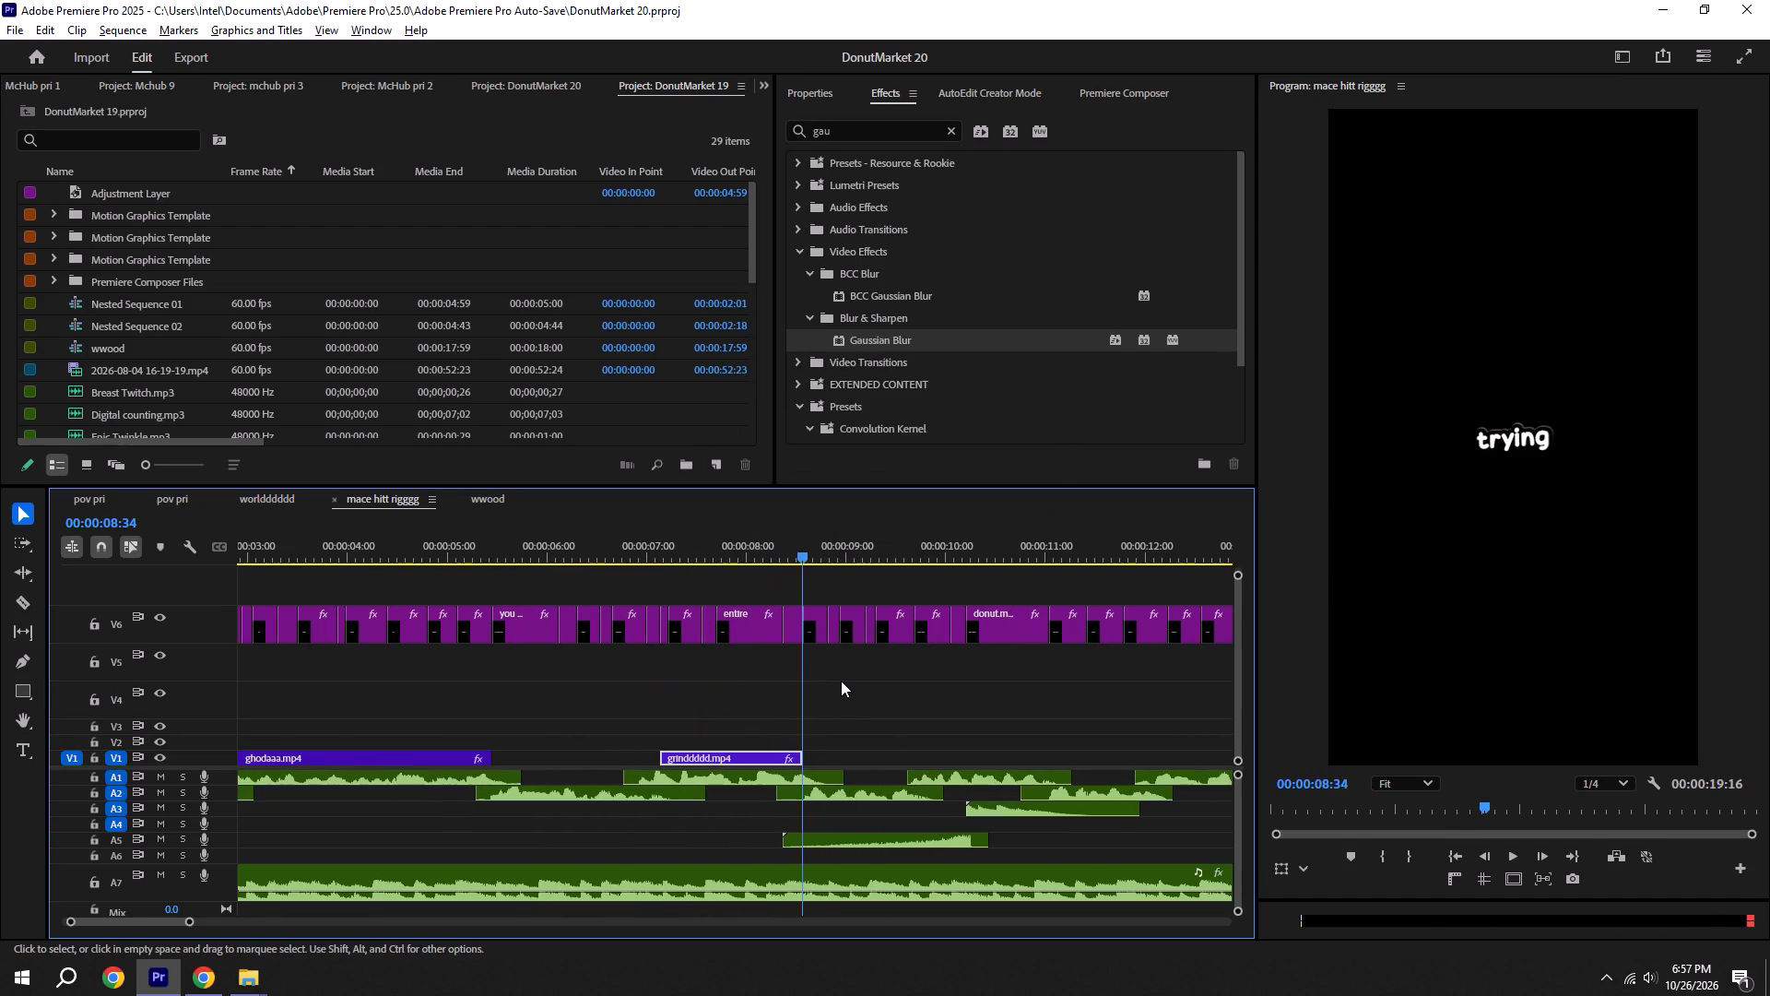
Move grinddddd.mp4 earlier on V1 so it starts at the "Instead" caption at 00:00:07:00.
{"action": "key", "text": "space"}
{"action": "key", "text": "ctrl+s"}
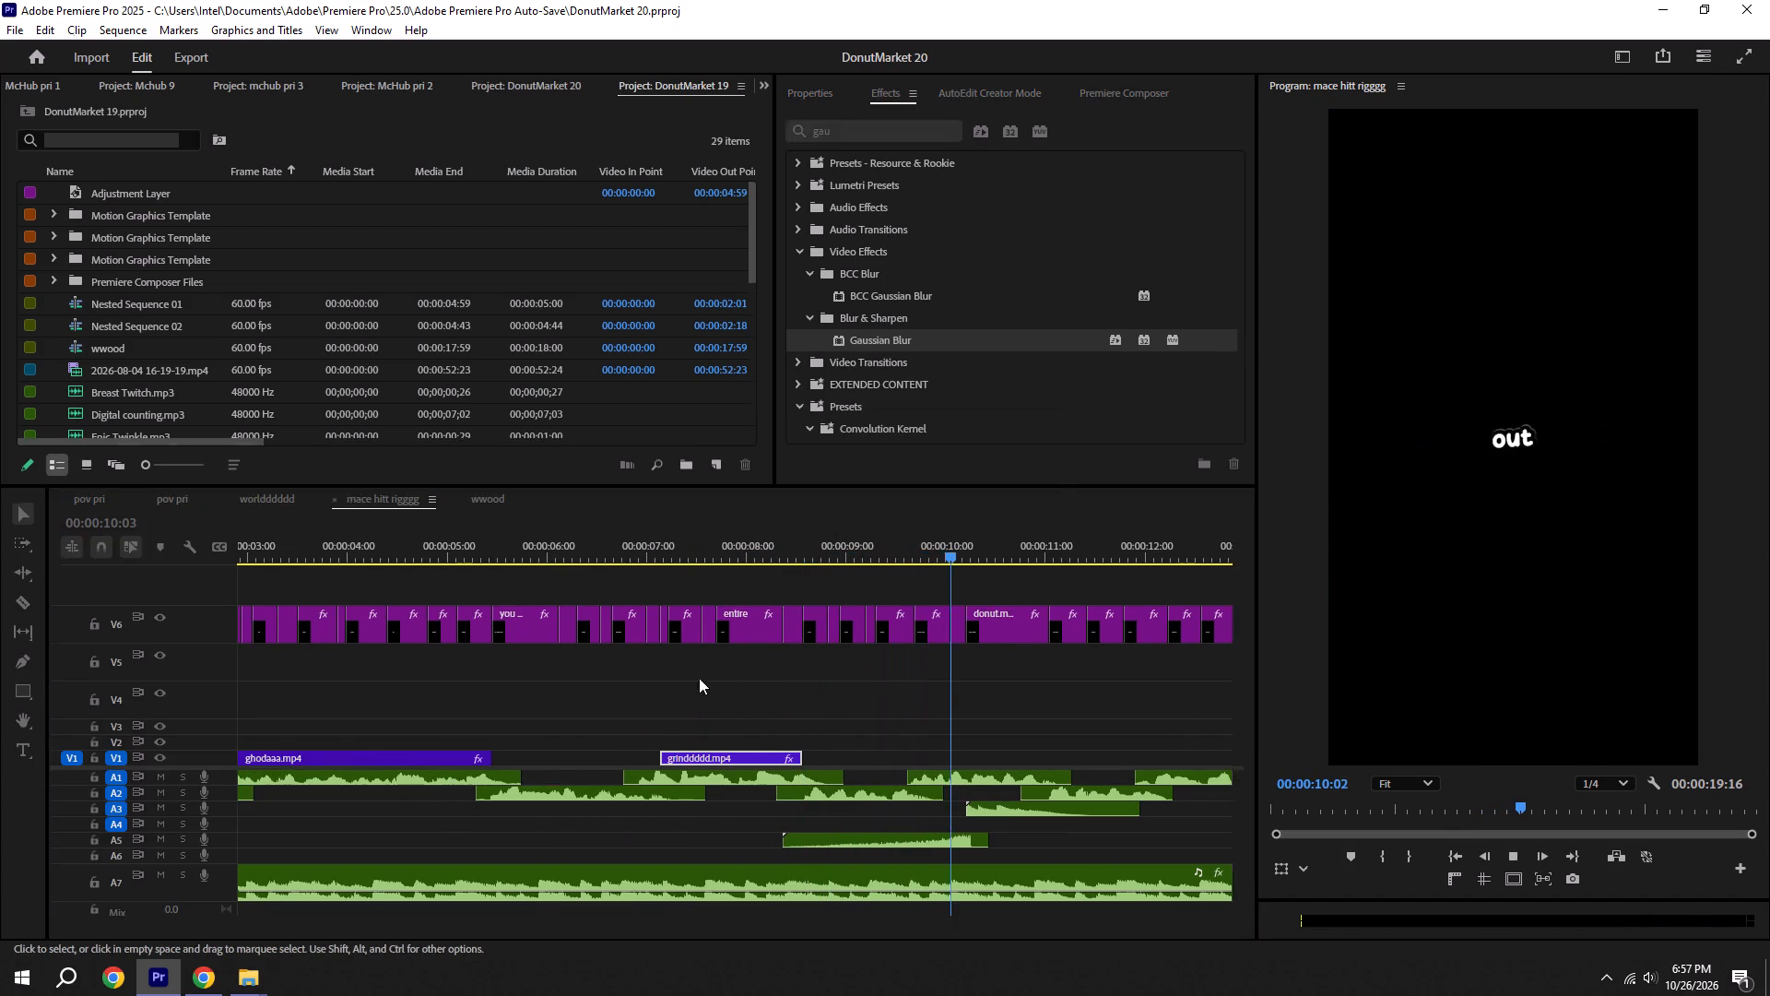
{"action": "scroll", "coordinate": [694, 680], "scroll_direction": "down", "scroll_amount": 6, "text": "alt"}
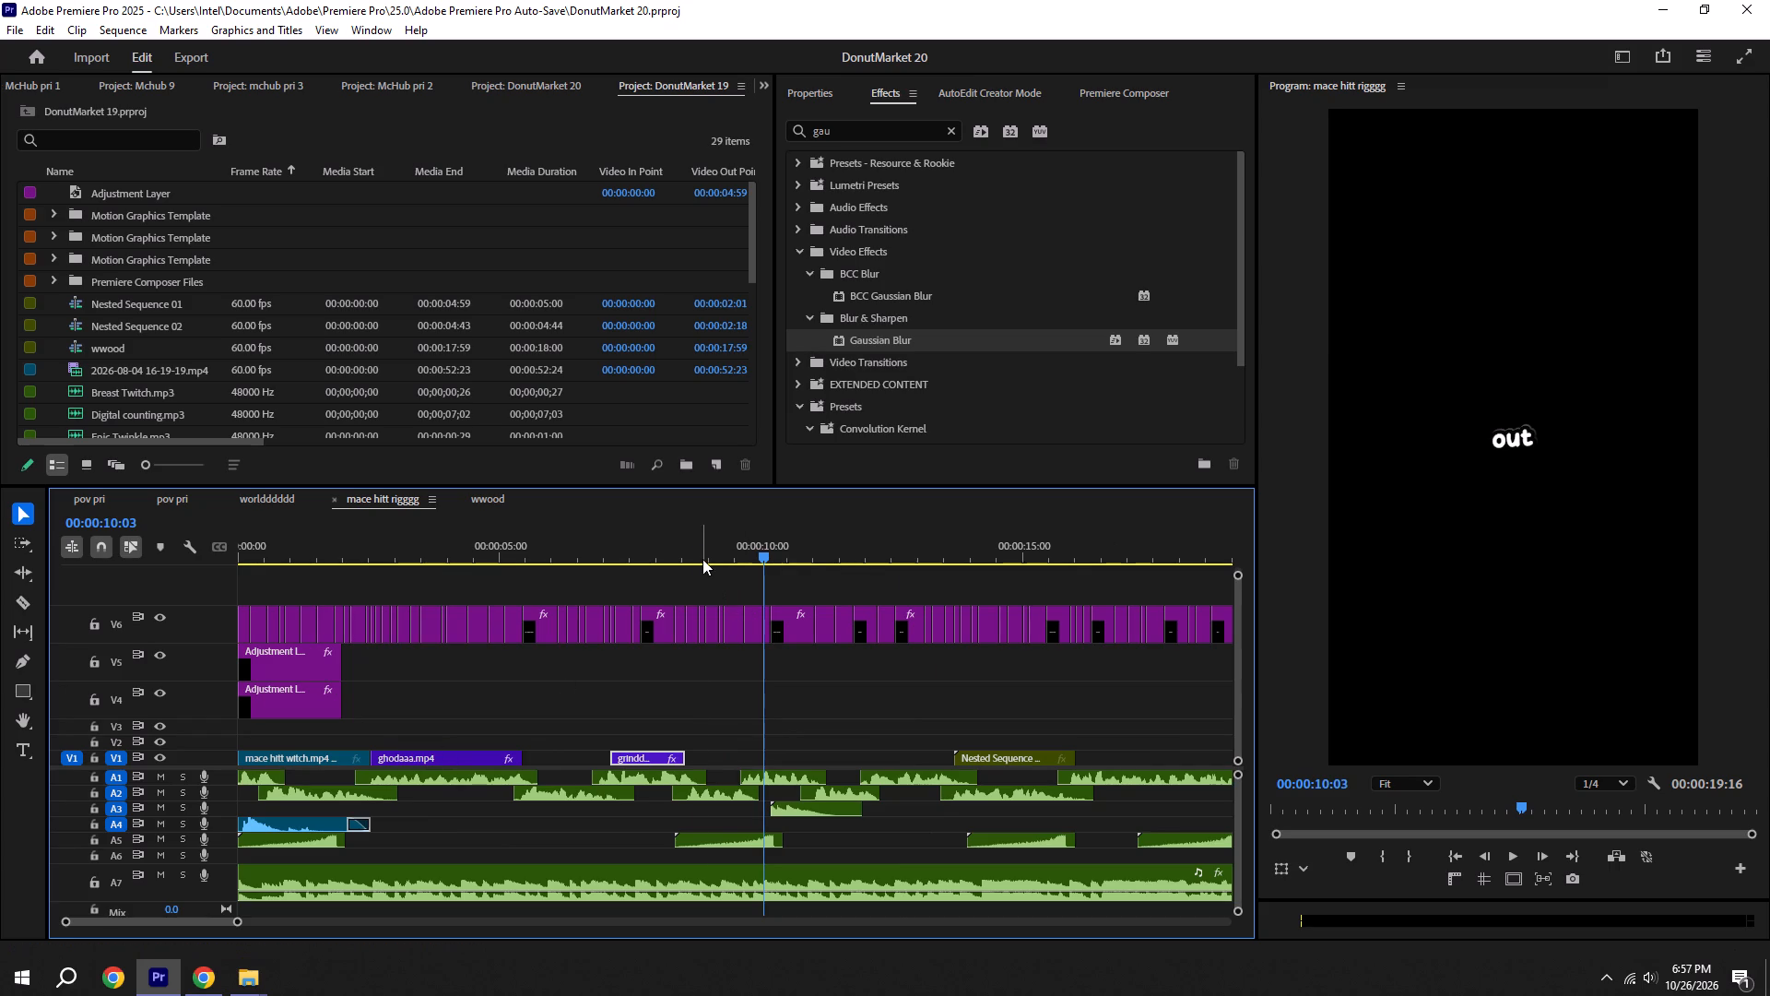
{"action": "left_click_drag", "start_coordinate": [702, 559], "coordinate": [692, 553], "text": "shift"}
{"action": "scroll", "coordinate": [669, 613], "scroll_direction": "up", "scroll_amount": 11}
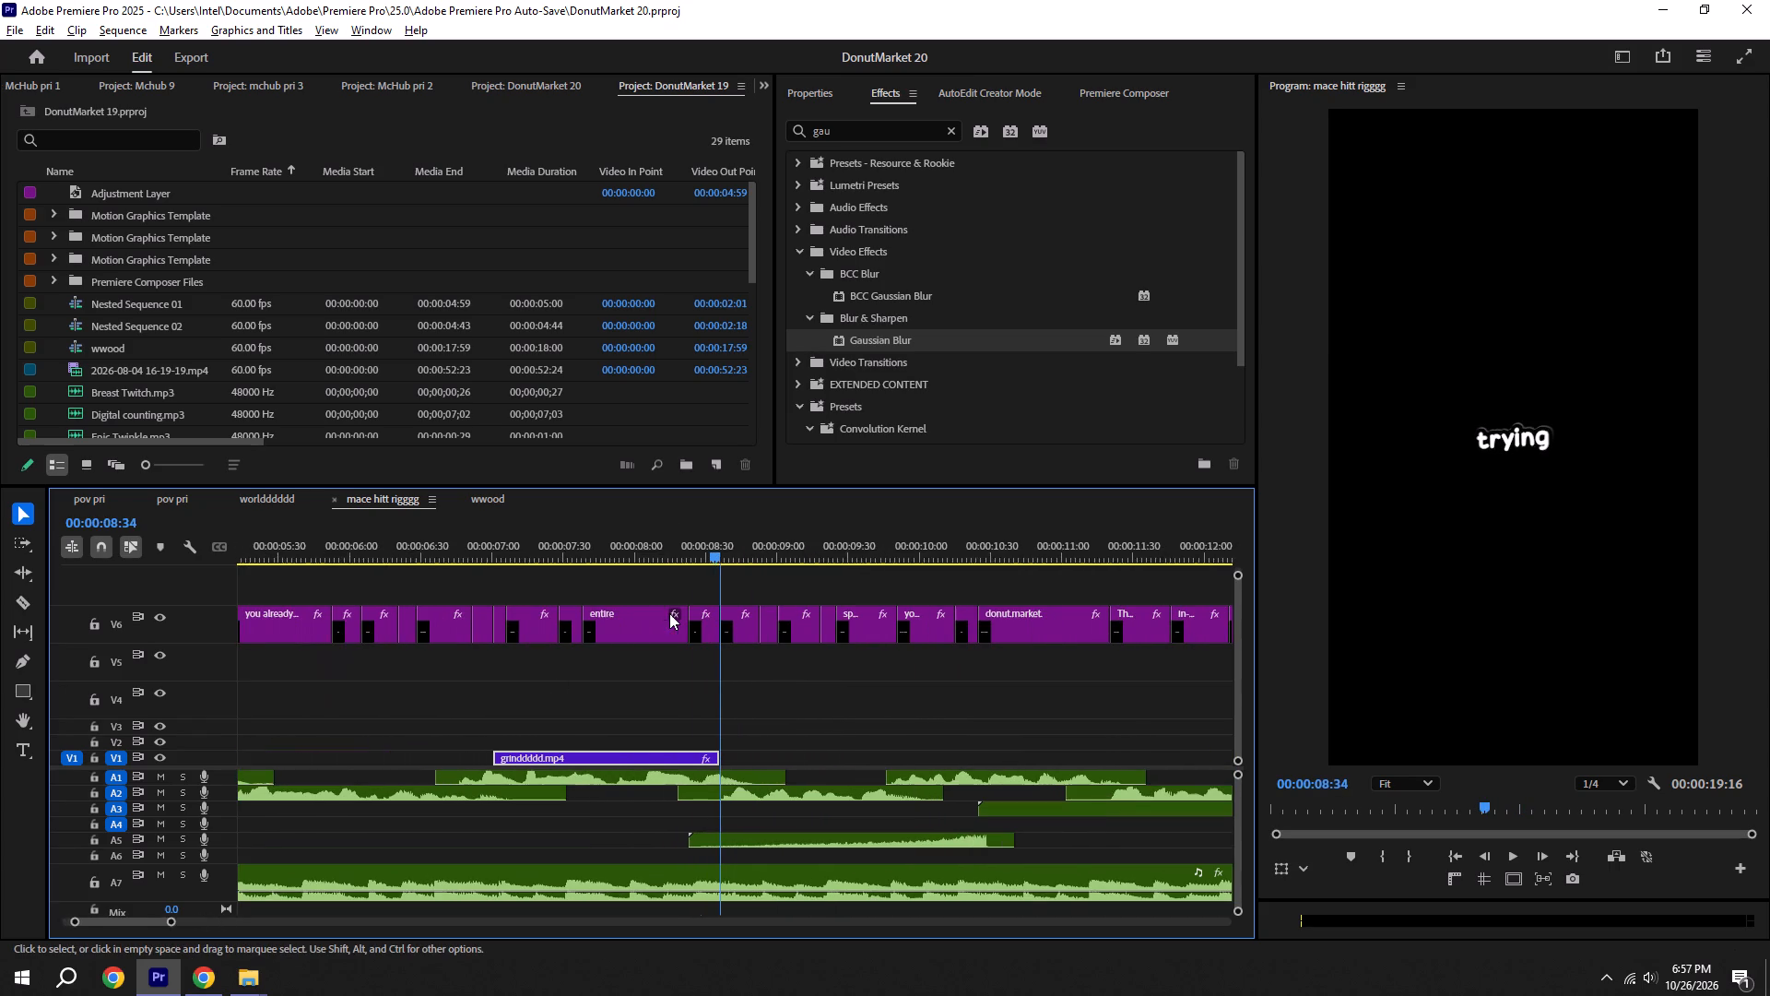
{"action": "left_click", "coordinate": [462, 533], "text": "shift"}
{"action": "scroll", "coordinate": [458, 533], "scroll_direction": "up", "scroll_amount": 10, "text": "alt"}
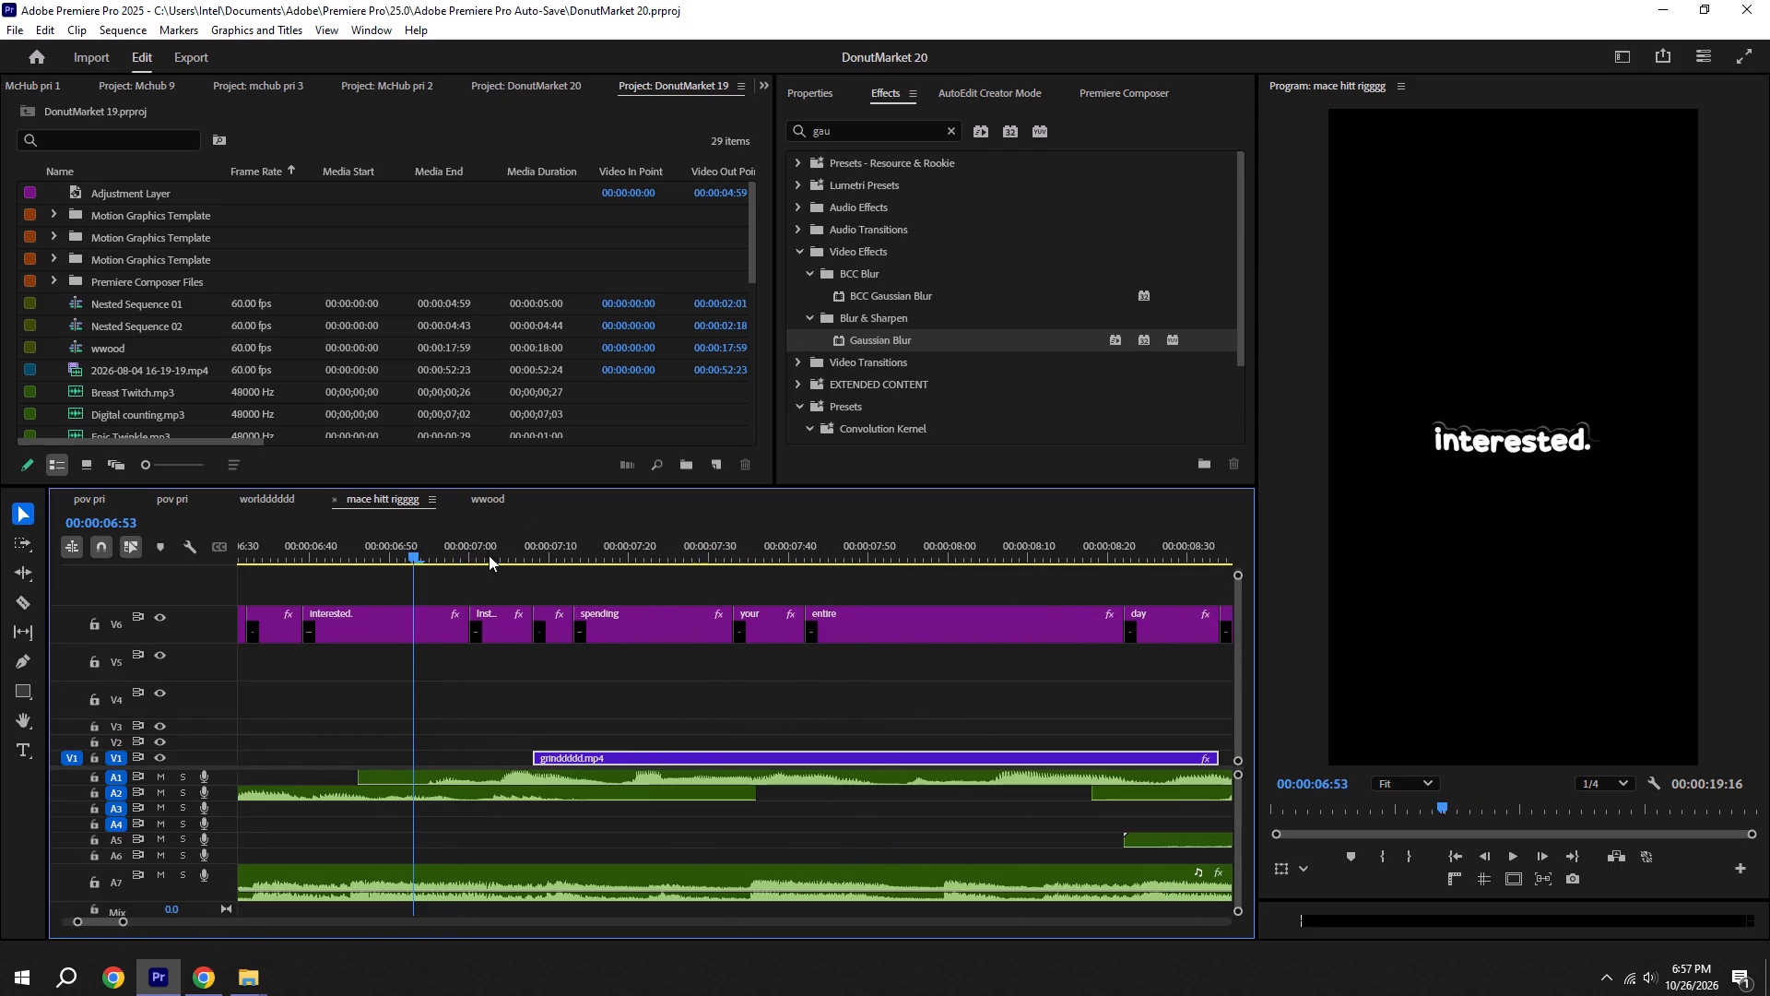
{"action": "left_click", "coordinate": [467, 544], "text": "shift"}
{"action": "scroll", "coordinate": [627, 679], "scroll_direction": "down", "scroll_amount": 4, "text": "alt"}
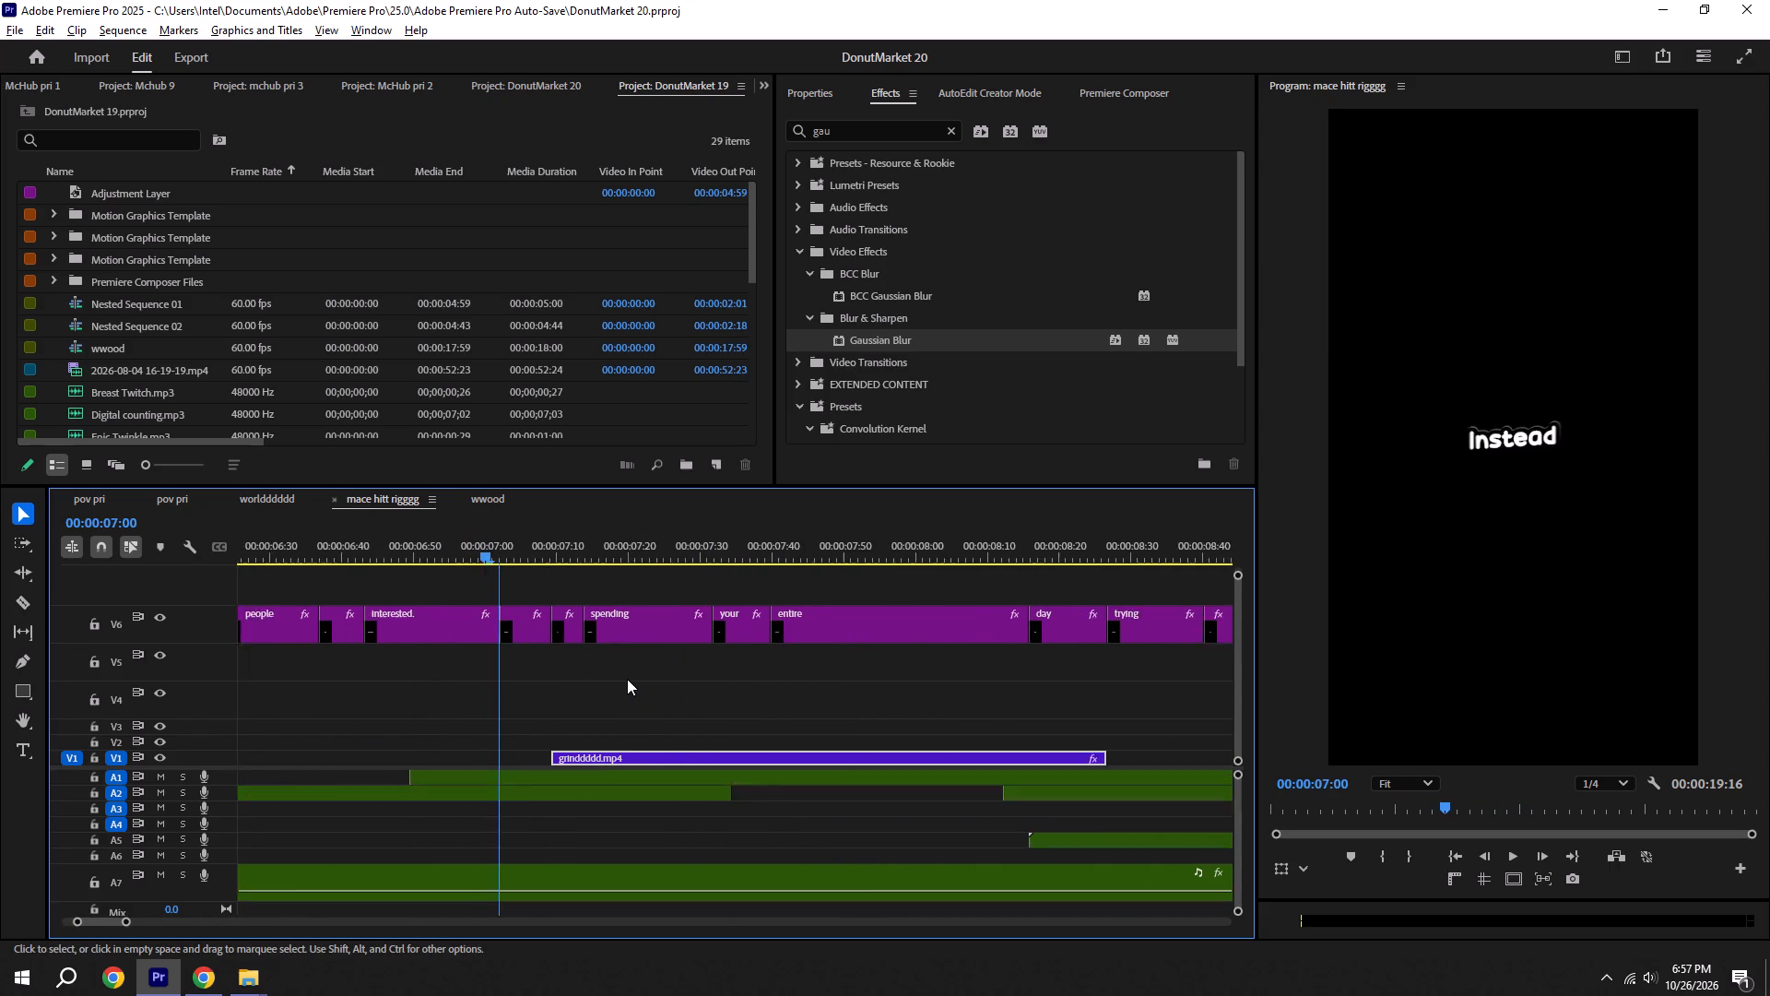
{"action": "scroll", "coordinate": [627, 679], "scroll_direction": "down", "scroll_amount": 2, "text": "alt"}
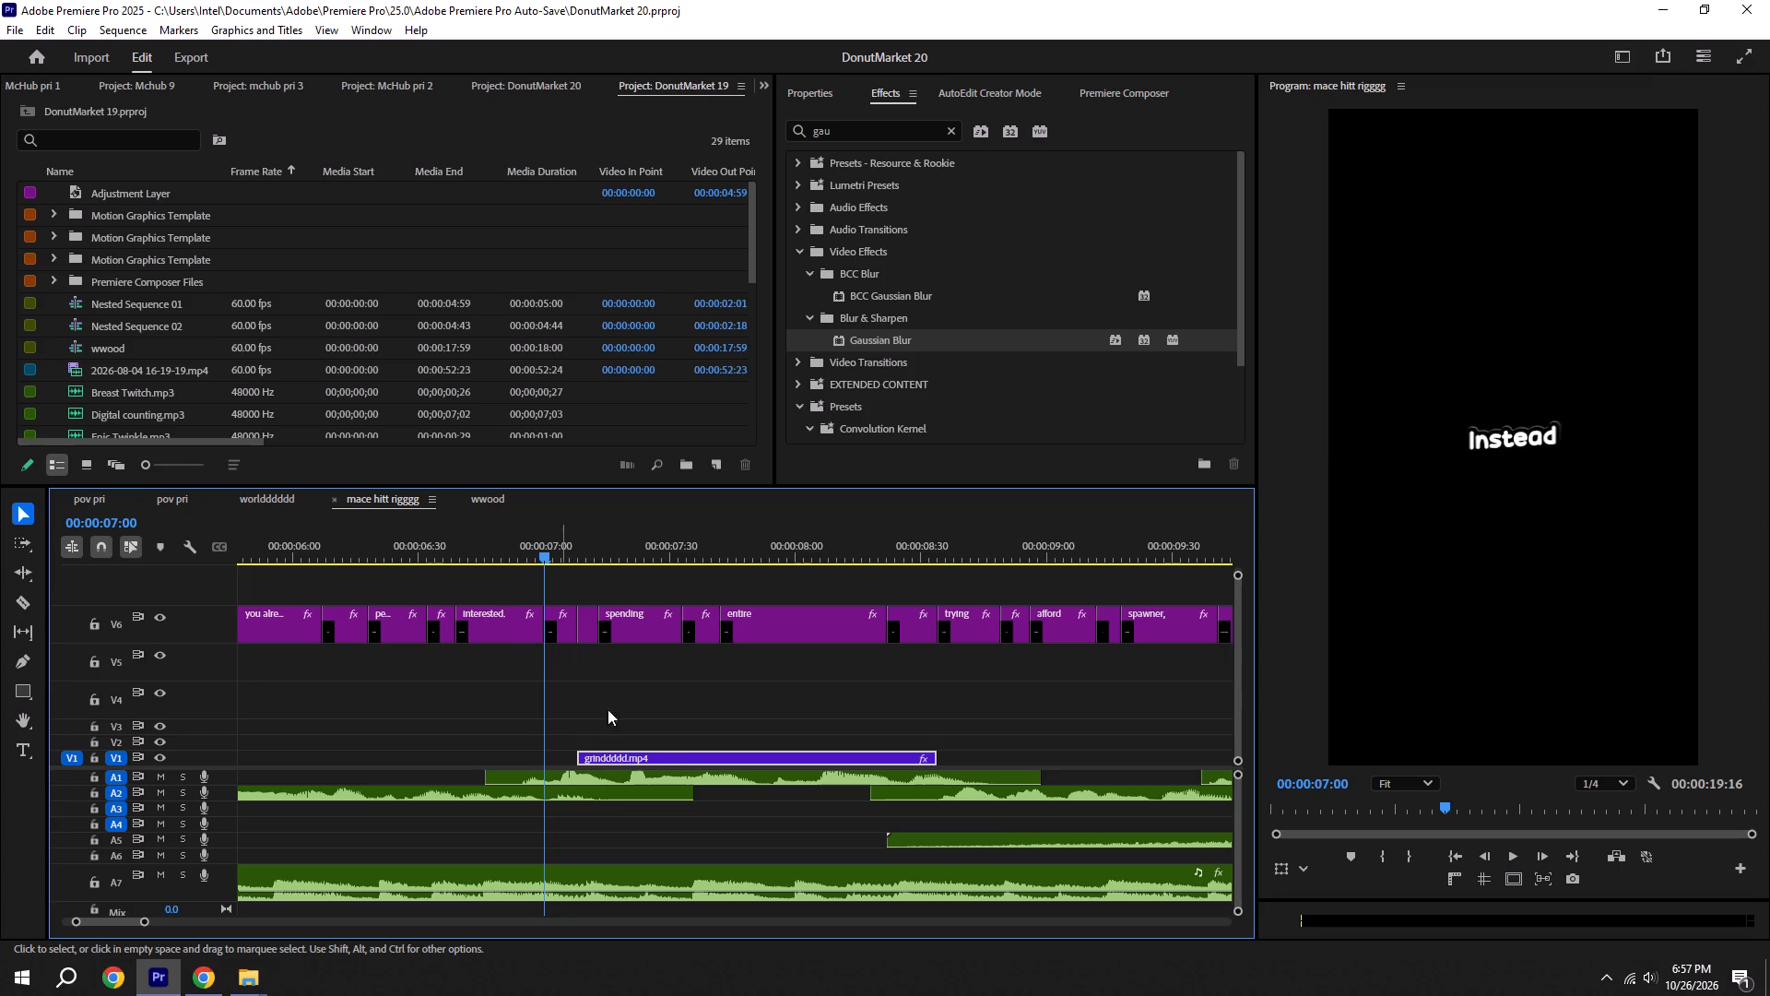
{"action": "left_click_drag", "start_coordinate": [632, 753], "coordinate": [605, 752]}
{"action": "left_click", "coordinate": [632, 707]}
Play the moved grinddddd.mp4, extend its end to the "trying" caption at 00:00:08:34, and save.
{"action": "key", "text": "space"}
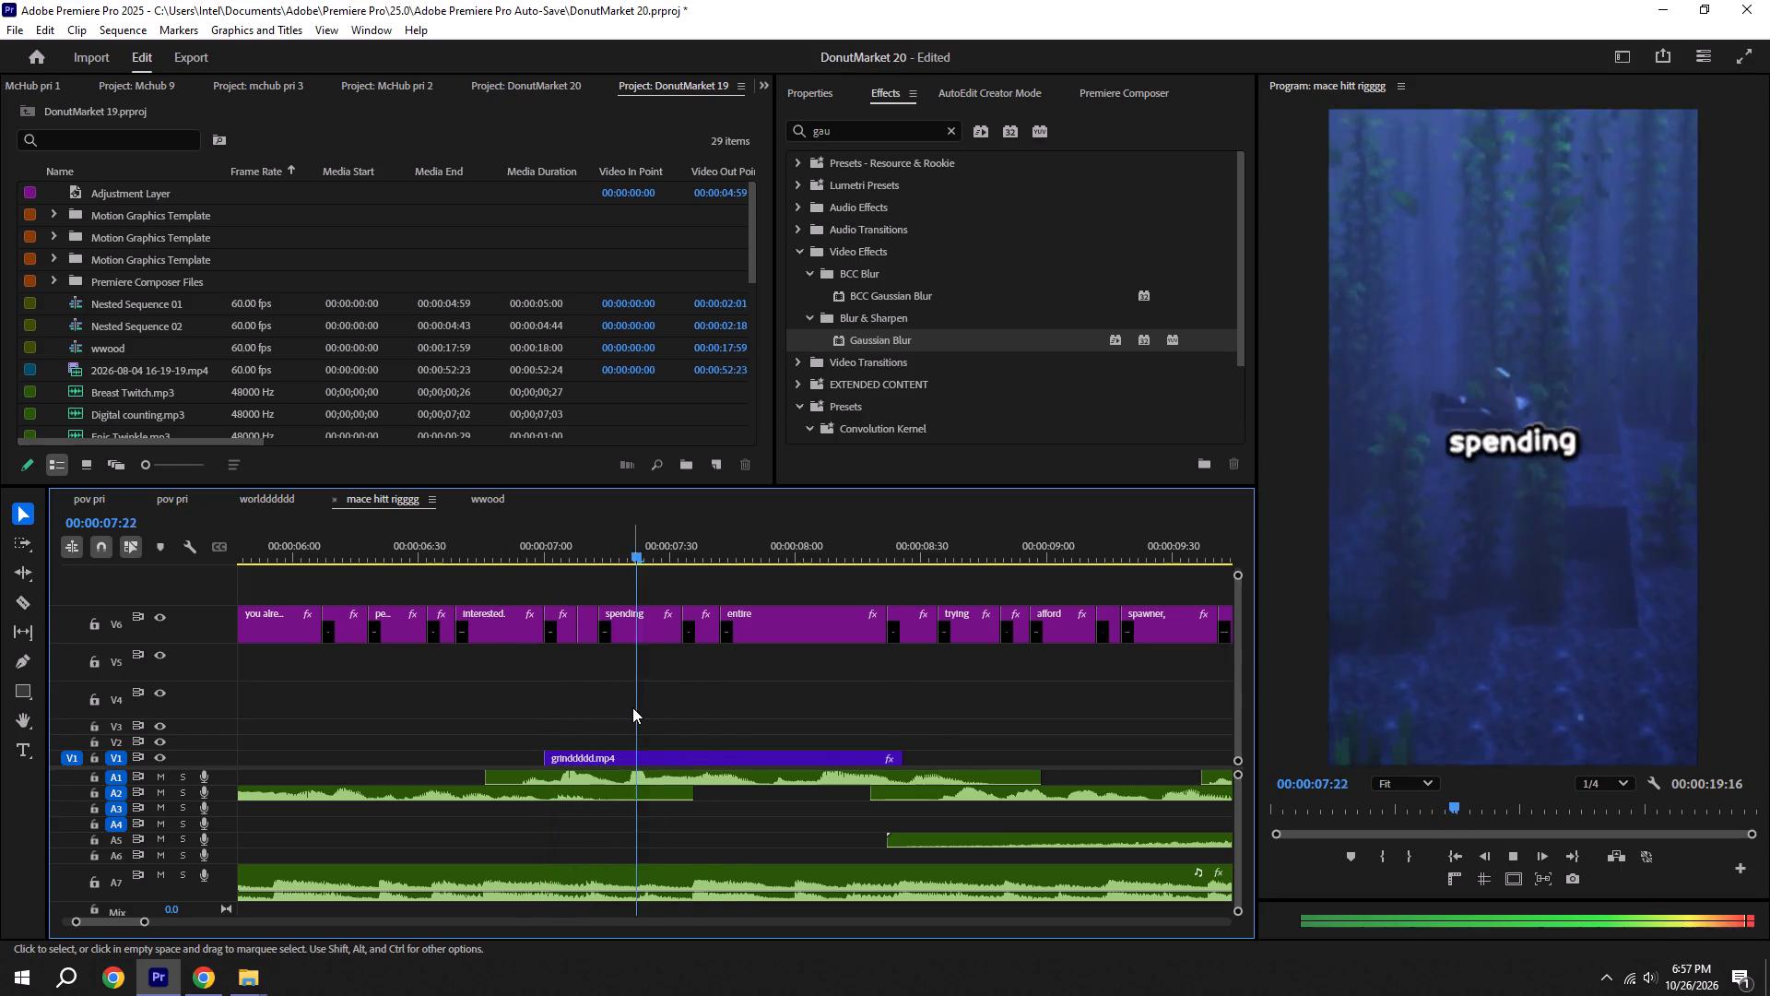
{"action": "key", "text": "space"}
{"action": "scroll", "coordinate": [945, 765], "scroll_direction": "up", "scroll_amount": 5, "text": "alt"}
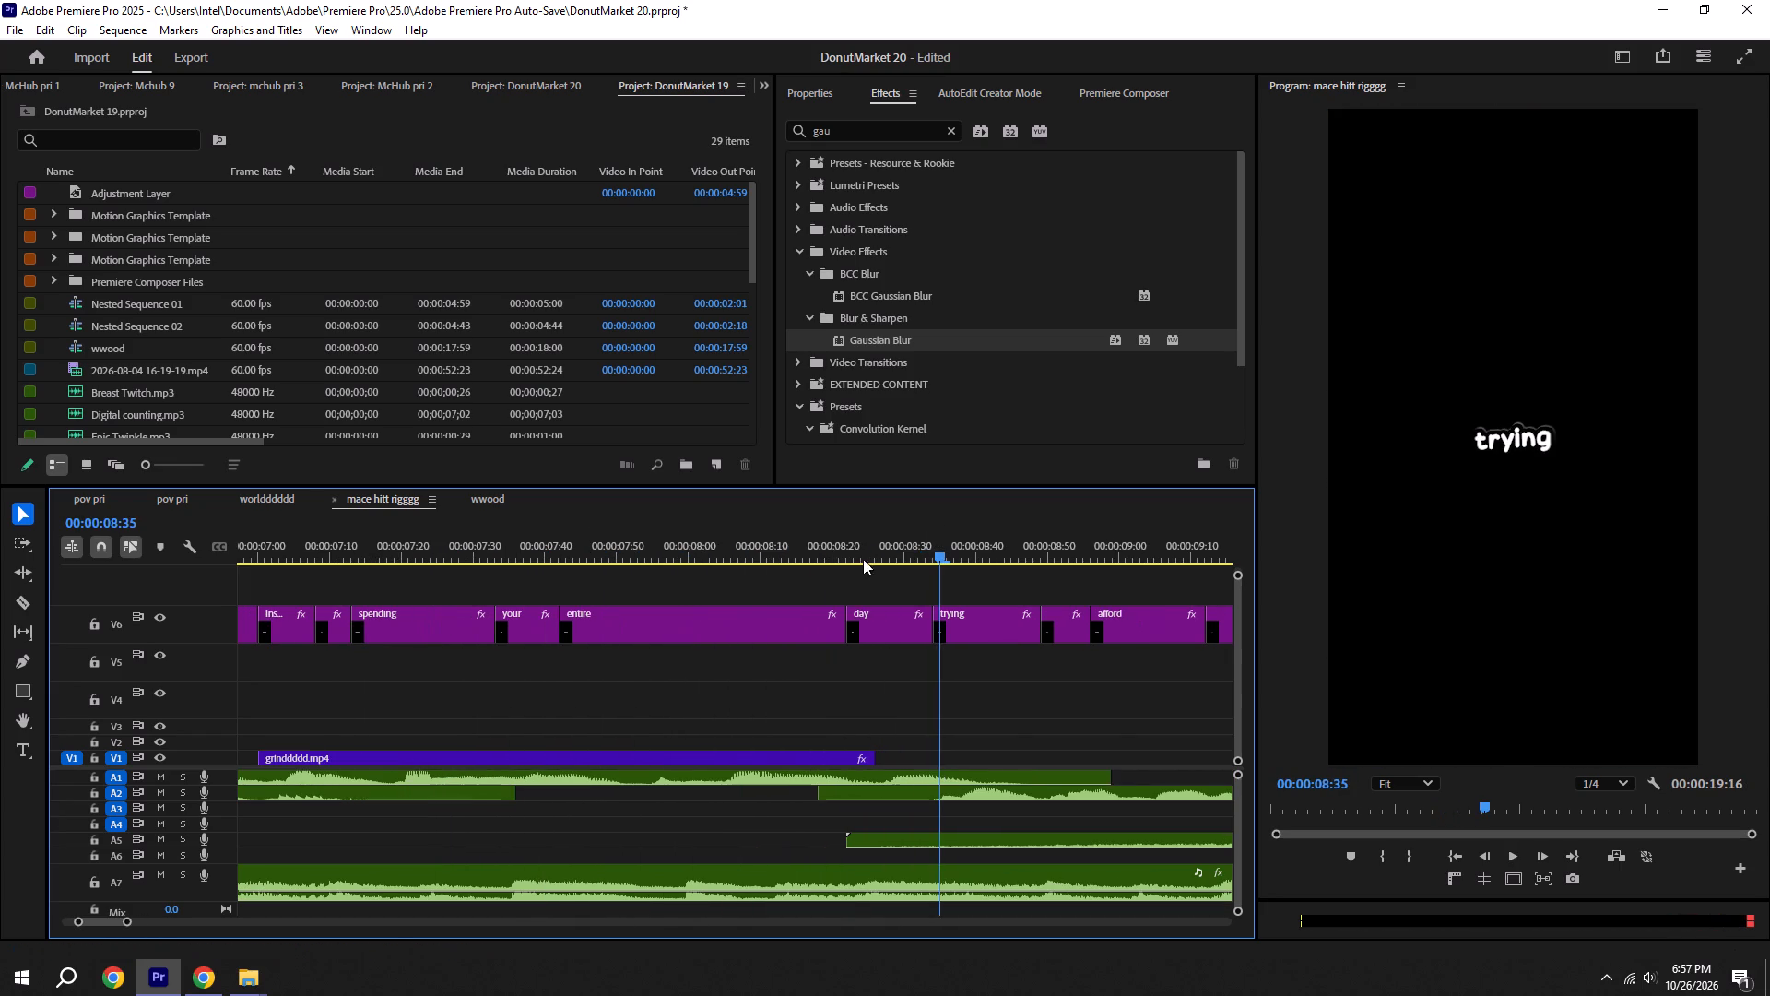
{"action": "left_click_drag", "start_coordinate": [918, 545], "coordinate": [938, 545], "text": "shift"}
{"action": "left_click_drag", "start_coordinate": [879, 753], "coordinate": [920, 753]}
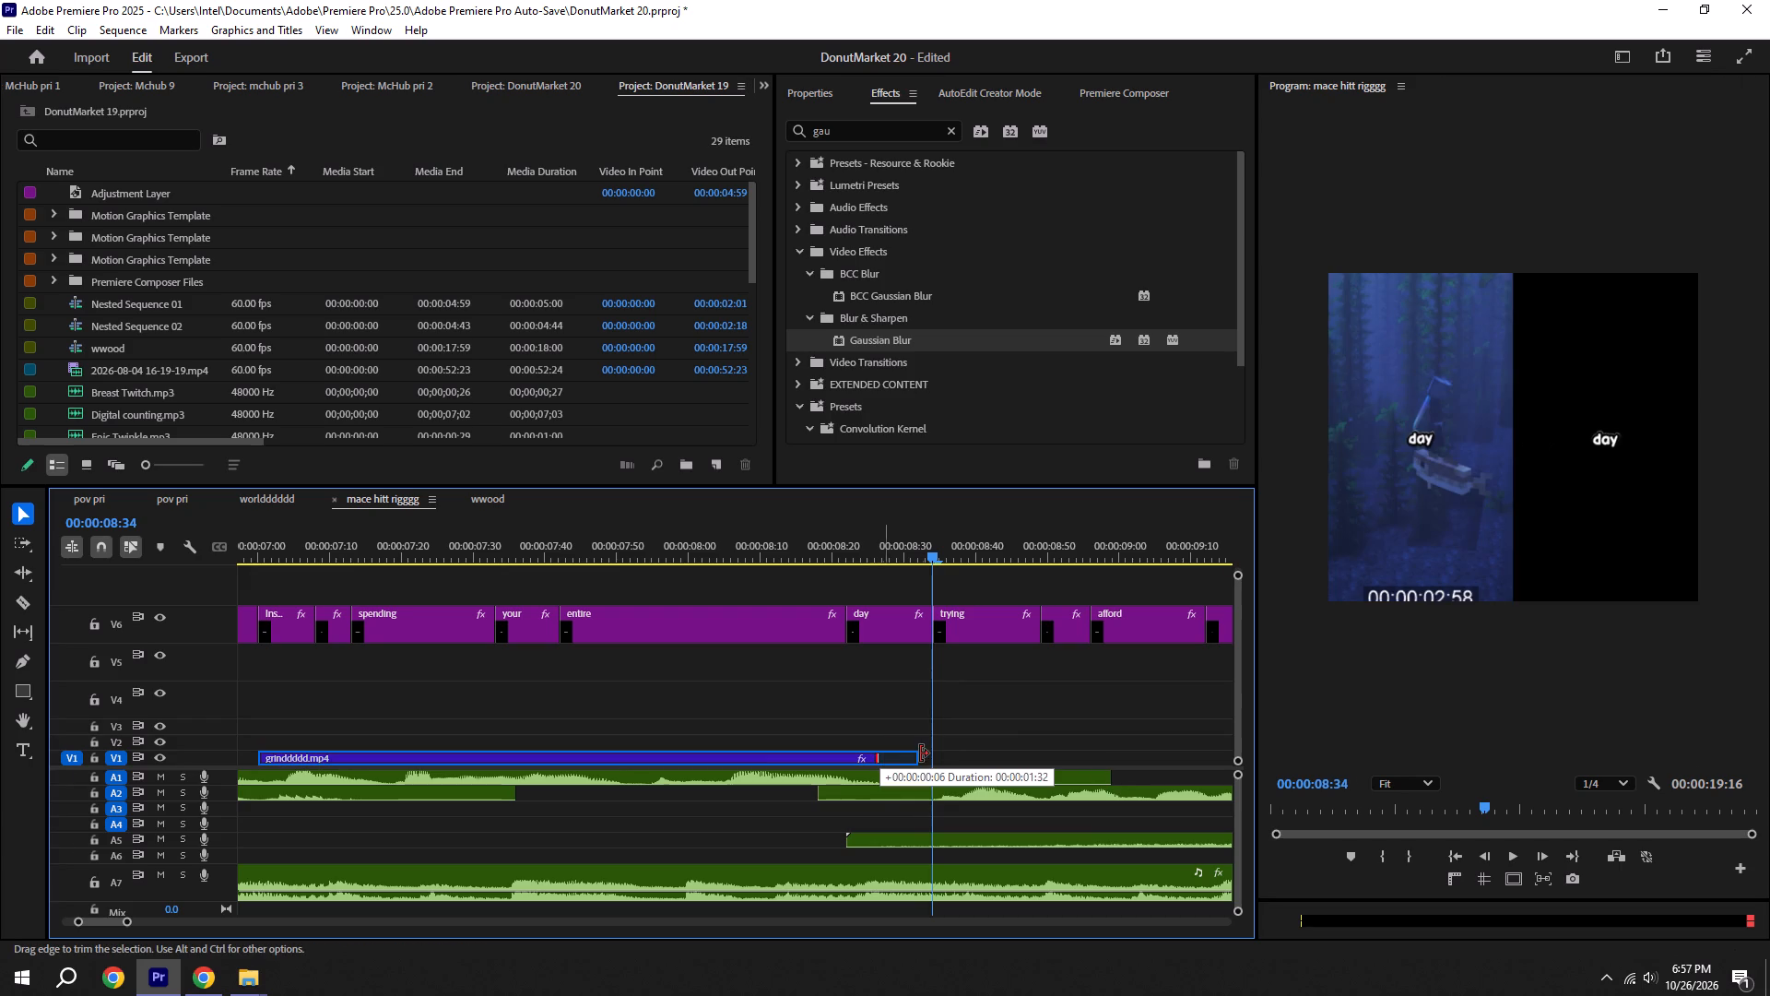
{"action": "left_click_drag", "start_coordinate": [920, 753], "coordinate": [933, 753]}
{"action": "key", "text": "ctrl+s"}
{"action": "scroll", "coordinate": [936, 753], "scroll_direction": "down", "scroll_amount": 12}
{"action": "key", "text": "ctrl+s"}
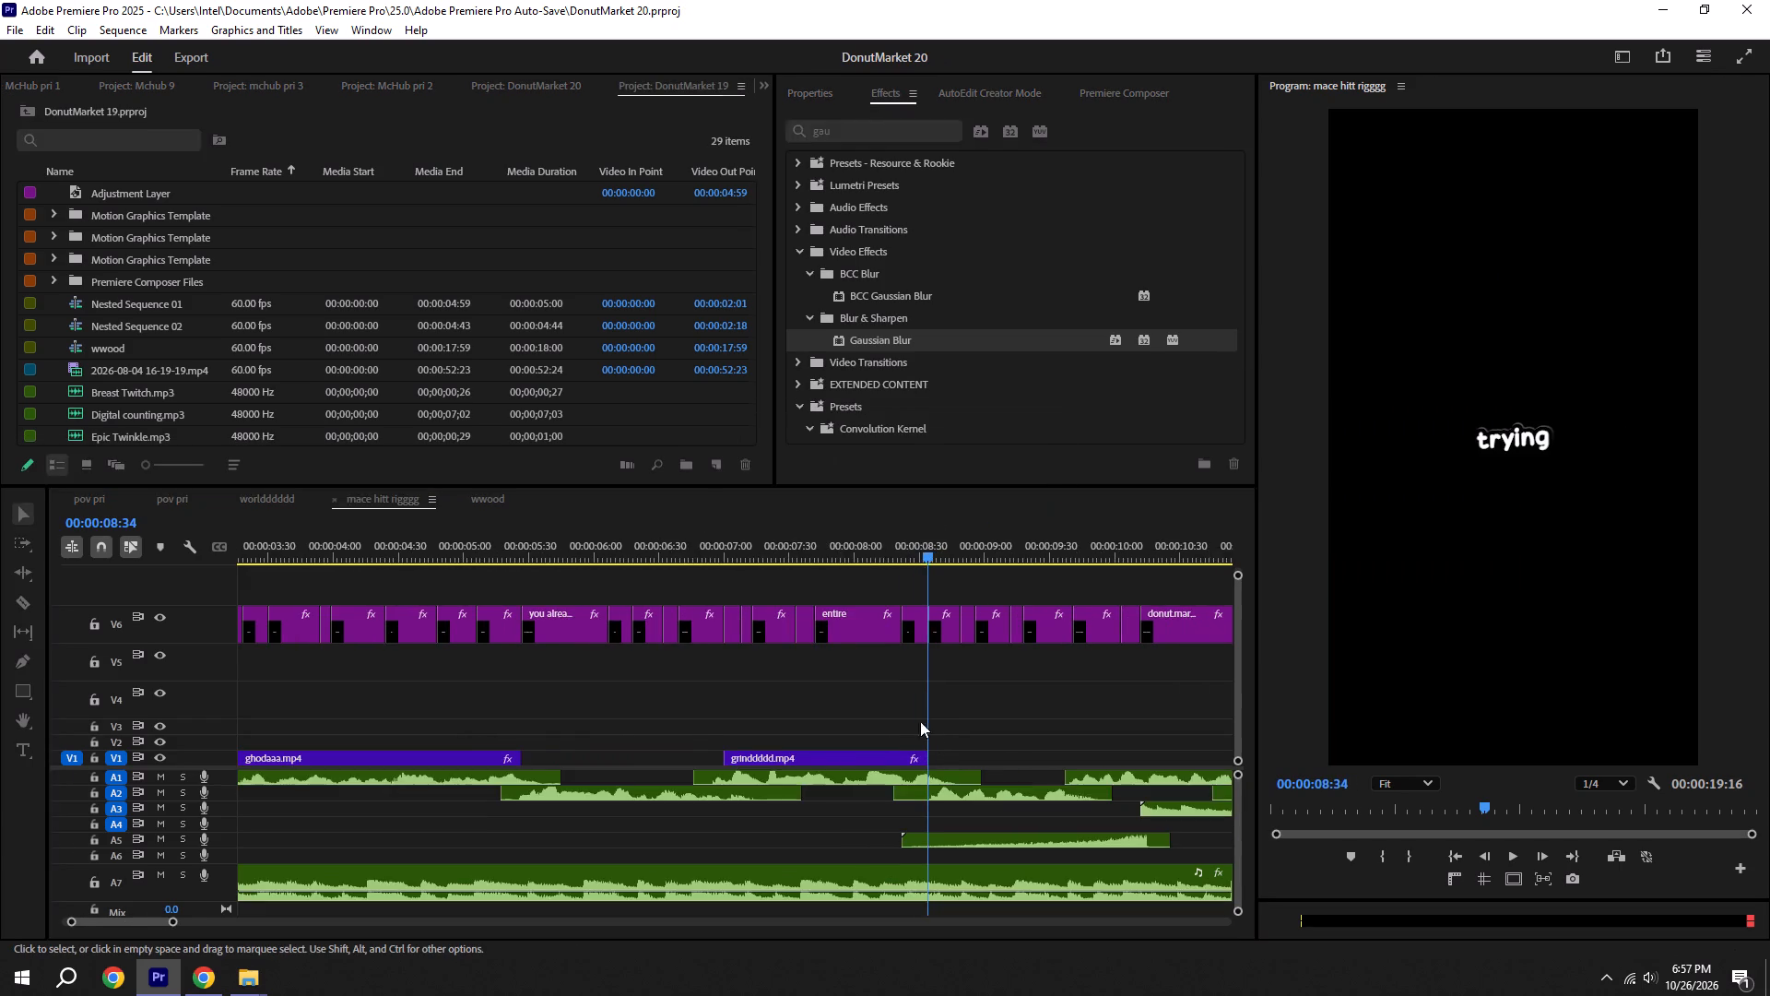
{"action": "scroll", "coordinate": [867, 712], "scroll_direction": "down", "scroll_amount": 6, "text": "alt"}
{"action": "scroll", "coordinate": [423, 746], "scroll_direction": "up", "scroll_amount": 6}
{"action": "key", "text": "ctrl+s"}
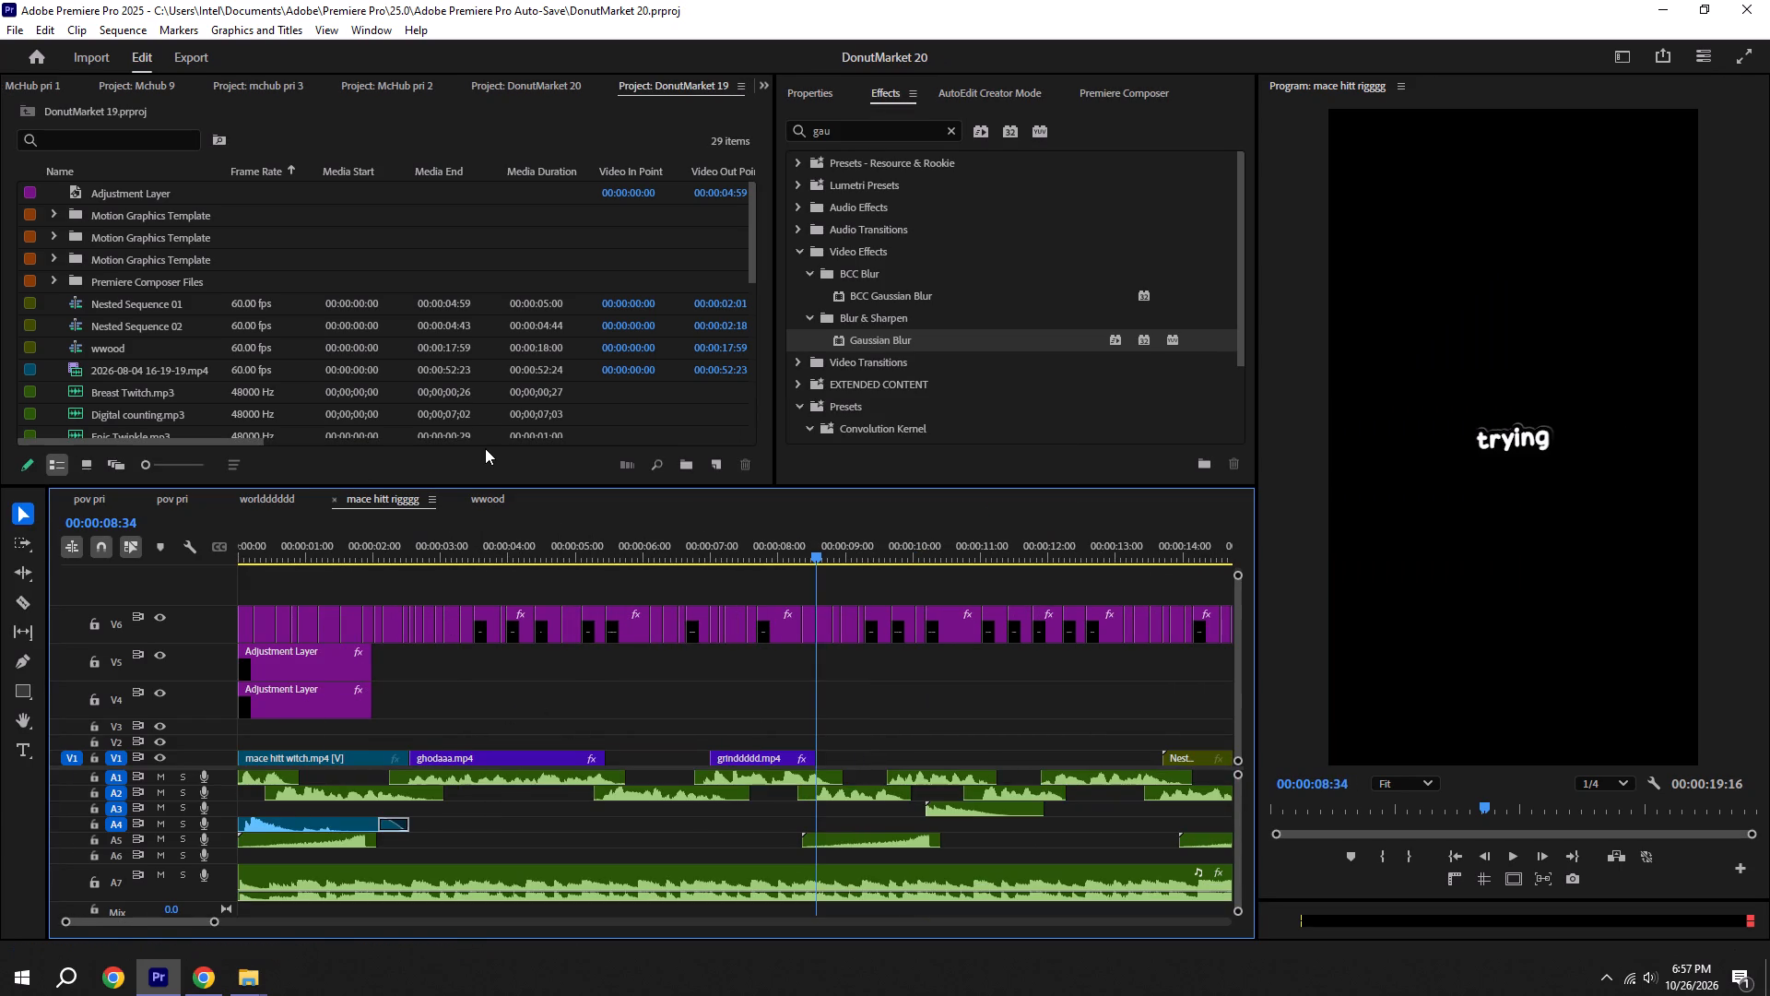
Copy Nested Sequence 01 from wwood's V1 track and paste it onto V1 of mace hitt rigggg at the "donut.market." caption, 00:00:10:12.
{"action": "key", "text": "space"}
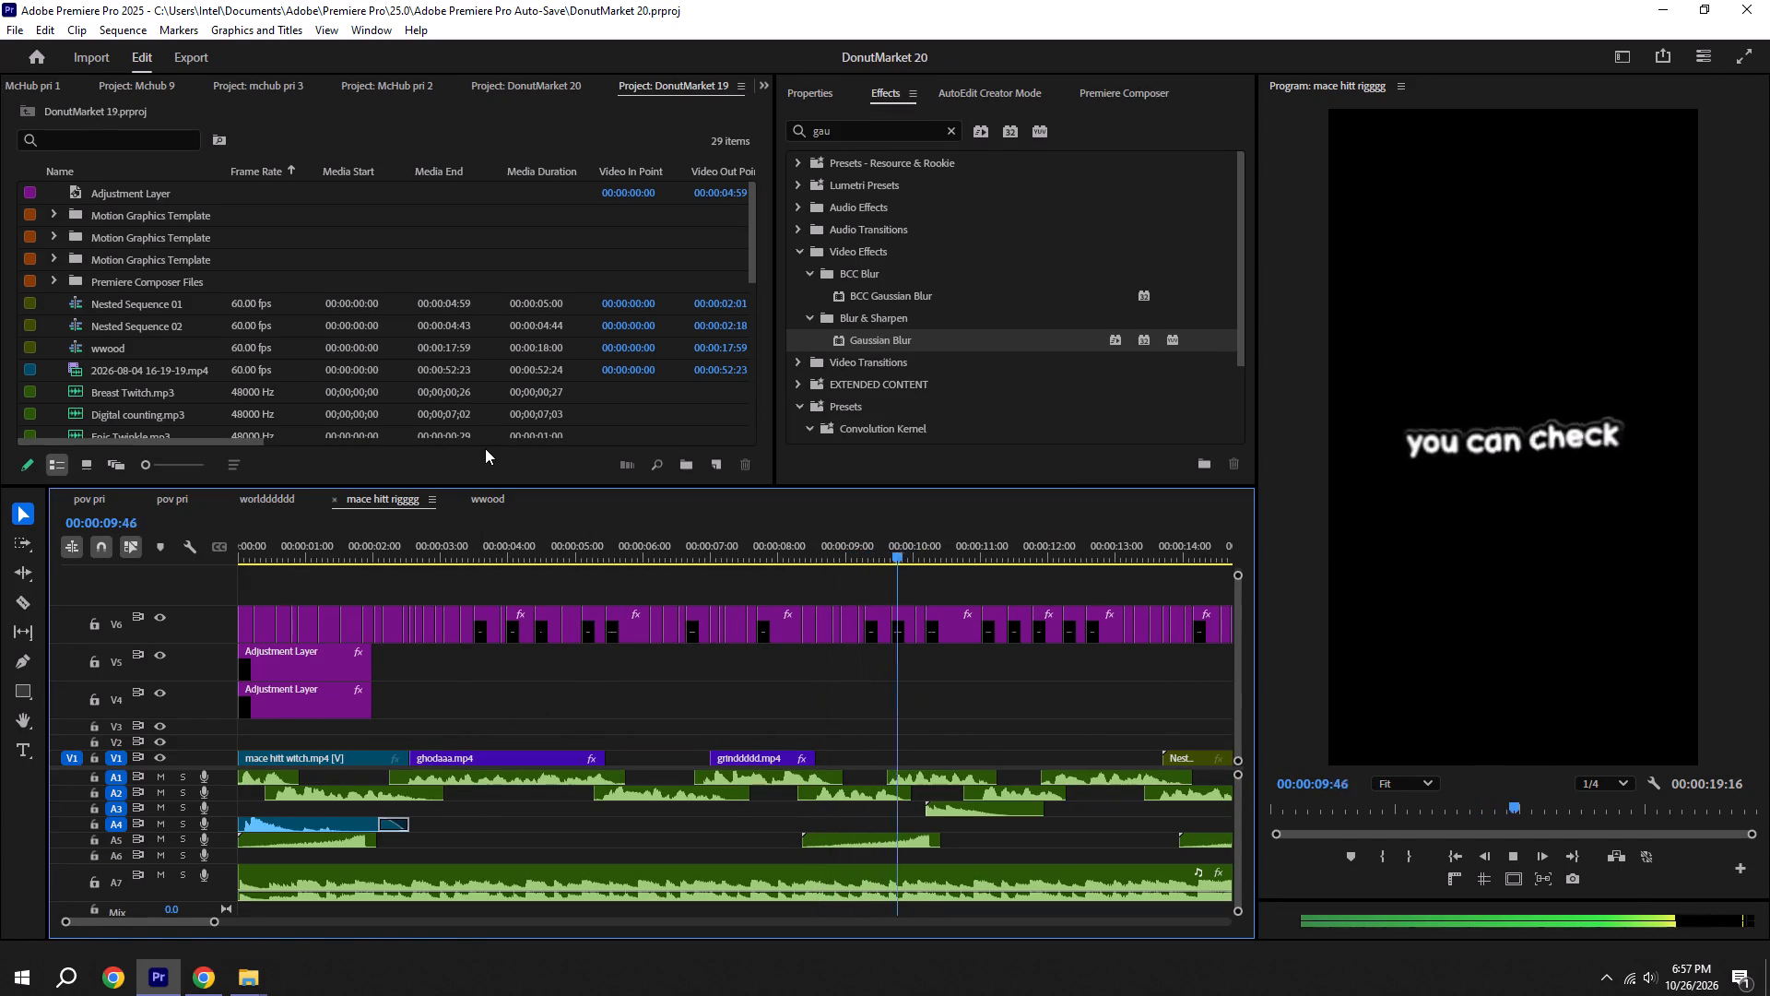
{"action": "key", "text": "space"}
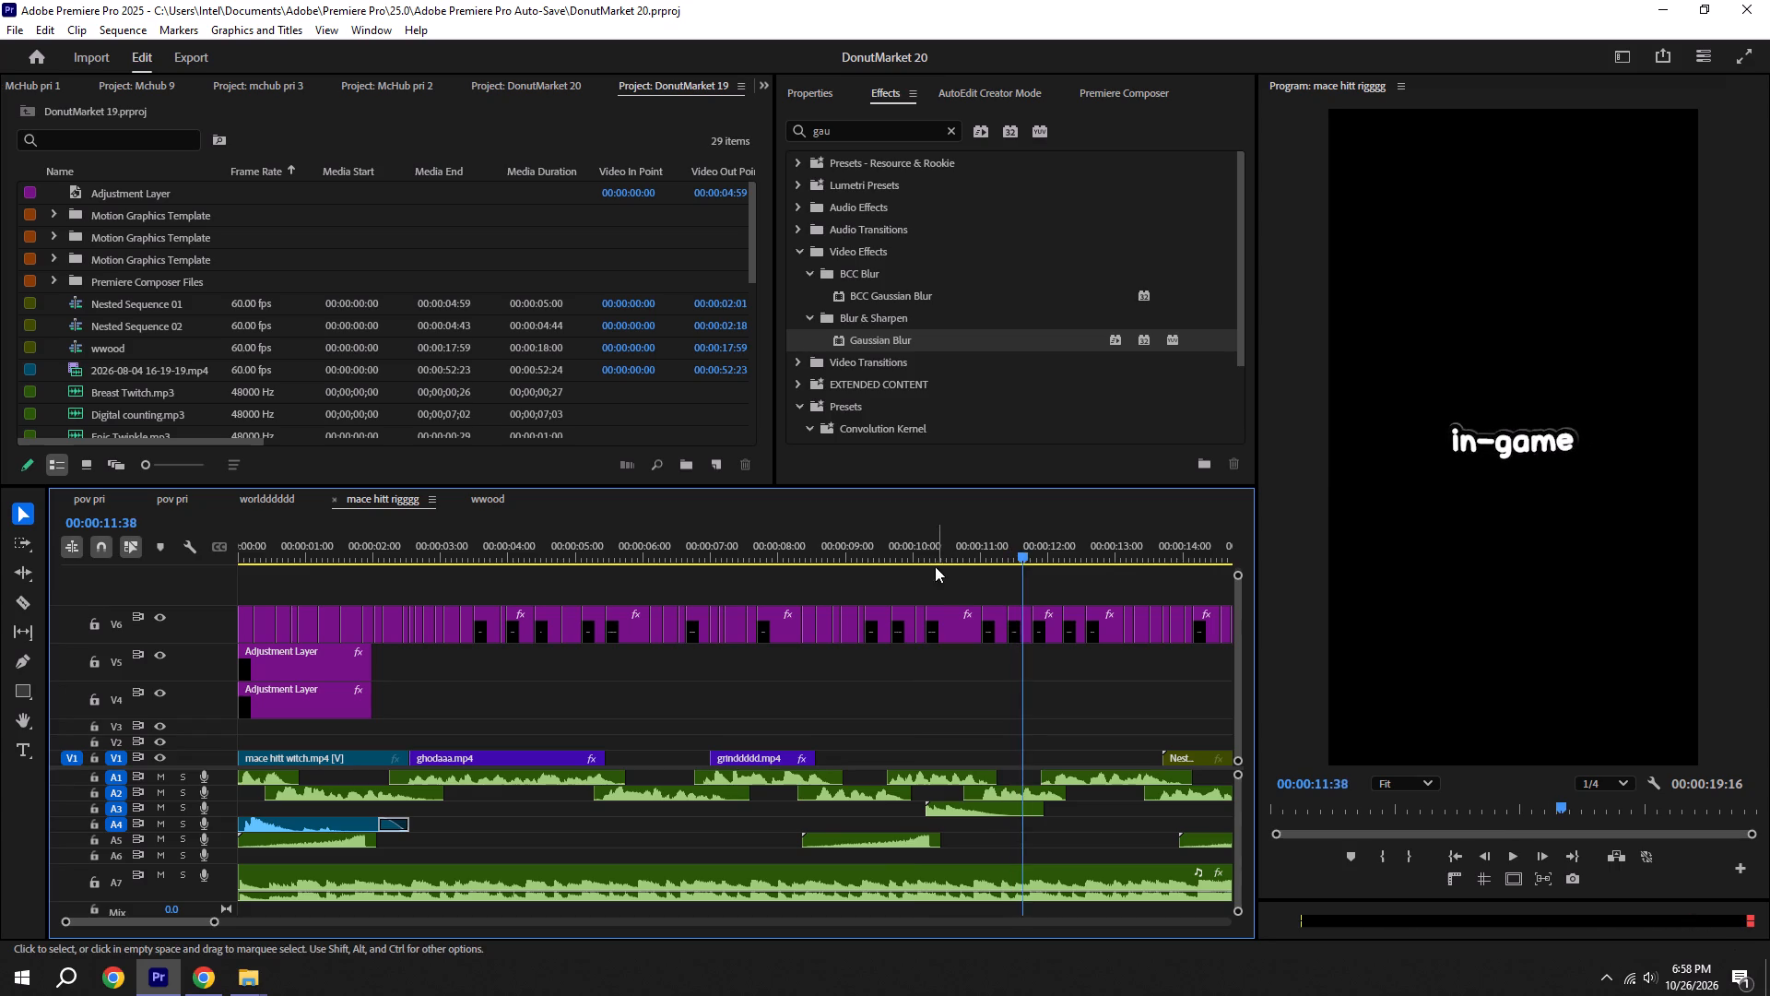
{"action": "left_click_drag", "start_coordinate": [914, 558], "coordinate": [934, 556]}
{"action": "scroll", "coordinate": [933, 556], "scroll_direction": "up", "scroll_amount": 10, "text": "alt"}
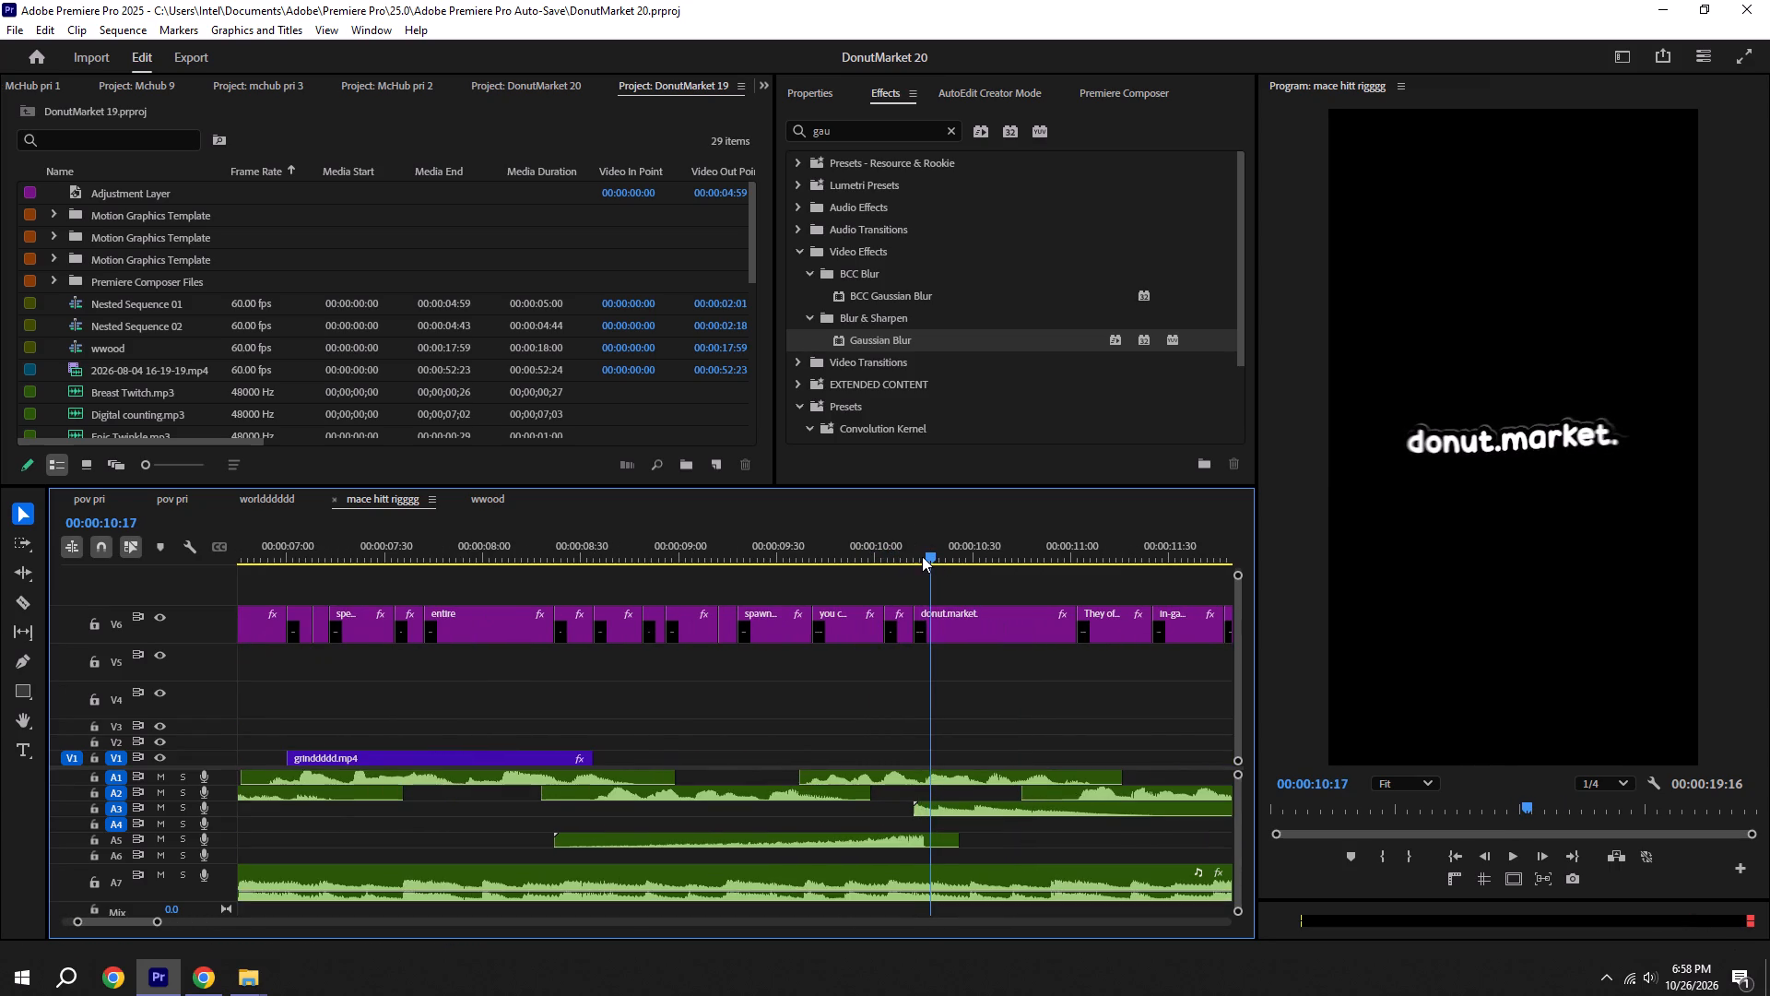
{"action": "left_click", "coordinate": [917, 553], "text": "shift"}
{"action": "scroll", "coordinate": [916, 569], "scroll_direction": "down", "scroll_amount": 14, "text": "alt"}
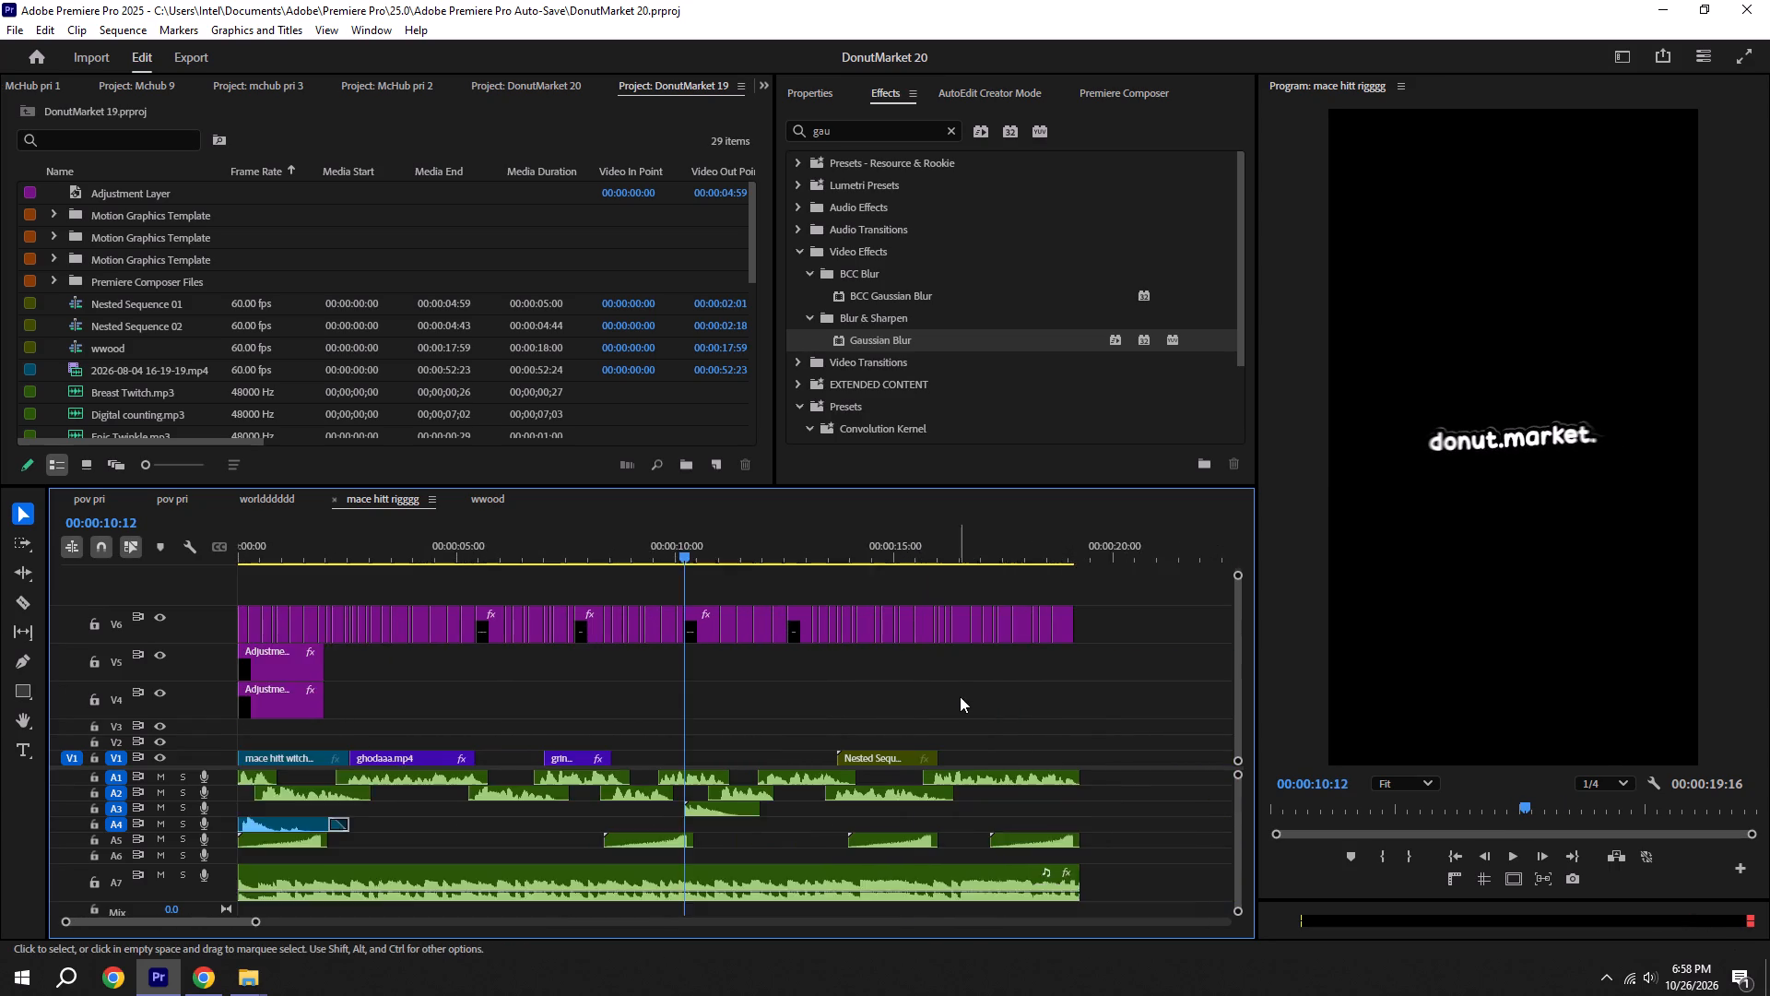
{"action": "scroll", "coordinate": [960, 696], "scroll_direction": "down", "scroll_amount": 4, "text": "alt"}
{"action": "key", "text": "ctrl+s"}
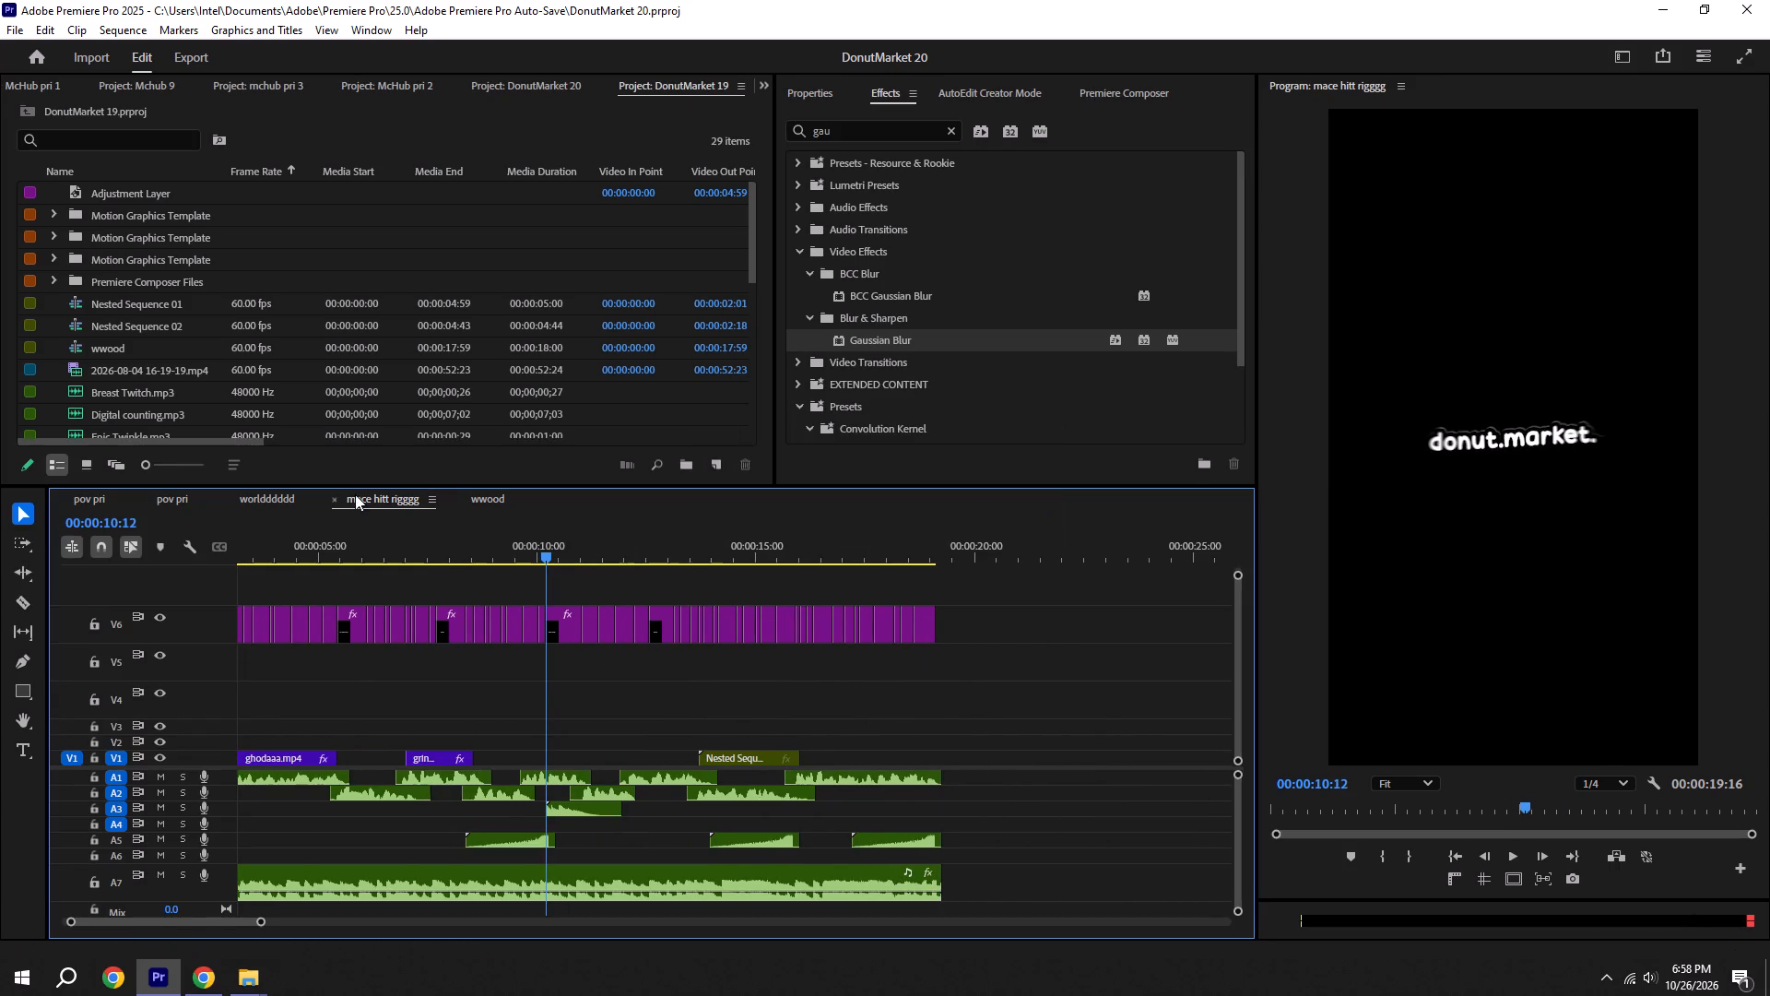
{"action": "left_click", "coordinate": [482, 492]}
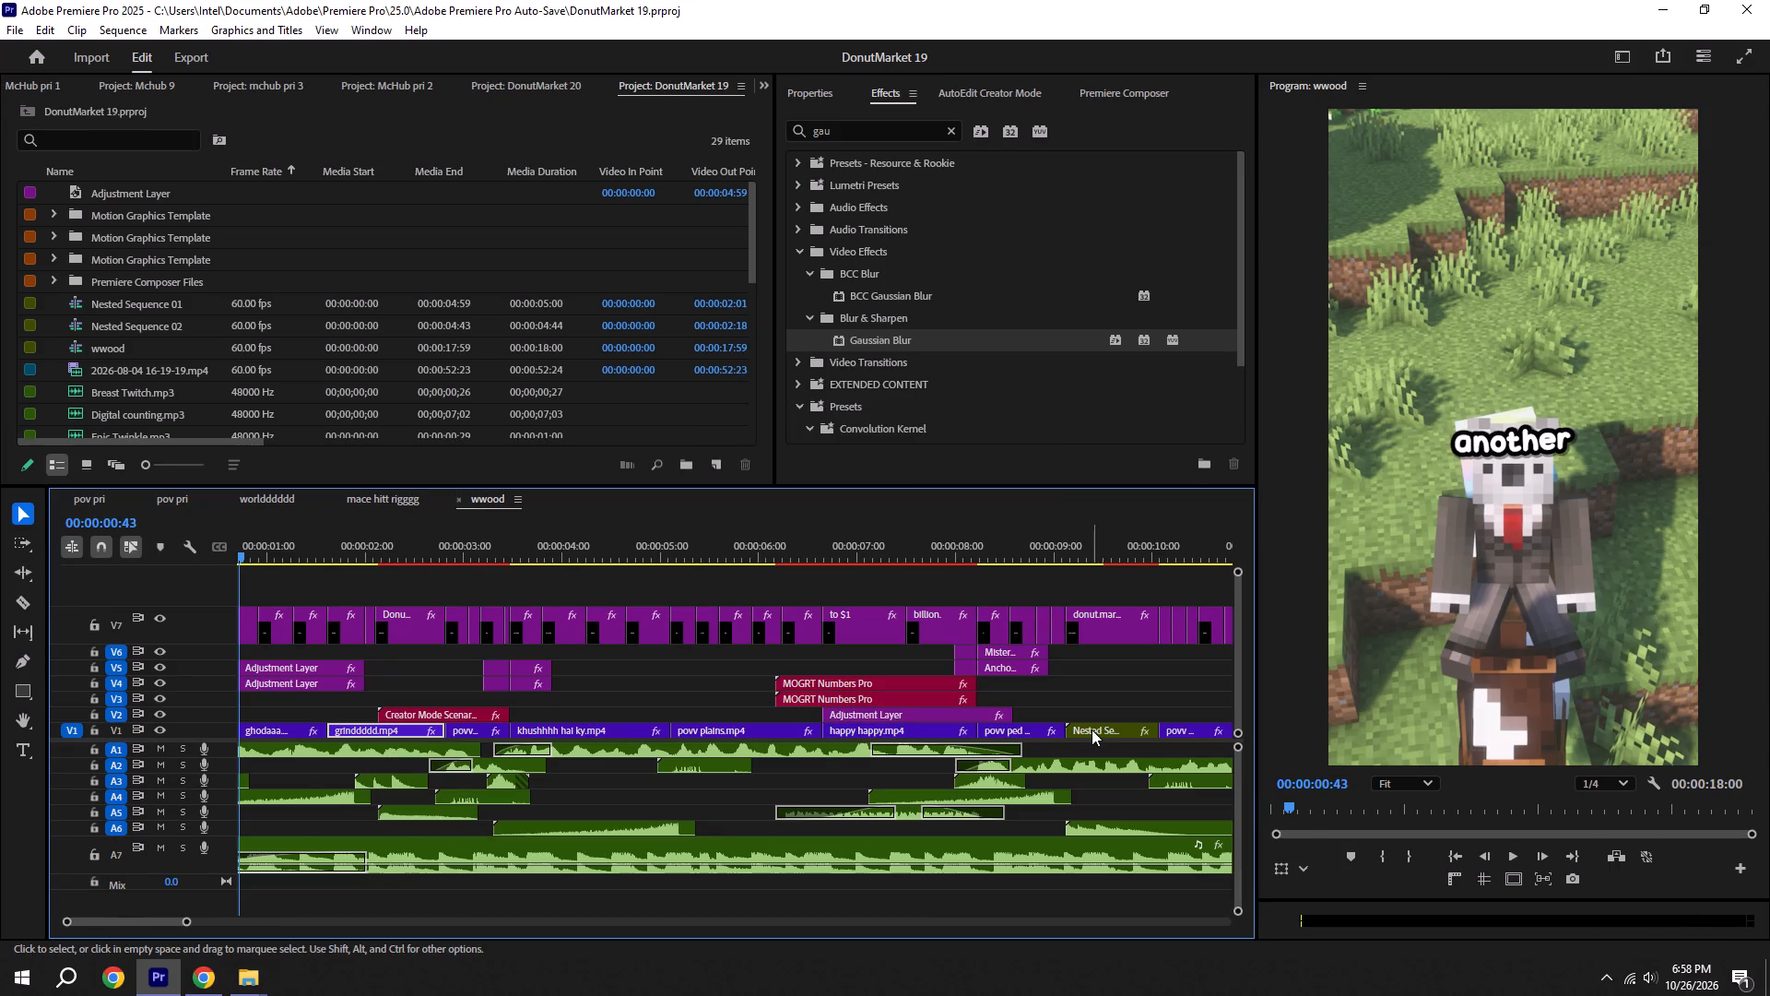
{"action": "left_click", "coordinate": [1092, 729]}
{"action": "key", "text": "ctrl+c"}
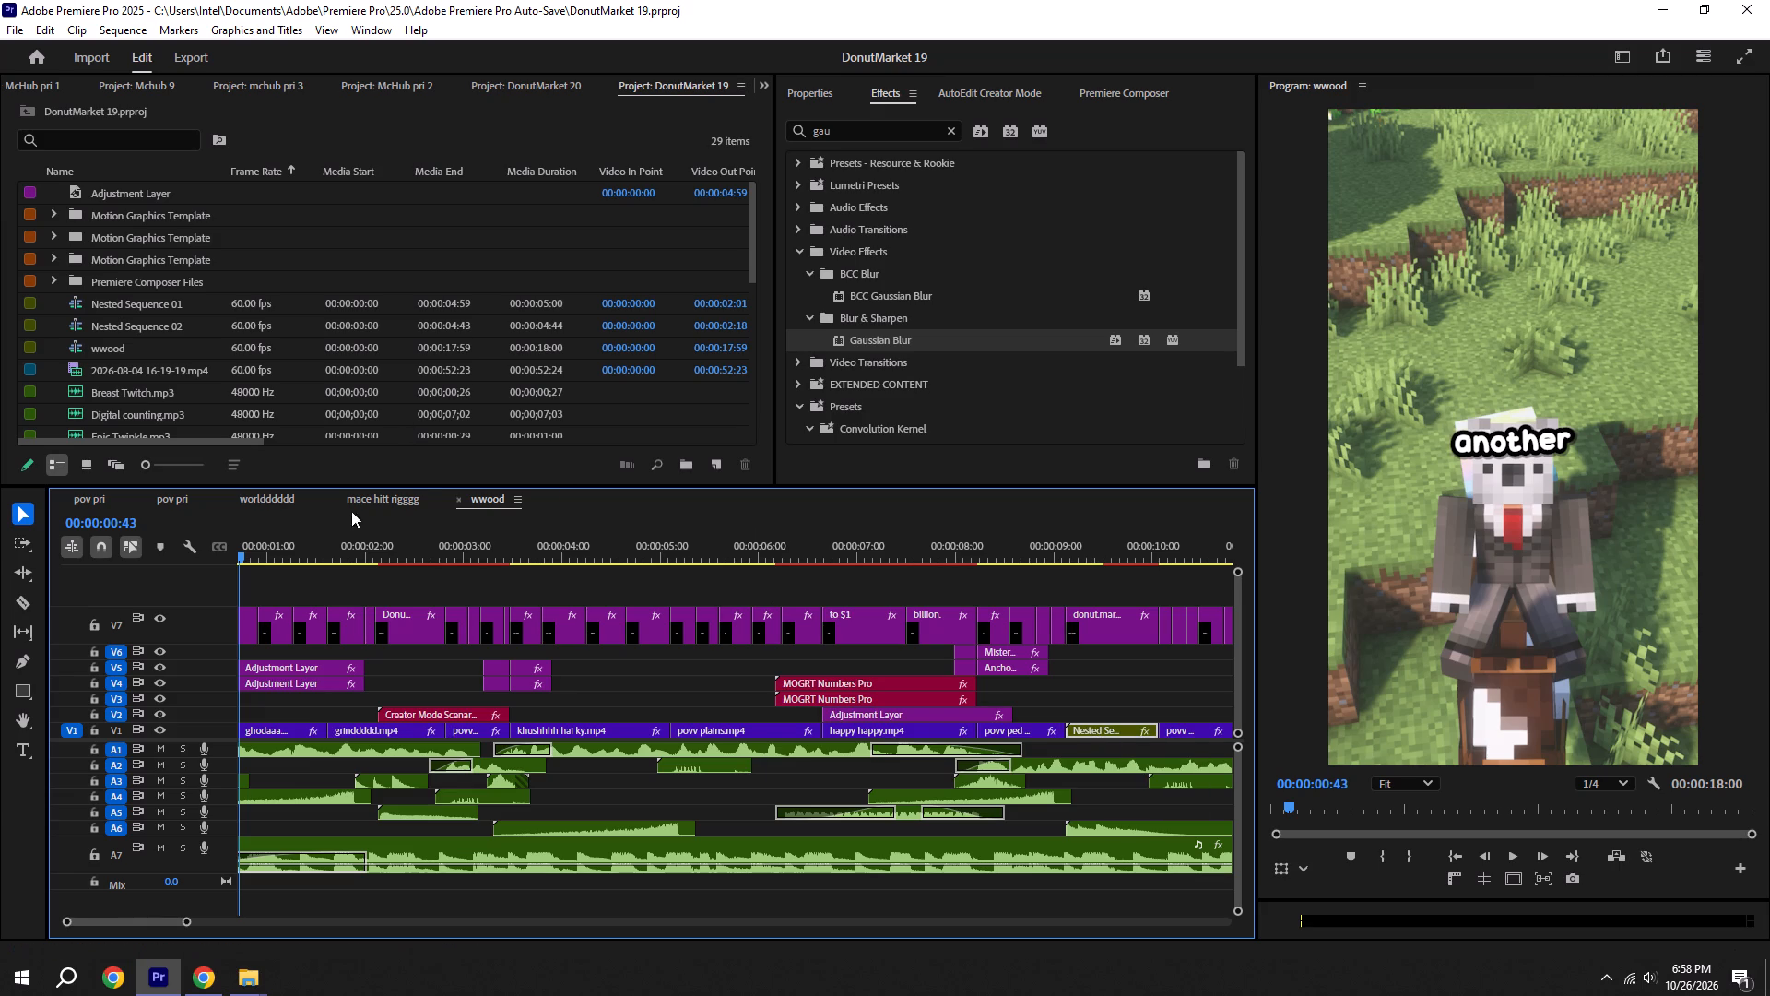
{"action": "left_click", "coordinate": [407, 494]}
{"action": "key", "text": "ctrl+v"}
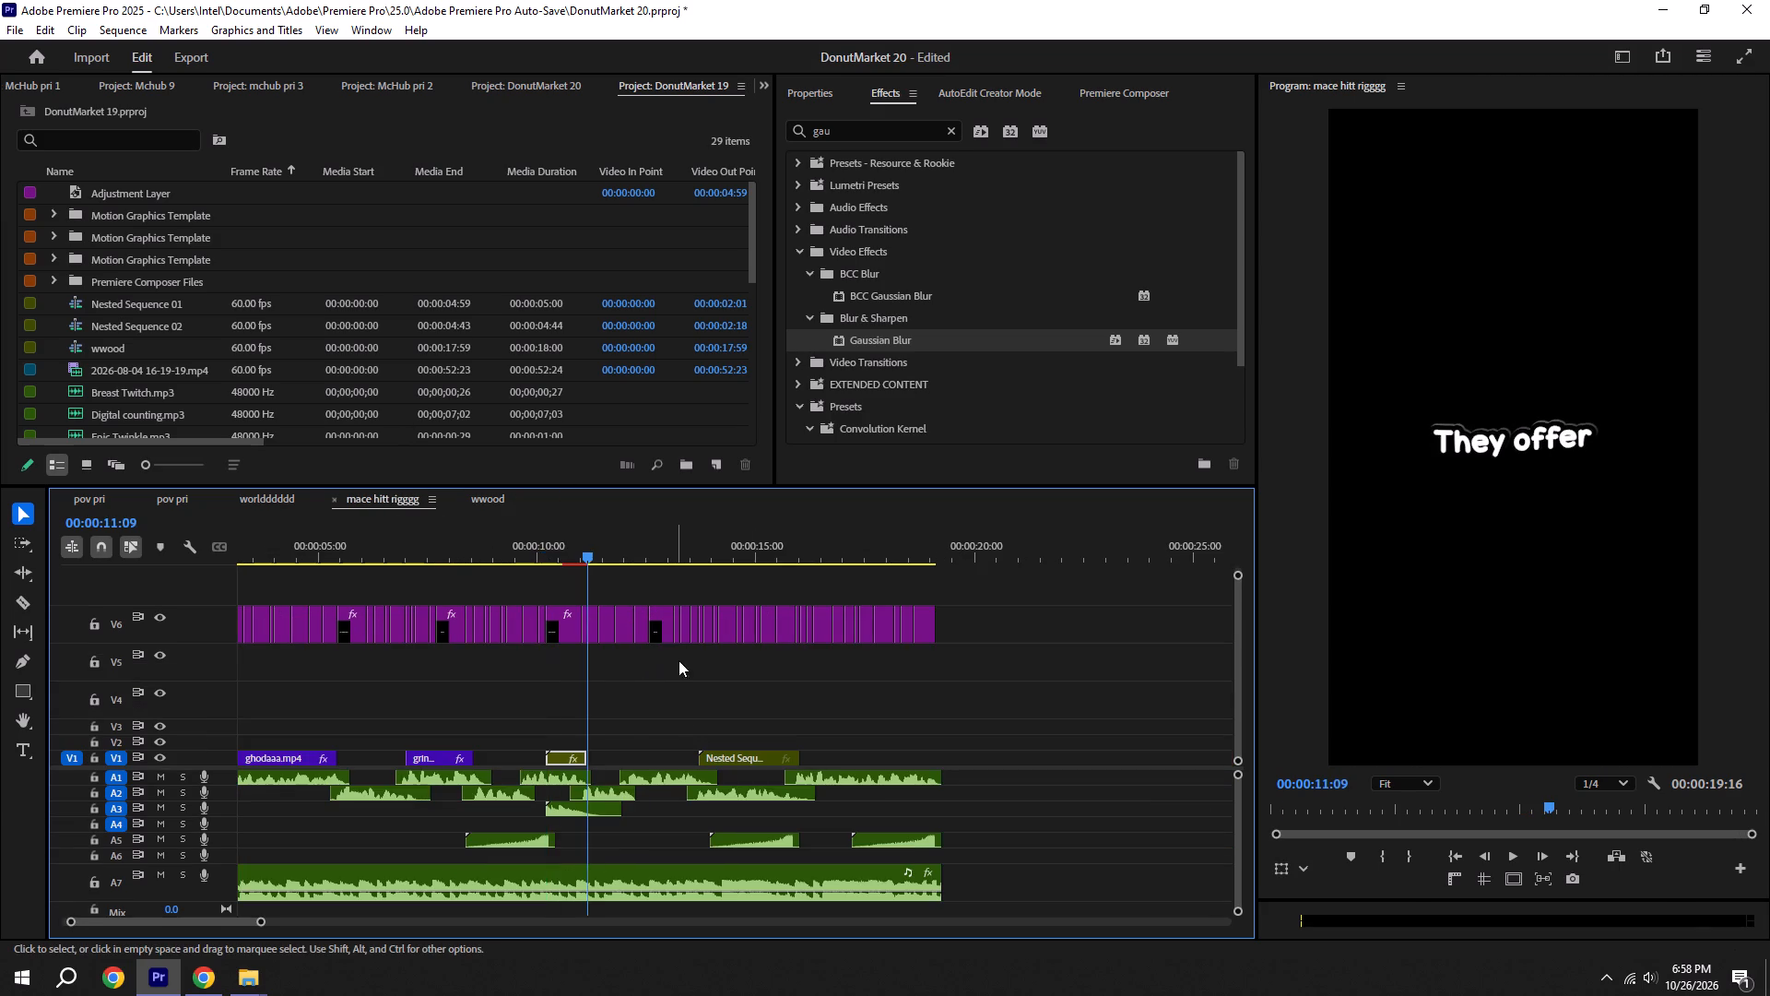
Play the pasted Nested Sequence 01, extend its end to the start of the "in-game" caption, and save.
{"action": "scroll", "coordinate": [624, 723], "scroll_direction": "up", "scroll_amount": 11, "text": "alt"}
{"action": "left_click", "coordinate": [442, 560], "text": "shift"}
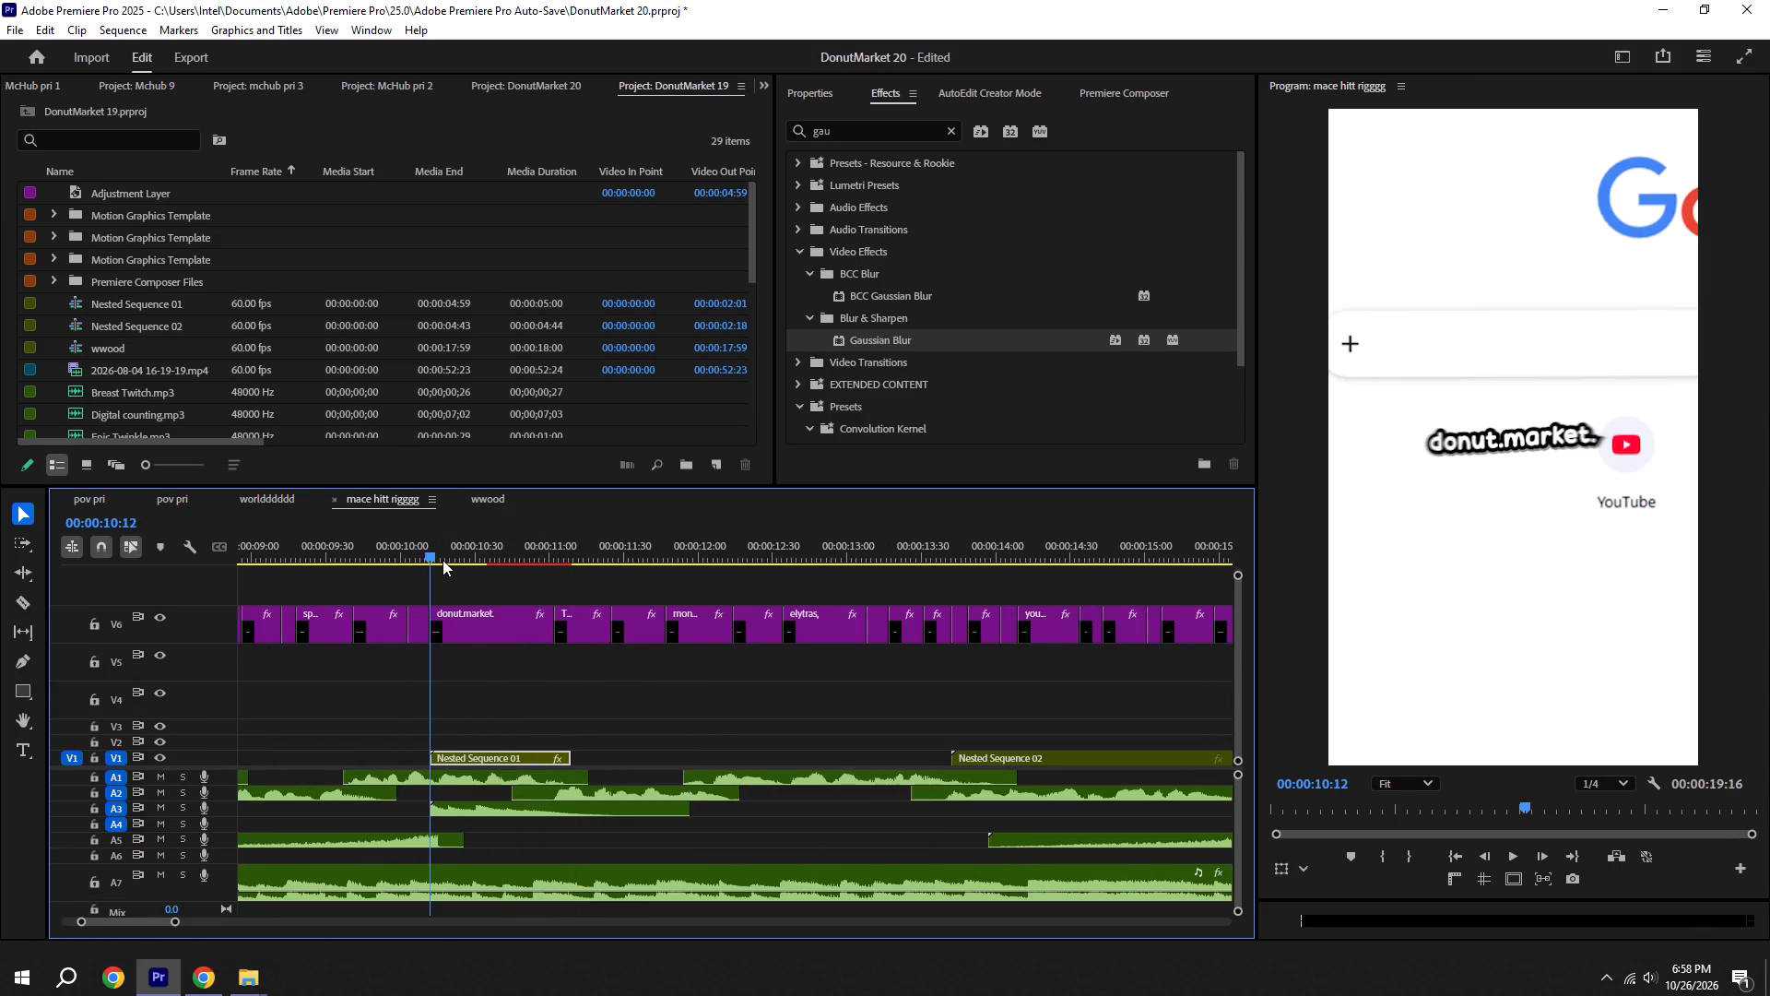
{"action": "key", "text": "space"}
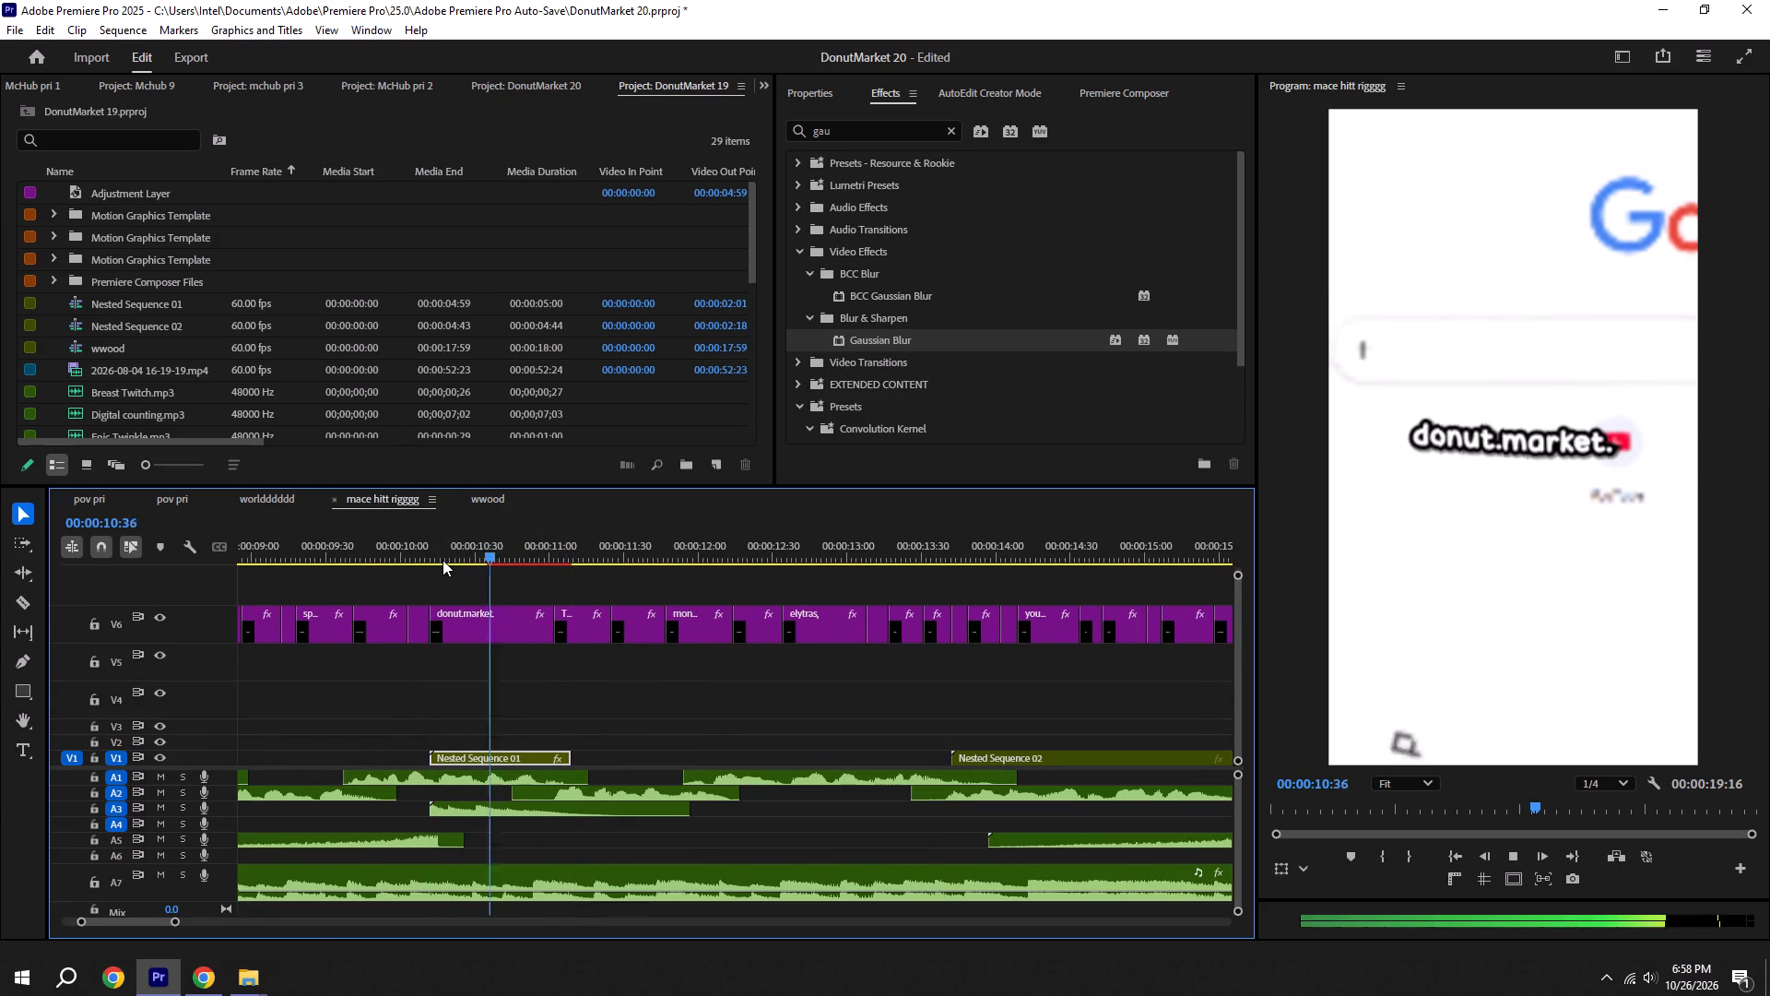
{"action": "key", "text": "space"}
{"action": "left_click_drag", "start_coordinate": [566, 756], "coordinate": [576, 756]}
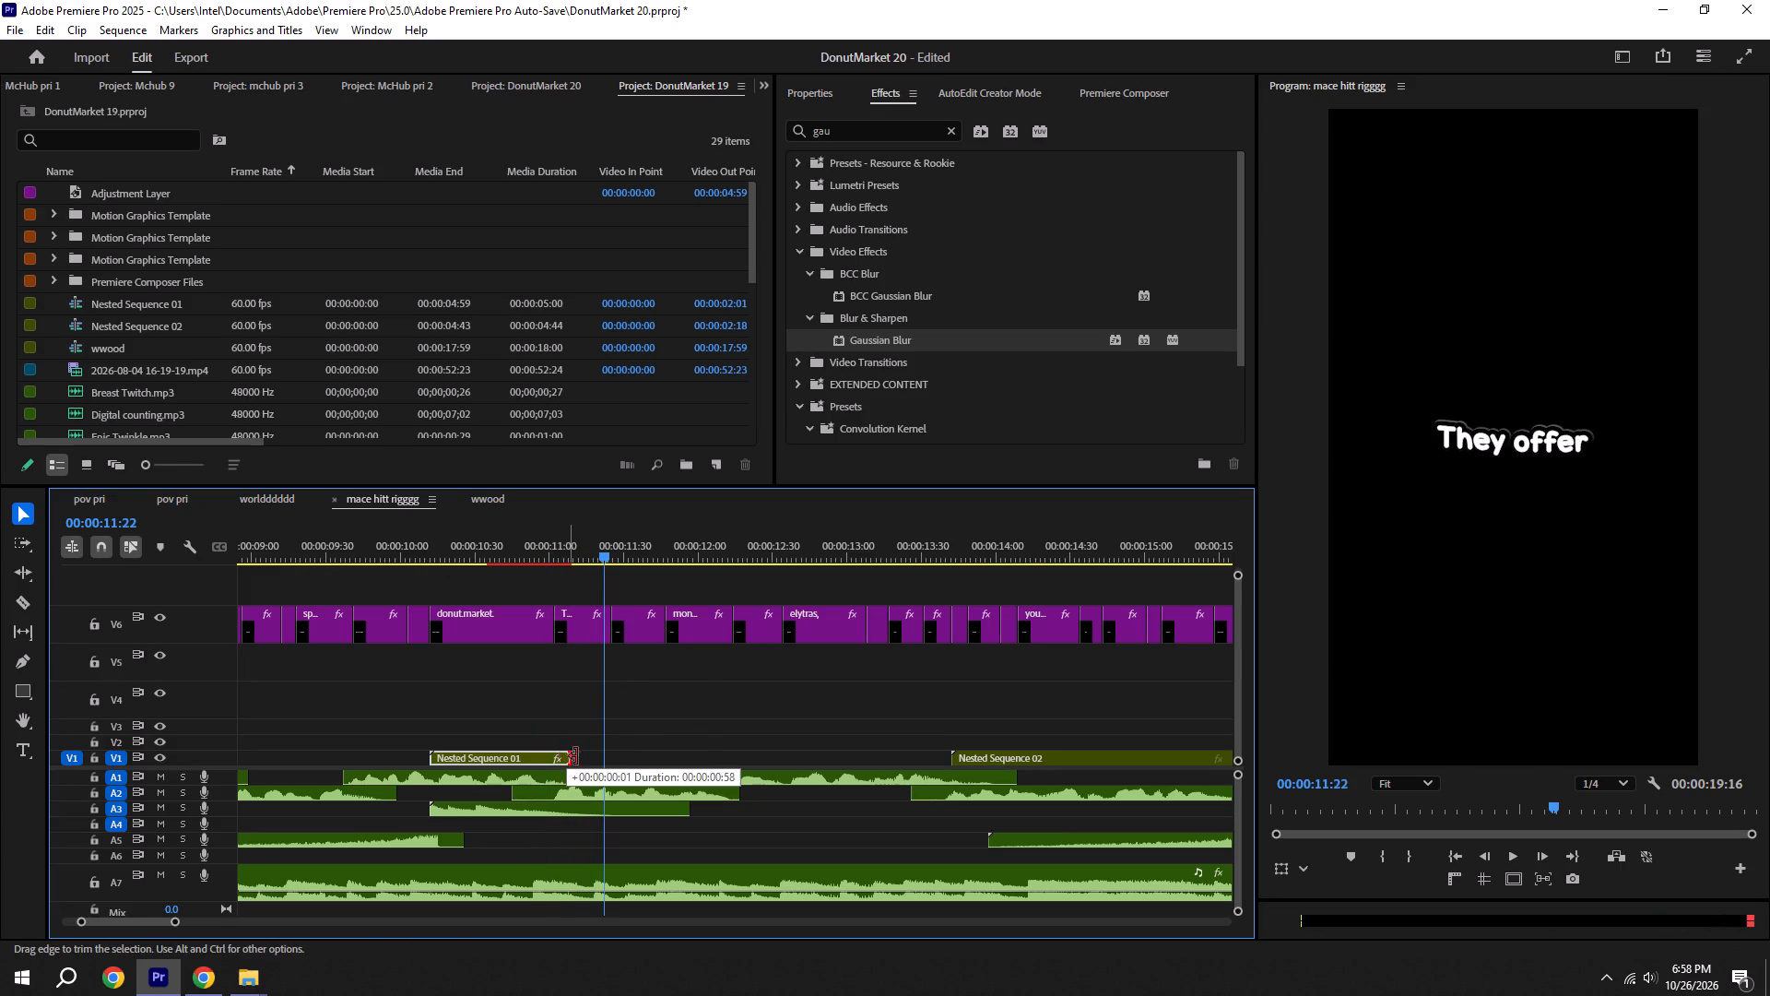
{"action": "left_click_drag", "start_coordinate": [576, 756], "coordinate": [614, 756]}
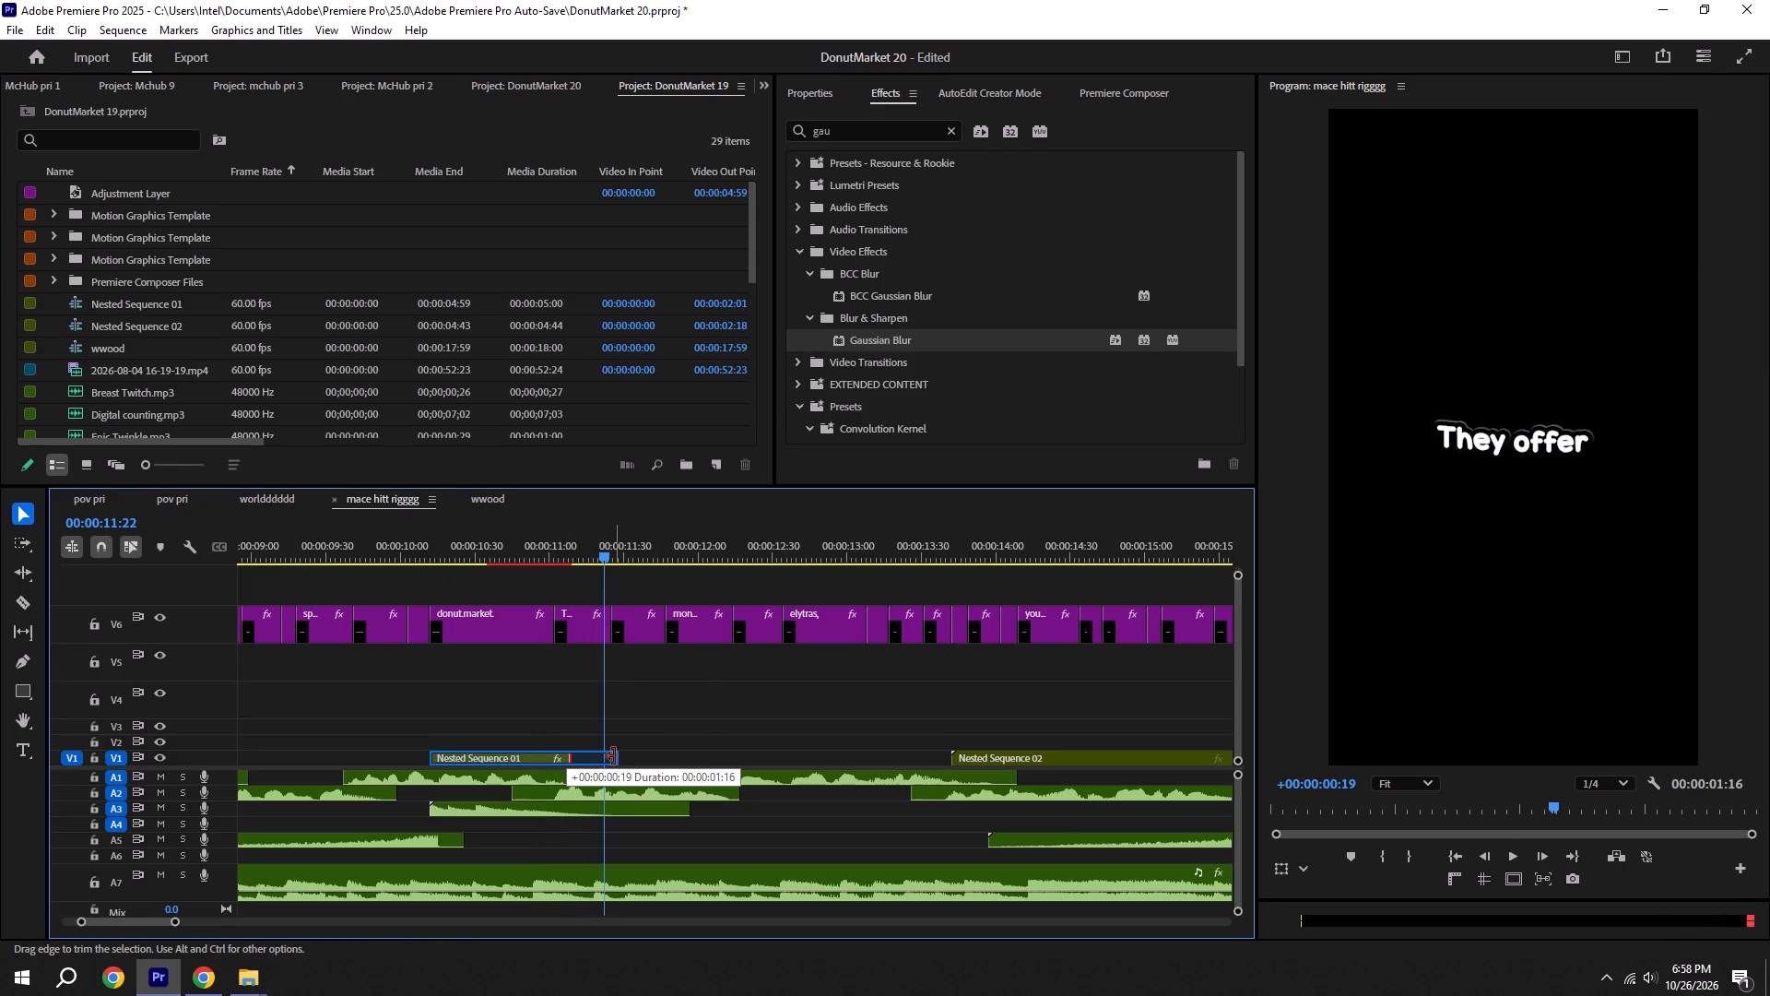
{"action": "left_click_drag", "start_coordinate": [614, 756], "coordinate": [608, 755]}
{"action": "left_click", "coordinate": [674, 739]}
{"action": "key", "text": "space"}
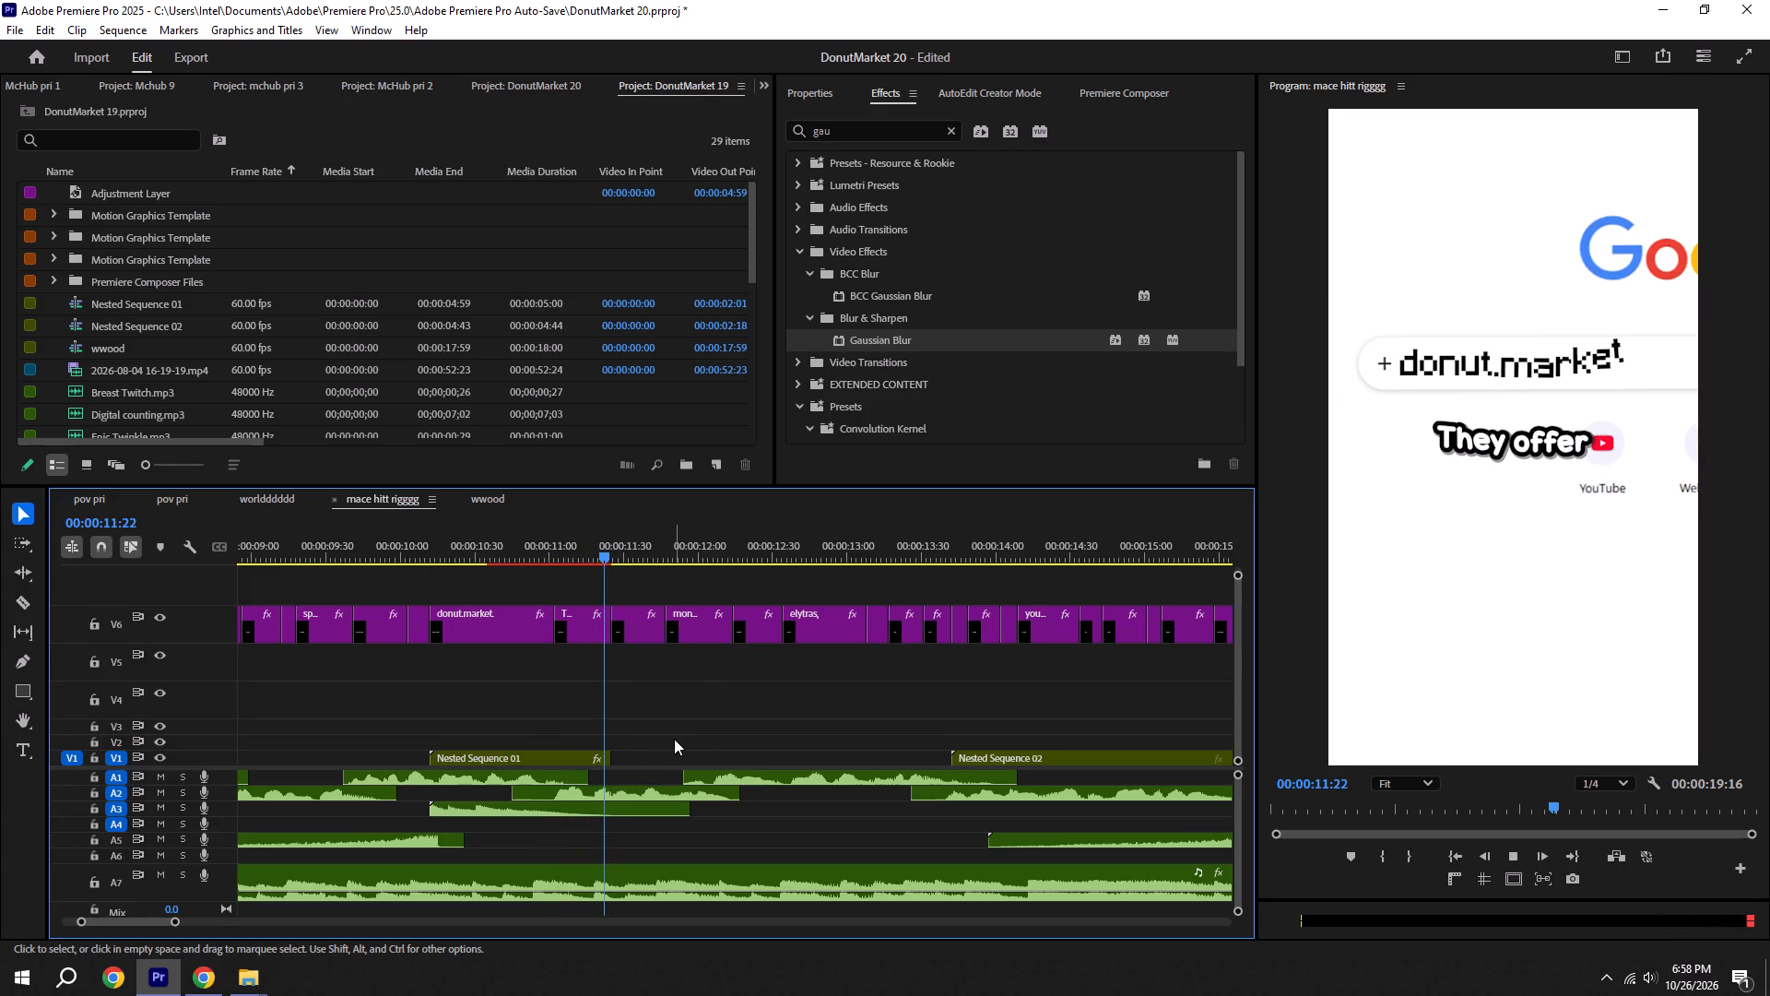
{"action": "key", "text": "space"}
{"action": "key", "text": "ctrl+s"}
Copy Nested Sequence 02 from wwood's V1 track and paste it onto V1 of mace hitt rigggg at about 00:00:16:30.
{"action": "left_click_drag", "start_coordinate": [633, 525], "coordinate": [632, 524], "text": "shift"}
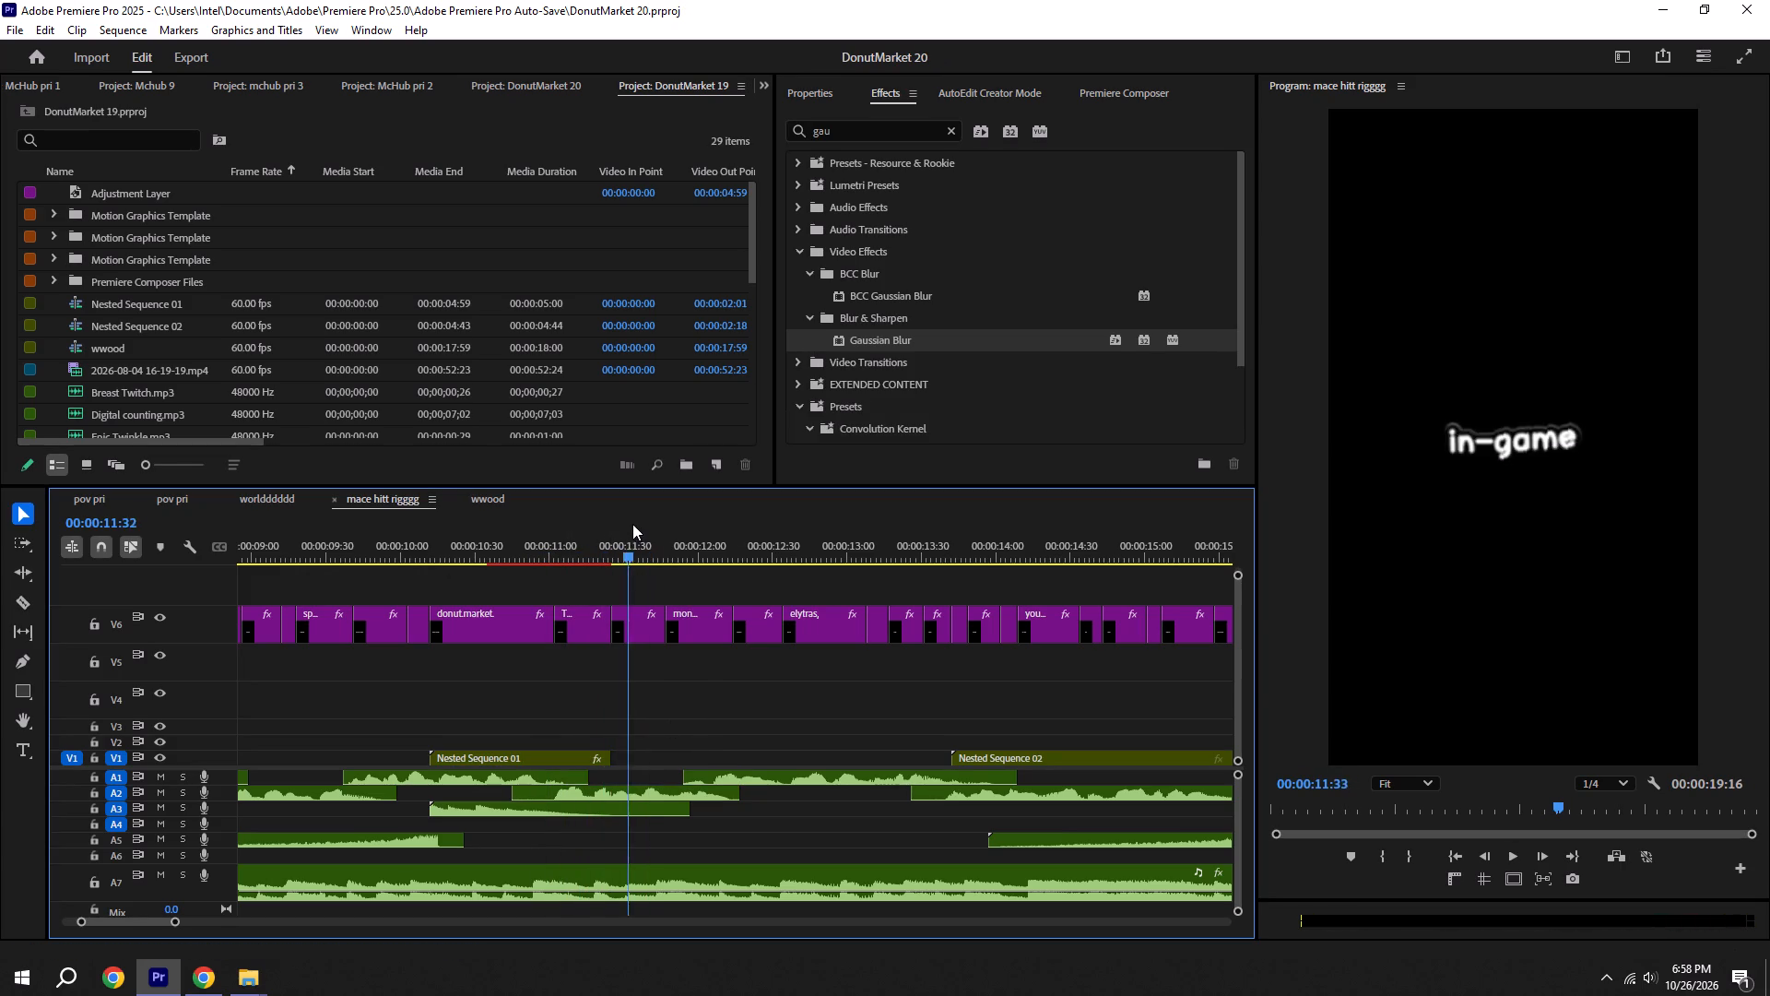
{"action": "left_click_drag", "start_coordinate": [632, 524], "coordinate": [622, 524], "text": "shift"}
{"action": "left_click", "coordinate": [494, 502]}
{"action": "scroll", "coordinate": [892, 745], "scroll_direction": "down", "scroll_amount": 6}
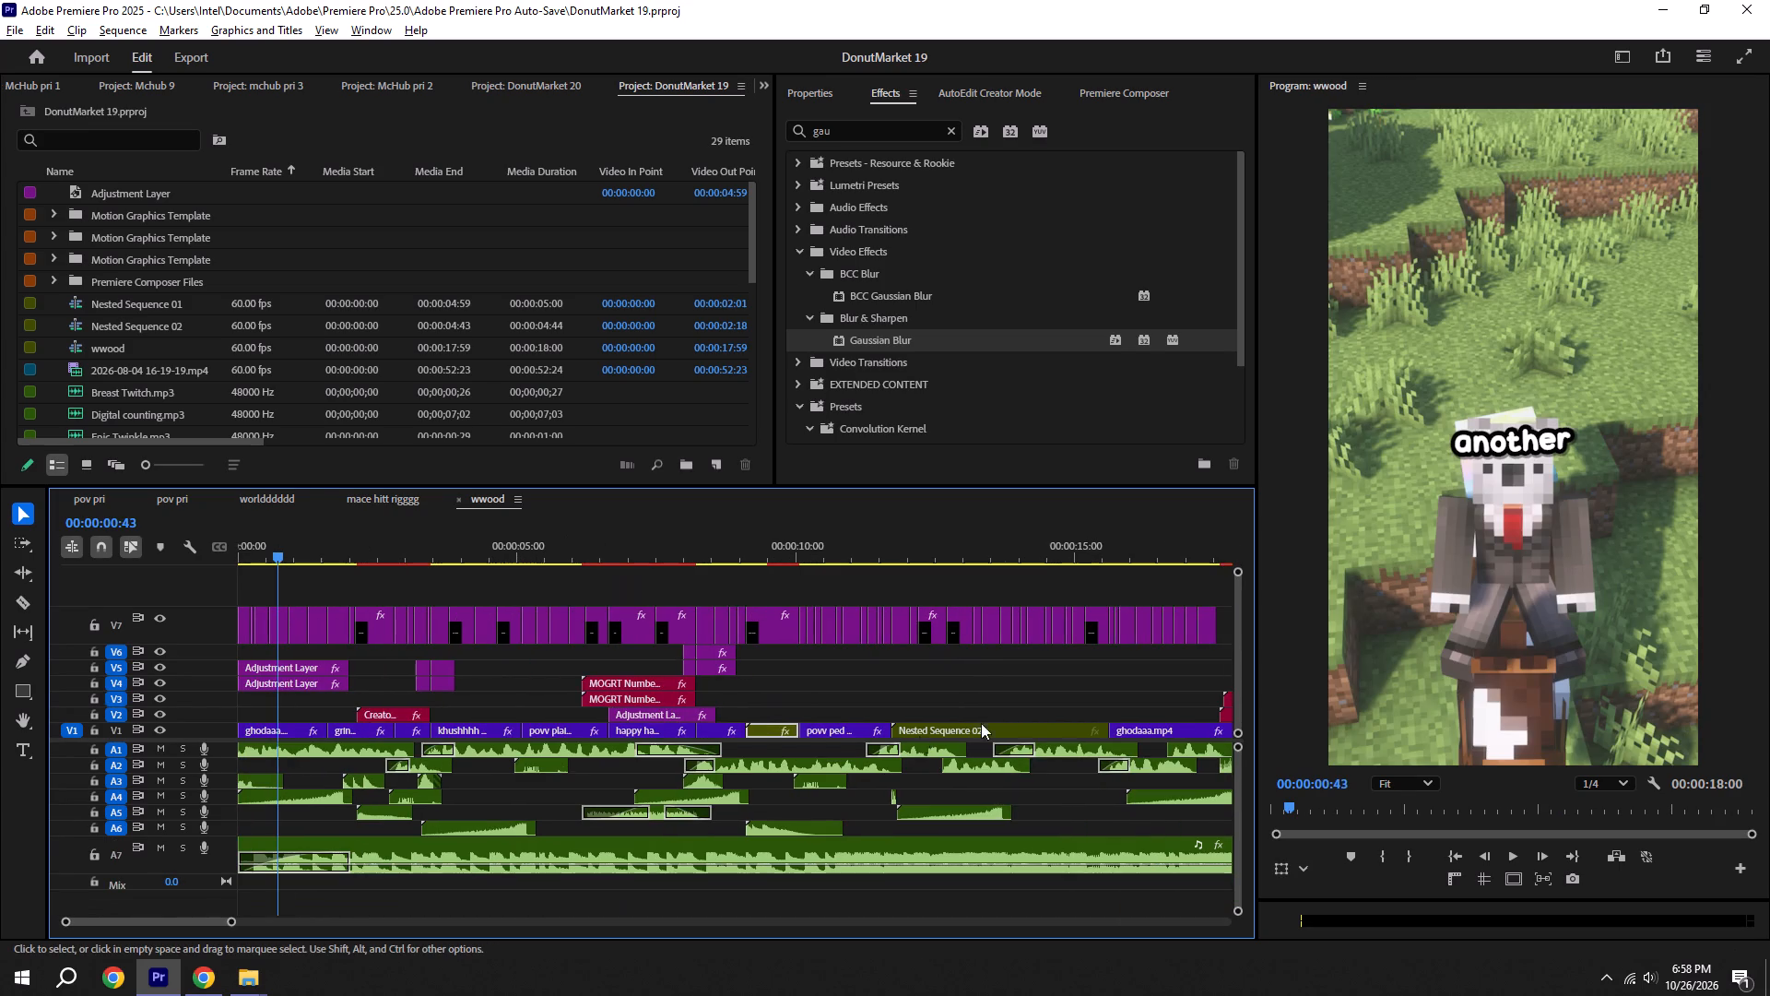
{"action": "left_click", "coordinate": [982, 724]}
{"action": "key", "text": "ctrl+c"}
{"action": "left_click", "coordinate": [375, 504]}
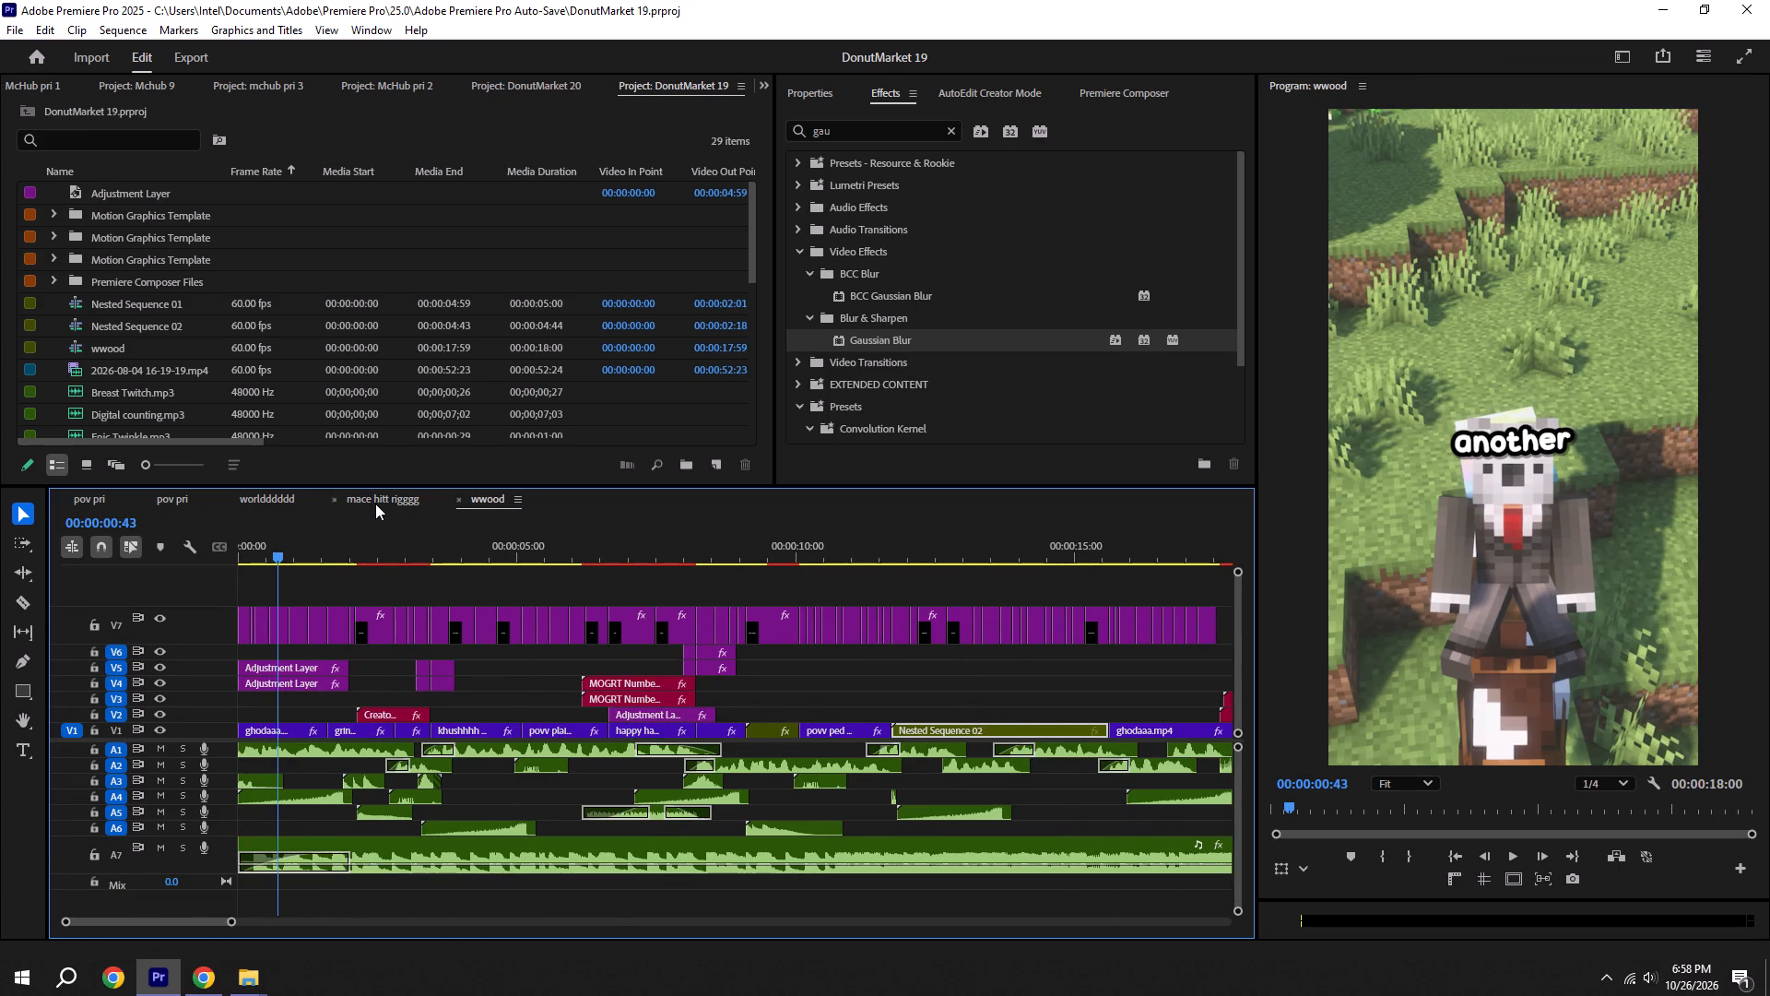
{"action": "scroll", "coordinate": [797, 649], "scroll_direction": "down", "scroll_amount": 5, "text": "alt"}
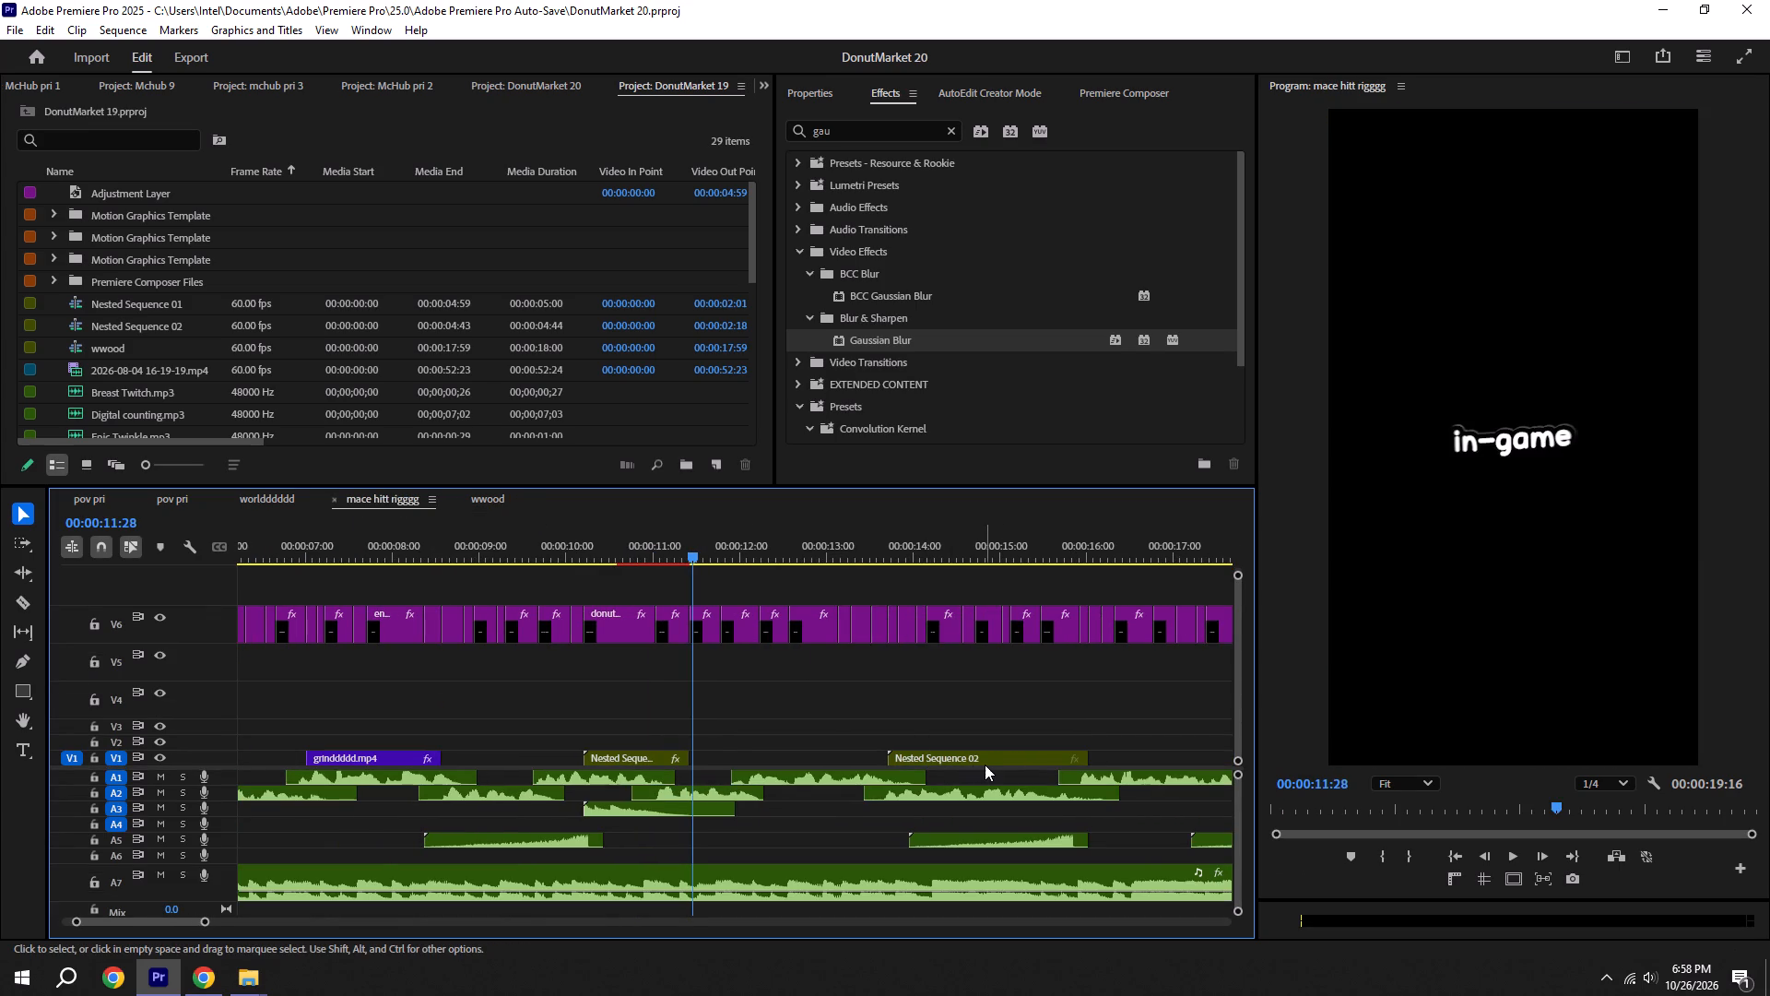
{"action": "left_click_drag", "start_coordinate": [1023, 549], "coordinate": [1134, 542]}
{"action": "key", "text": "ctrl+v"}
Move the pasted Nested Sequence 02 up to V2, starting where Nested Sequence 01 ends.
{"action": "left_click_drag", "start_coordinate": [650, 763], "coordinate": [642, 755]}
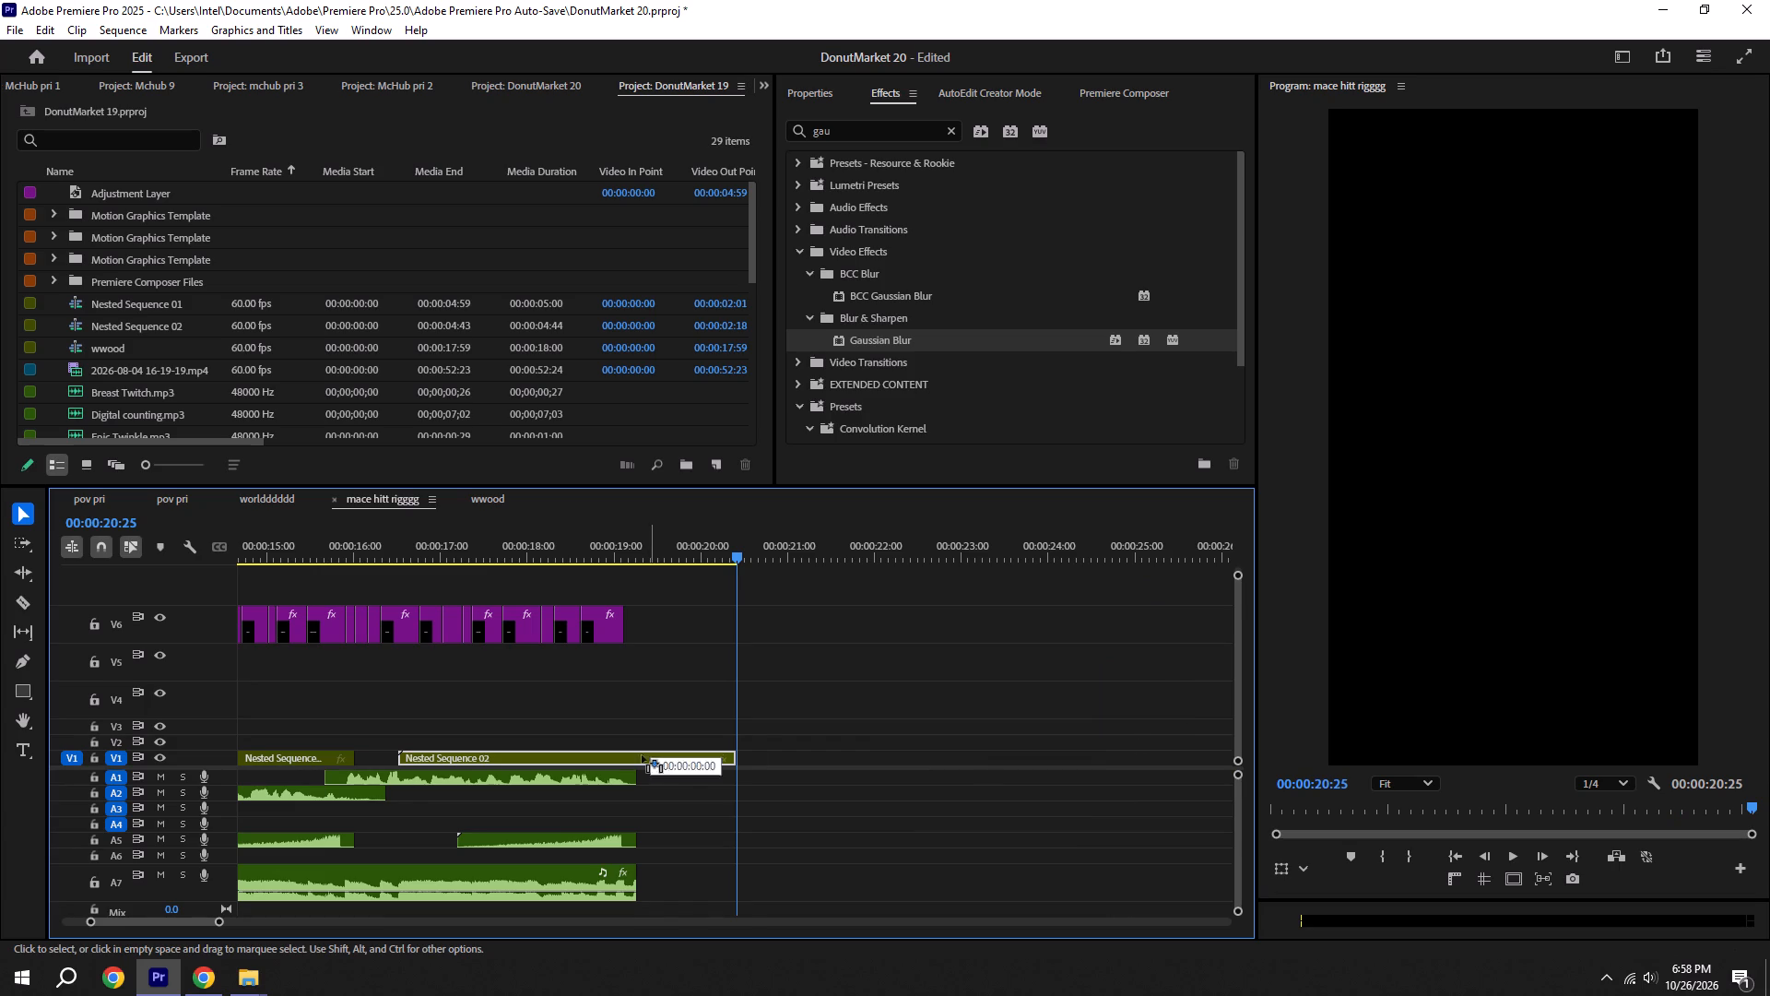
{"action": "left_click_drag", "start_coordinate": [642, 755], "coordinate": [501, 735]}
{"action": "scroll", "coordinate": [486, 726], "scroll_direction": "up", "scroll_amount": 16}
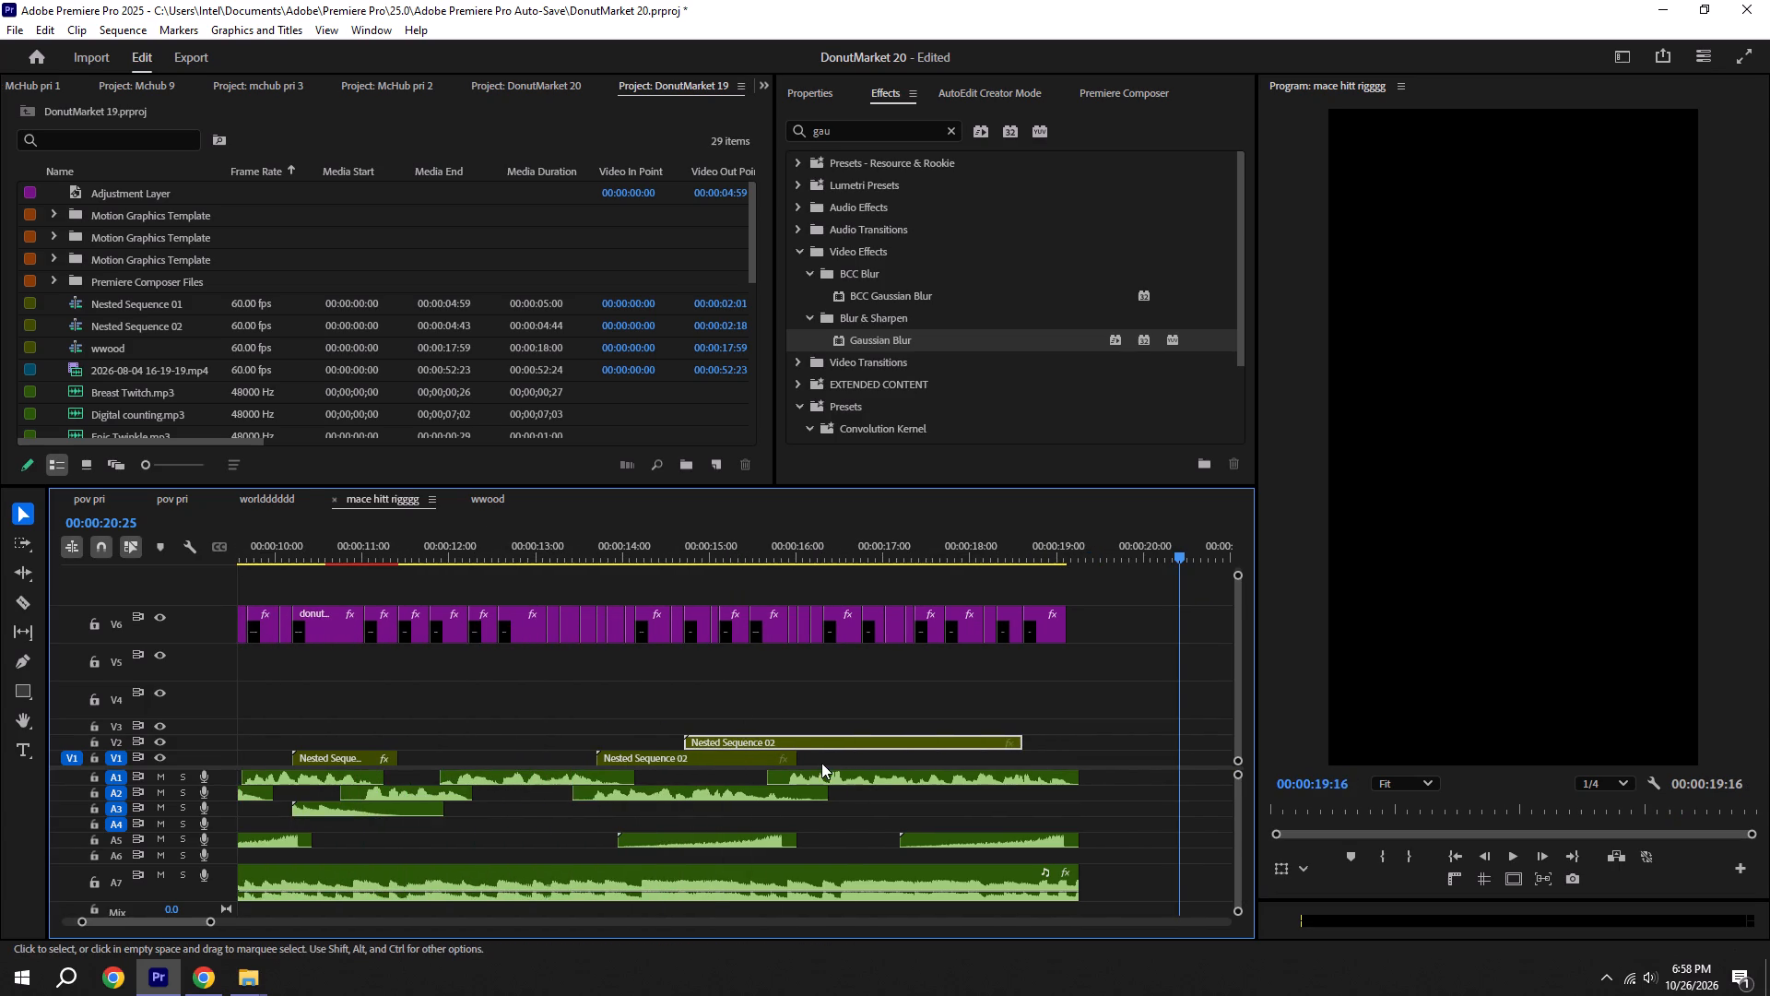
{"action": "left_click_drag", "start_coordinate": [814, 745], "coordinate": [528, 741]}
Play the V2 Nested Sequence 02 against the captions, delete the older Nested Sequence 02 from V1, and save.
{"action": "left_click", "coordinate": [395, 553], "text": "shift"}
{"action": "key", "text": "space"}
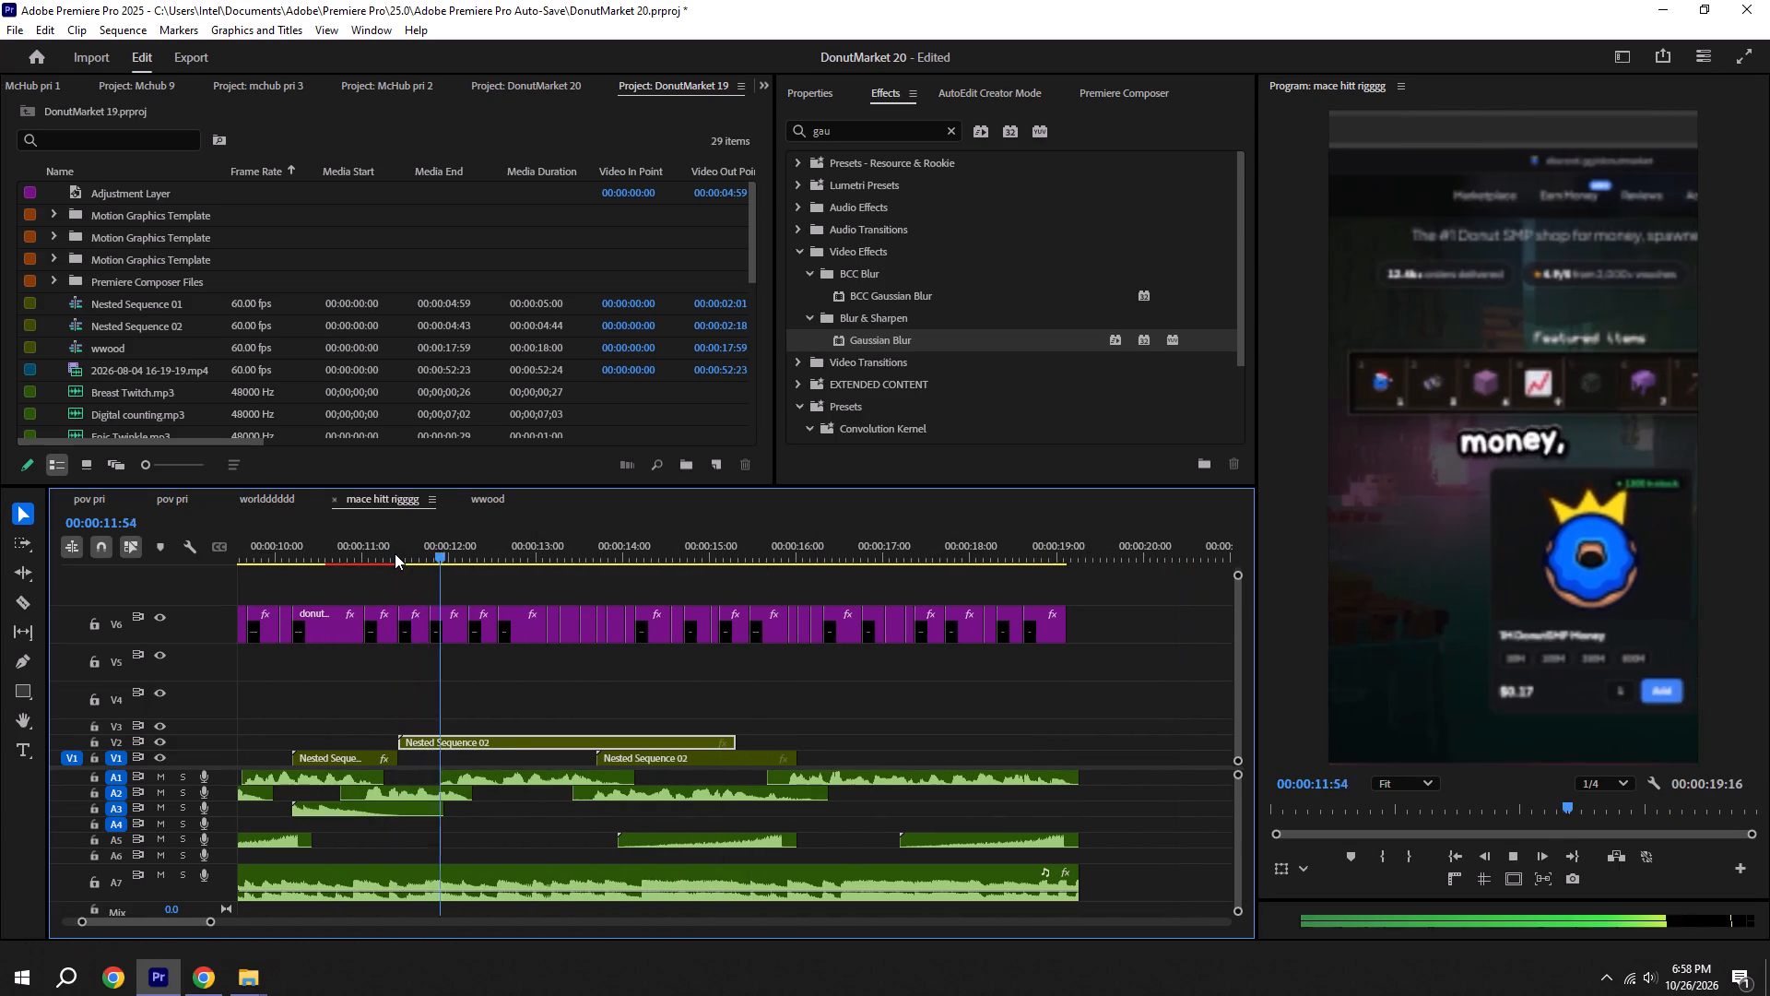
{"action": "key", "text": "space"}
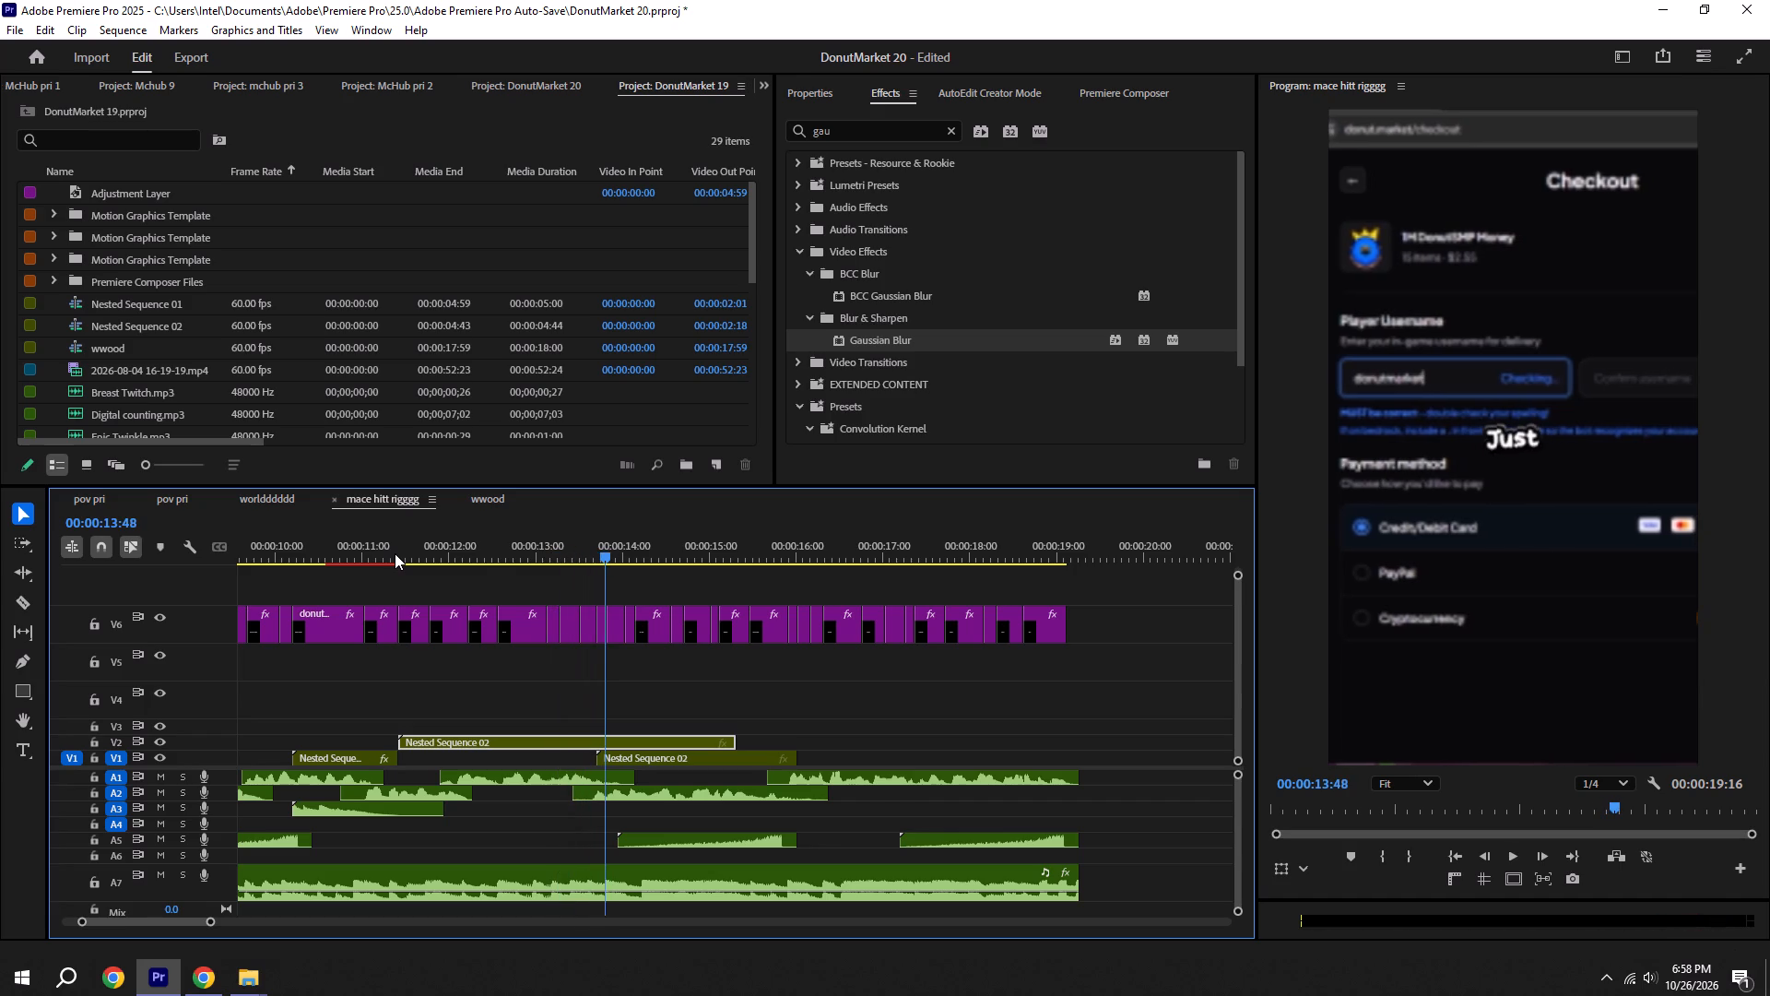
{"action": "scroll", "coordinate": [512, 682], "scroll_direction": "up", "scroll_amount": 10, "text": "alt"}
{"action": "key", "text": "space"}
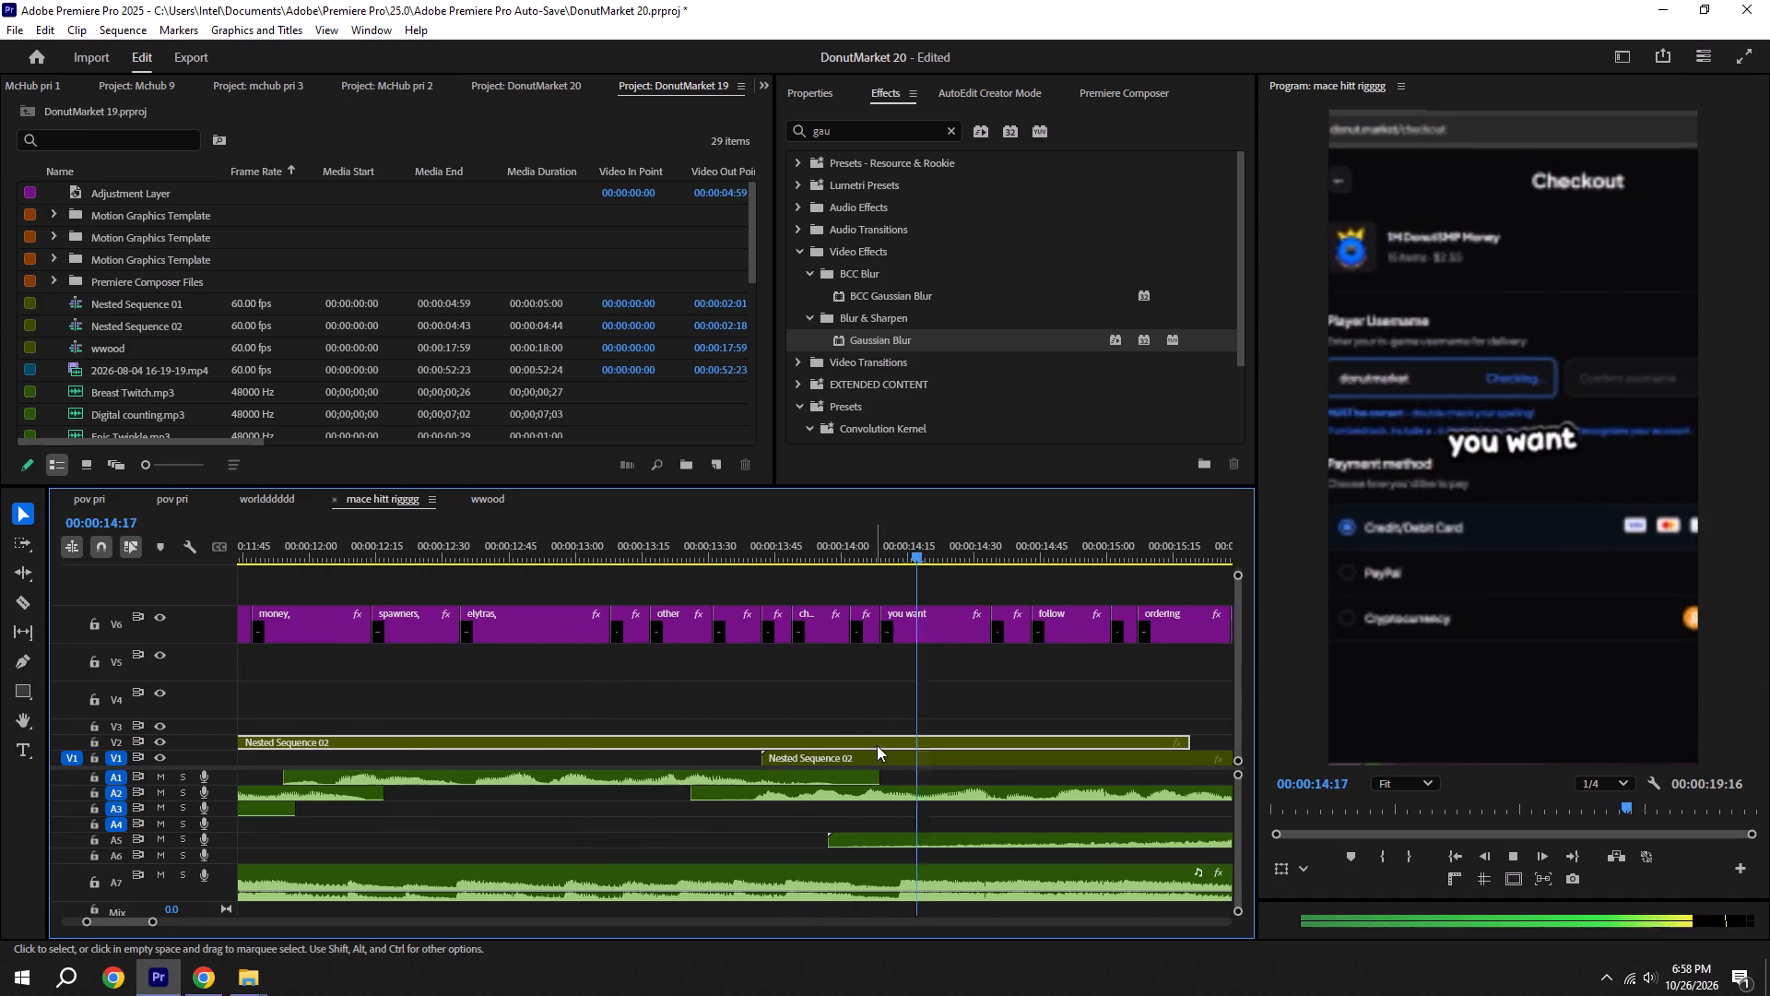
{"action": "key", "text": "space"}
{"action": "left_click", "coordinate": [879, 764]}
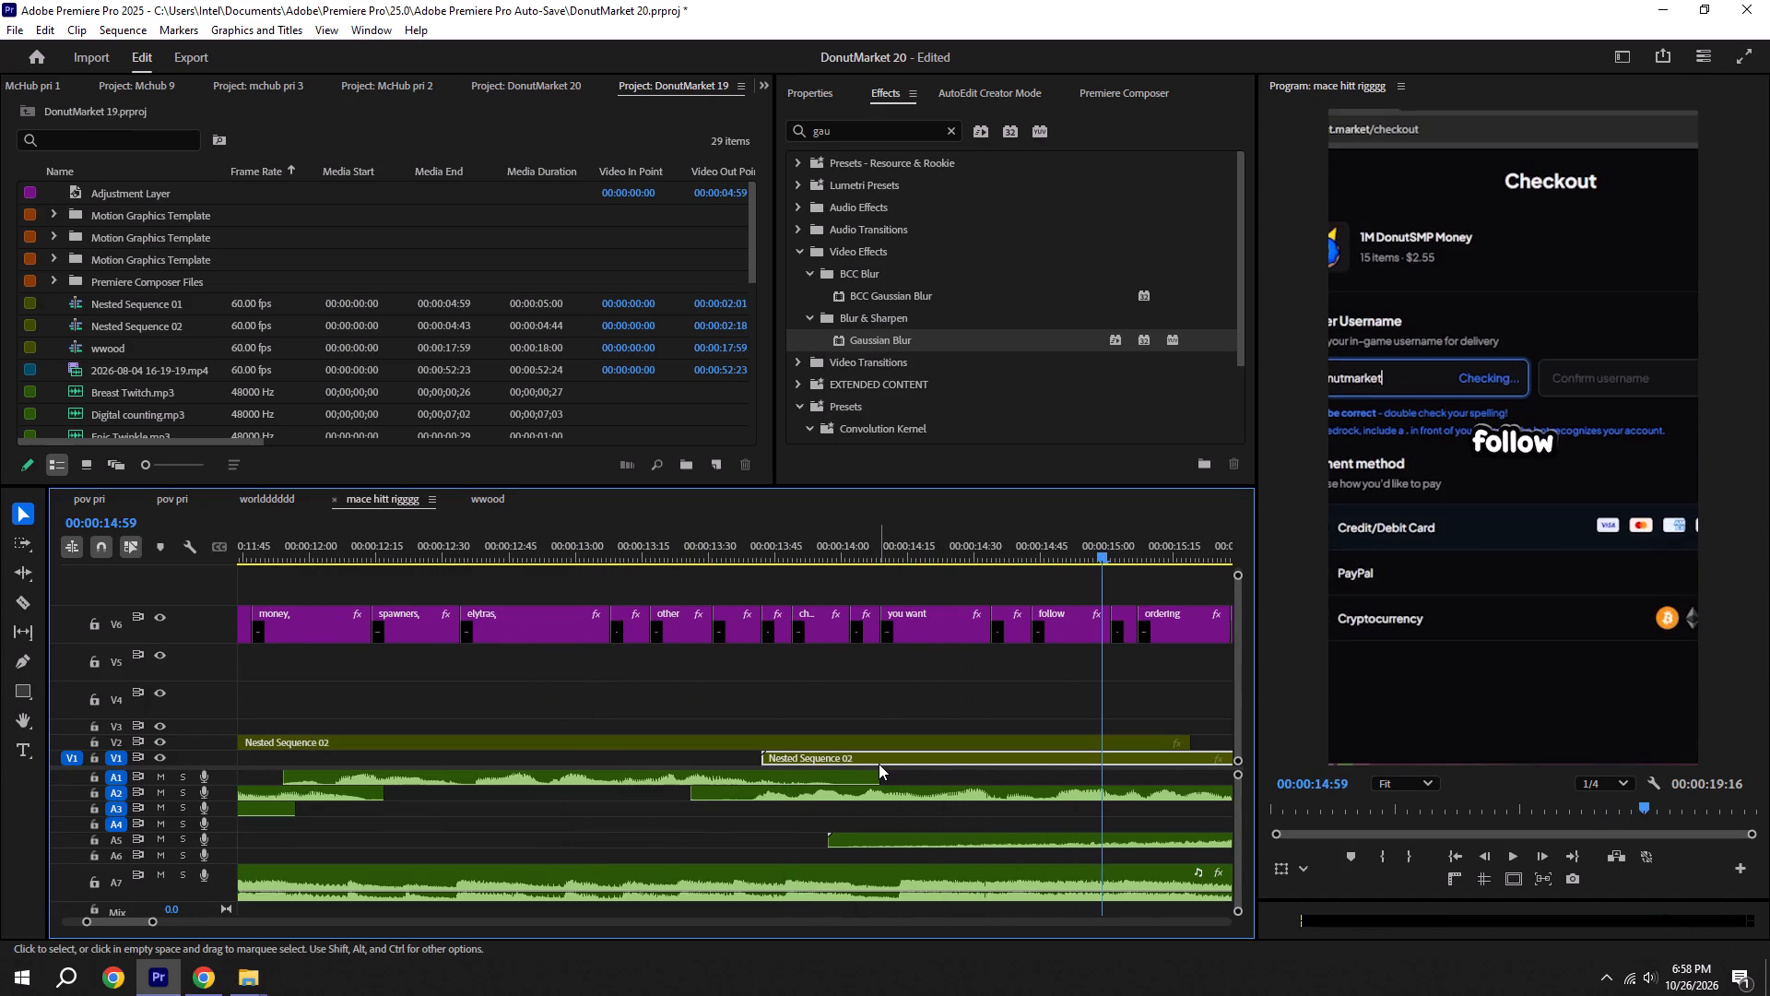
{"action": "key", "text": "BackSpace"}
{"action": "key", "text": "ctrl+s"}
{"action": "scroll", "coordinate": [879, 763], "scroll_direction": "down", "scroll_amount": 3, "text": "alt"}
{"action": "scroll", "coordinate": [986, 747], "scroll_direction": "down", "scroll_amount": 6, "text": "alt"}
{"action": "key", "text": "ctrl+s"}
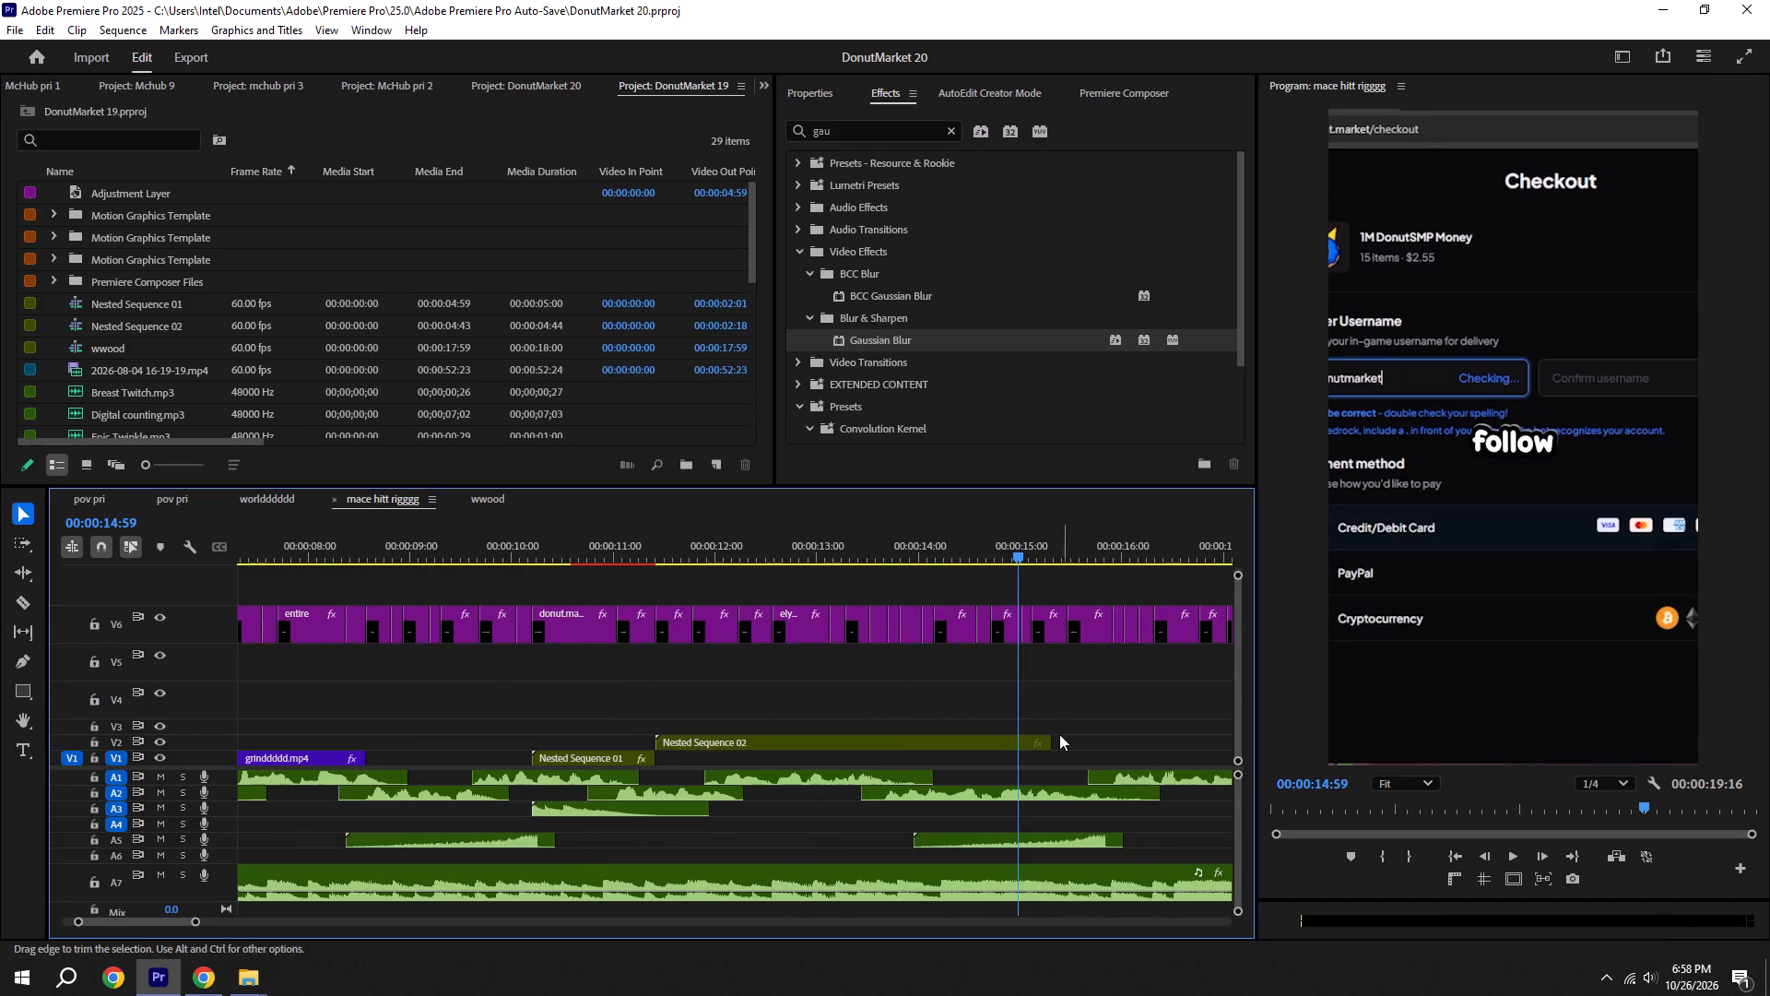
Extend the end of the V2 Nested Sequence 02 to the end of the "instructions." caption, at about 00:00:15:50, and save.
{"action": "key", "text": "space"}
{"action": "key", "text": "space"}
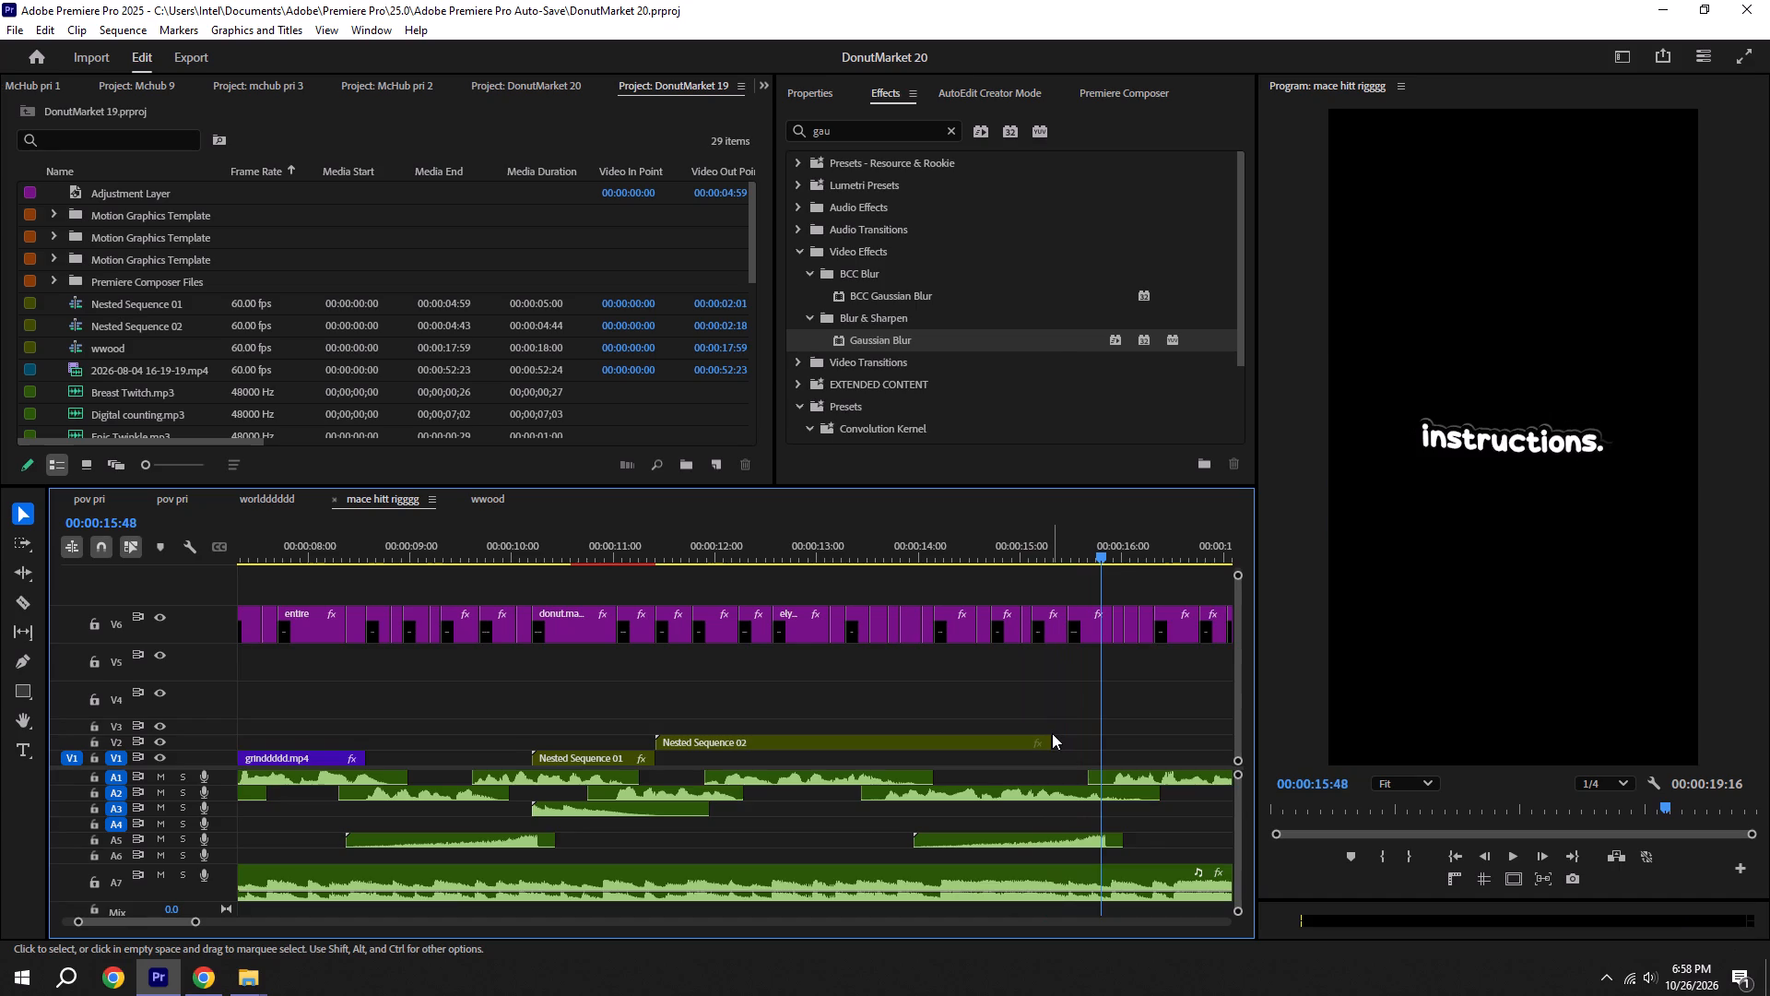
{"action": "scroll", "coordinate": [1052, 733], "scroll_direction": "up", "scroll_amount": 3}
{"action": "scroll", "coordinate": [1132, 756], "scroll_direction": "down", "scroll_amount": 5}
{"action": "left_click_drag", "start_coordinate": [1001, 746], "coordinate": [1057, 736]}
{"action": "key", "text": "ctrl+s"}
Play on toward the end of the captions, move Nested Sequence 02 down from V2 to V1 at the same time, and save.
{"action": "key", "text": "space"}
{"action": "scroll", "coordinate": [1063, 736], "scroll_direction": "down", "scroll_amount": 4}
{"action": "key", "text": "ctrl+s"}
{"action": "scroll", "coordinate": [1042, 735], "scroll_direction": "down", "scroll_amount": 4, "text": "alt"}
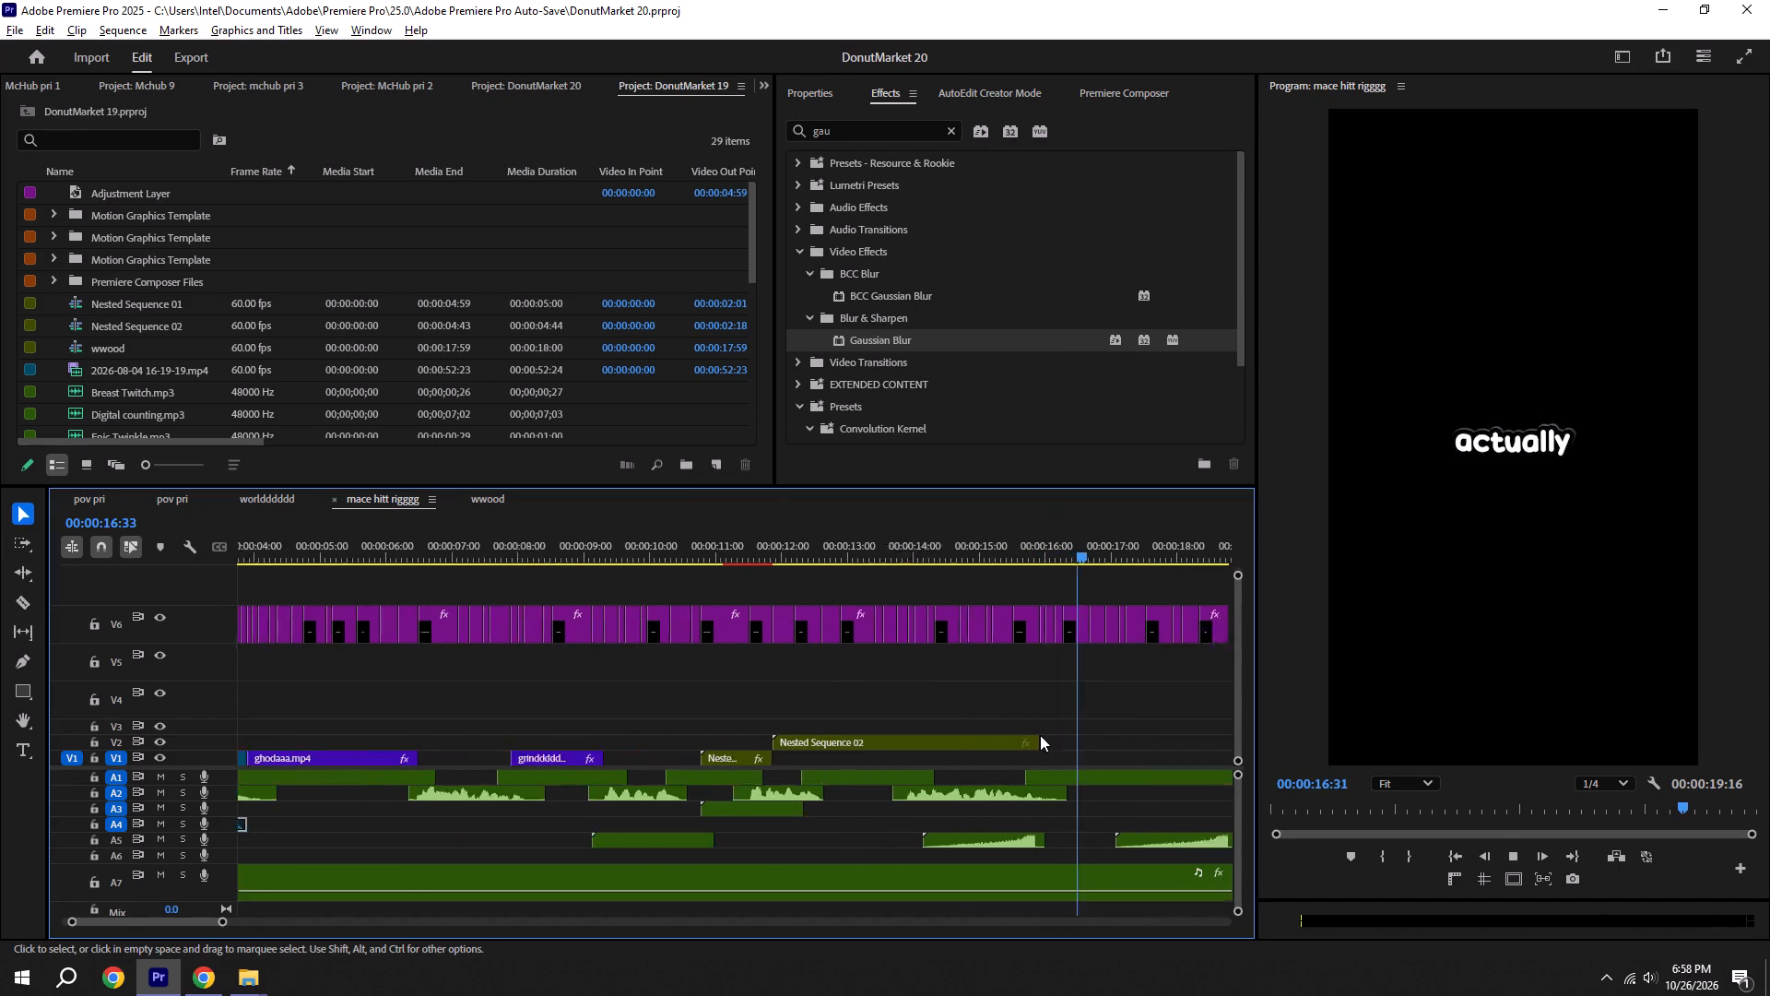
{"action": "scroll", "coordinate": [1040, 735], "scroll_direction": "down", "scroll_amount": 2, "text": "alt"}
{"action": "key", "text": "space"}
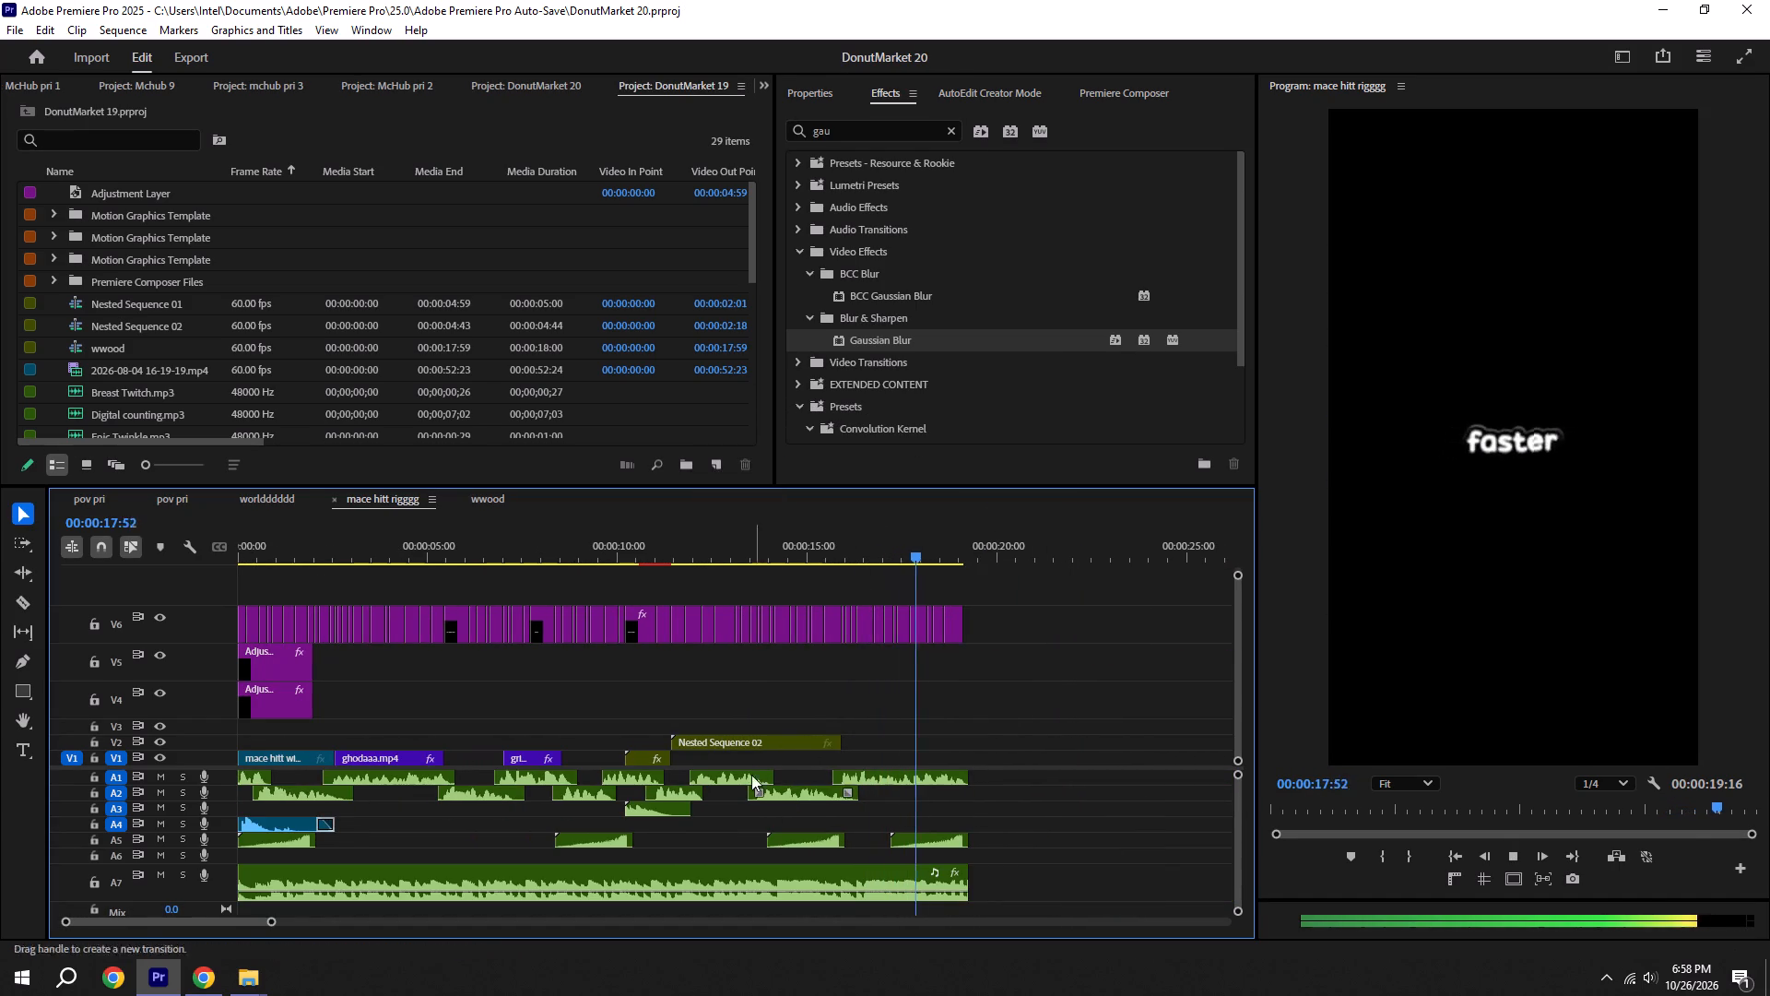
{"action": "left_click_drag", "start_coordinate": [747, 744], "coordinate": [747, 766]}
{"action": "key", "text": "ctrl+s"}
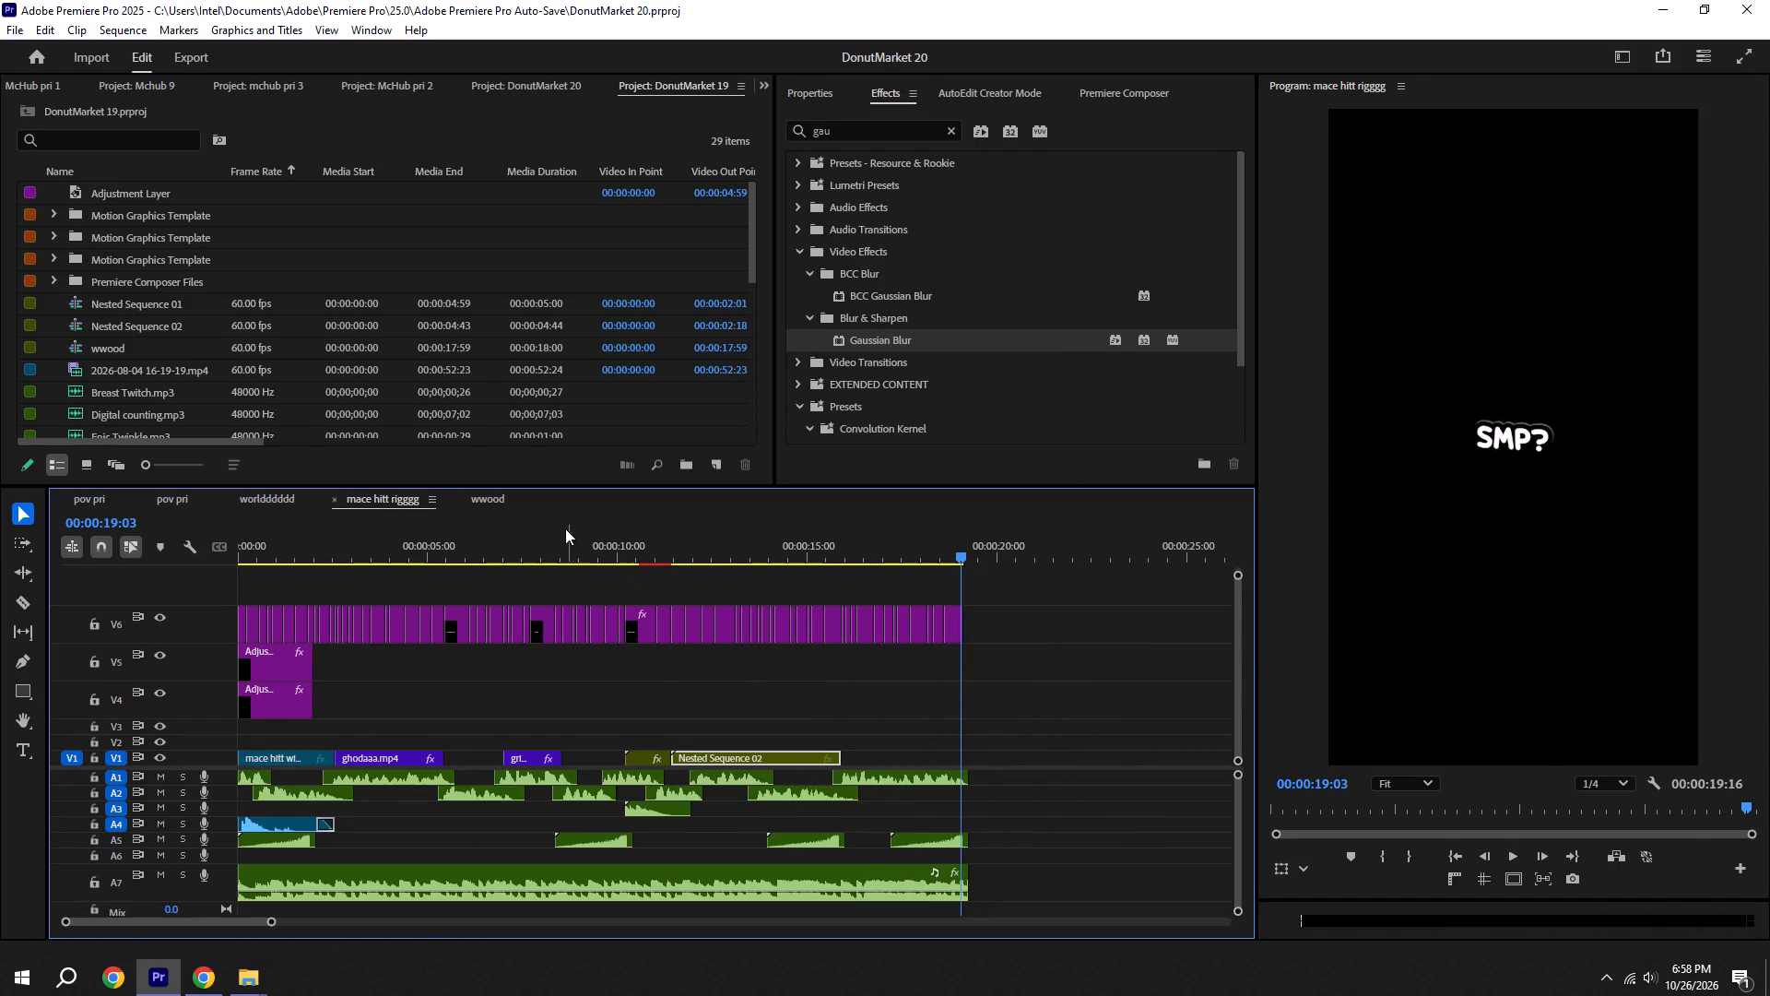
Play mace hitt rigggg from near its start into Nested Sequence 02, checking the background clips against the captions, and save.
{"action": "left_click_drag", "start_coordinate": [560, 530], "coordinate": [289, 568]}
{"action": "scroll", "coordinate": [366, 677], "scroll_direction": "down", "scroll_amount": 6, "text": "alt"}
{"action": "key", "text": "ctrl+s"}
{"action": "left_click", "coordinate": [707, 758]}
{"action": "key", "text": "space"}
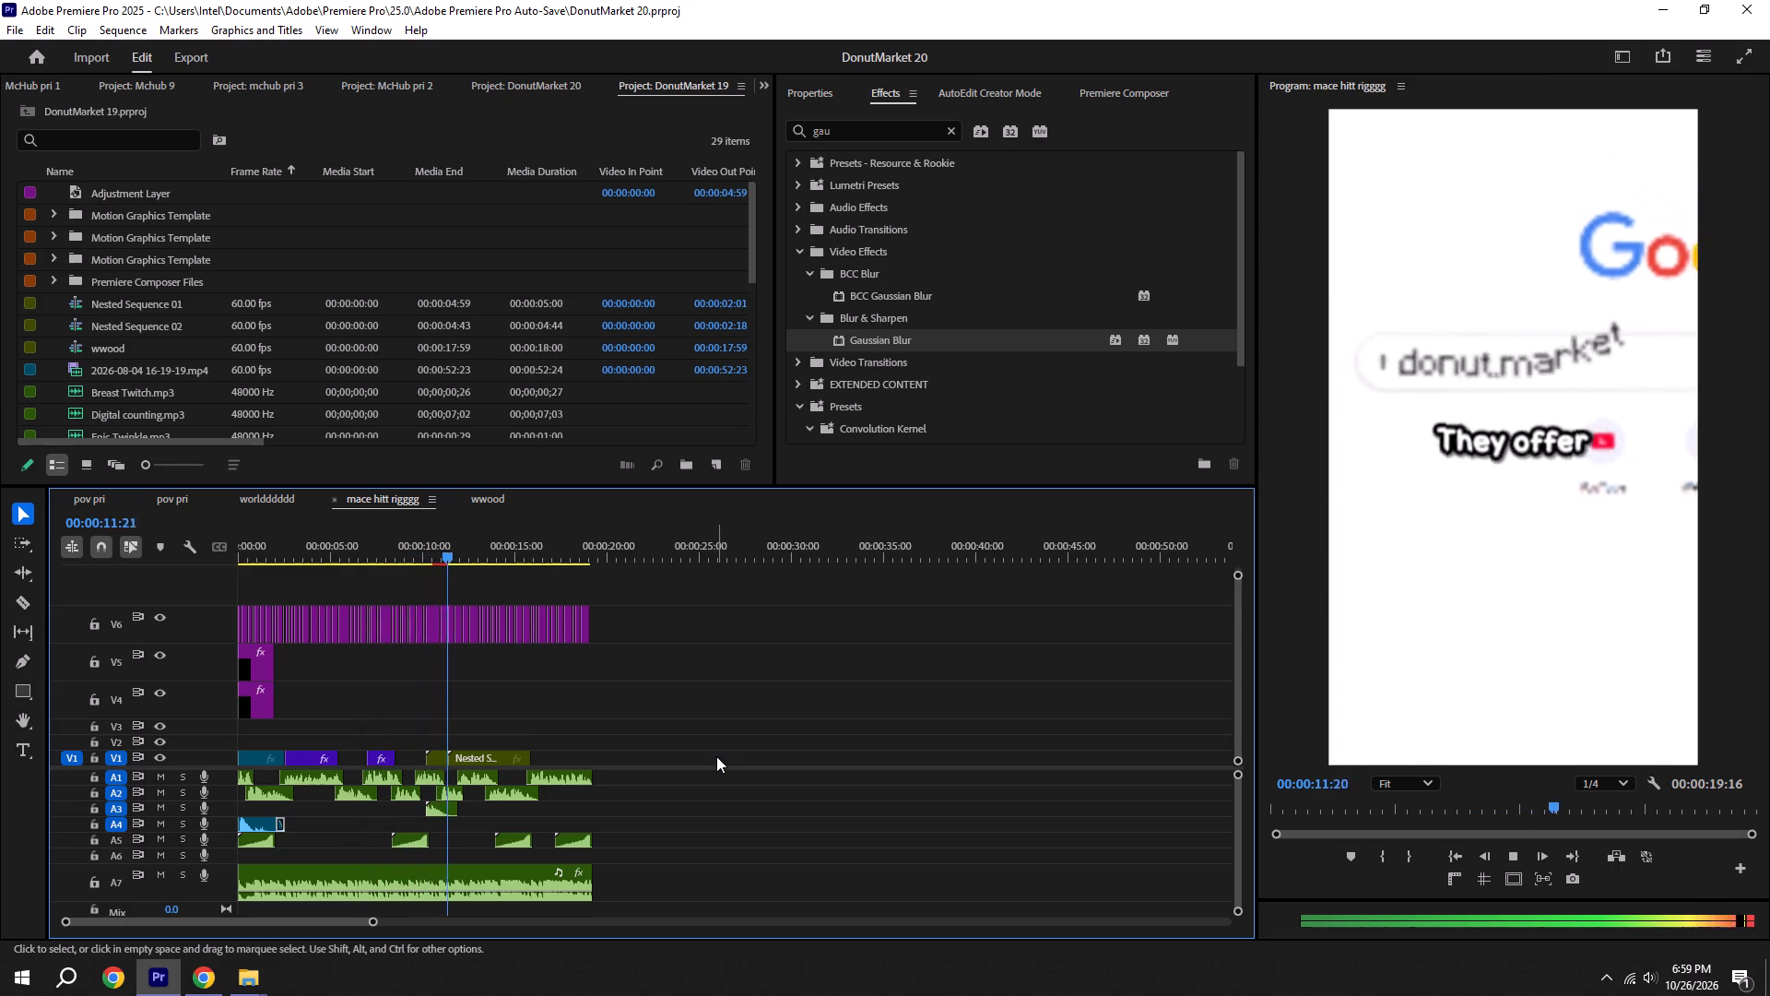
{"action": "key", "text": "space"}
{"action": "scroll", "coordinate": [443, 756], "scroll_direction": "up", "scroll_amount": 11, "text": "alt"}
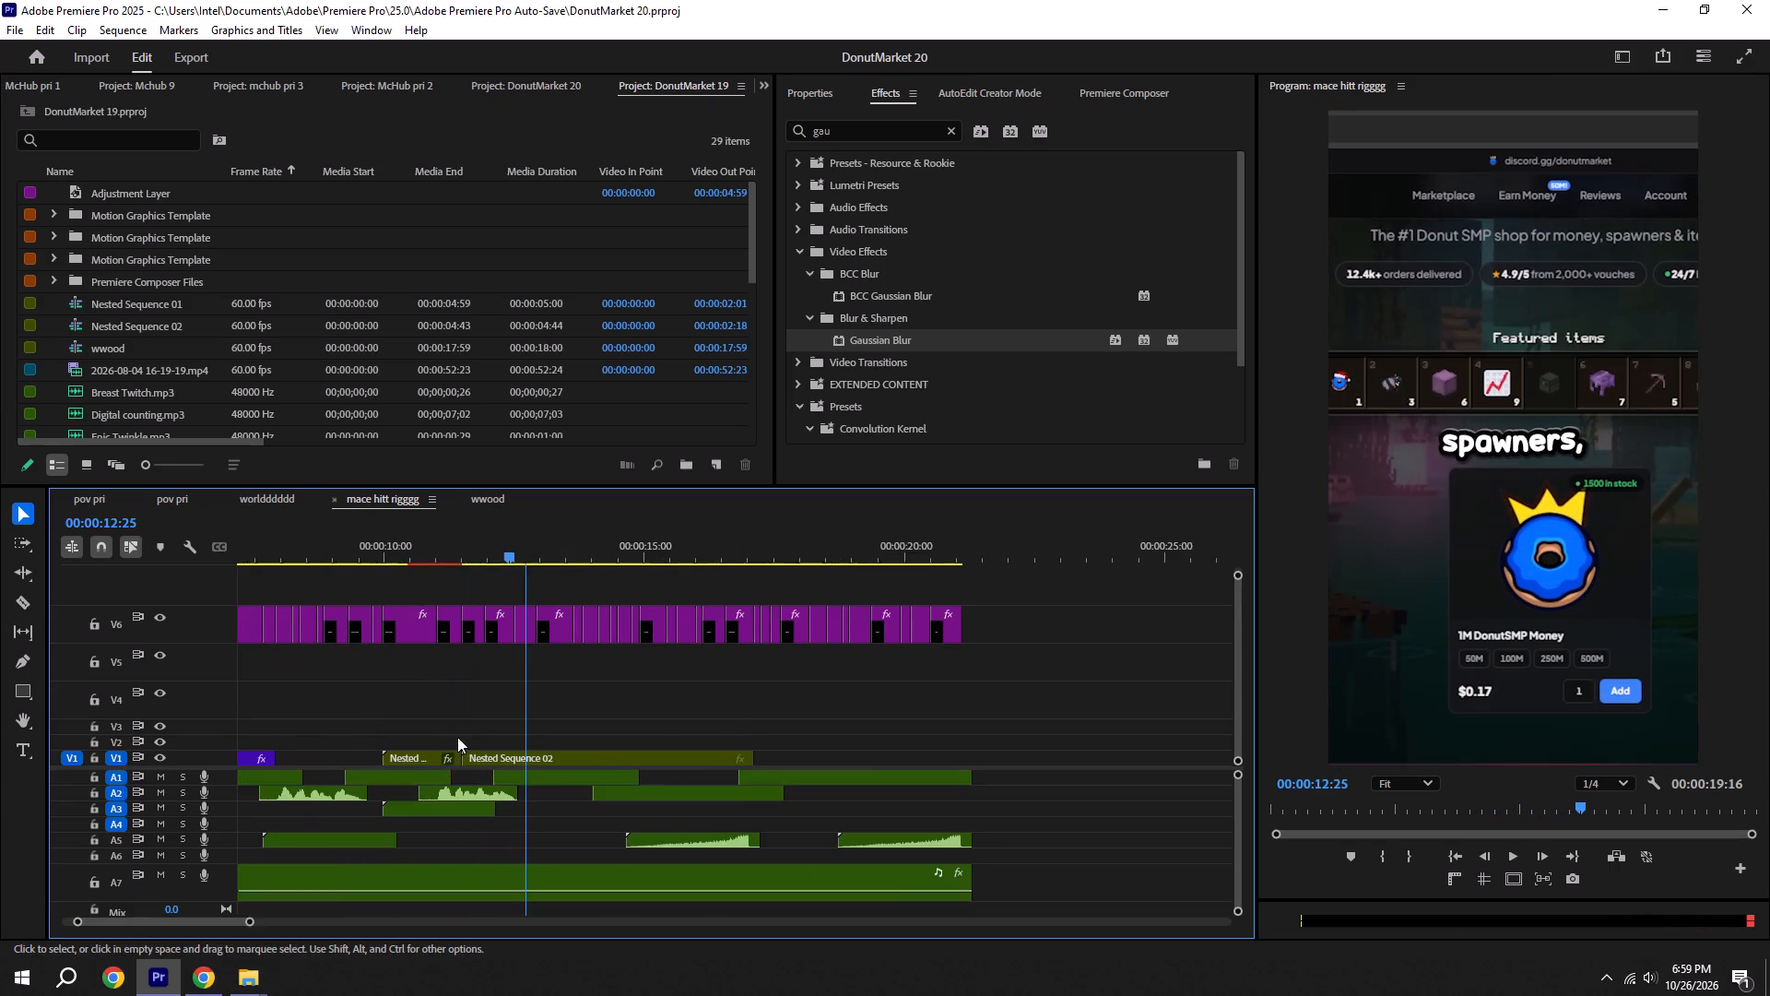
{"action": "key", "text": "ctrl+s"}
{"action": "left_click", "coordinate": [465, 541], "text": "shift"}
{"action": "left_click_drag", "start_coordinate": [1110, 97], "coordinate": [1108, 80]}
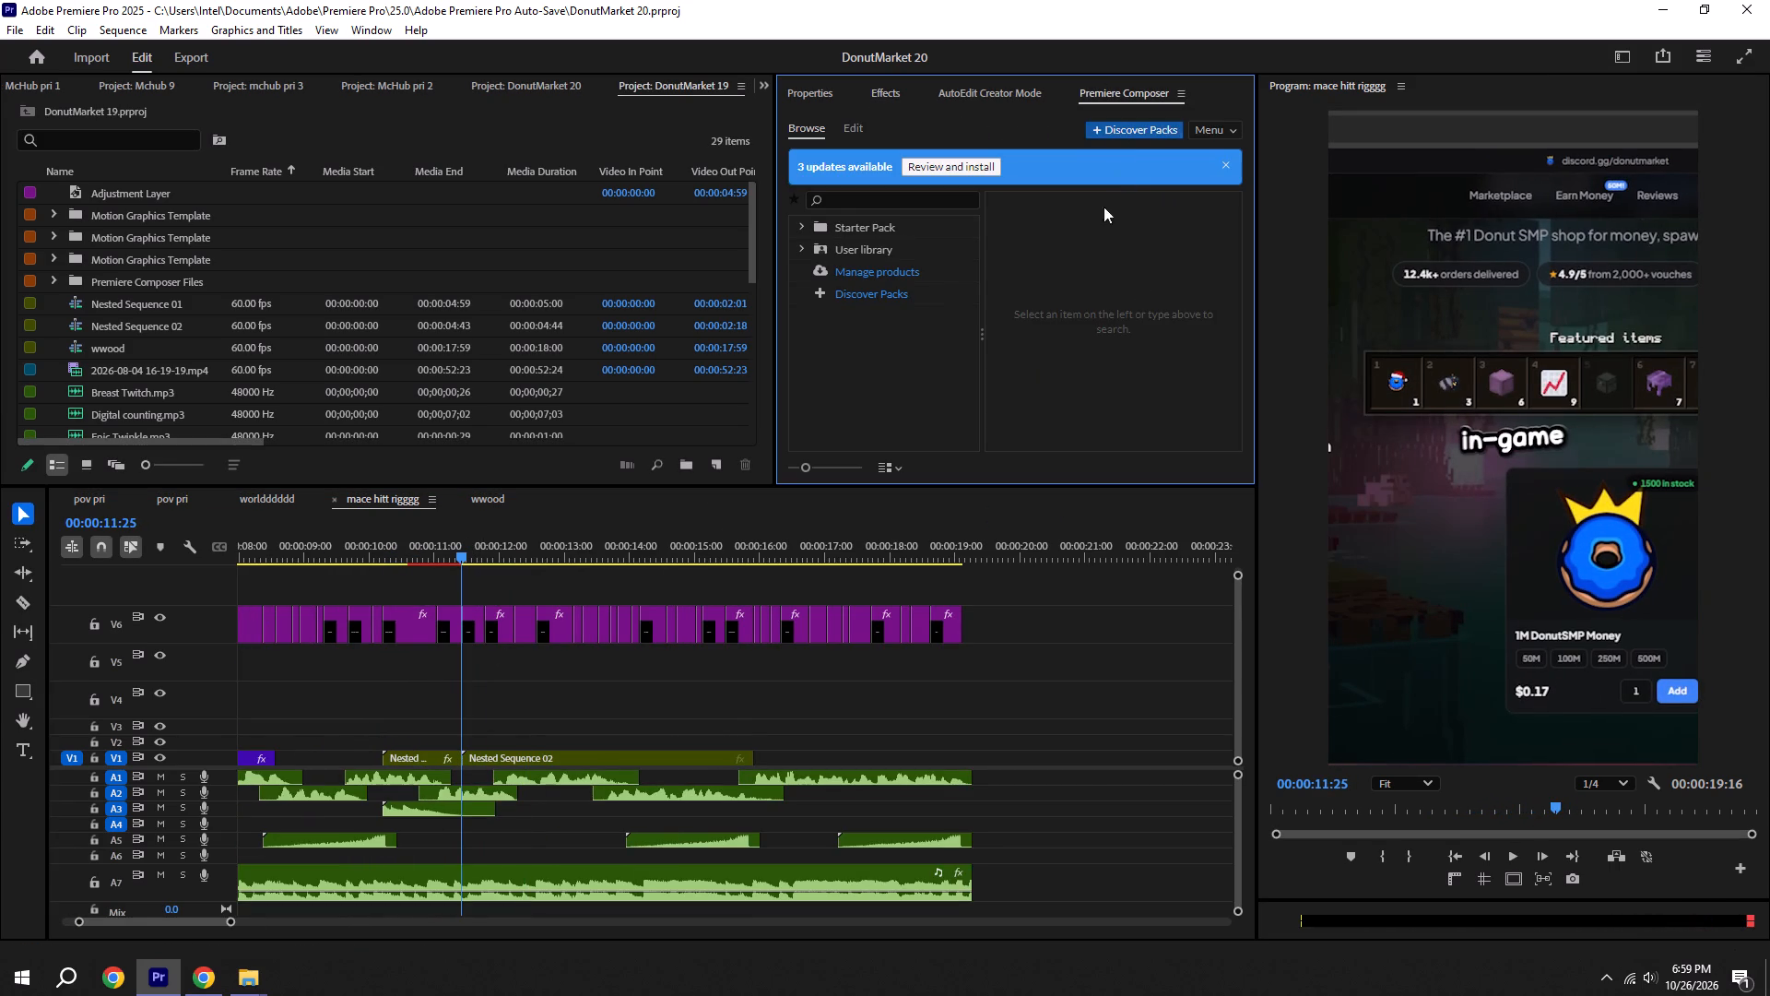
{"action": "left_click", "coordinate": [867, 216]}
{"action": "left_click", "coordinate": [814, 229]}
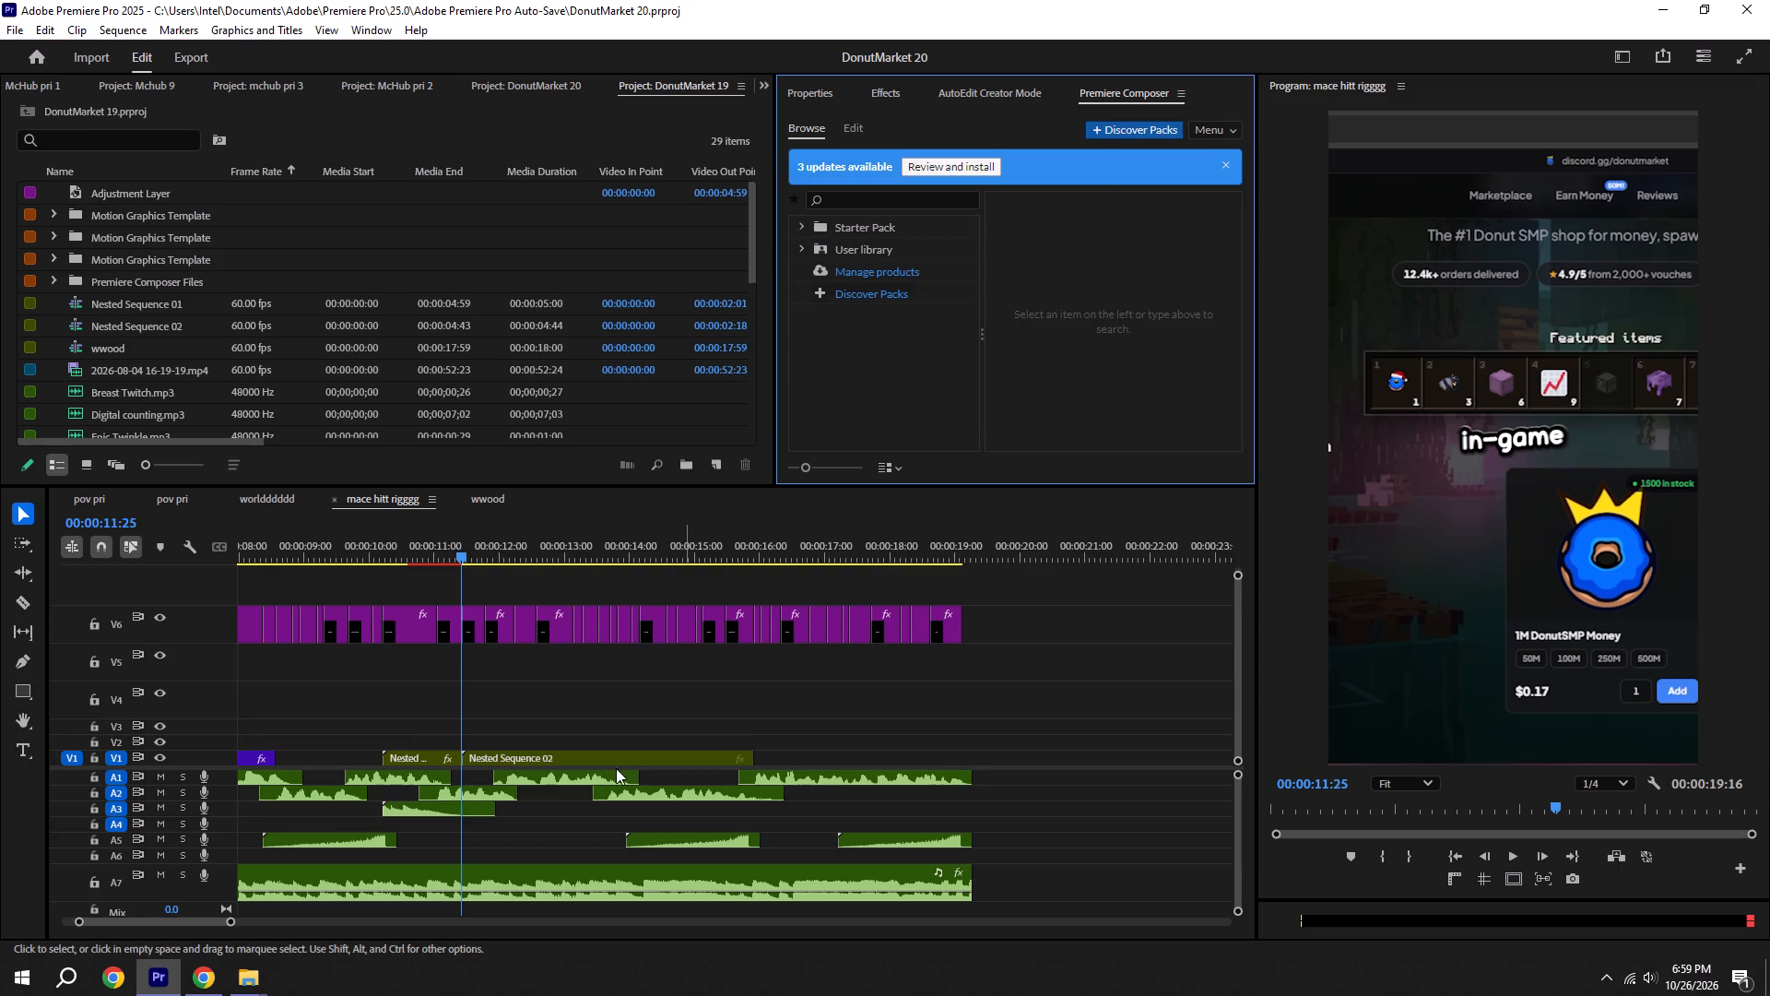
Play Nested Sequence 02 against the captions, shift its inner V2 clip 20 frames later to start at about 00:00:02:00, and save.
{"action": "left_click", "coordinate": [619, 654]}
{"action": "key", "text": "space"}
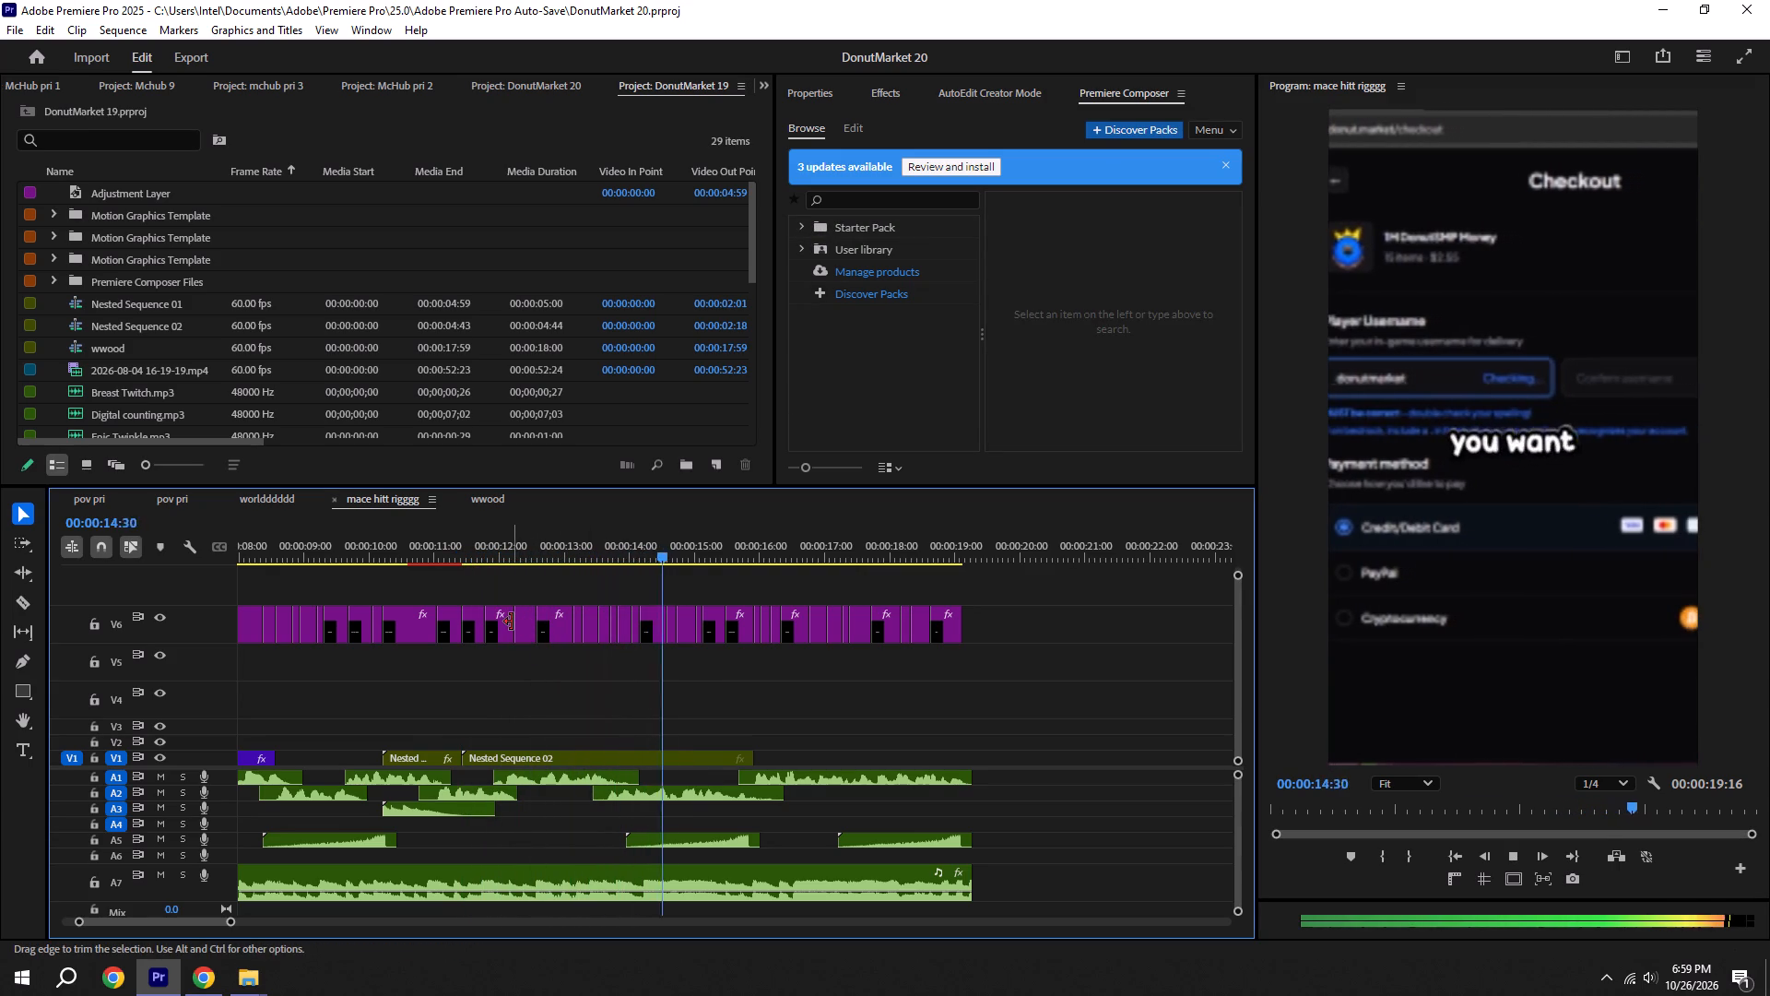
{"action": "key", "text": "space"}
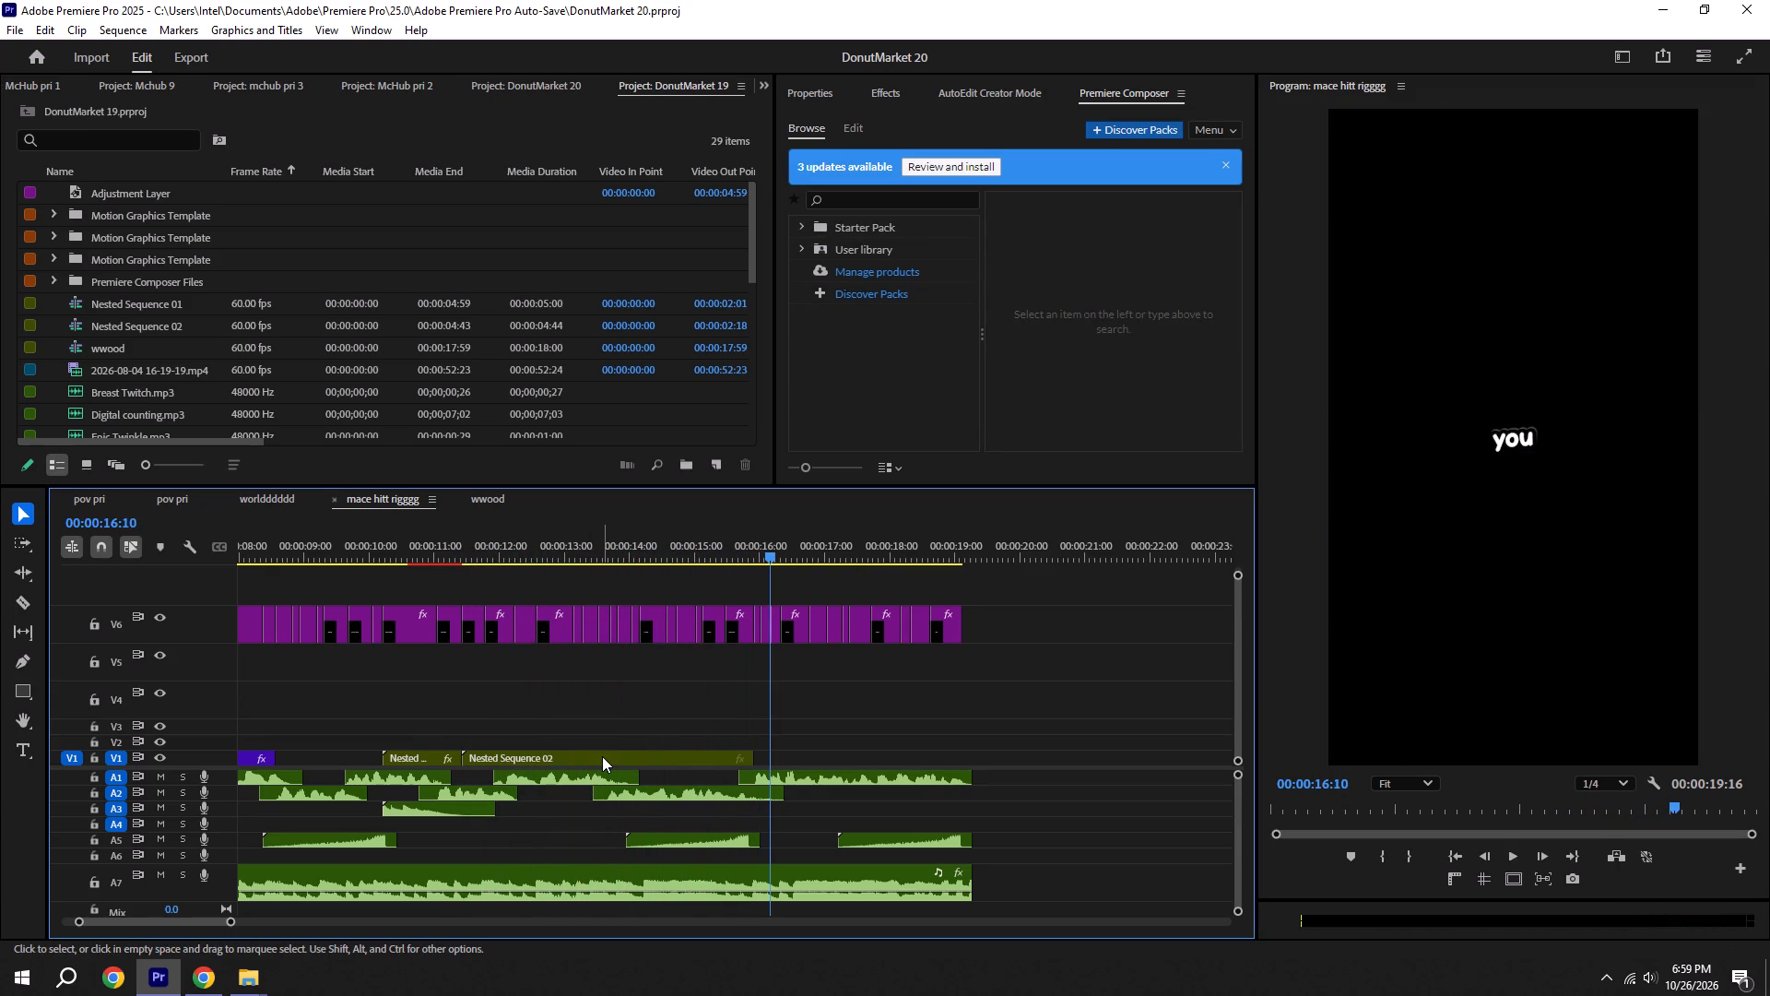
{"action": "double_click", "coordinate": [602, 756]}
{"action": "left_click_drag", "start_coordinate": [434, 688], "coordinate": [443, 687]}
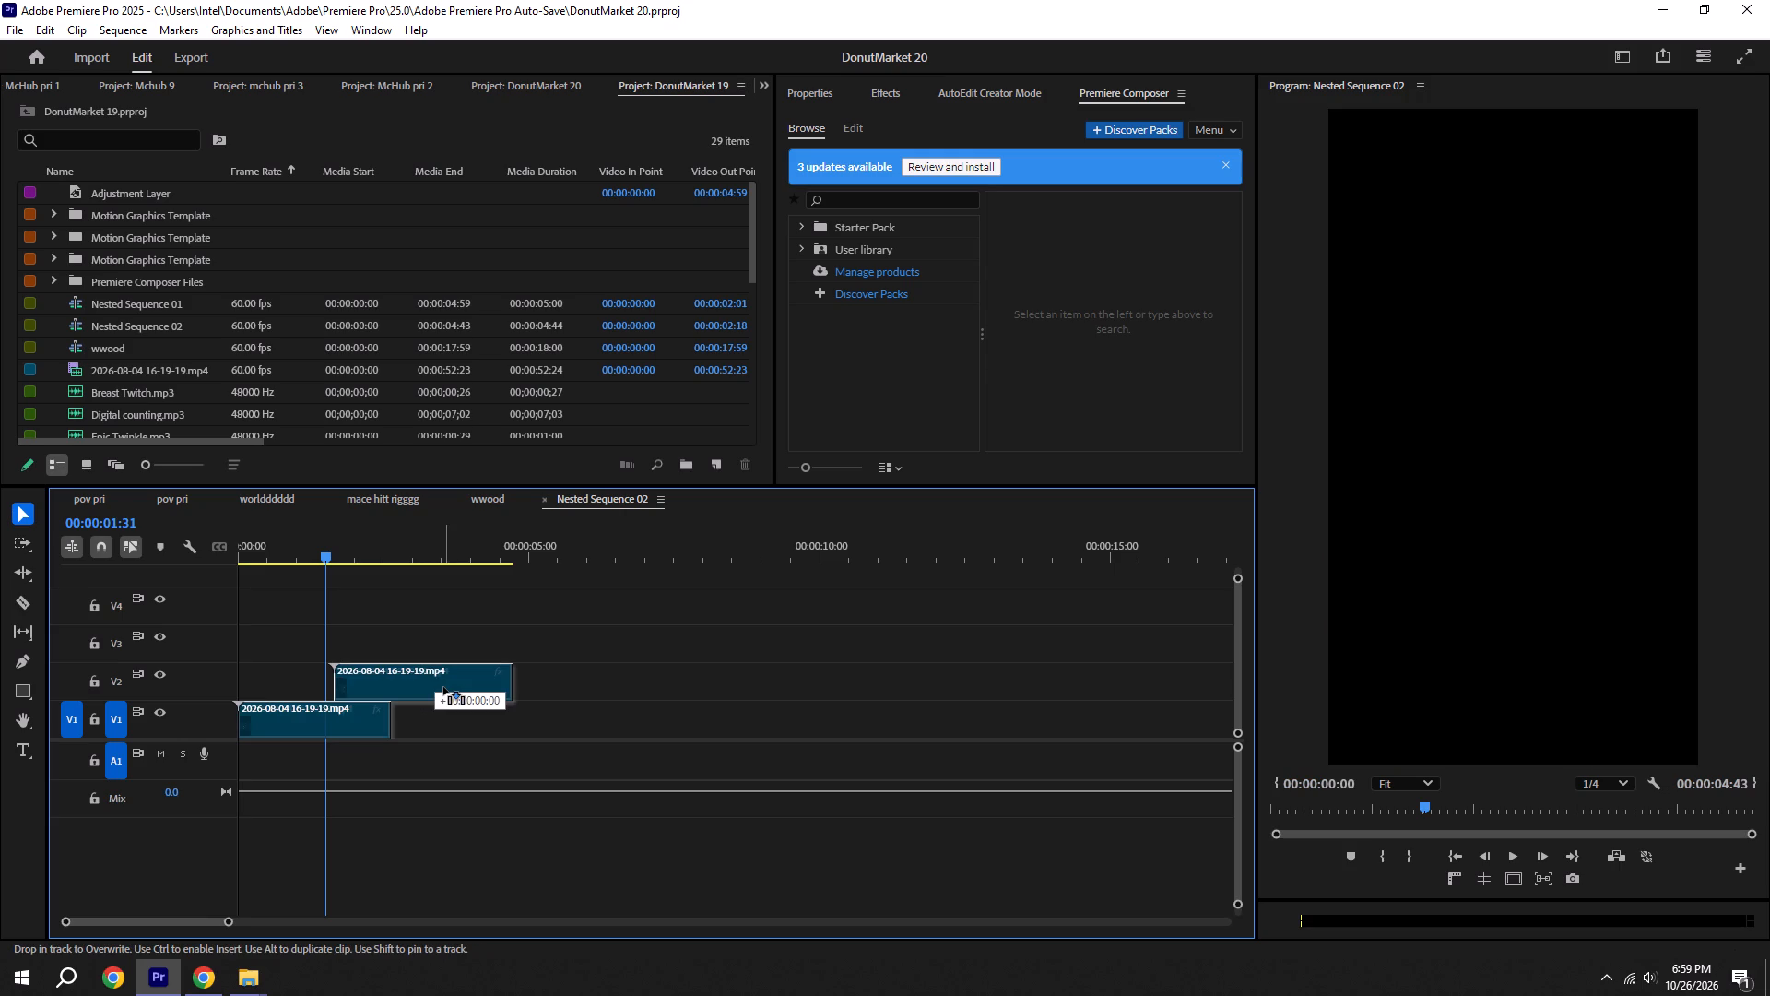
{"action": "left_click_drag", "start_coordinate": [443, 687], "coordinate": [419, 687]}
{"action": "left_click", "coordinate": [472, 740]}
{"action": "left_click", "coordinate": [138, 548]}
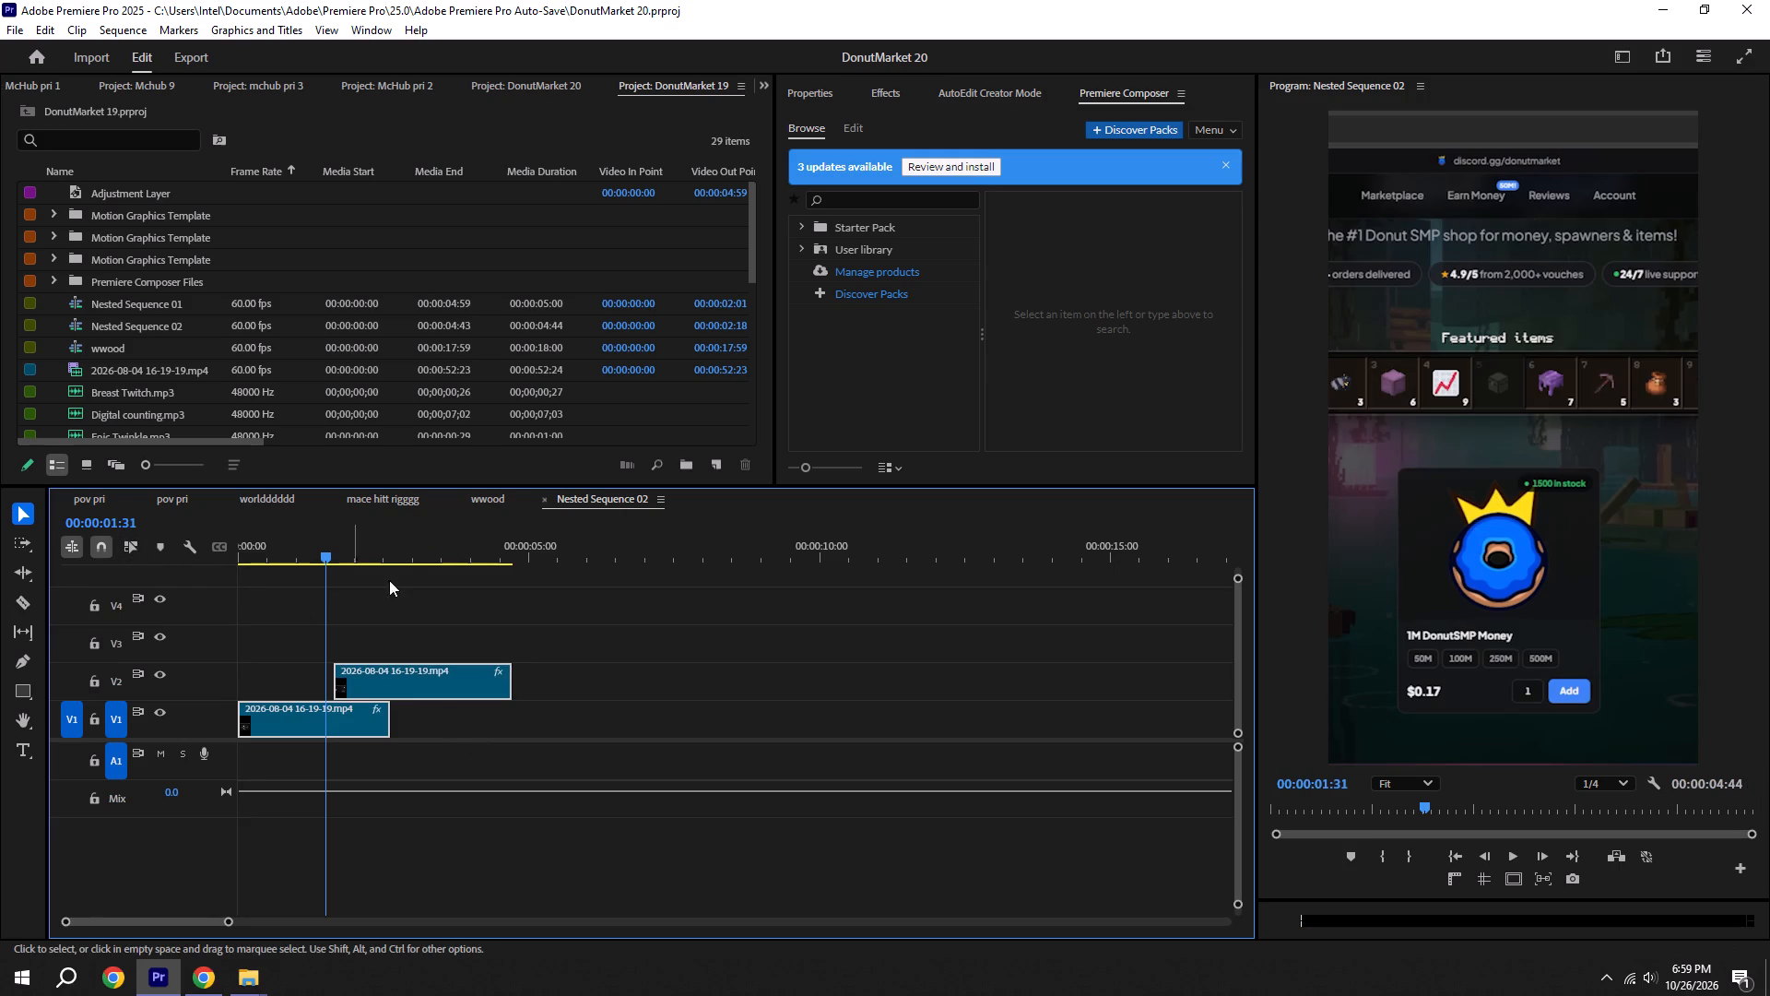
{"action": "left_click", "coordinate": [453, 580]}
{"action": "left_click_drag", "start_coordinate": [455, 676], "coordinate": [475, 676]}
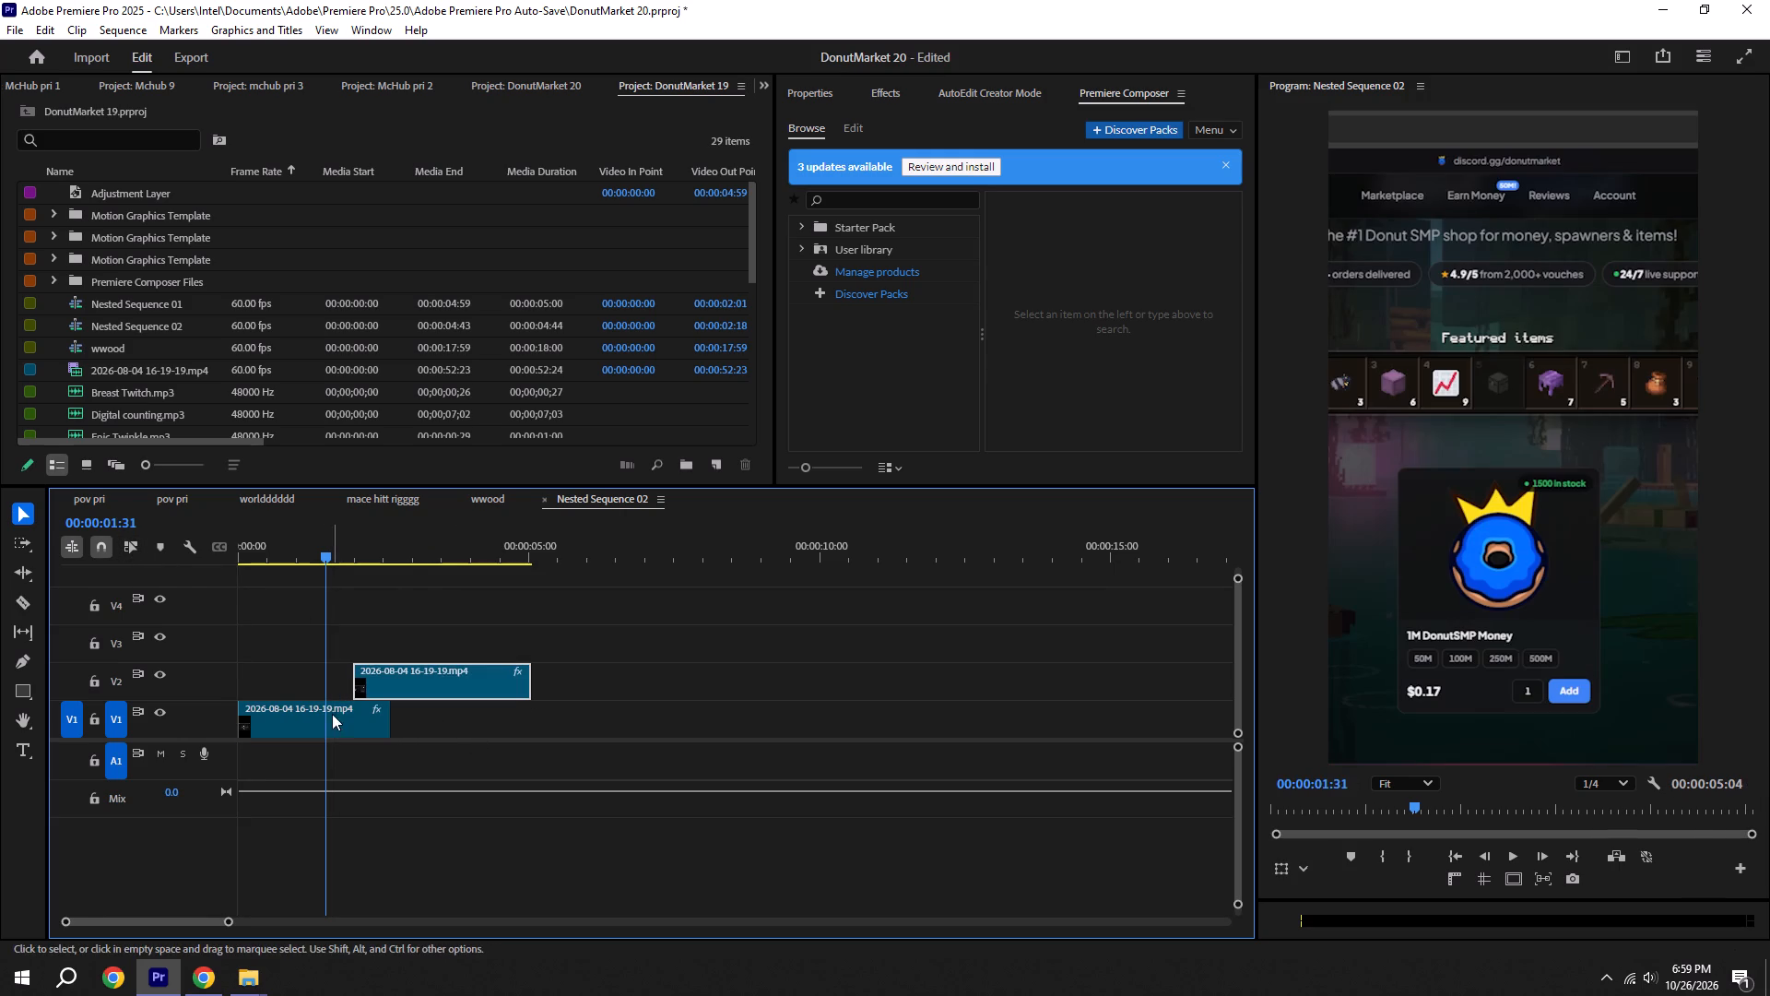
{"action": "left_click", "coordinate": [388, 504]}
{"action": "key", "text": "ctrl+s"}
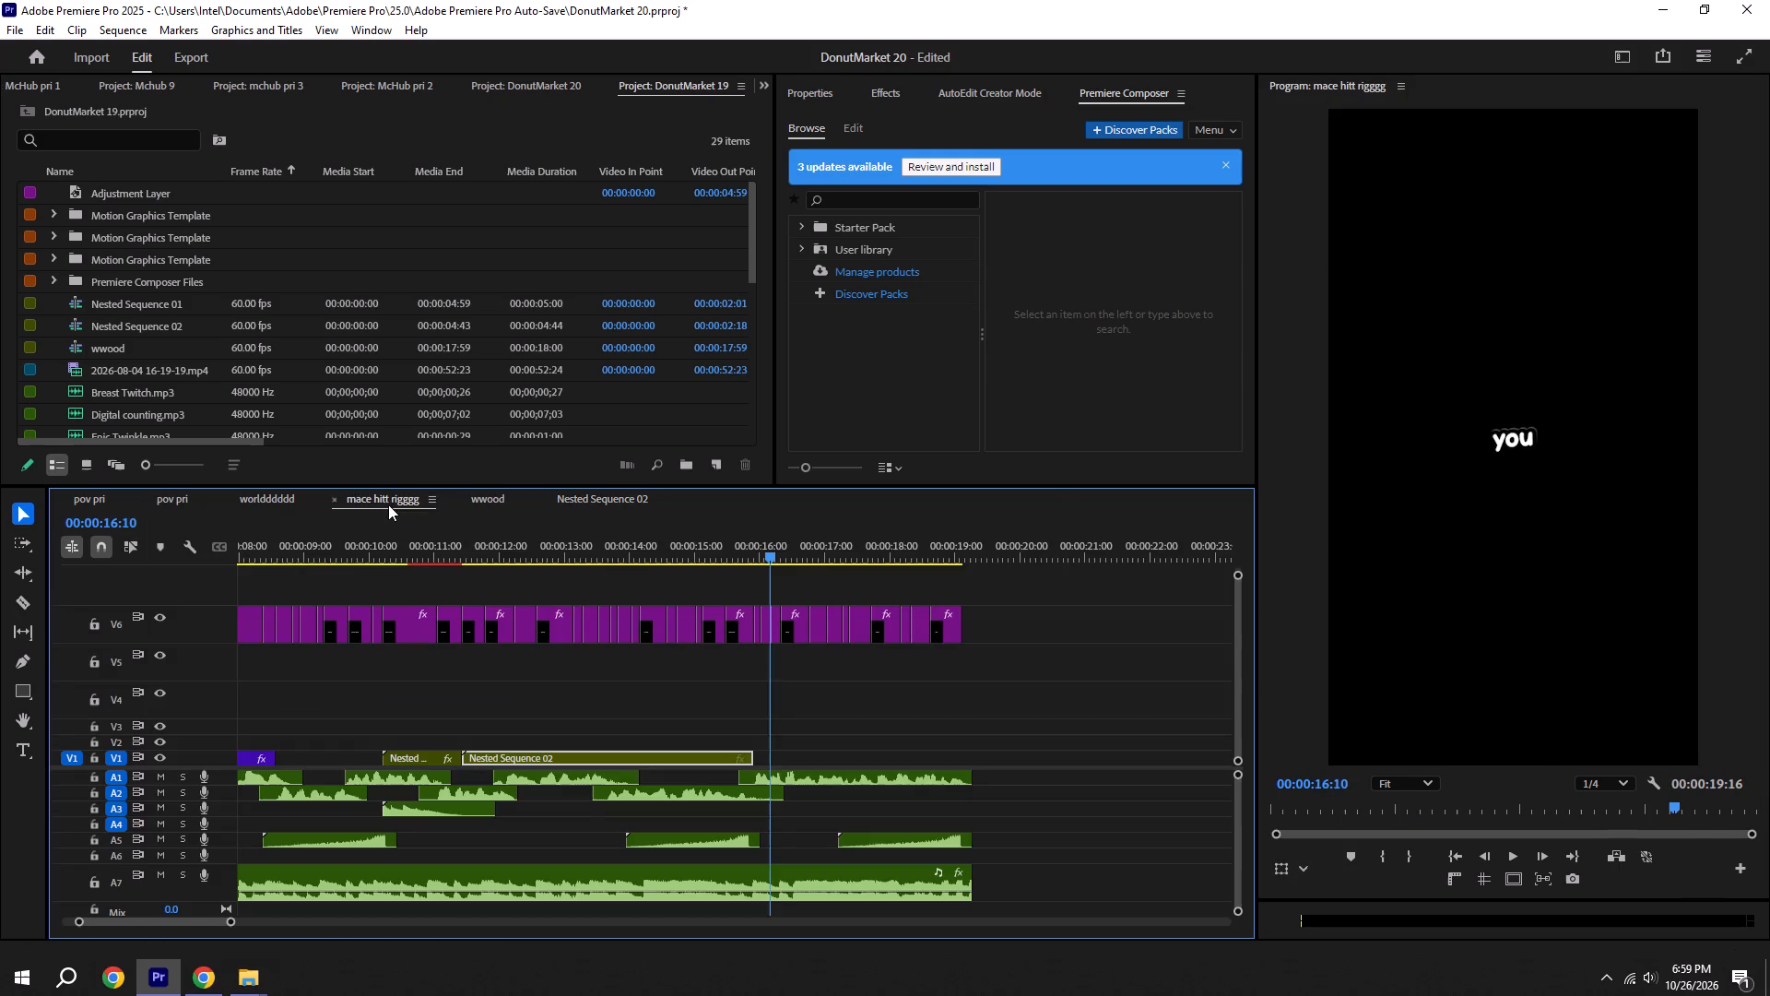
Replay mace hitt rigggg, shift the V2 clip inside Nested Sequence 02 another 28 frames later to about 00:00:02:26, and save.
{"action": "left_click", "coordinate": [419, 532], "text": "shift"}
{"action": "key", "text": "space"}
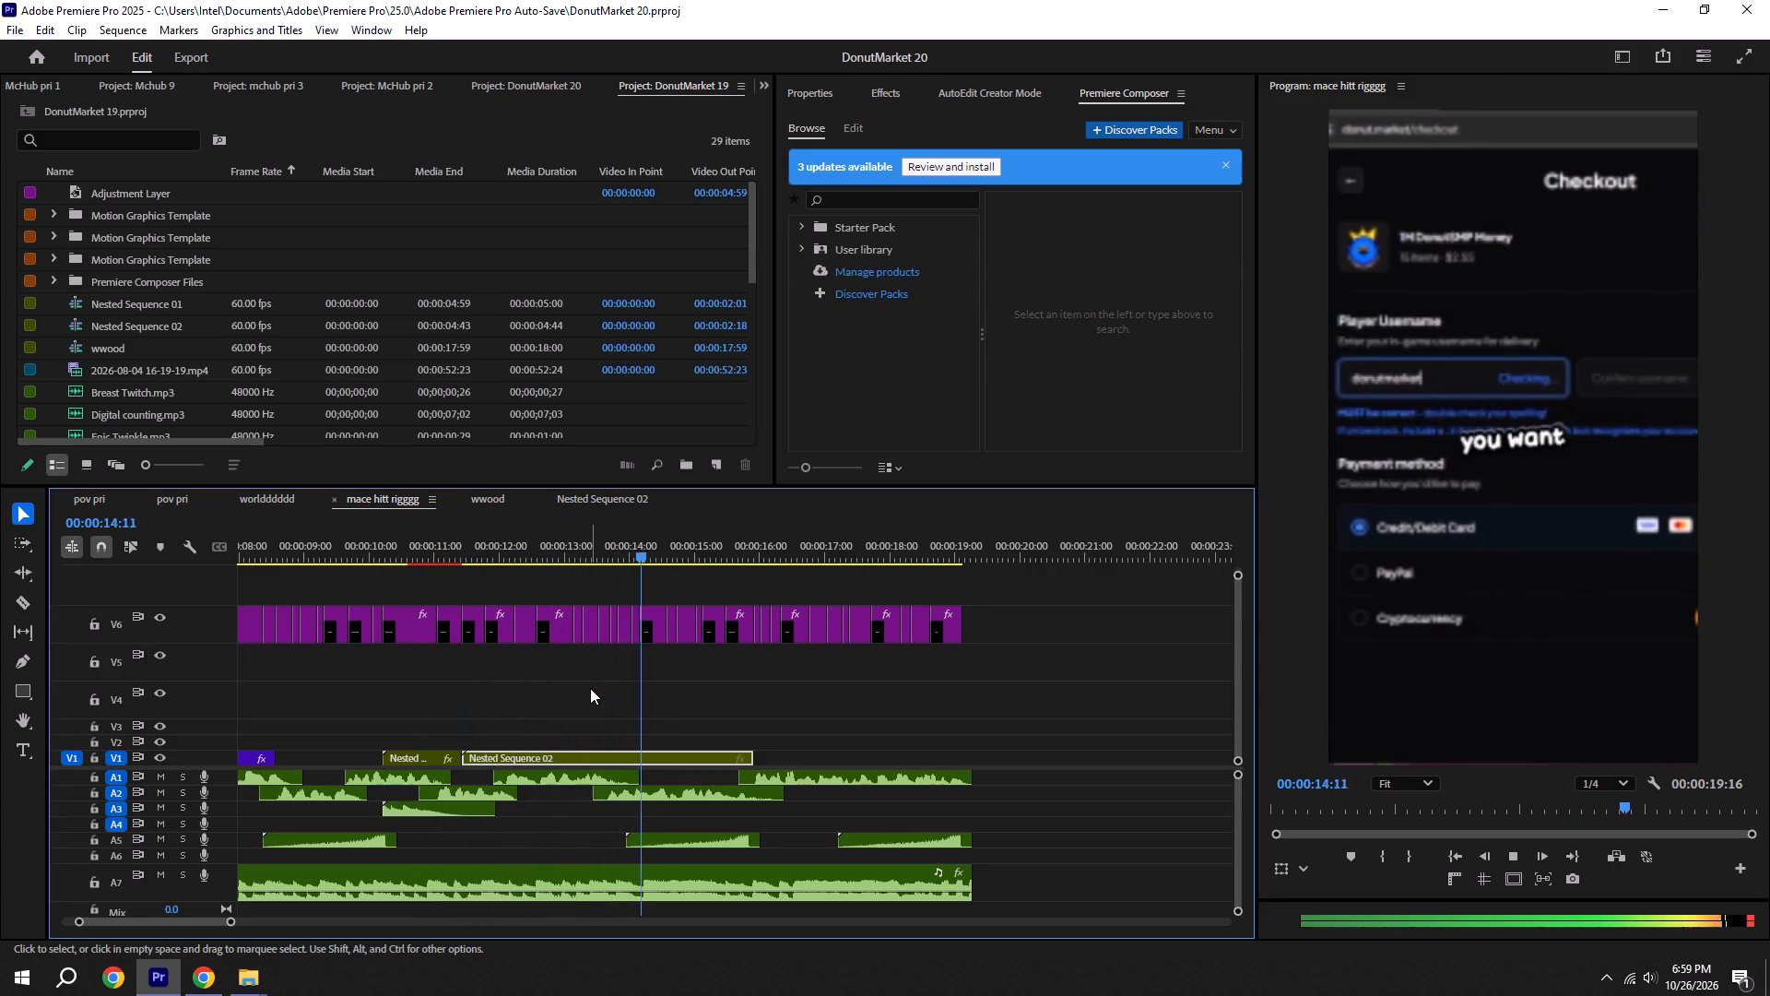
{"action": "key", "text": "ctrl+s"}
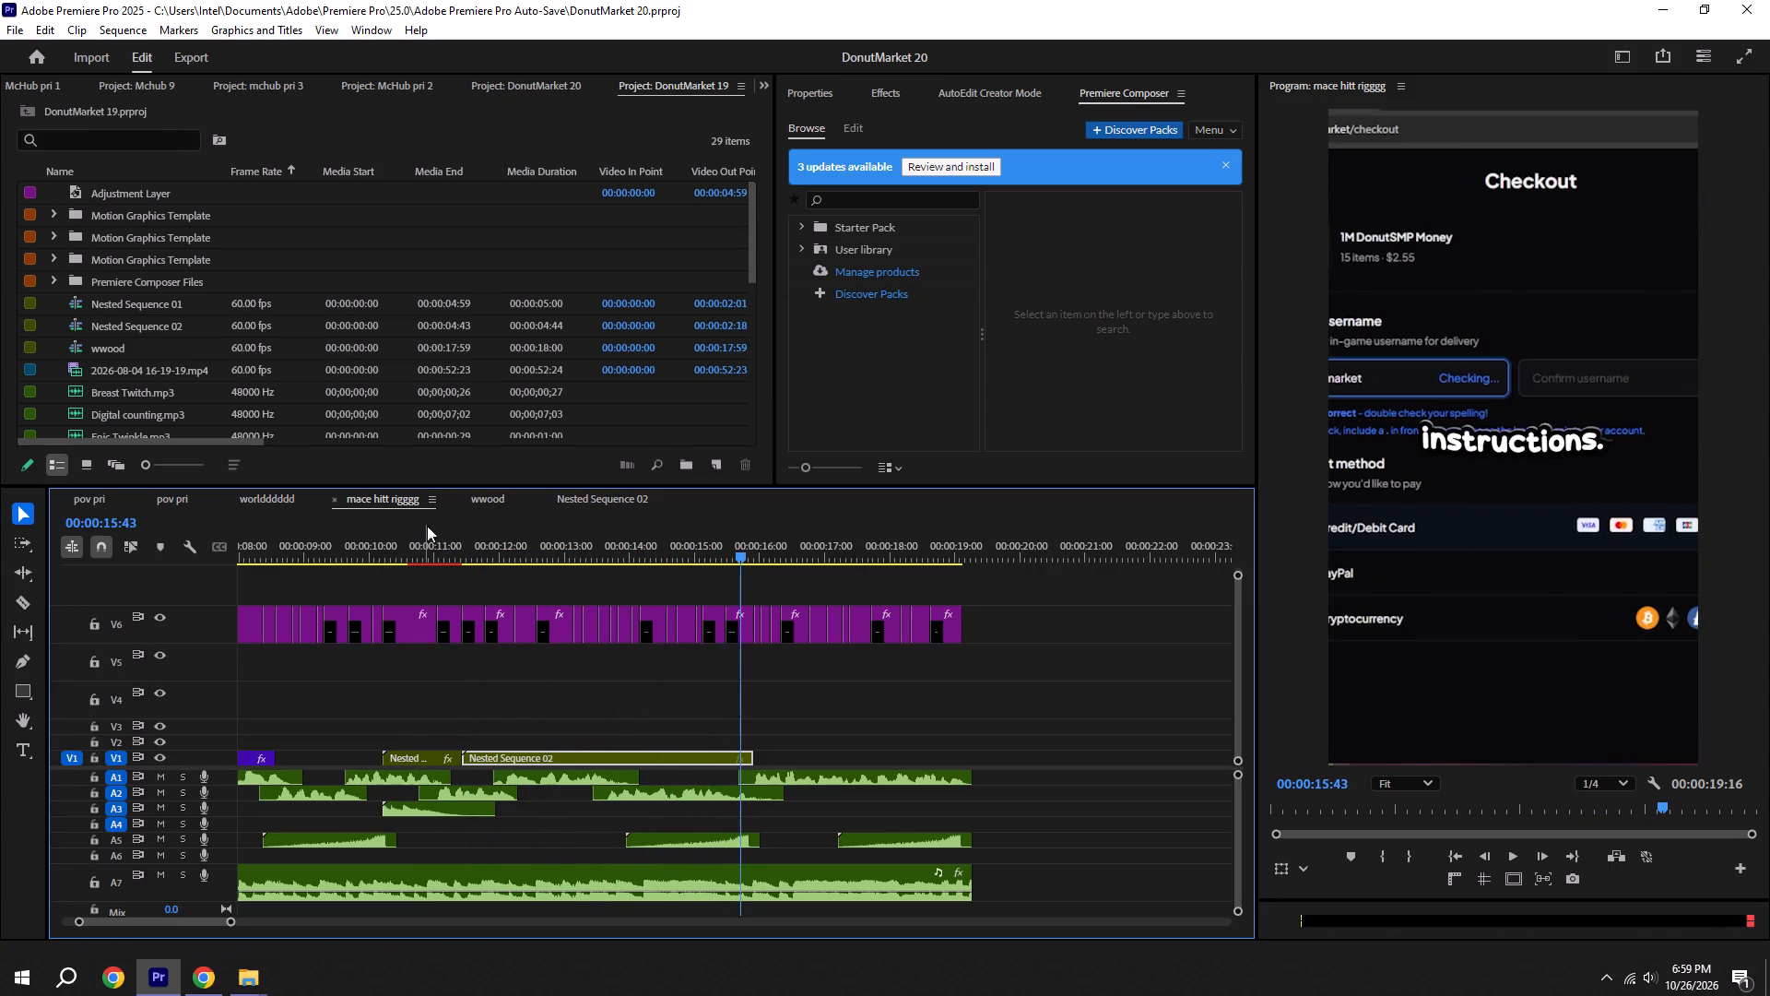
{"action": "left_click", "coordinate": [614, 514]}
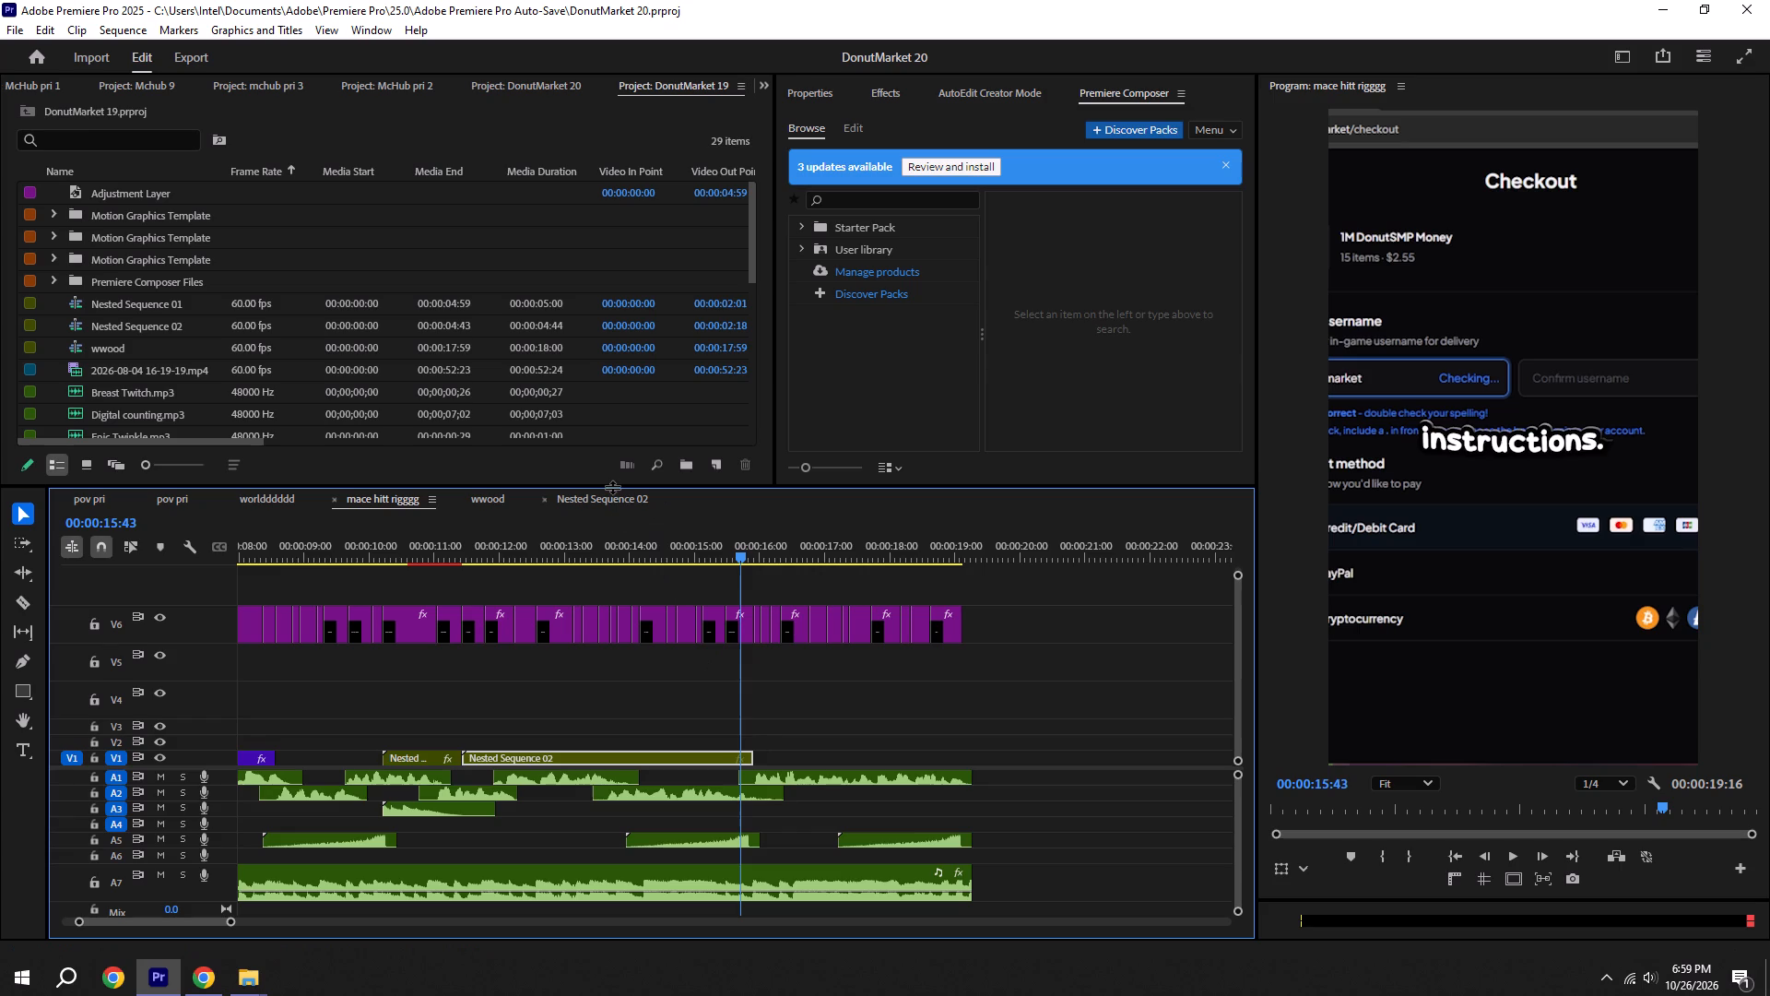
{"action": "left_click", "coordinate": [612, 487]}
{"action": "left_click", "coordinate": [612, 497]}
{"action": "left_click_drag", "start_coordinate": [444, 690], "coordinate": [471, 689]}
{"action": "left_click", "coordinate": [485, 714]}
{"action": "key", "text": "ctrl+s"}
{"action": "key", "text": "space"}
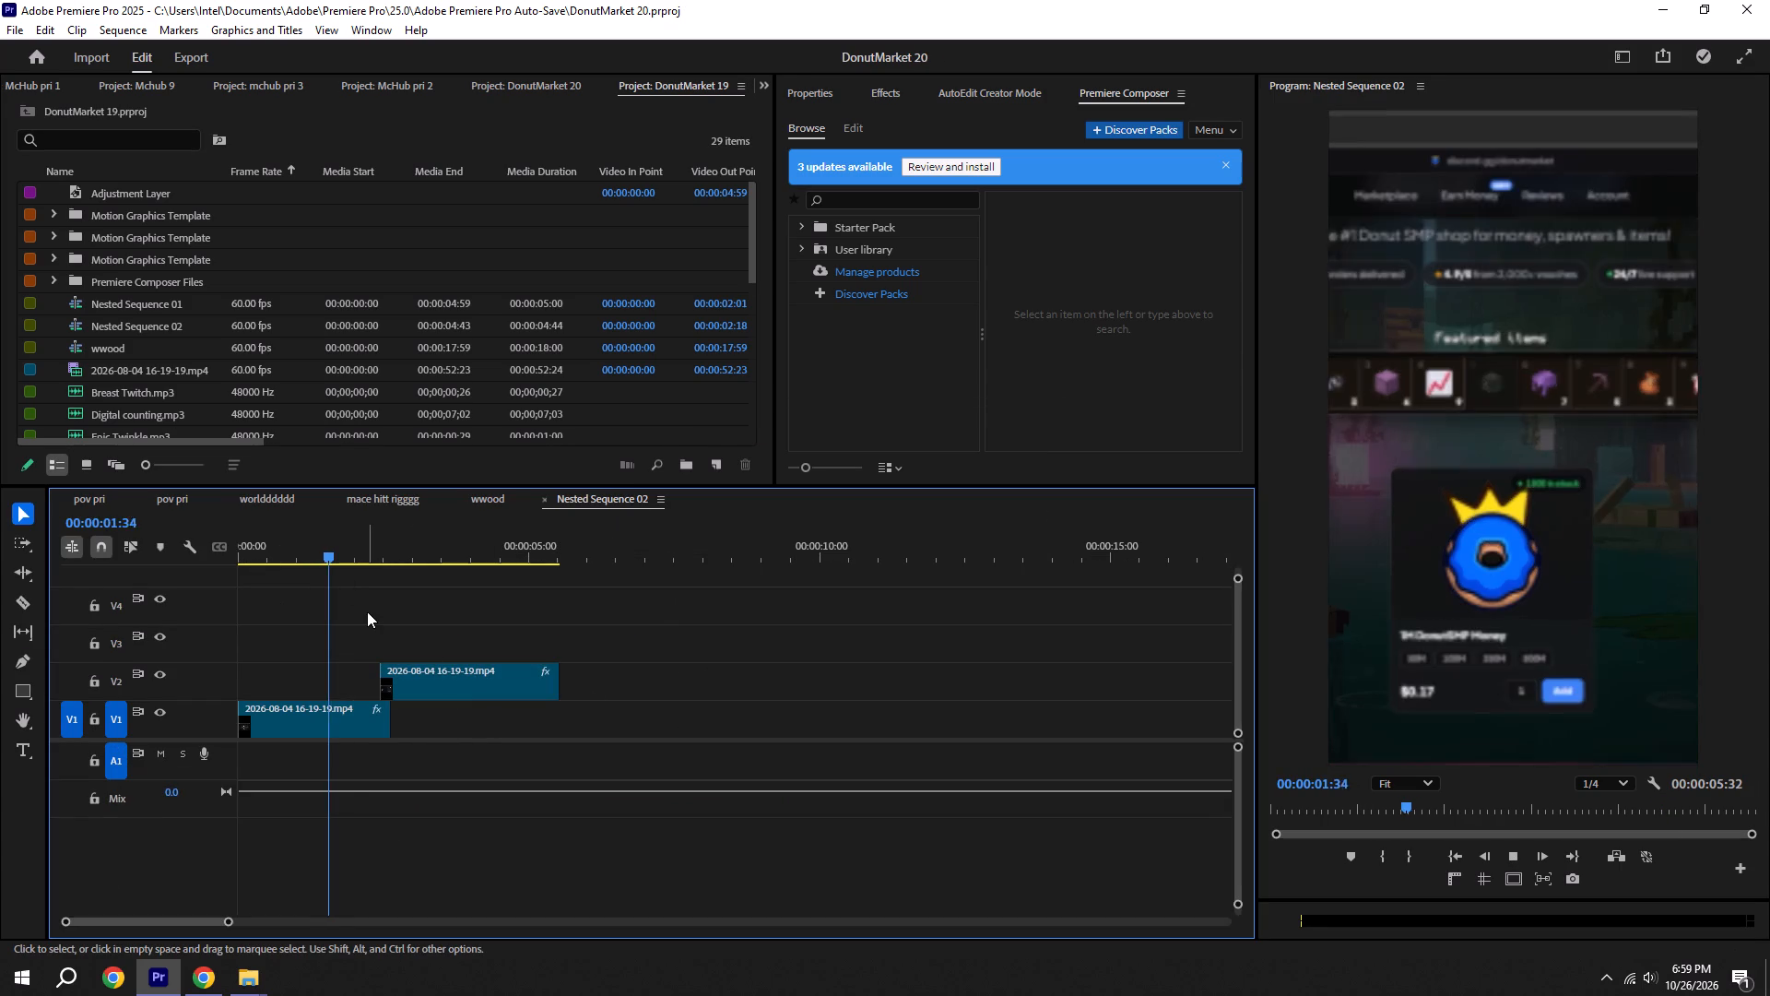
{"action": "key", "text": "ctrl+s"}
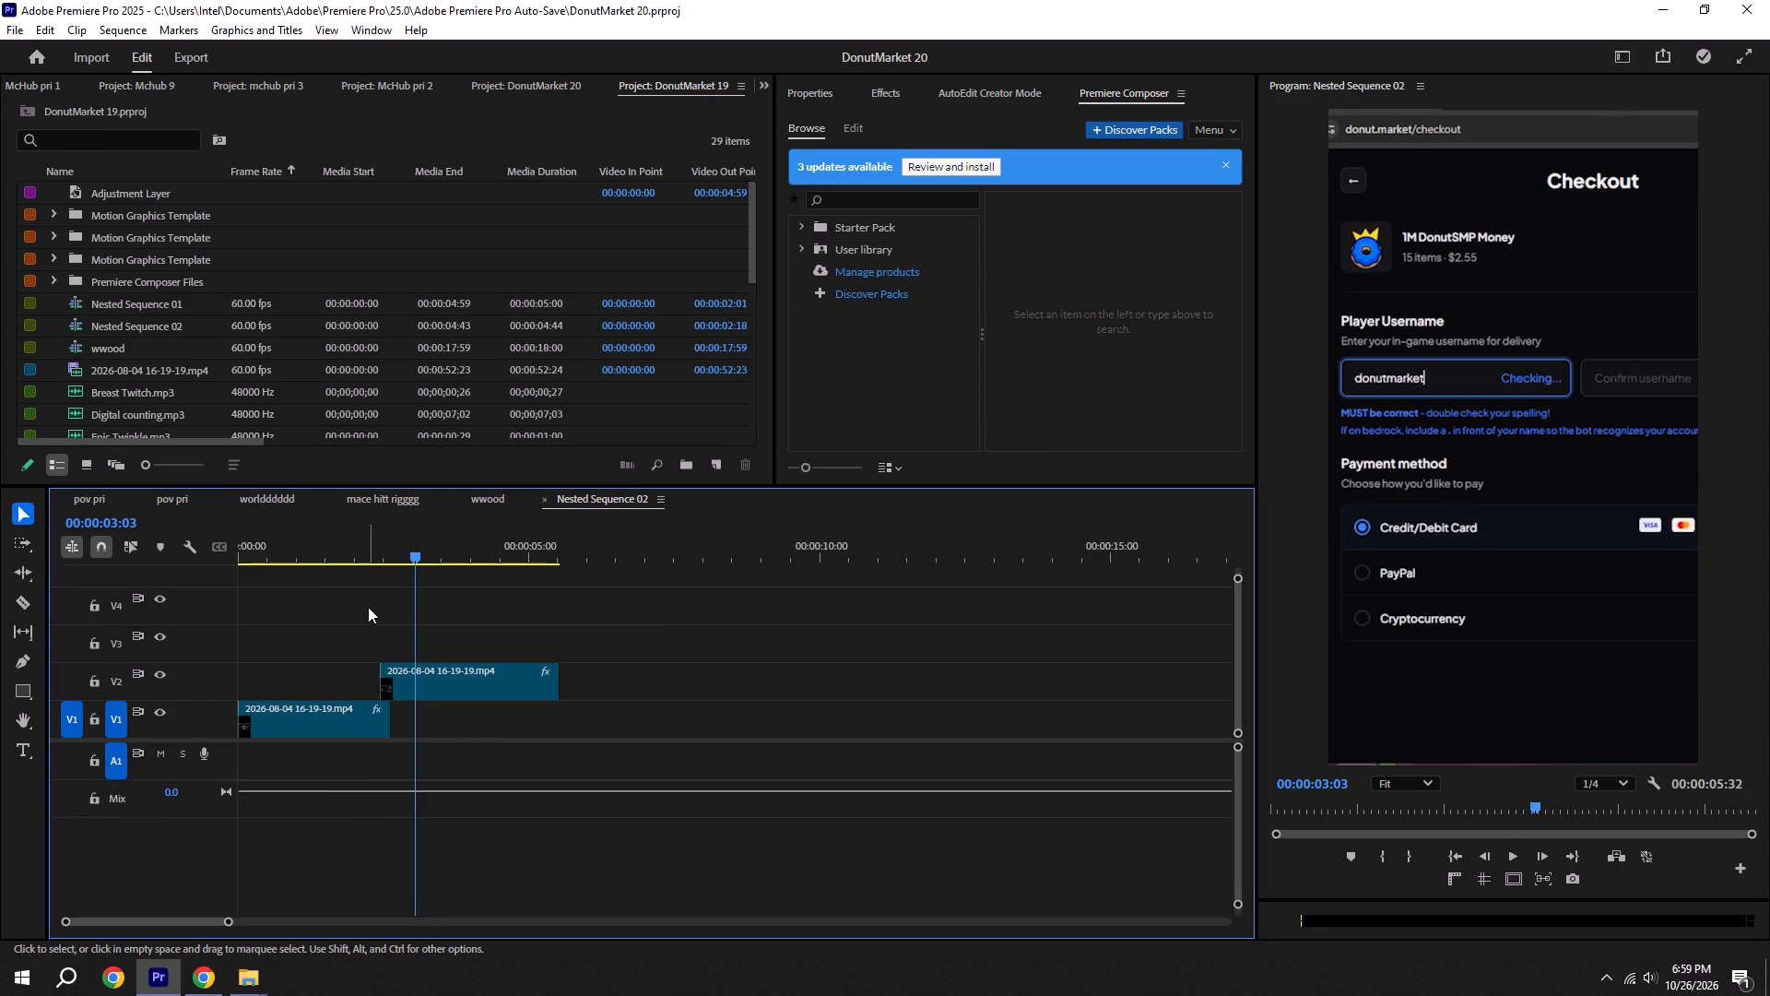
{"action": "key", "text": "ctrl+s"}
Play mace hitt rigggg from about 00:00:12:22 to the "actually" caption to check the retimed Nested Sequence 02, and save.
{"action": "left_click", "coordinate": [391, 504]}
{"action": "left_click_drag", "start_coordinate": [591, 555], "coordinate": [525, 549]}
{"action": "key", "text": "space"}
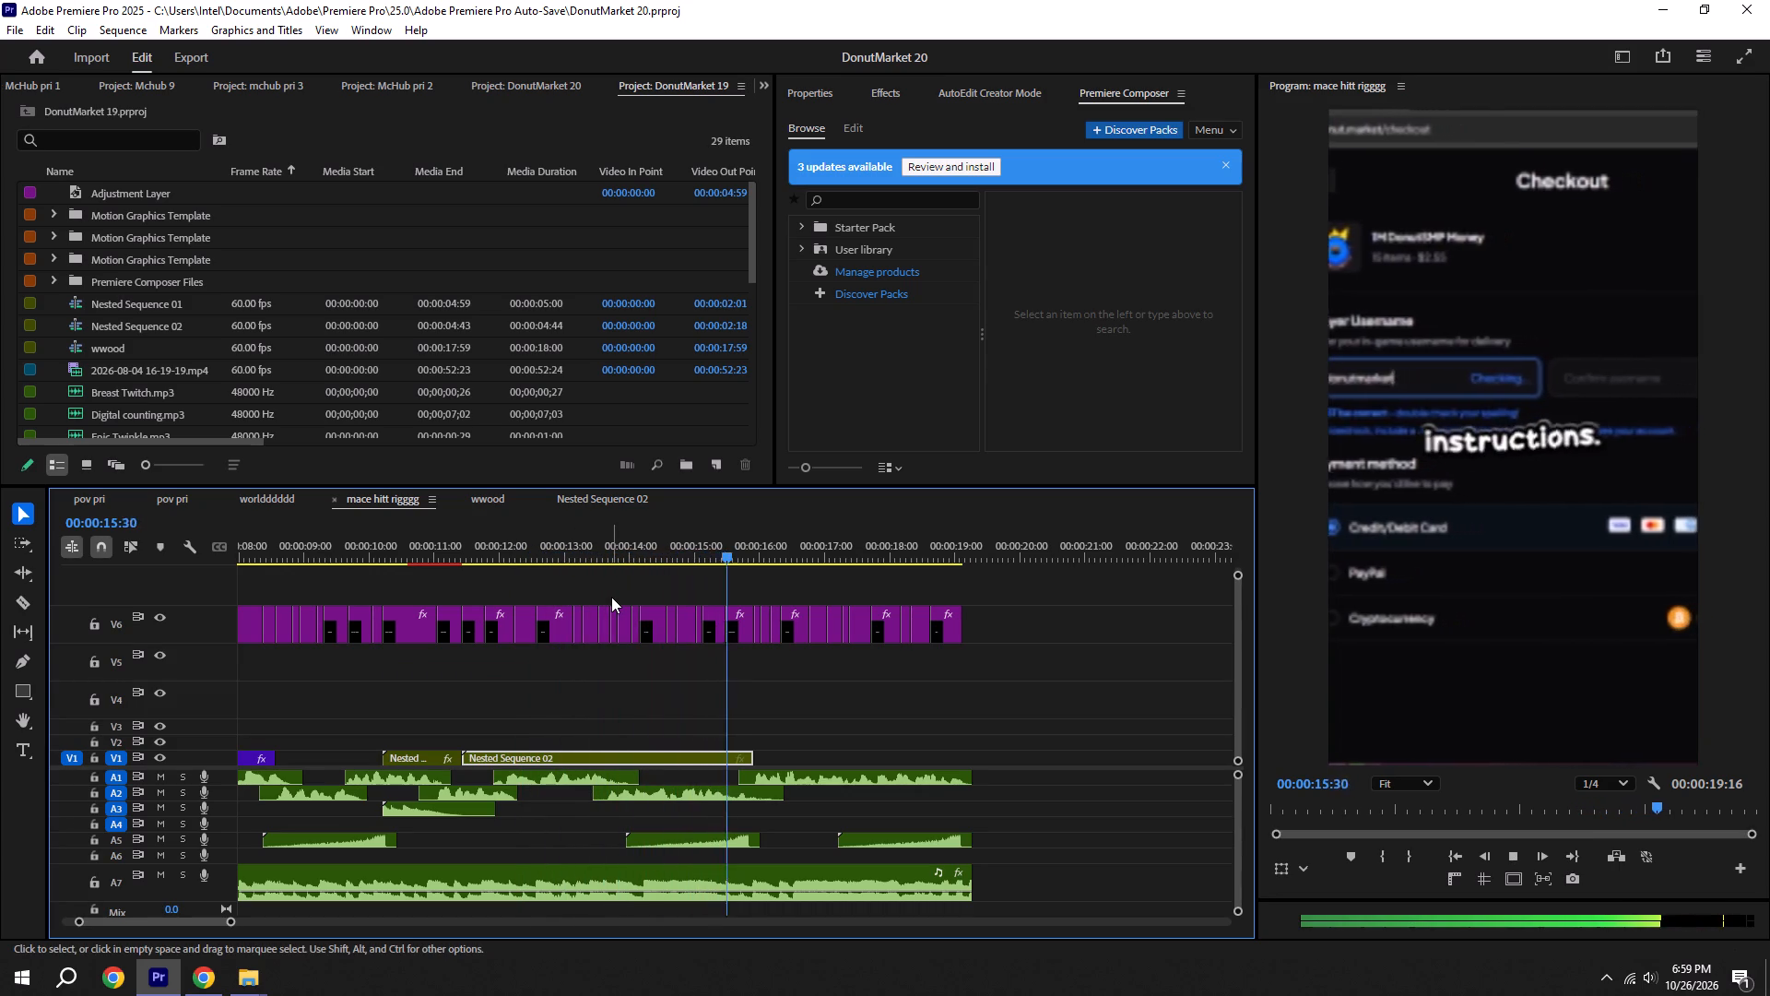
{"action": "key", "text": "ctrl+s"}
{"action": "key", "text": "space"}
{"action": "key", "text": "ctrl+s"}
{"action": "scroll", "coordinate": [879, 703], "scroll_direction": "down", "scroll_amount": 5, "text": "alt"}
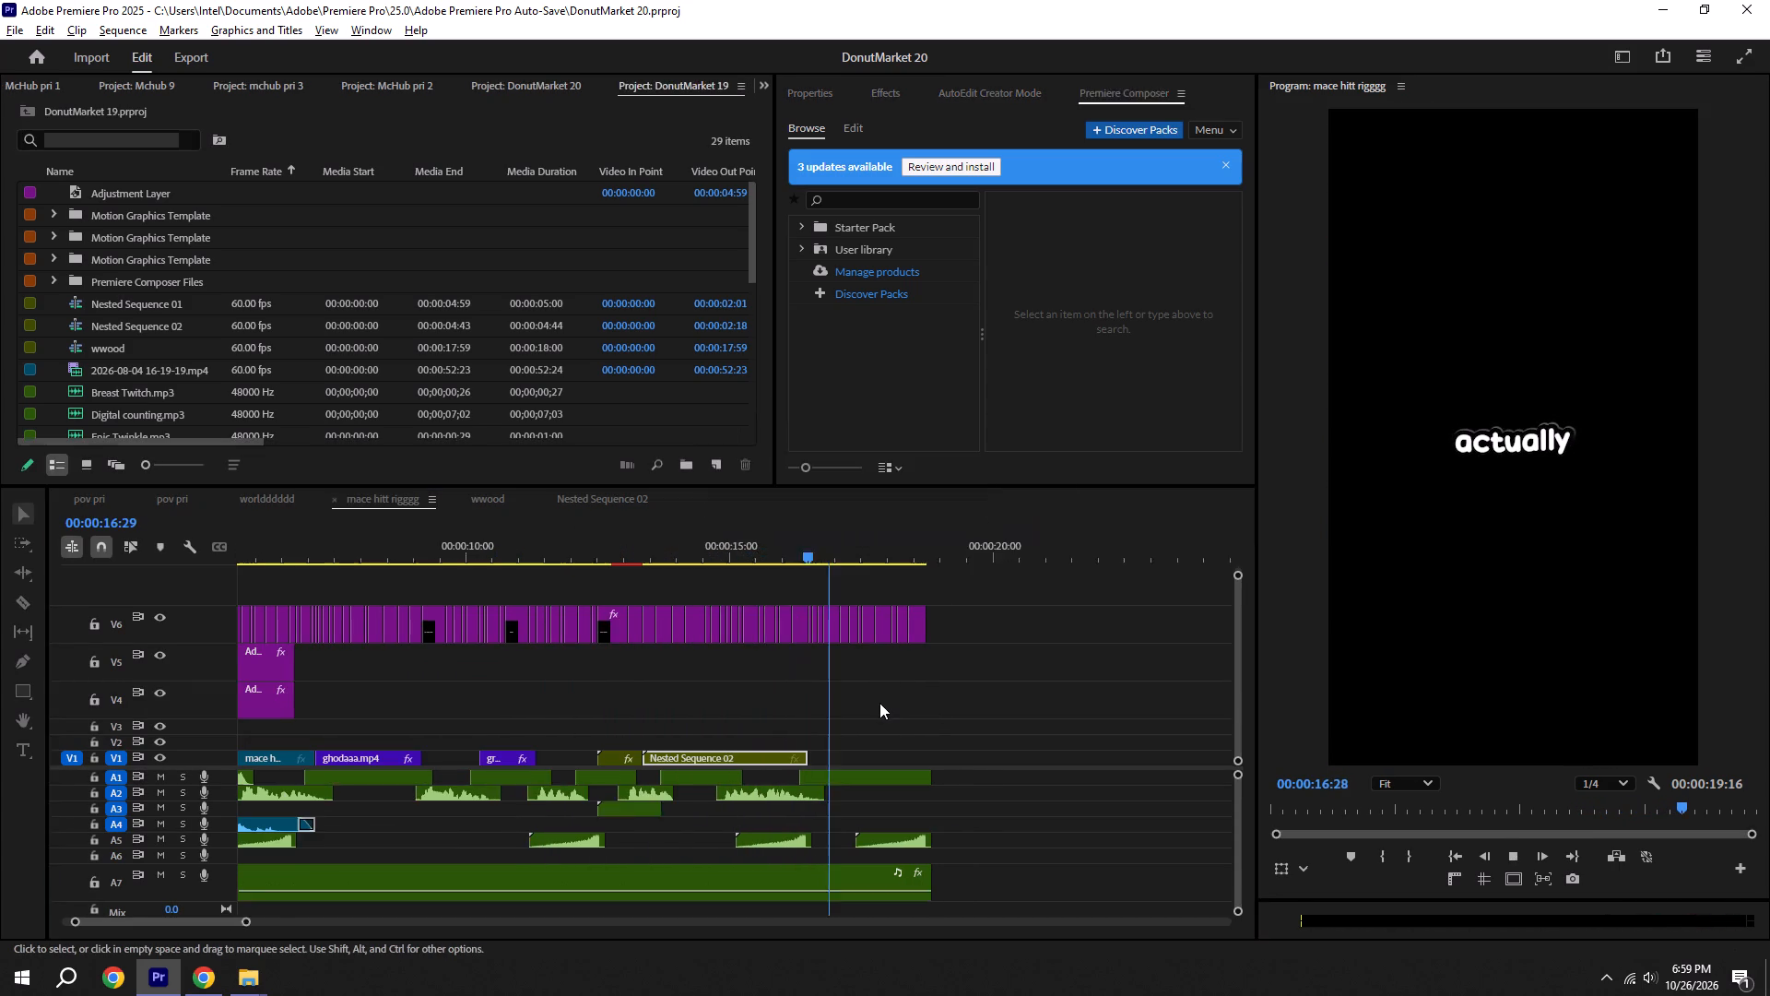
{"action": "key", "text": "ctrl+s"}
{"action": "scroll", "coordinate": [944, 772], "scroll_direction": "down", "scroll_amount": 6, "text": "alt"}
{"action": "key", "text": "ctrl+s"}
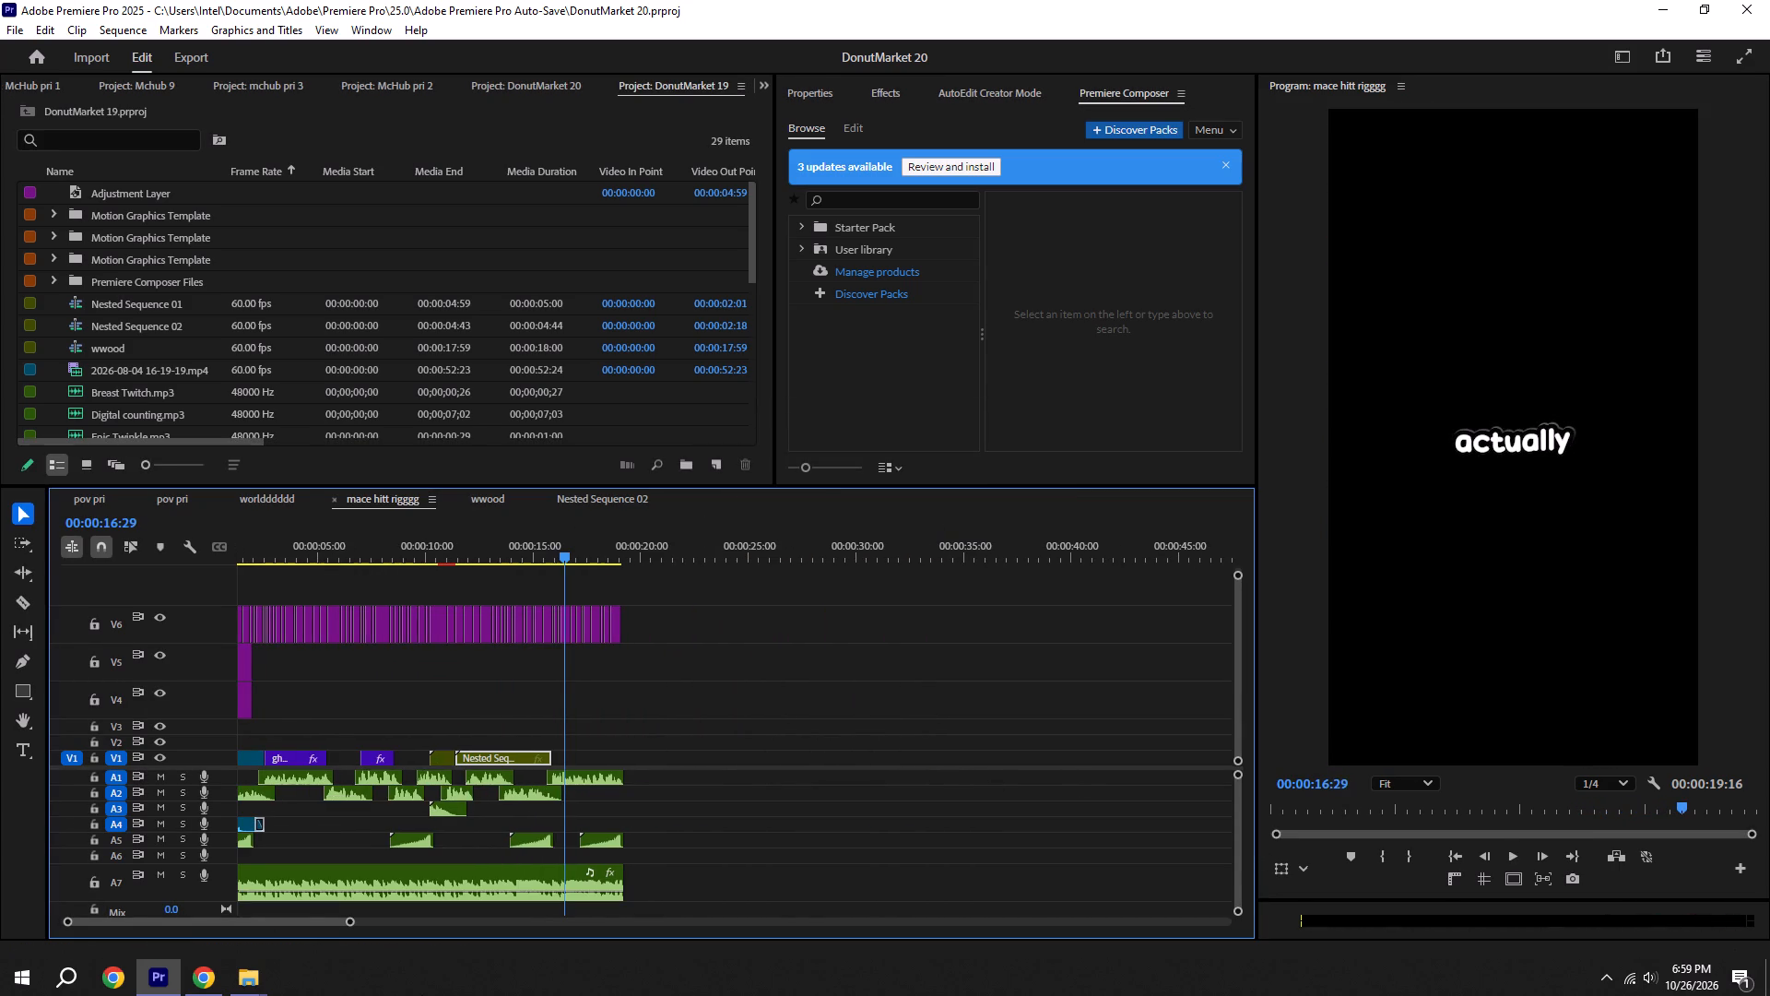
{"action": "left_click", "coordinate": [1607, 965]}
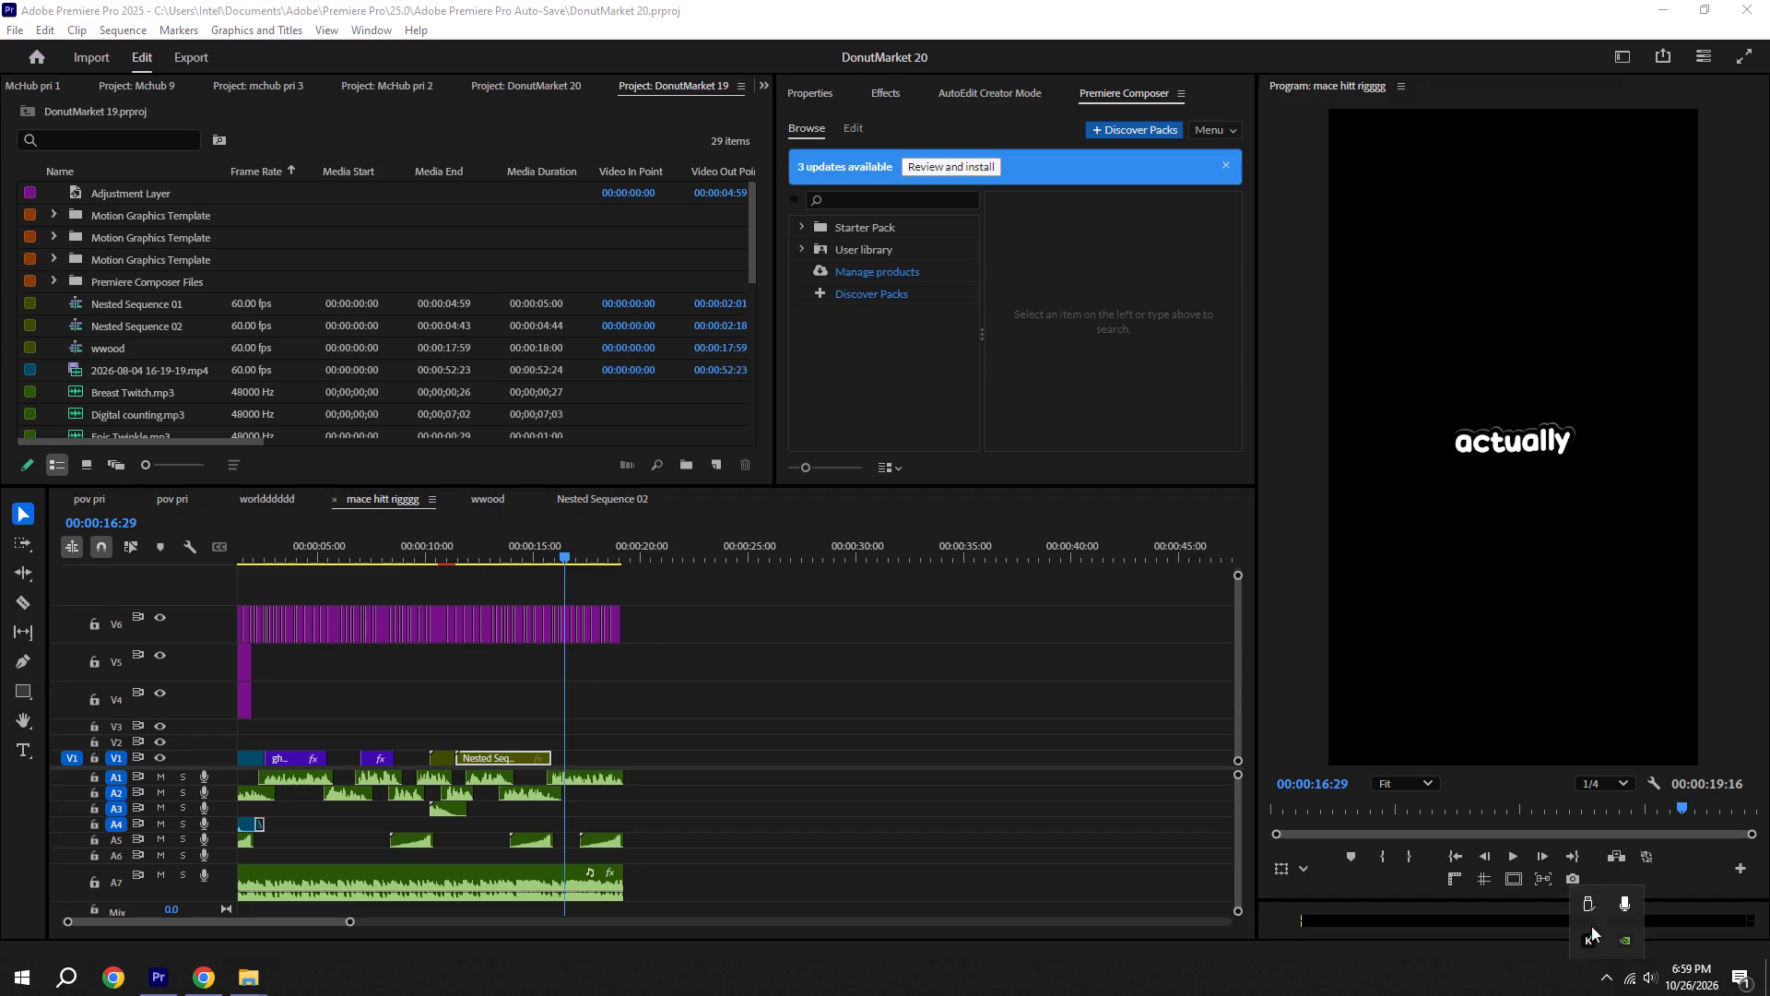
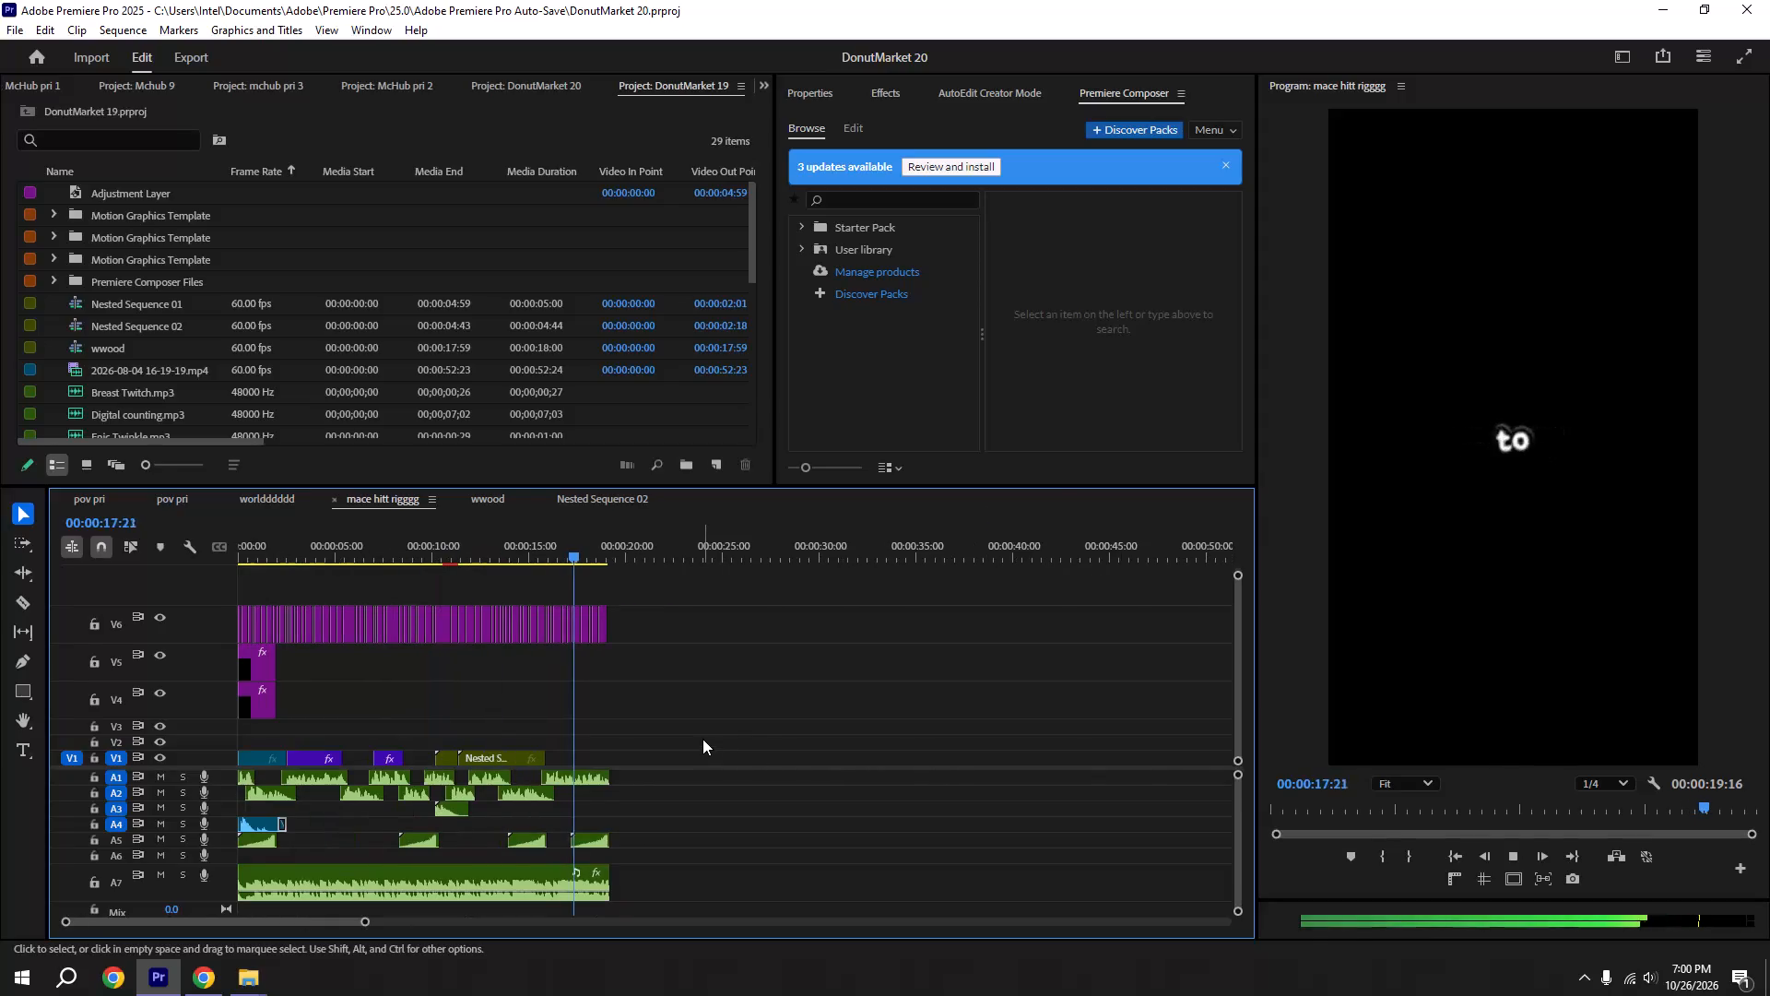
Save and play mace hitt rigggg from 00:00:00:00 to about 00:00:17:36, checking the background clips against the captions.
{"action": "key", "text": "ctrl+s"}
{"action": "left_click", "coordinate": [1457, 850]}
{"action": "scroll", "coordinate": [877, 759], "scroll_direction": "down", "scroll_amount": 6, "text": "alt"}
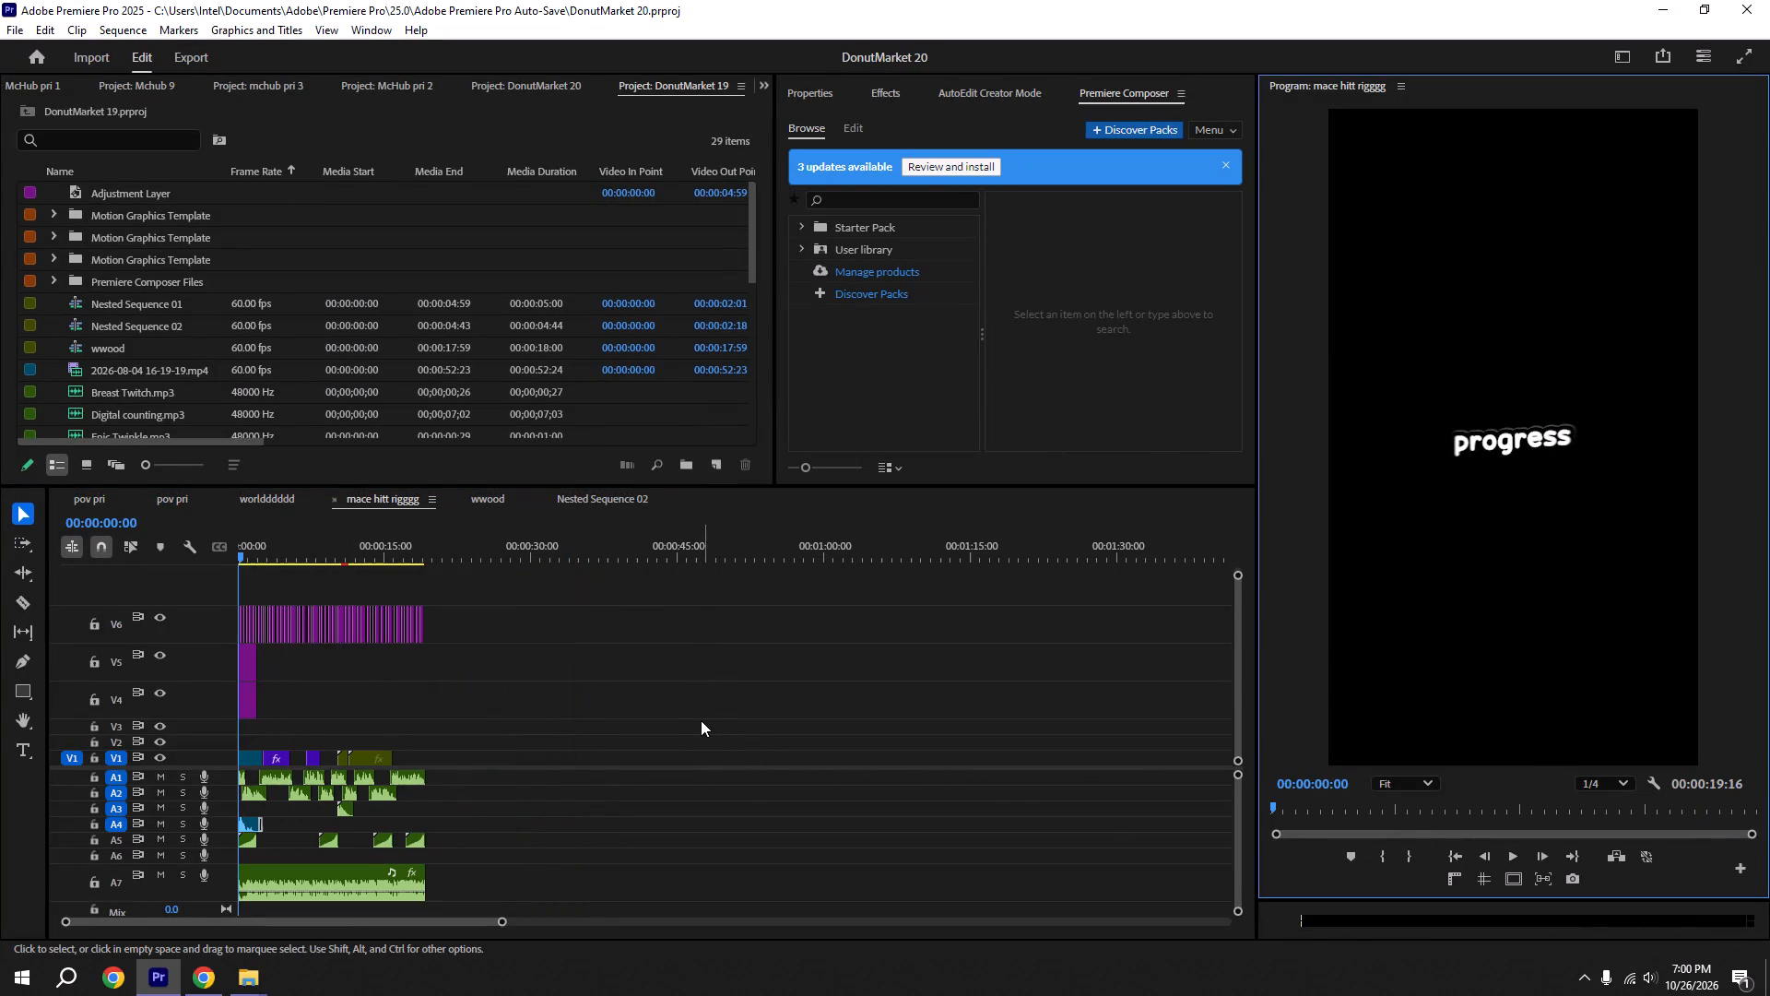
{"action": "left_click", "coordinate": [701, 720]}
{"action": "key", "text": "ctrl+s"}
{"action": "left_click", "coordinate": [704, 717]}
{"action": "key", "text": "space"}
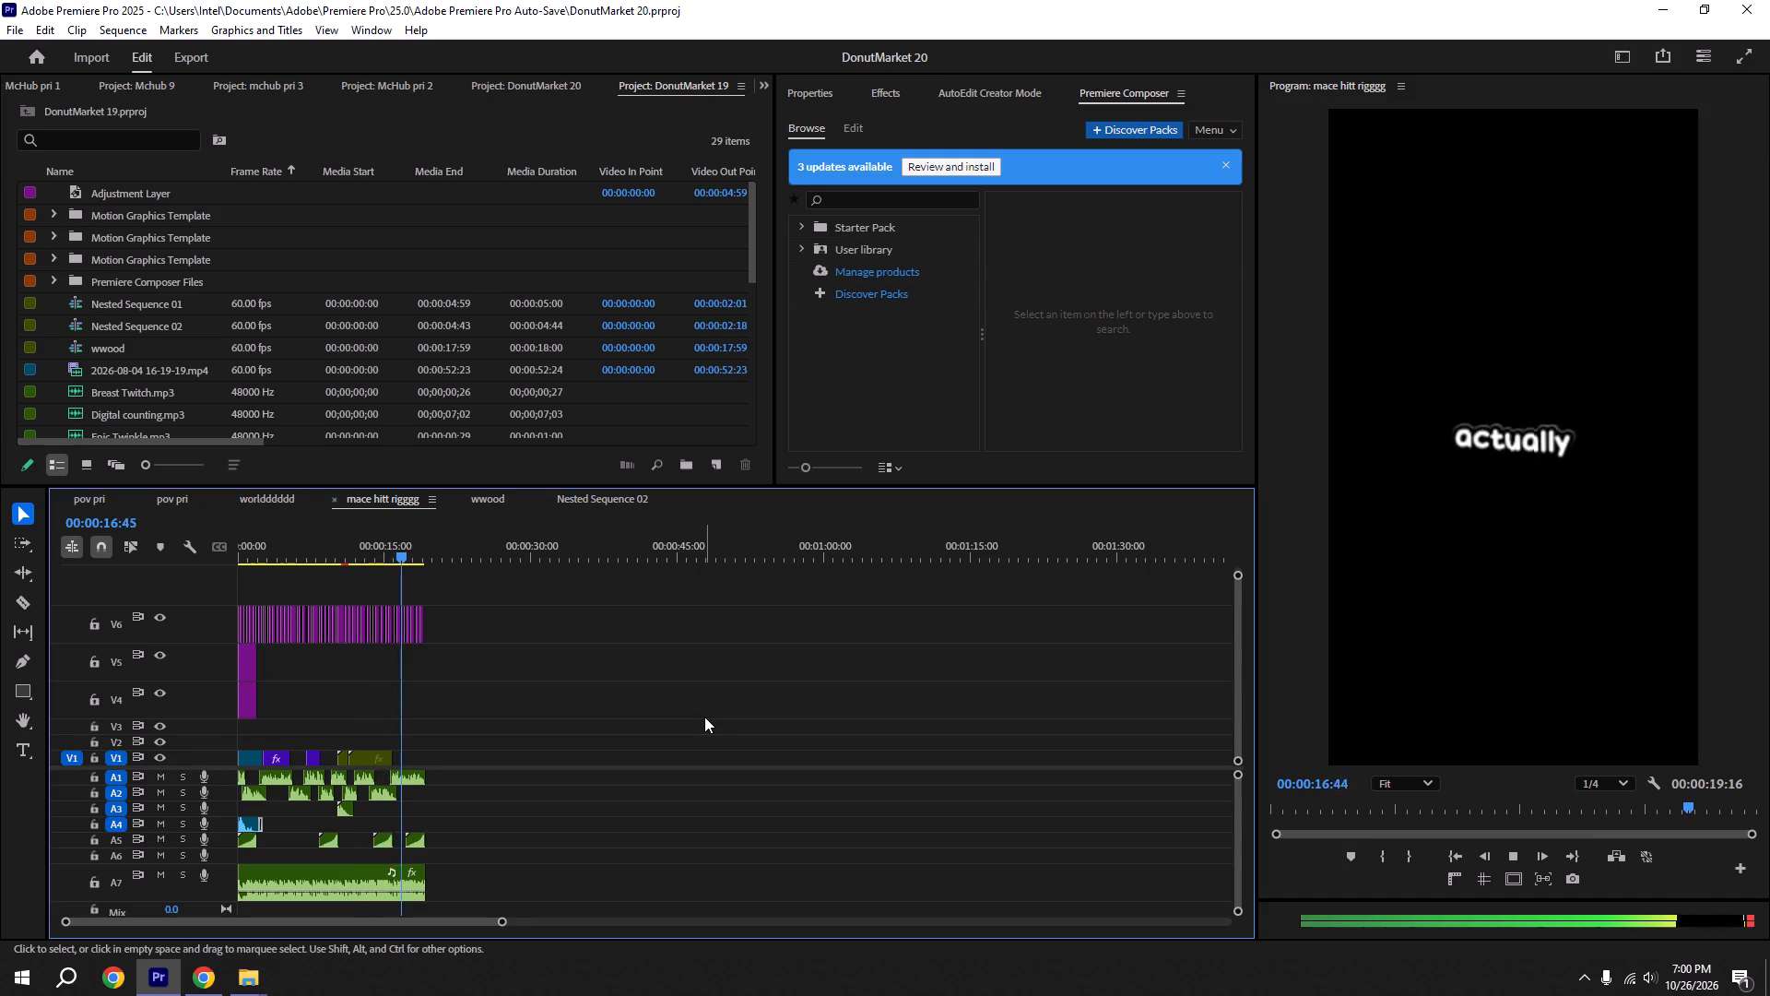
{"action": "key", "text": "space"}
Examine the opening captions of mace hitt rigggg, park the playhead at the "Donut" caption at 00:00:00:54, and save.
{"action": "scroll", "coordinate": [252, 753], "scroll_direction": "up", "scroll_amount": 16, "text": "alt"}
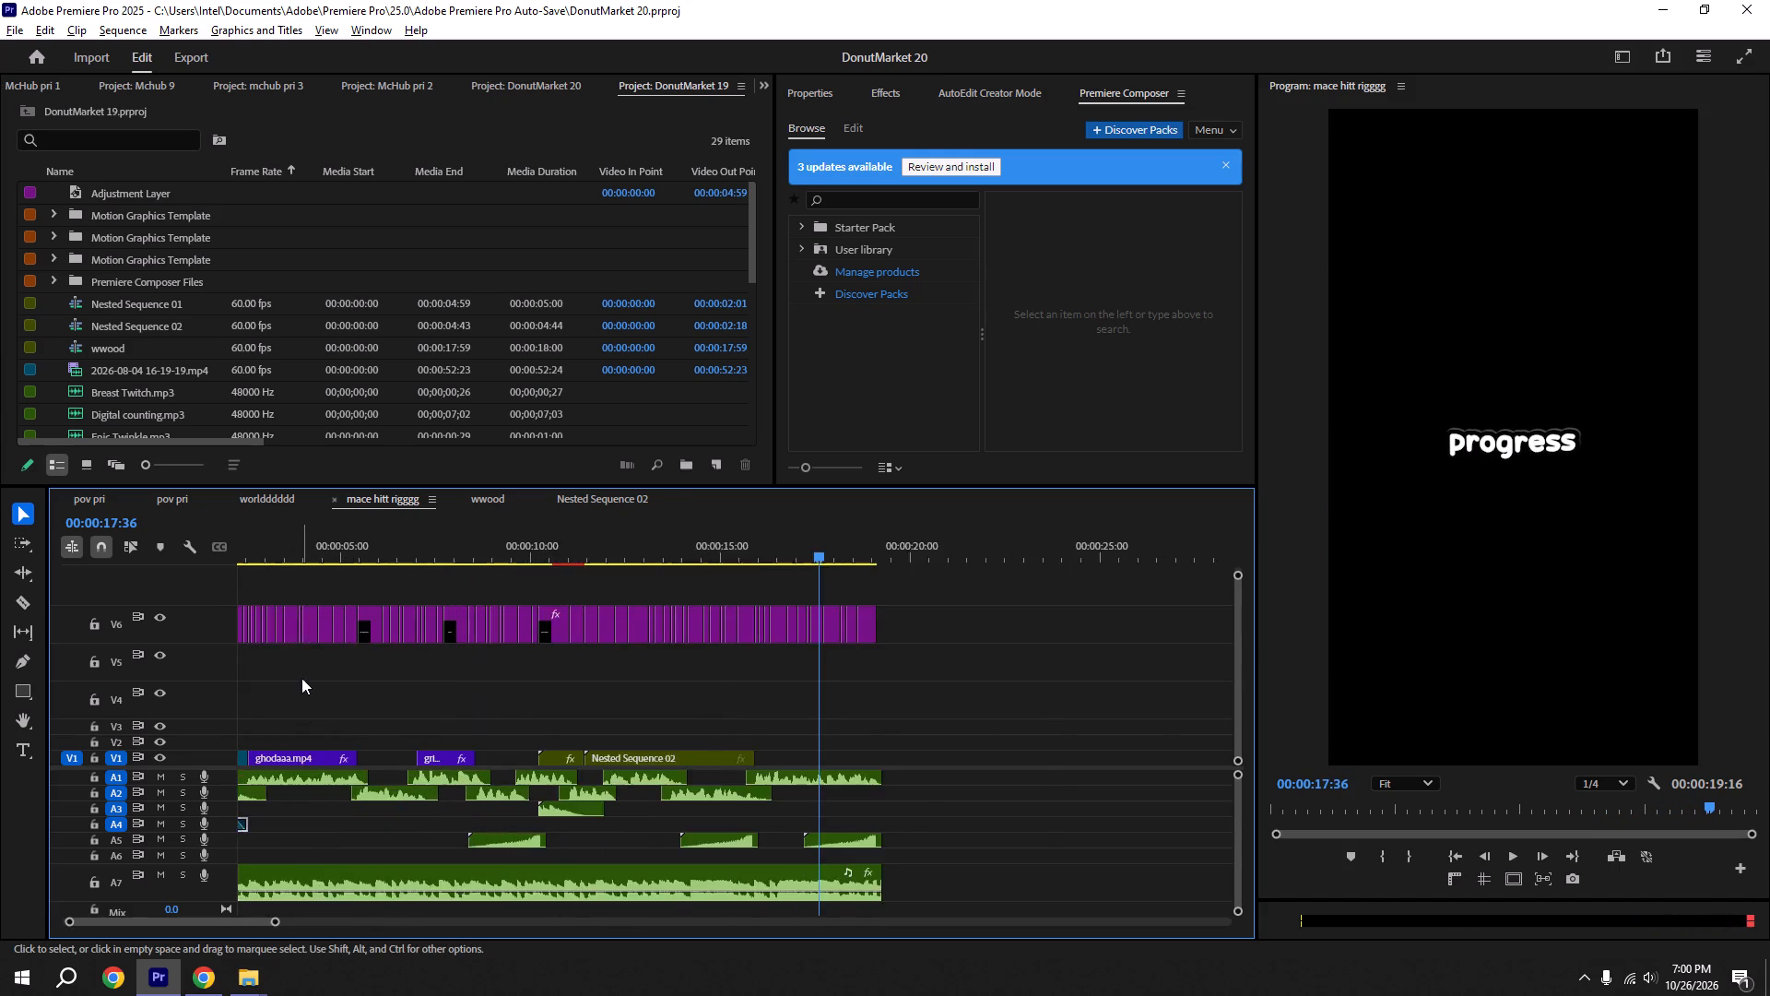
{"action": "scroll", "coordinate": [301, 678], "scroll_direction": "up", "scroll_amount": 3, "text": "alt"}
{"action": "key", "text": "ctrl+s"}
{"action": "scroll", "coordinate": [307, 677], "scroll_direction": "up", "scroll_amount": 20}
{"action": "key", "text": "ctrl+s"}
{"action": "scroll", "coordinate": [380, 643], "scroll_direction": "up", "scroll_amount": 8}
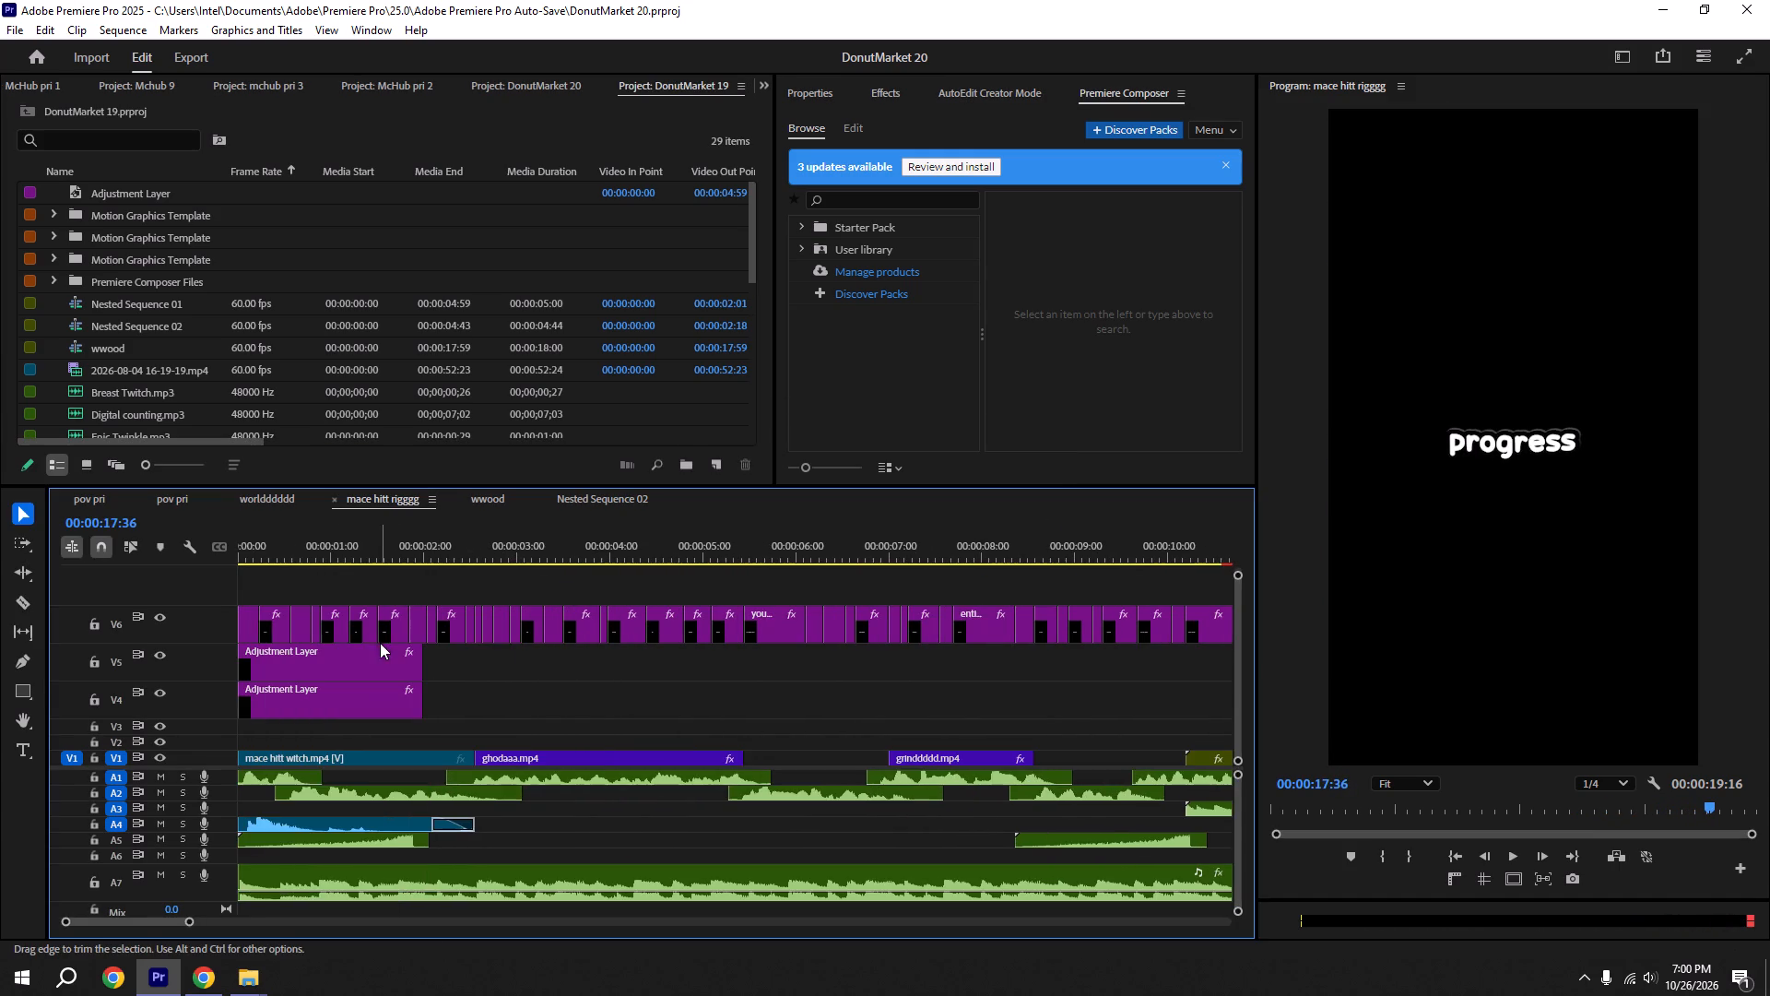
{"action": "scroll", "coordinate": [380, 643], "scroll_direction": "up", "scroll_amount": 10}
{"action": "scroll", "coordinate": [513, 648], "scroll_direction": "up", "scroll_amount": 7}
{"action": "key", "text": "ctrl+s"}
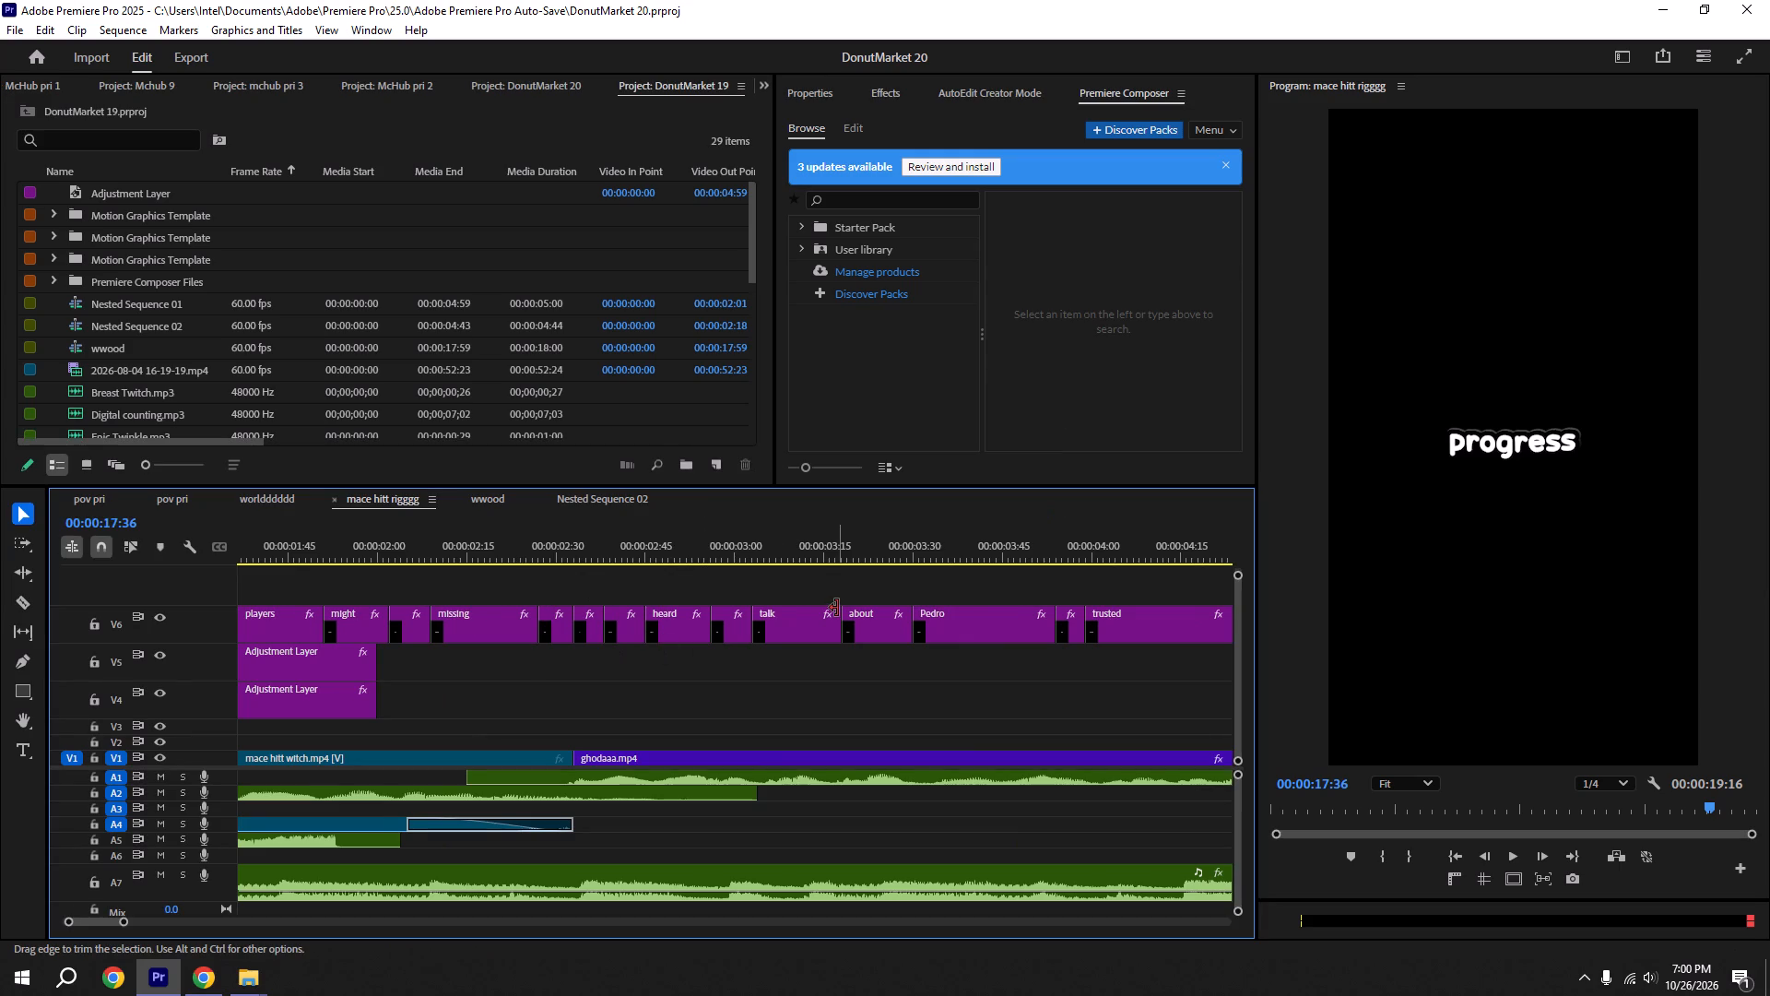
{"action": "scroll", "coordinate": [837, 608], "scroll_direction": "down", "scroll_amount": 5}
{"action": "scroll", "coordinate": [589, 607], "scroll_direction": "up", "scroll_amount": 11}
{"action": "scroll", "coordinate": [456, 620], "scroll_direction": "up", "scroll_amount": 6}
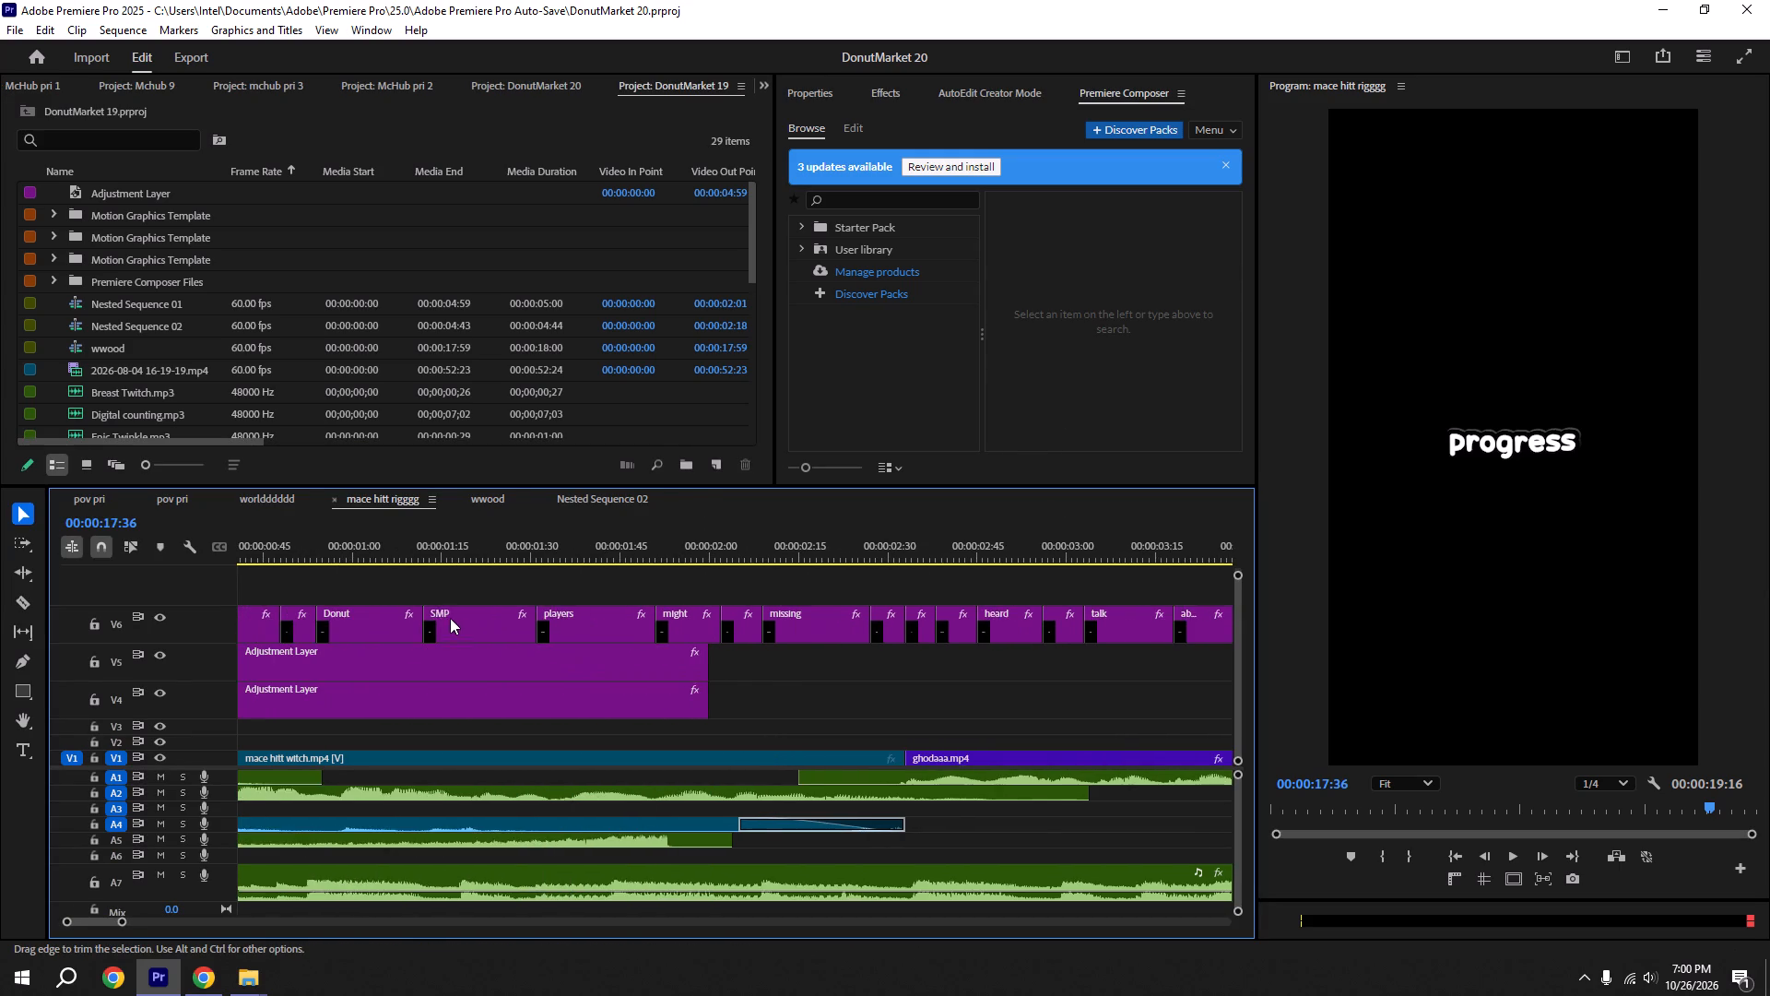
{"action": "scroll", "coordinate": [426, 615], "scroll_direction": "up", "scroll_amount": 5}
{"action": "left_click", "coordinate": [467, 539], "text": "shift"}
{"action": "scroll", "coordinate": [462, 536], "scroll_direction": "down", "scroll_amount": 5, "text": "alt"}
{"action": "key", "text": "ctrl+s"}
Copy the Creator Mode Scenario 7 (Vertical) graphic from wwood onto V2 of mace hitt rigggg, starting at the "Donut" caption near 00:00:00:55.
{"action": "left_click", "coordinate": [609, 495]}
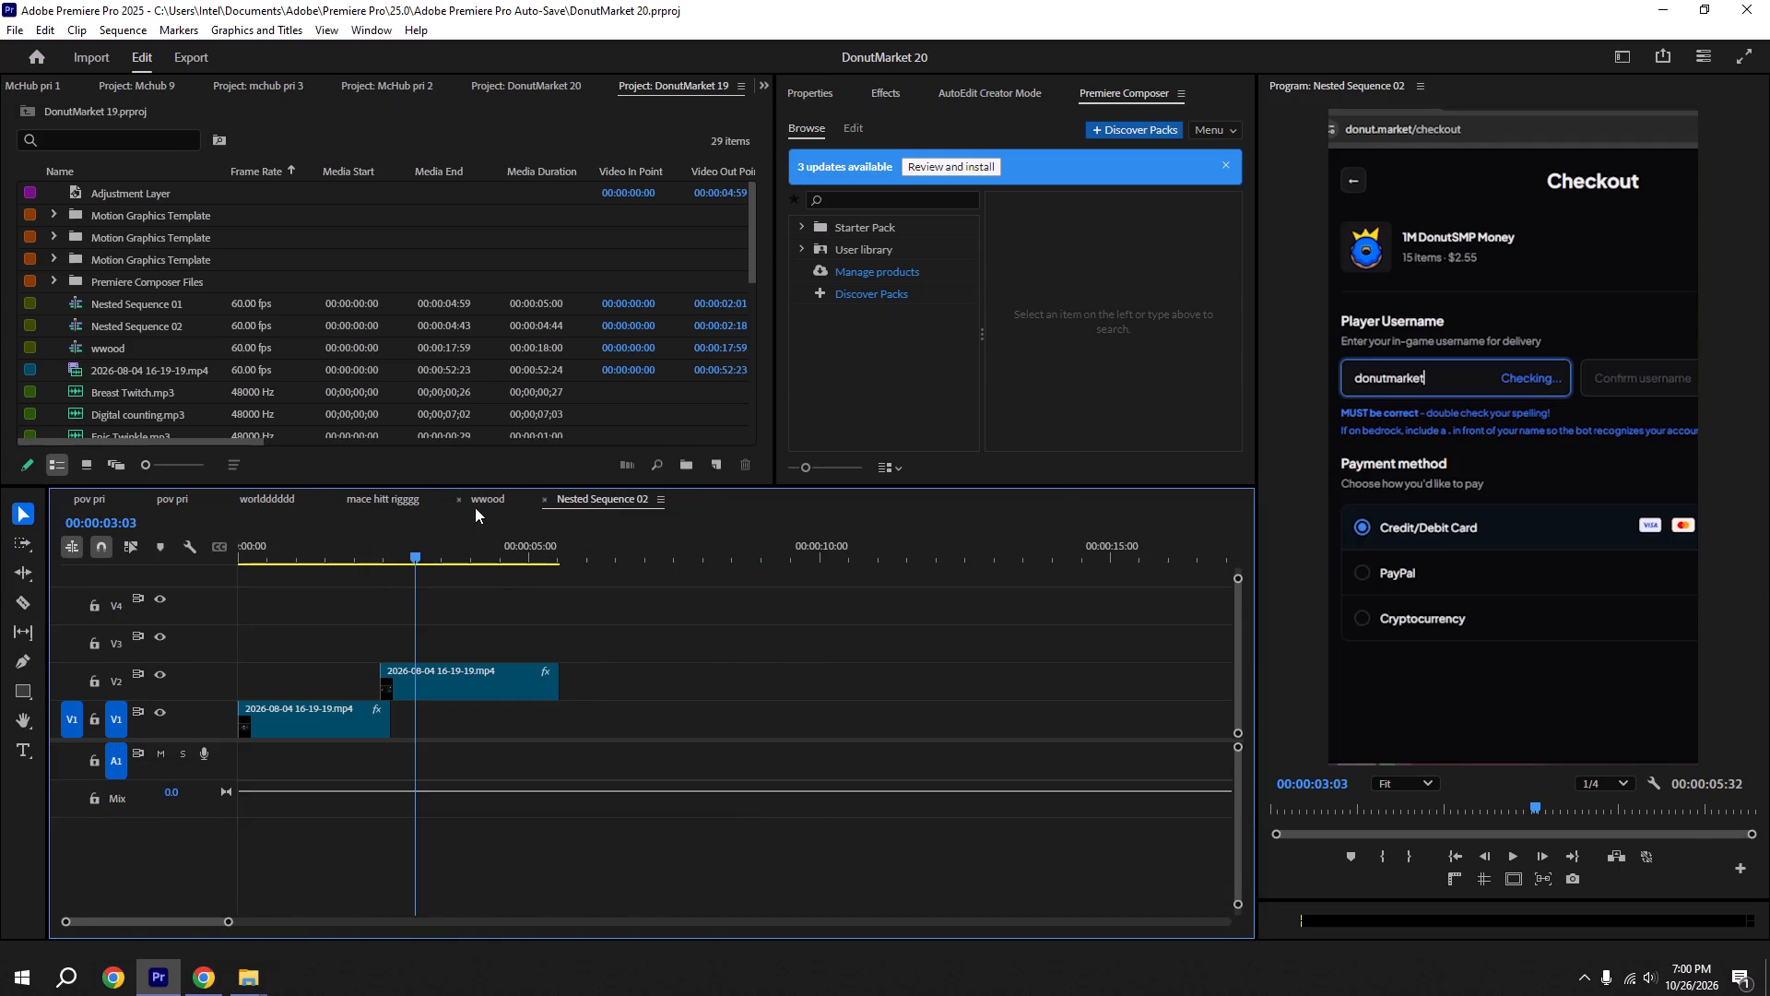
{"action": "left_click", "coordinate": [499, 502]}
{"action": "scroll", "coordinate": [454, 591], "scroll_direction": "down", "scroll_amount": 6, "text": "alt"}
{"action": "scroll", "coordinate": [307, 684], "scroll_direction": "up", "scroll_amount": 16}
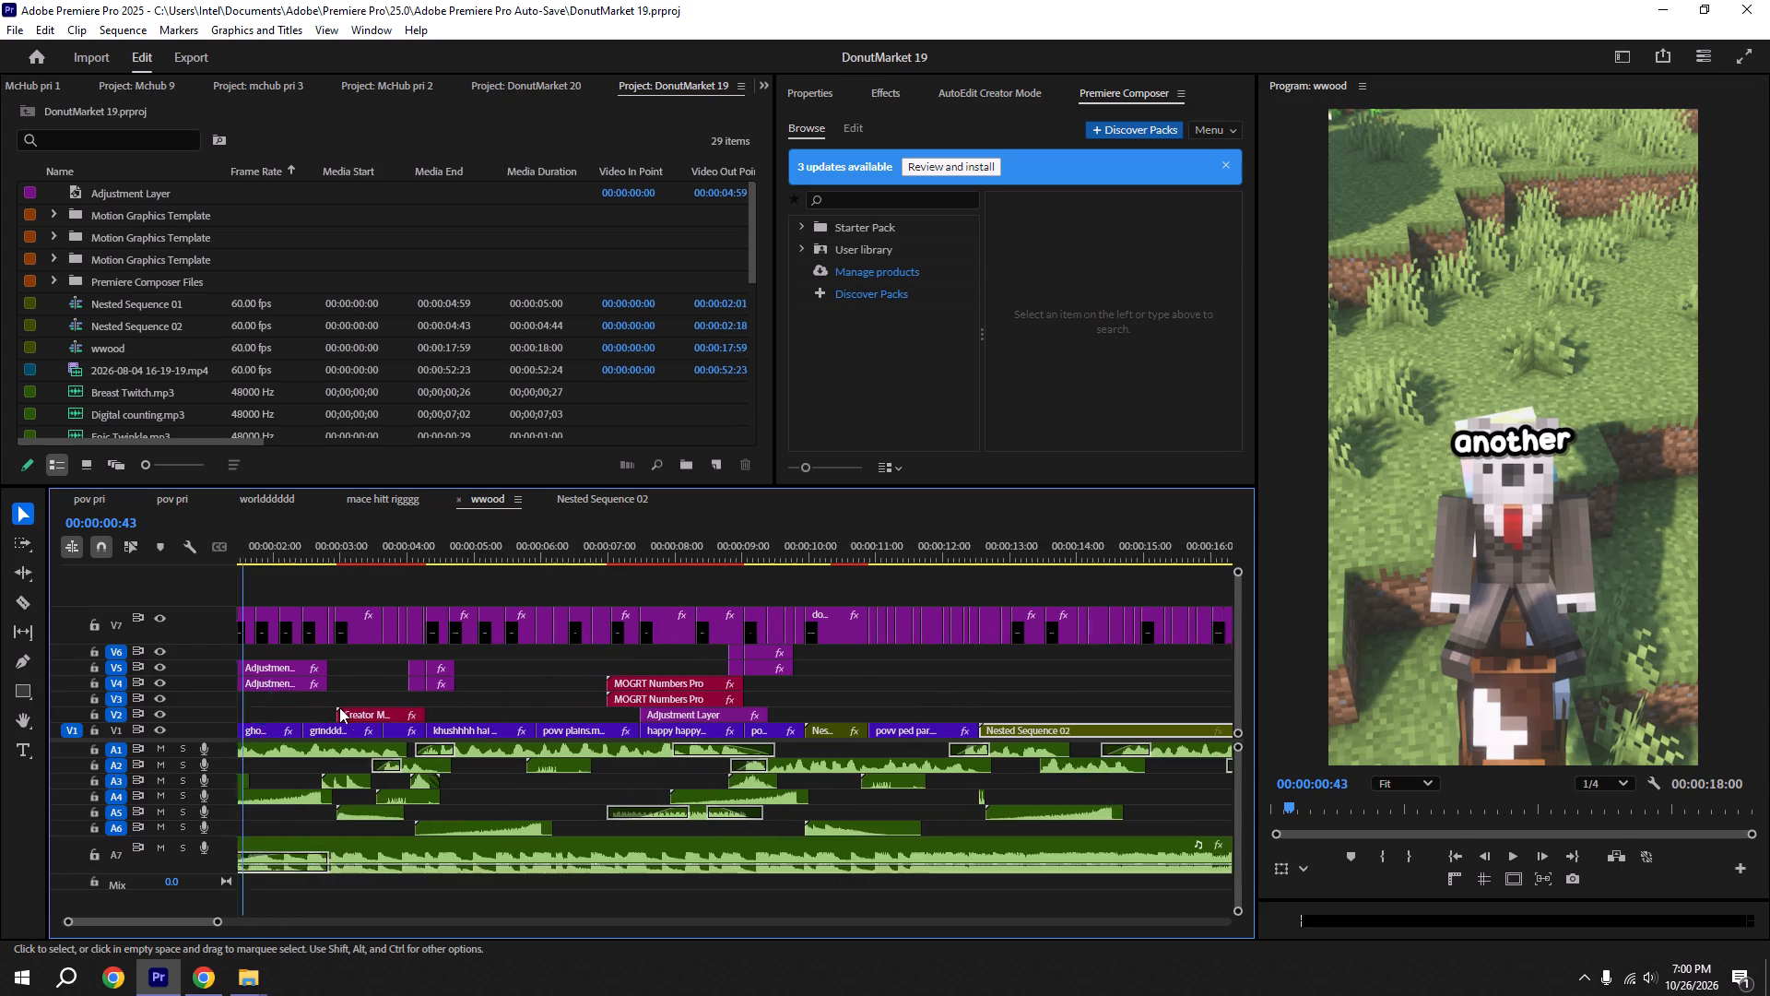
{"action": "left_click", "coordinate": [408, 708]}
{"action": "key", "text": "ctrl+c"}
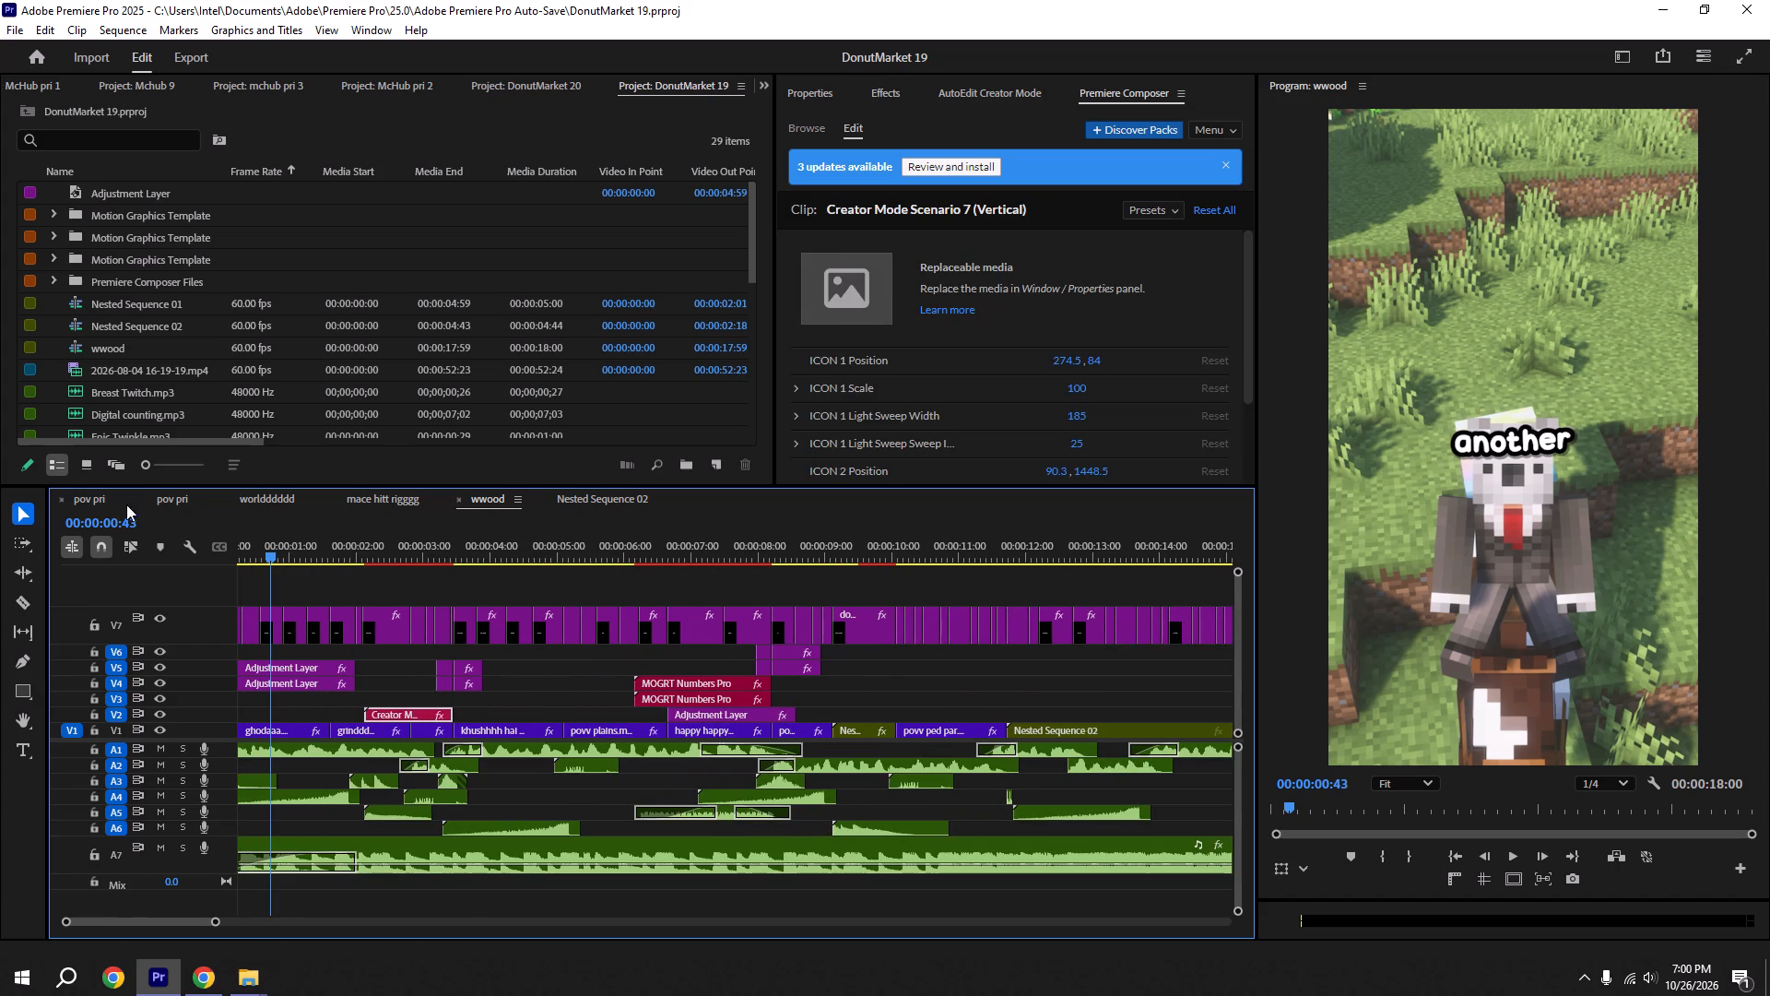
{"action": "left_click", "coordinate": [415, 508]}
{"action": "scroll", "coordinate": [454, 519], "scroll_direction": "down", "scroll_amount": 13, "text": "alt"}
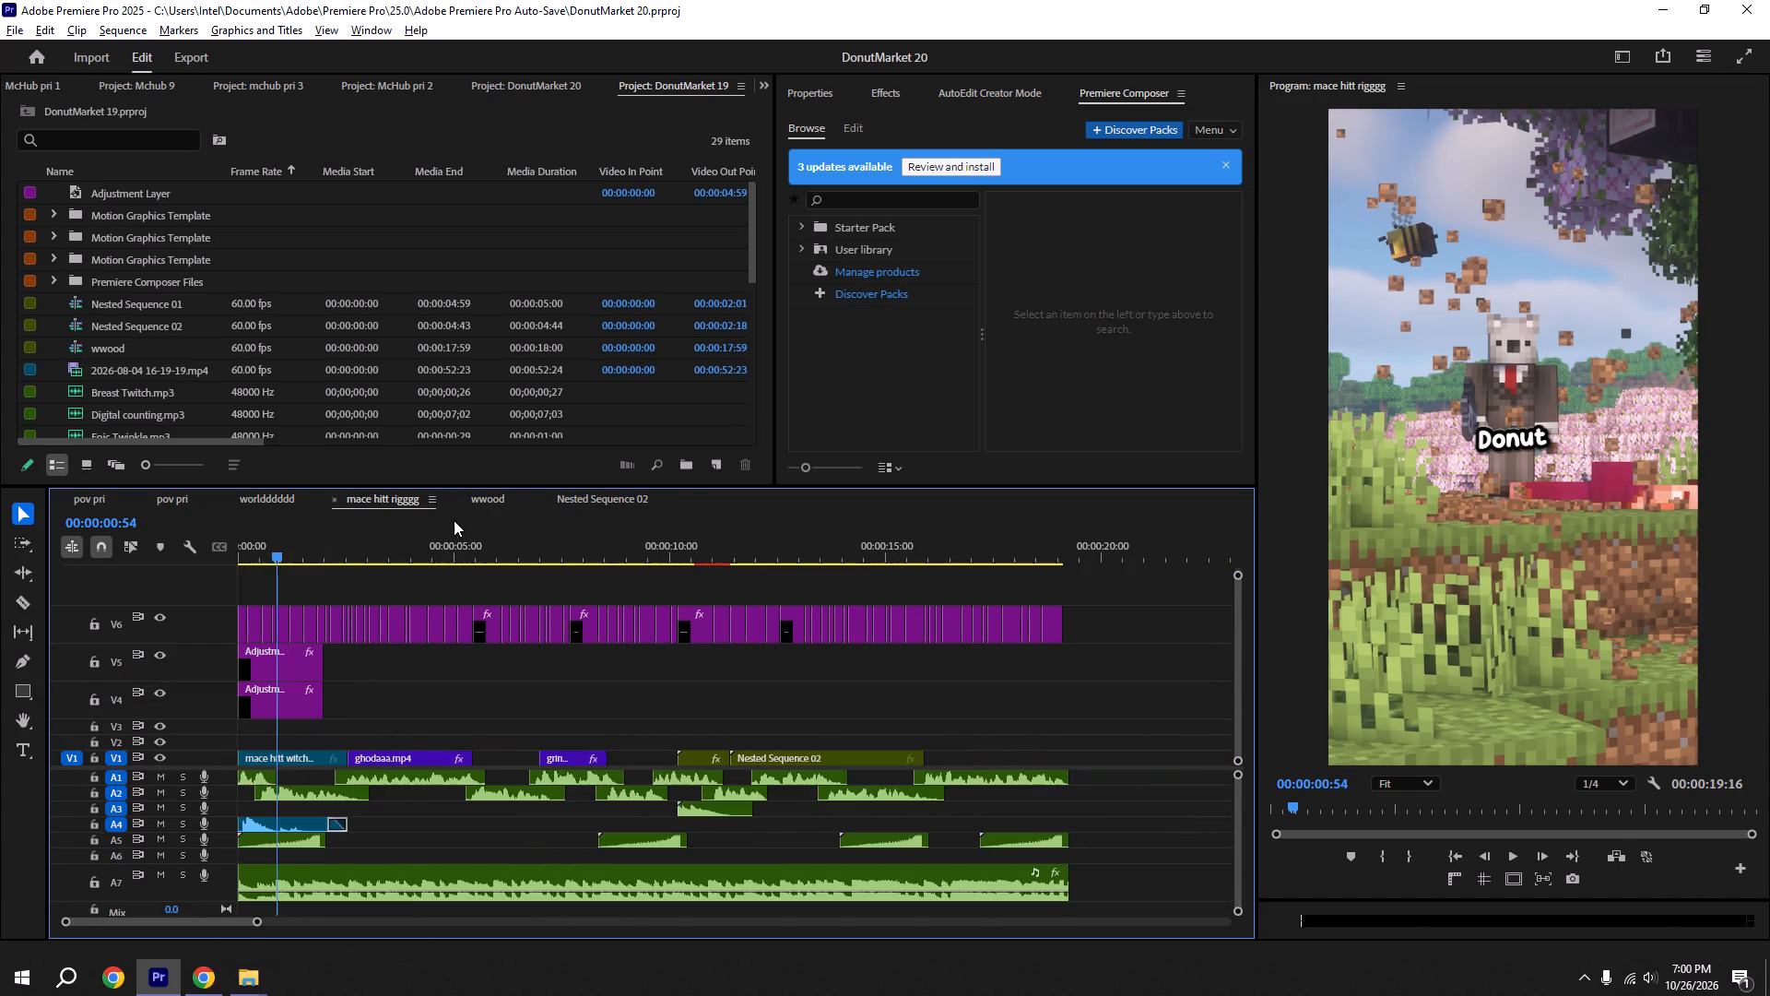
{"action": "left_click", "coordinate": [414, 546]}
{"action": "key", "text": "ctrl+v"}
{"action": "scroll", "coordinate": [422, 692], "scroll_direction": "up", "scroll_amount": 15, "text": "alt"}
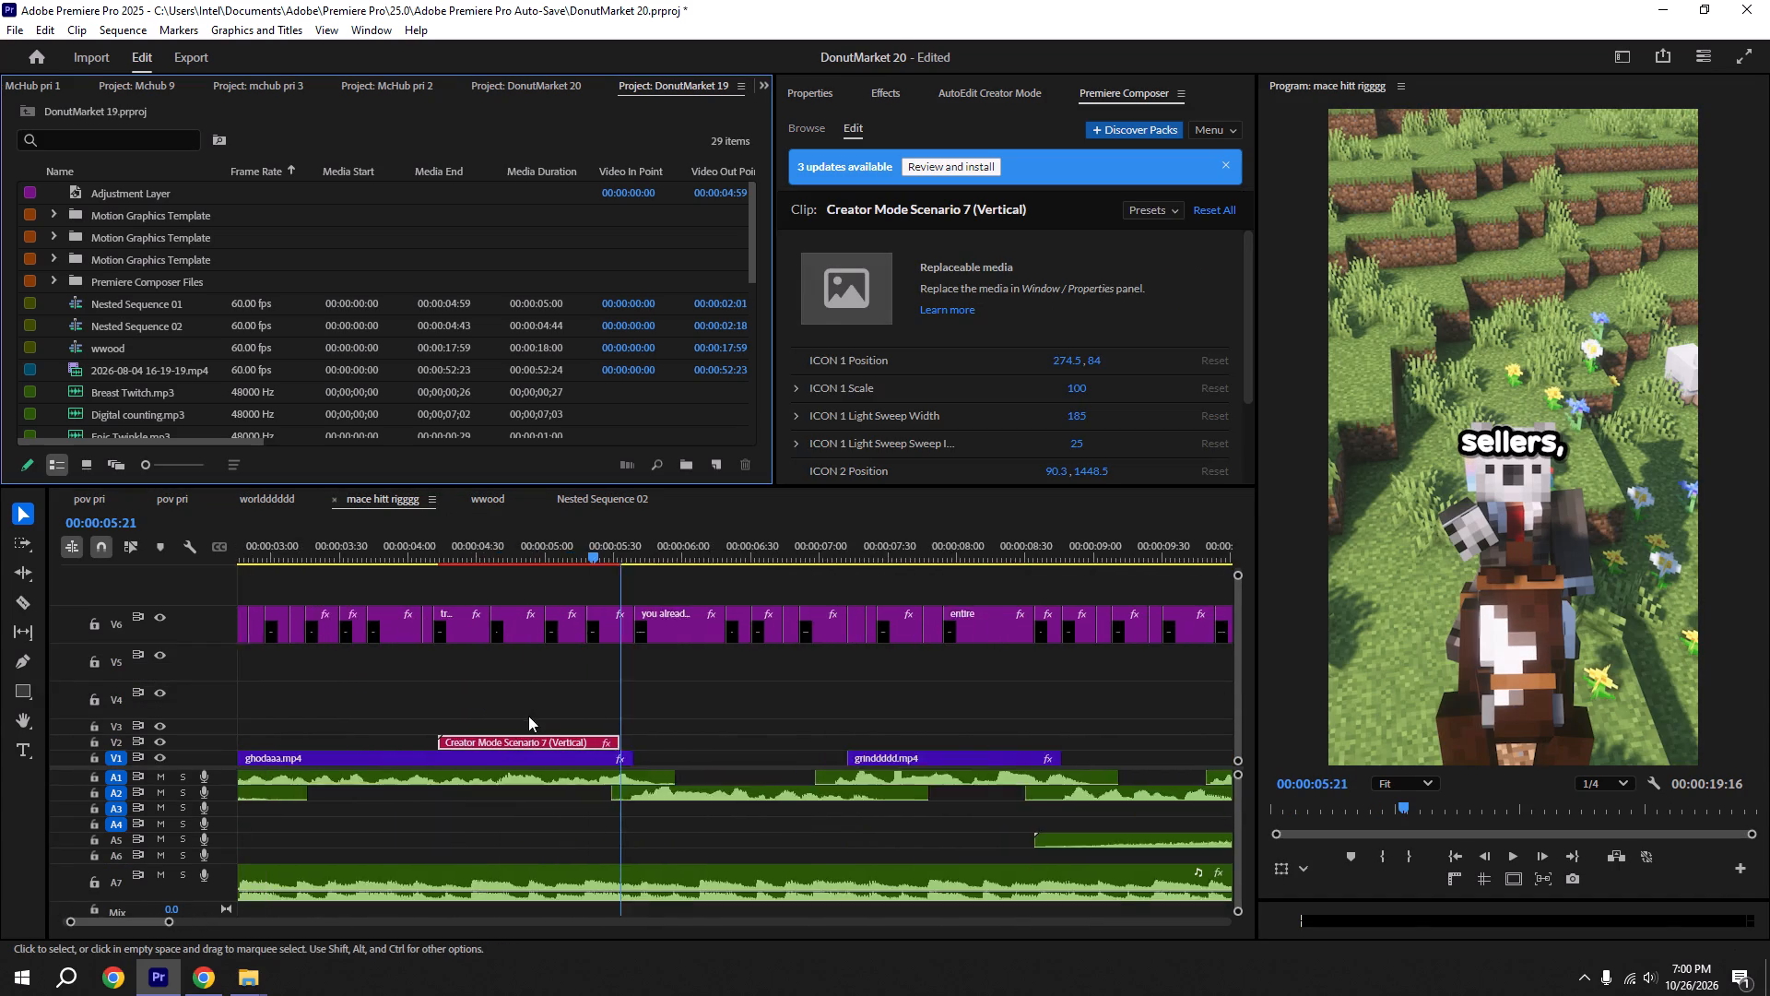
{"action": "scroll", "coordinate": [528, 716], "scroll_direction": "up", "scroll_amount": 2, "text": "alt"}
{"action": "left_click_drag", "start_coordinate": [638, 743], "coordinate": [325, 741]}
{"action": "scroll", "coordinate": [315, 742], "scroll_direction": "up", "scroll_amount": 10}
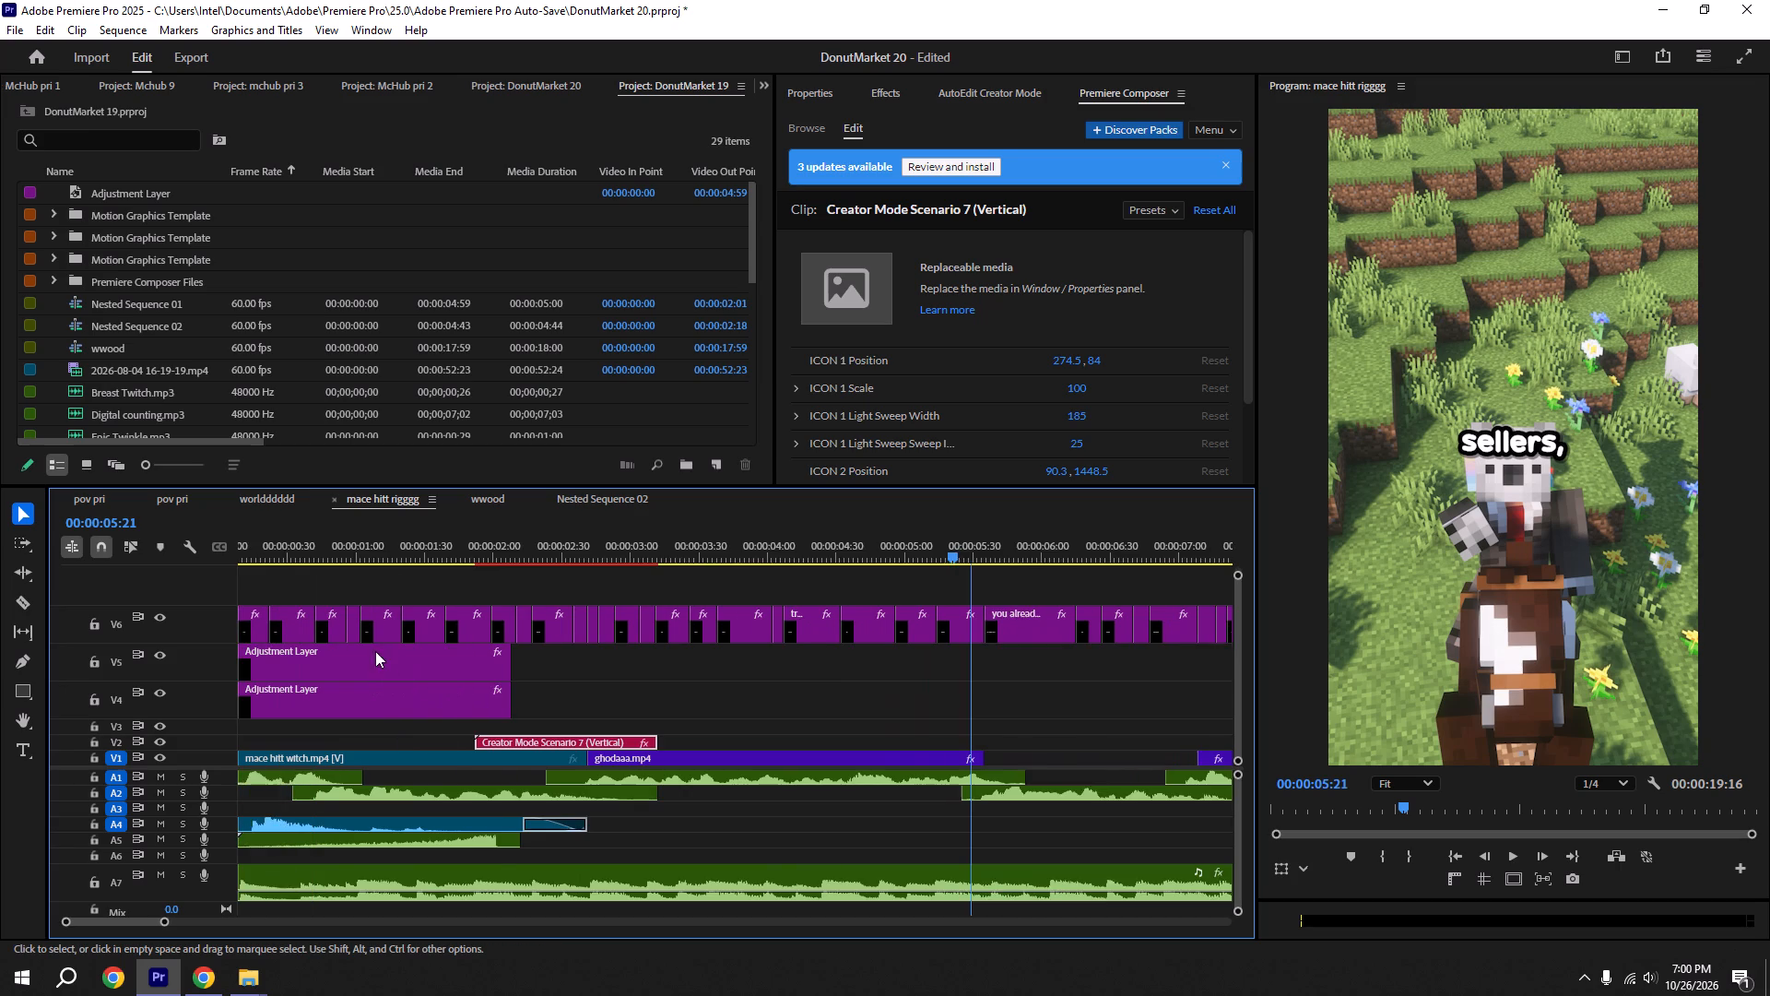
{"action": "scroll", "coordinate": [383, 652], "scroll_direction": "up", "scroll_amount": 5, "text": "alt"}
{"action": "key", "text": "ctrl+s"}
{"action": "left_click_drag", "start_coordinate": [652, 739], "coordinate": [454, 735]}
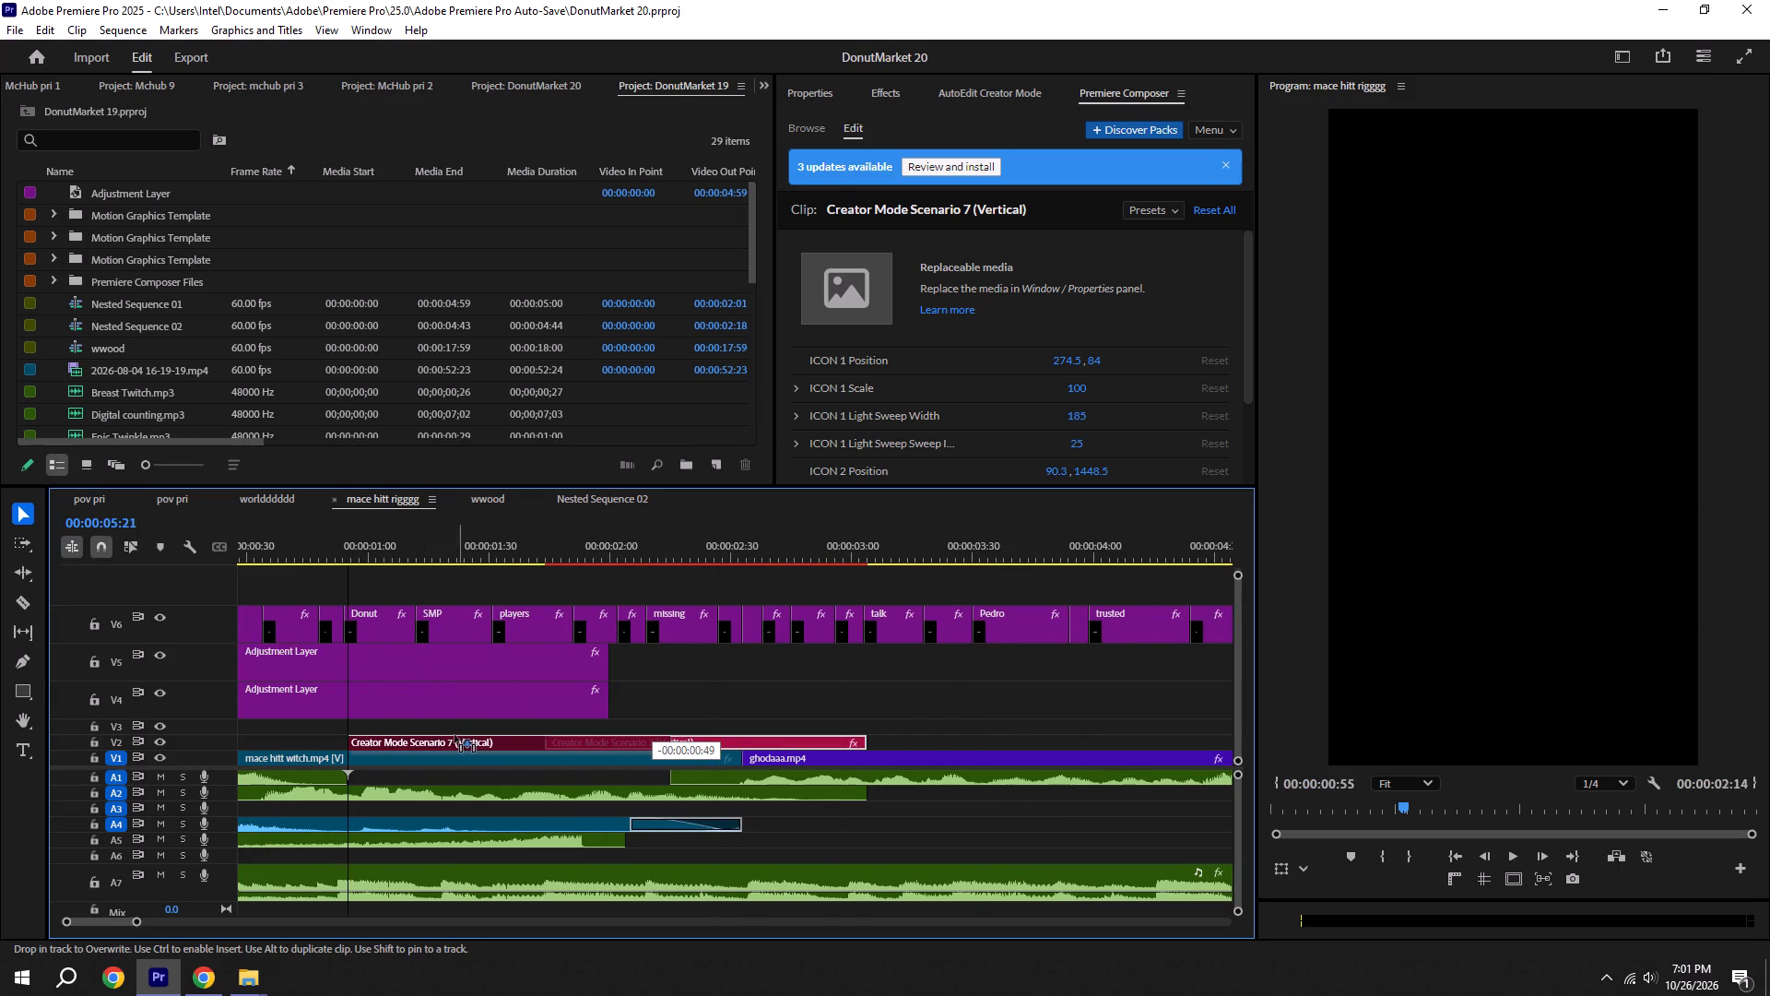
{"action": "left_click_drag", "start_coordinate": [454, 735], "coordinate": [448, 735]}
Play mace hitt rigggg from 00:00:00:54 past the "missing" caption to check the Creator Mode graphic's timing, and save.
{"action": "left_click", "coordinate": [336, 551], "text": "shift"}
{"action": "key", "text": "space"}
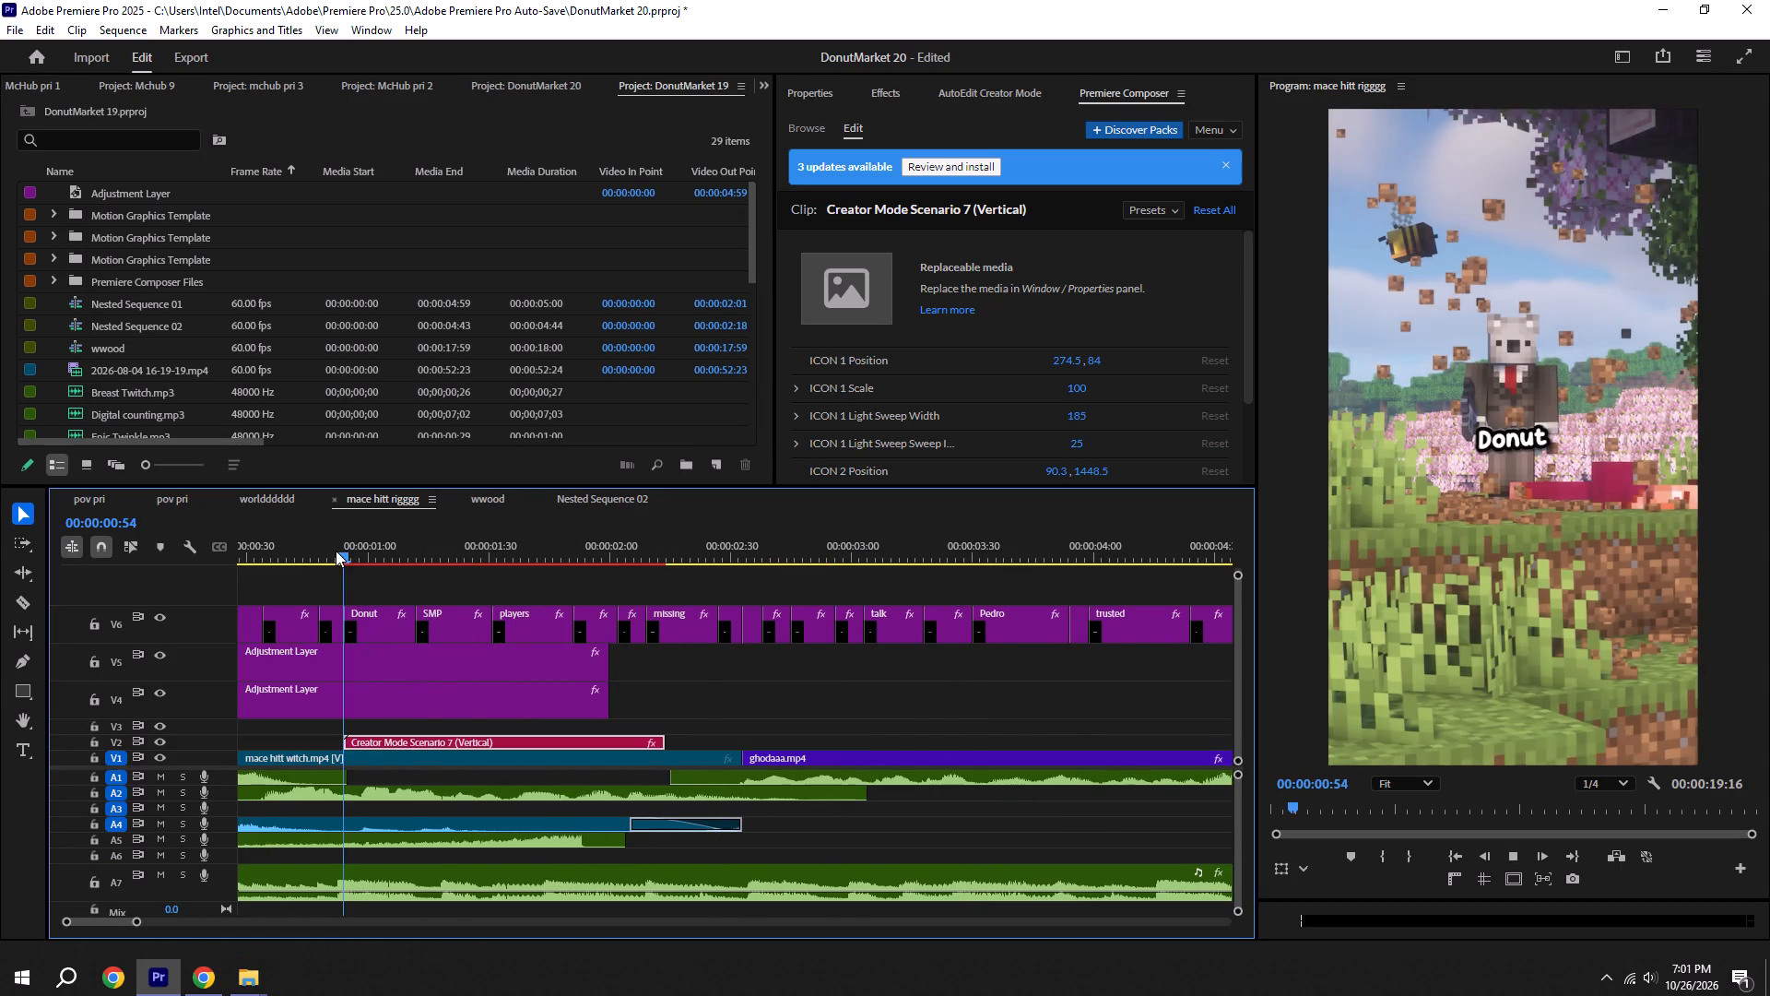
{"action": "key", "text": "space"}
{"action": "key", "text": "space"}
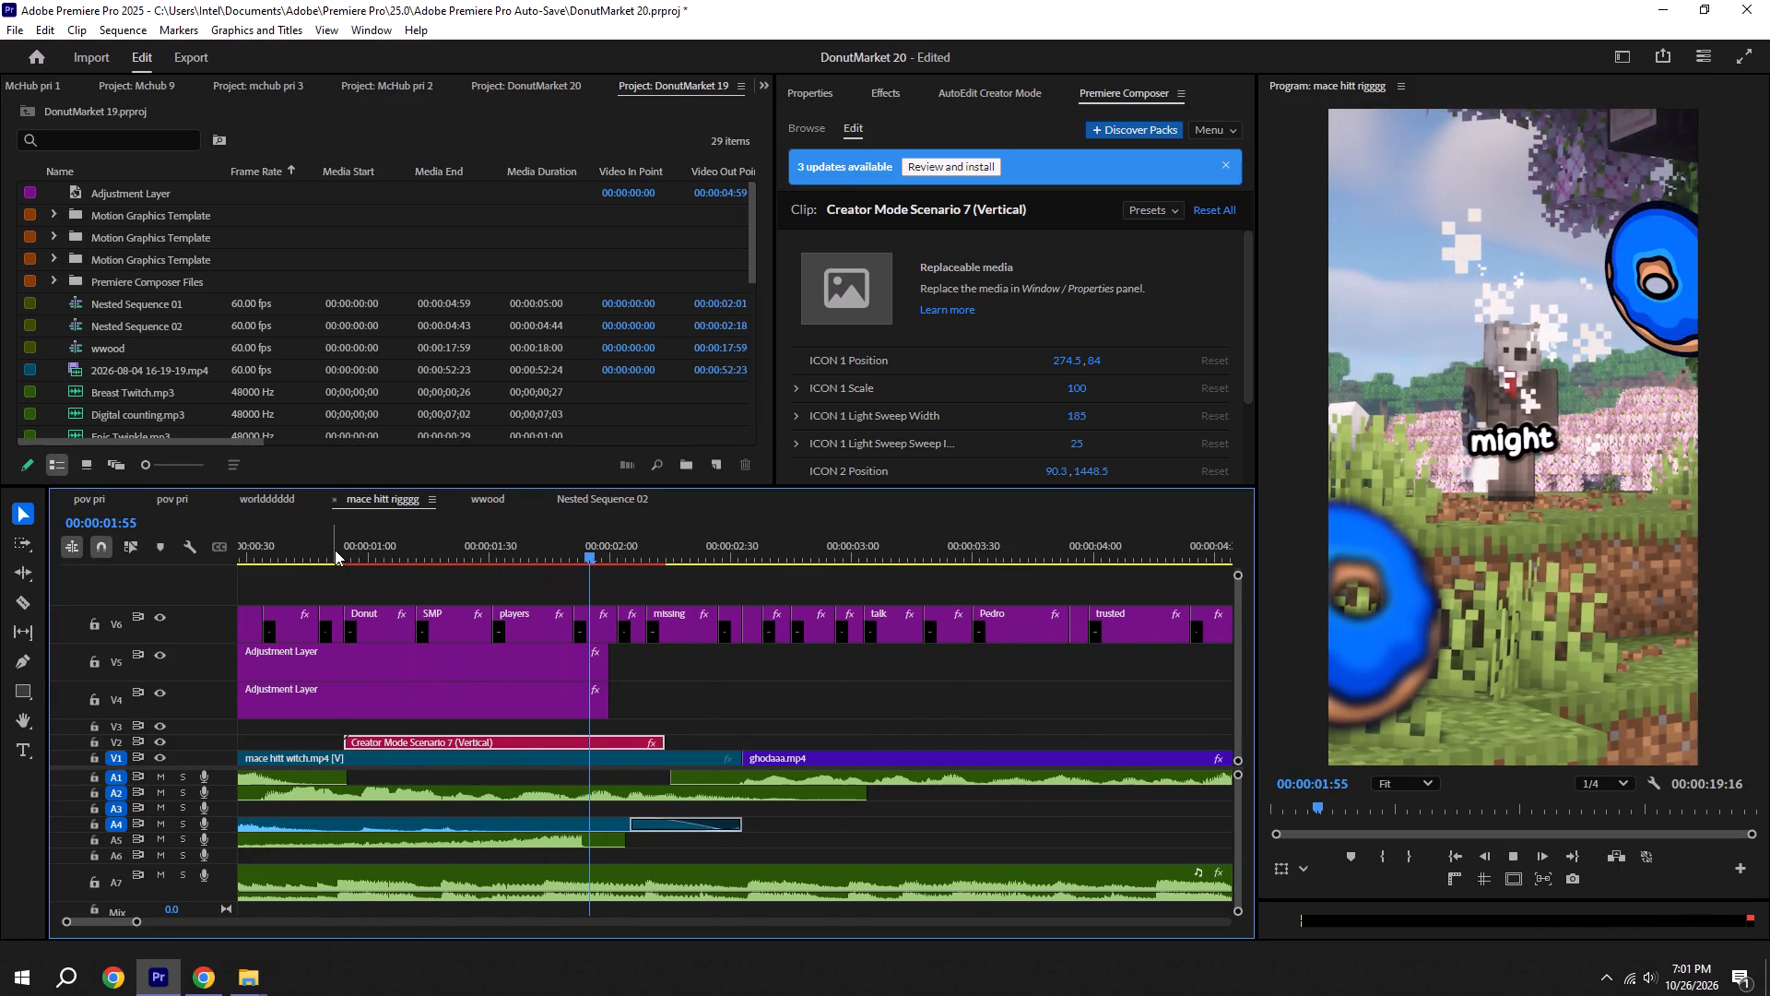
{"action": "key", "text": "space"}
{"action": "key", "text": "ctrl+s"}
{"action": "left_click", "coordinate": [337, 558], "text": "shift"}
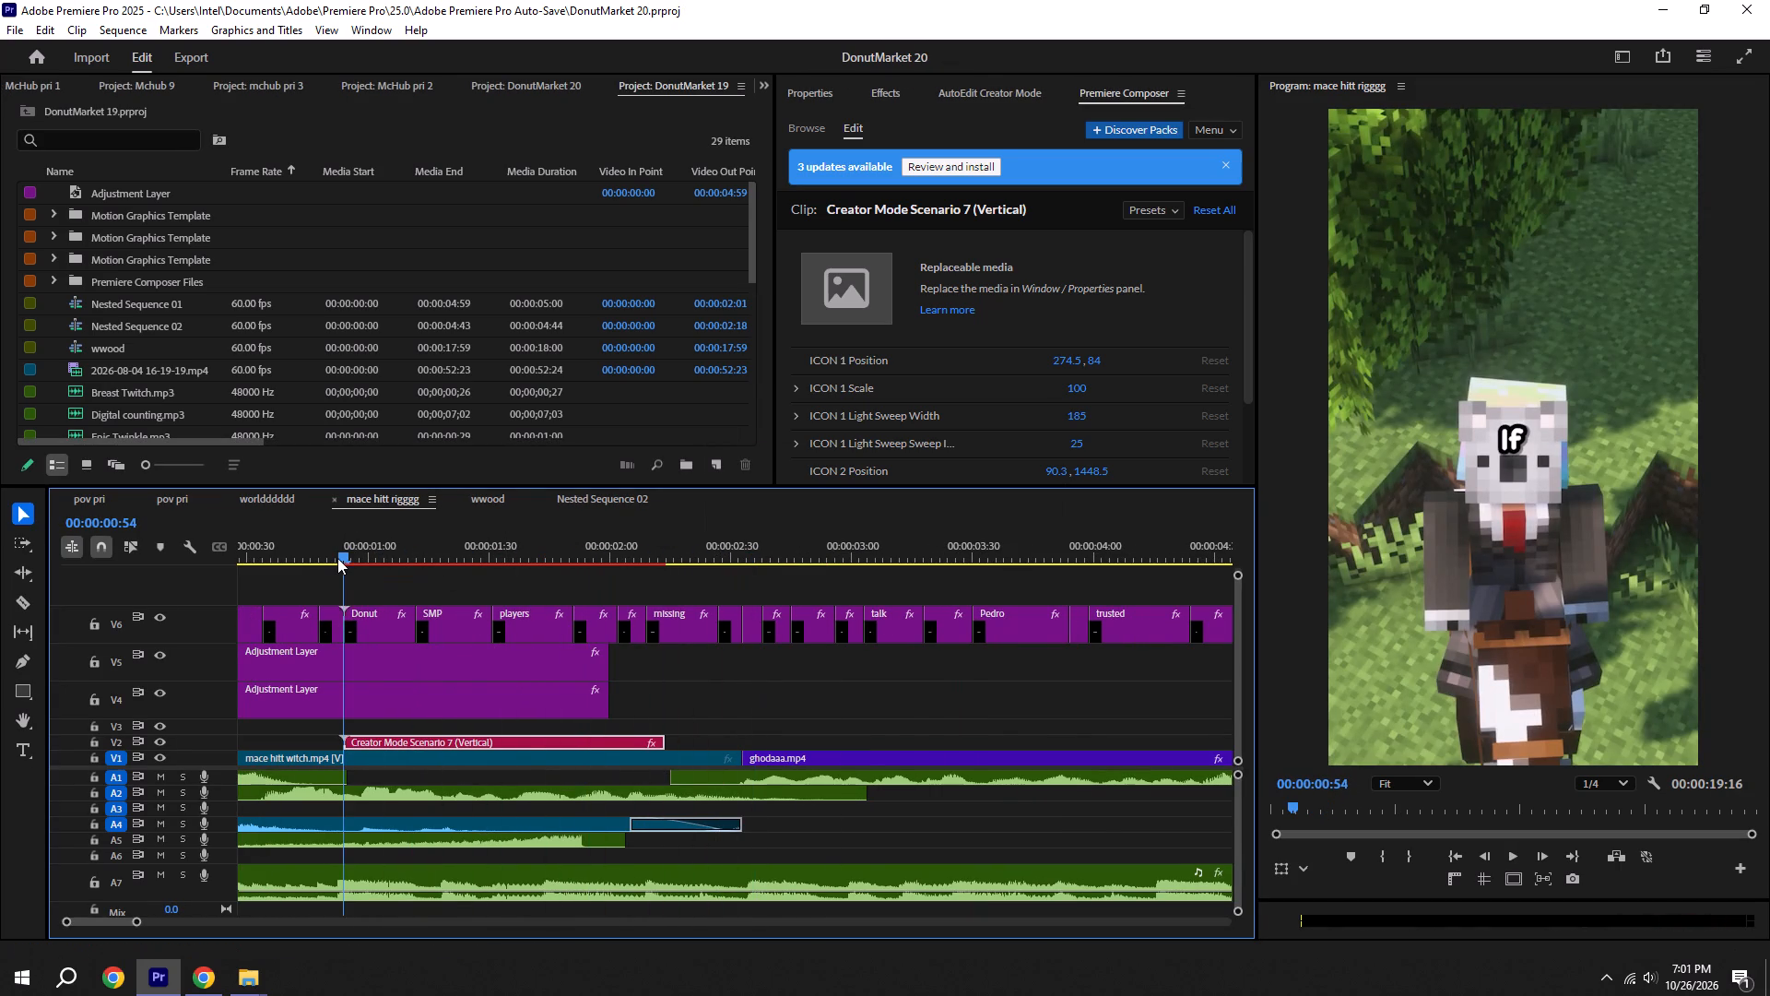
{"action": "key", "text": "space"}
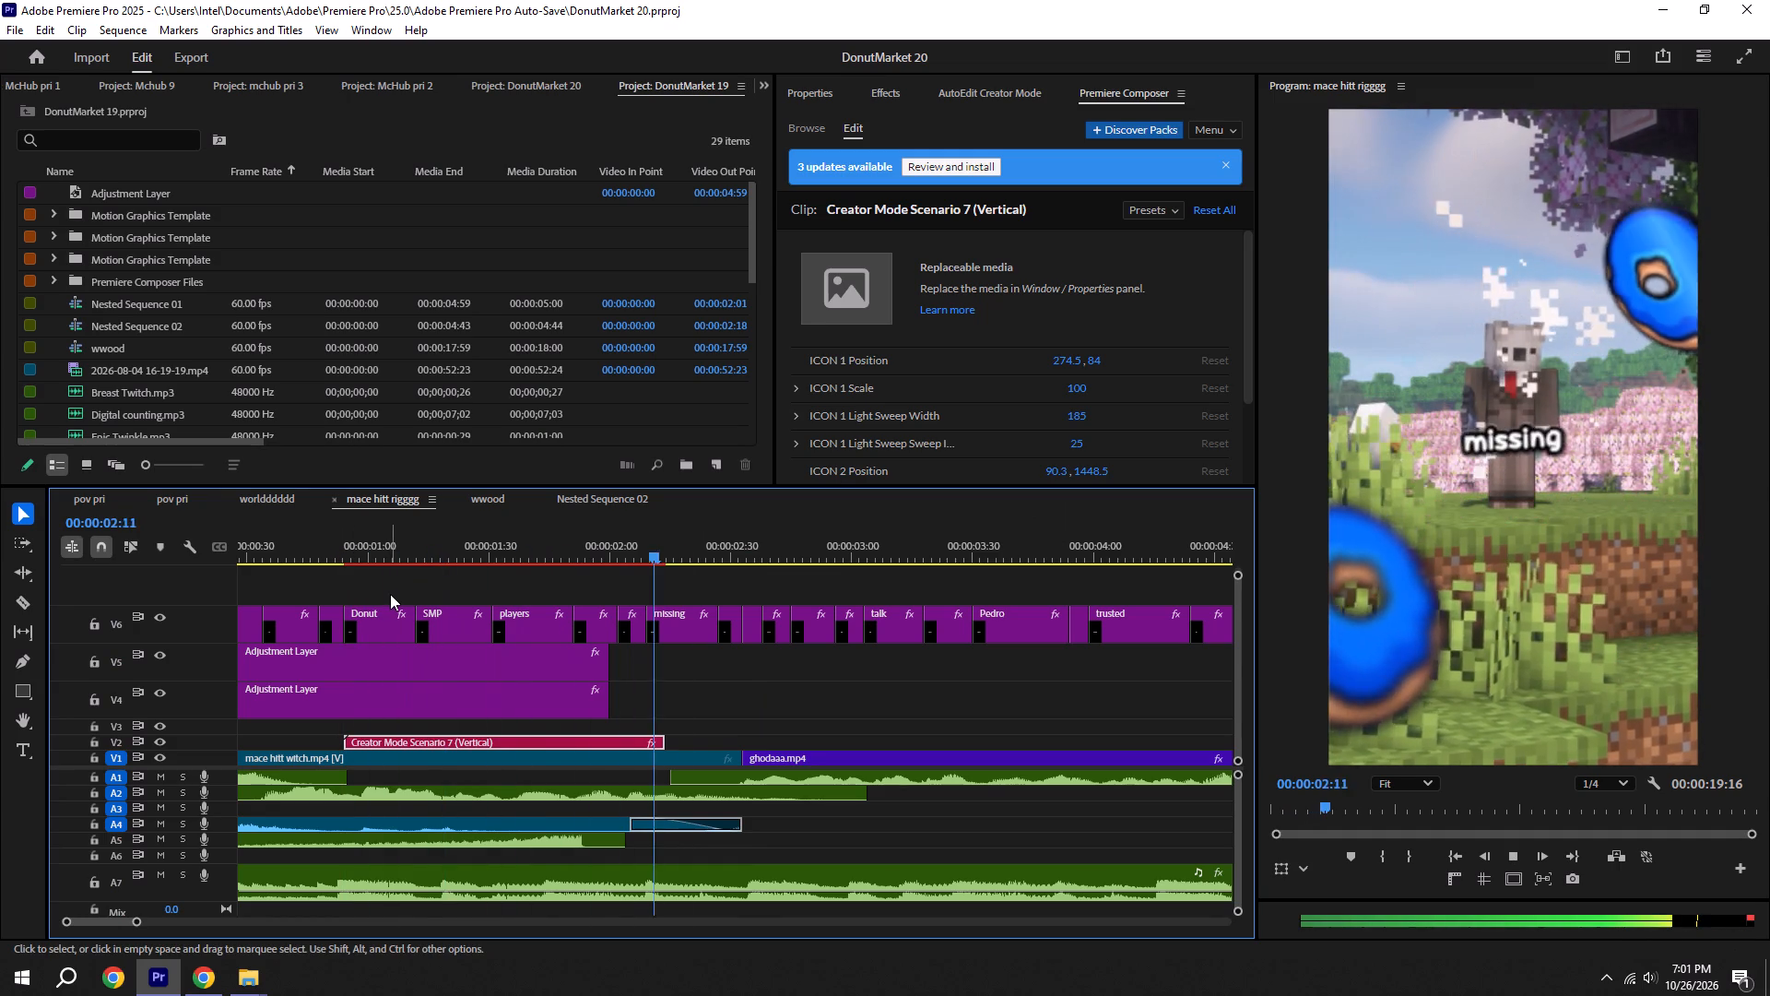
{"action": "key", "text": "space"}
Extend the Creator Mode graphic's end to the cut between mace hitt witch.mp4 and ghodaaa.mp4 at about 00:00:02:33, and save.
{"action": "left_click_drag", "start_coordinate": [665, 744], "coordinate": [863, 744]}
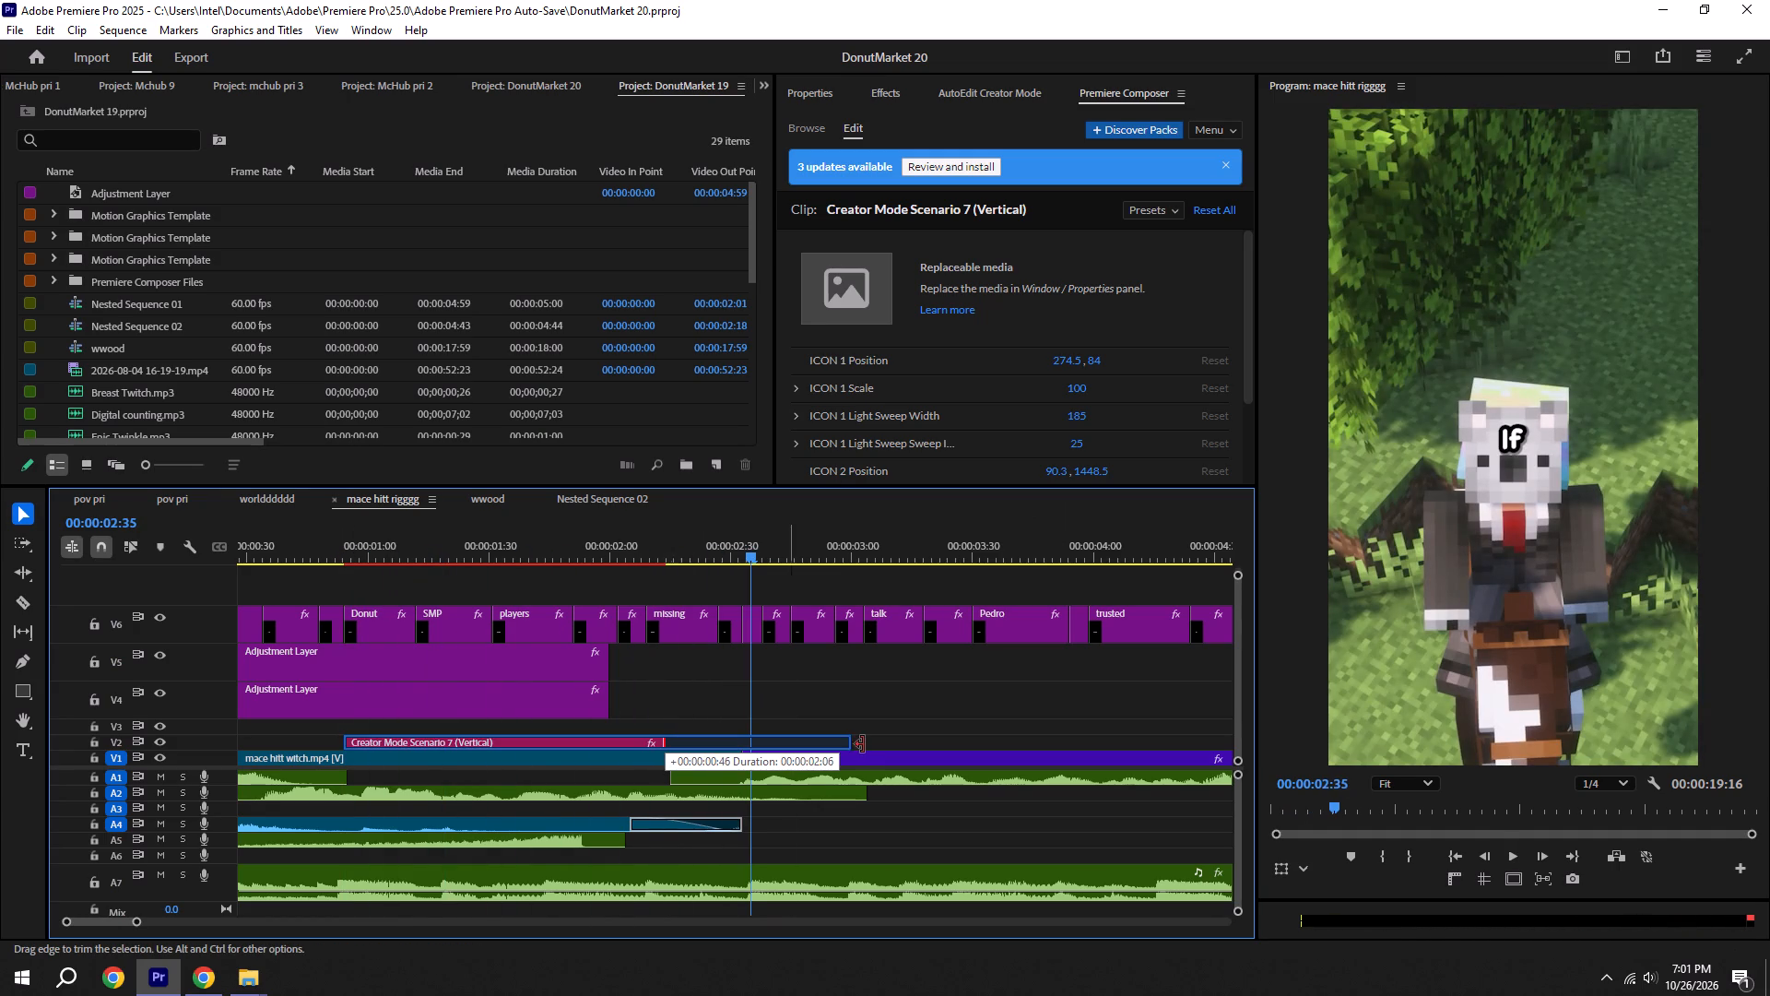
{"action": "left_click_drag", "start_coordinate": [863, 744], "coordinate": [726, 749]}
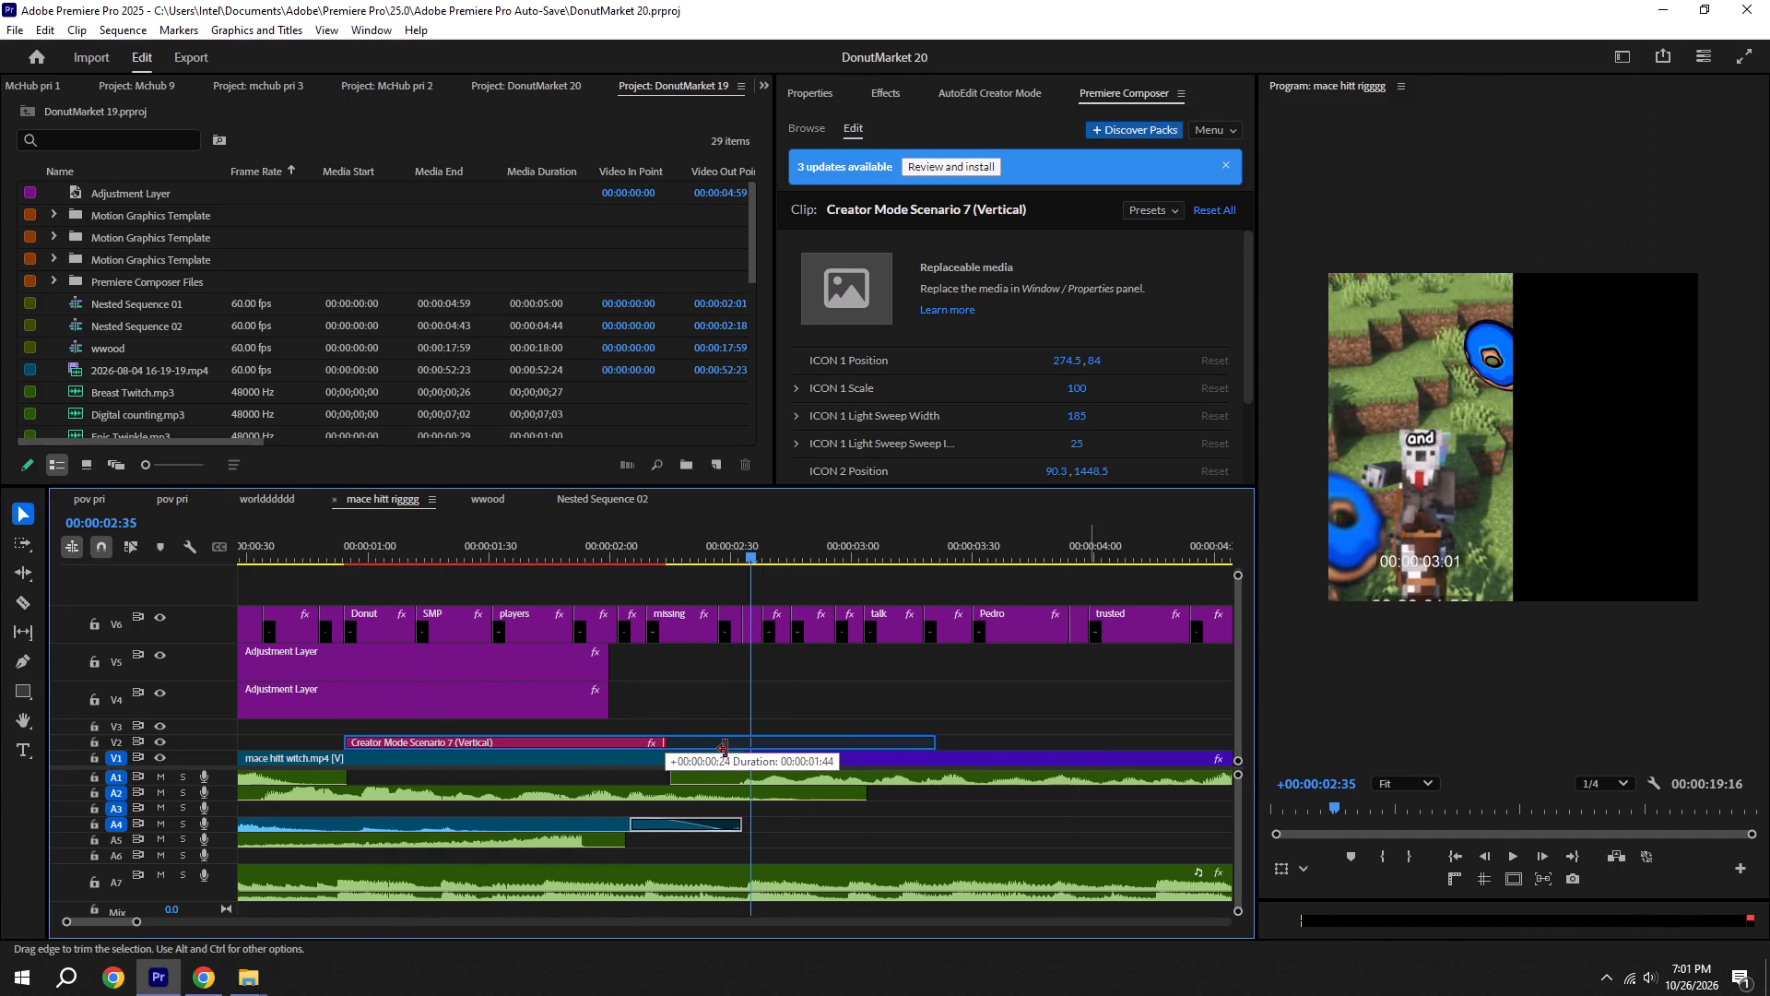
{"action": "left_click_drag", "start_coordinate": [726, 749], "coordinate": [737, 745]}
{"action": "key", "text": "ctrl+s"}
Play from 00:00:01:54 across the cut into ghodaaa.mp4 to check the extended Creator Mode graphic, and save.
{"action": "left_click", "coordinate": [586, 548]}
{"action": "key", "text": "space"}
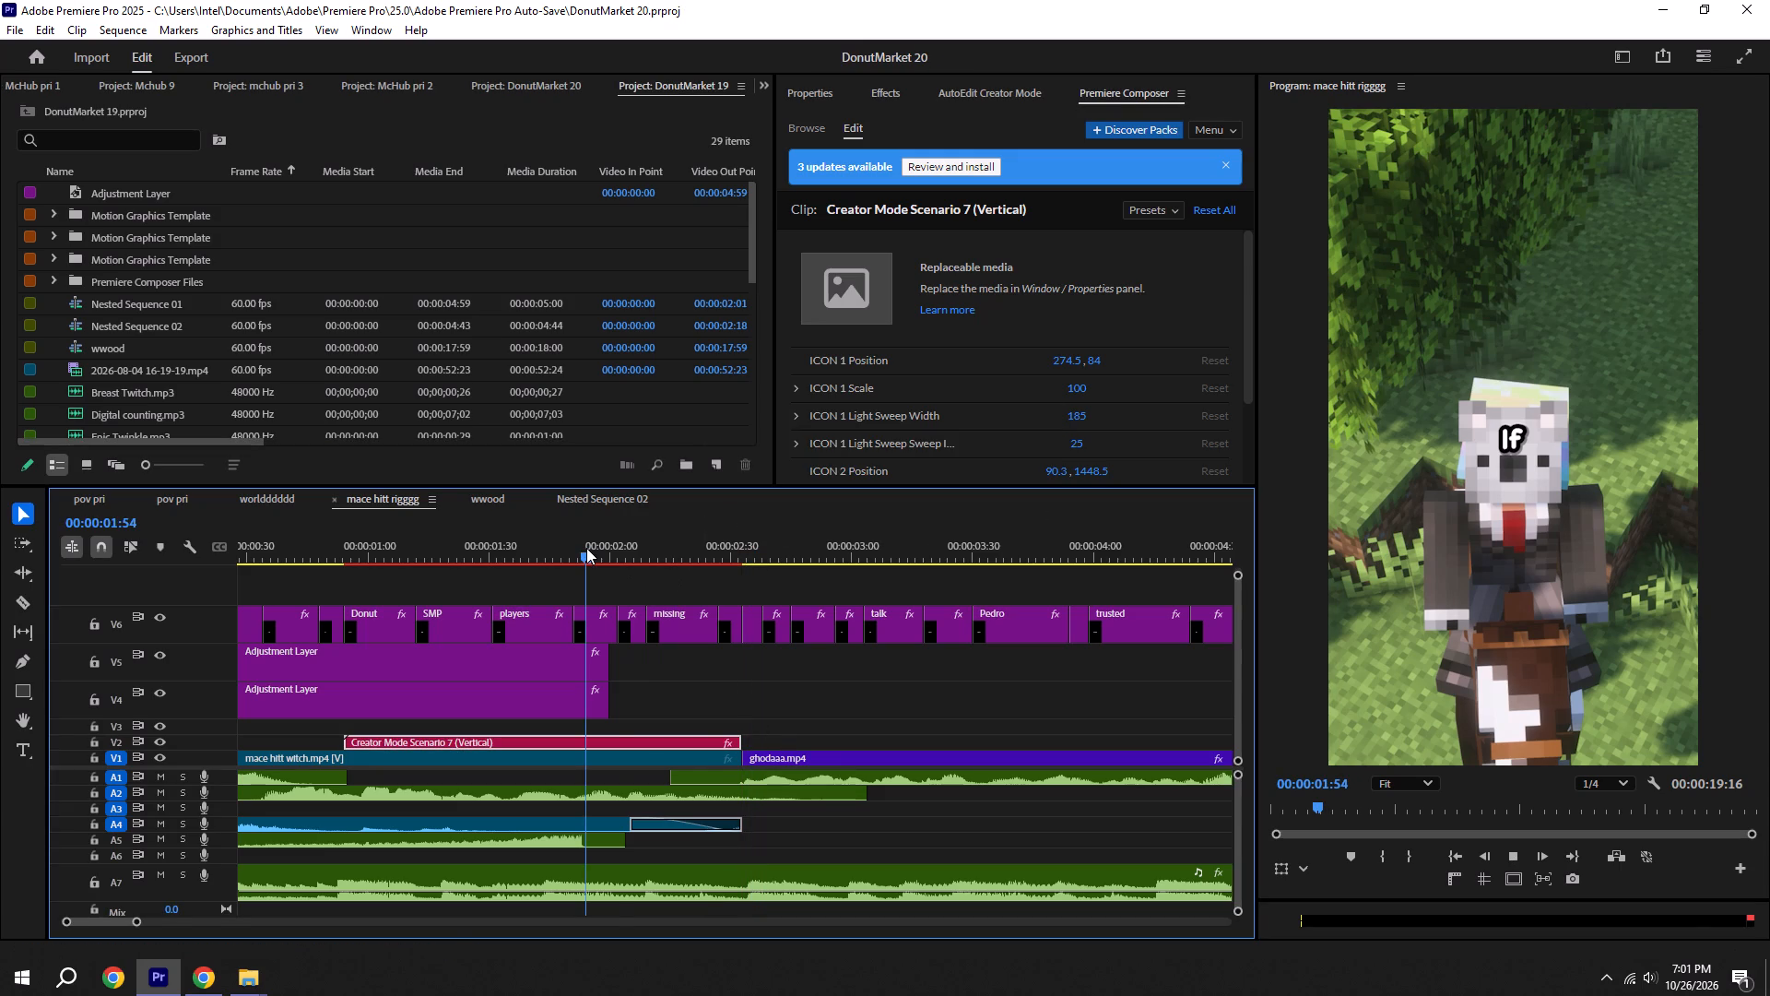
{"action": "key", "text": "space"}
{"action": "key", "text": "ctrl+s"}
{"action": "left_click", "coordinate": [743, 550], "text": "shift"}
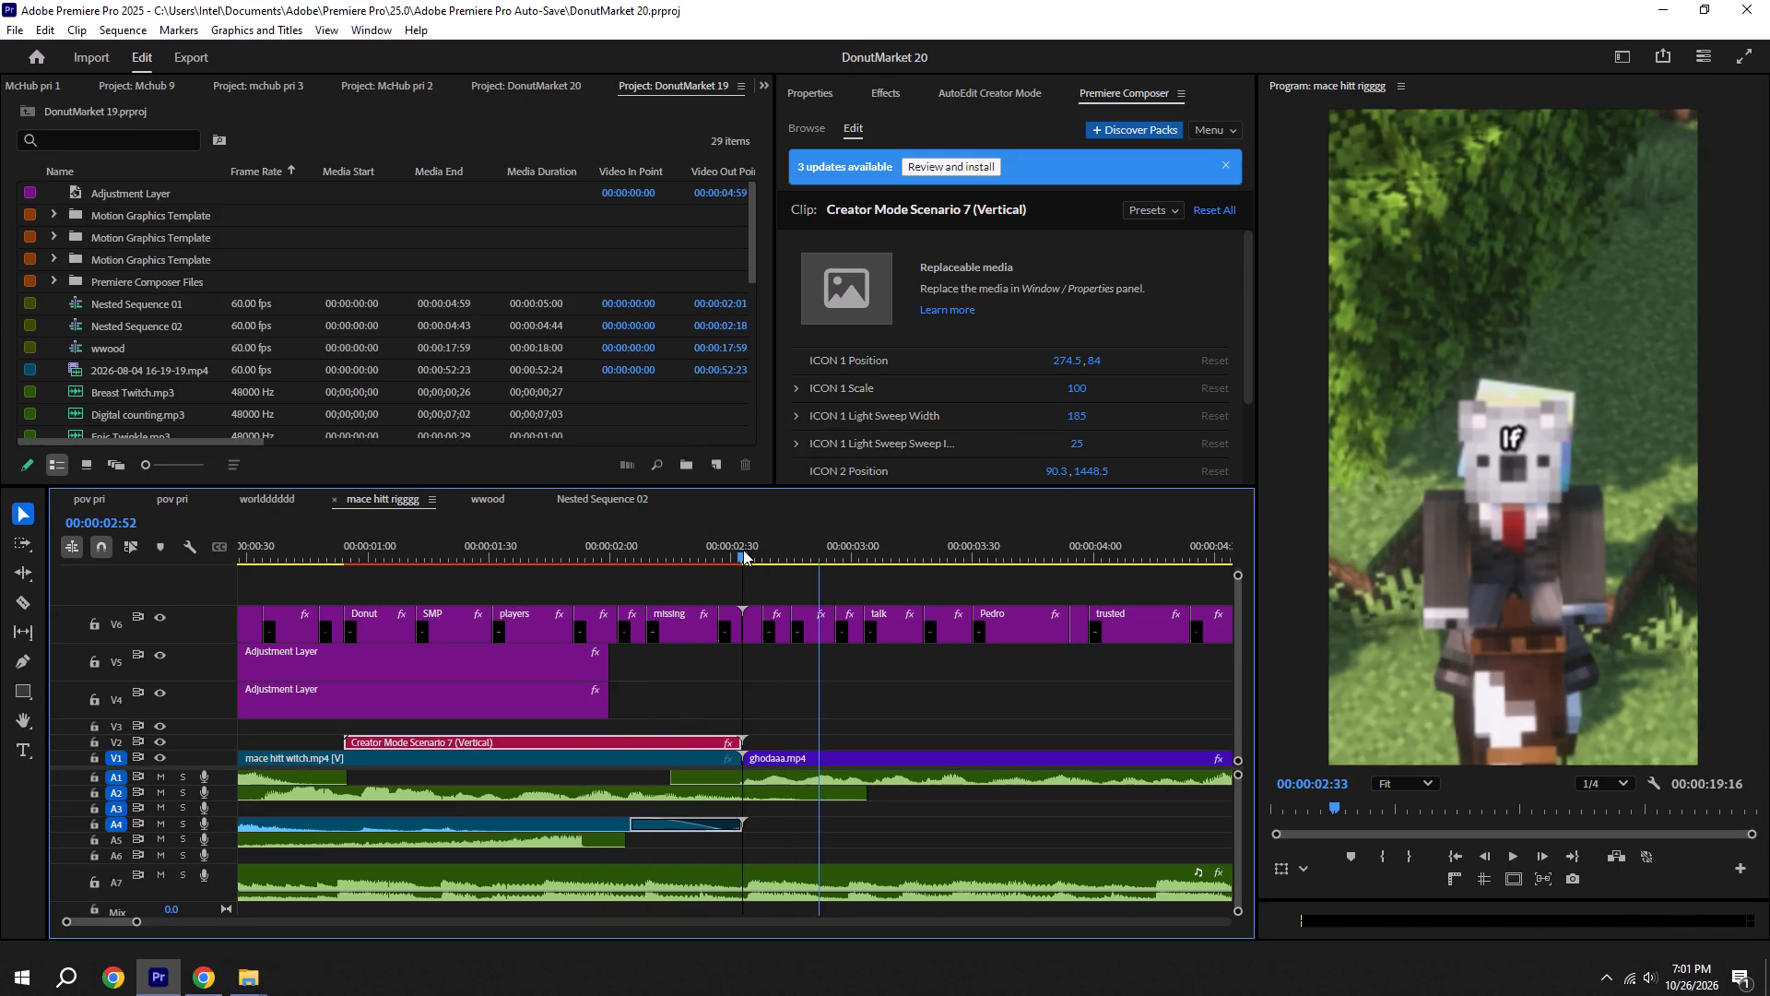
{"action": "left_click_drag", "start_coordinate": [364, 523], "coordinate": [350, 525], "text": "shift"}
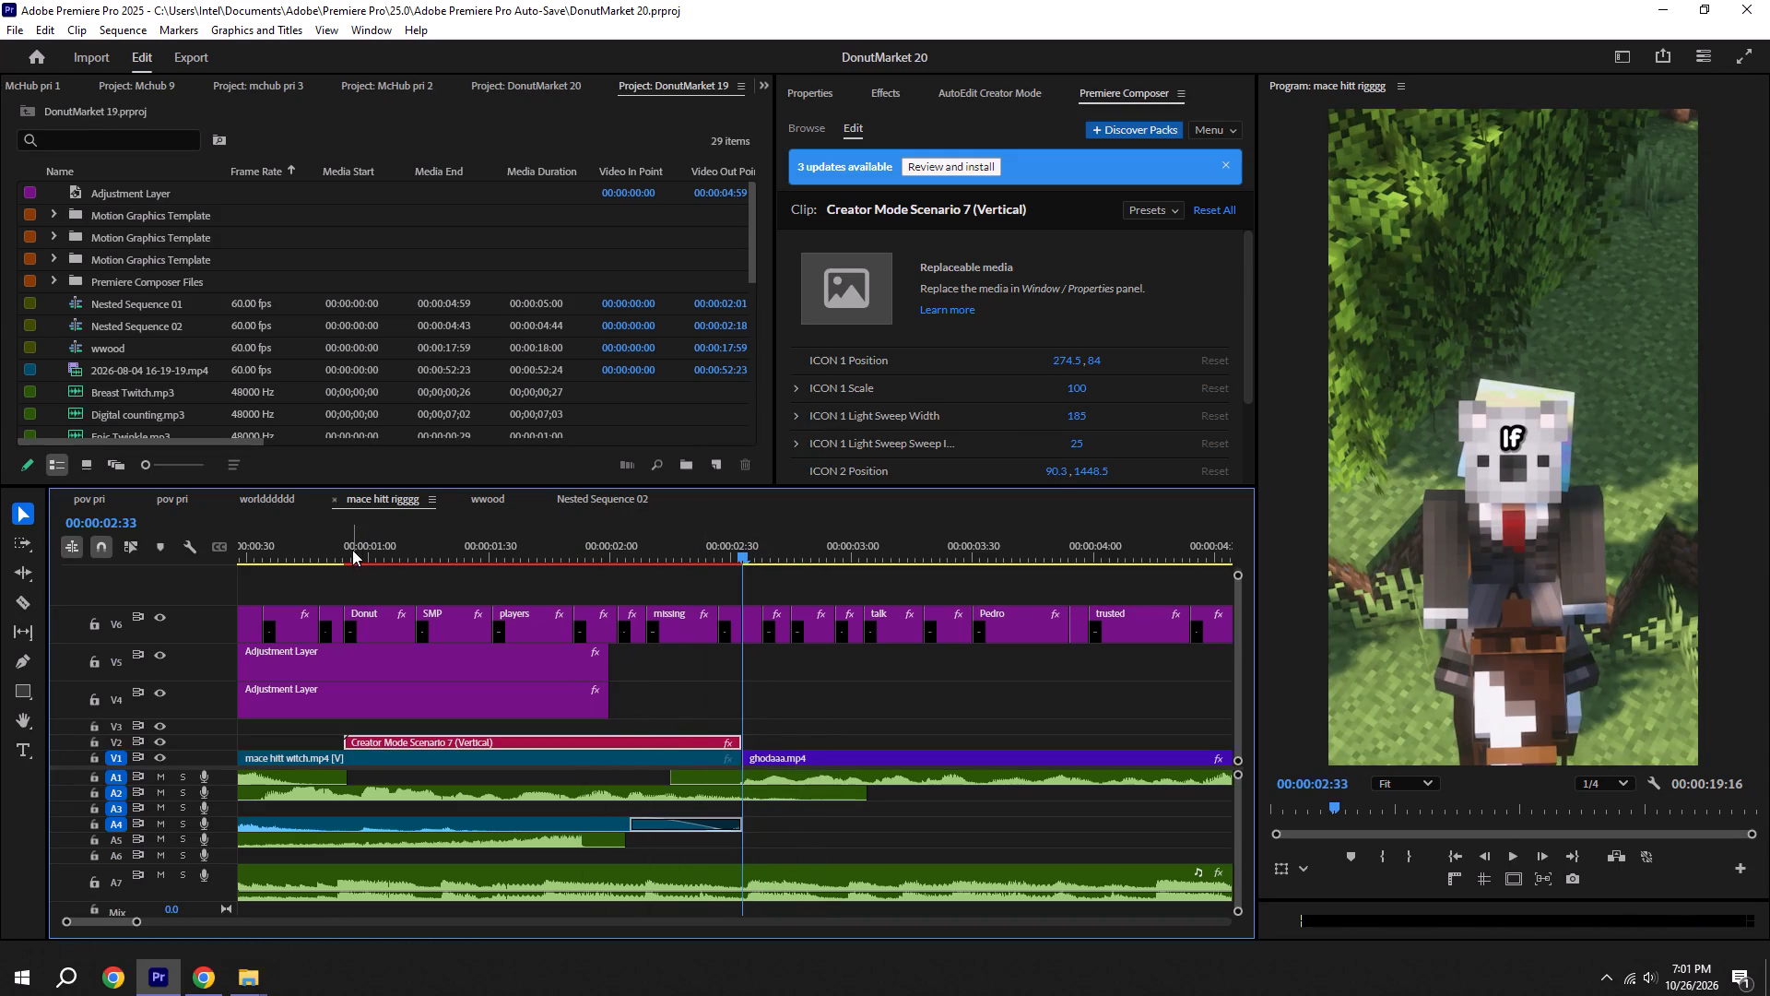
Copy the A5 sound clip under wwood's Creator Mode graphic to A3 of mace hitt rigggg, aligned with the graphic's start at about 00:00:00:55, and save.
{"action": "left_click", "coordinate": [352, 550], "text": "shift"}
{"action": "scroll", "coordinate": [352, 547], "scroll_direction": "down", "scroll_amount": 6, "text": "alt"}
{"action": "key", "text": "ctrl+s"}
{"action": "scroll", "coordinate": [408, 618], "scroll_direction": "down", "scroll_amount": 5, "text": "alt"}
{"action": "key", "text": "ctrl+s"}
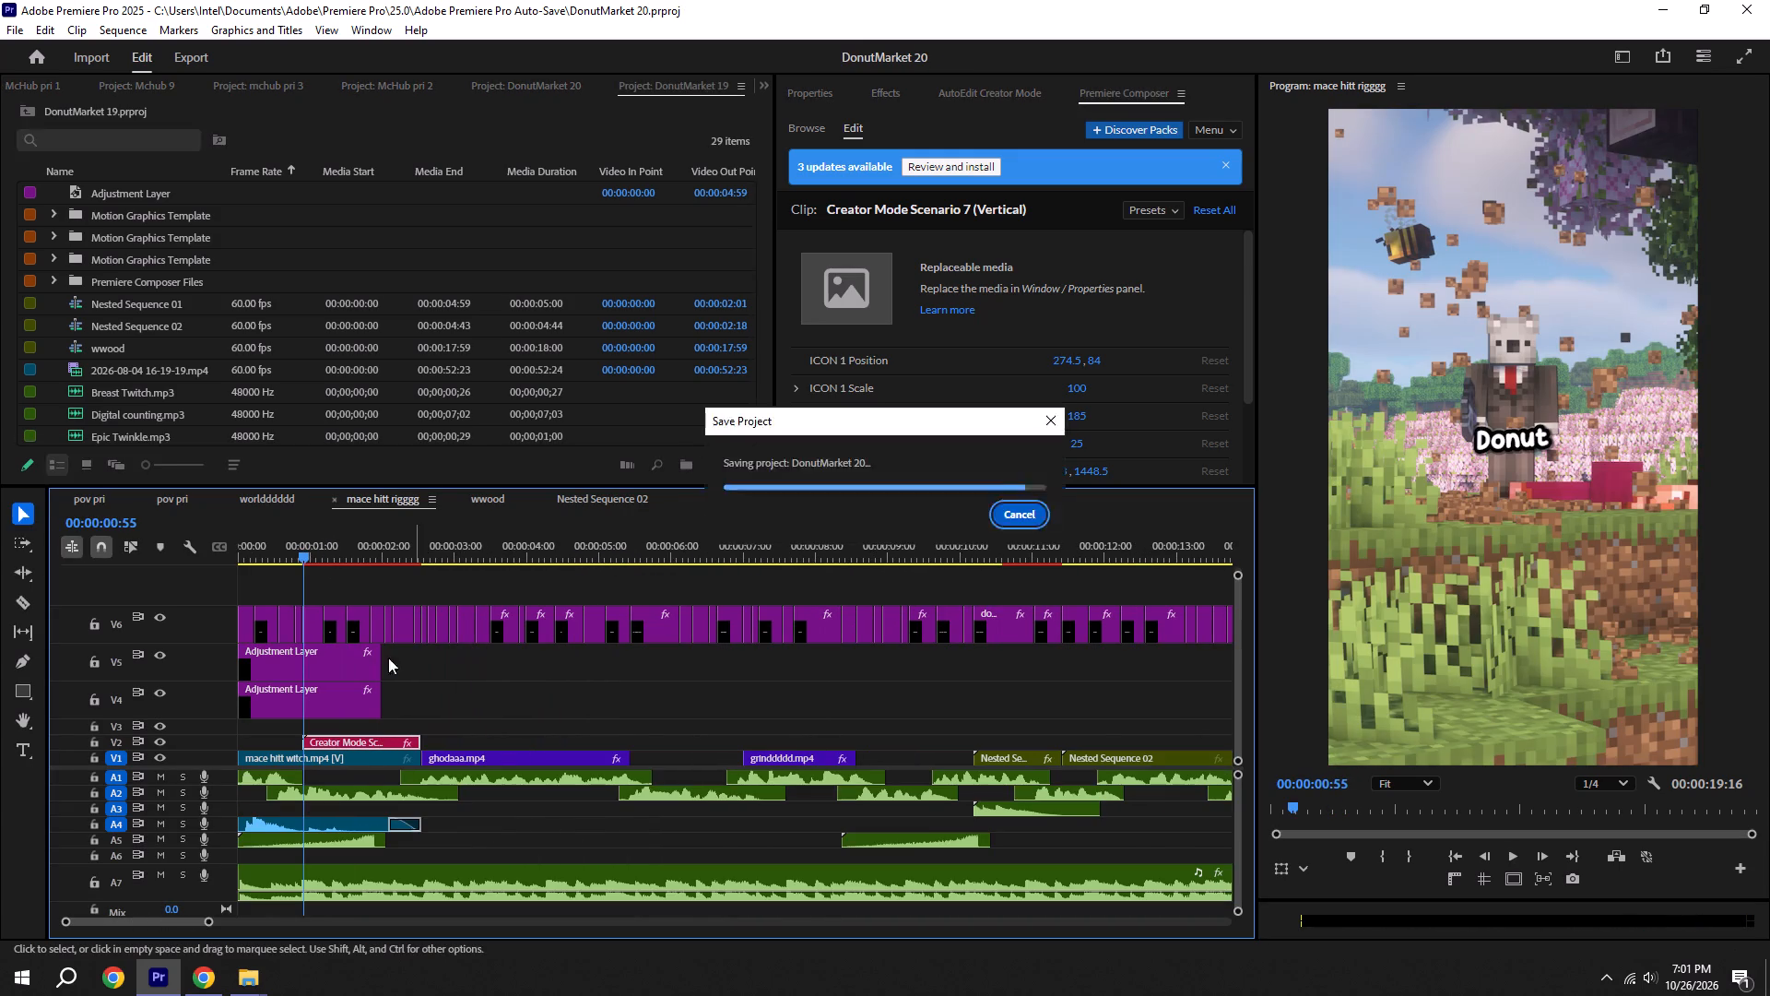
{"action": "scroll", "coordinate": [362, 685], "scroll_direction": "up", "scroll_amount": 5}
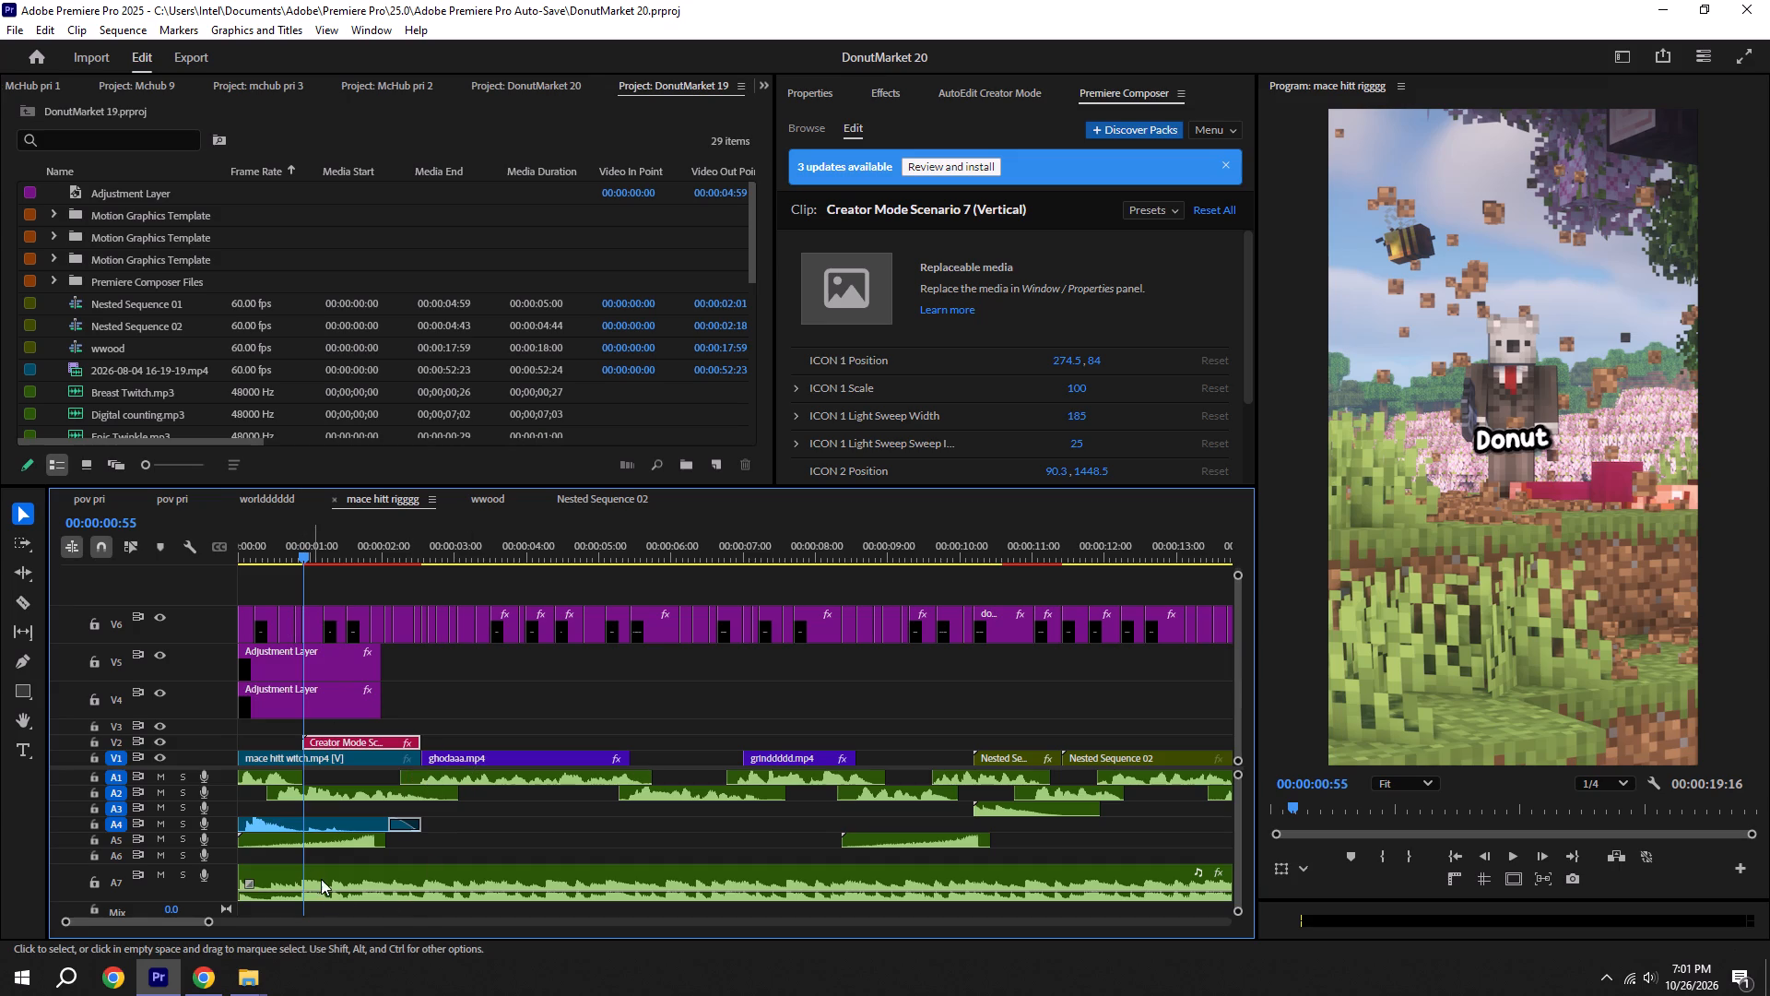
{"action": "left_click", "coordinate": [497, 501]}
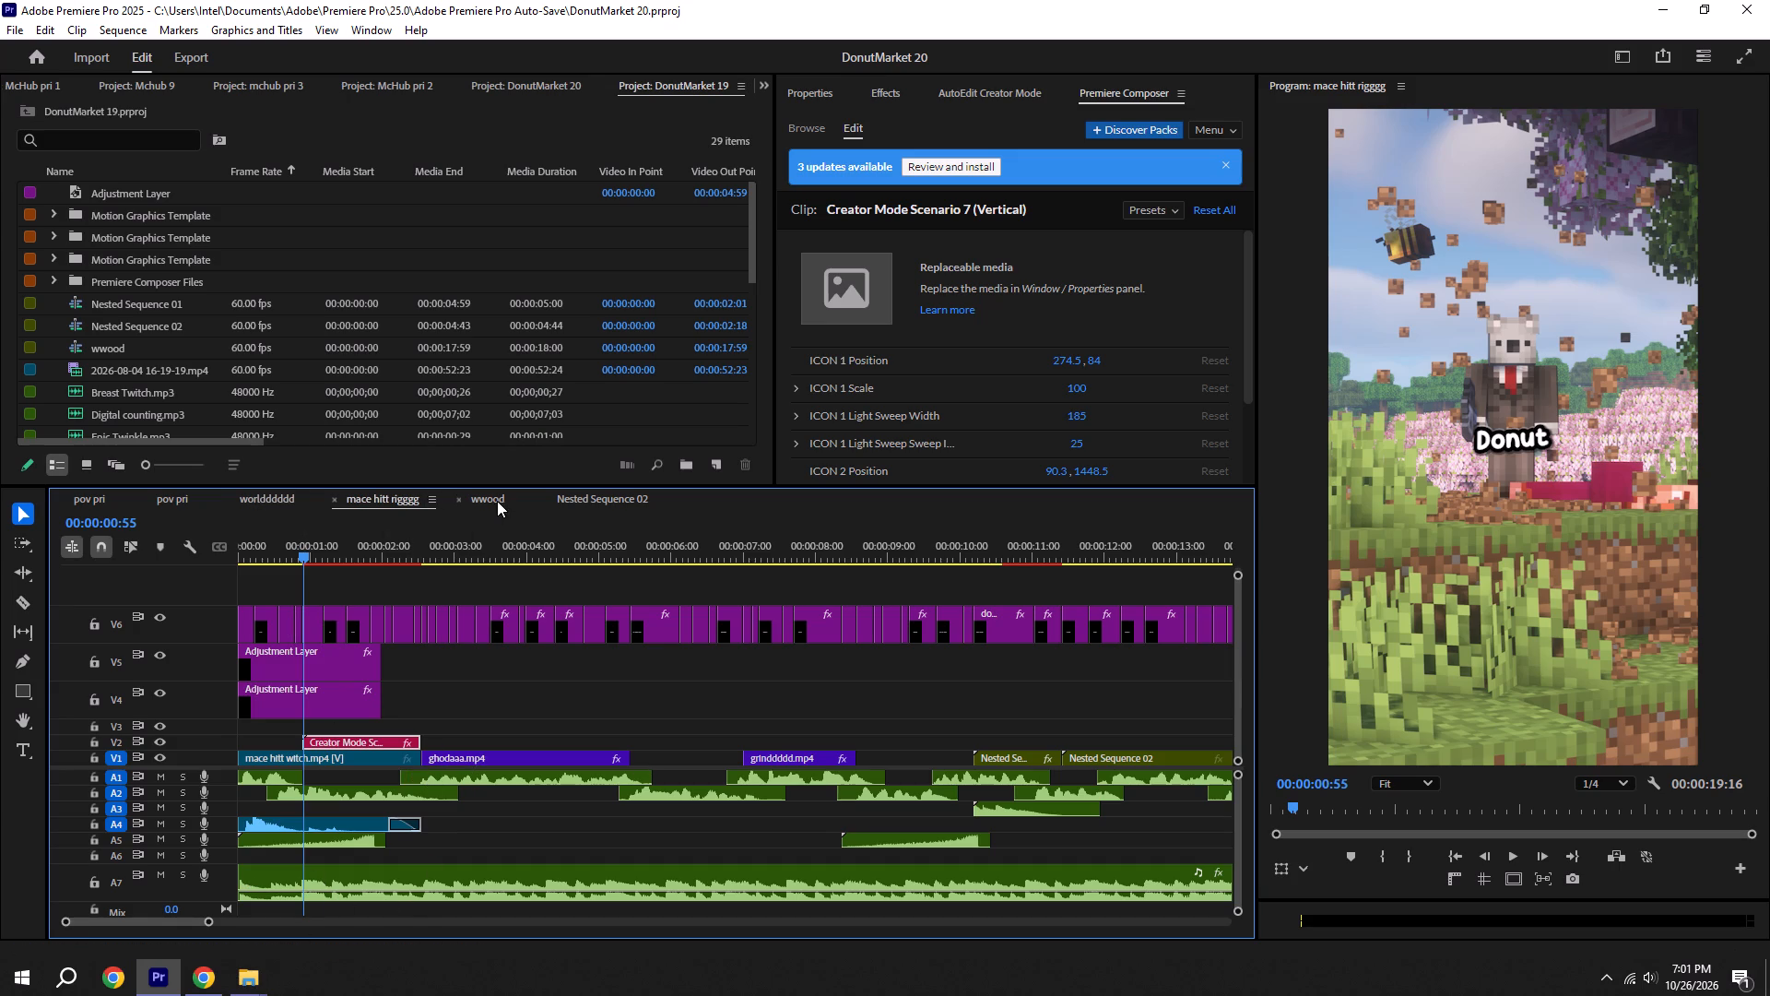
{"action": "left_click", "coordinate": [392, 812]}
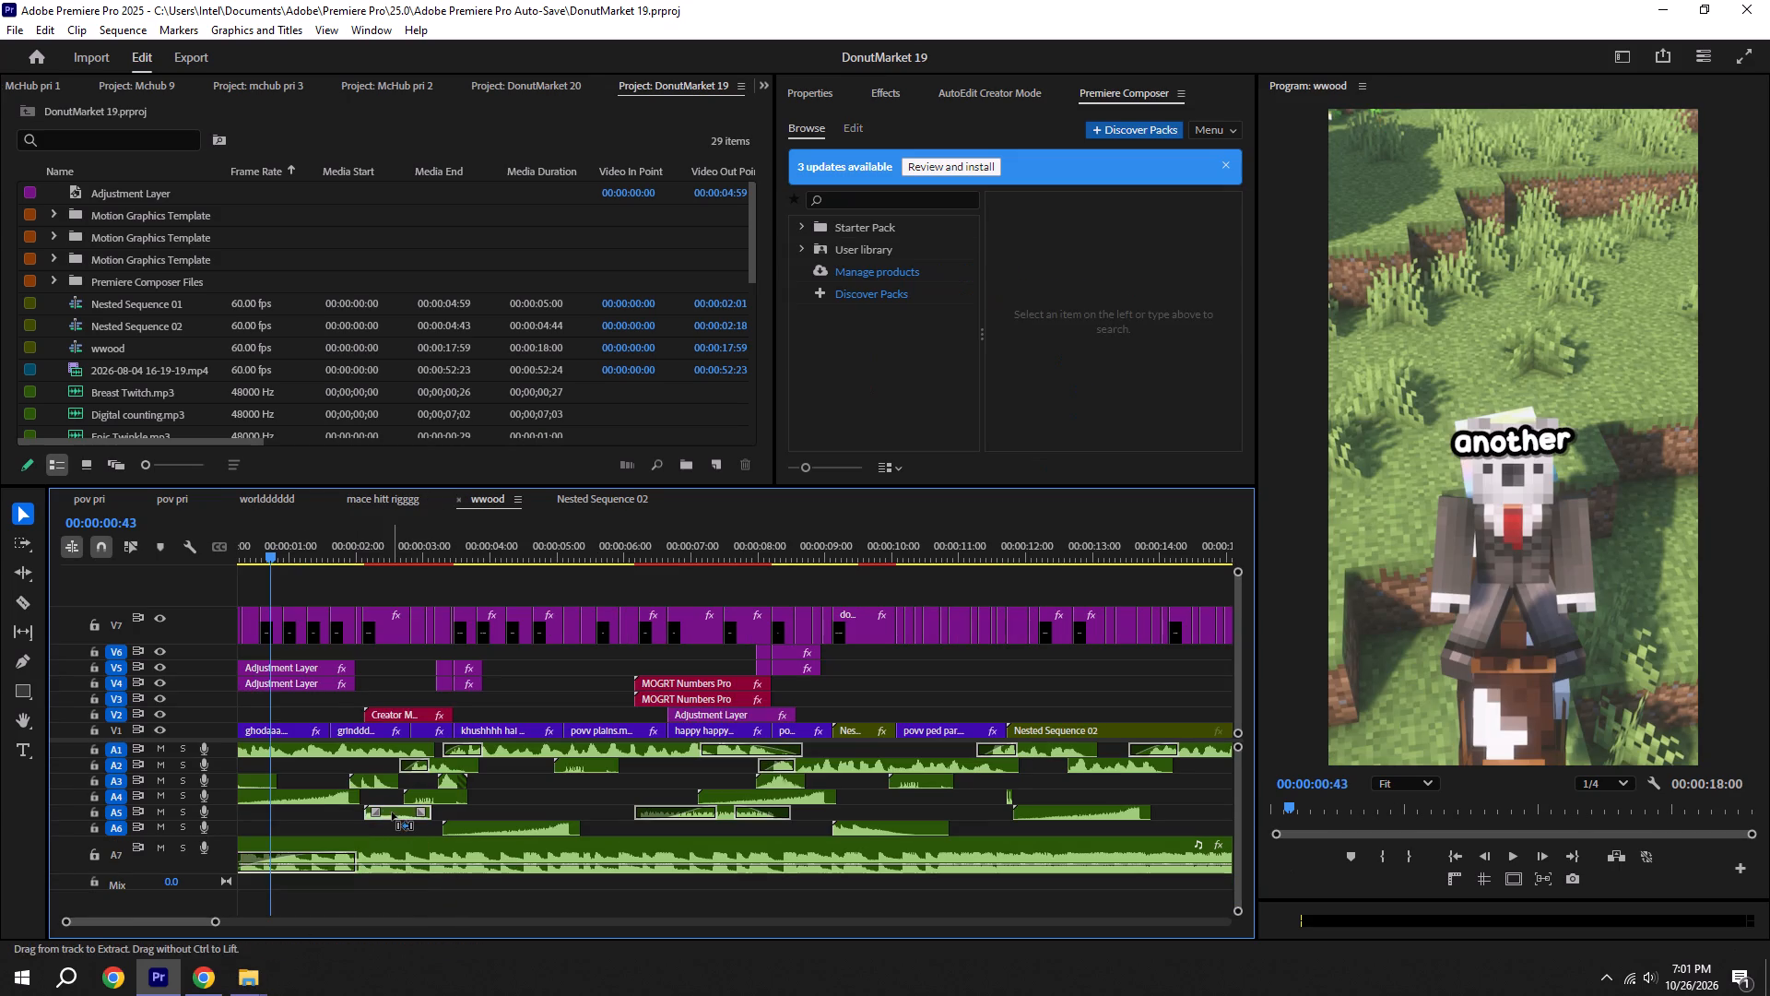
{"action": "key", "text": "ctrl+c"}
{"action": "left_click", "coordinate": [401, 508]}
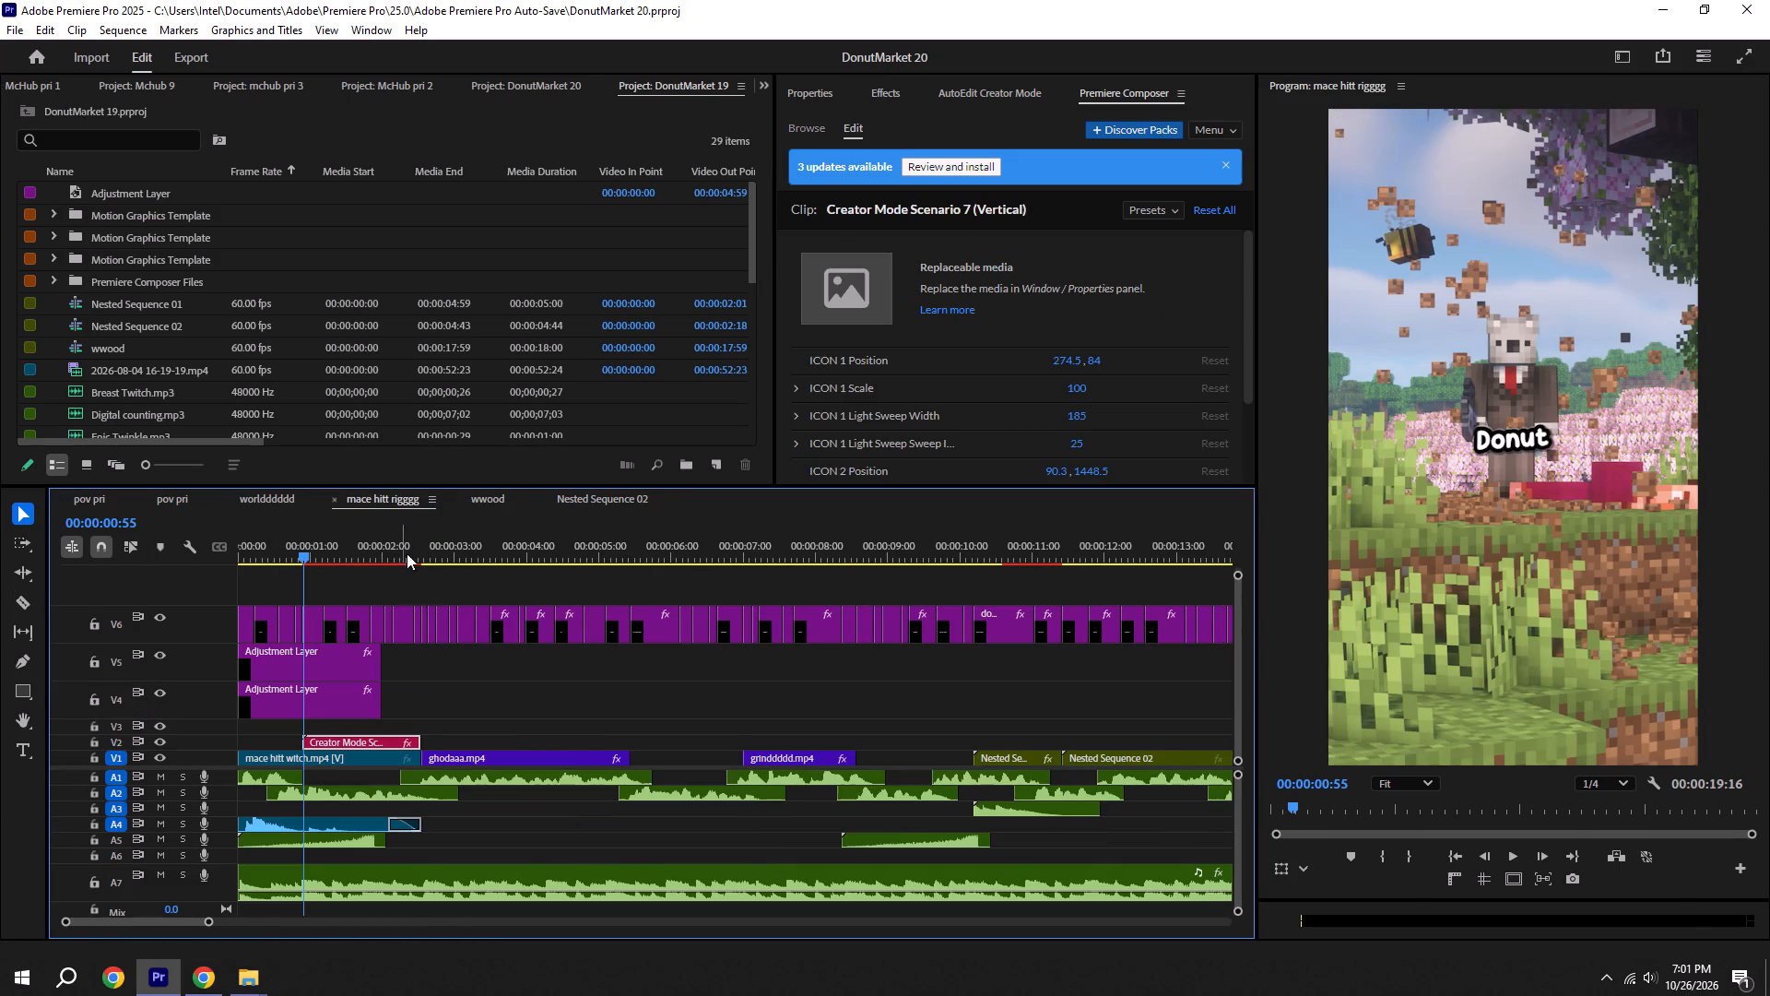
{"action": "key", "text": "ctrl+v"}
{"action": "key", "text": "ctrl+z"}
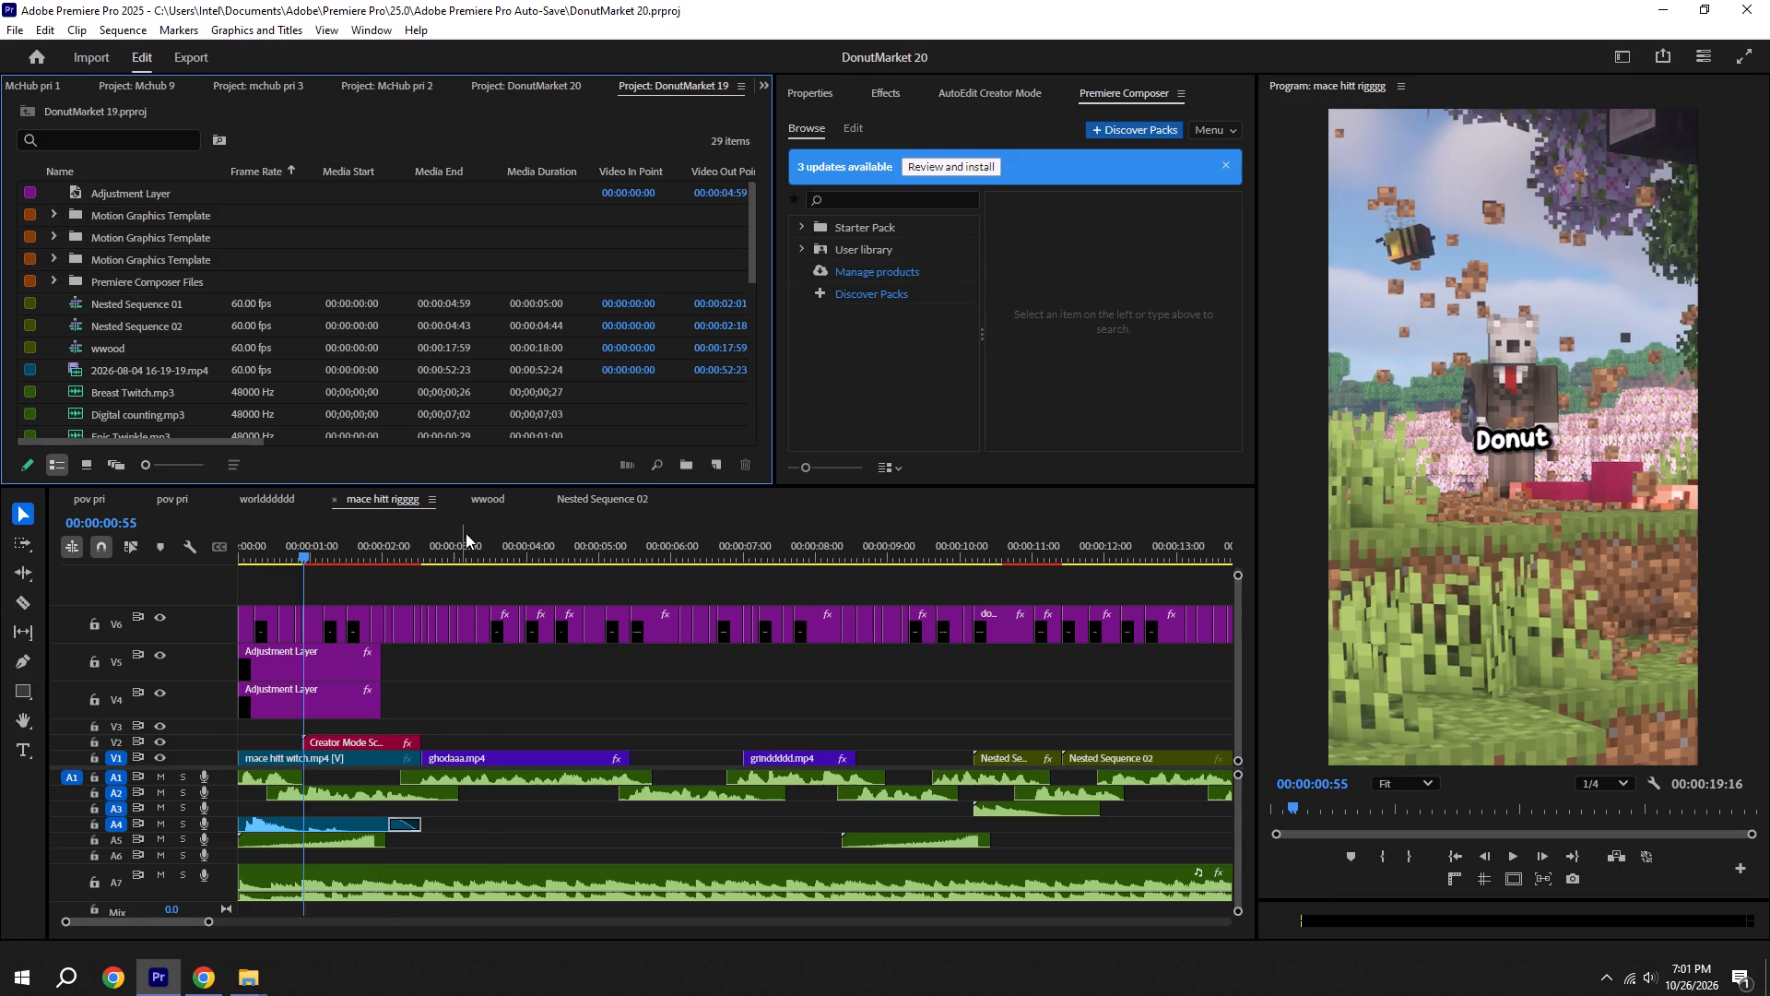
{"action": "left_click", "coordinate": [487, 531], "text": "ctrl"}
{"action": "key", "text": "ctrl+v"}
{"action": "left_click_drag", "start_coordinate": [531, 841], "coordinate": [396, 812]}
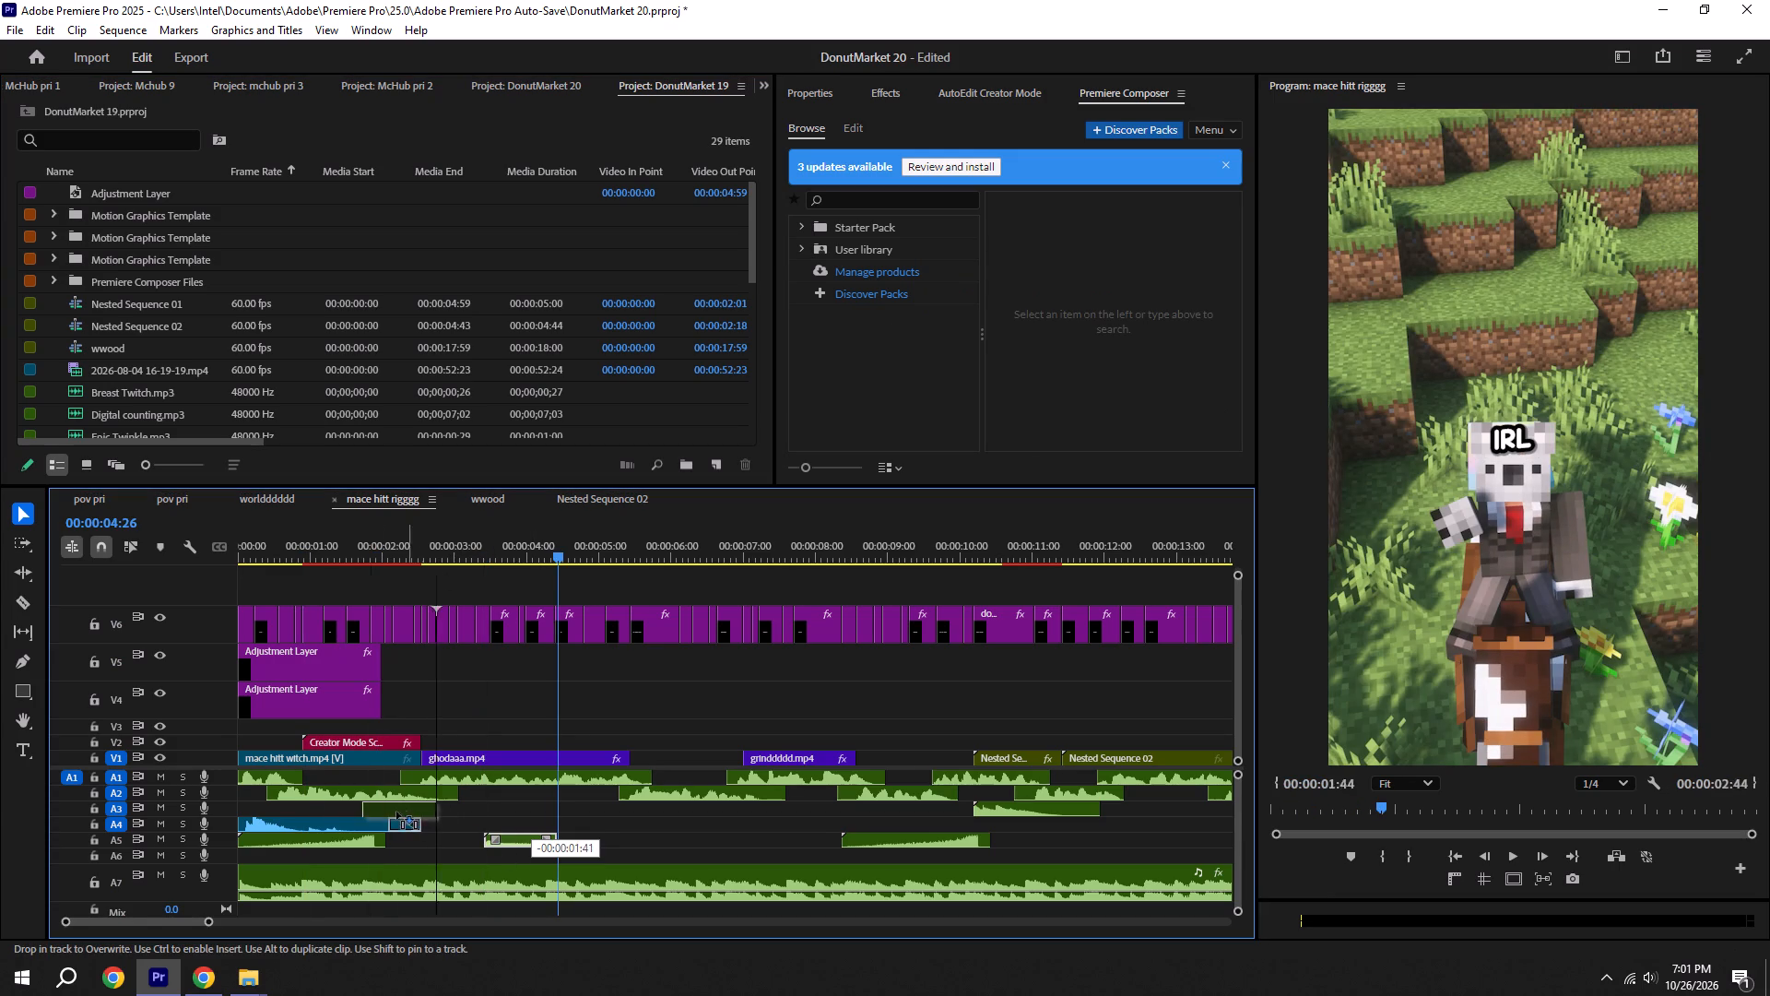
{"action": "left_click_drag", "start_coordinate": [396, 812], "coordinate": [348, 813]}
{"action": "key", "text": "ctrl+s"}
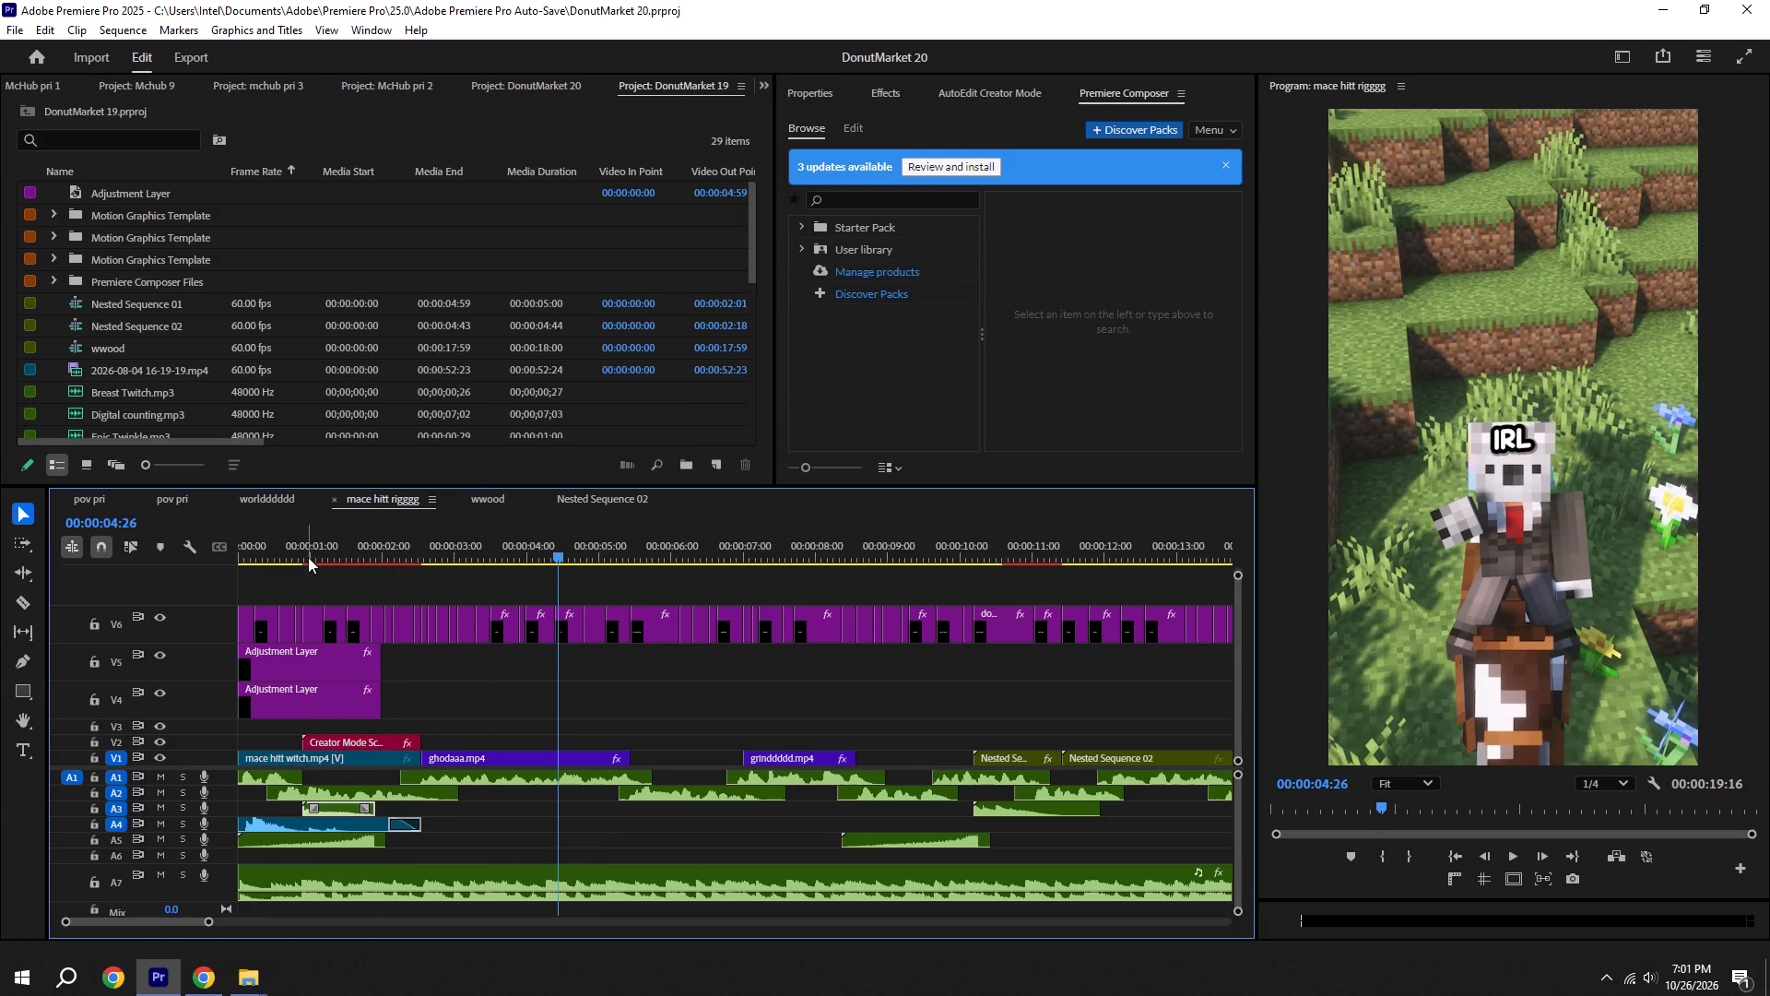
Play mace hitt rigggg from the start past the "missing" caption to check the Creator Mode graphic with its sound, and save.
{"action": "left_click_drag", "start_coordinate": [306, 556], "coordinate": [106, 551]}
{"action": "key", "text": "space"}
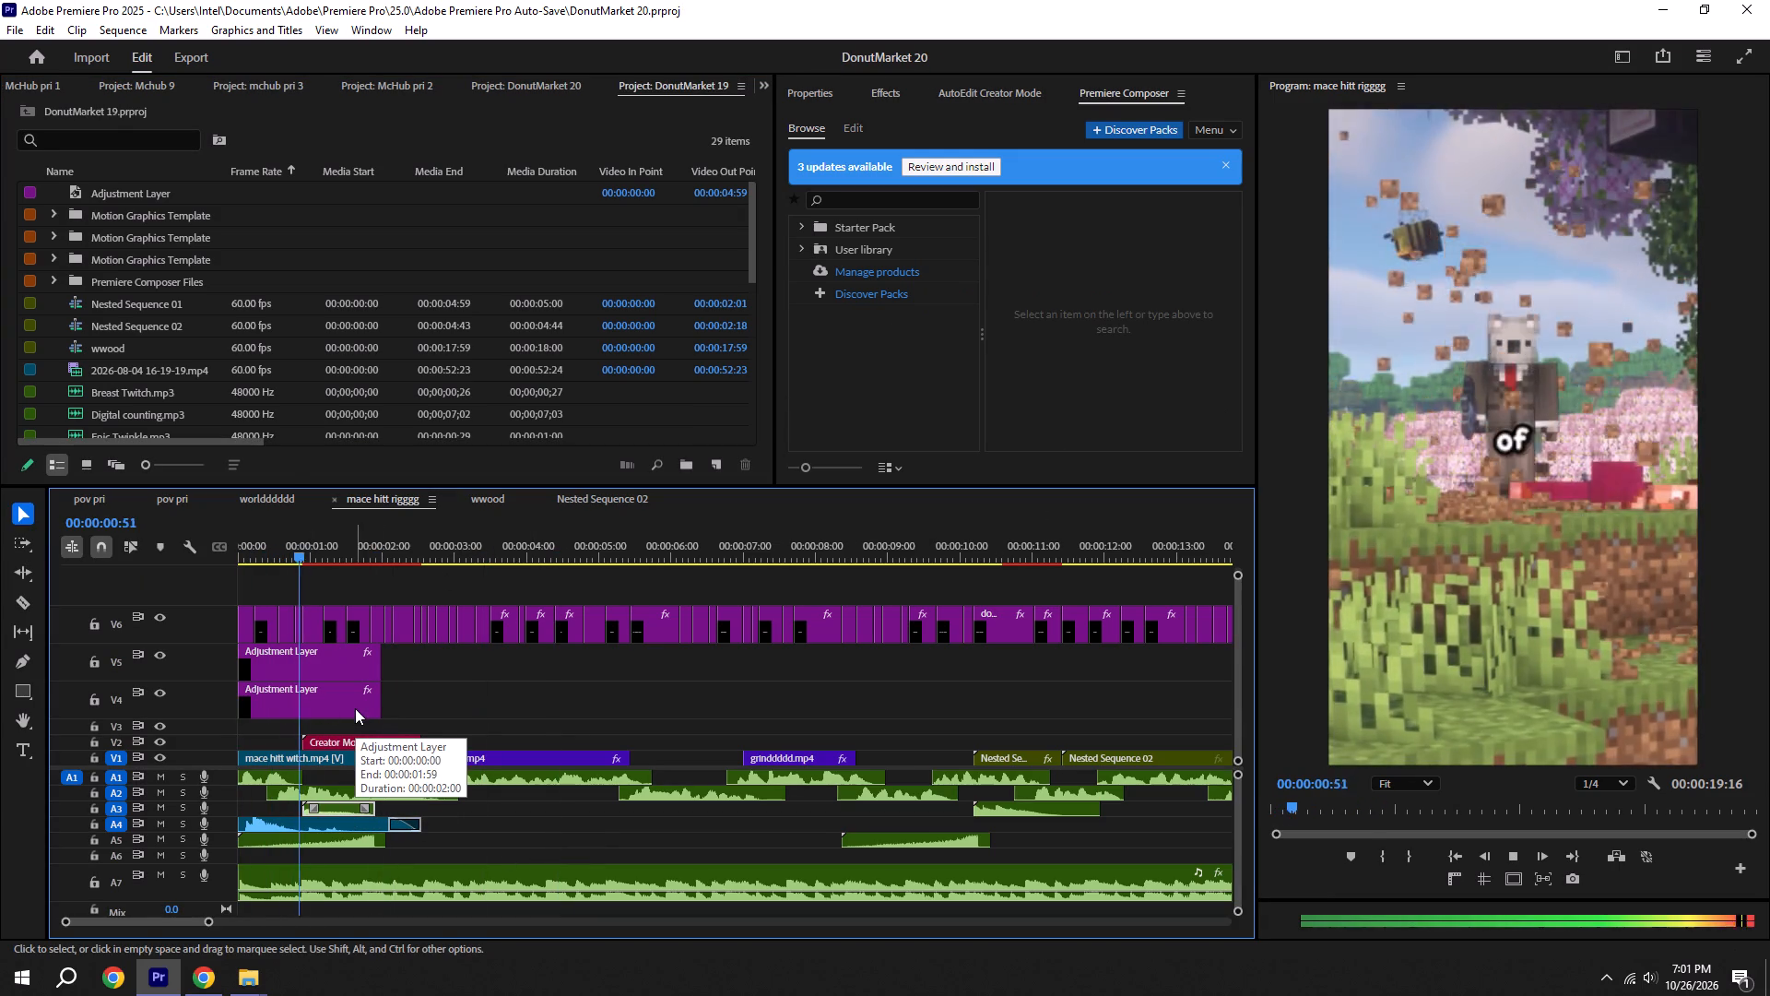
{"action": "key", "text": "space"}
{"action": "key", "text": "space"}
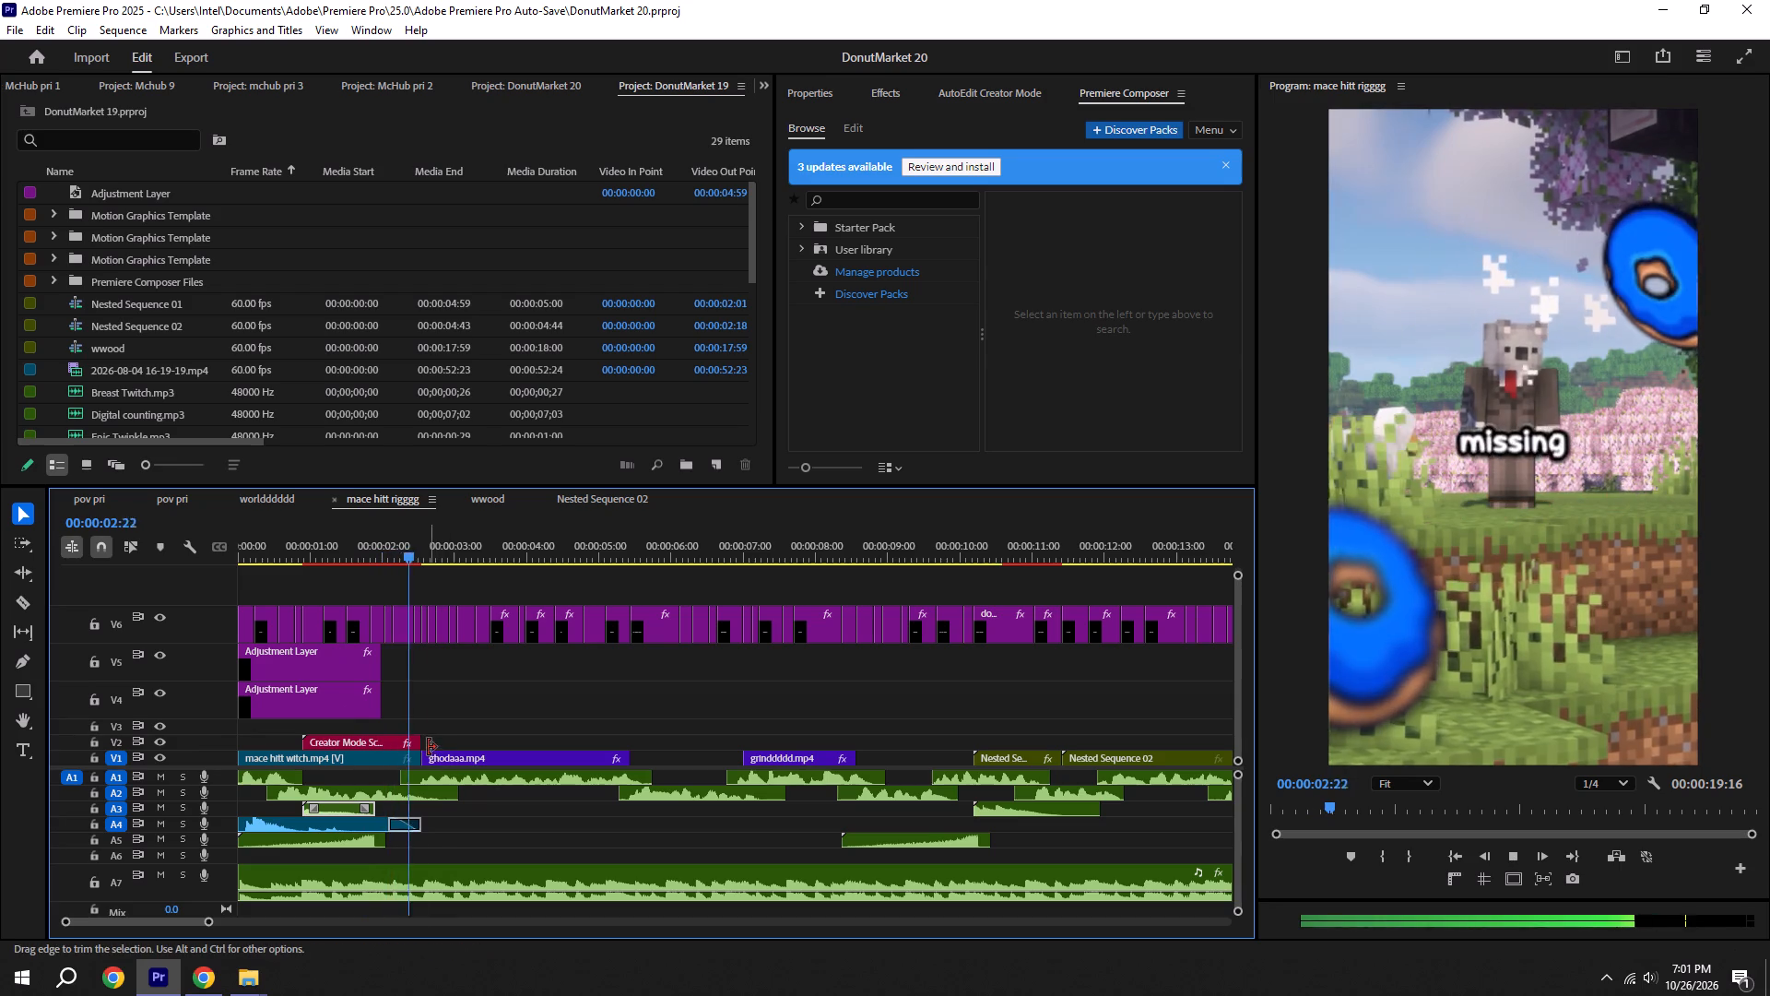
{"action": "key", "text": "space"}
{"action": "key", "text": "ctrl+s"}
Add the Starter Pack Zoom Out transition with sound at the mace hitt witch.mp4–ghodaaa.mp4 cut, 00:00:02:33, and save.
{"action": "left_click_drag", "start_coordinate": [435, 548], "coordinate": [433, 547], "text": "shift"}
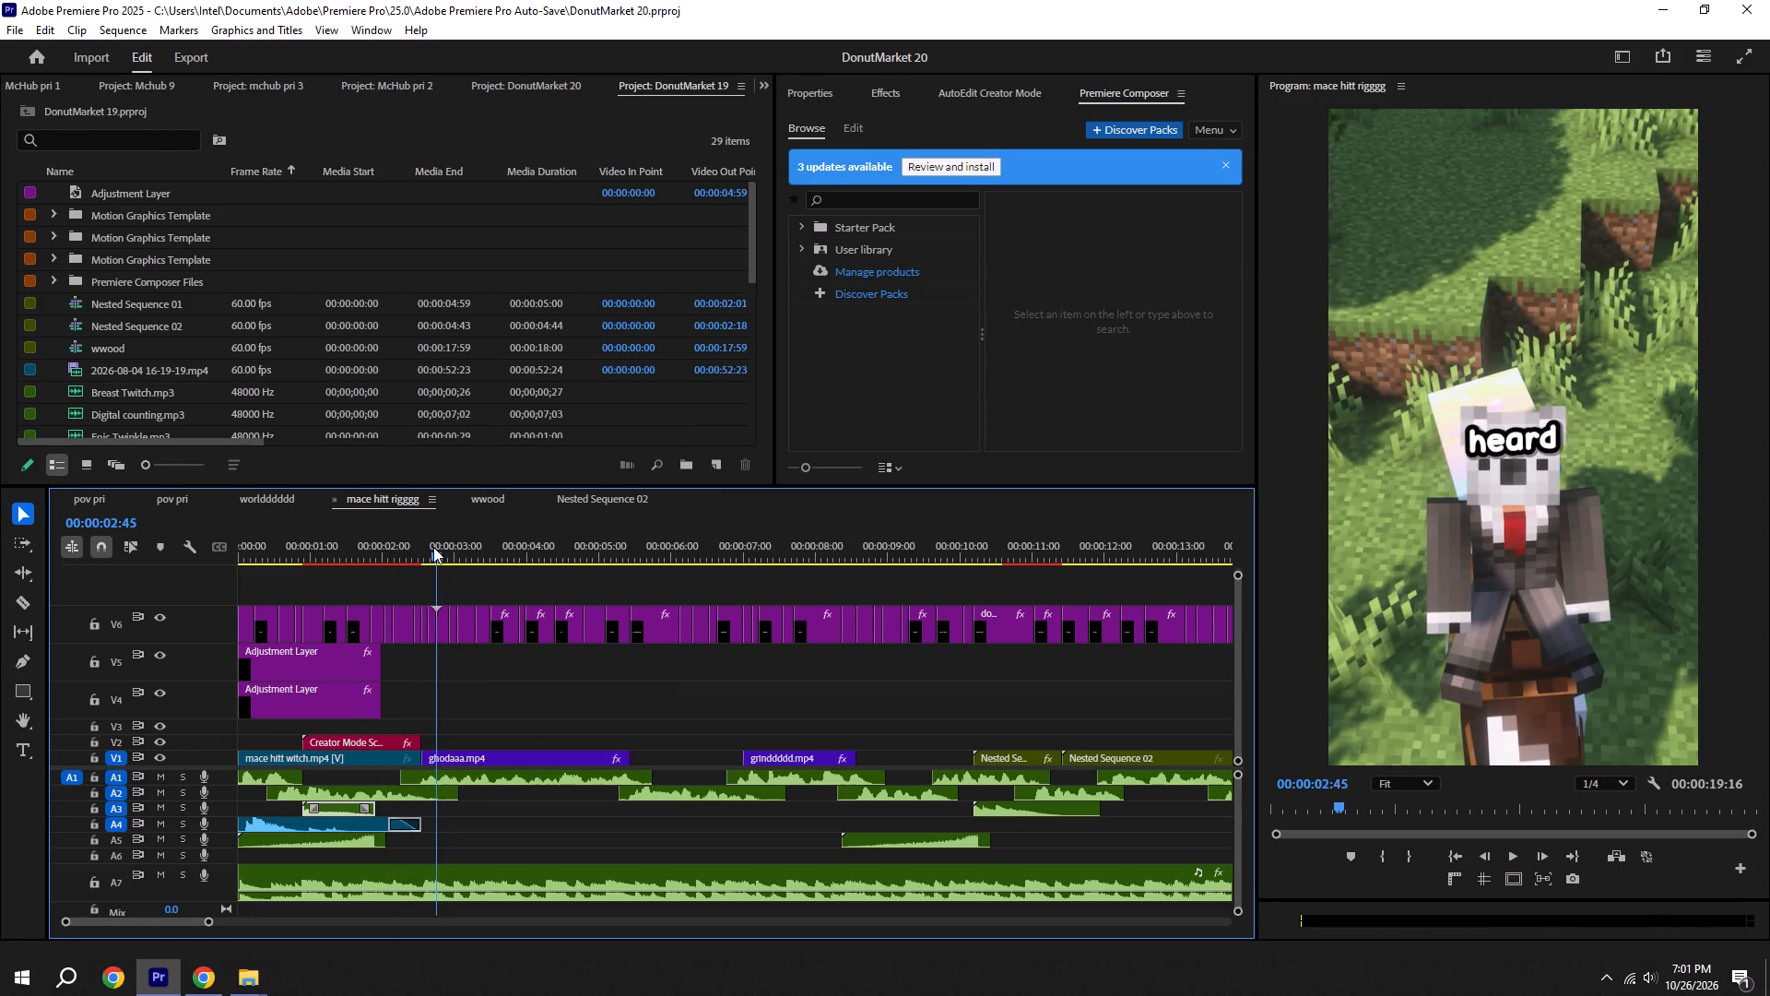
{"action": "left_click_drag", "start_coordinate": [433, 547], "coordinate": [421, 547], "text": "shift"}
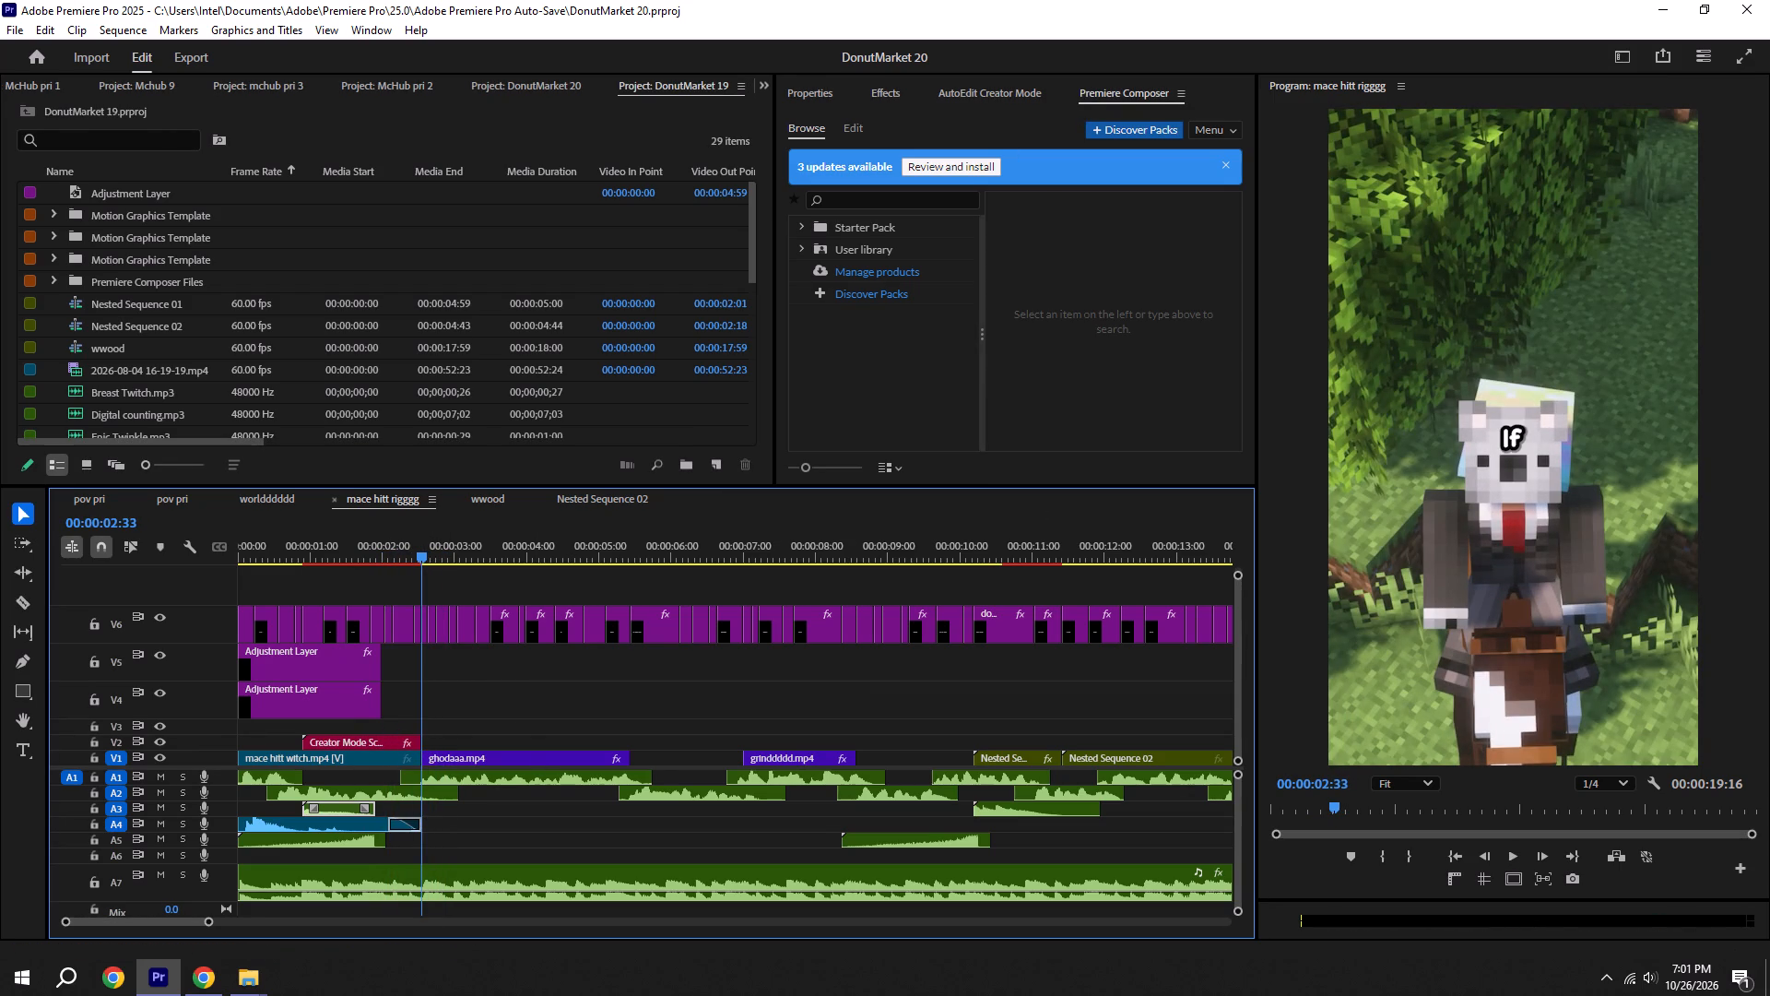
{"action": "left_click", "coordinate": [852, 224]}
{"action": "left_click", "coordinate": [804, 222]}
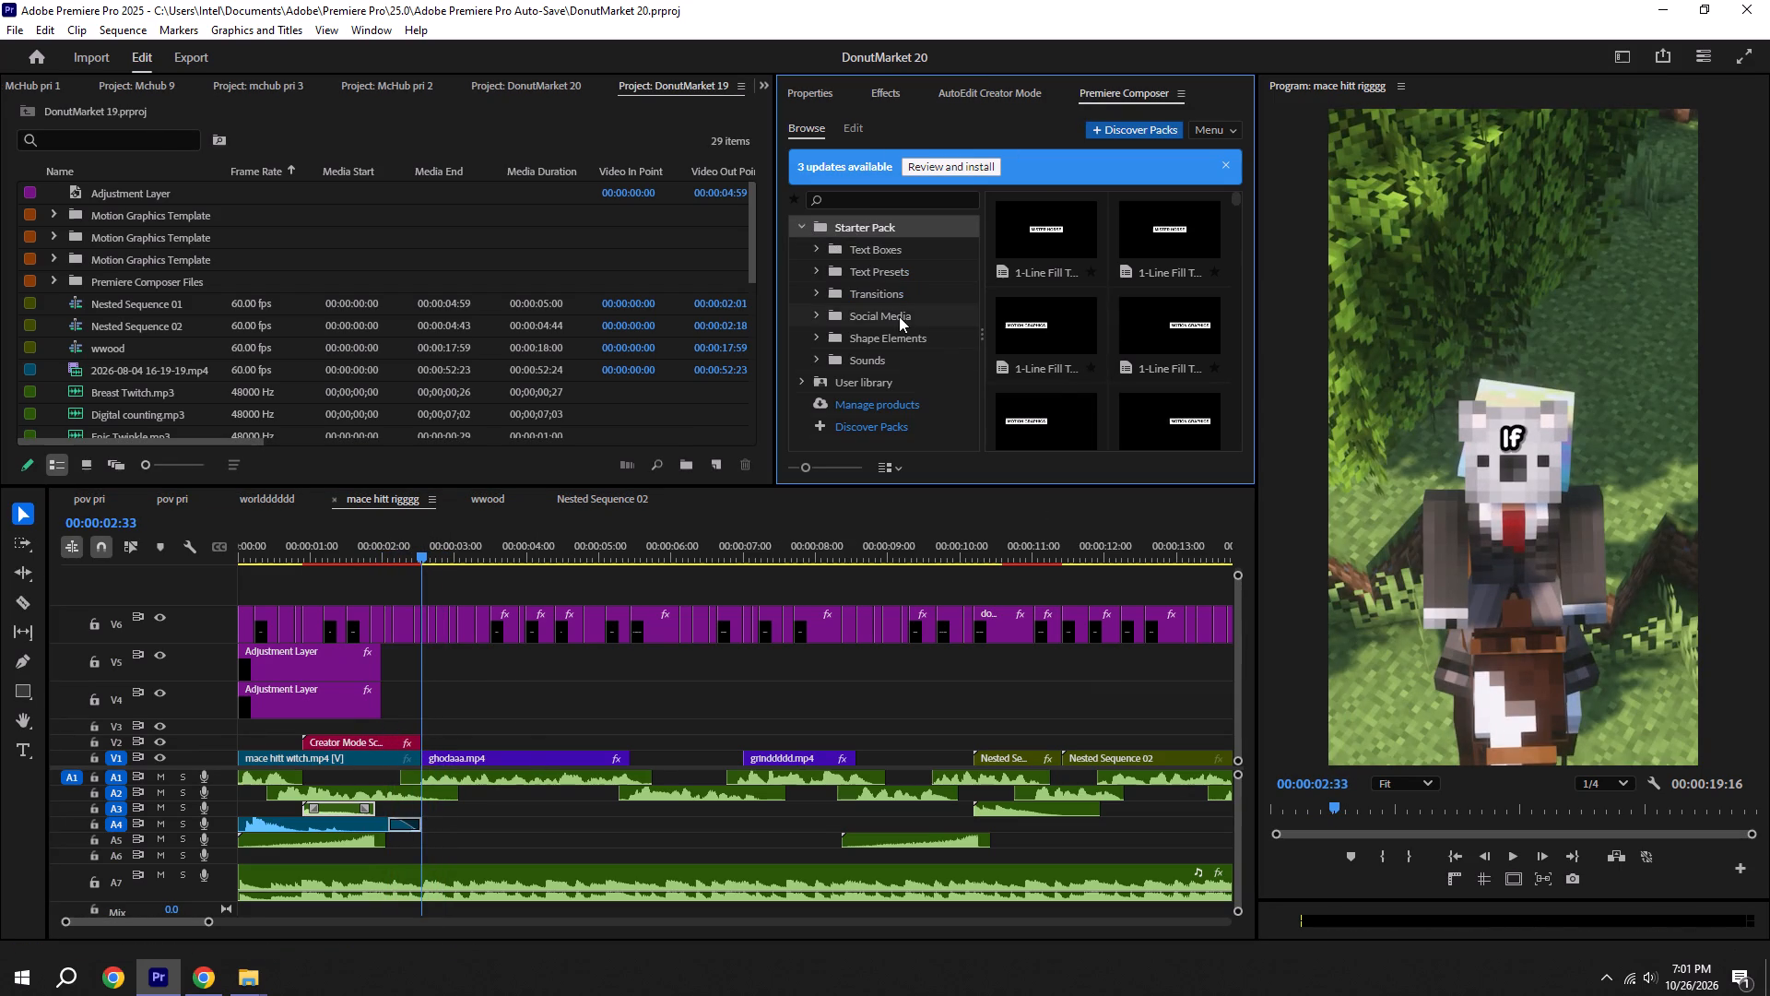
{"action": "left_click", "coordinate": [899, 302]}
{"action": "left_click", "coordinate": [1162, 250]}
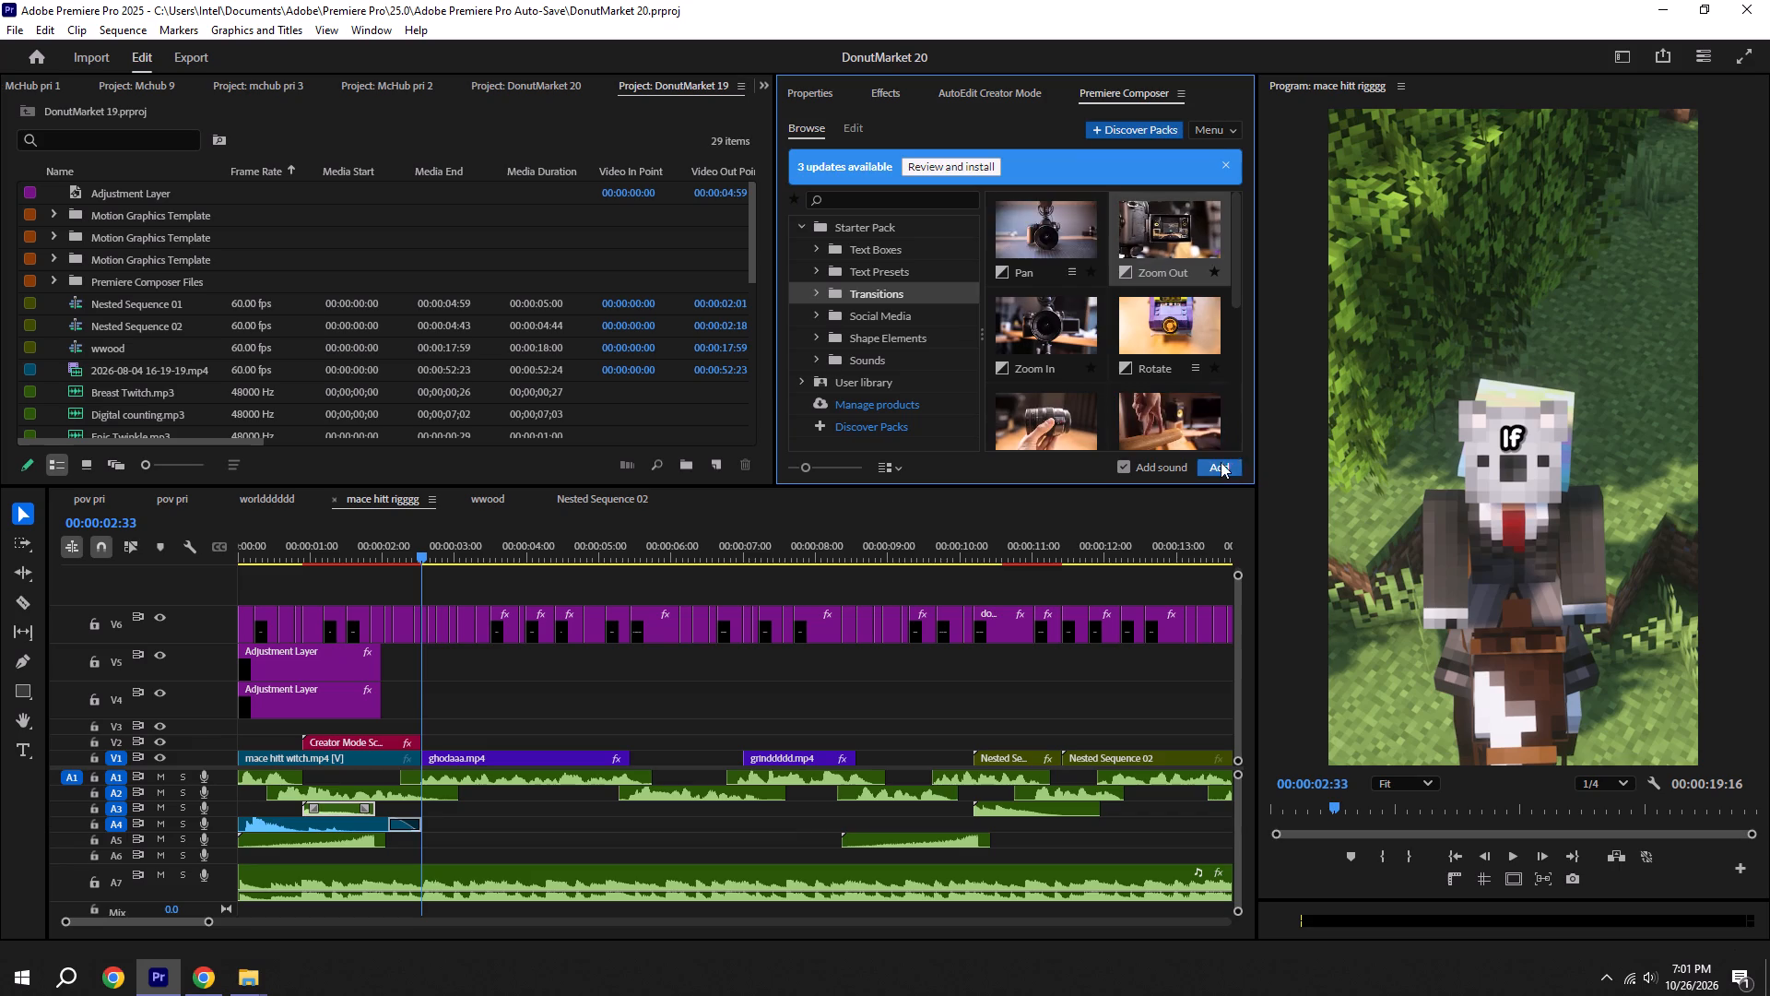
{"action": "left_click", "coordinate": [1221, 462]}
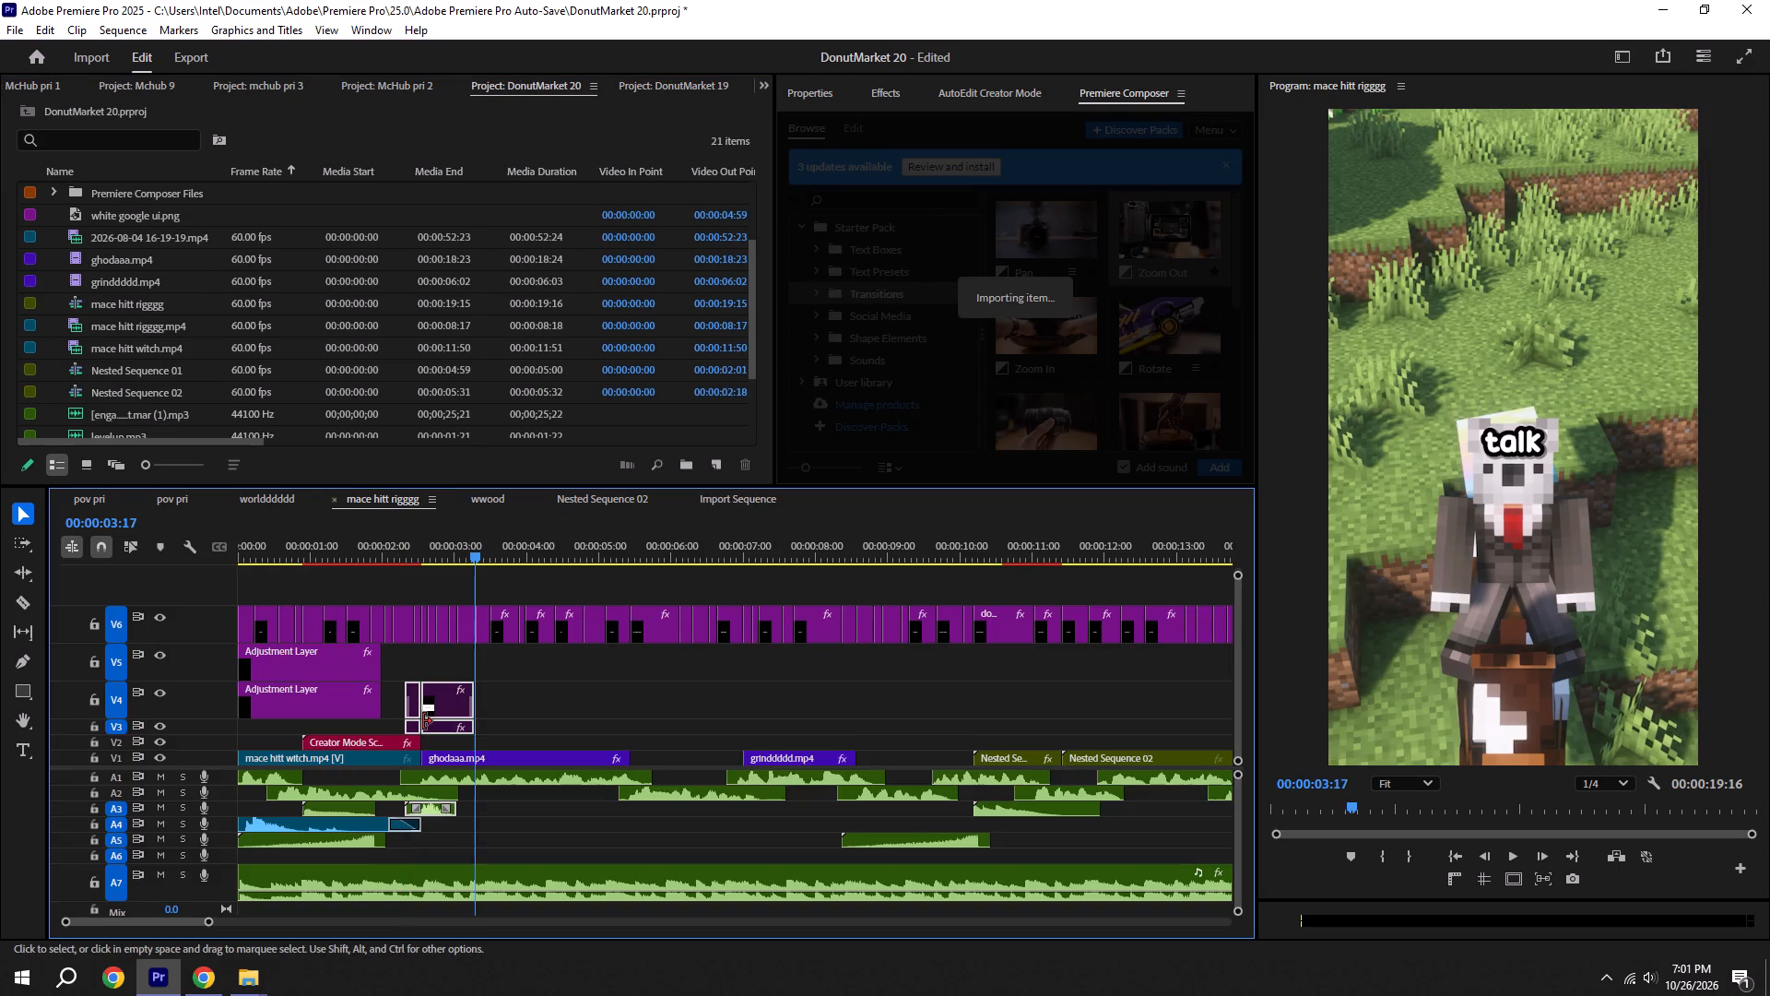
{"action": "key", "text": "ctrl+s"}
Find the 05. Zoom In Center preset, apply it to mace hitt witch.mp4 on V1, and save.
{"action": "left_click_drag", "start_coordinate": [382, 551], "coordinate": [258, 551]}
{"action": "left_click", "coordinate": [332, 762]}
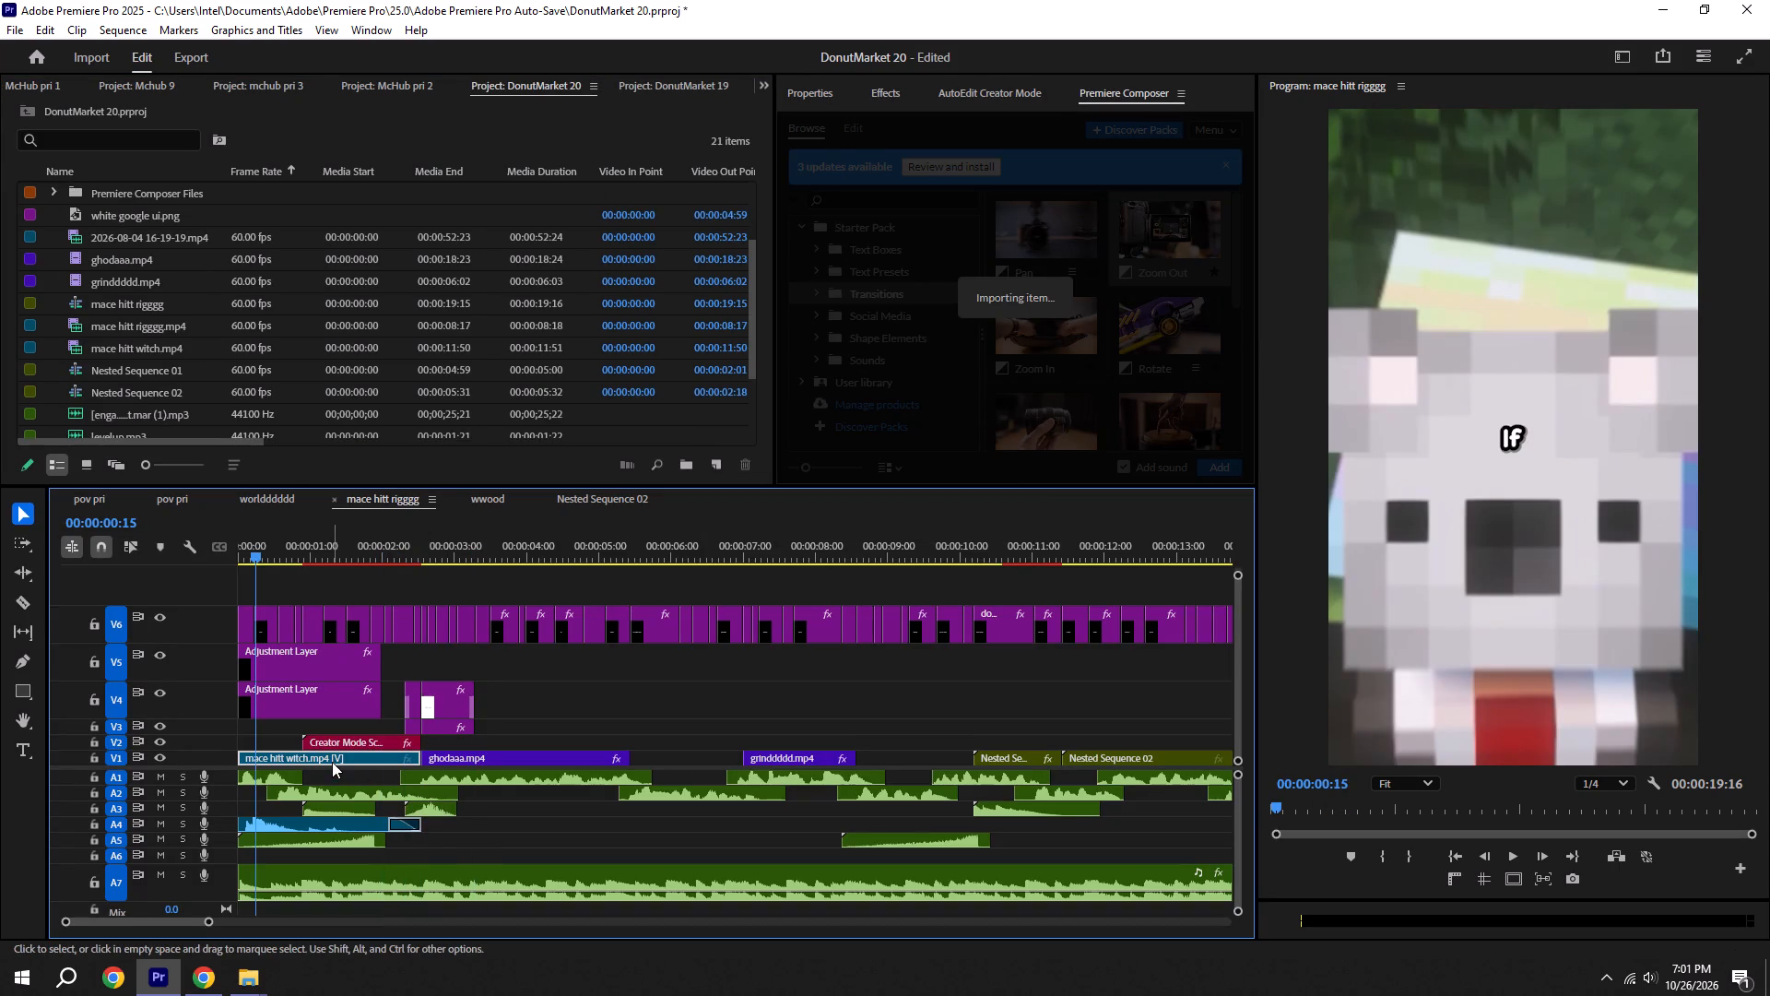
{"action": "left_click", "coordinate": [876, 85]}
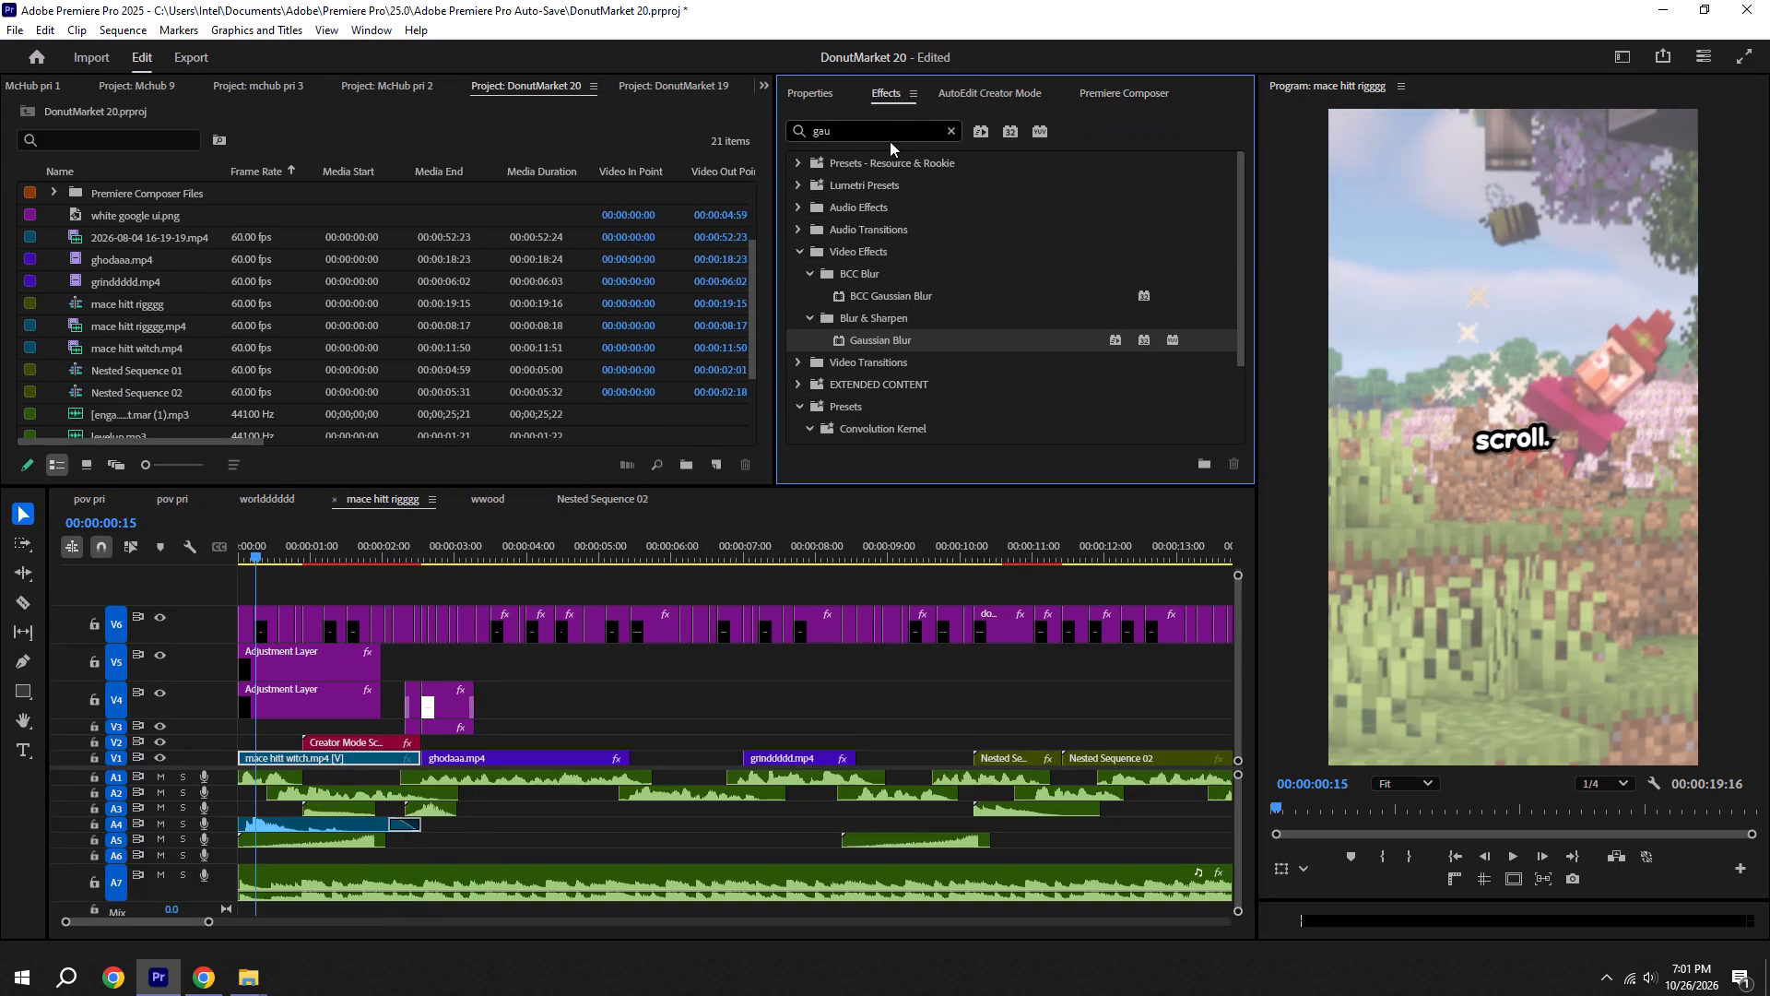
{"action": "left_click_drag", "start_coordinate": [876, 135], "coordinate": [635, 142]}
{"action": "key", "text": "BackSpace"}
{"action": "type", "text": "zoom in"}
{"action": "key", "text": "ctrl+s"}
{"action": "scroll", "coordinate": [982, 365], "scroll_direction": "down", "scroll_amount": 5}
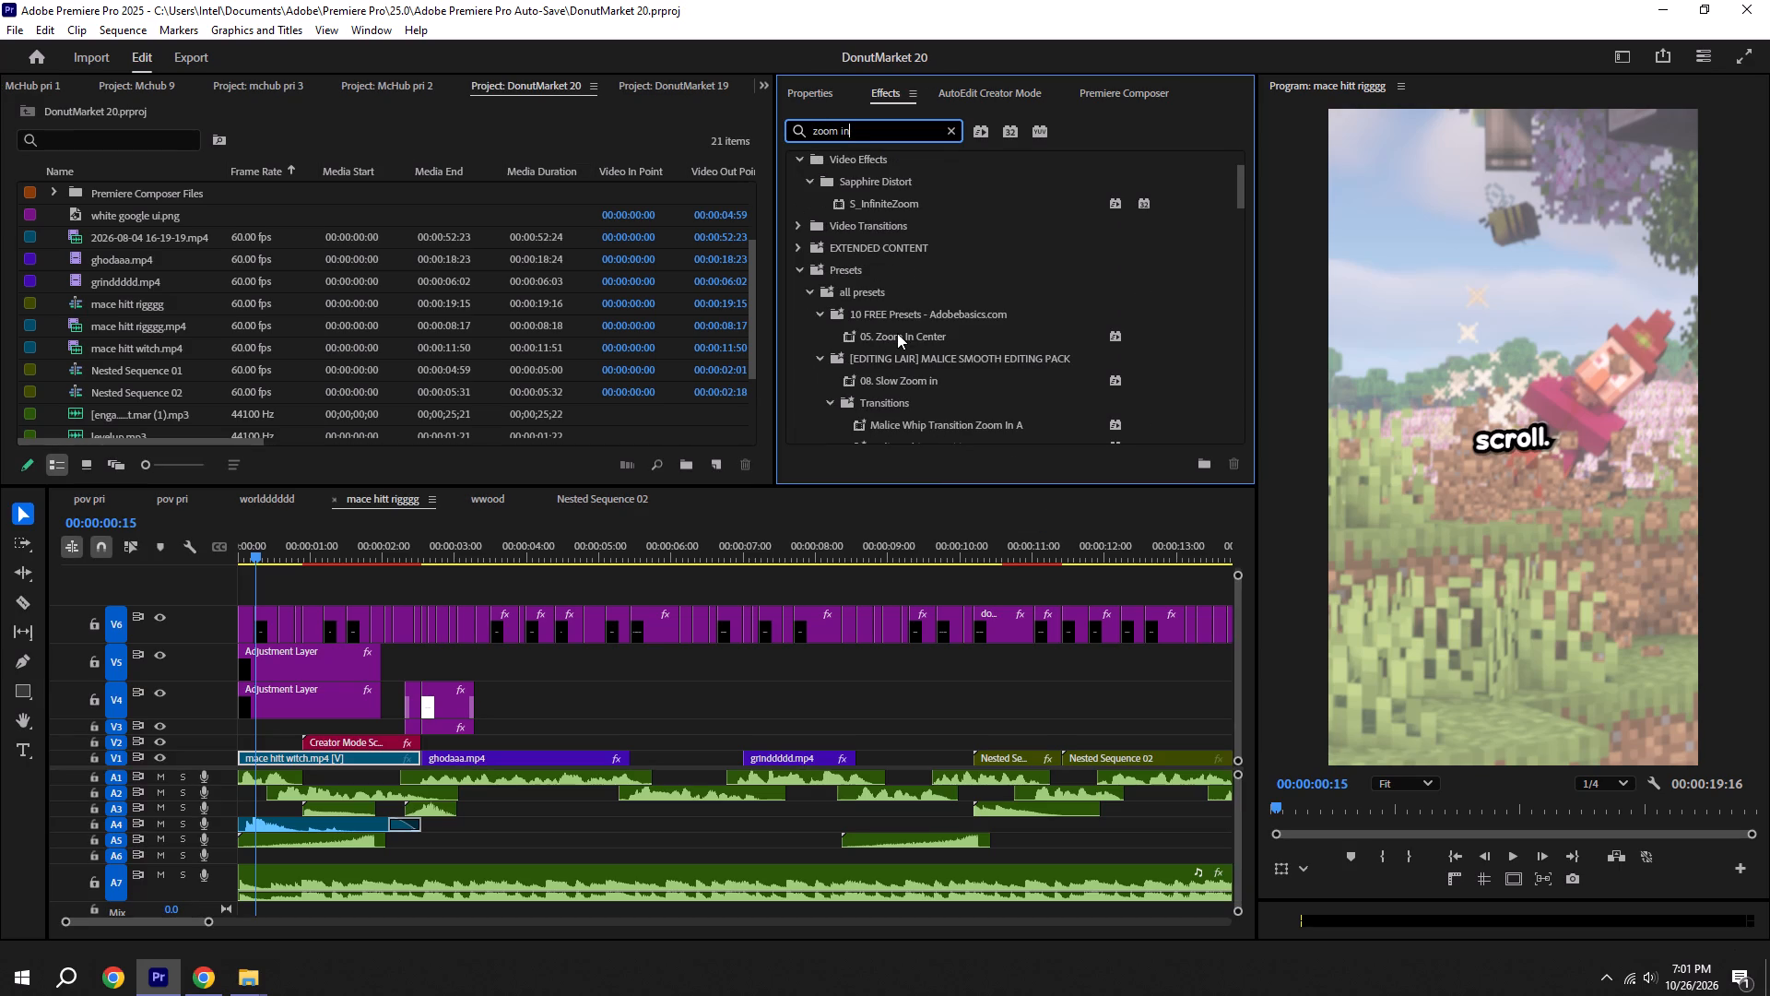
{"action": "left_click_drag", "start_coordinate": [897, 333], "coordinate": [301, 757]}
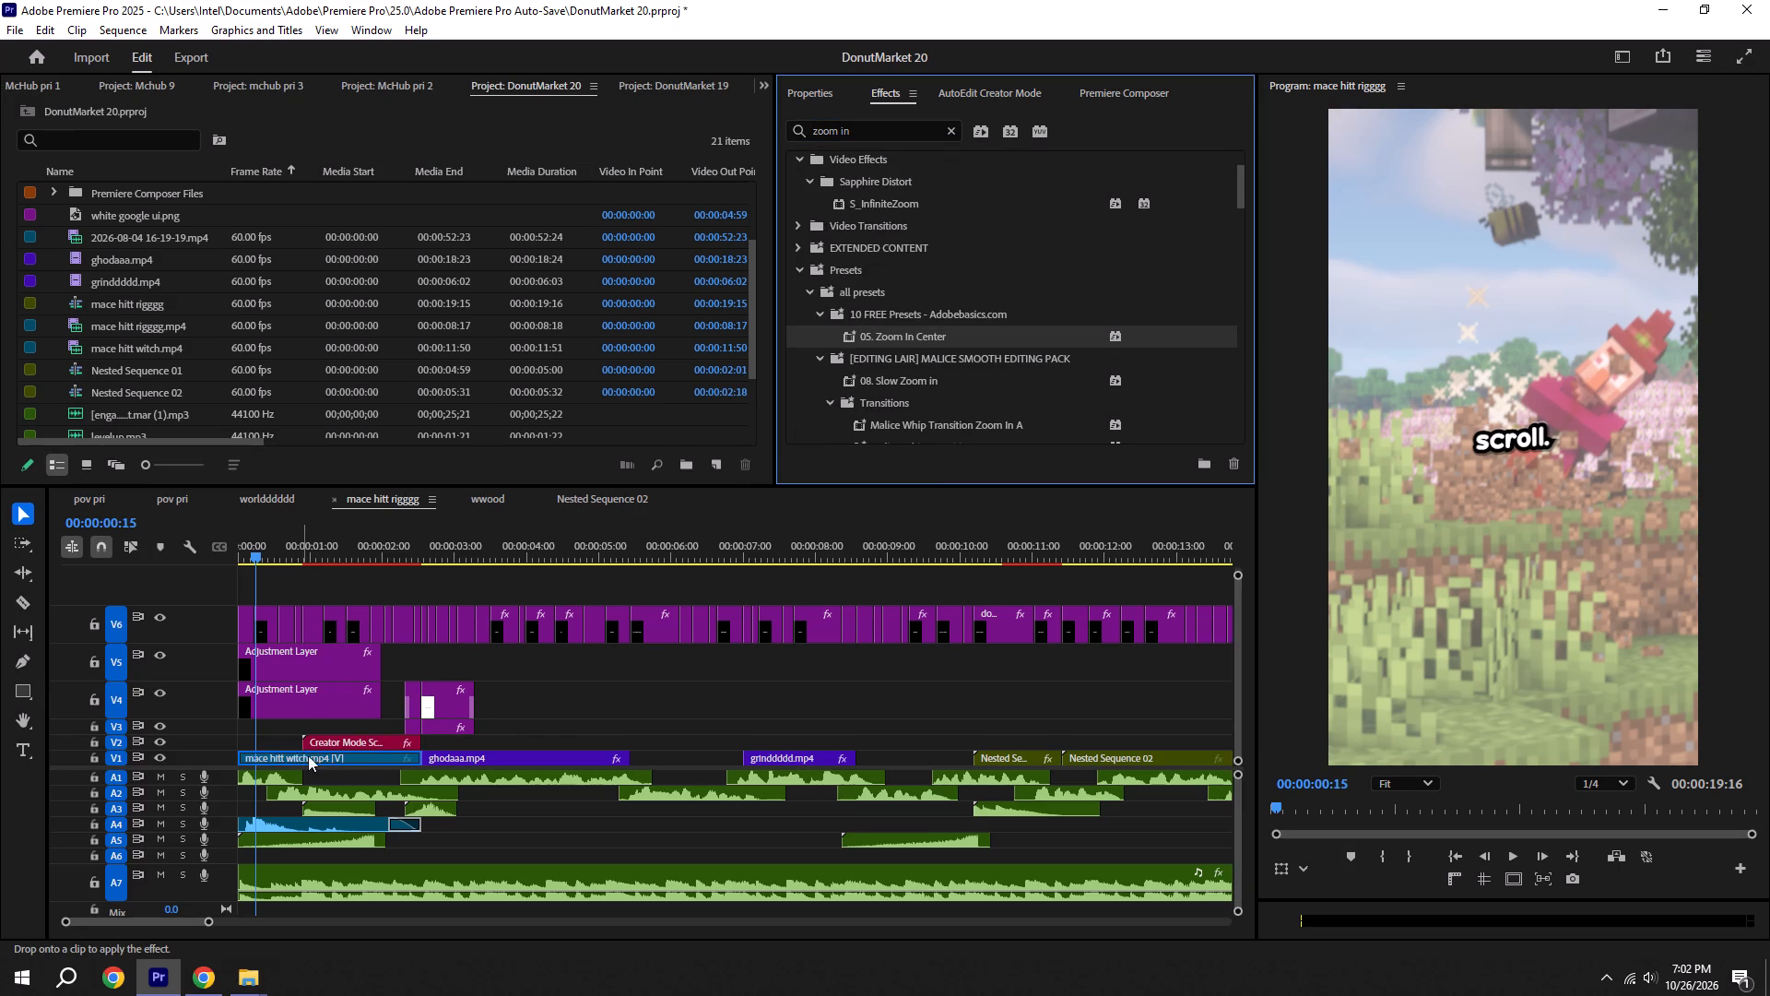
{"action": "key", "text": "ctrl+s"}
Play the opening past the cut into ghodaaa.mp4 to check the zoom and transition, return to the start, and save.
{"action": "left_click", "coordinate": [648, 692]}
{"action": "key", "text": "space"}
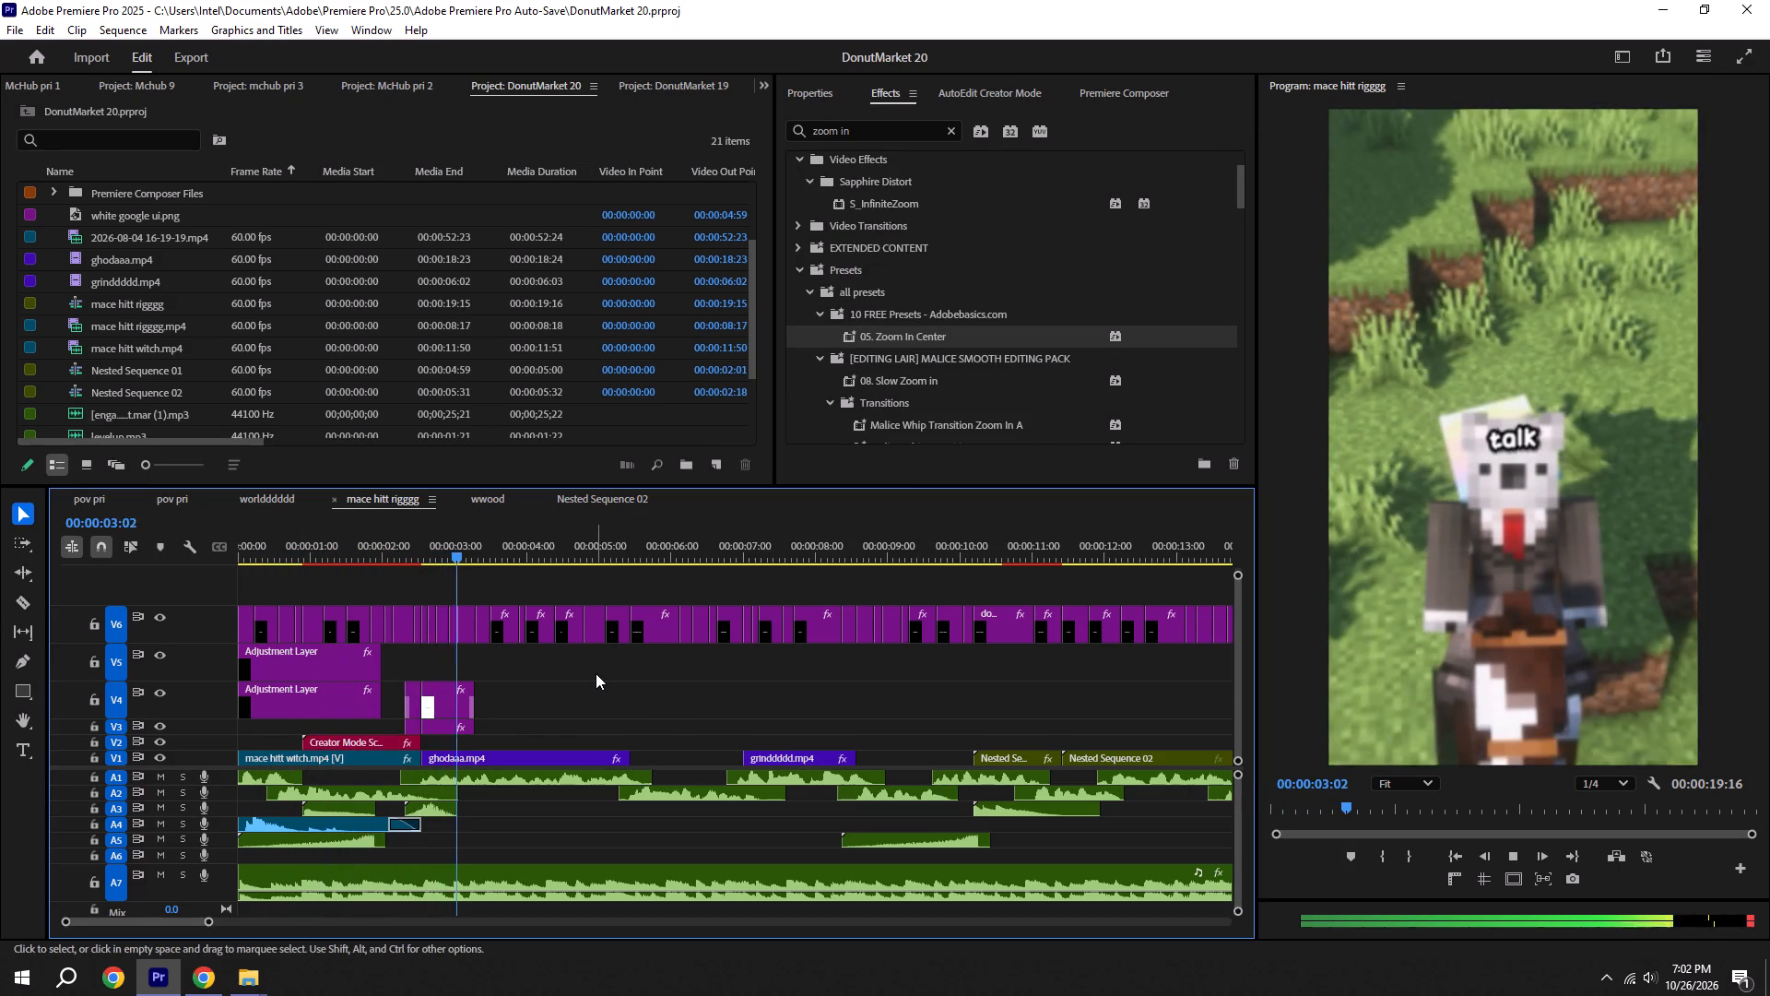
{"action": "key", "text": "ctrl+s"}
{"action": "key", "text": "space"}
{"action": "left_click_drag", "start_coordinate": [387, 553], "coordinate": [43, 550]}
{"action": "key", "text": "ctrl+s"}
Check the V4 adjustment layer's effects, delete the adjustment layer above it on V5, and save.
{"action": "left_click", "coordinate": [272, 709]}
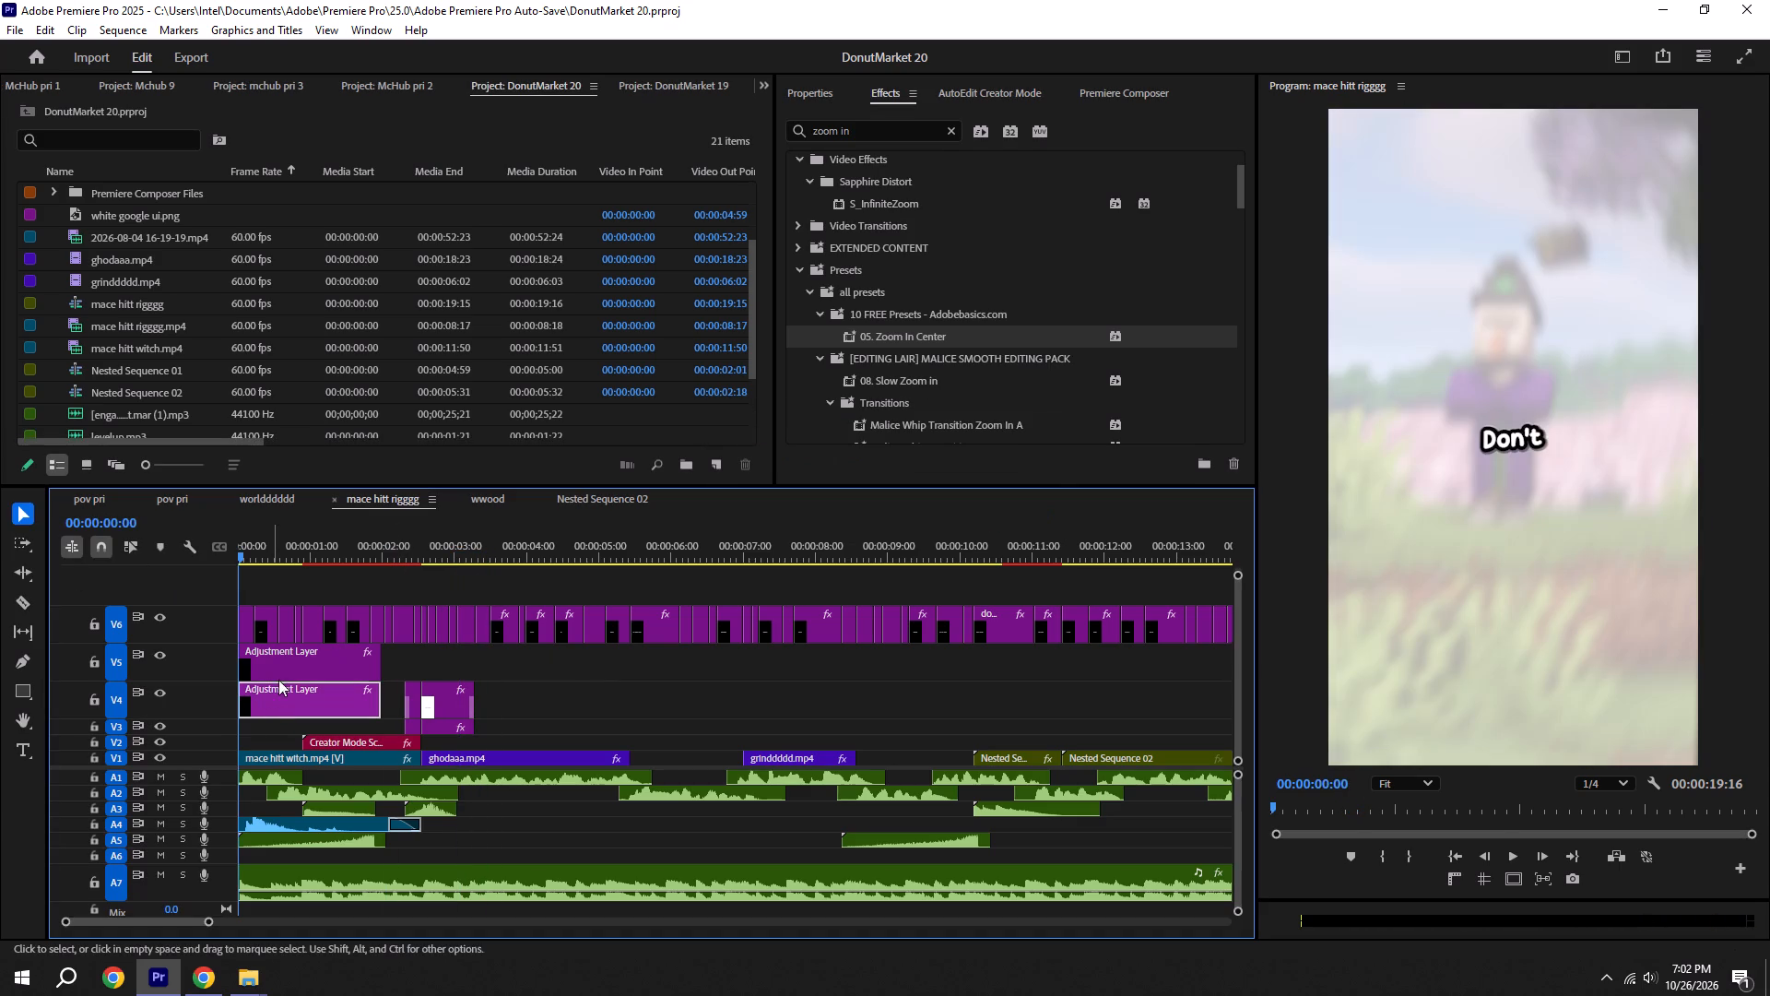
{"action": "left_click", "coordinate": [266, 87]}
{"action": "left_click", "coordinate": [33, 81]}
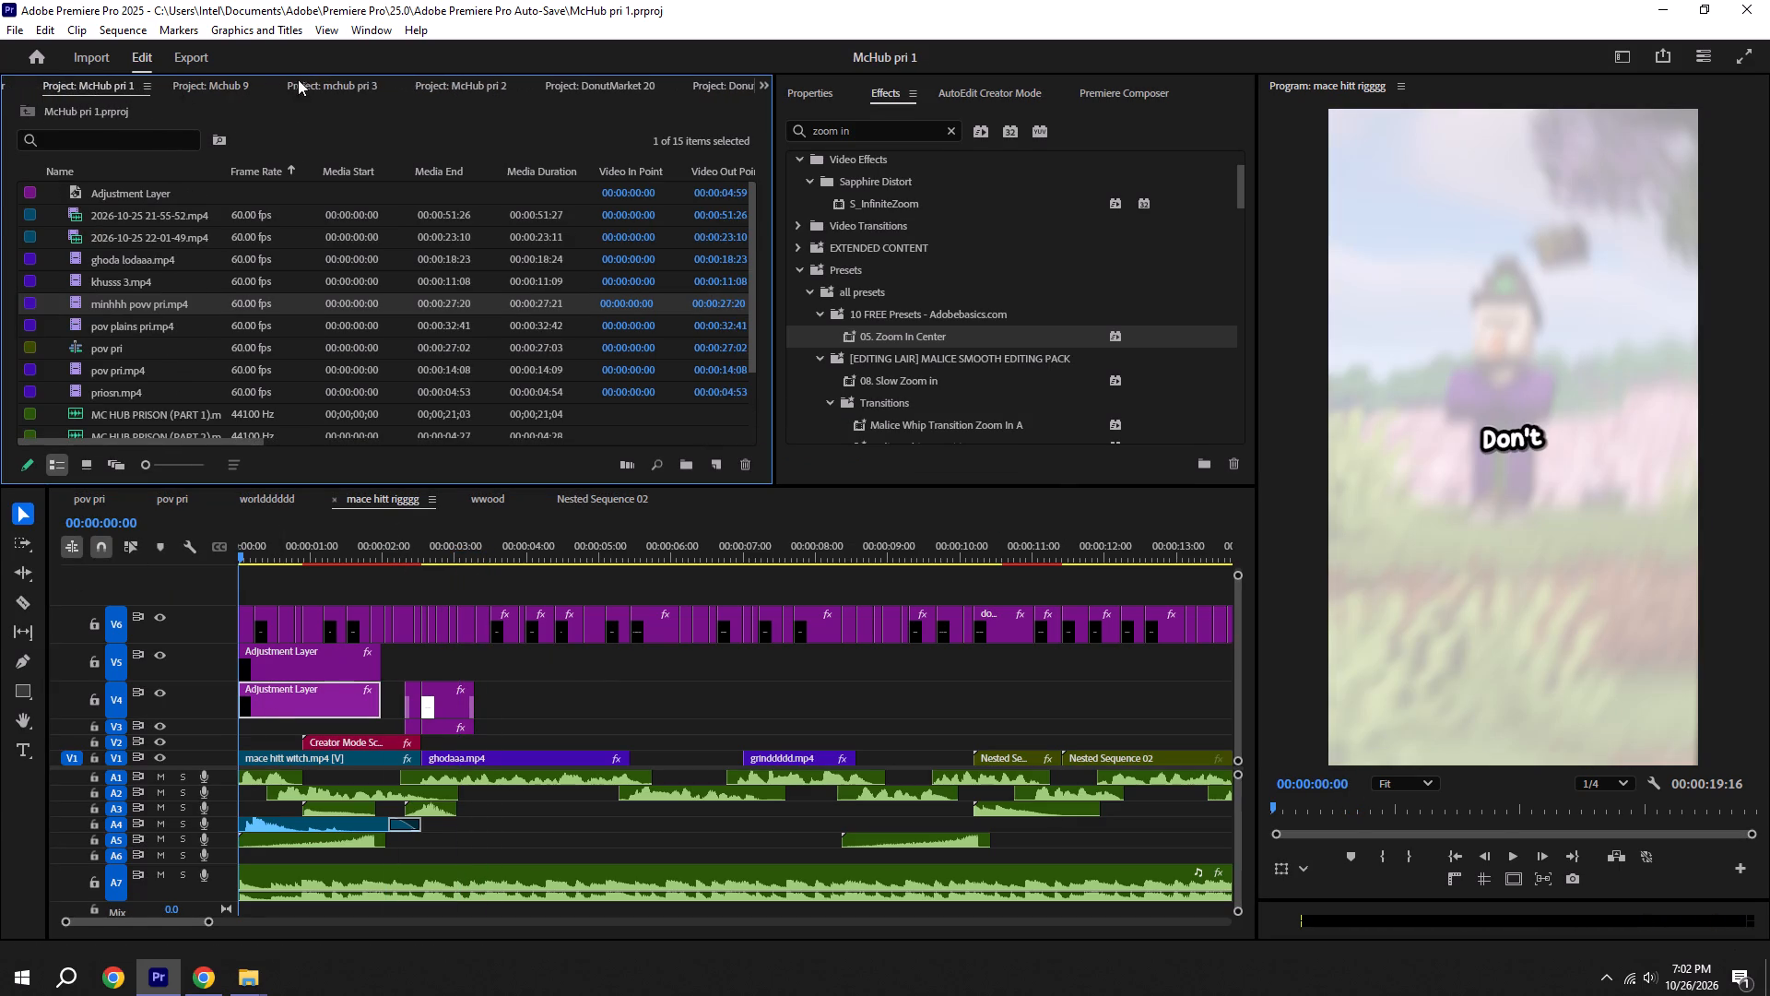
{"action": "scroll", "coordinate": [71, 81], "scroll_direction": "up", "scroll_amount": 4}
{"action": "scroll", "coordinate": [168, 103], "scroll_direction": "up", "scroll_amount": 8}
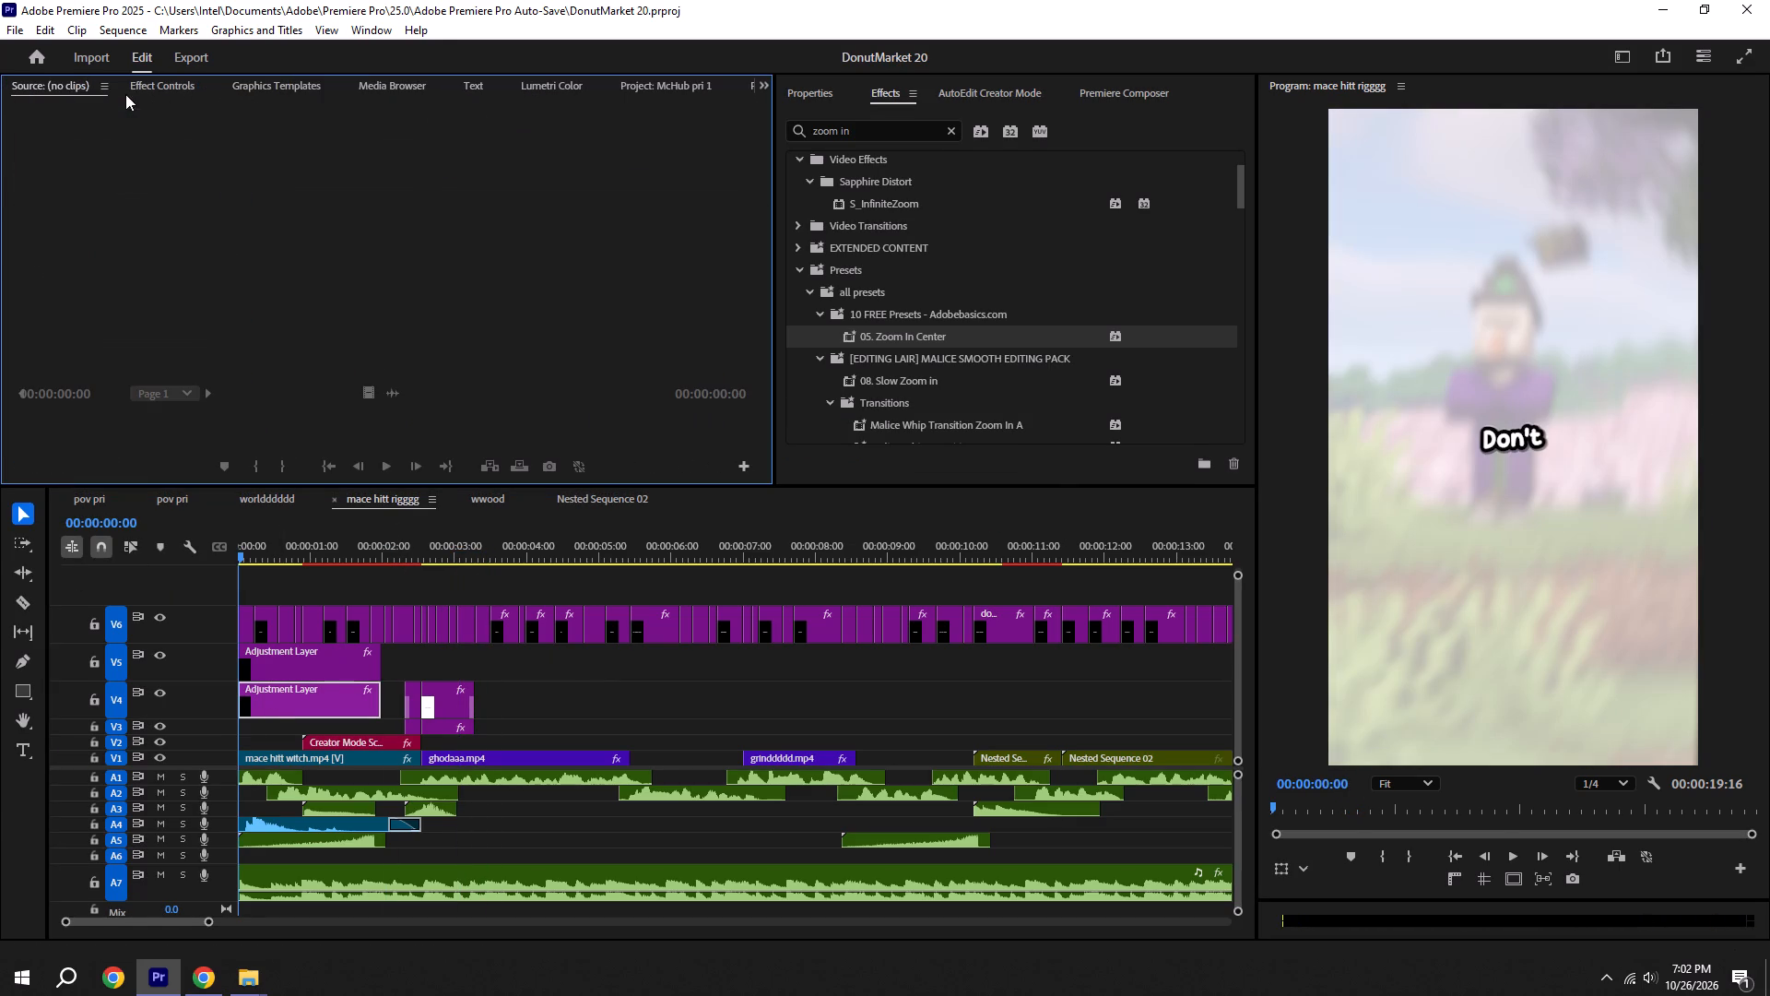
{"action": "left_click", "coordinate": [174, 77]}
{"action": "scroll", "coordinate": [162, 325], "scroll_direction": "down", "scroll_amount": 6}
{"action": "left_click", "coordinate": [324, 707]}
{"action": "scroll", "coordinate": [115, 279], "scroll_direction": "down", "scroll_amount": 12}
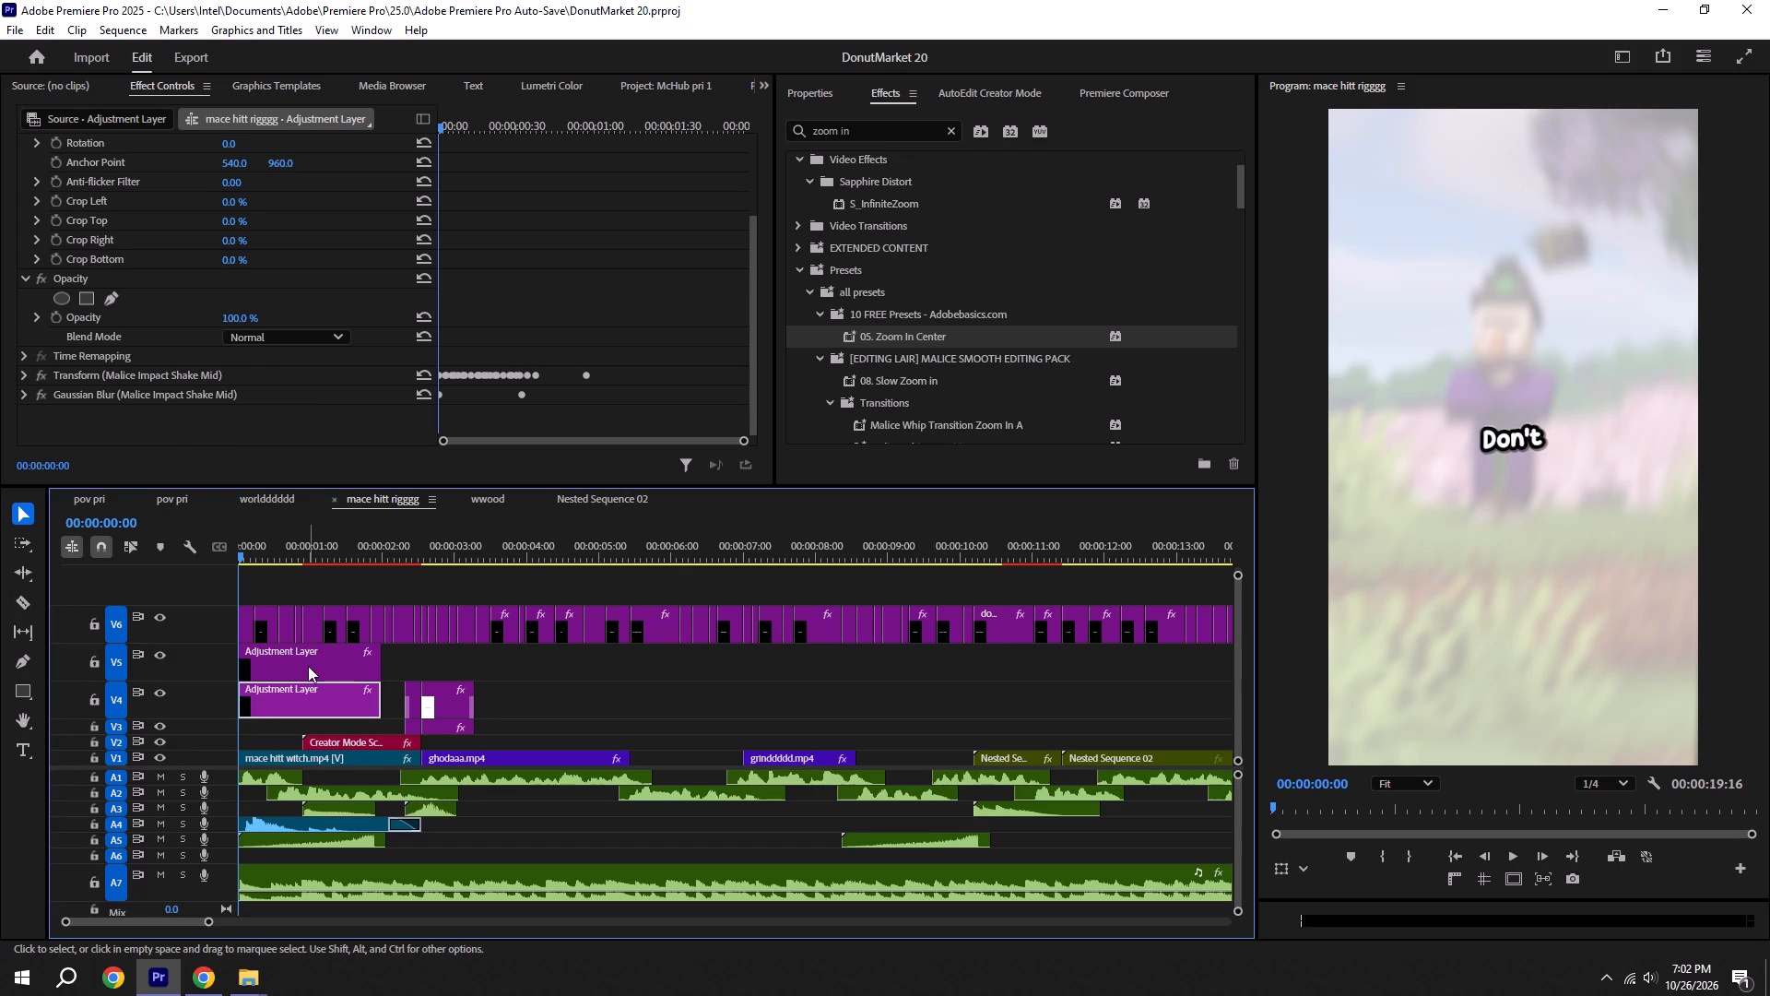
{"action": "left_click", "coordinate": [308, 666]}
{"action": "left_click", "coordinate": [313, 670]}
{"action": "key", "text": "BackSpace"}
{"action": "key", "text": "ctrl+s"}
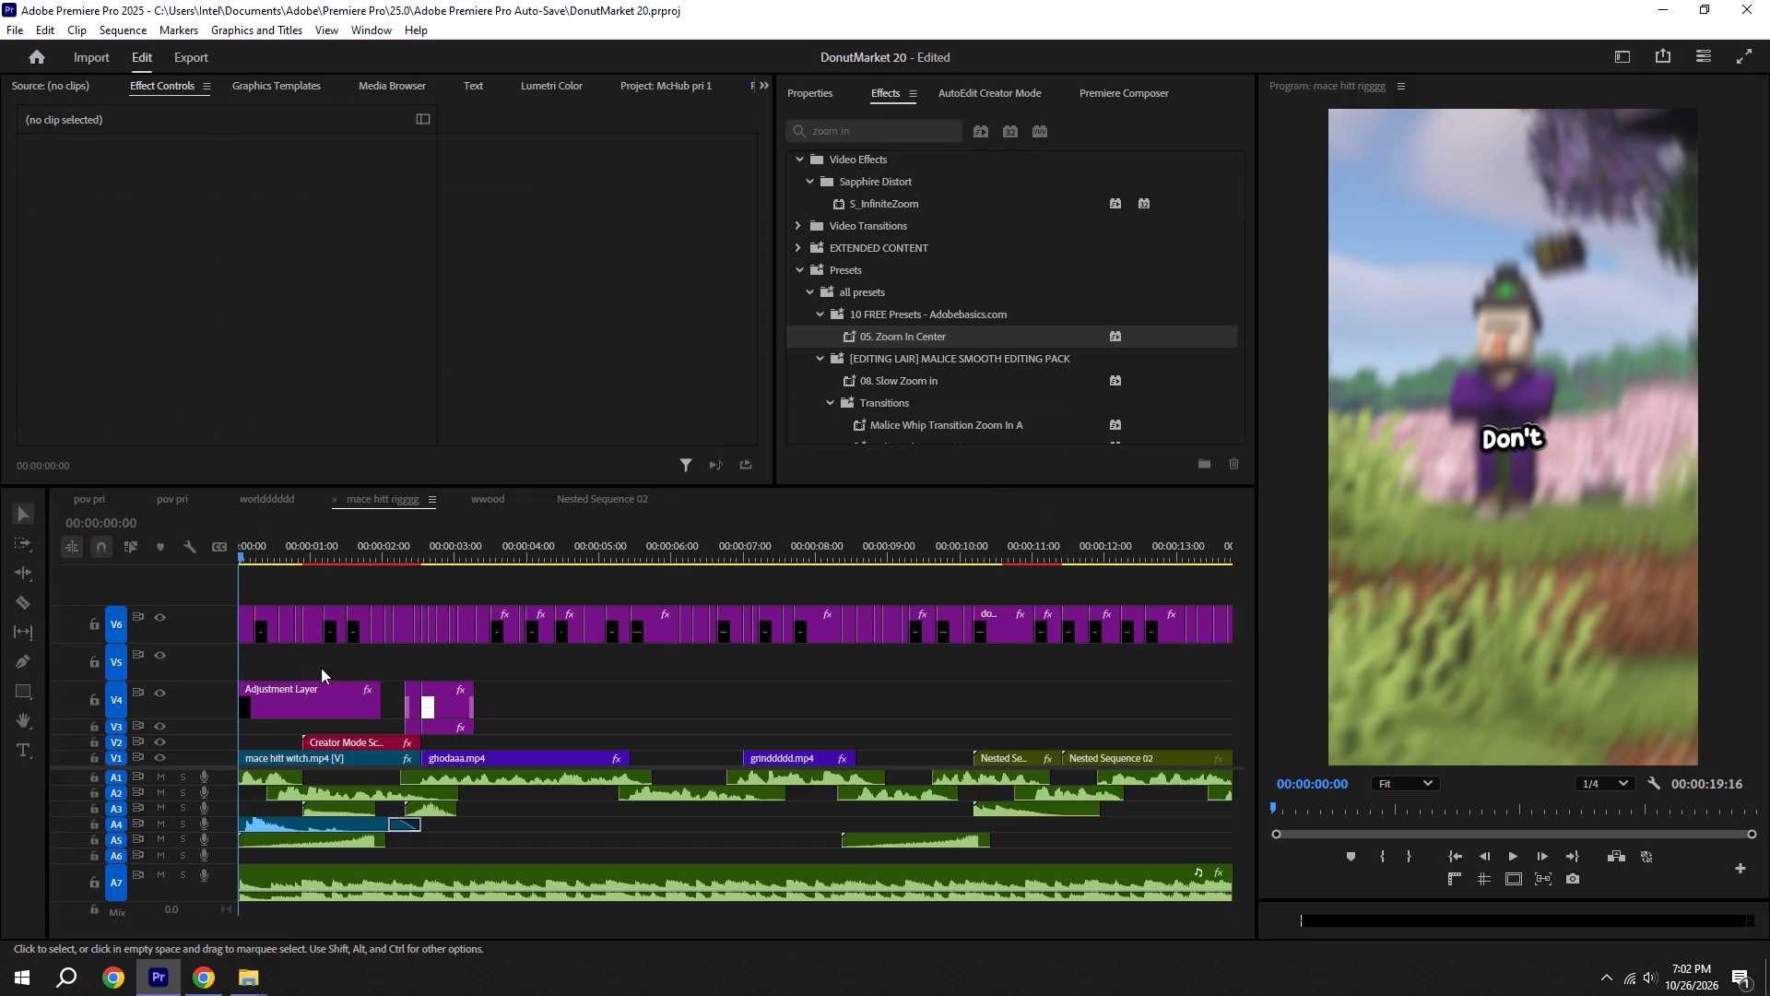
Find the Malice Red Flash Large preset, apply it to the opening adjustment layer on V4, and save.
{"action": "left_click_drag", "start_coordinate": [869, 121], "coordinate": [550, 145]}
{"action": "left_click_drag", "start_coordinate": [890, 137], "coordinate": [467, 142]}
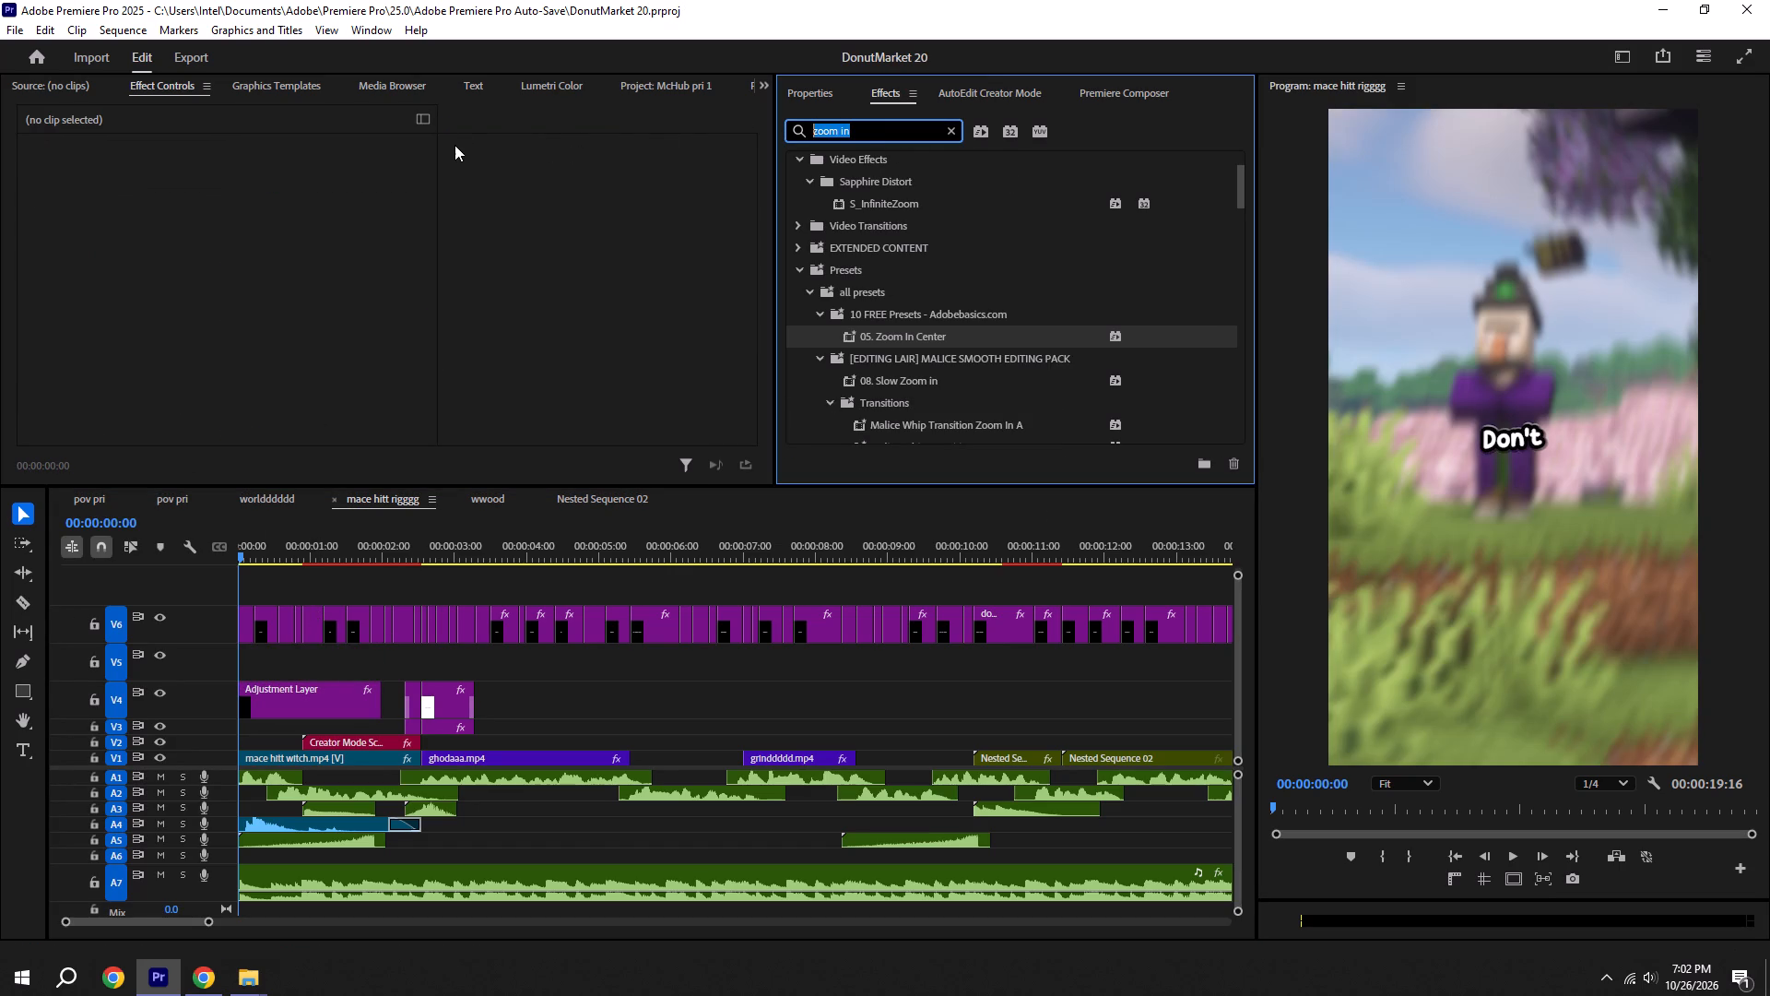
{"action": "key", "text": "BackSpace"}
{"action": "type", "text": "red flash"}
{"action": "scroll", "coordinate": [1048, 354], "scroll_direction": "down", "scroll_amount": 6}
{"action": "left_click_drag", "start_coordinate": [970, 340], "coordinate": [508, 643]}
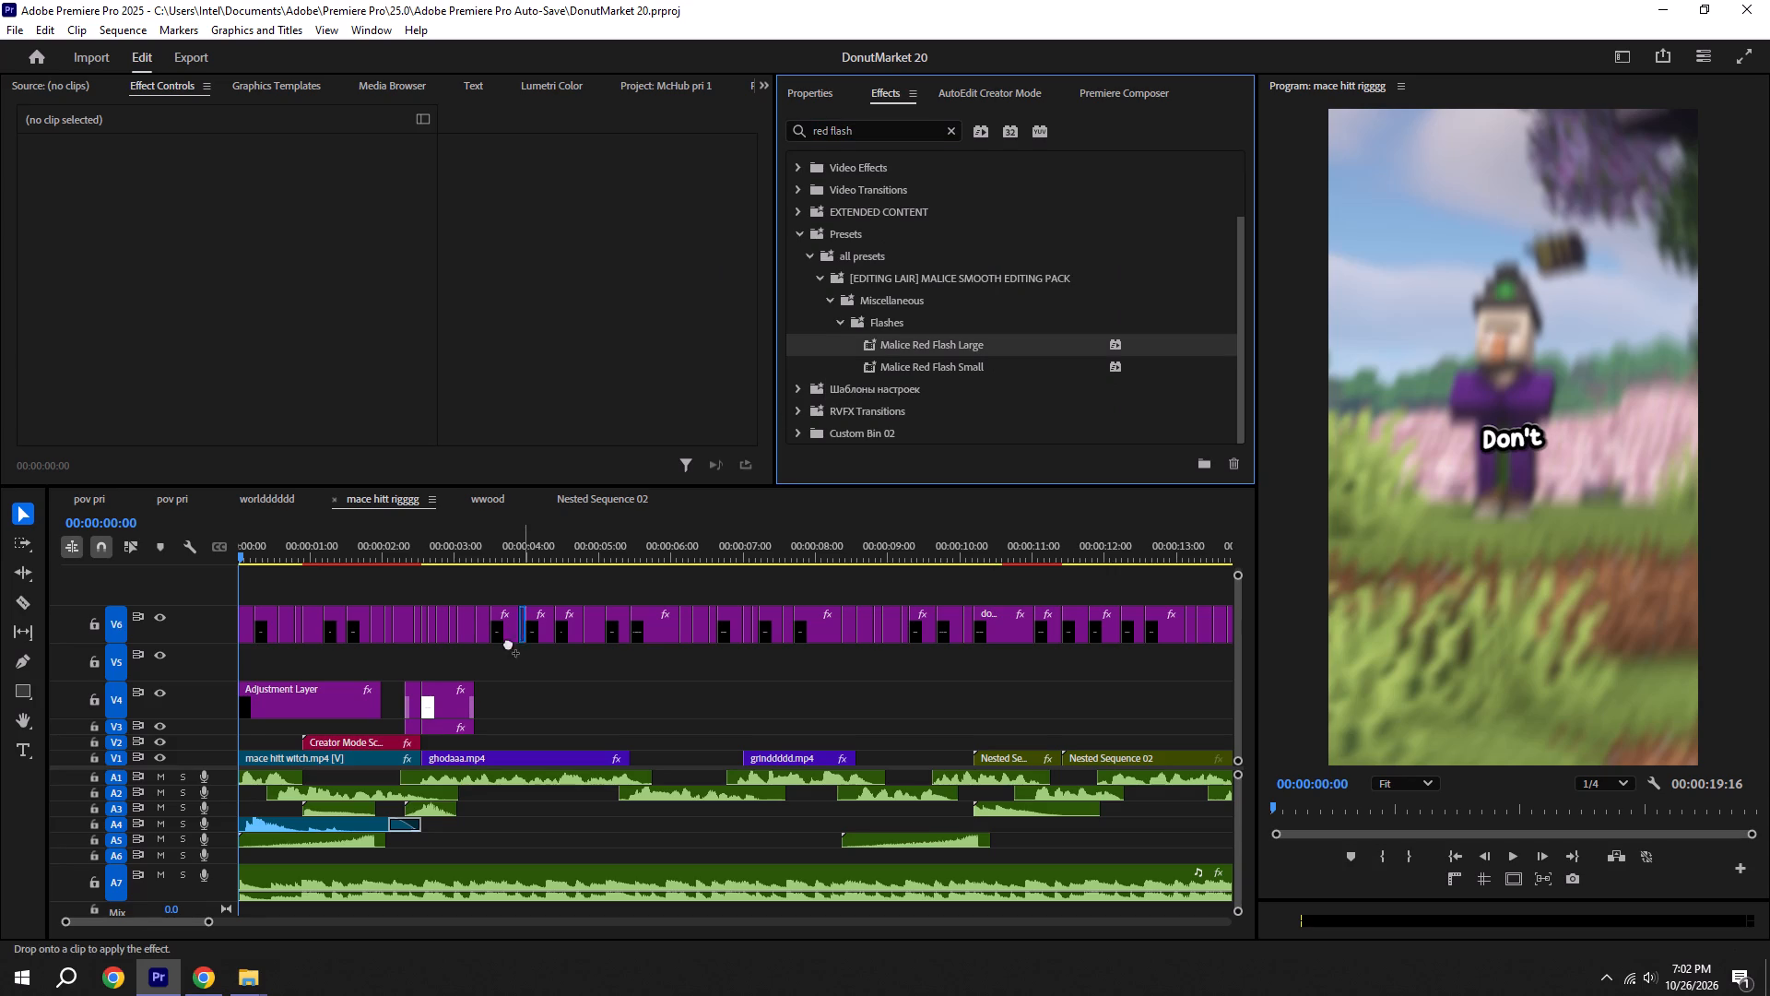
{"action": "left_click_drag", "start_coordinate": [508, 643], "coordinate": [316, 696]}
{"action": "left_click", "coordinate": [712, 692]}
{"action": "key", "text": "ctrl+s"}
Play mace hitt rigggg from the start to the "SMP" caption to check the red flash, and save.
{"action": "key", "text": "space"}
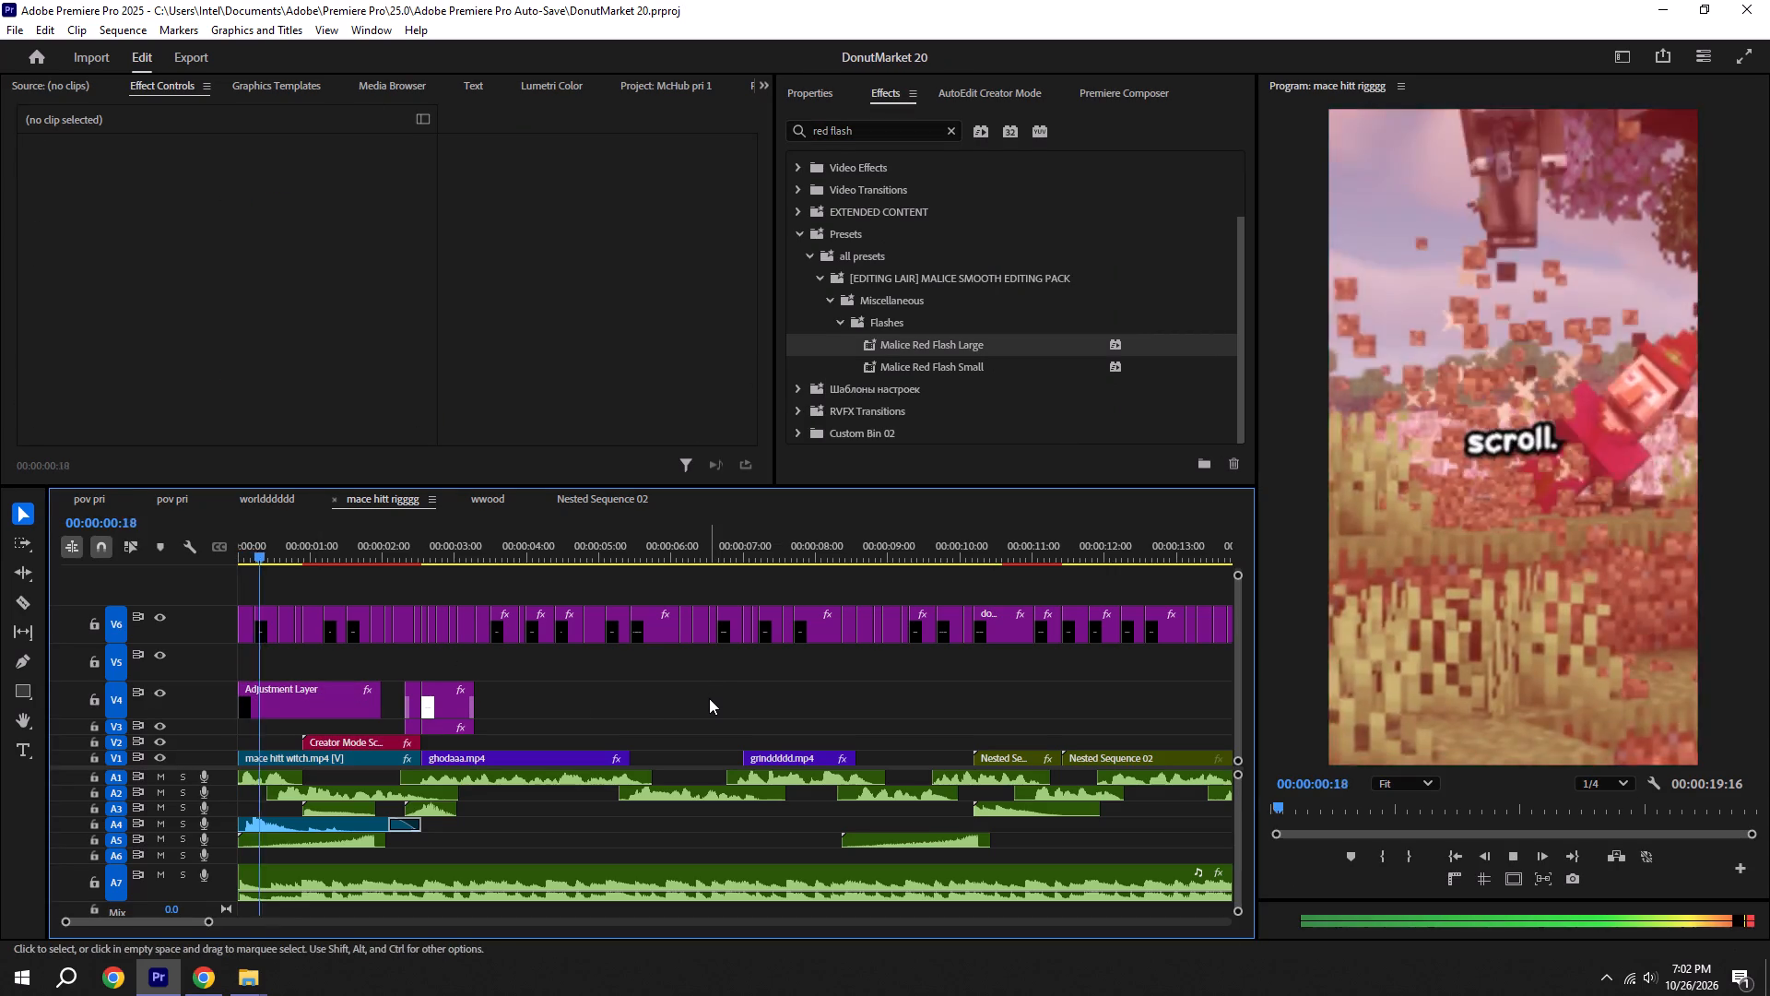
{"action": "key", "text": "ctrl+s"}
{"action": "key", "text": "space"}
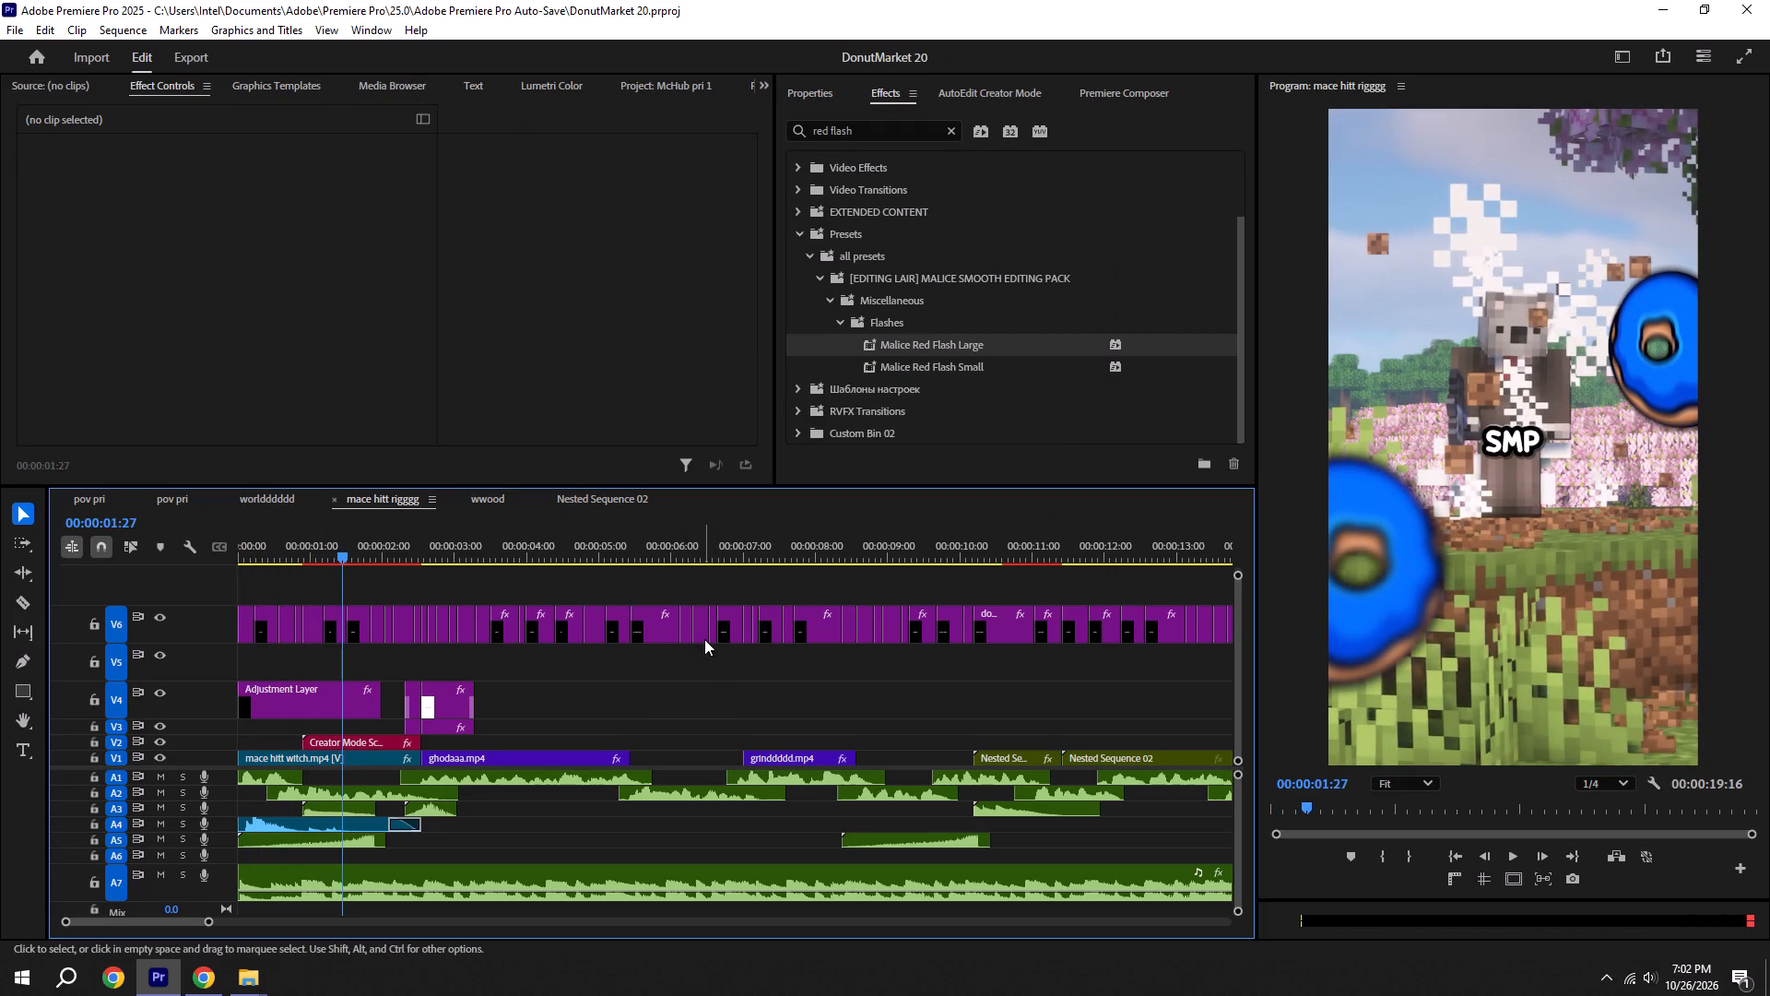
Play the rest of mace hitt rigggg from 00:00:01:27 to its end, return to the start, and save.
{"action": "scroll", "coordinate": [704, 639], "scroll_direction": "down", "scroll_amount": 5, "text": "alt"}
{"action": "left_click", "coordinate": [626, 713]}
{"action": "key", "text": "space"}
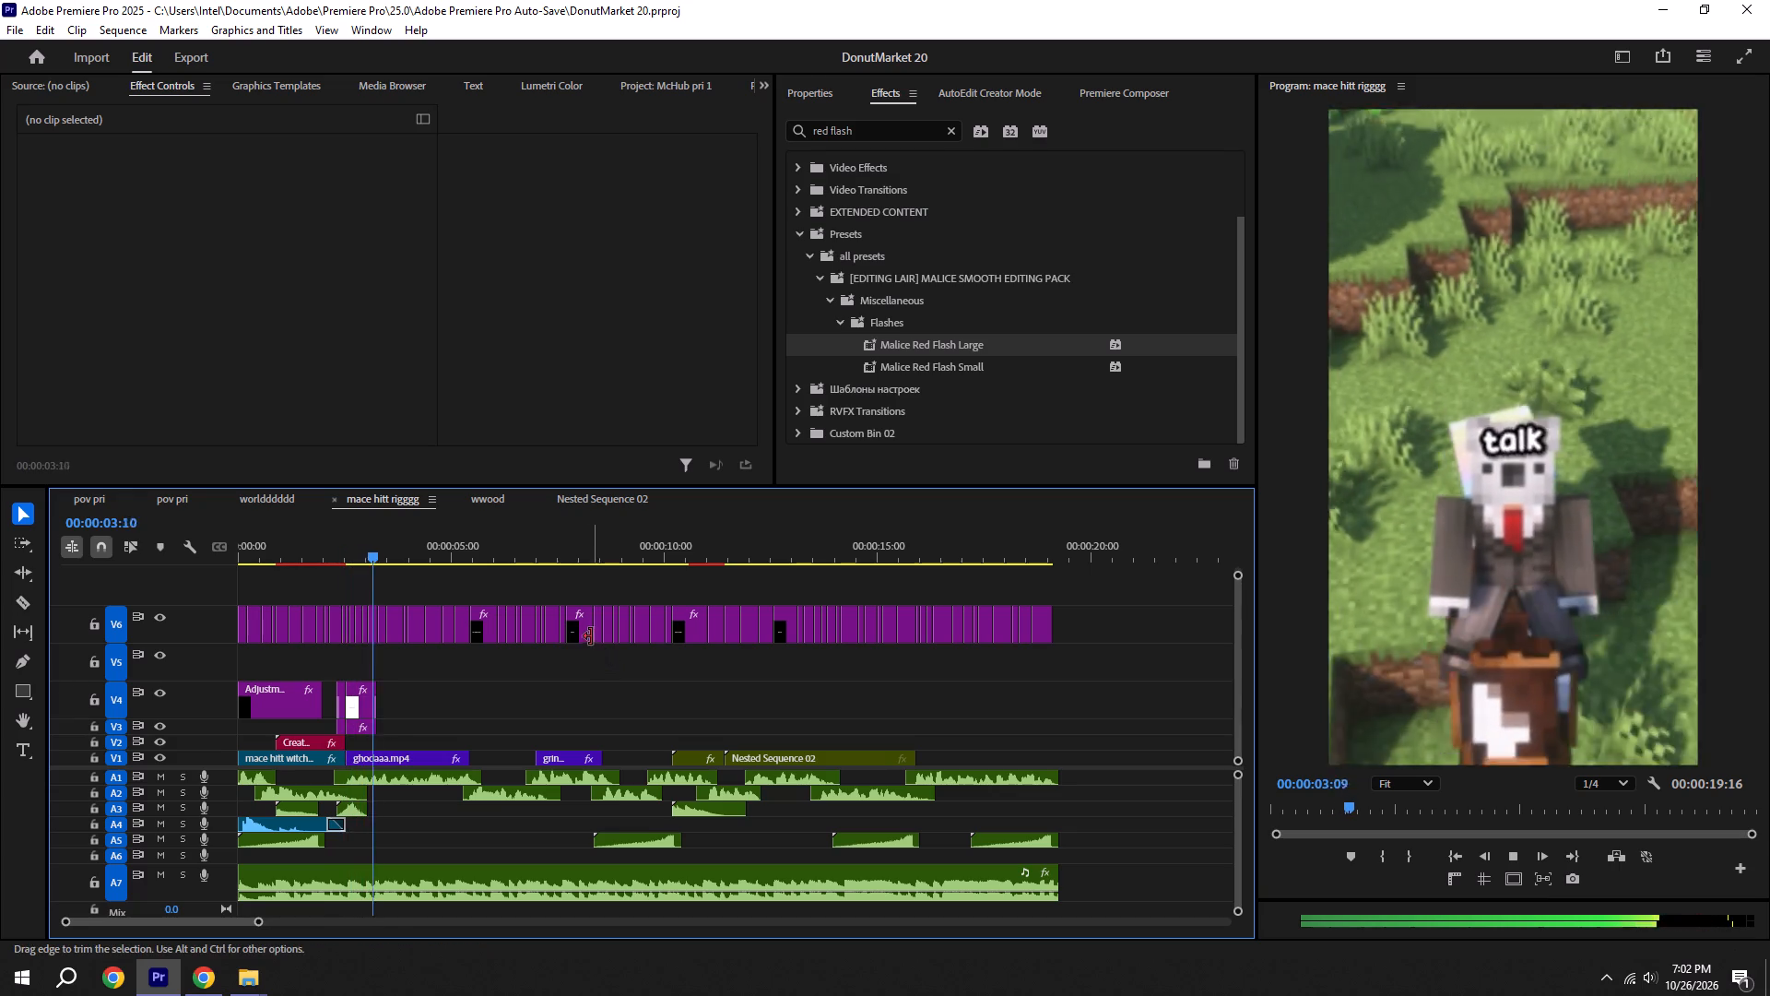
{"action": "key", "text": "ctrl+s"}
{"action": "key", "text": "space"}
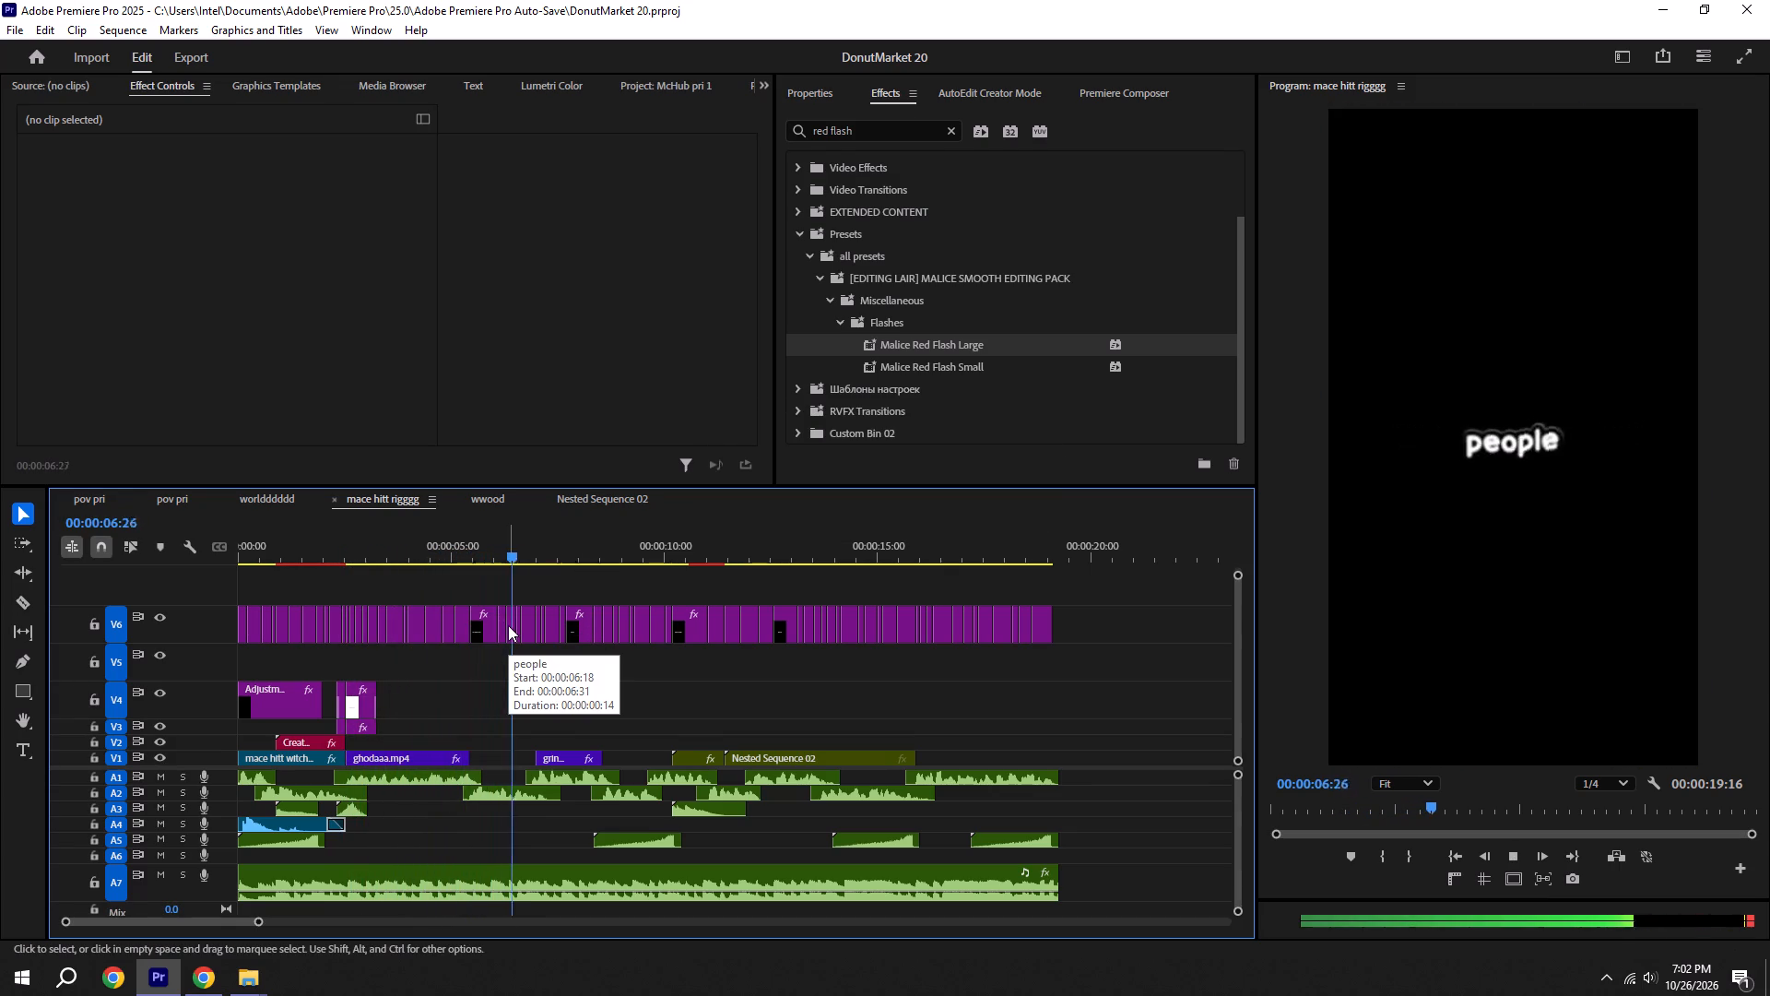
{"action": "key", "text": "ctrl+s"}
{"action": "key", "text": "space"}
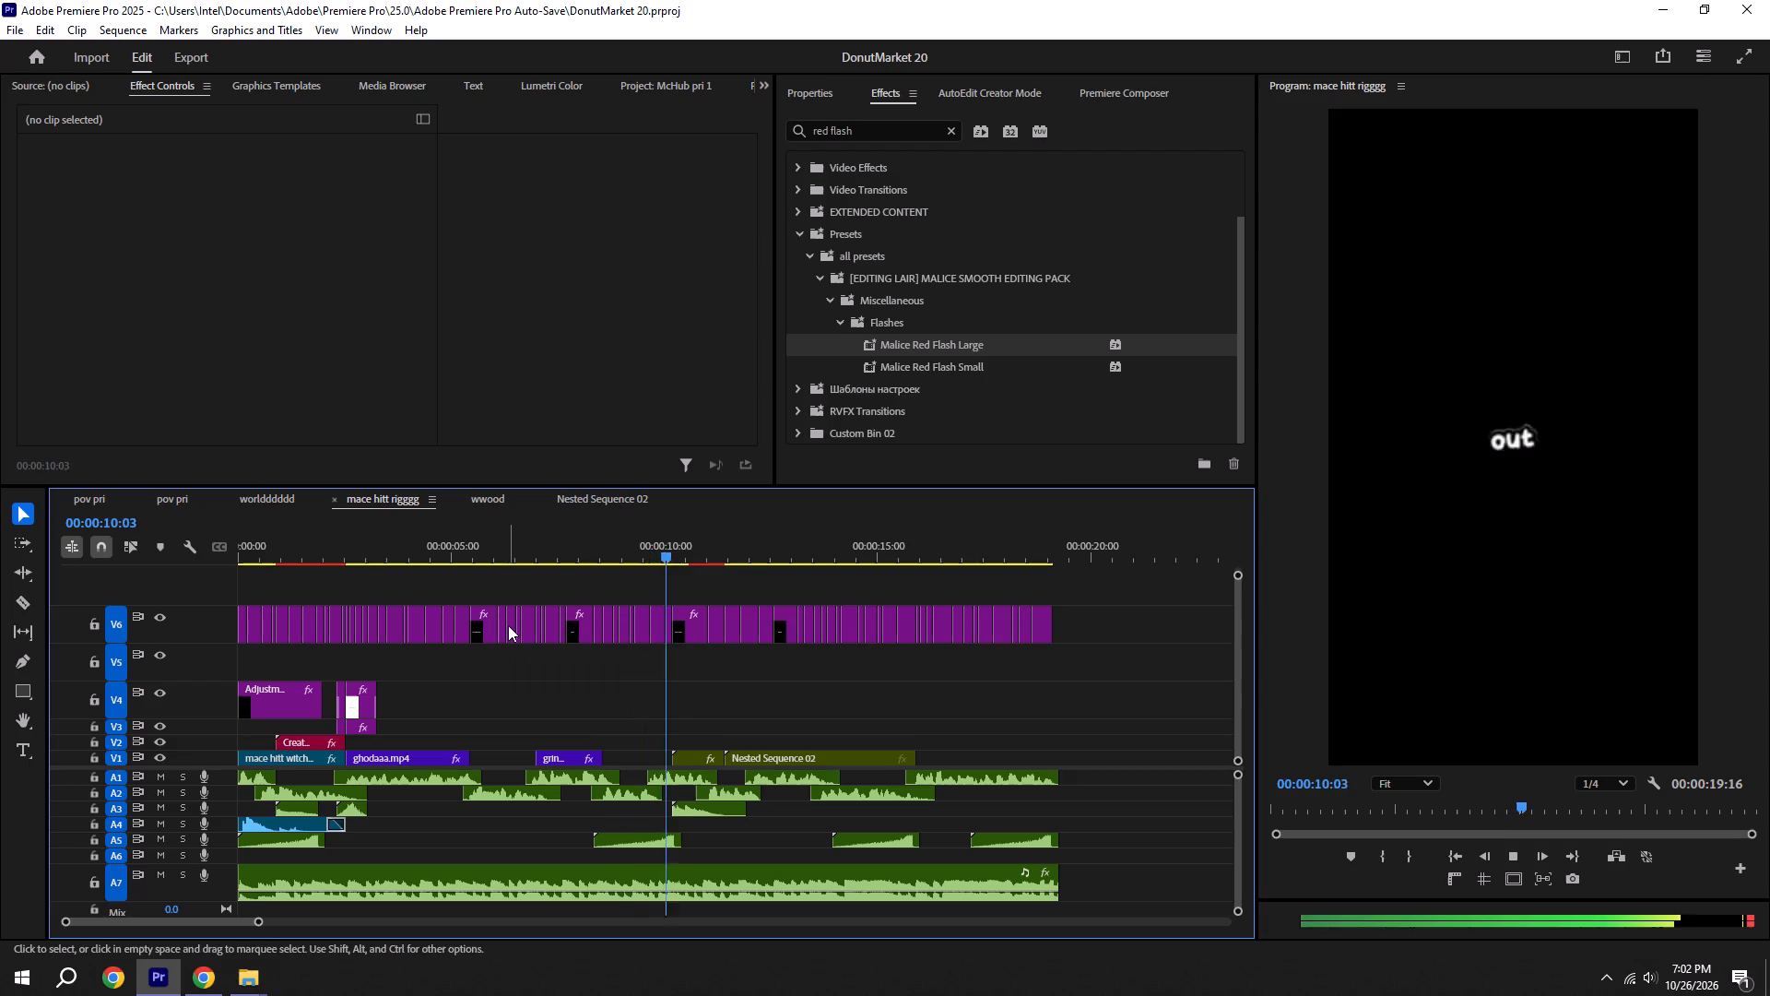
{"action": "key", "text": "ctrl+s"}
{"action": "key", "text": "space"}
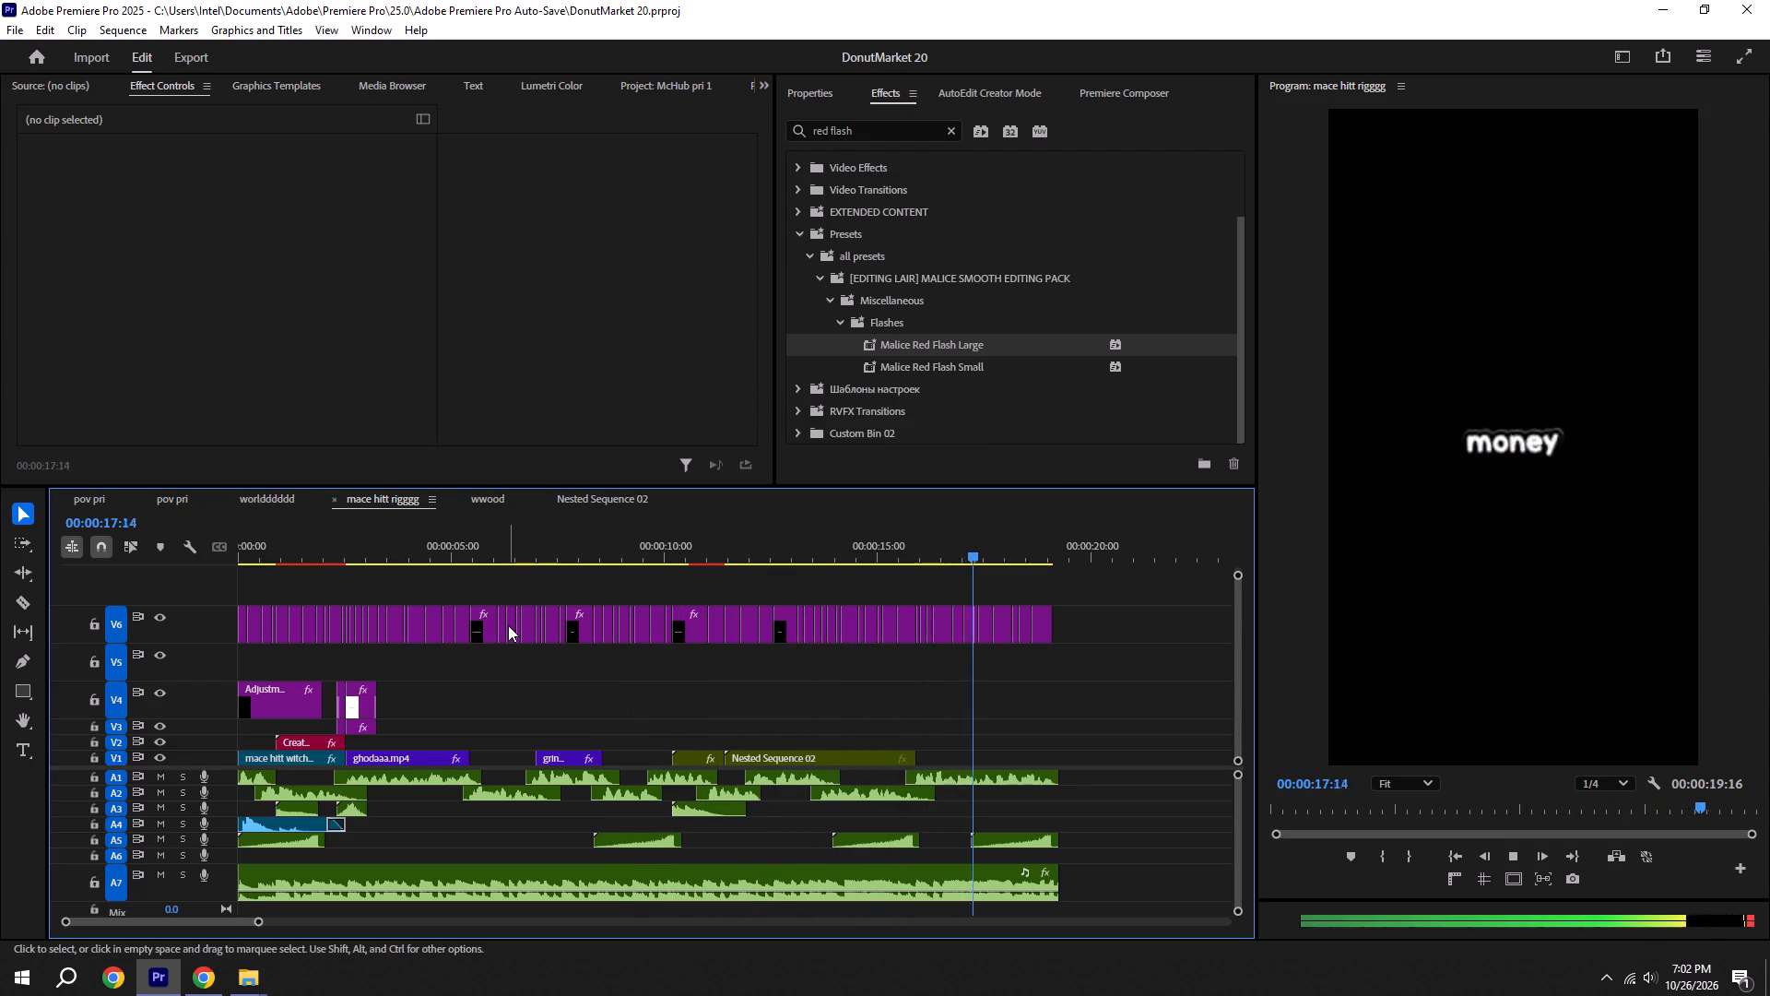
{"action": "key", "text": "ctrl+s"}
{"action": "scroll", "coordinate": [510, 622], "scroll_direction": "up", "scroll_amount": 1}
{"action": "key", "text": "space"}
{"action": "scroll", "coordinate": [924, 824], "scroll_direction": "down", "scroll_amount": 6, "text": "alt"}
{"action": "key", "text": "ctrl+s"}
{"action": "left_click_drag", "start_coordinate": [1002, 817], "coordinate": [976, 821]}
{"action": "scroll", "coordinate": [714, 860], "scroll_direction": "down", "scroll_amount": 5, "text": "alt"}
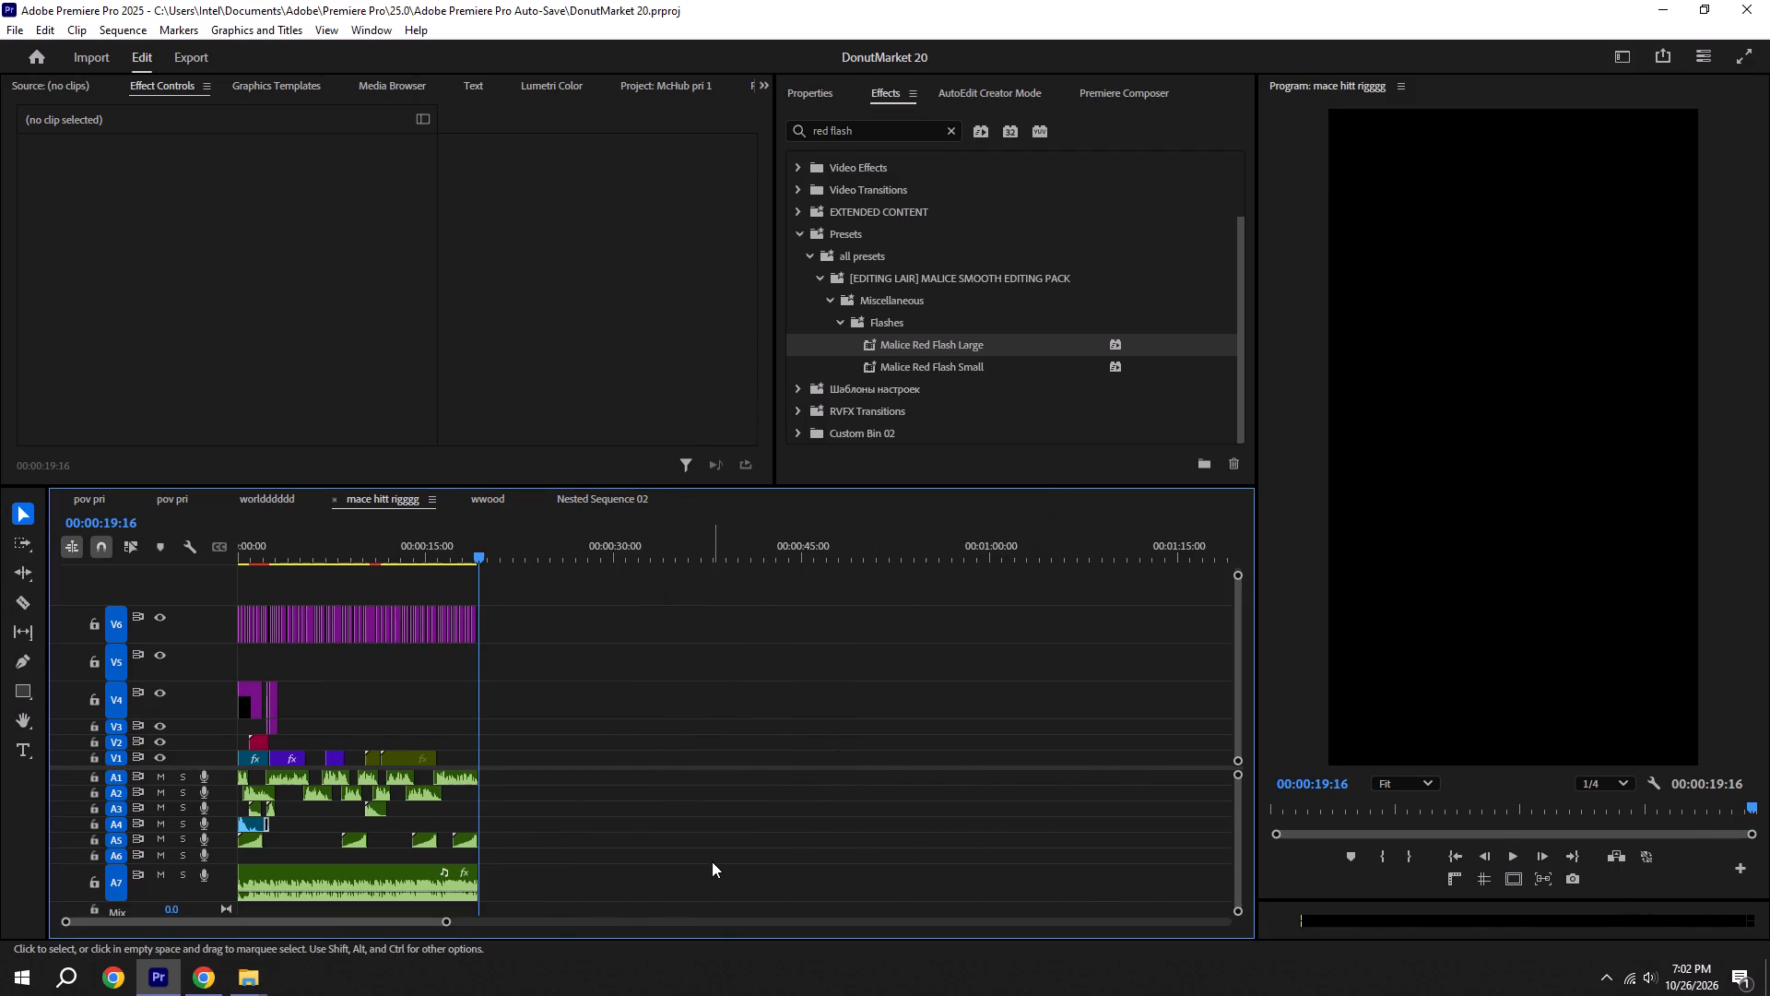
{"action": "key", "text": "ctrl+s"}
{"action": "left_click_drag", "start_coordinate": [404, 560], "coordinate": [187, 547]}
{"action": "key", "text": "ctrl+s"}
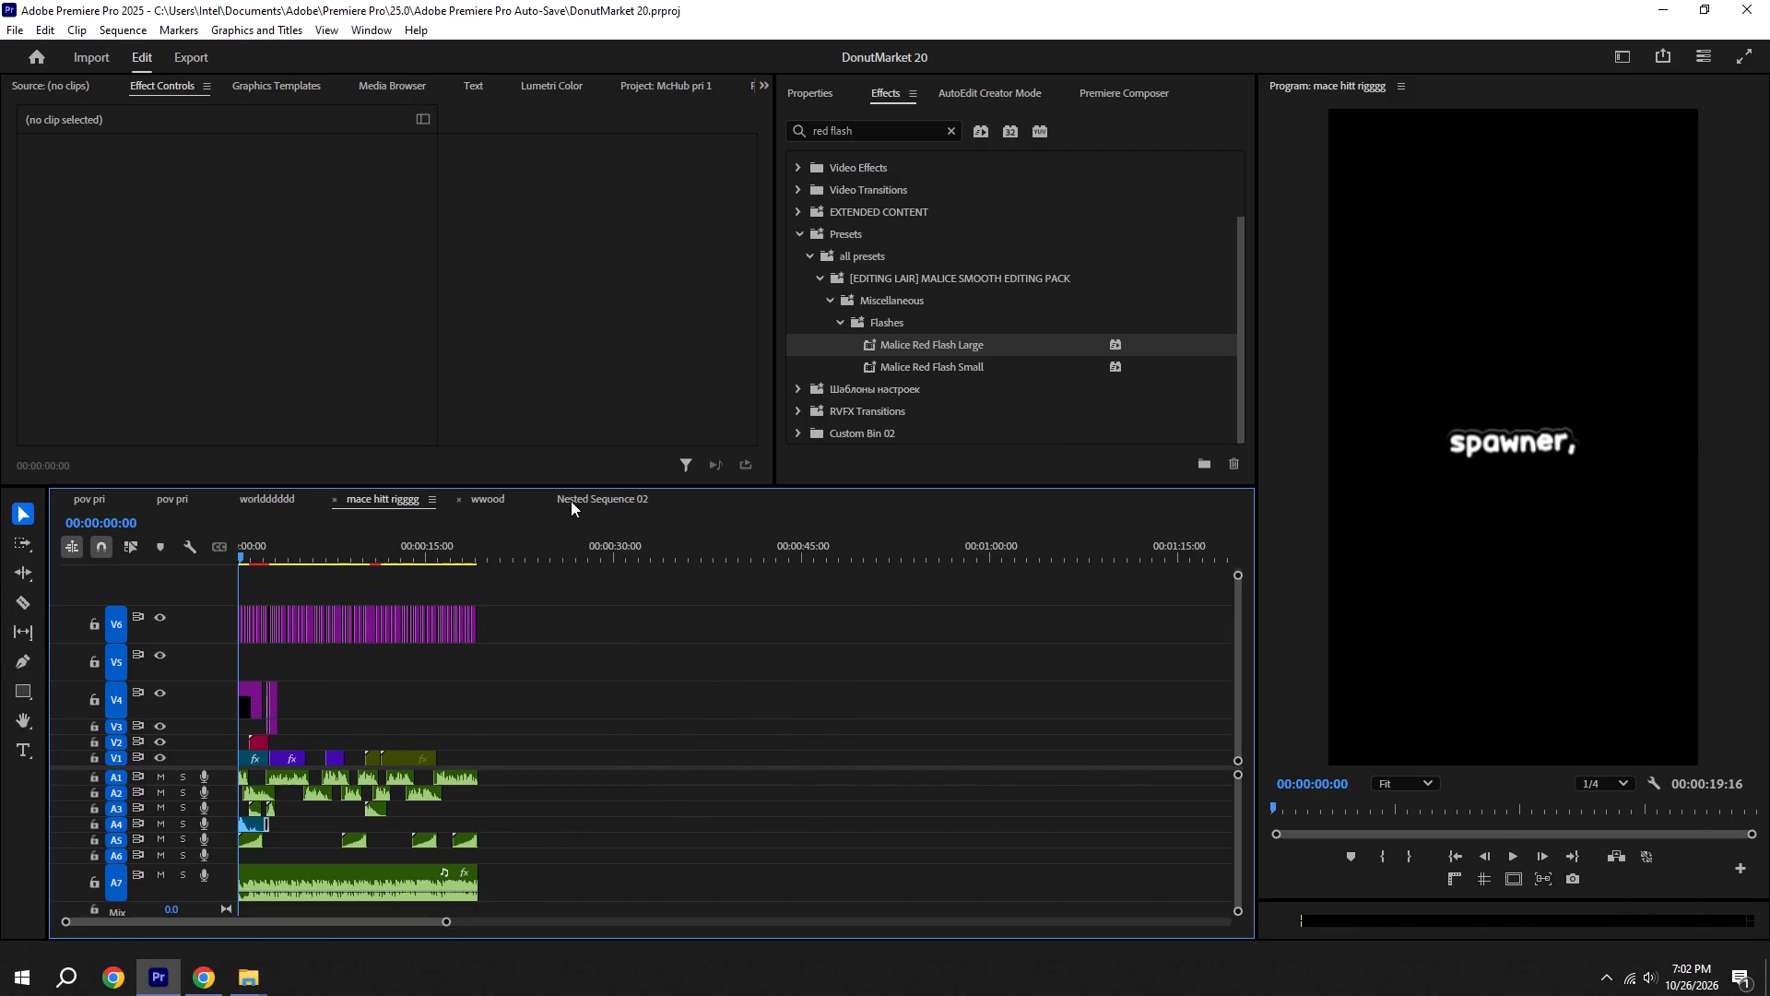
Play part of Nested Sequence 02, look over the wwood sequence, and save.
{"action": "left_click", "coordinate": [628, 495]}
{"action": "key", "text": "space"}
{"action": "key", "text": "space"}
{"action": "key", "text": "ctrl+s"}
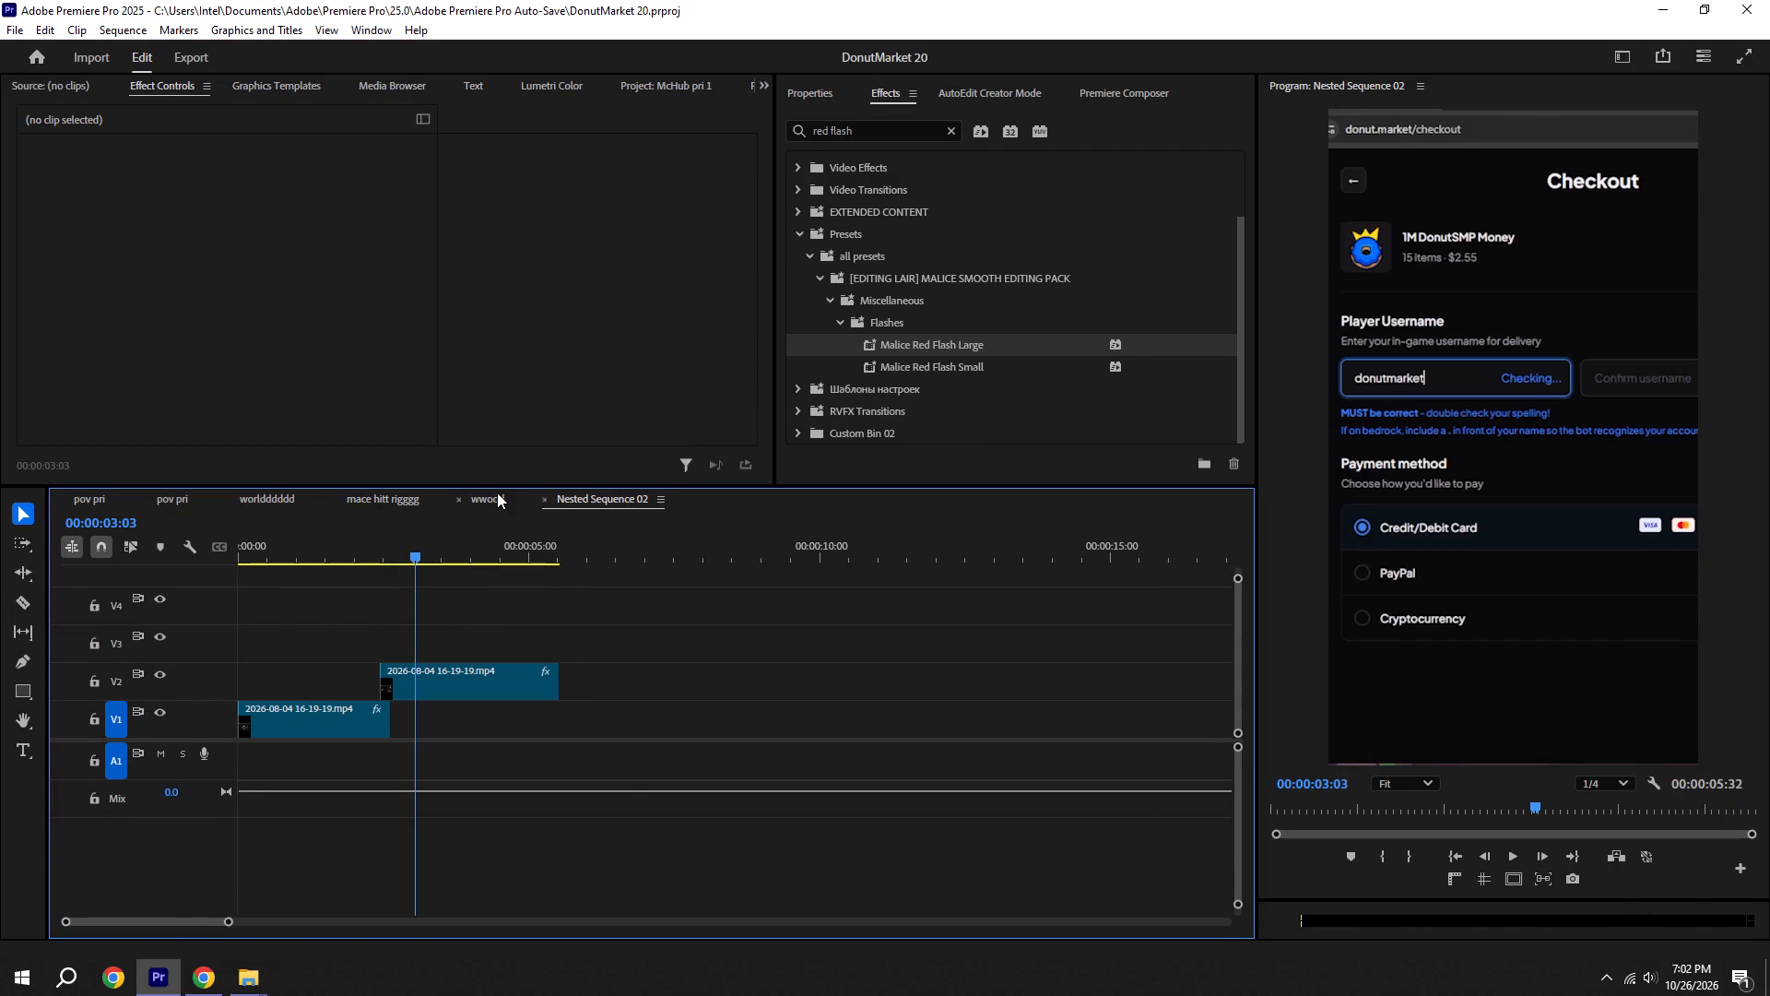
{"action": "left_click", "coordinate": [497, 492]}
{"action": "scroll", "coordinate": [499, 626], "scroll_direction": "down", "scroll_amount": 4, "text": "alt"}
{"action": "key", "text": "ctrl+s"}
{"action": "left_click", "coordinate": [599, 501]}
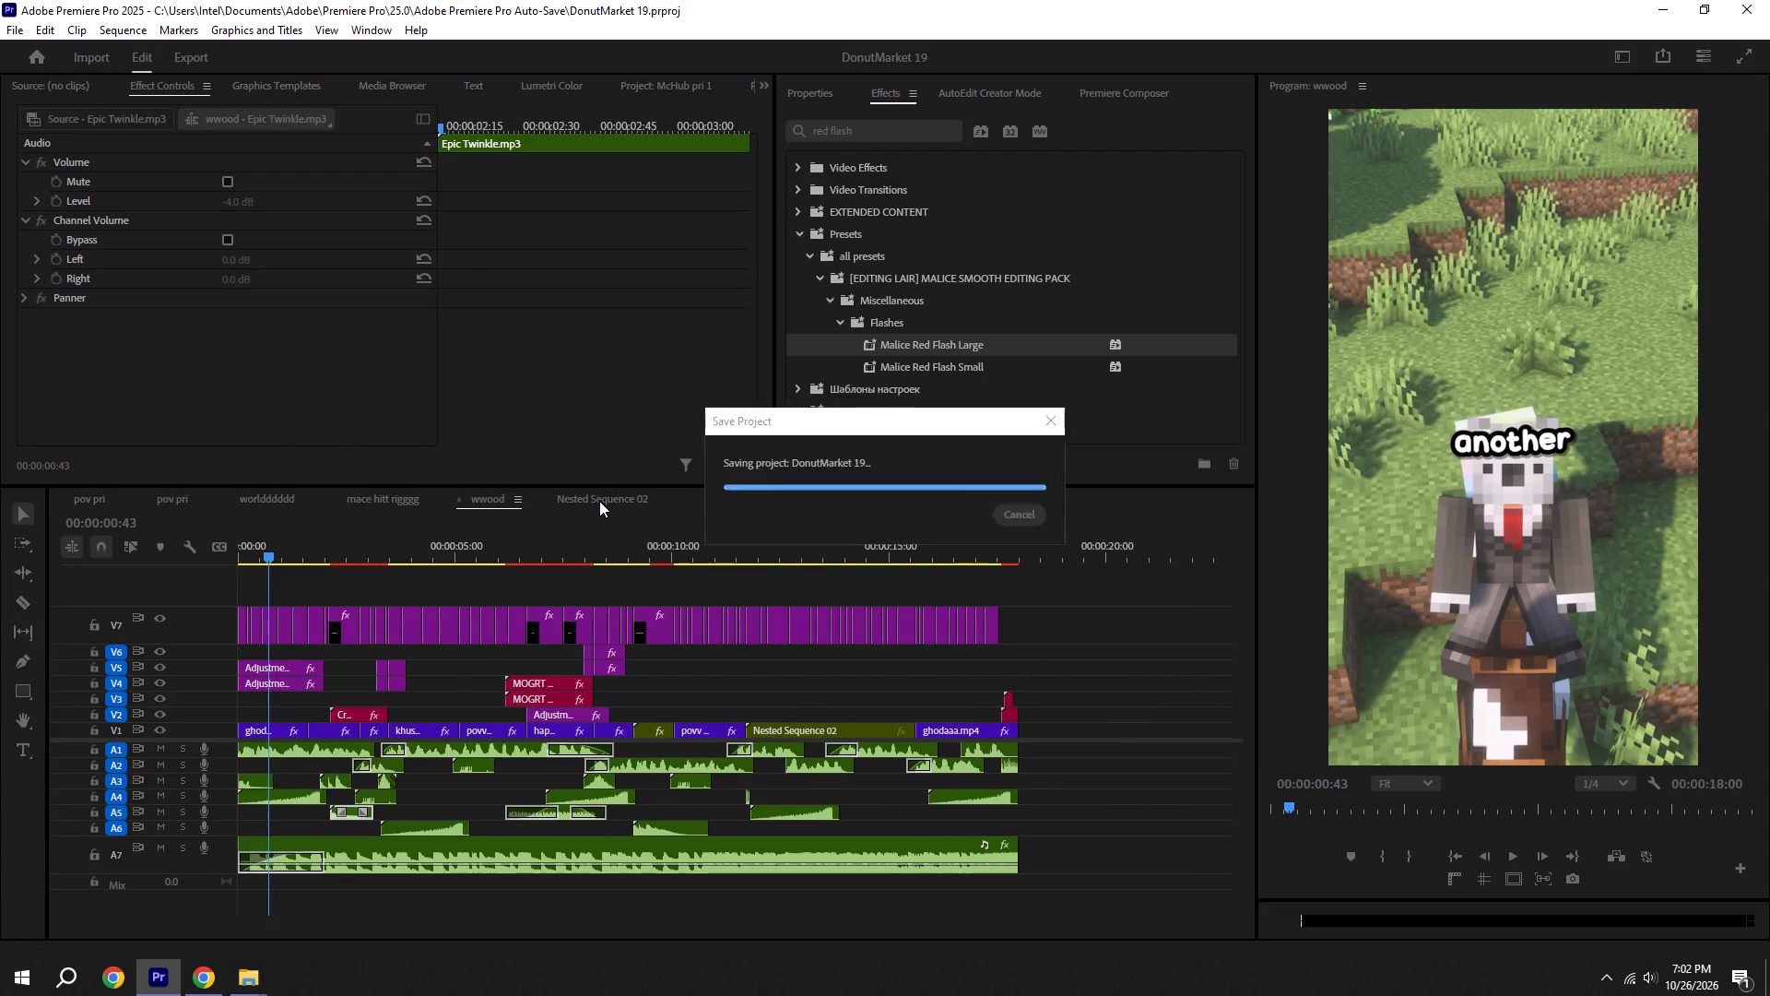
Play McHub pri 1's pov pri sequence from the start to its end, and save.
{"action": "left_click", "coordinate": [75, 498]}
{"action": "scroll", "coordinate": [234, 531], "scroll_direction": "down", "scroll_amount": 5, "text": "alt"}
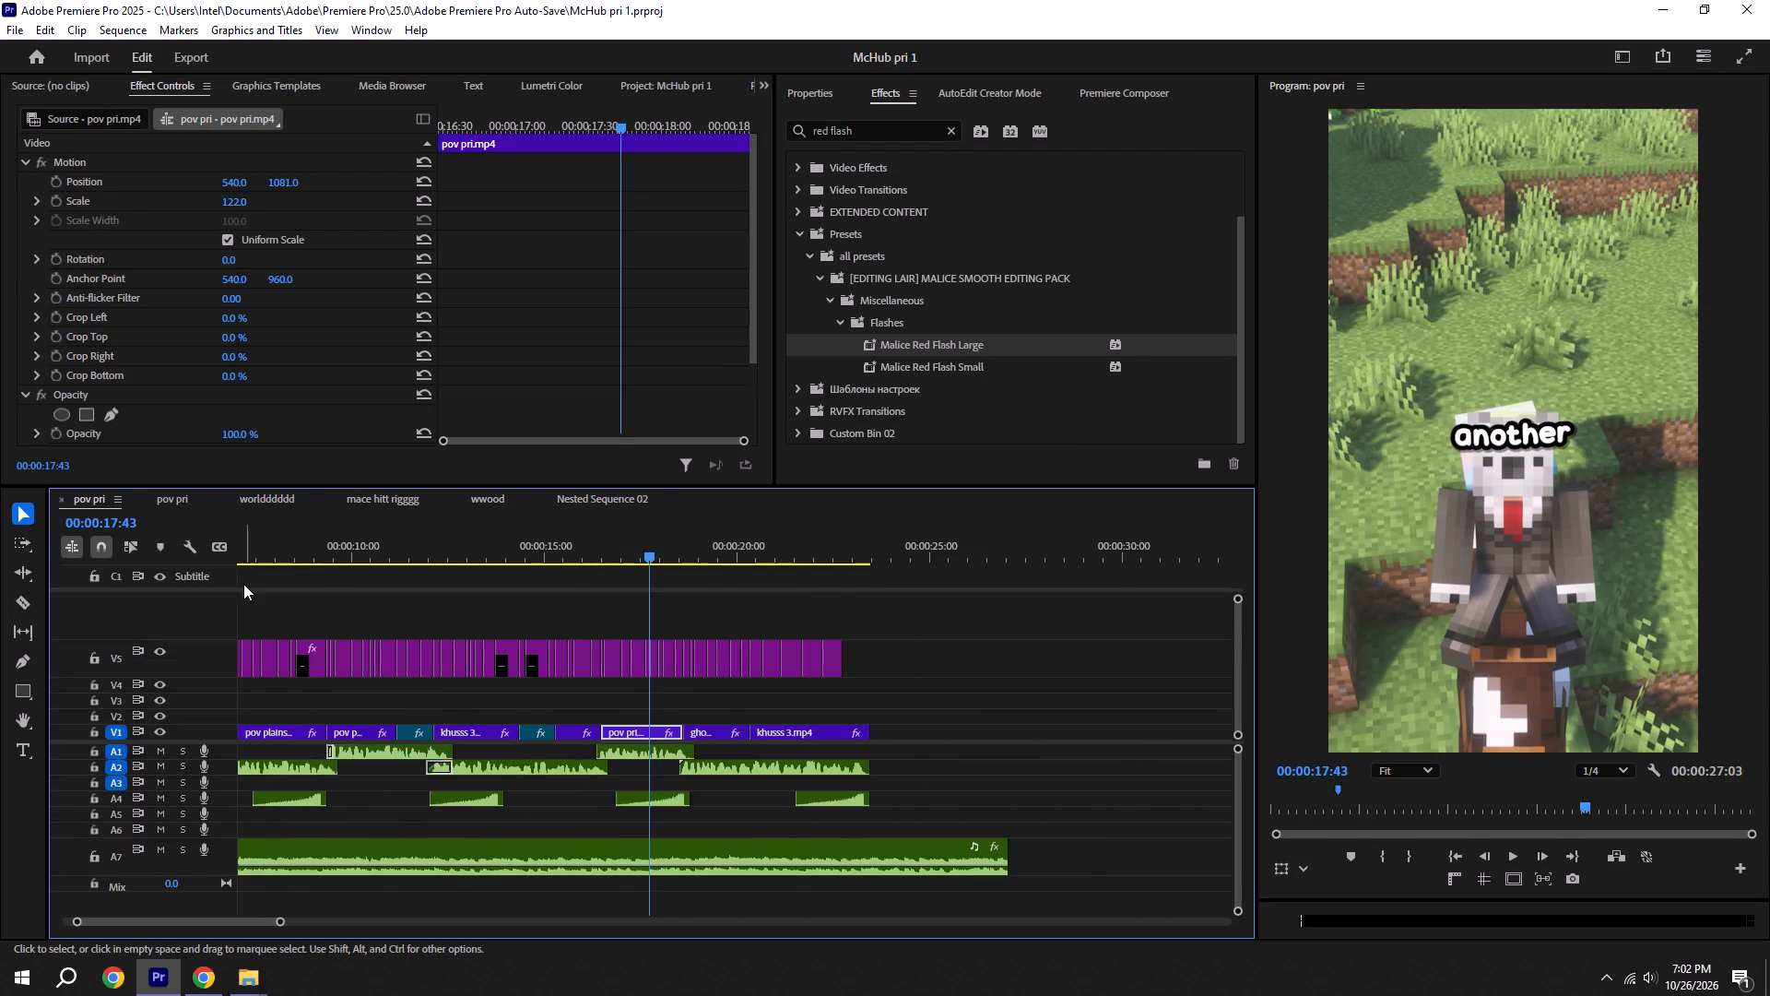
{"action": "key", "text": "ctrl+s"}
{"action": "left_click_drag", "start_coordinate": [321, 555], "coordinate": [77, 605]}
{"action": "scroll", "coordinate": [521, 750], "scroll_direction": "down", "scroll_amount": 6, "text": "alt"}
{"action": "key", "text": "ctrl+s"}
{"action": "left_click", "coordinate": [914, 662]}
{"action": "key", "text": "space"}
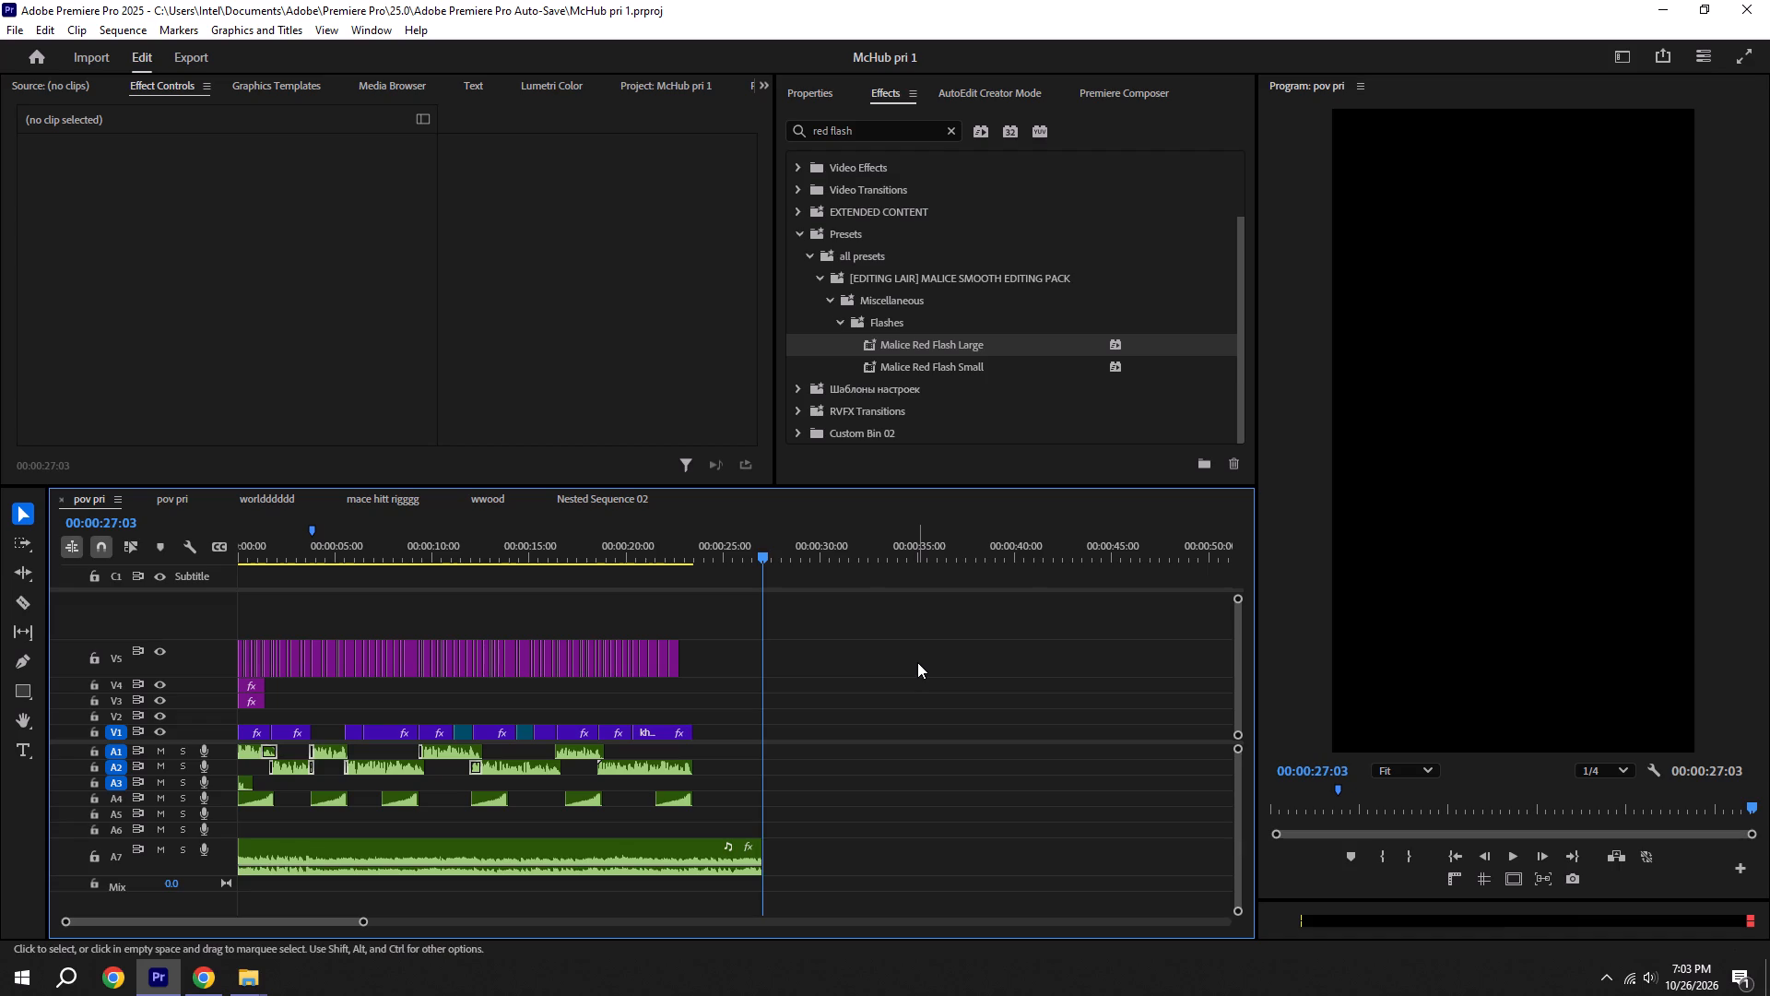
Trim the A7 music in McHub pri 1's pov pri to the last video clip's end at 00:00:23:28, and save.
{"action": "key", "text": "space"}
{"action": "scroll", "coordinate": [815, 703], "scroll_direction": "up", "scroll_amount": 8, "text": "alt"}
{"action": "key", "text": "ctrl+s"}
{"action": "scroll", "coordinate": [798, 873], "scroll_direction": "up", "scroll_amount": 1}
{"action": "key", "text": "space"}
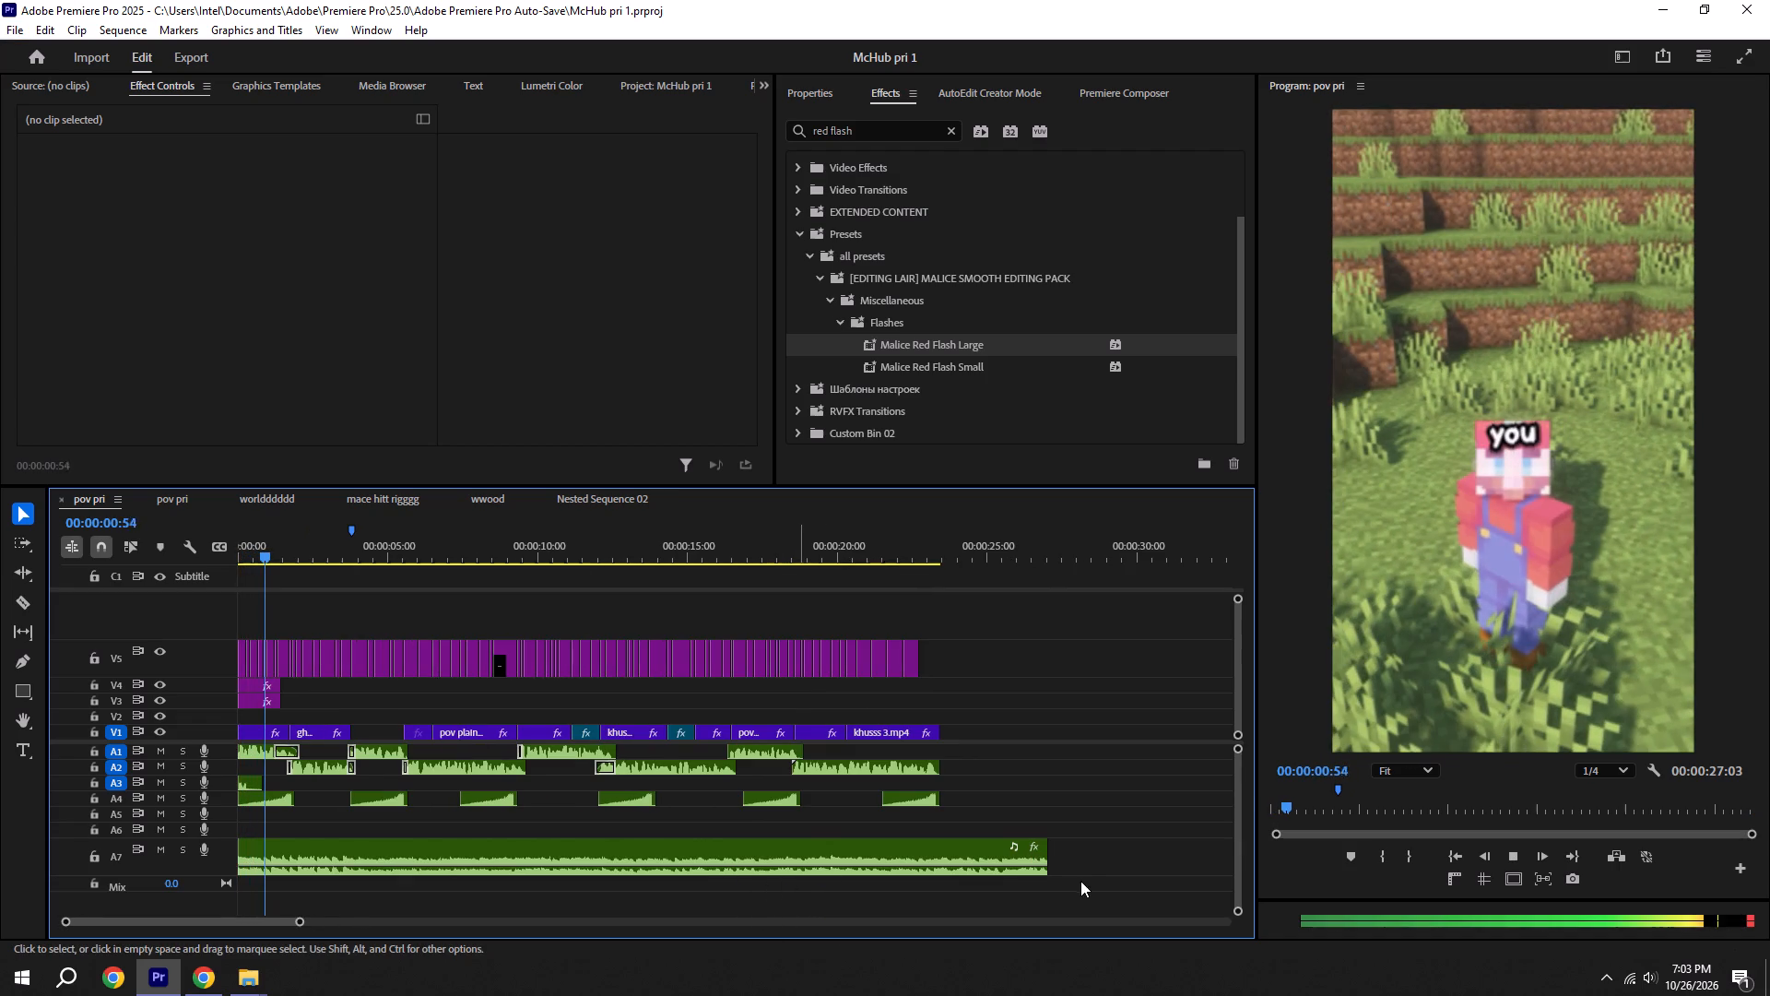
{"action": "left_click_drag", "start_coordinate": [1057, 853], "coordinate": [939, 833]}
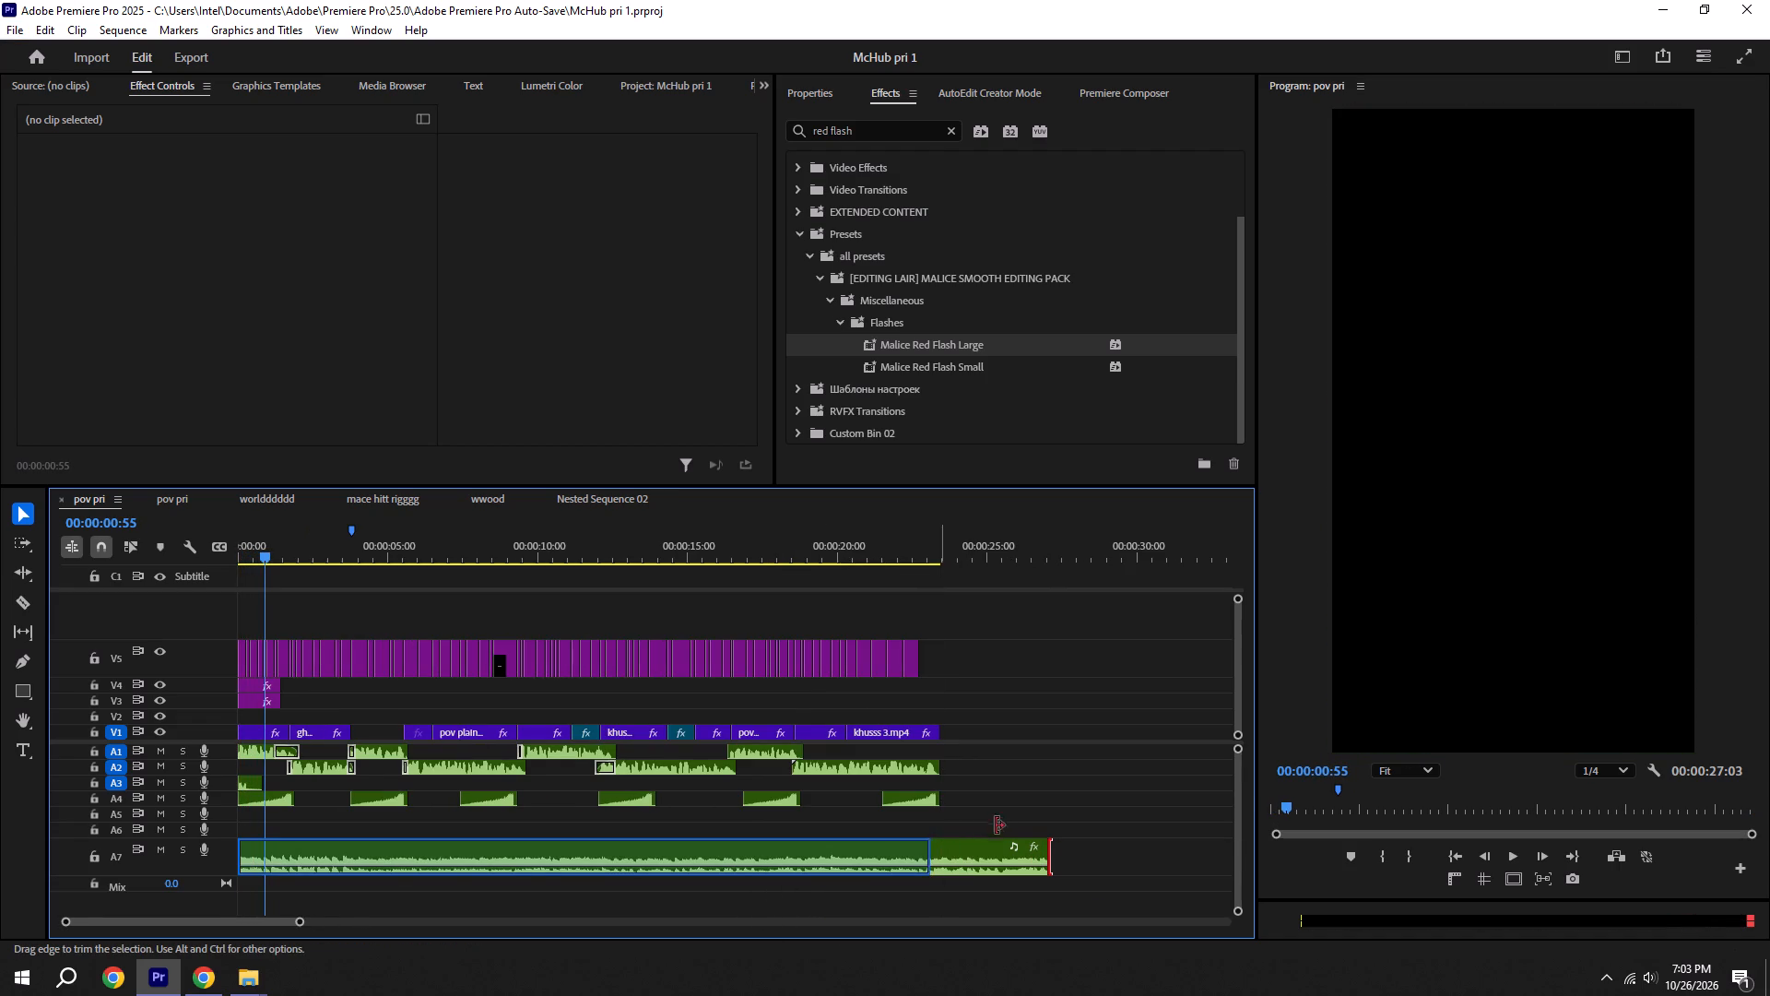
{"action": "left_click", "coordinate": [1002, 824]}
{"action": "key", "text": "ctrl+s"}
{"action": "left_click_drag", "start_coordinate": [934, 855], "coordinate": [946, 855]}
{"action": "left_click", "coordinate": [975, 847]}
{"action": "key", "text": "ctrl+s"}
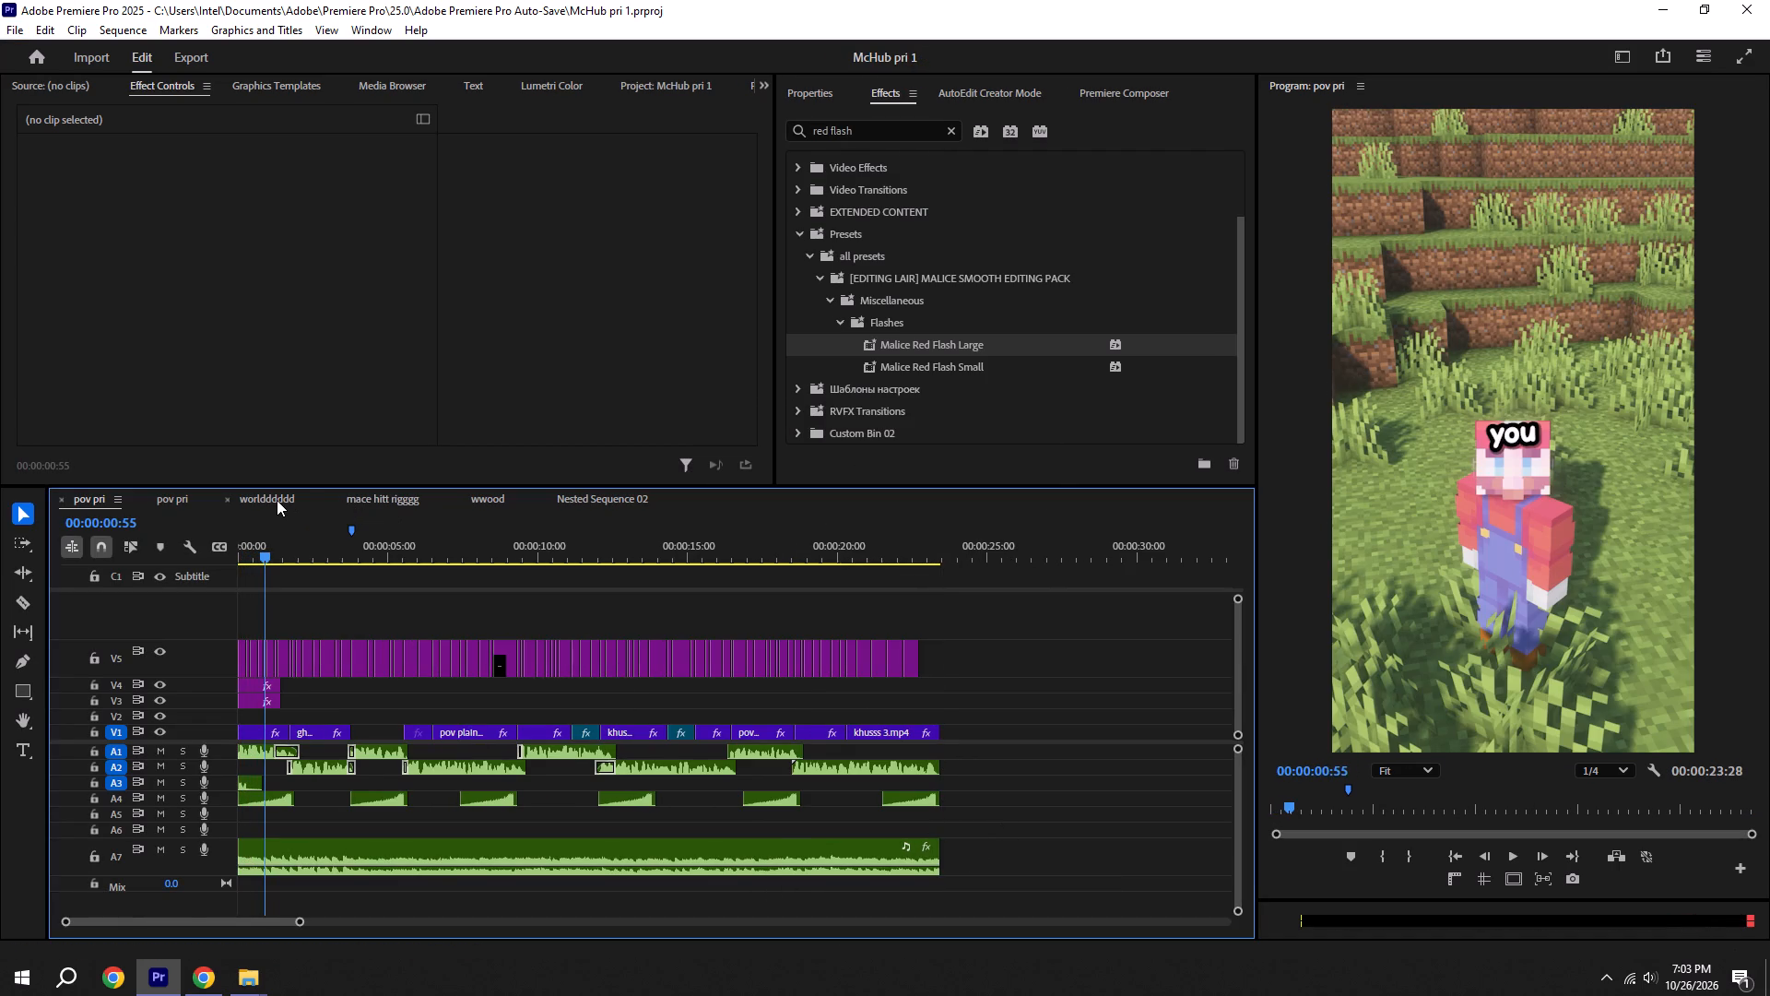
Copy the closing port-card clips from mchub pri 3's pov pri, including the title, Nested Sequence 02, block toad pri.mp4, upper transition clips and sounds.
{"action": "left_click", "coordinate": [277, 500]}
{"action": "left_click", "coordinate": [401, 499]}
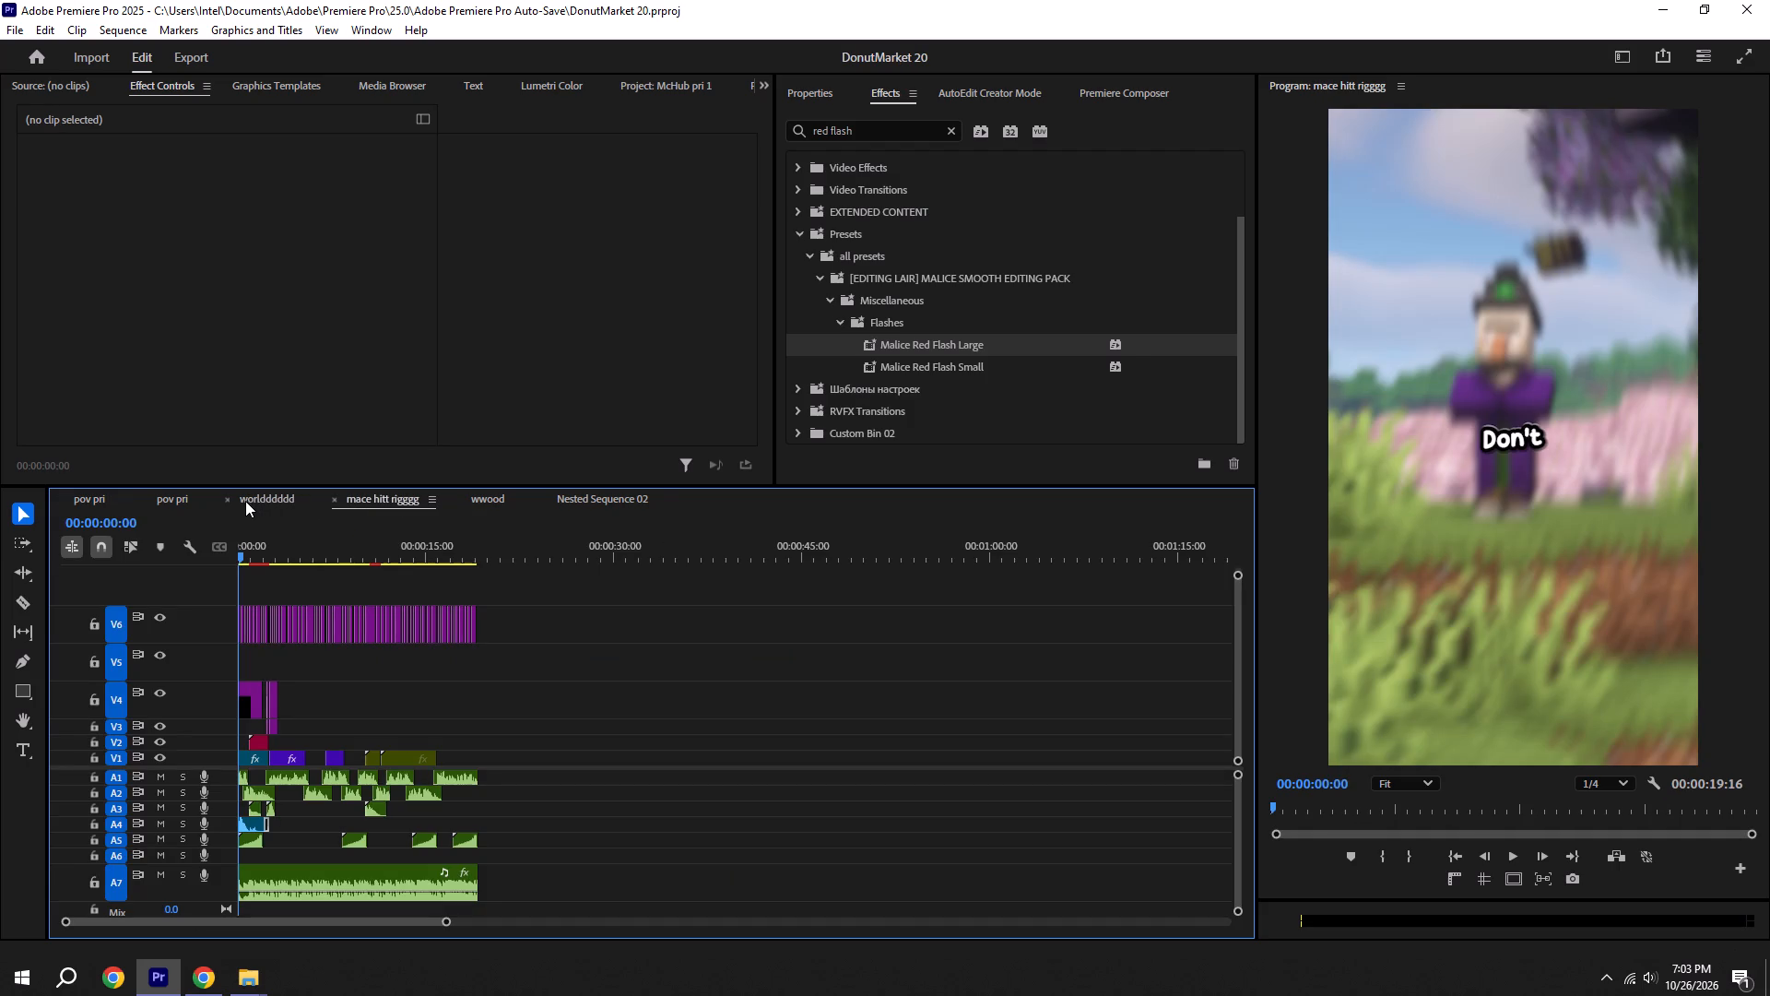
{"action": "left_click", "coordinate": [167, 500]}
{"action": "scroll", "coordinate": [367, 625], "scroll_direction": "up", "scroll_amount": 10, "text": "alt"}
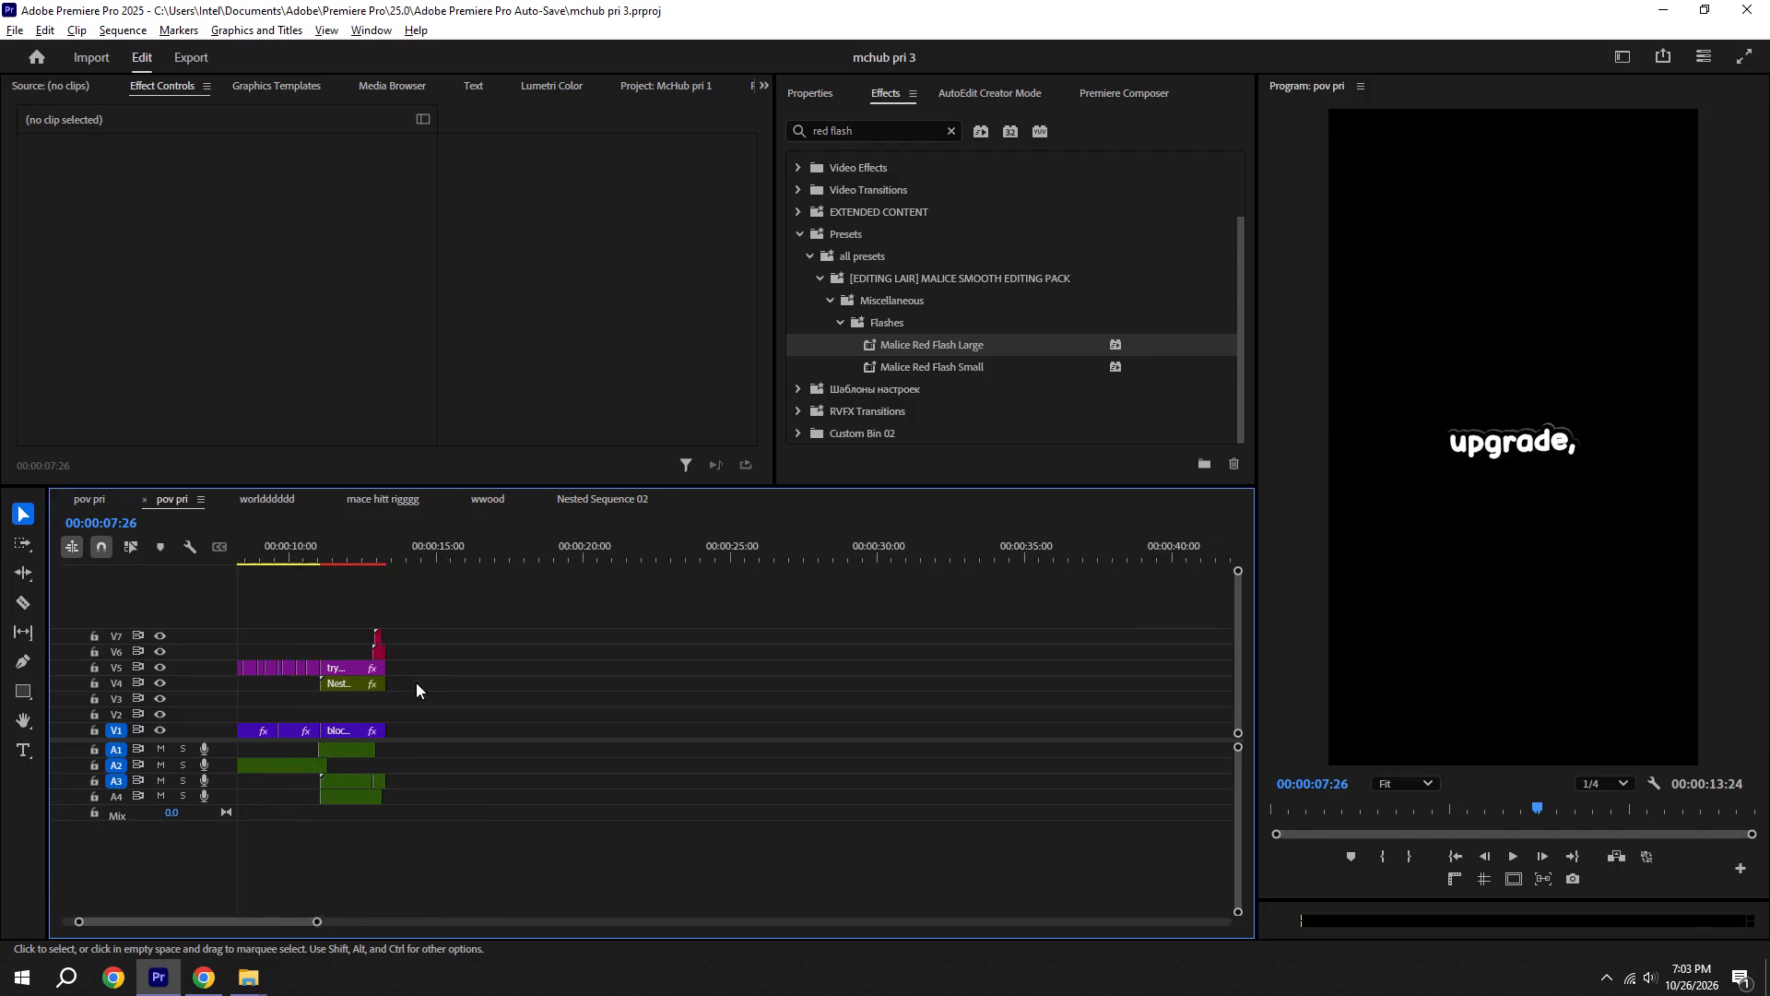
{"action": "scroll", "coordinate": [416, 682], "scroll_direction": "up", "scroll_amount": 12, "text": "alt"}
{"action": "left_click_drag", "start_coordinate": [487, 622], "coordinate": [517, 719]}
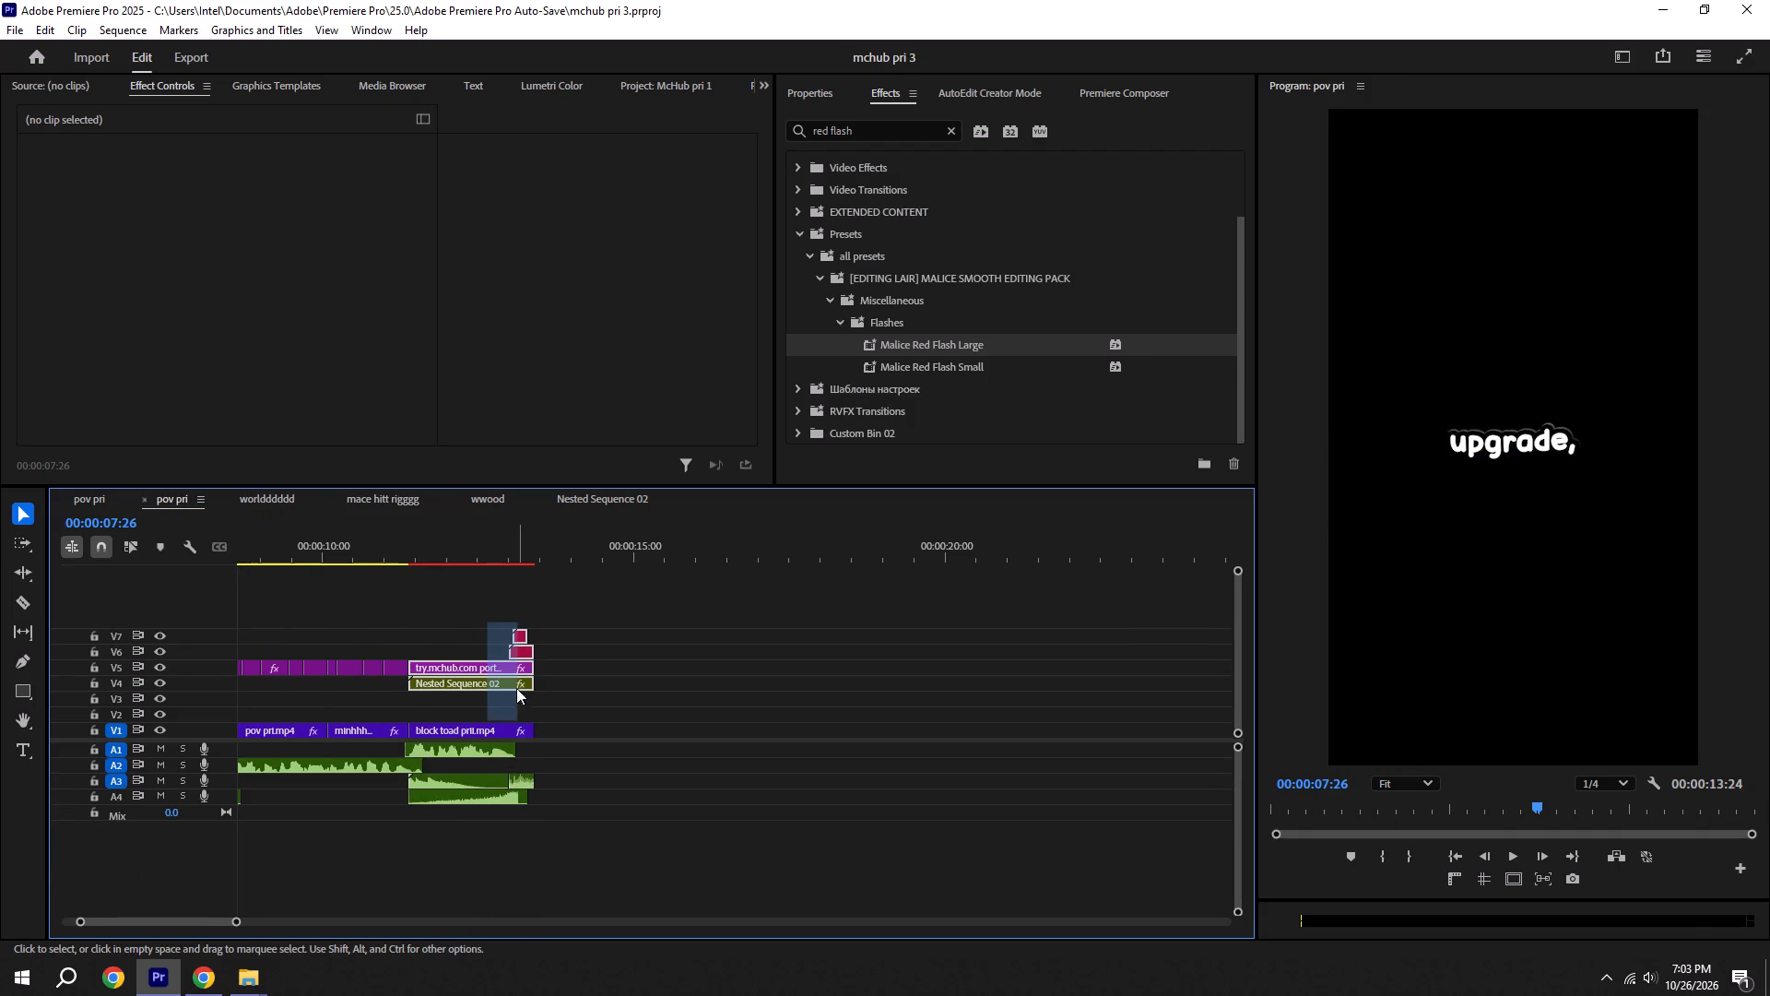
{"action": "left_click", "coordinate": [513, 607]}
{"action": "left_click_drag", "start_coordinate": [517, 601], "coordinate": [560, 684]}
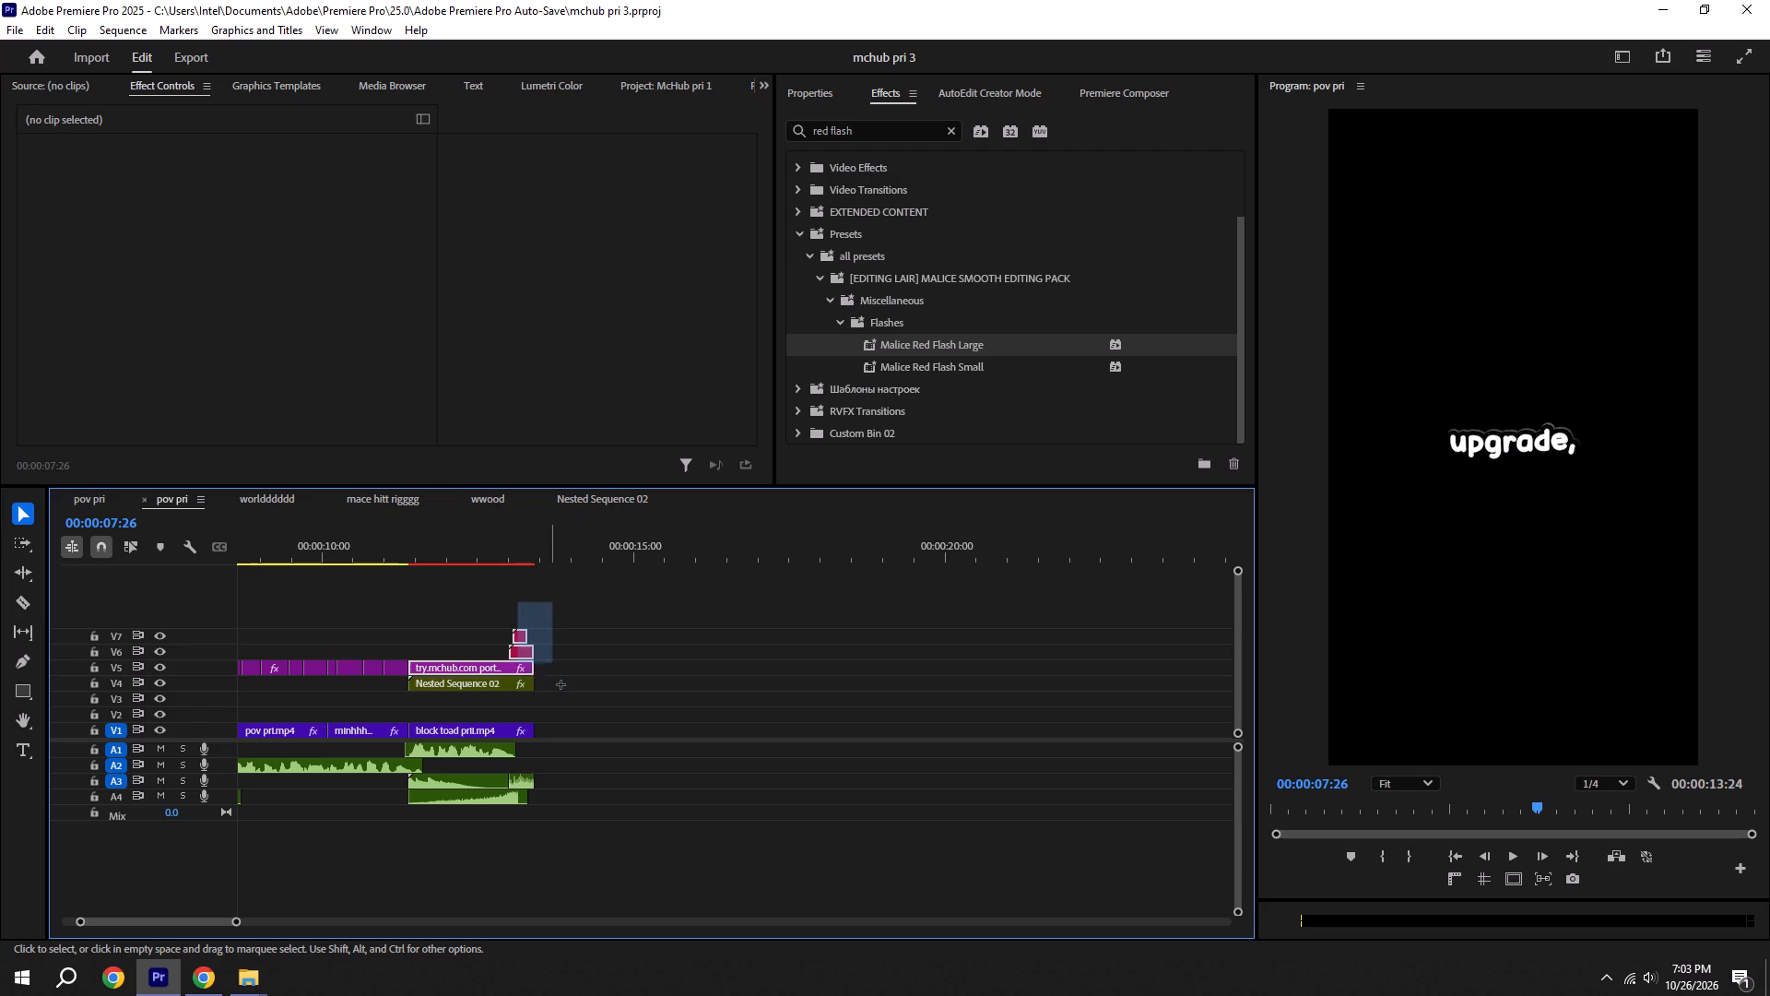
{"action": "left_click_drag", "start_coordinate": [560, 684], "coordinate": [594, 803]}
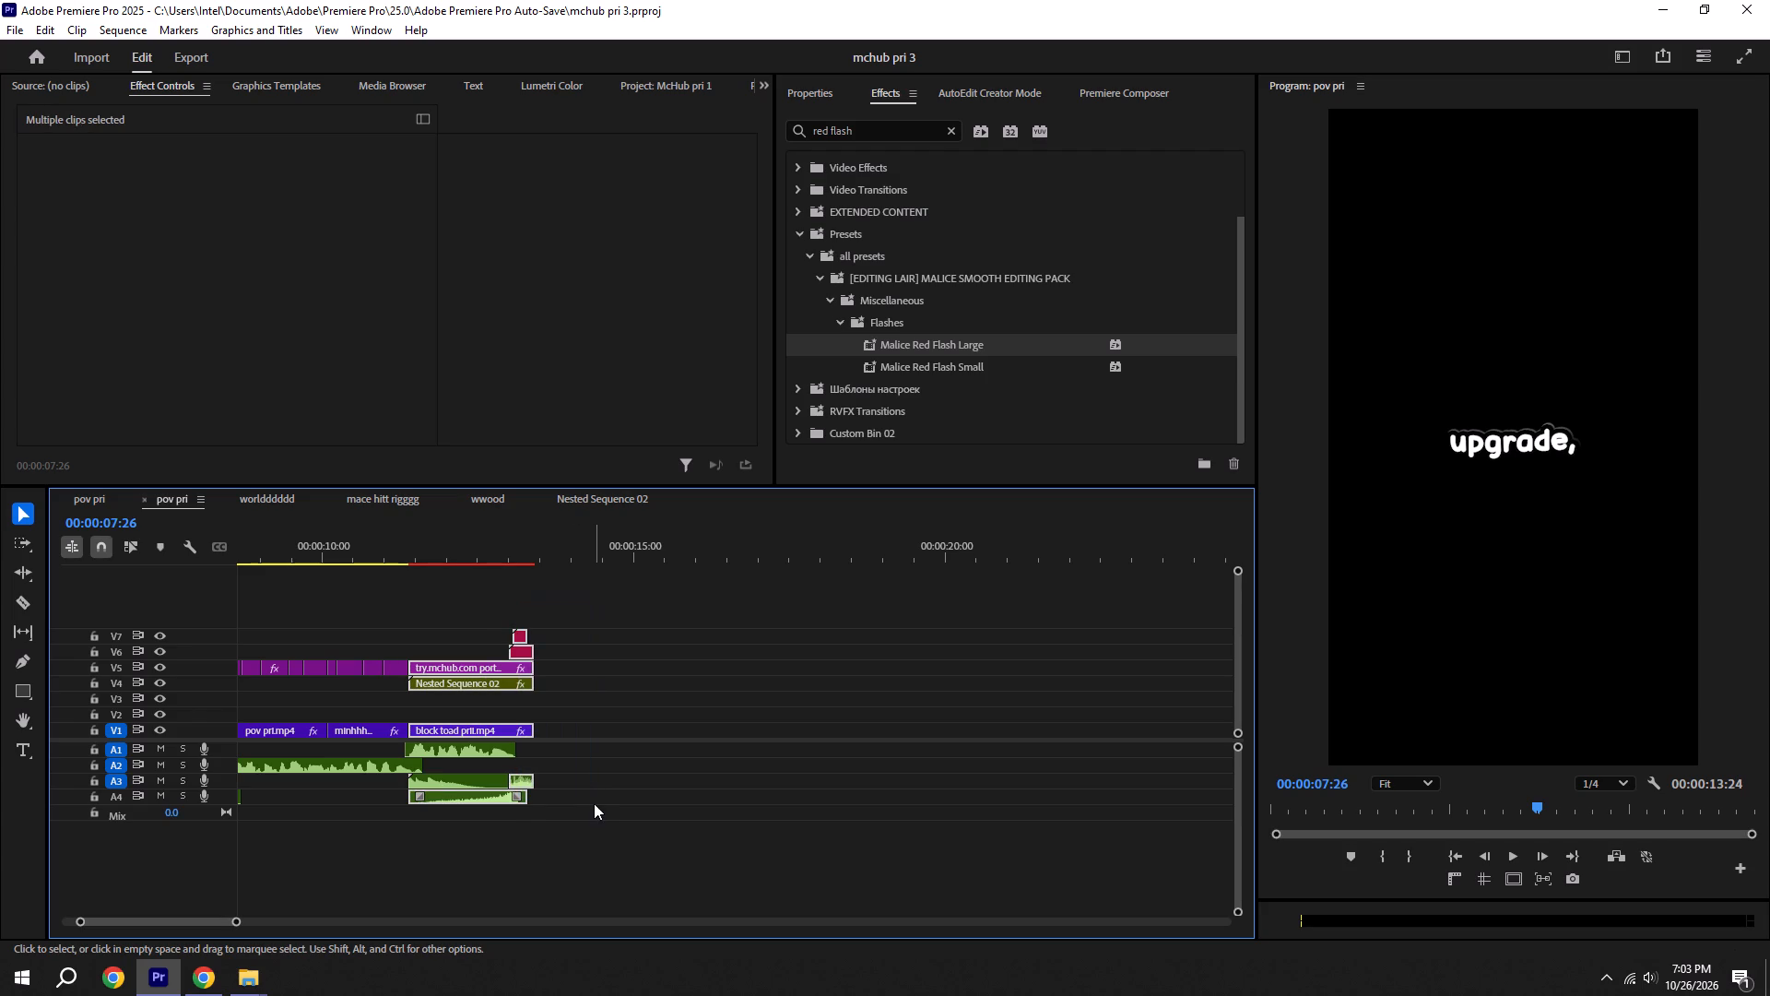
{"action": "key", "text": "ctrl+c"}
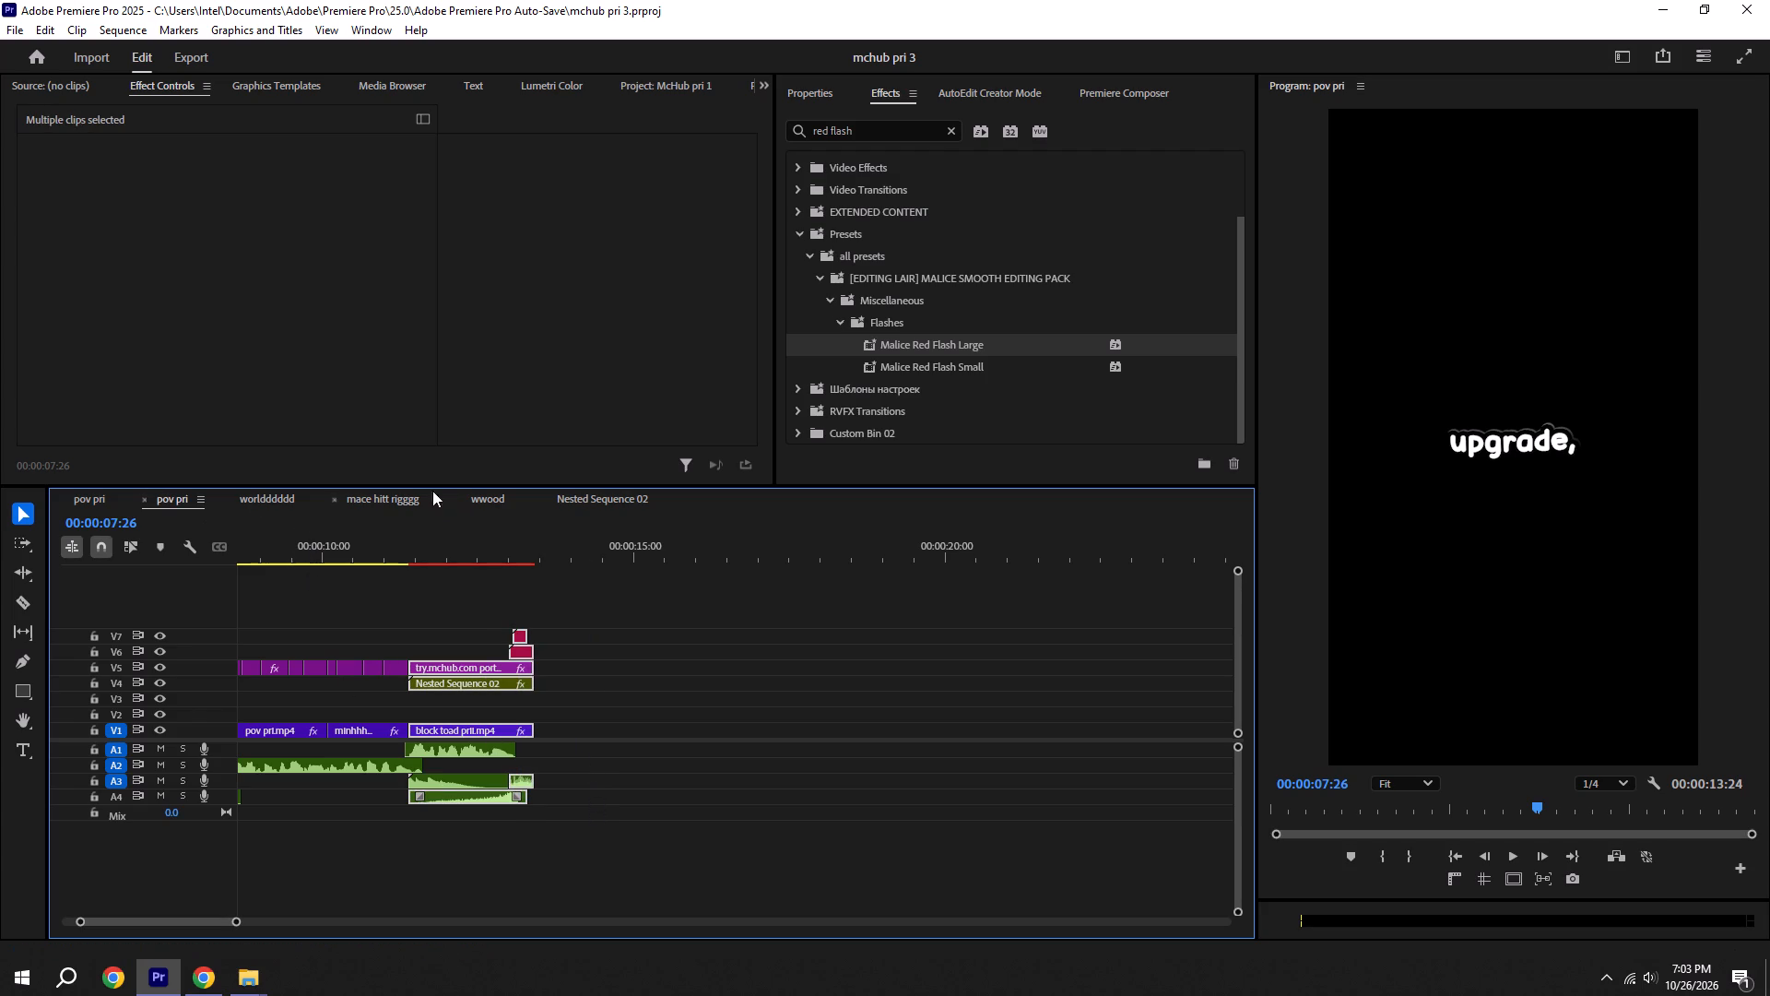
Paste the copied ending clips into McHub pri 1's pov pri at 00:00:20:20, where the last V1 clip starts.
{"action": "left_click", "coordinate": [97, 493]}
{"action": "scroll", "coordinate": [650, 584], "scroll_direction": "up", "scroll_amount": 5}
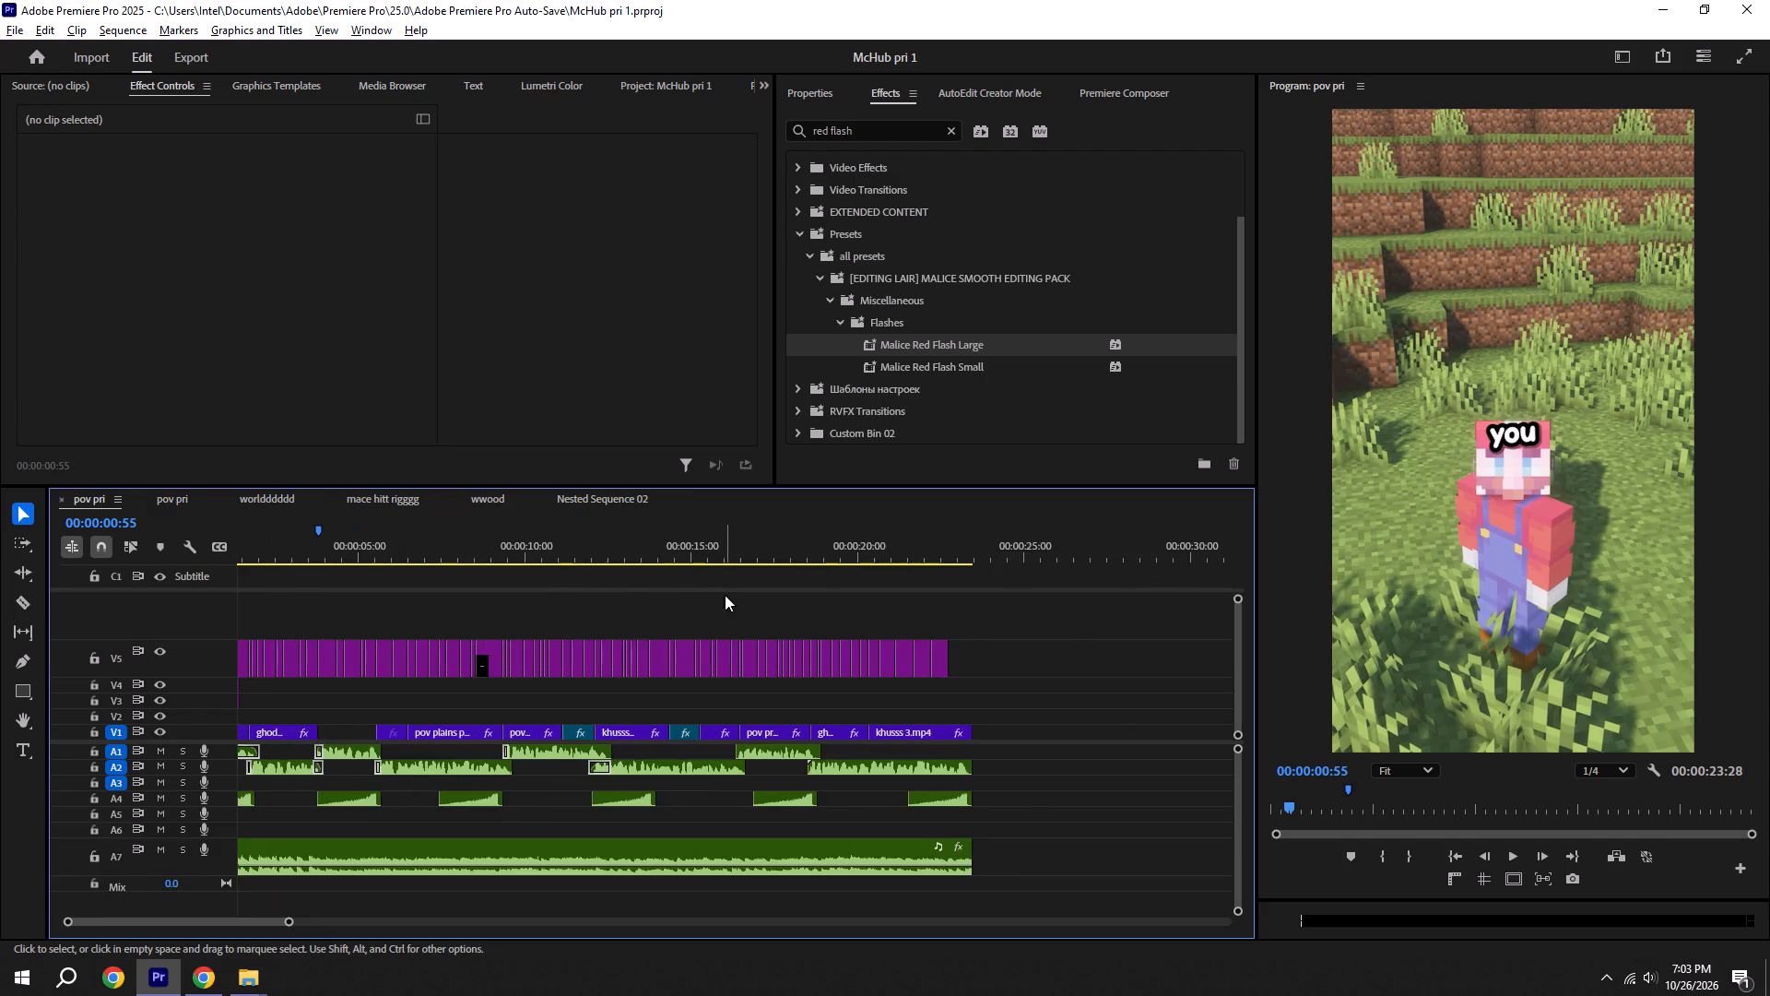
{"action": "scroll", "coordinate": [709, 613], "scroll_direction": "up", "scroll_amount": 10, "text": "alt"}
{"action": "left_click_drag", "start_coordinate": [854, 560], "coordinate": [831, 555], "text": "shift"}
{"action": "key", "text": "ctrl+v"}
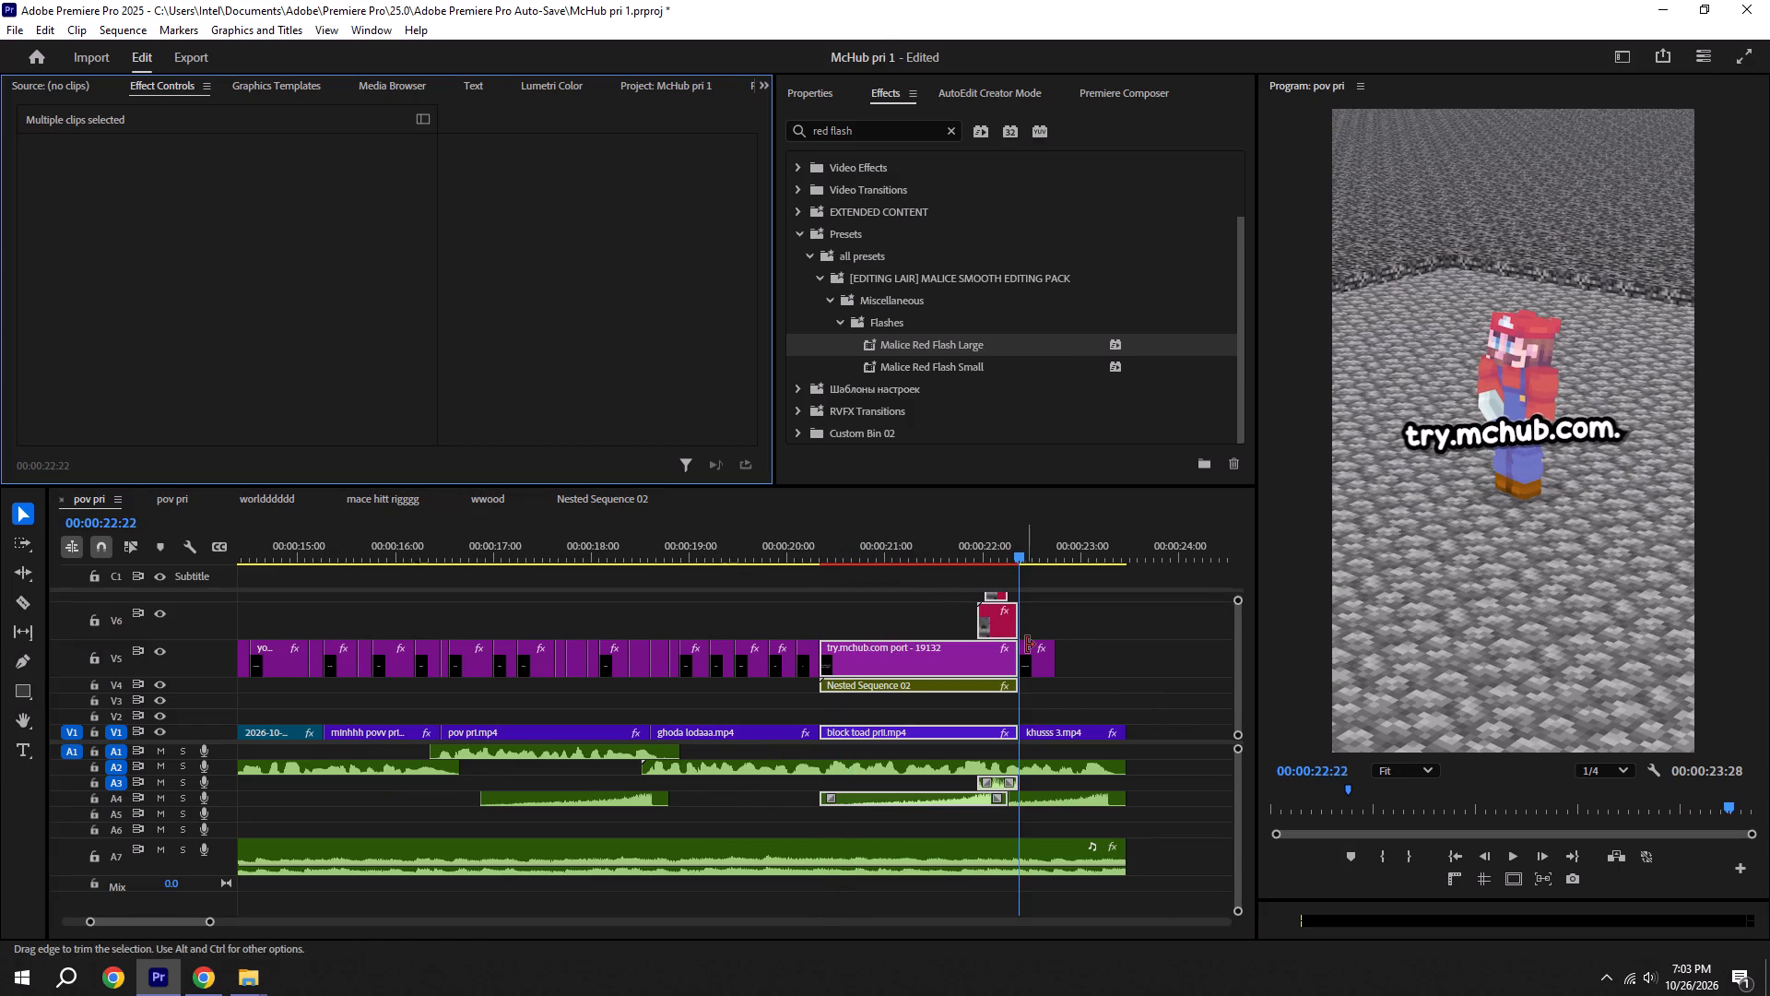
{"action": "left_click", "coordinate": [1055, 702]}
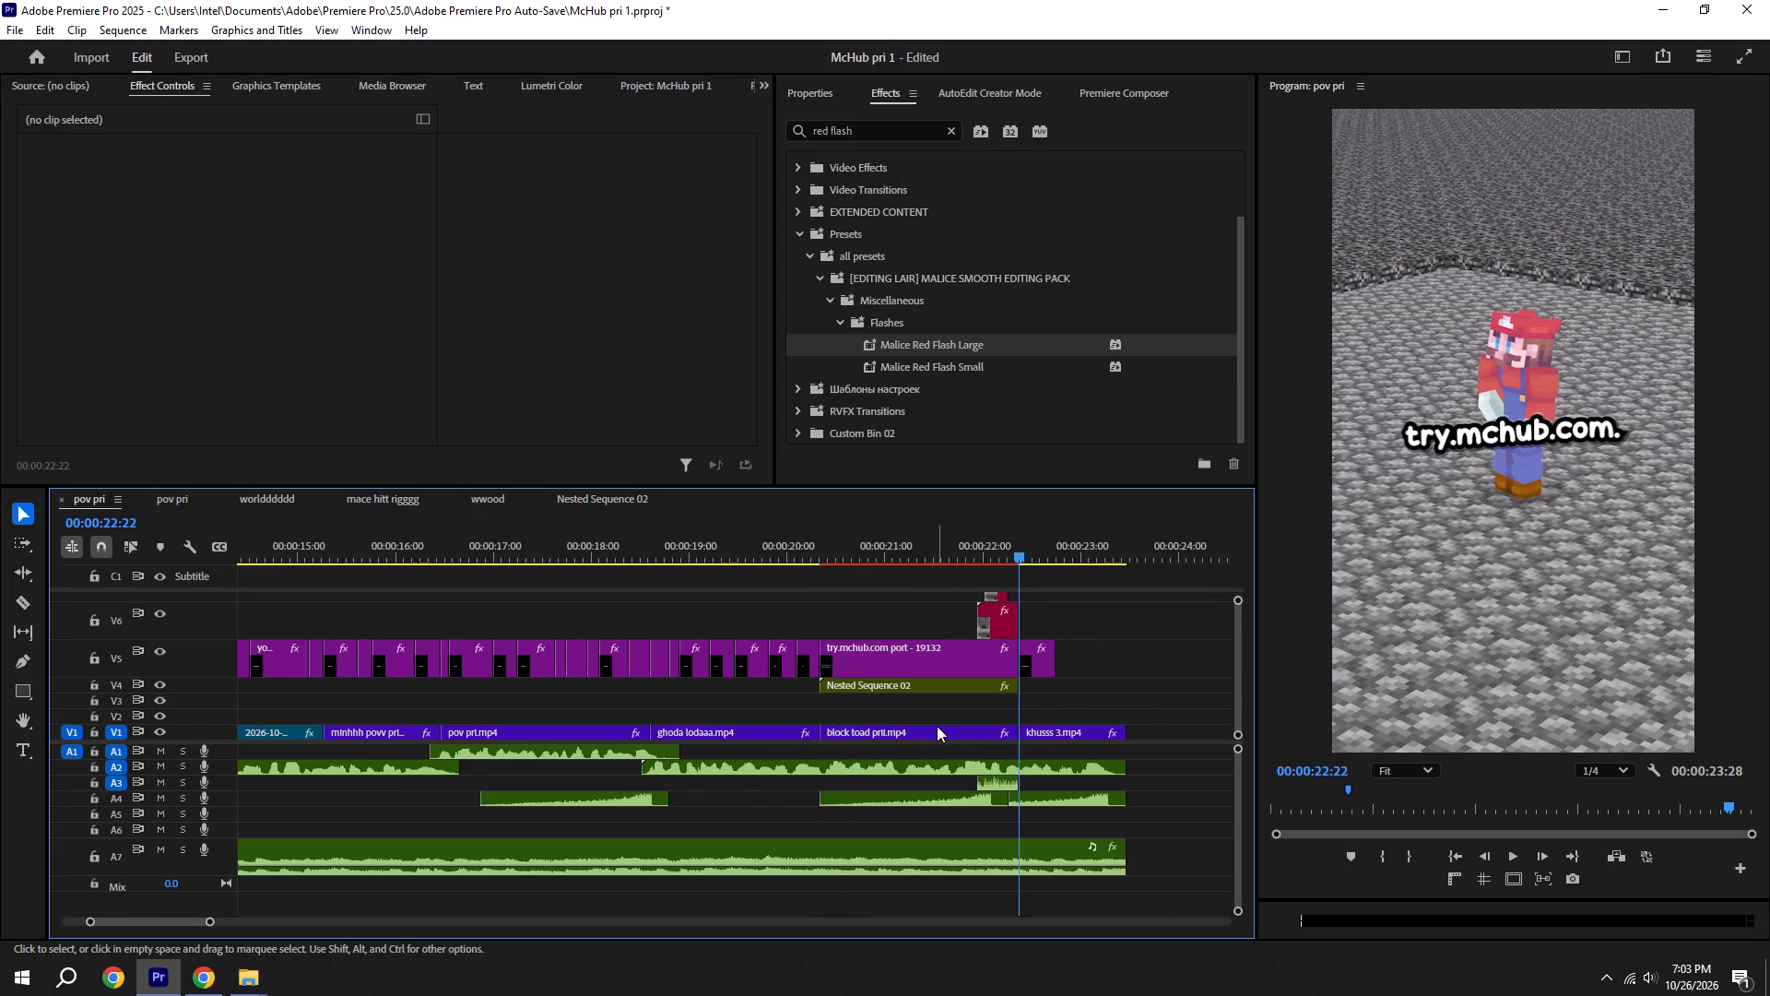
Replace the pasted block toad clip on V1 by extending khusss 3.mp4 back to 00:00:20:20, and play the ending.
{"action": "left_click", "coordinate": [937, 726]}
{"action": "key", "text": "BackSpace"}
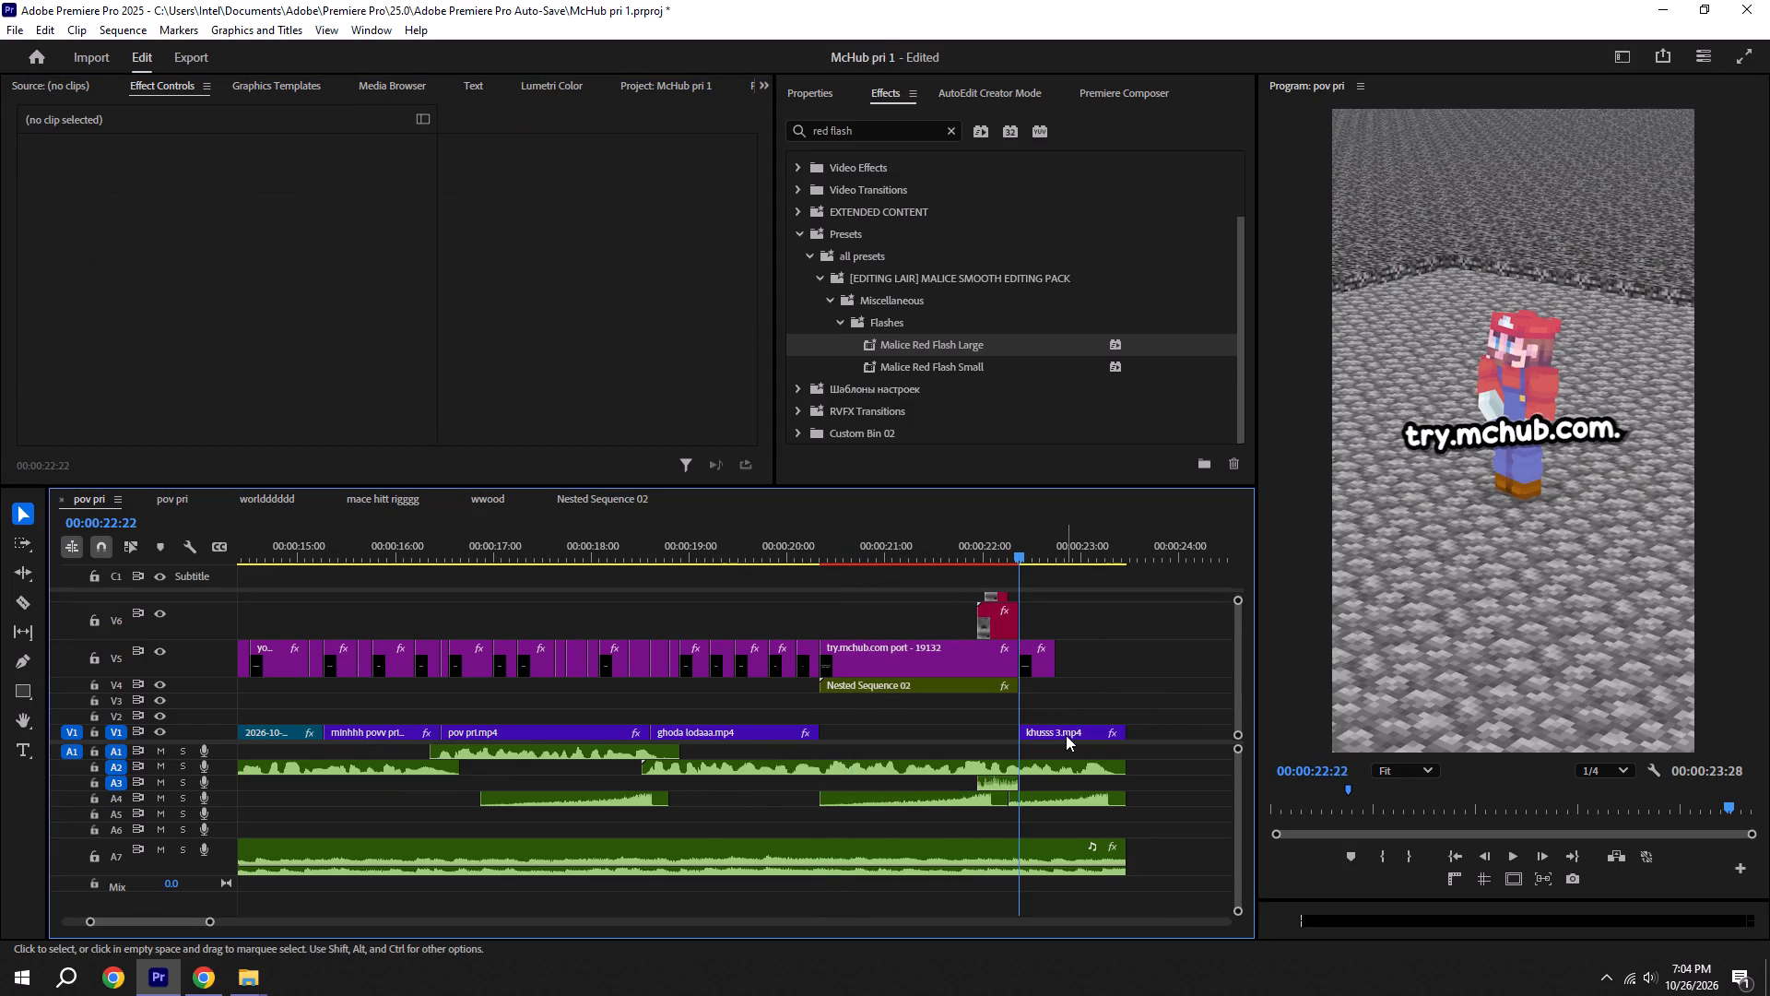
{"action": "left_click_drag", "start_coordinate": [1021, 729], "coordinate": [799, 727]}
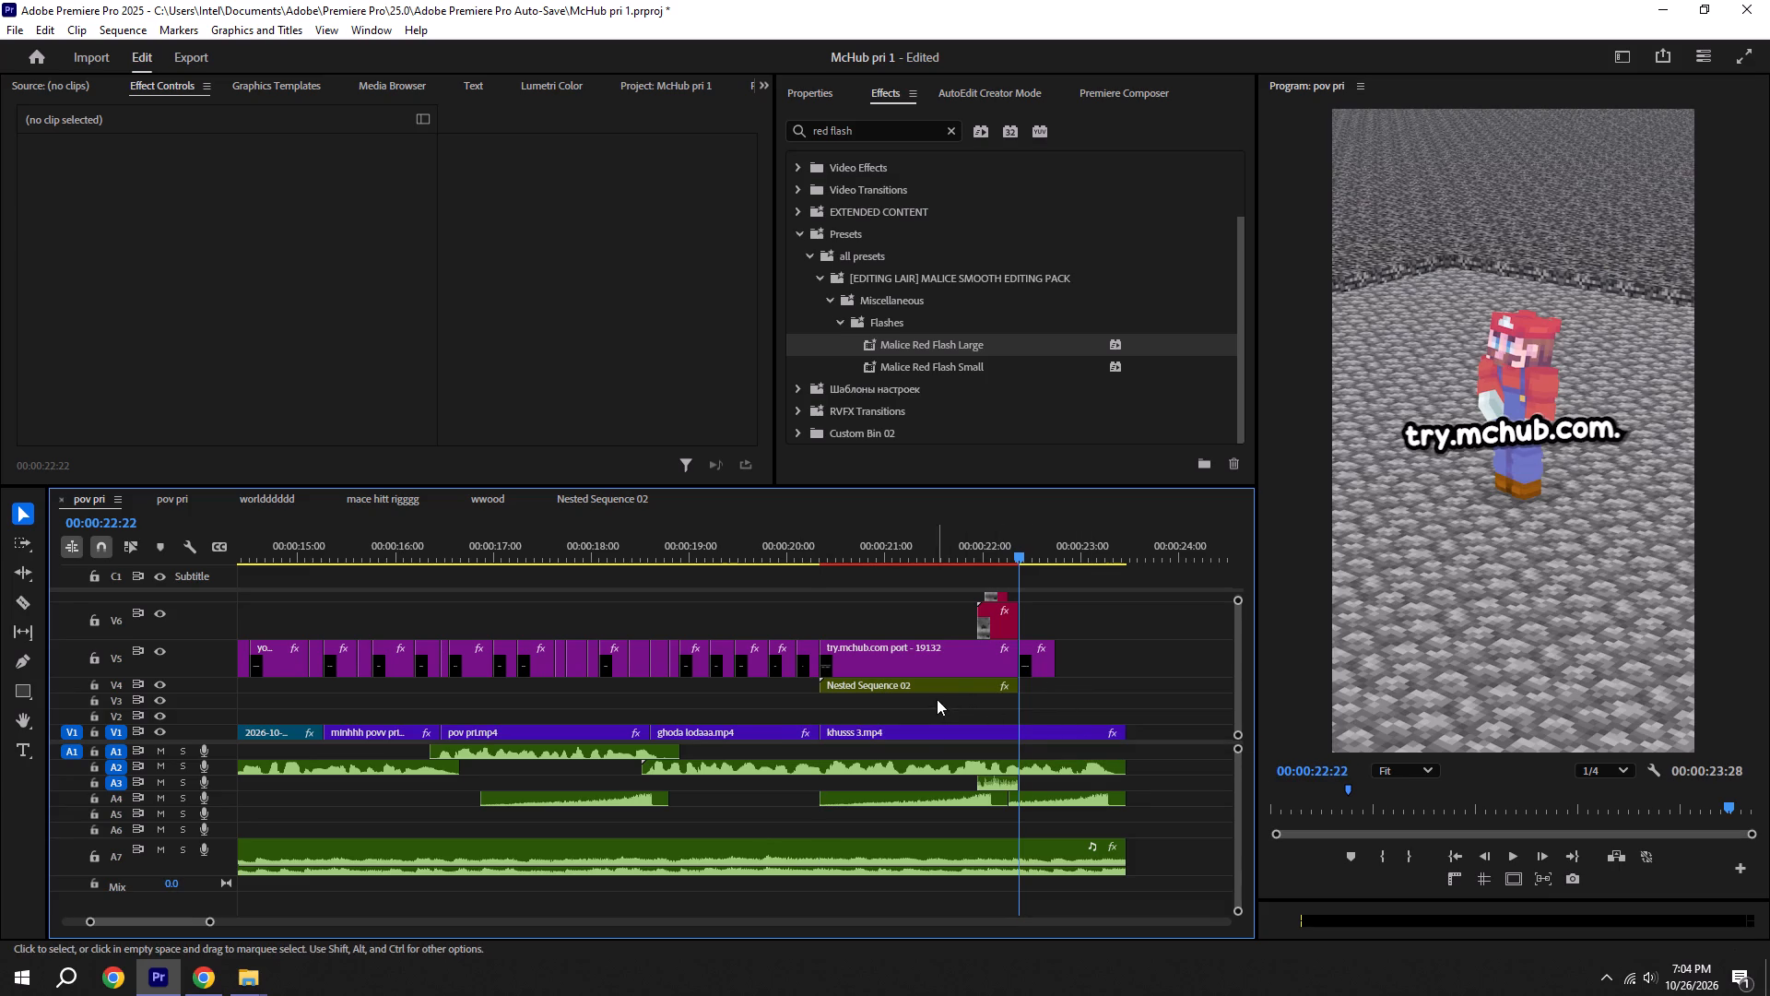
{"action": "left_click", "coordinate": [810, 556], "text": "shift"}
{"action": "key", "text": "space"}
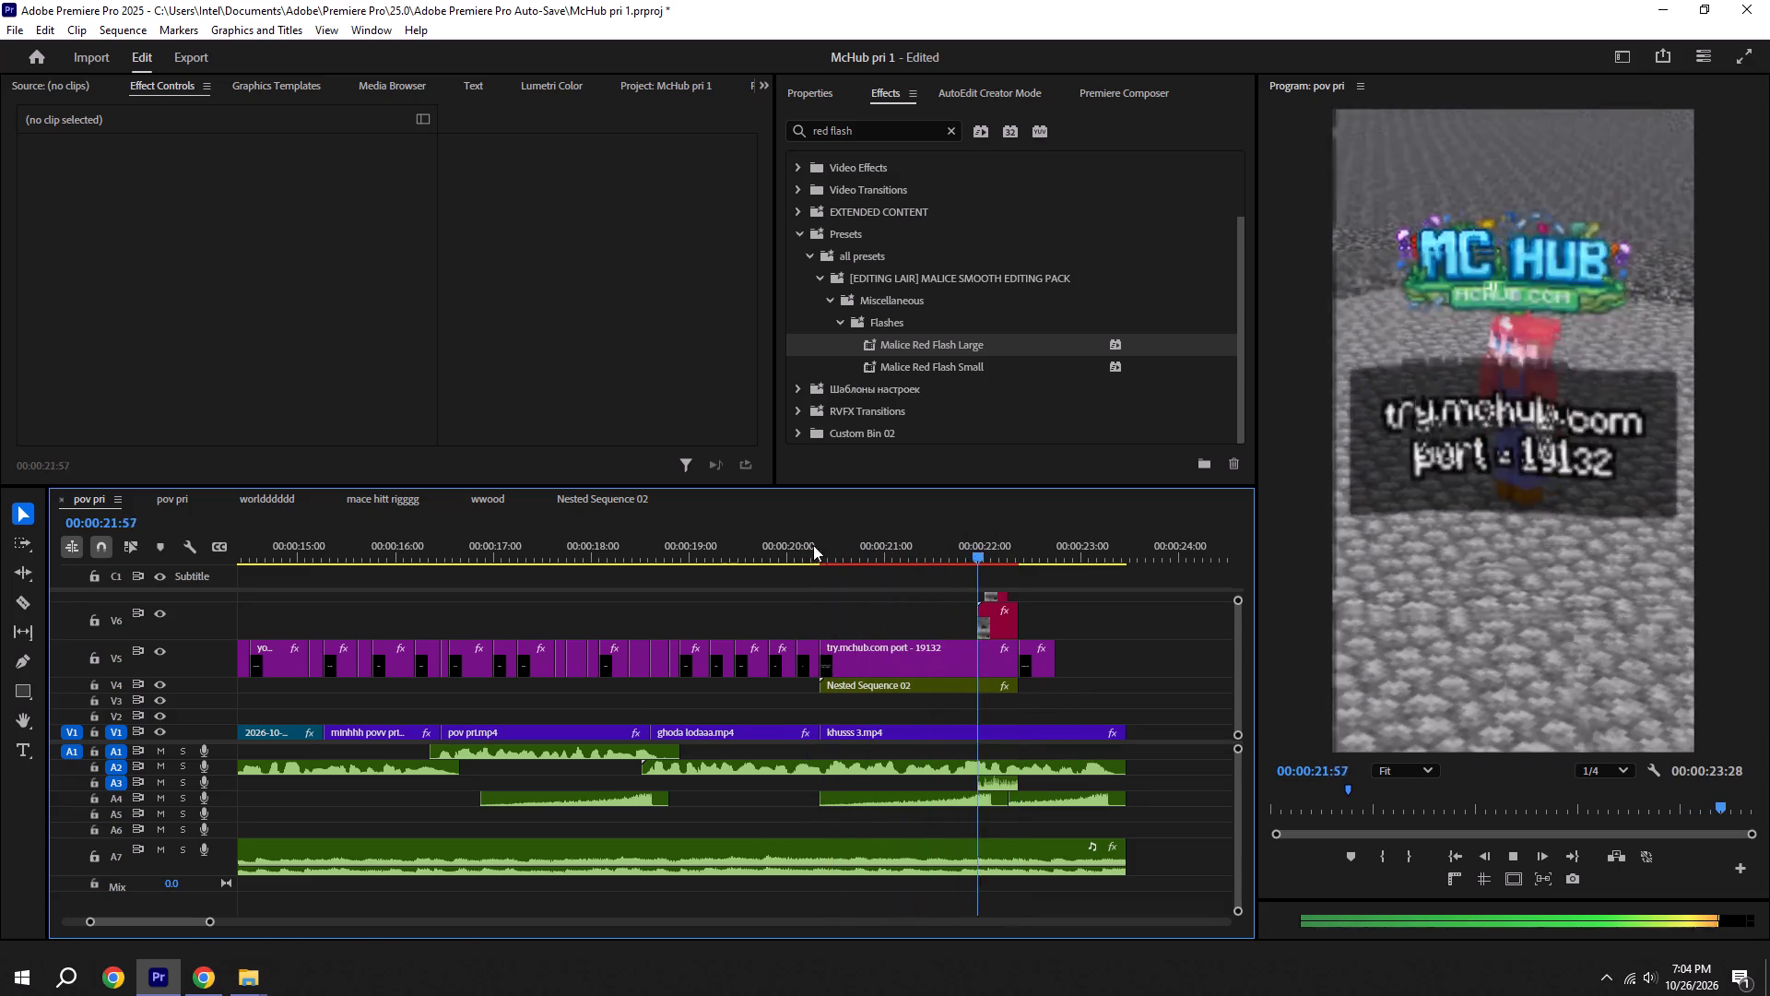
{"action": "key", "text": "space"}
Turn on Linked Selection and move the red V6 and V7 transition clips with their A3 sound to end at 00:00:23:28.
{"action": "left_click", "coordinate": [998, 628]}
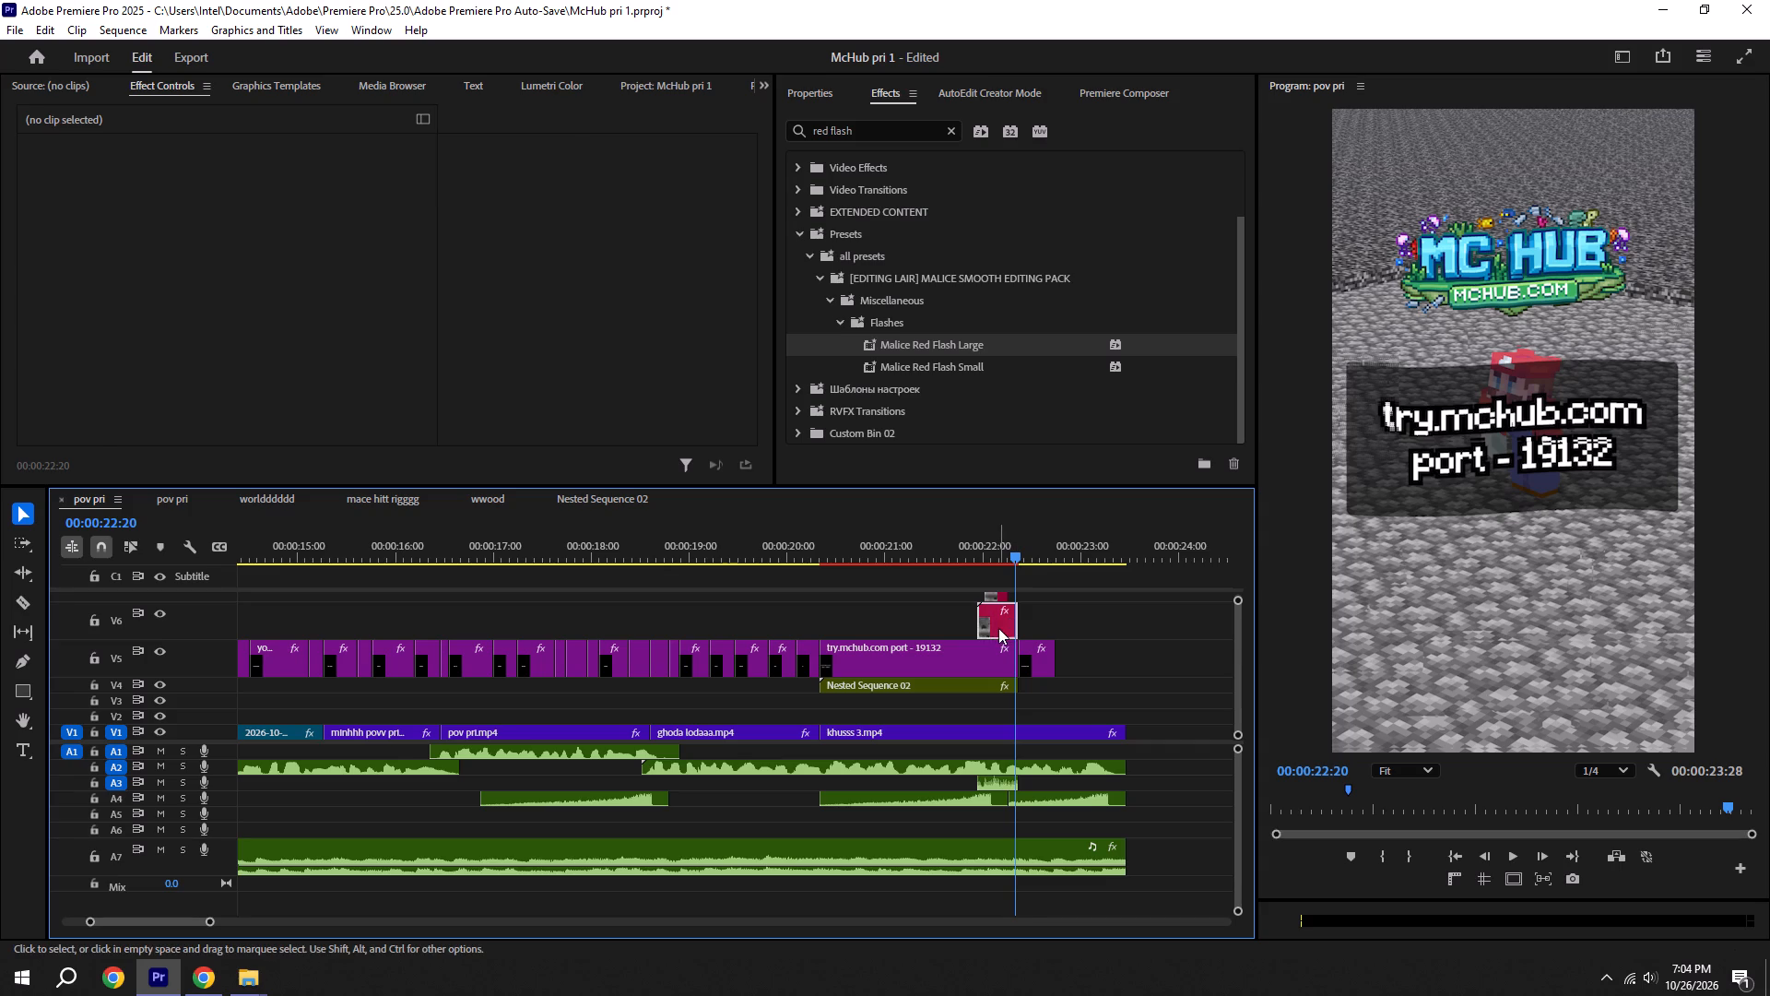
{"action": "left_click", "coordinate": [127, 551]}
{"action": "left_click", "coordinate": [1067, 632]}
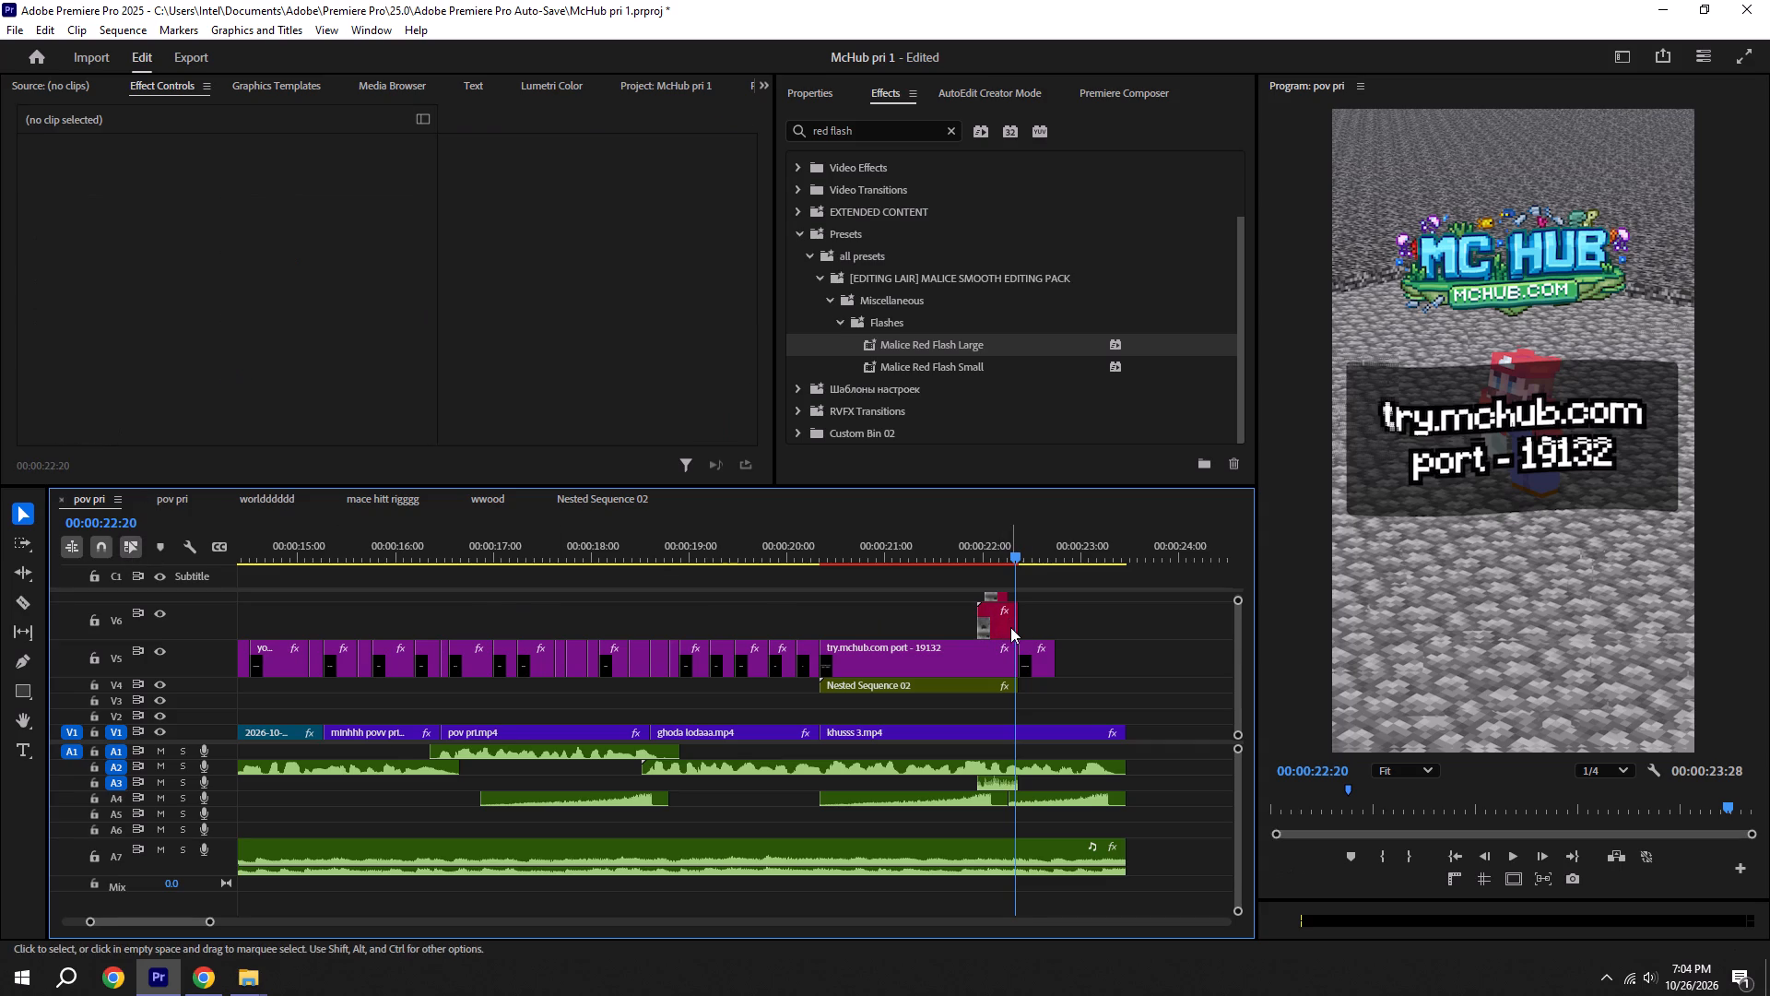
{"action": "left_click", "coordinate": [1006, 627]}
{"action": "left_click_drag", "start_coordinate": [1000, 627], "coordinate": [1089, 636]}
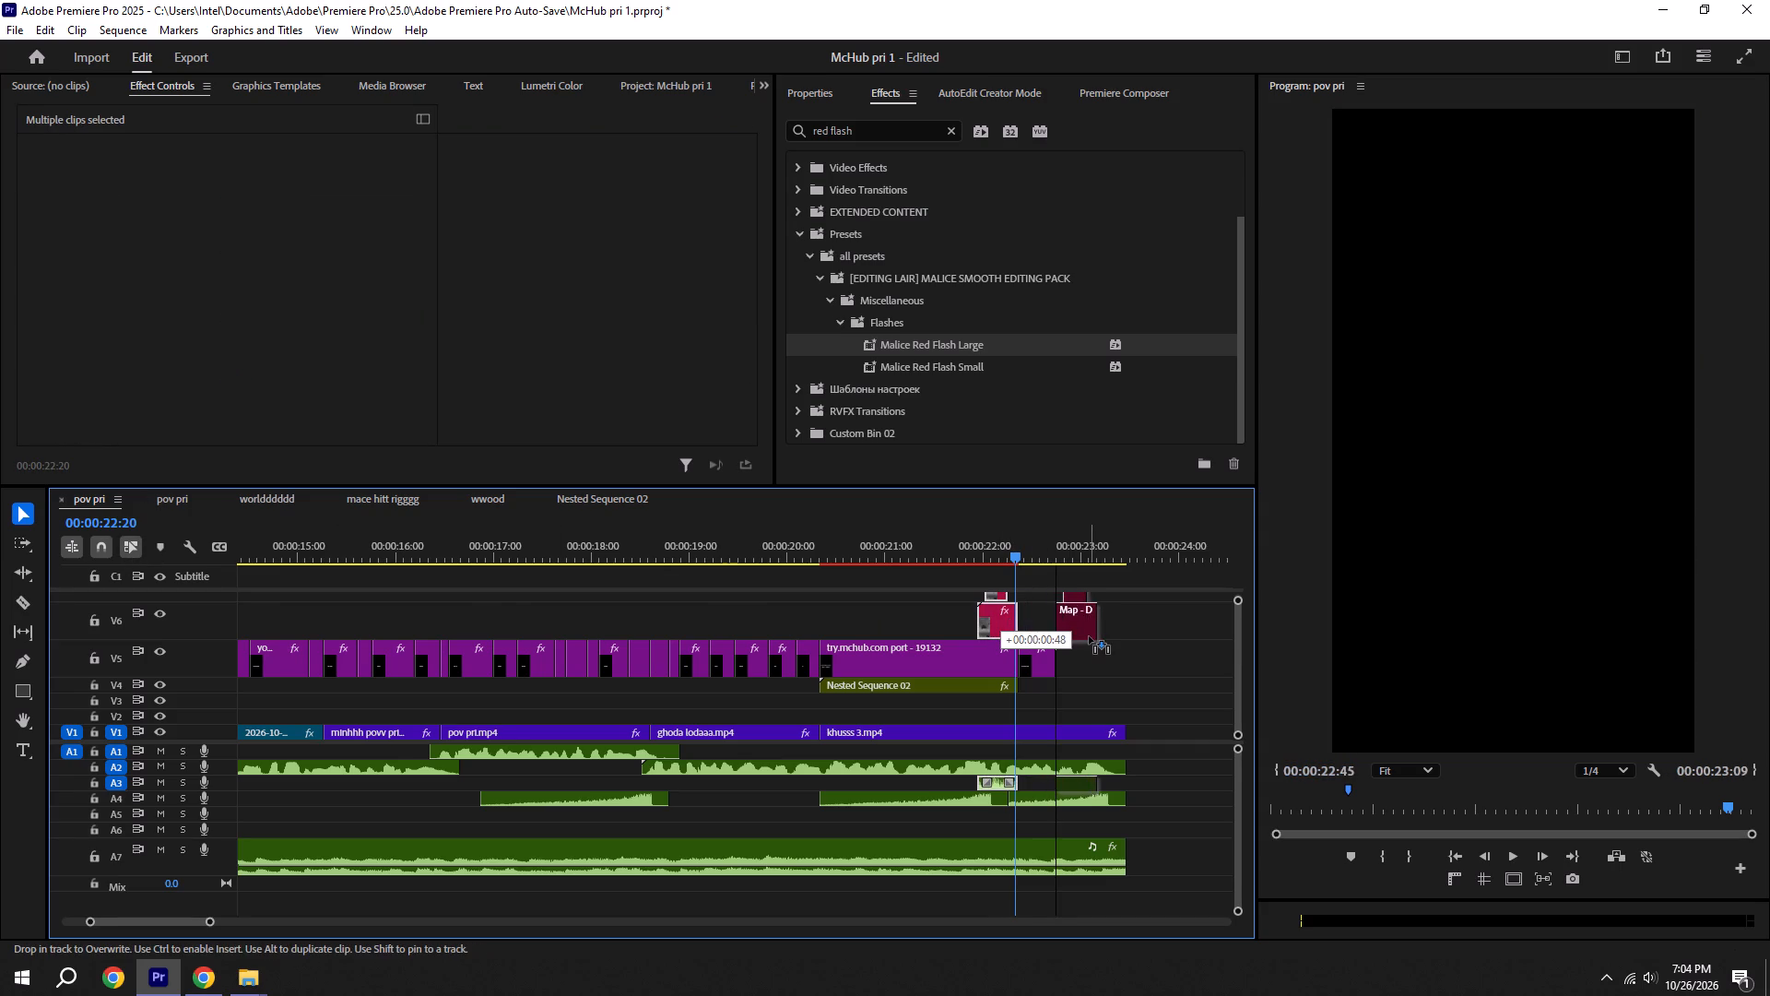
{"action": "left_click_drag", "start_coordinate": [1089, 636], "coordinate": [1100, 638]}
Delete the pasted A4 sound and extend the start of the last A4 sound back to about 00:00:21:24.
{"action": "left_click", "coordinate": [963, 804]}
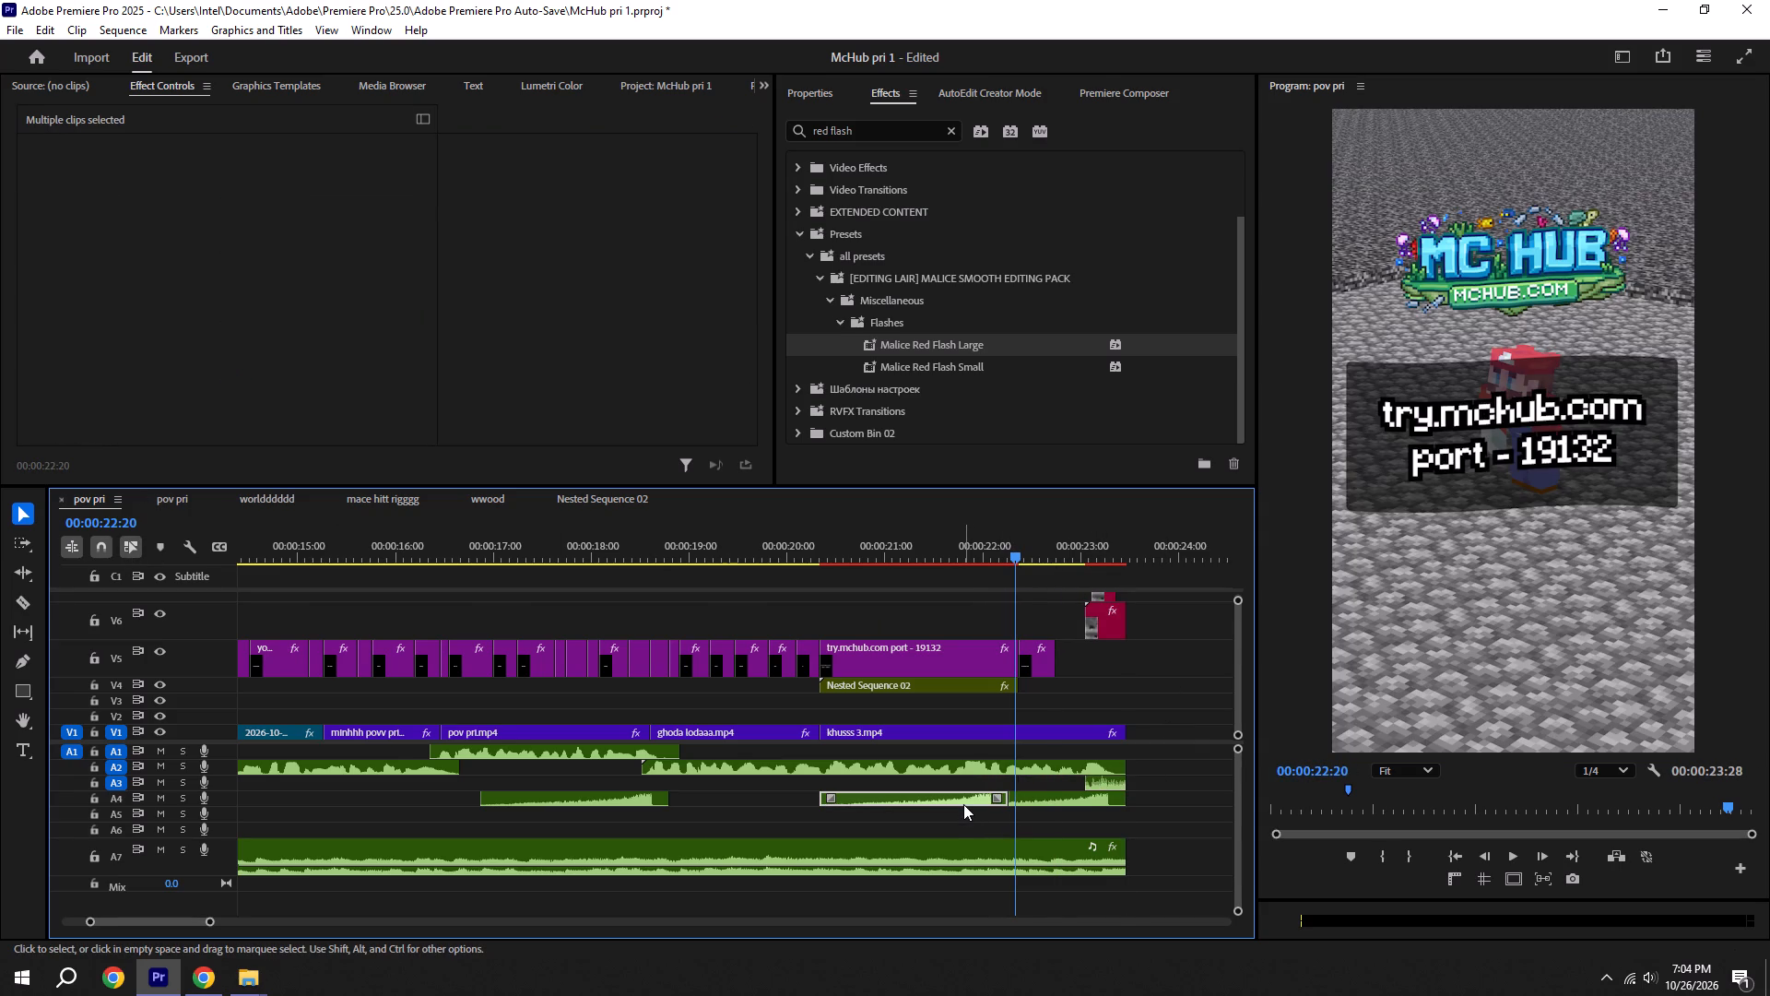
{"action": "key", "text": "BackSpace"}
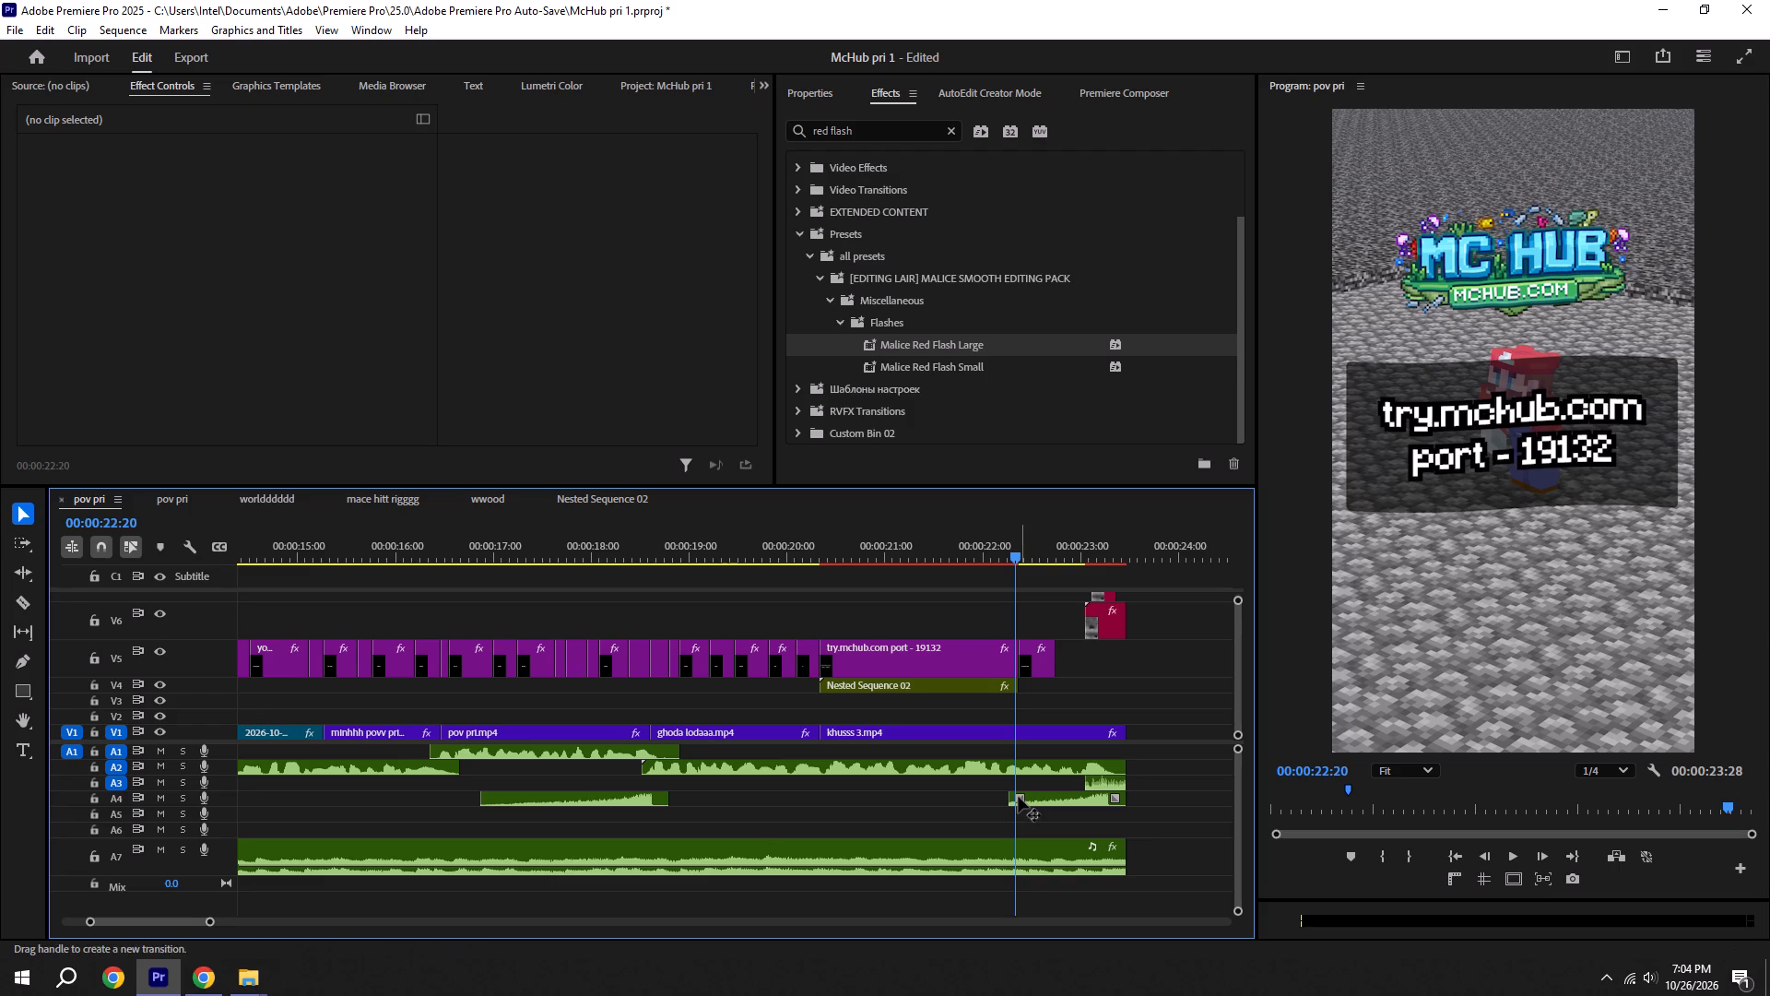
{"action": "left_click_drag", "start_coordinate": [1006, 797], "coordinate": [814, 798]}
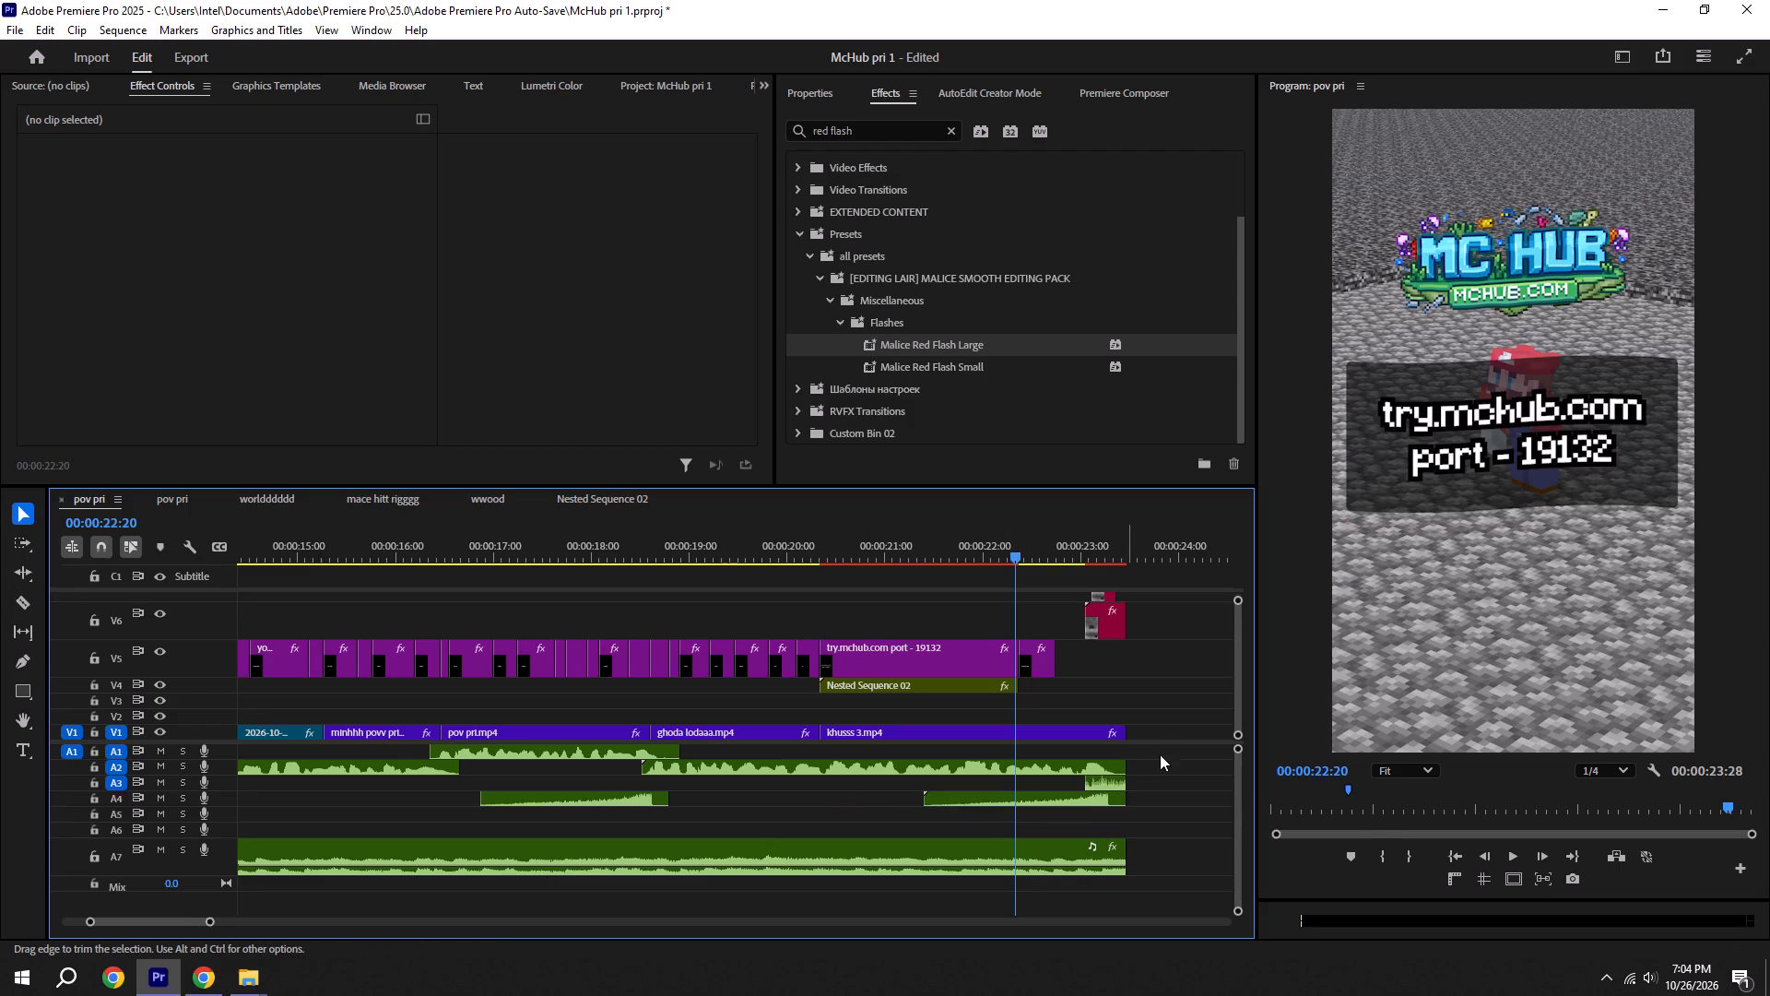
Delete the leftover V5 caption, extend the port title and Nested Sequence 02 to 00:00:23:28, play the ending, and save.
{"action": "left_click", "coordinate": [1040, 670]}
{"action": "key", "text": "BackSpace"}
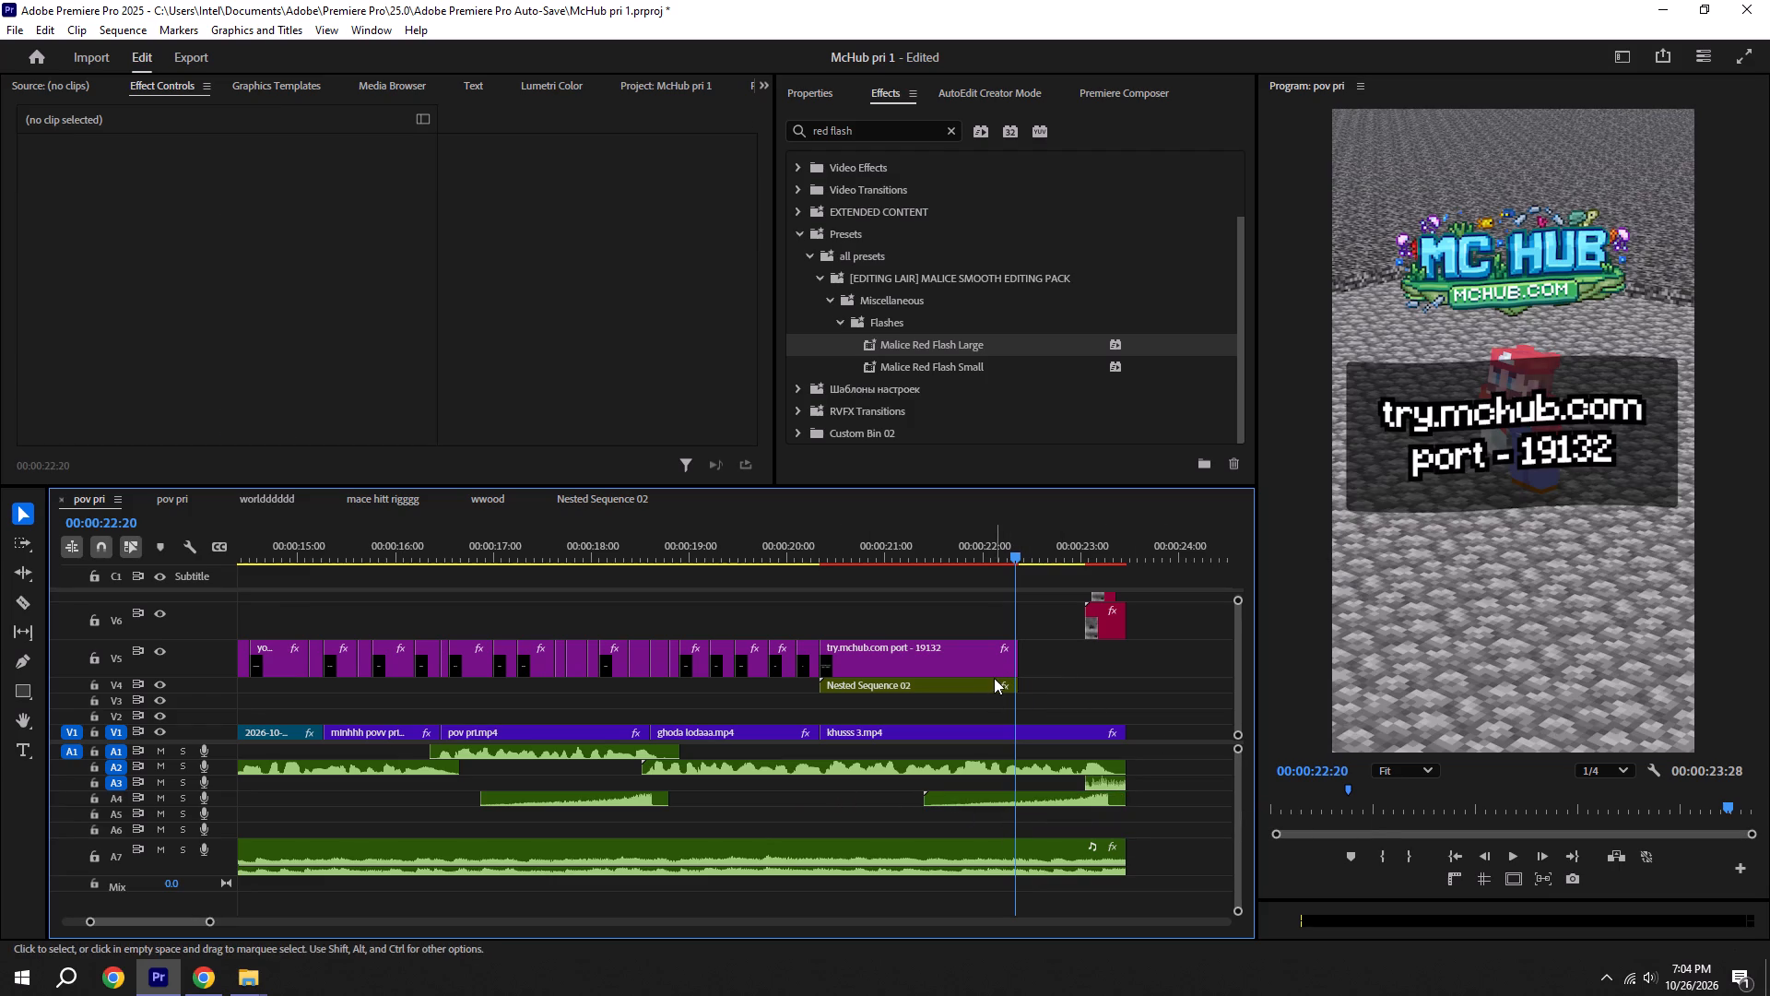
{"action": "left_click_drag", "start_coordinate": [1025, 667], "coordinate": [1116, 677]}
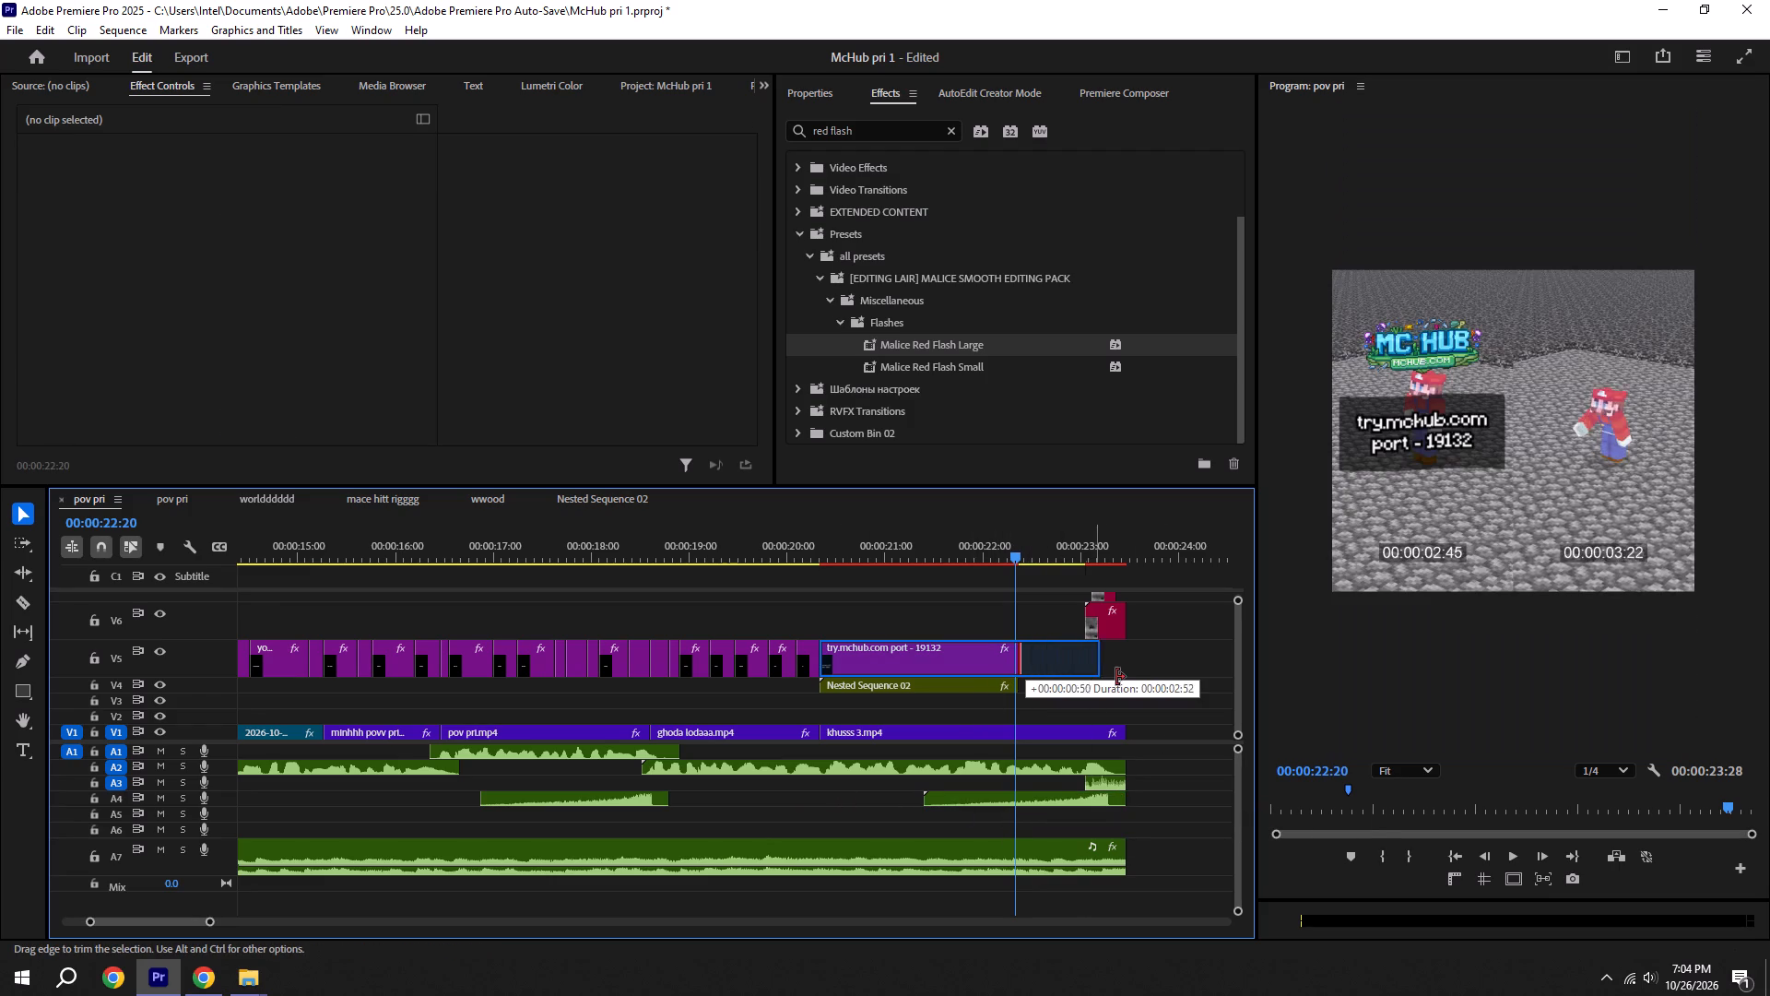
{"action": "left_click_drag", "start_coordinate": [1116, 677], "coordinate": [1127, 679]}
{"action": "left_click_drag", "start_coordinate": [1019, 685], "coordinate": [1026, 685]}
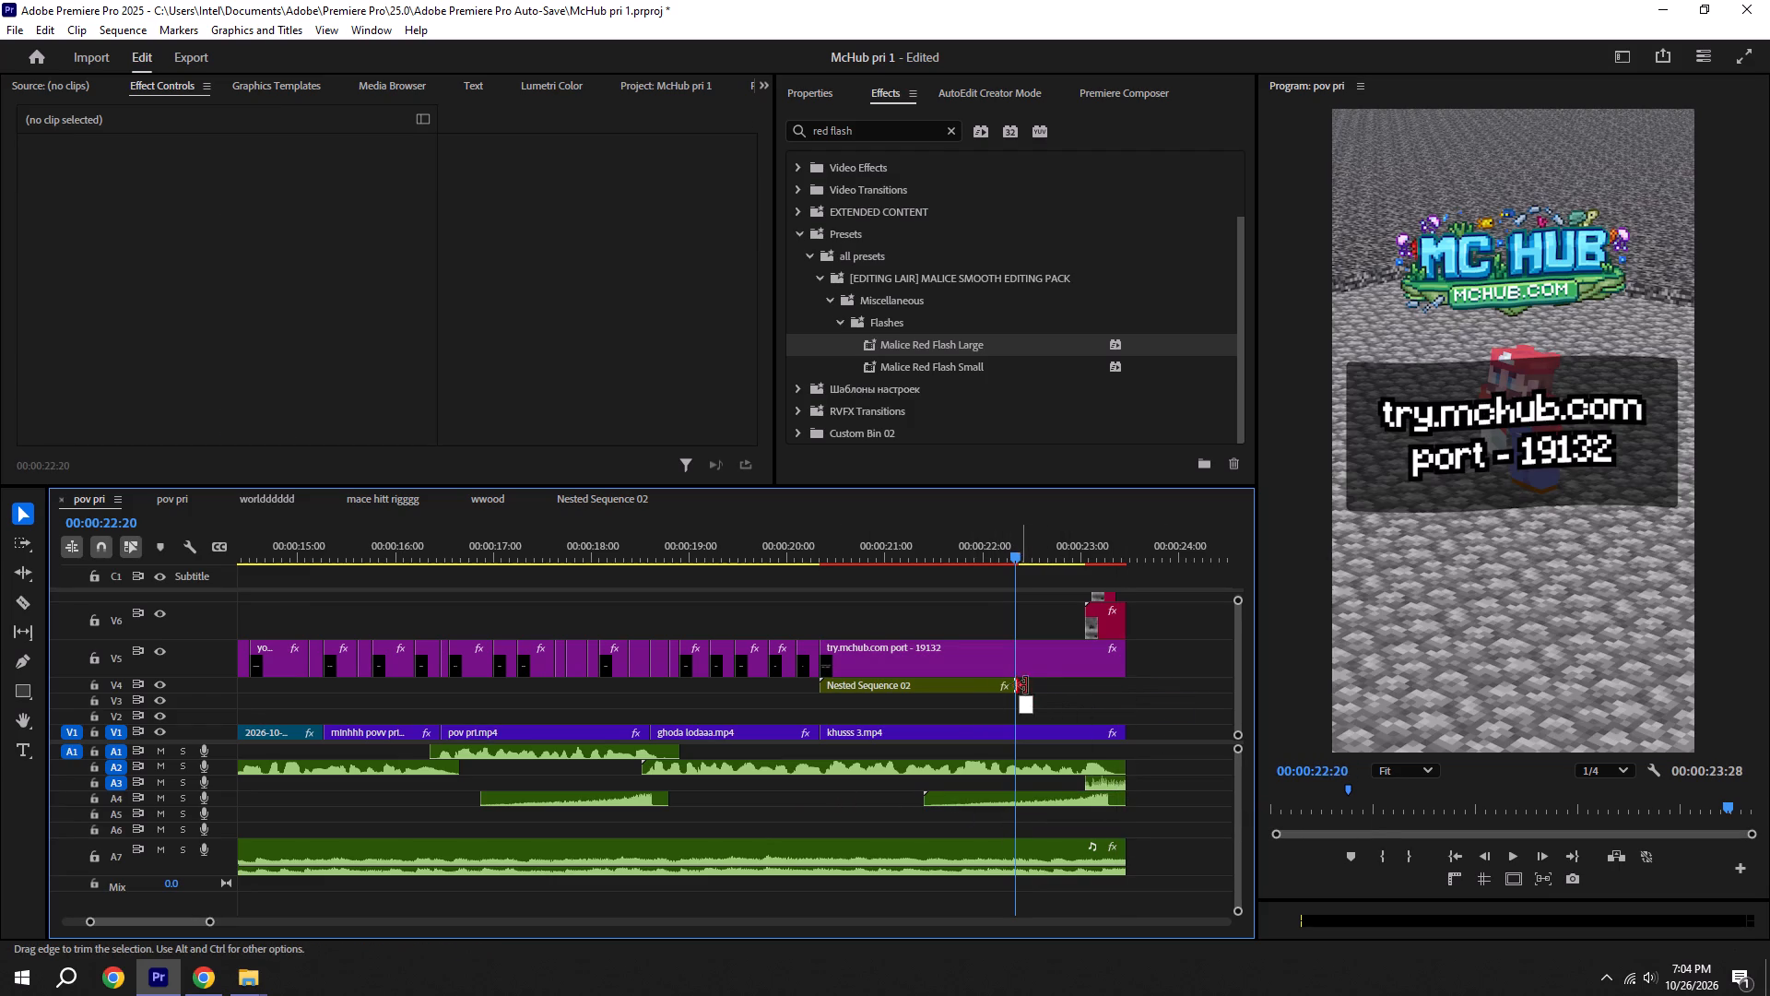
{"action": "left_click_drag", "start_coordinate": [1026, 685], "coordinate": [1129, 696]}
{"action": "left_click", "coordinate": [1168, 708]}
{"action": "key", "text": "ctrl+s"}
{"action": "key", "text": "space"}
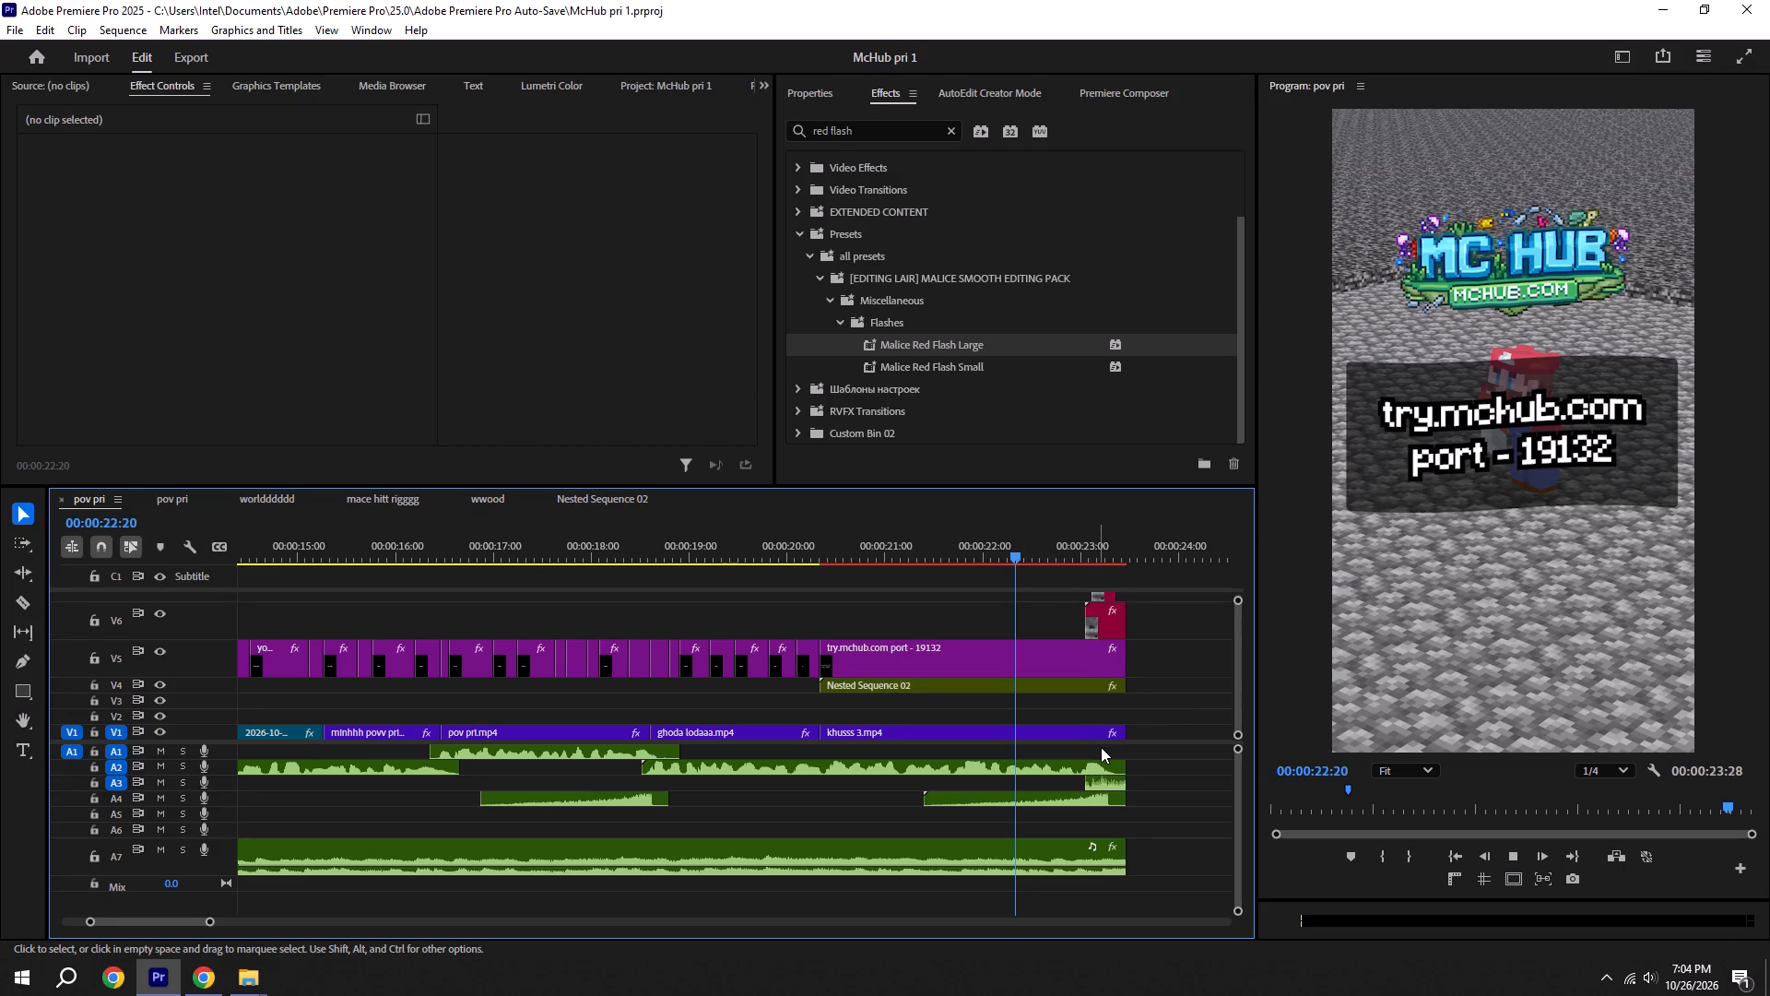
{"action": "key", "text": "ctrl+s"}
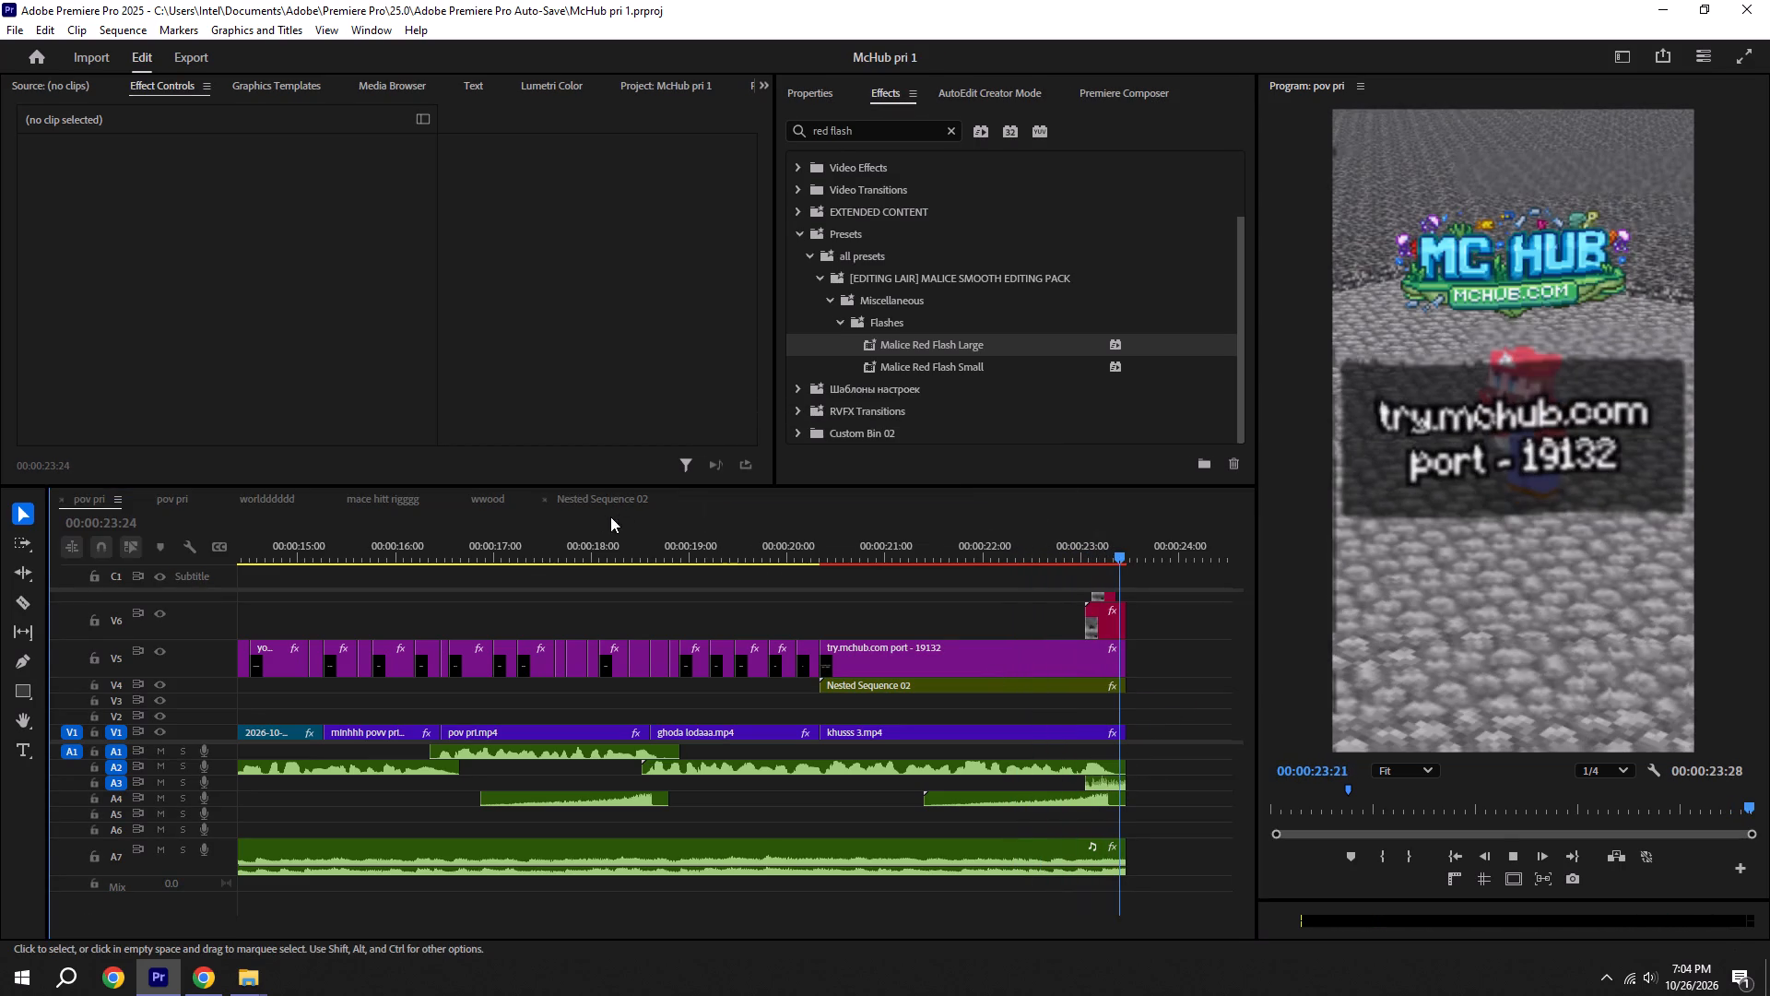
Copy levelup.mp3 from McHub pri 2's ending into McHub pri 1's pov pri on A3 at about 00:00:20:20, and save.
{"action": "left_click", "coordinate": [261, 504]}
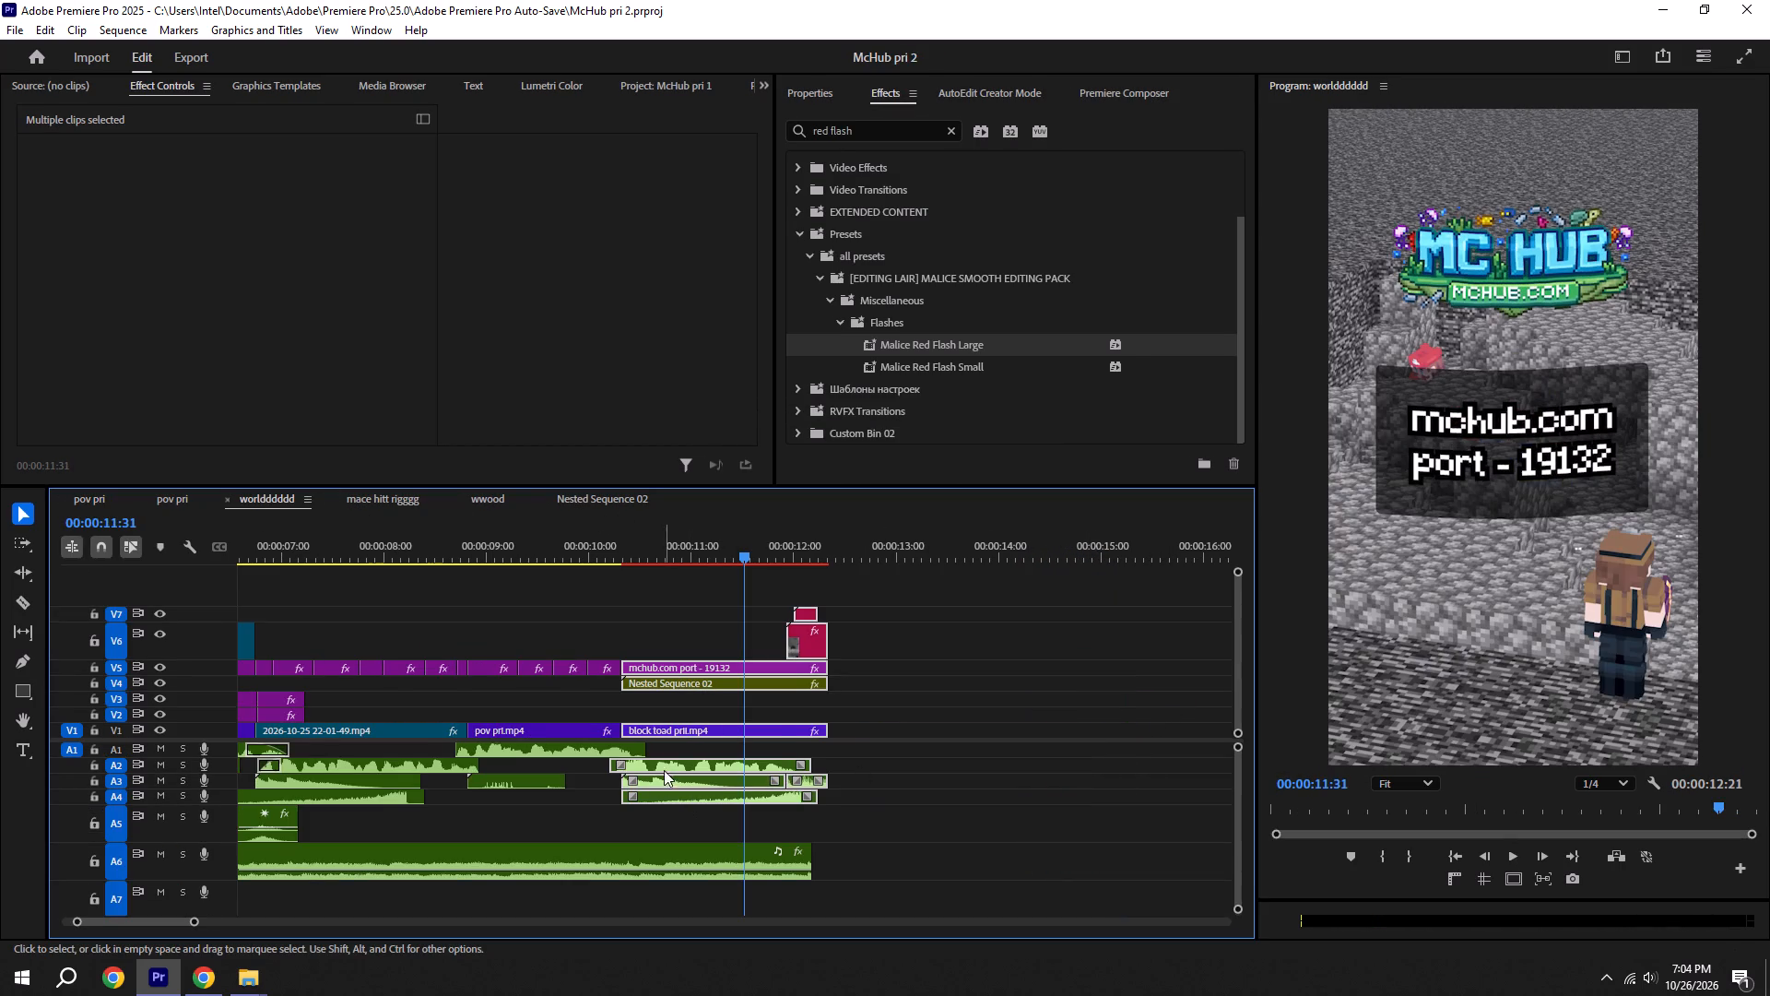
{"action": "left_click", "coordinate": [667, 781]}
{"action": "left_click", "coordinate": [842, 825]}
{"action": "left_click", "coordinate": [687, 785]}
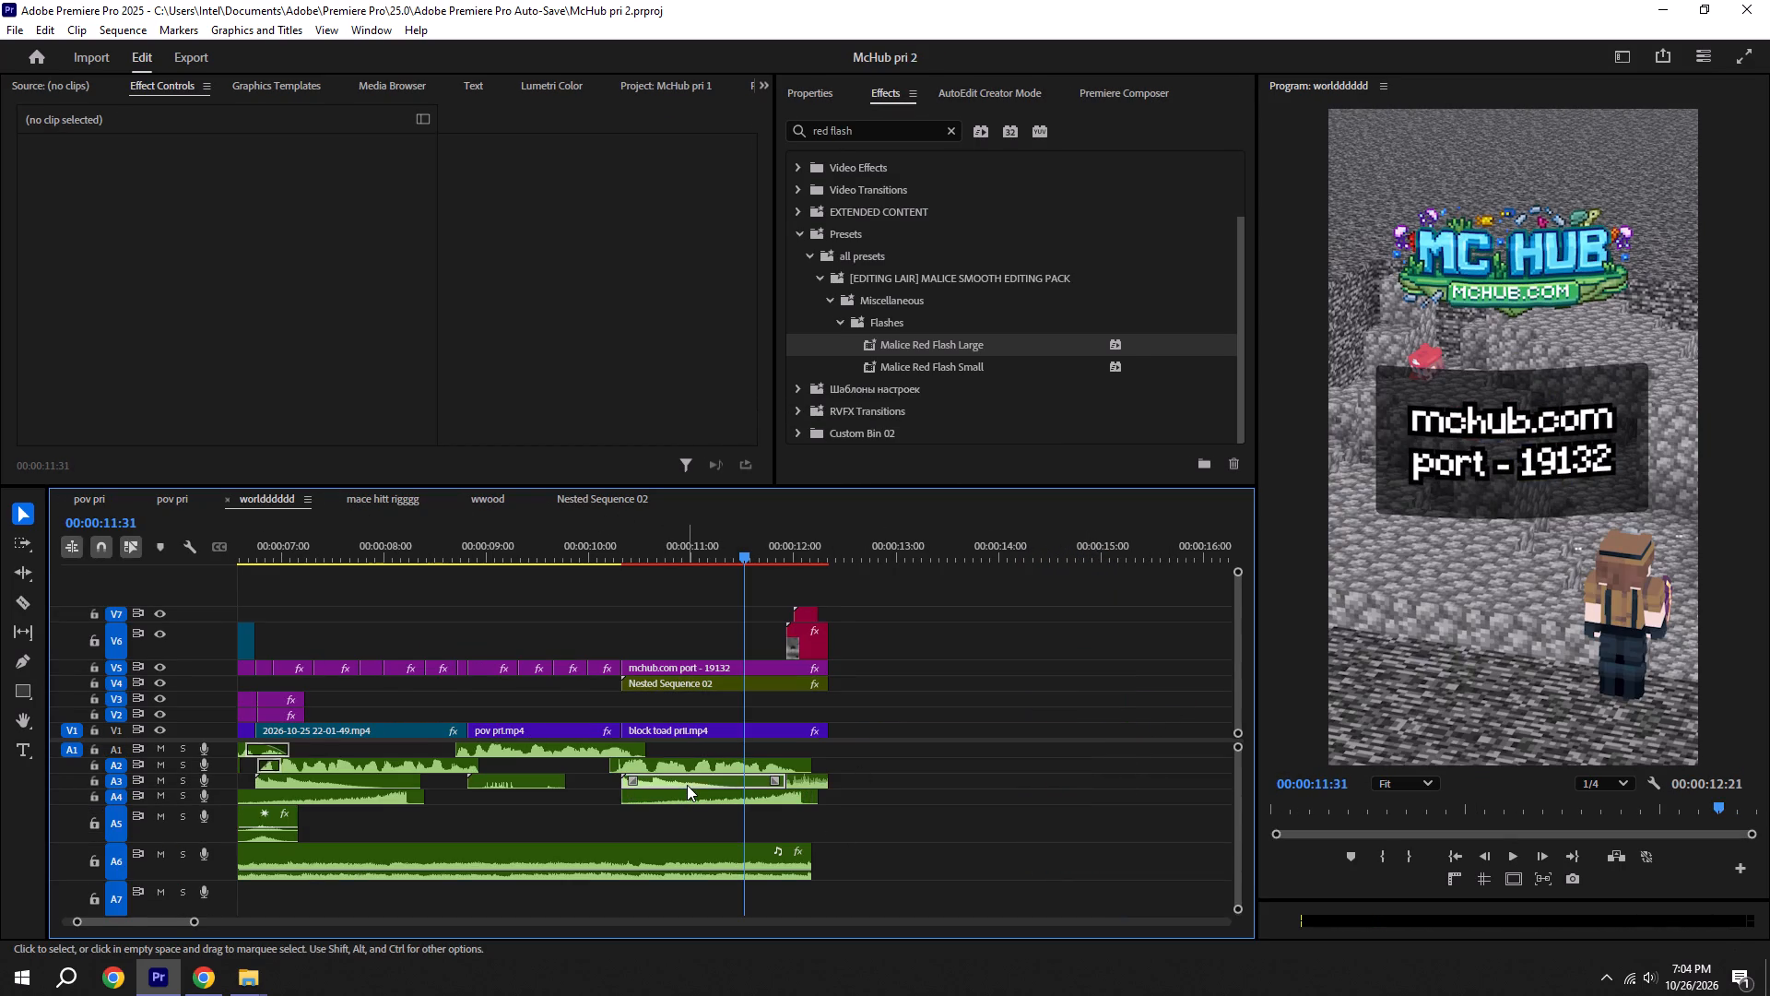
{"action": "key", "text": "ctrl+c"}
{"action": "left_click", "coordinate": [84, 500]}
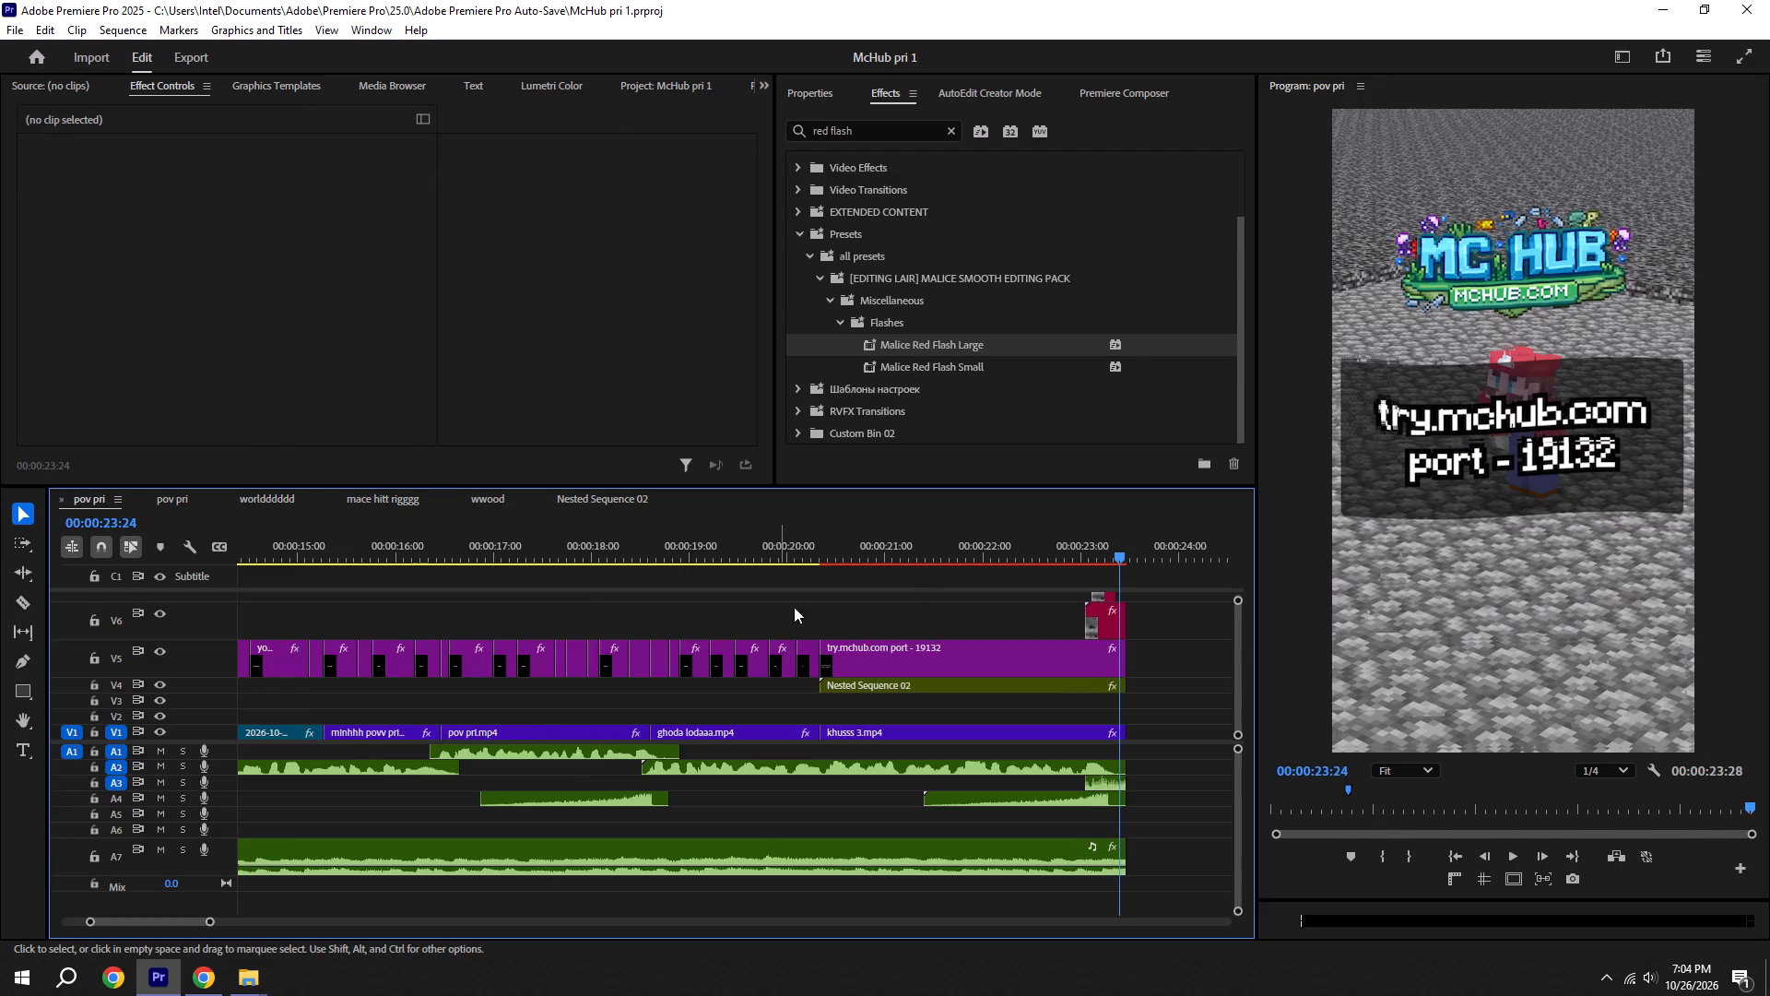
{"action": "left_click_drag", "start_coordinate": [916, 535], "coordinate": [818, 519], "text": "shift"}
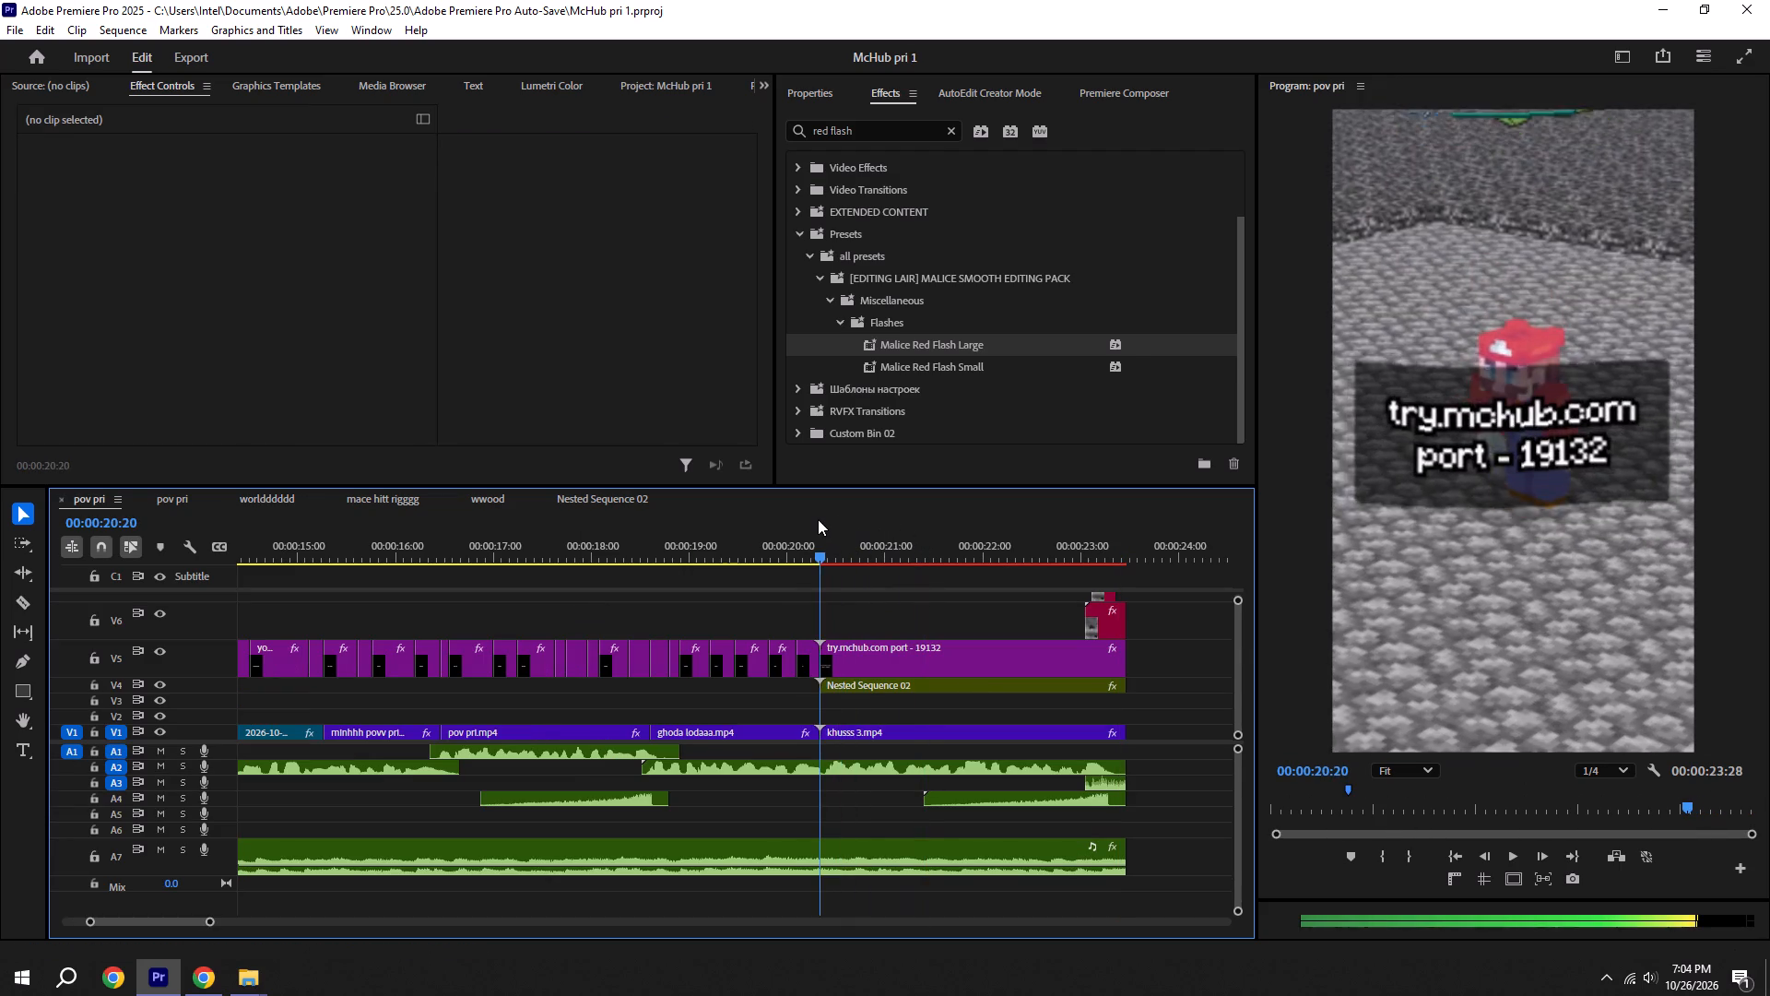
{"action": "left_click_drag", "start_coordinate": [818, 519], "coordinate": [817, 519], "text": "shift"}
{"action": "key", "text": "ctrl+v"}
{"action": "key", "text": "ctrl+s"}
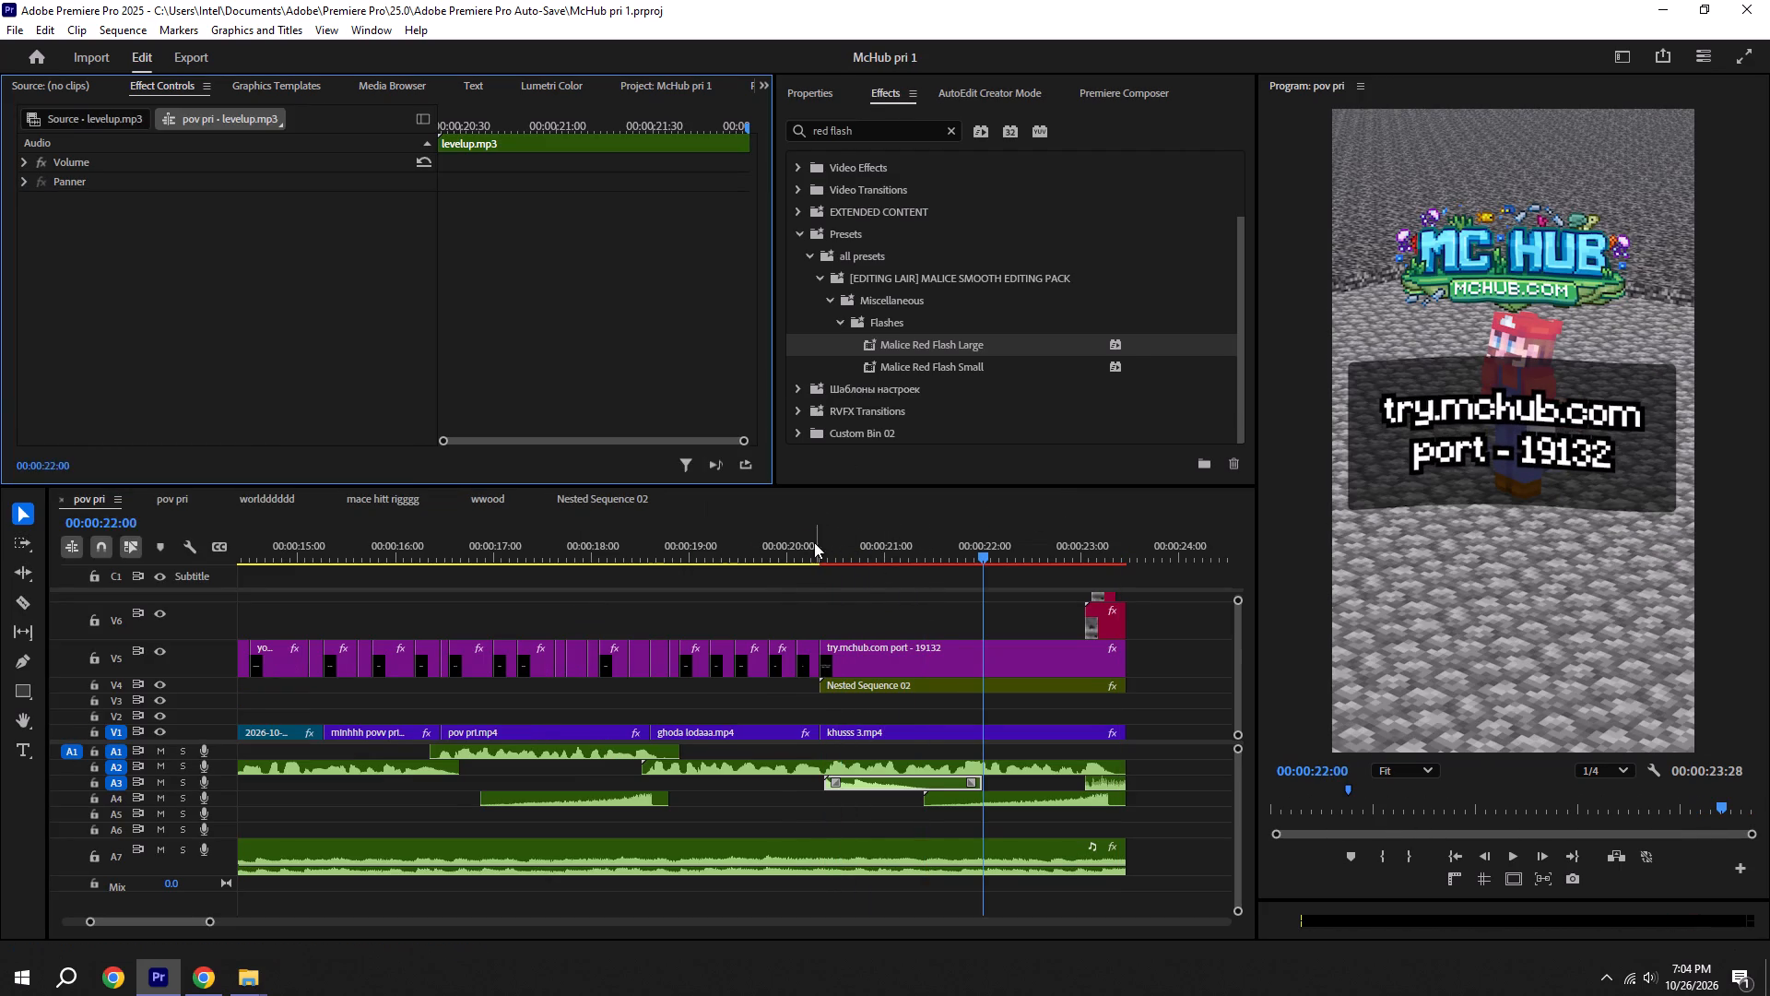
Play McHub pri 1's pov pri from shortly before the port card to the end, and save.
{"action": "left_click_drag", "start_coordinate": [808, 544], "coordinate": [758, 556]}
{"action": "key", "text": "space"}
{"action": "scroll", "coordinate": [760, 569], "scroll_direction": "down", "scroll_amount": 5}
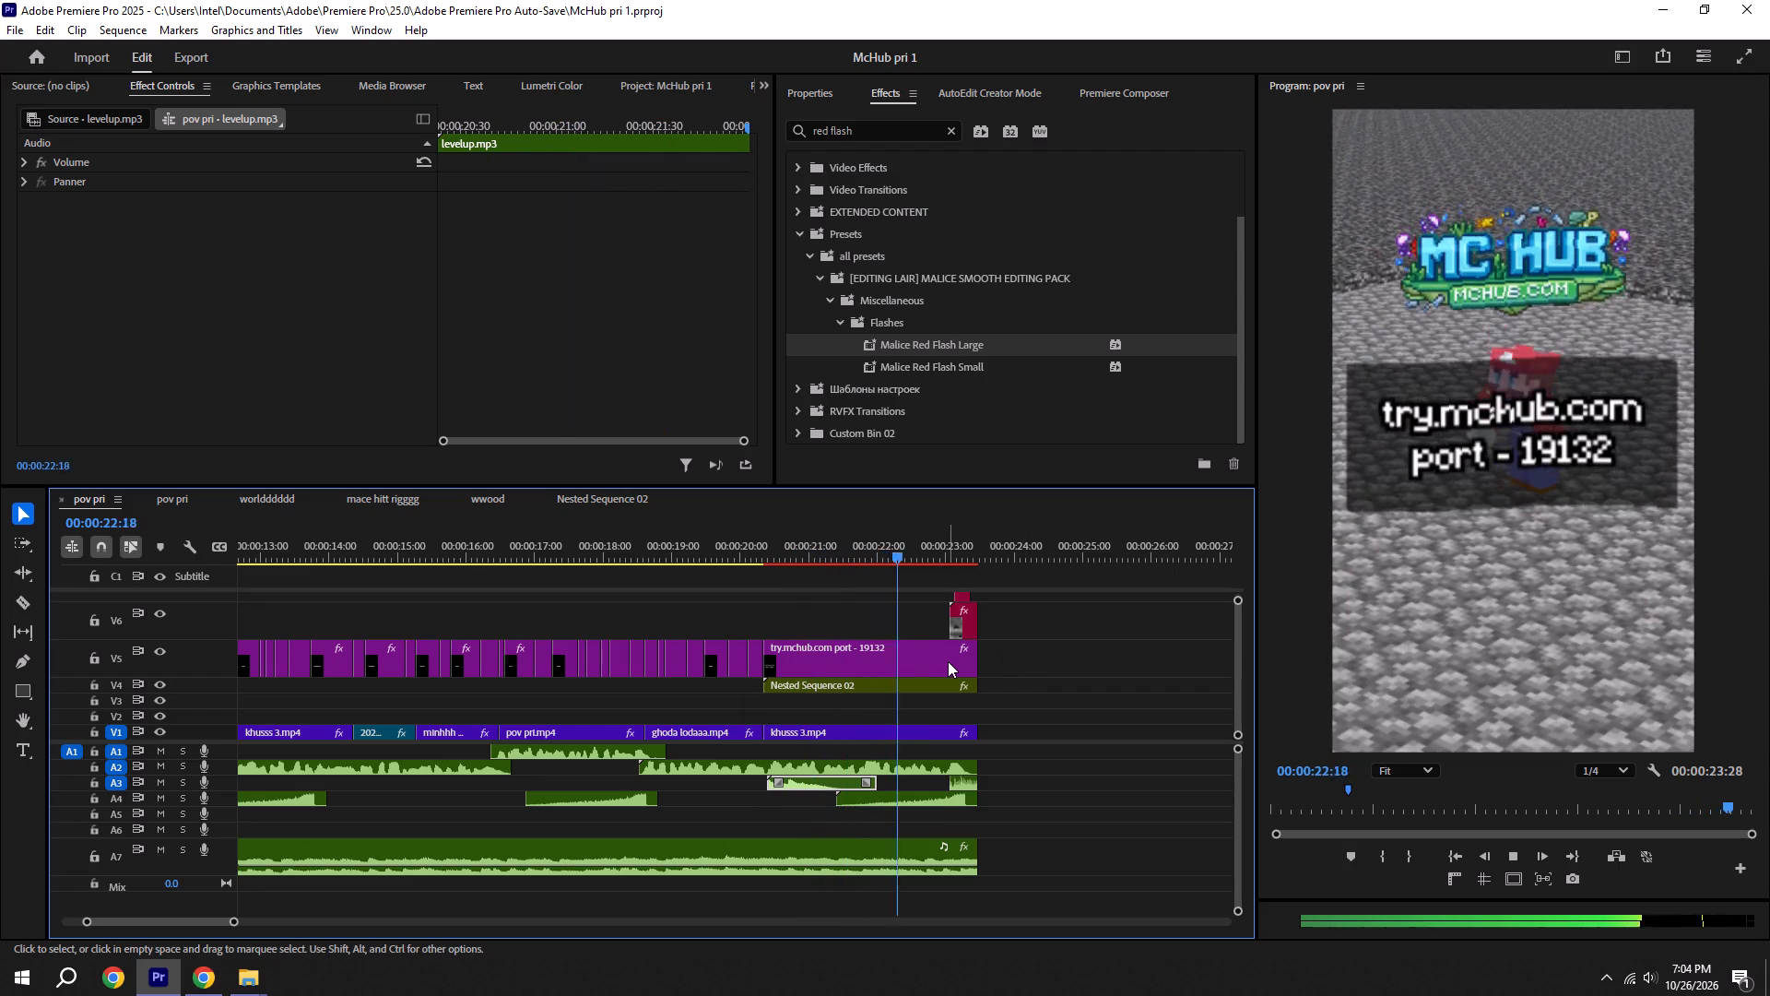
{"action": "key", "text": "ctrl+s"}
{"action": "scroll", "coordinate": [1063, 736], "scroll_direction": "down", "scroll_amount": 5, "text": "alt"}
{"action": "key", "text": "ctrl+s"}
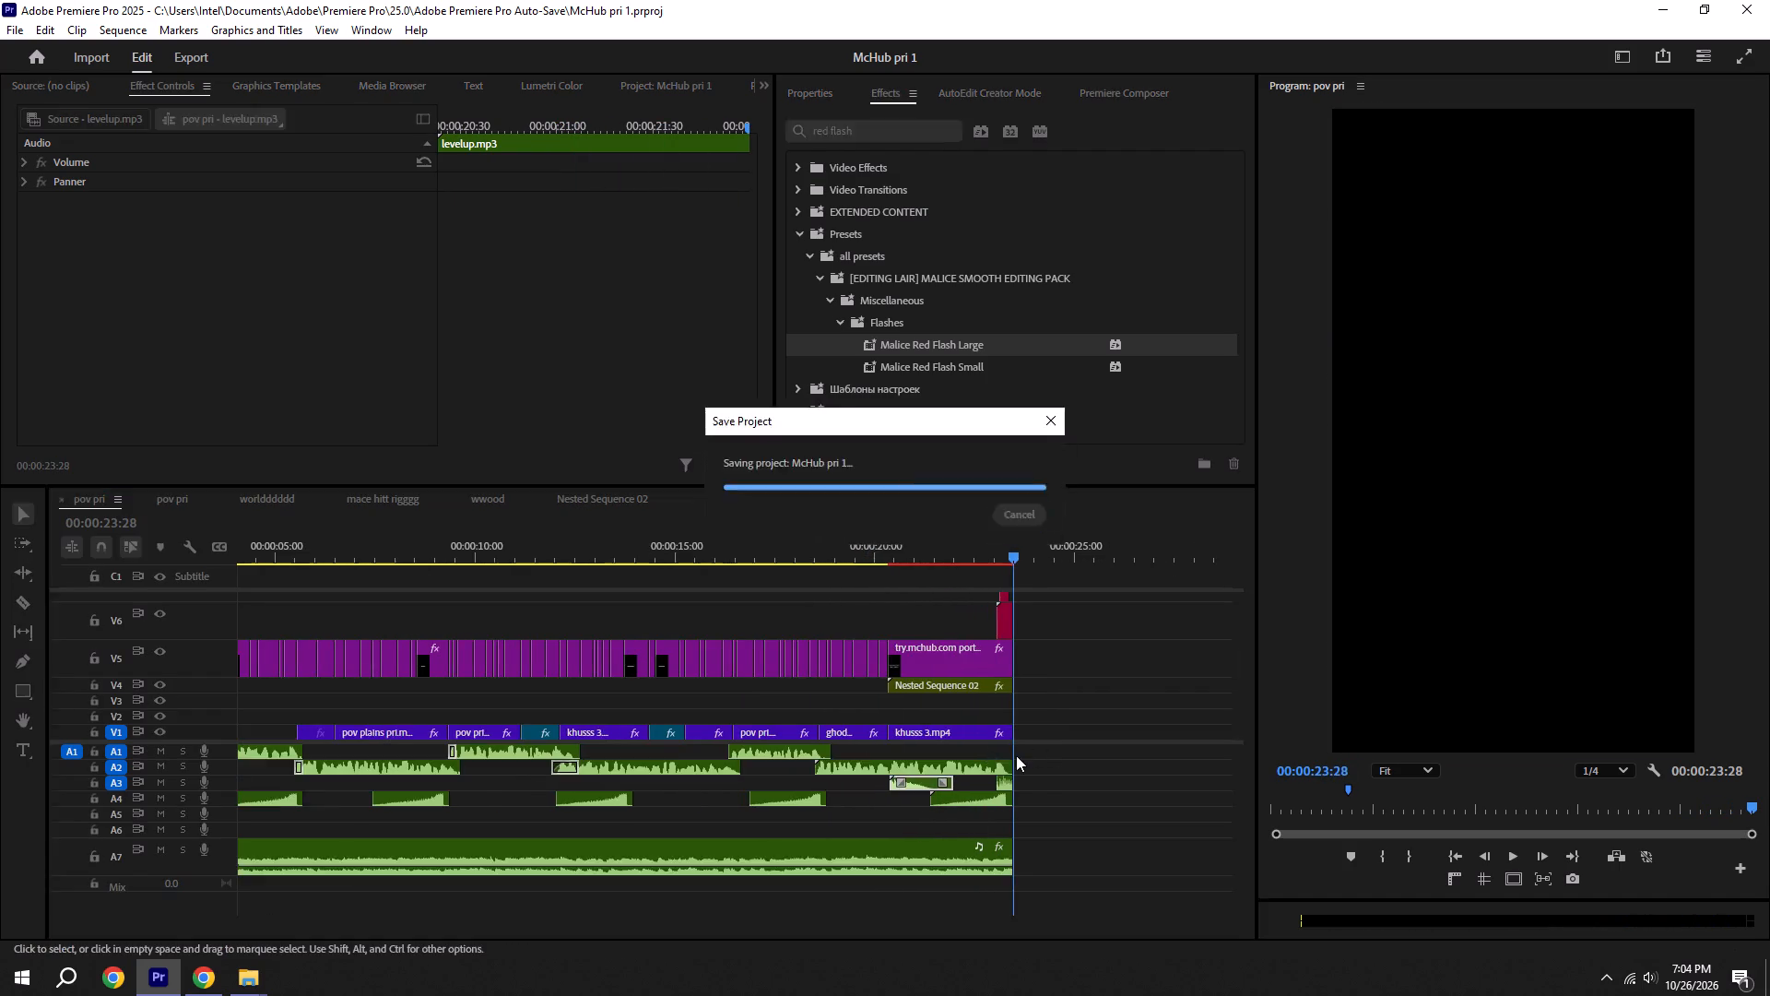
{"action": "scroll", "coordinate": [1016, 755], "scroll_direction": "down", "scroll_amount": 6, "text": "alt"}
{"action": "key", "text": "ctrl+s"}
Play McHub pri 1's pov pri from the start through the new ending, and save.
{"action": "left_click", "coordinate": [1445, 848]}
{"action": "scroll", "coordinate": [1101, 860], "scroll_direction": "down", "scroll_amount": 7, "text": "alt"}
{"action": "left_click", "coordinate": [782, 751]}
{"action": "key", "text": "space"}
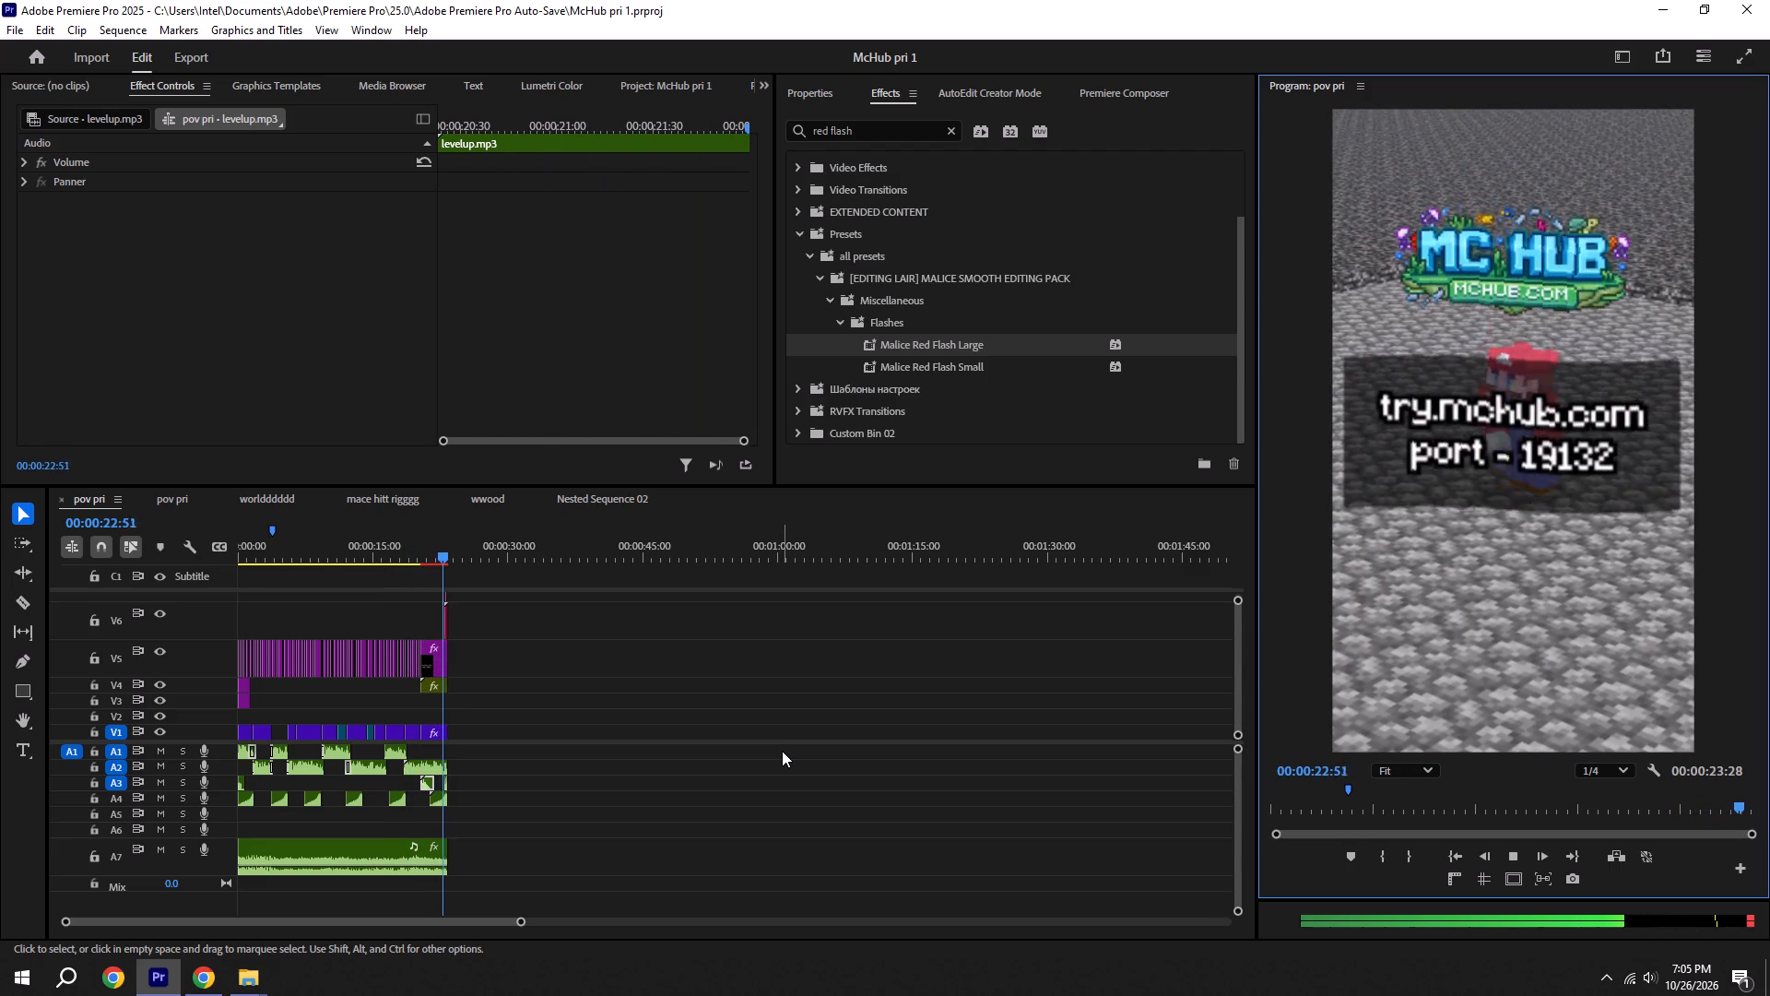
{"action": "key", "text": "ctrl+s"}
{"action": "key", "text": "space"}
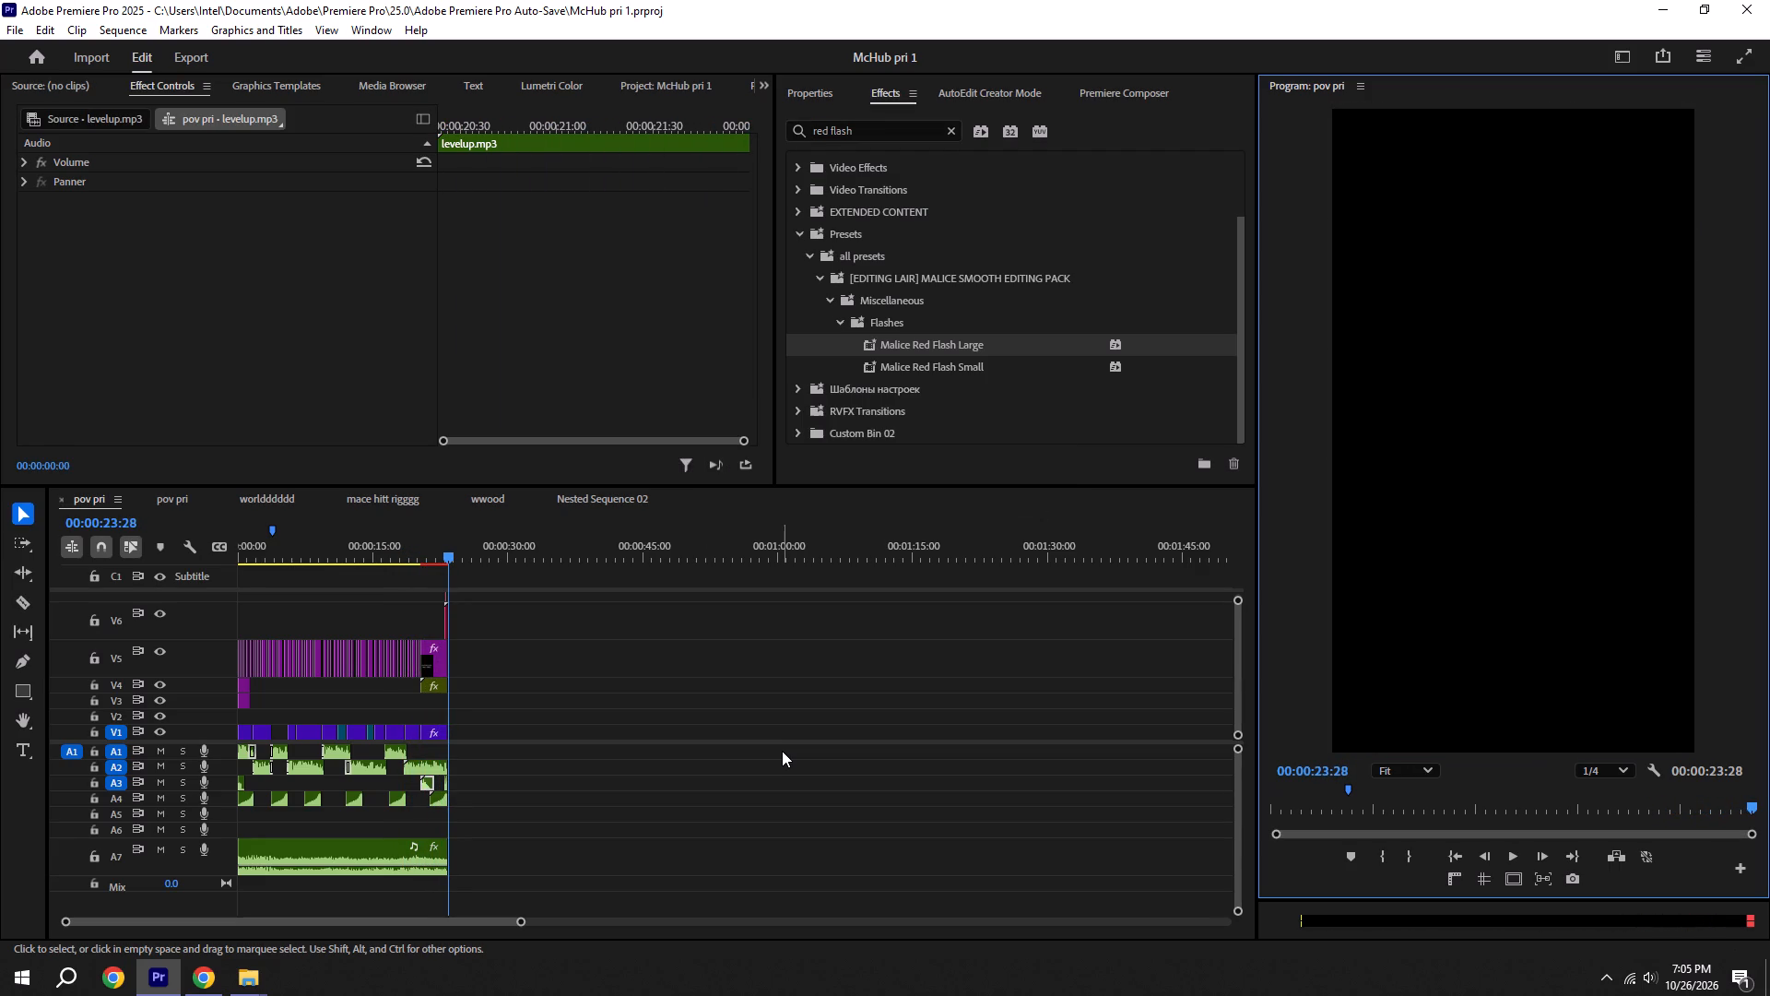